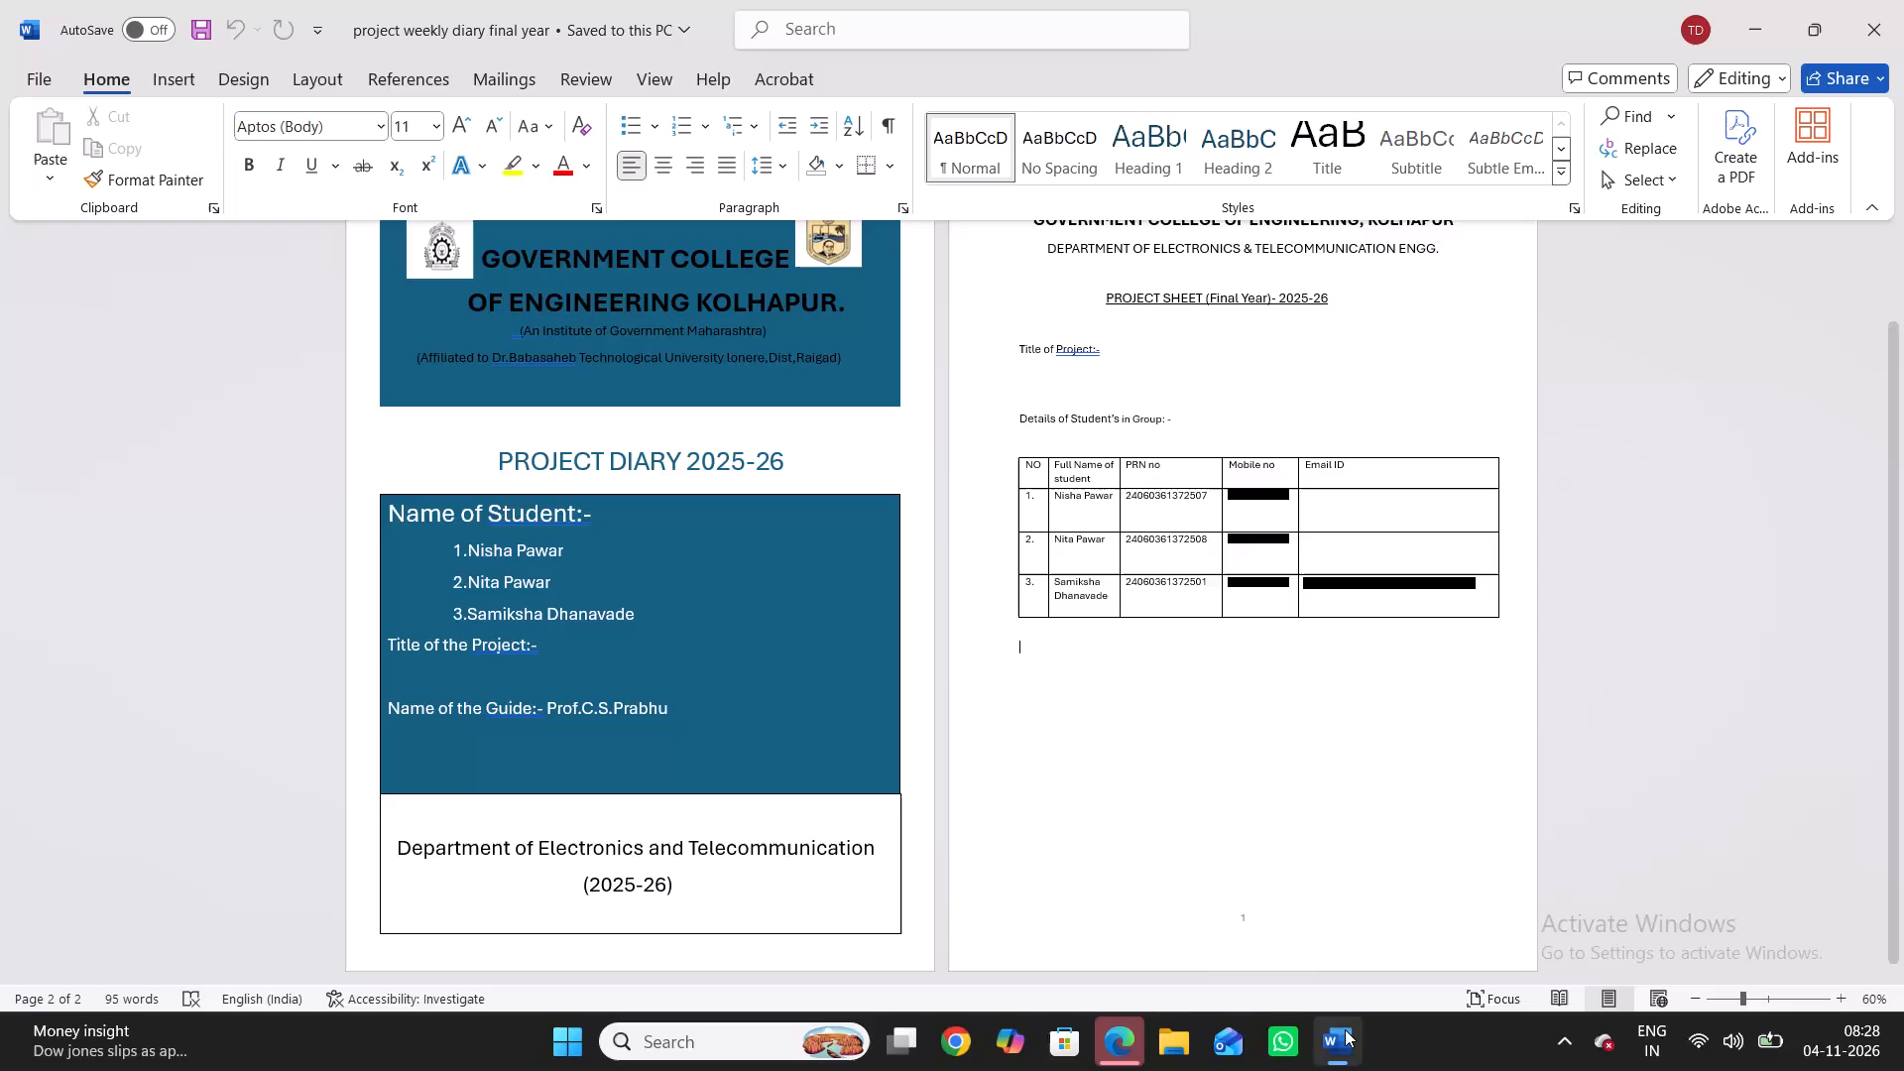
Switch from the project diary document to WhatsApp.
{"action": "left_click", "coordinate": [1280, 1034]}
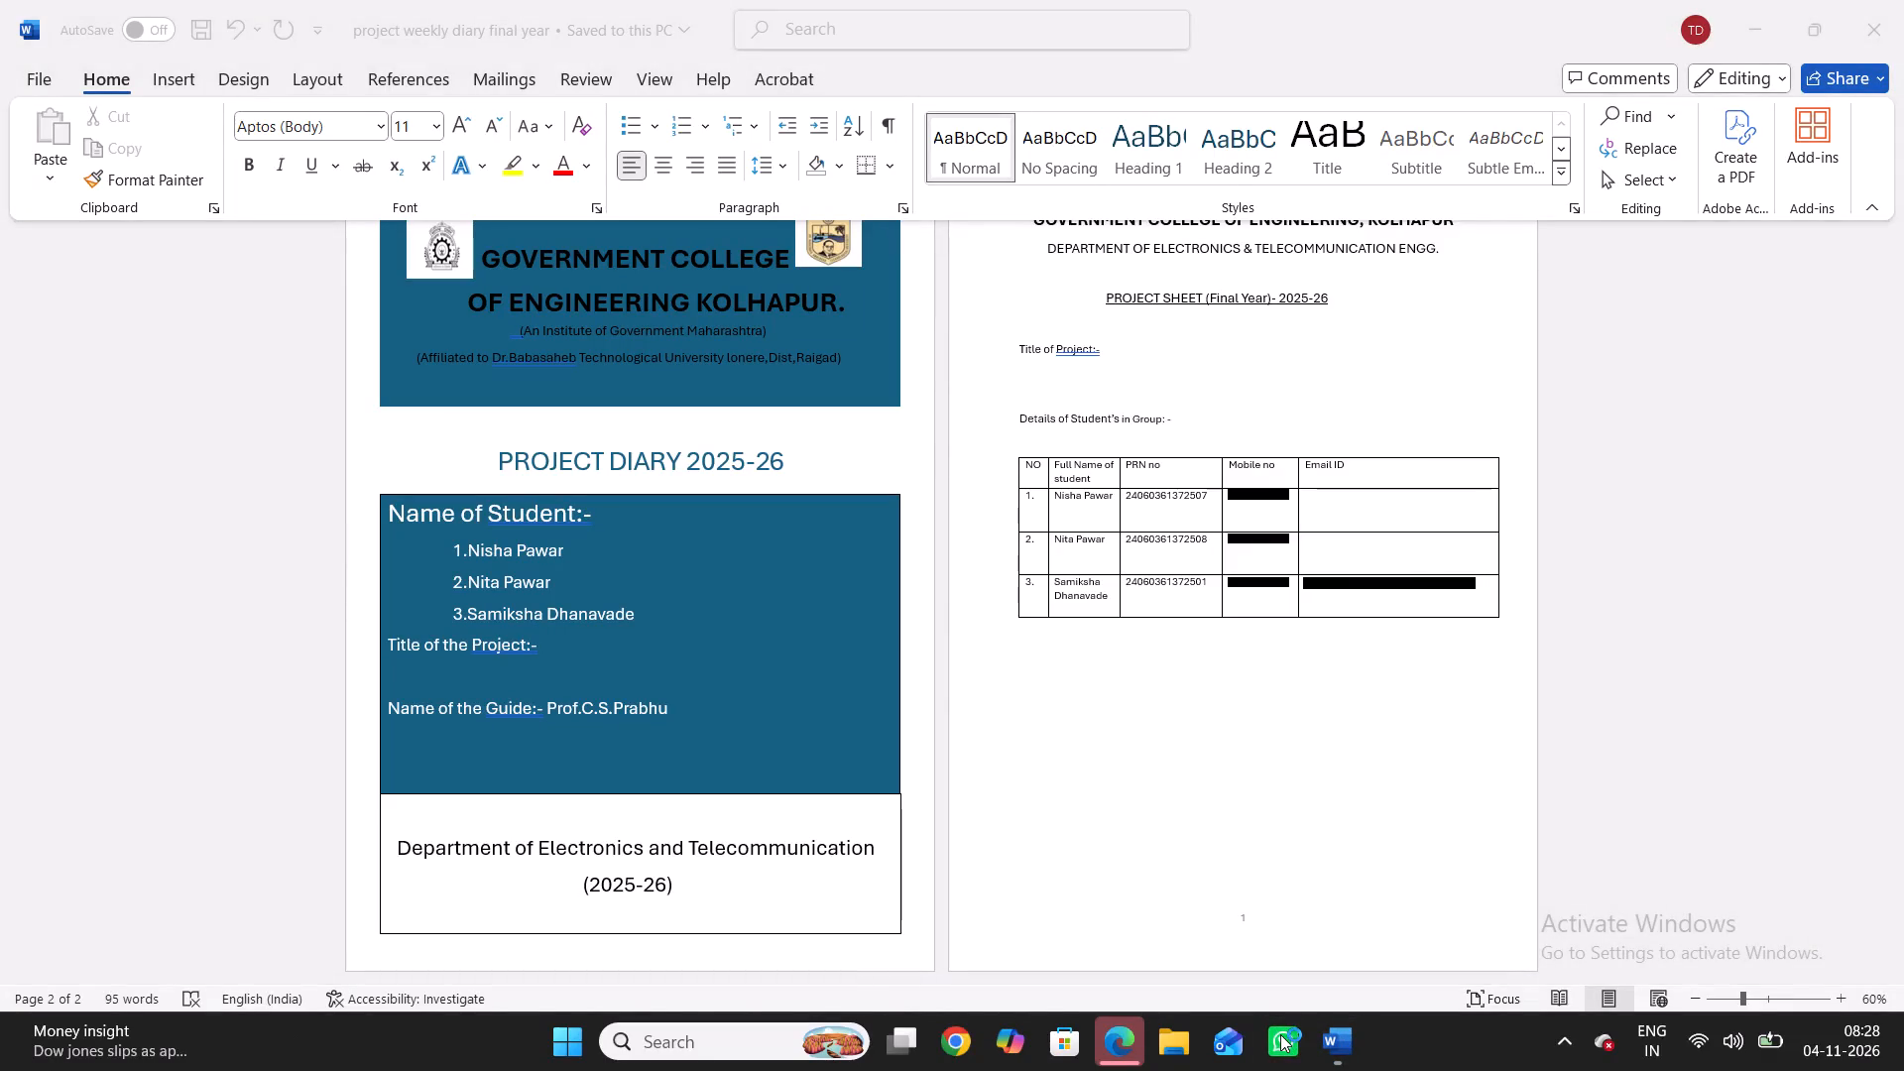
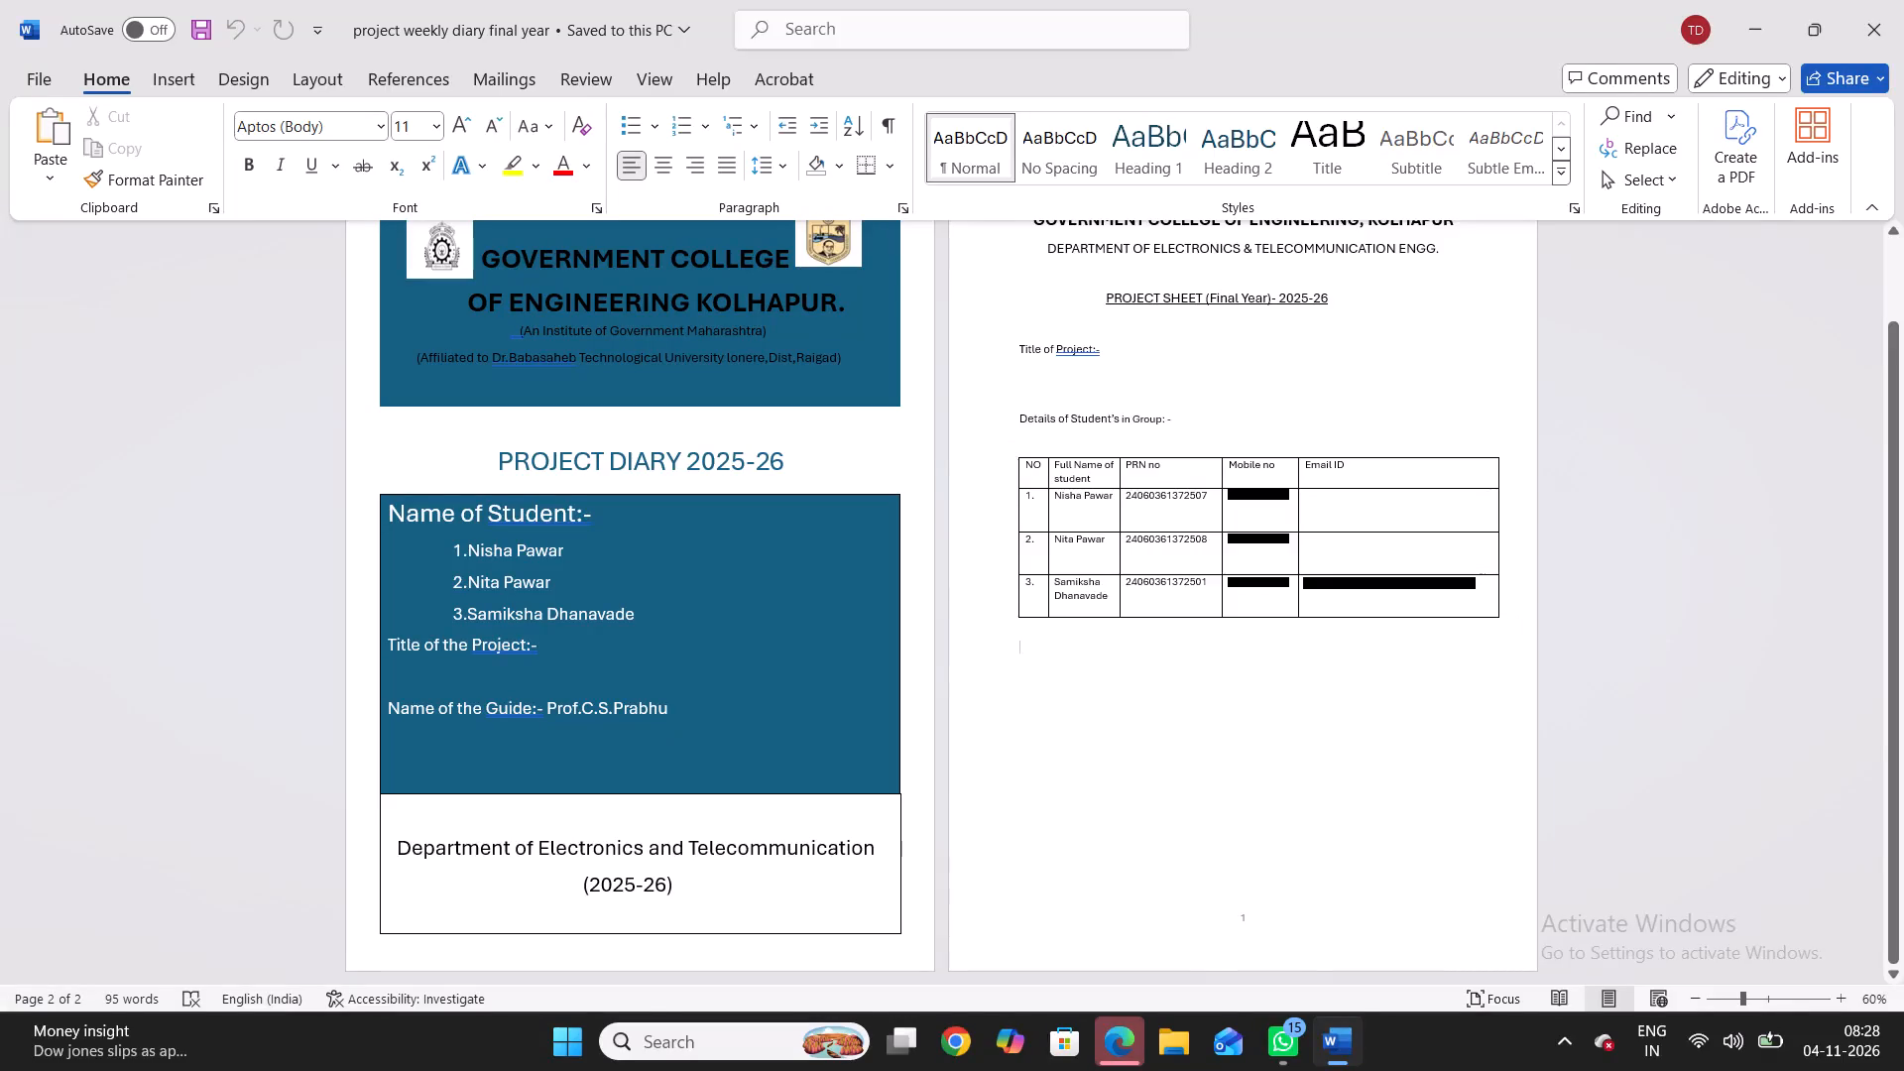
Fill in the "Title of Project" line on the project sheet page with the copied title "AI-Enabled Borewell Monitoring System".
{"action": "left_click", "coordinate": [1115, 349]}
{"action": "key", "text": "ctrl+v"}
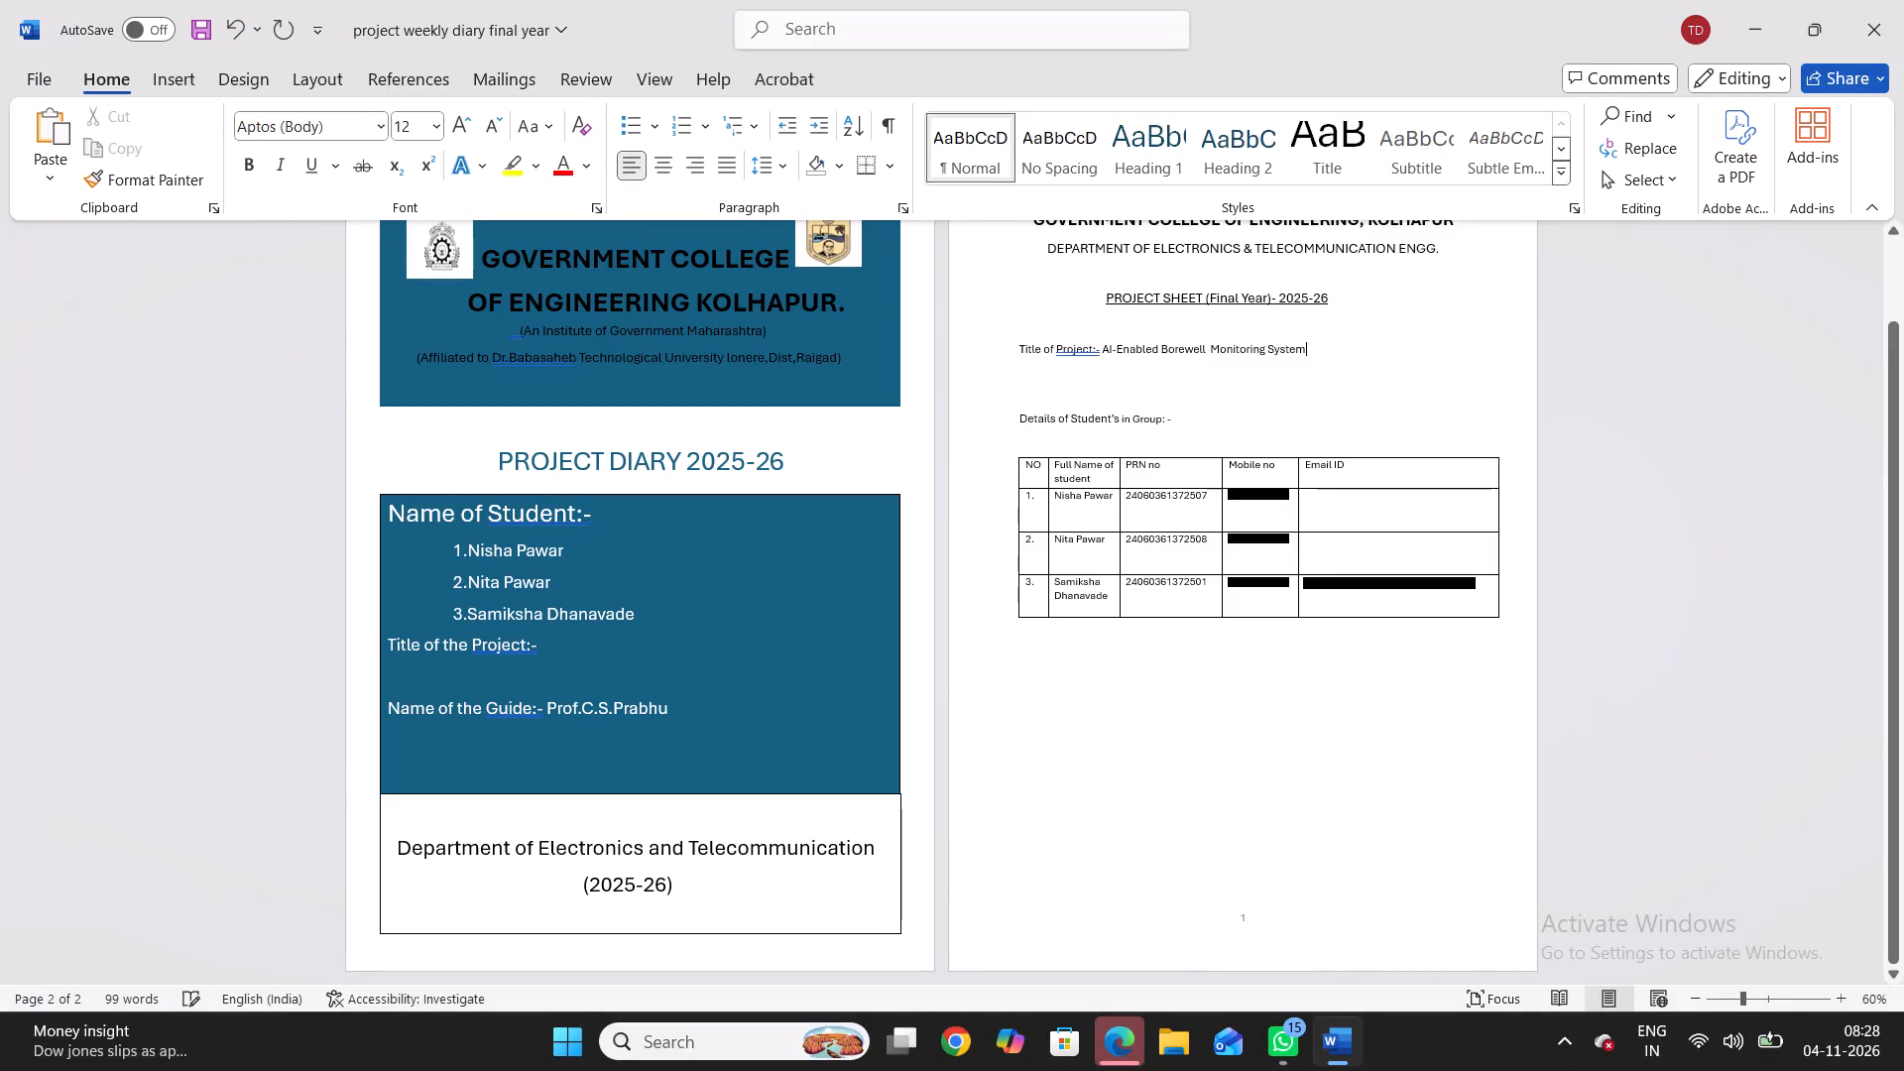
Add the same title, "AI-Enabled Borewell Monitoring System", after "Title of the Project:-" in the cover page's blue box.
{"action": "left_click", "coordinate": [556, 651]}
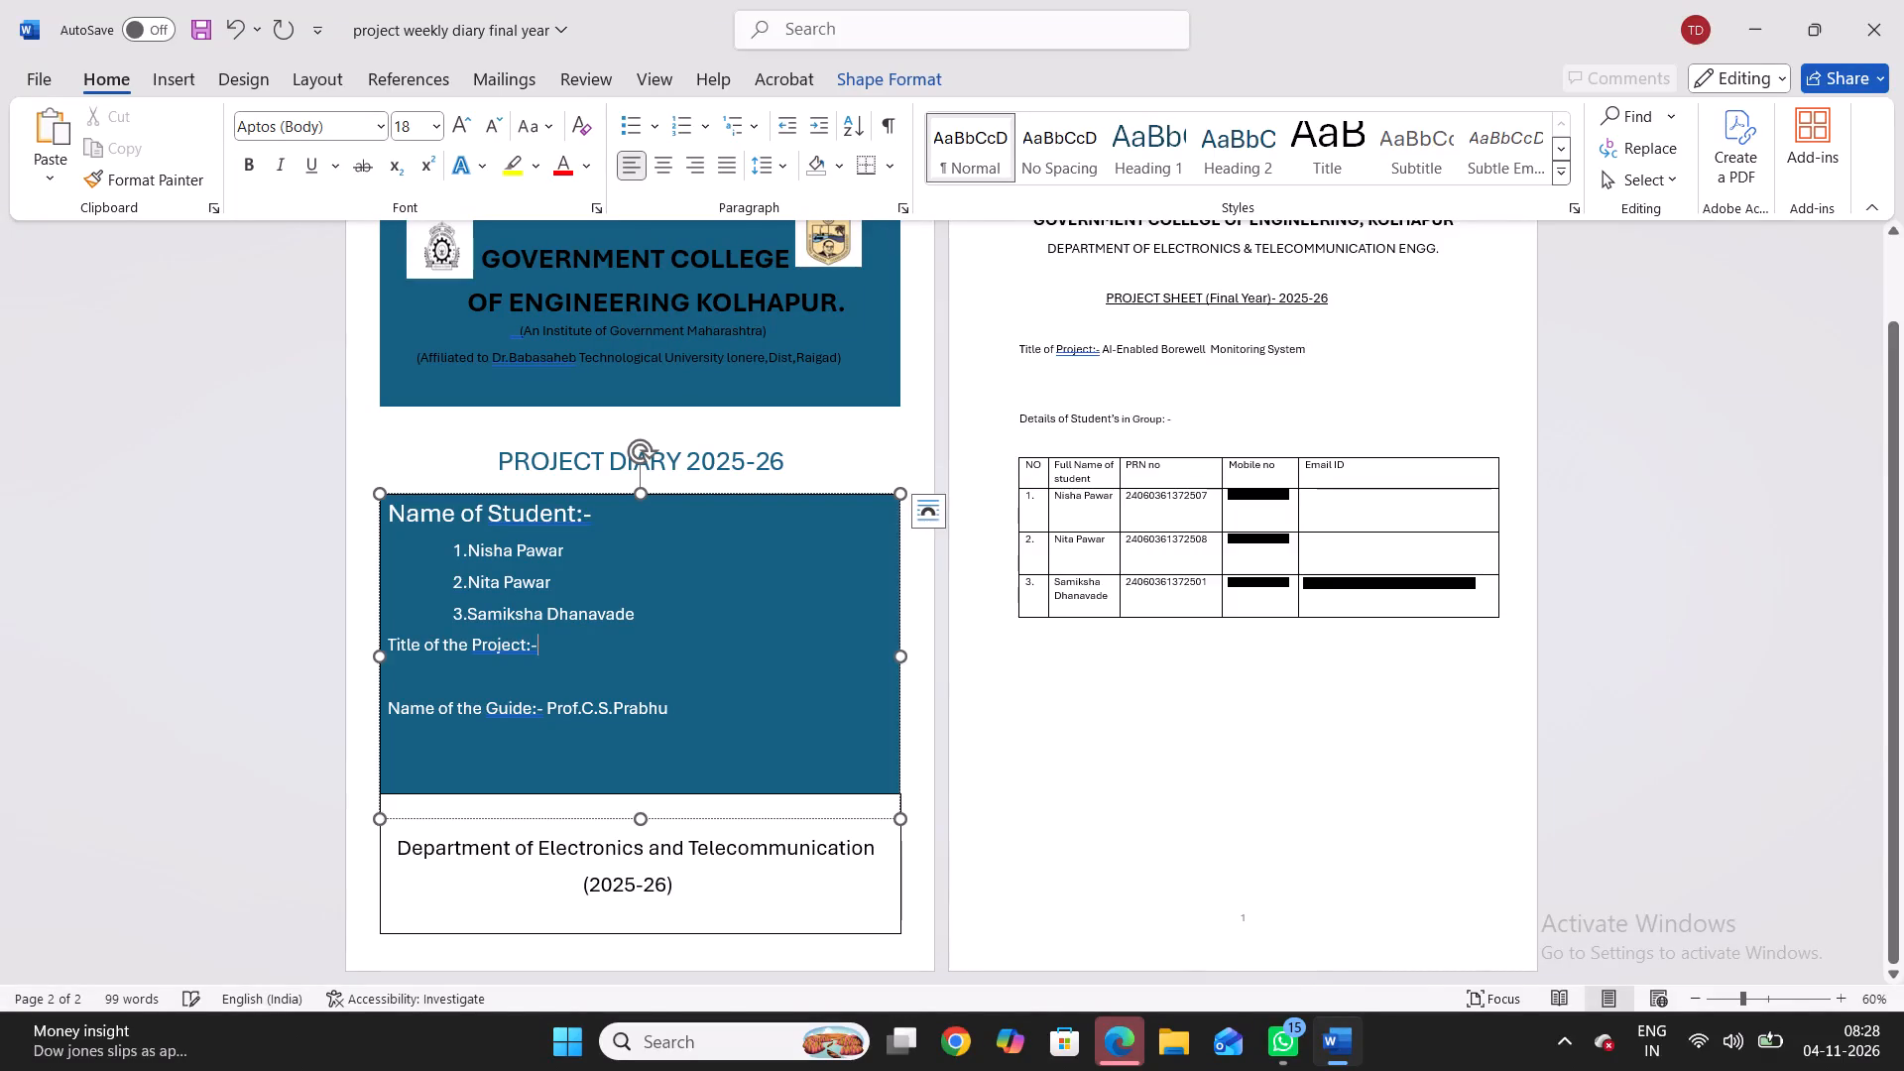
{"action": "key", "text": "ctrl+v"}
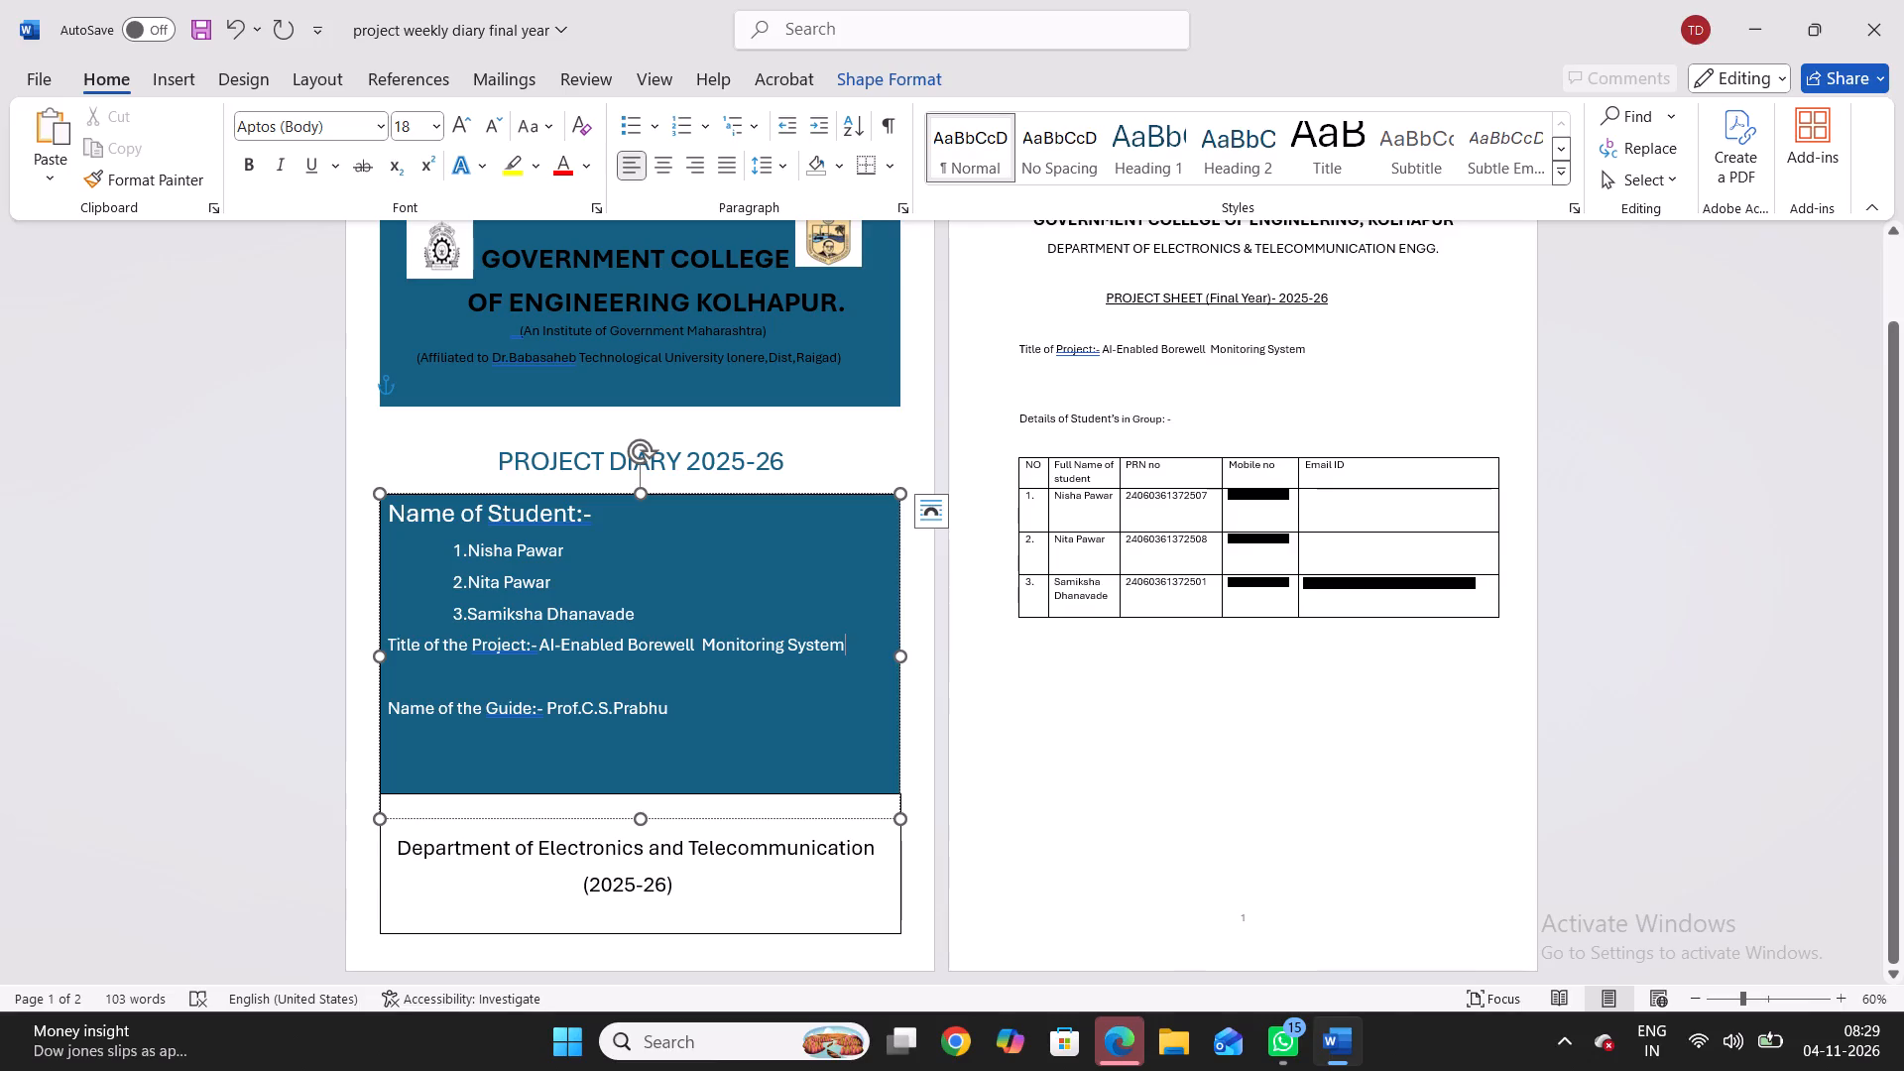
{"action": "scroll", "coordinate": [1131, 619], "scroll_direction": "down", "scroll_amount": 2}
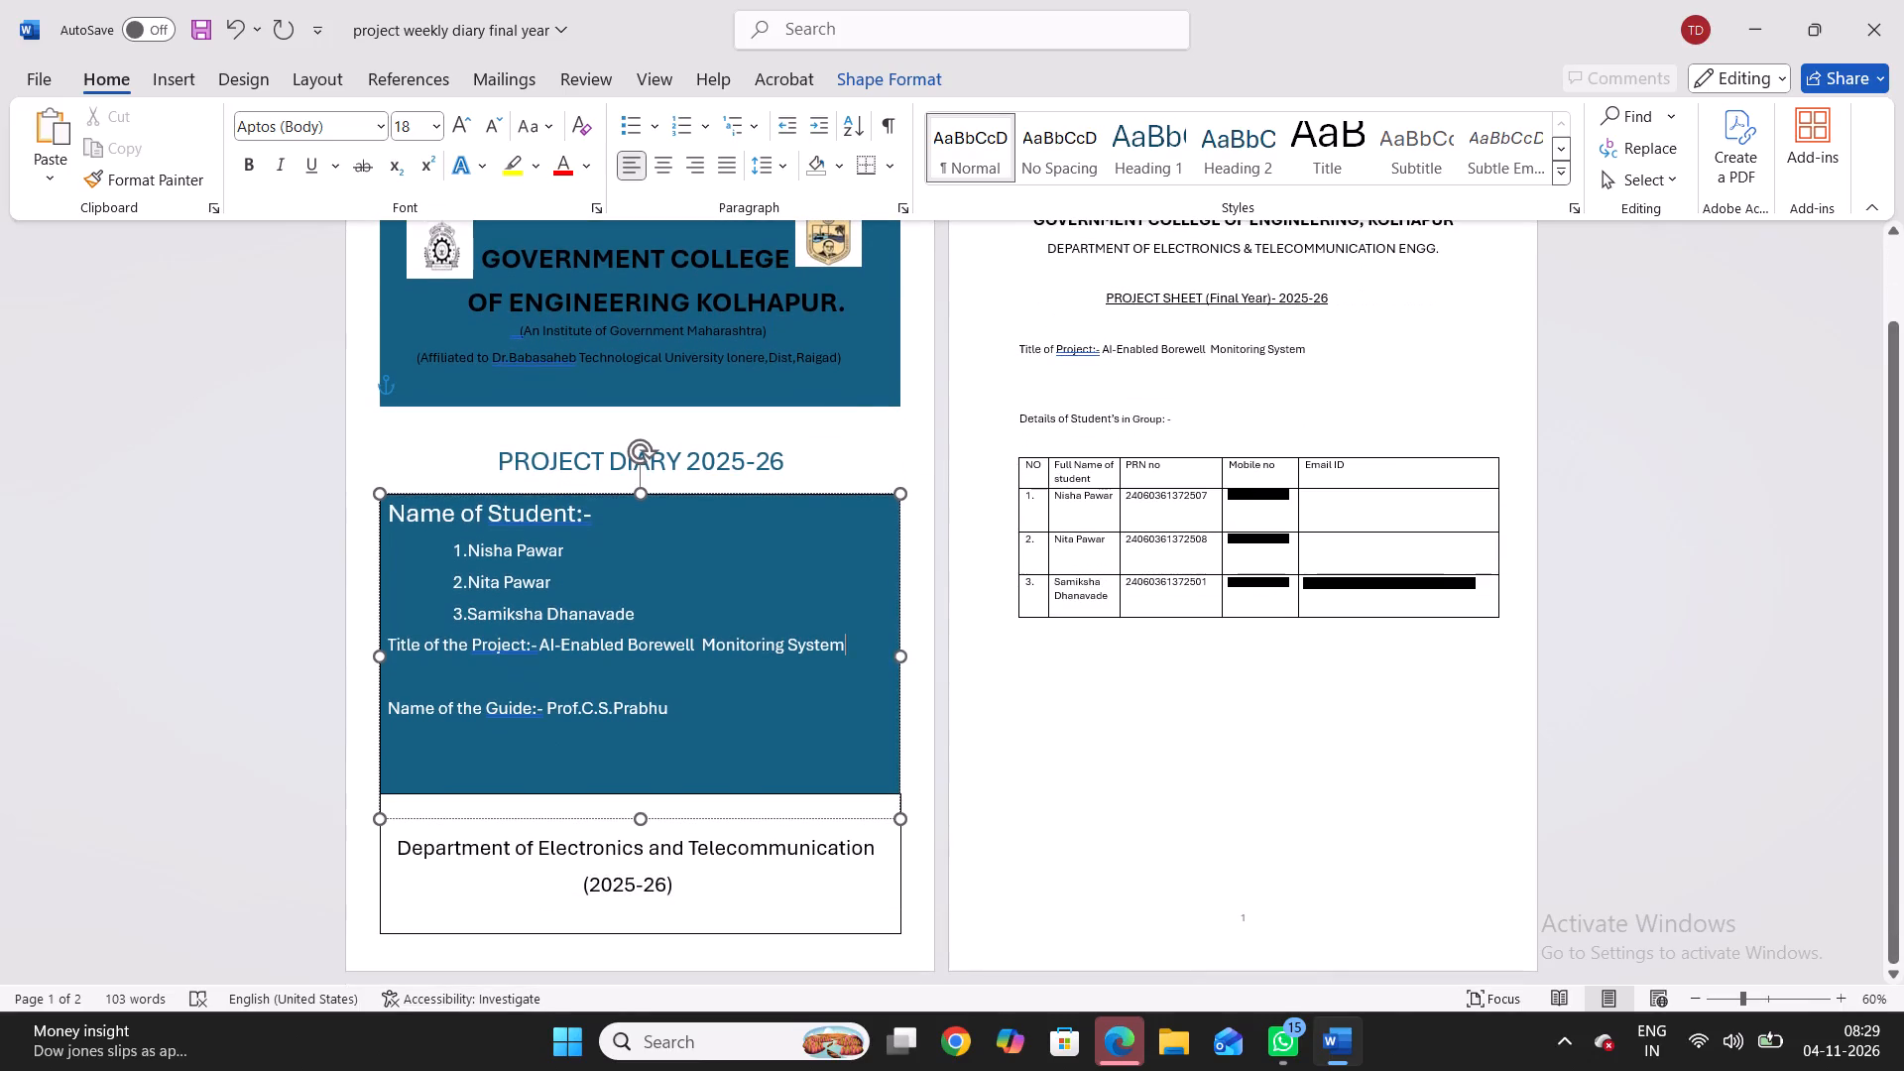
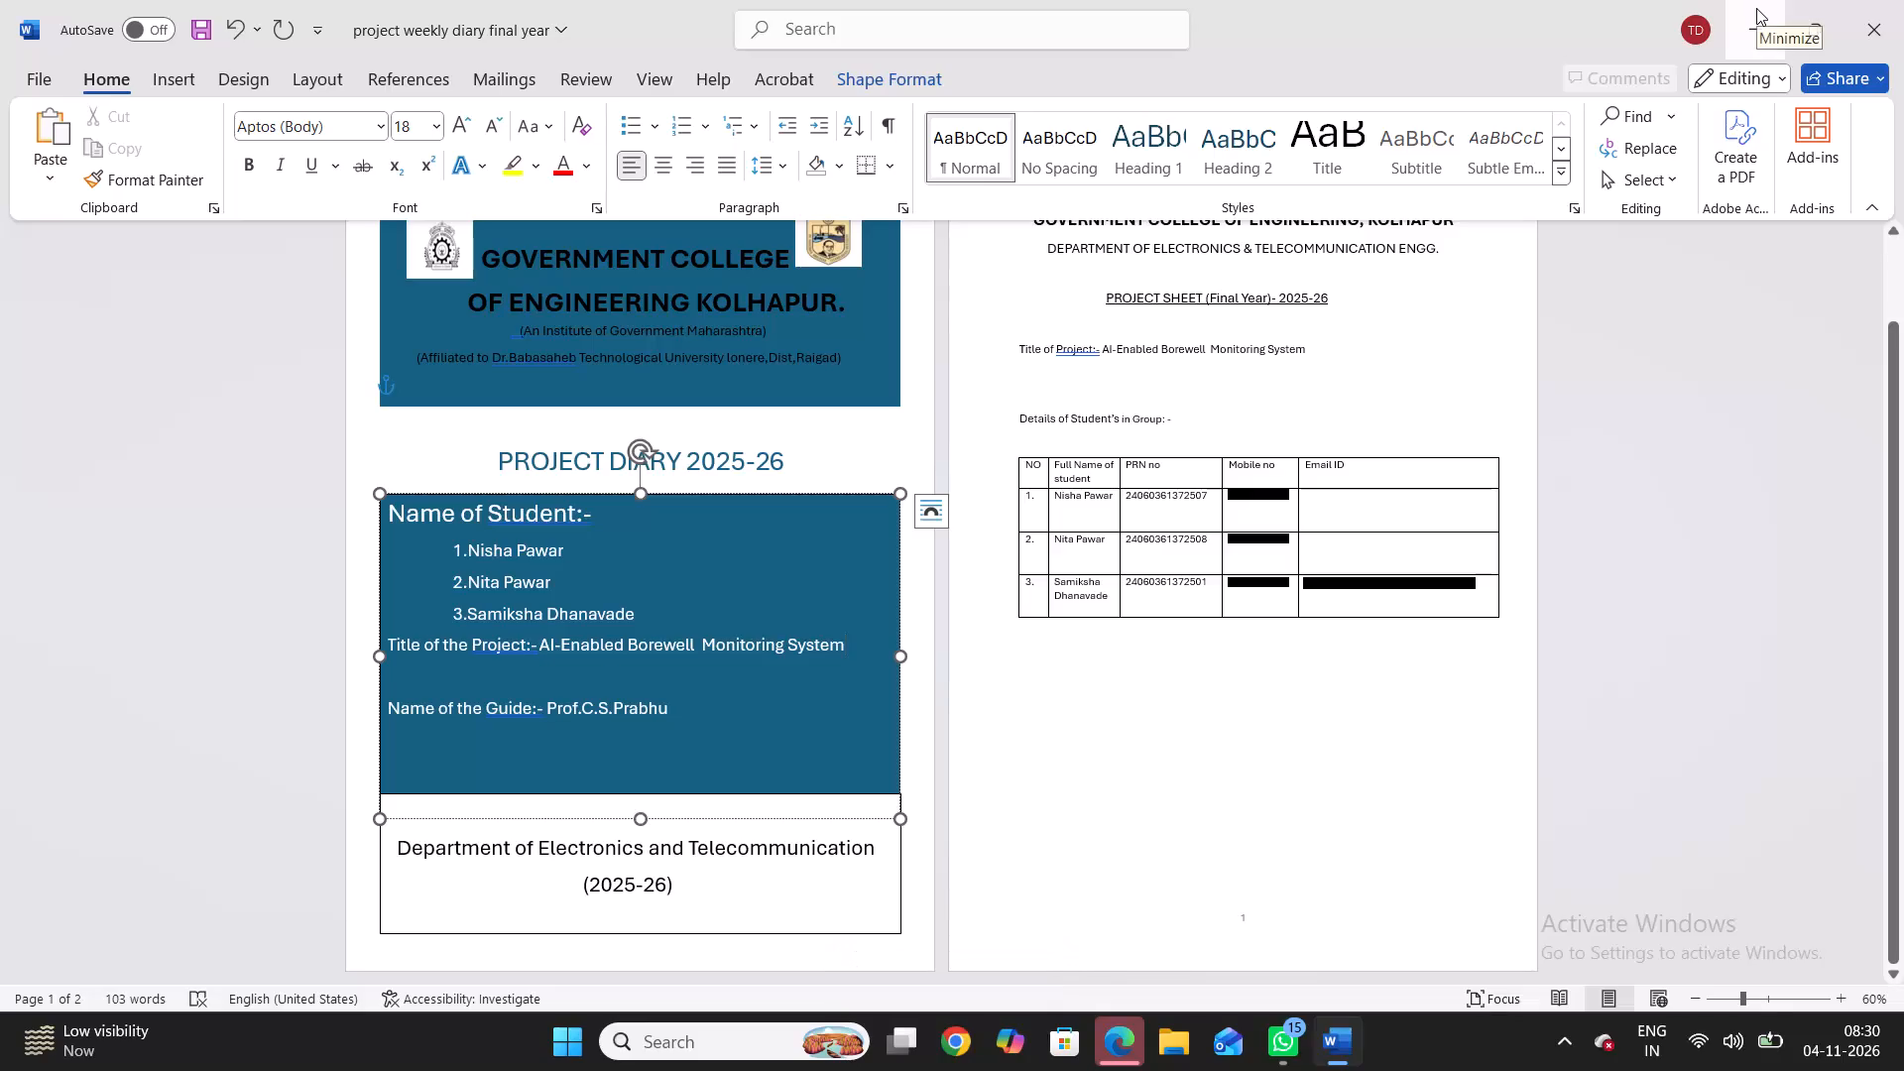
{"action": "left_click", "coordinate": [1756, 8]}
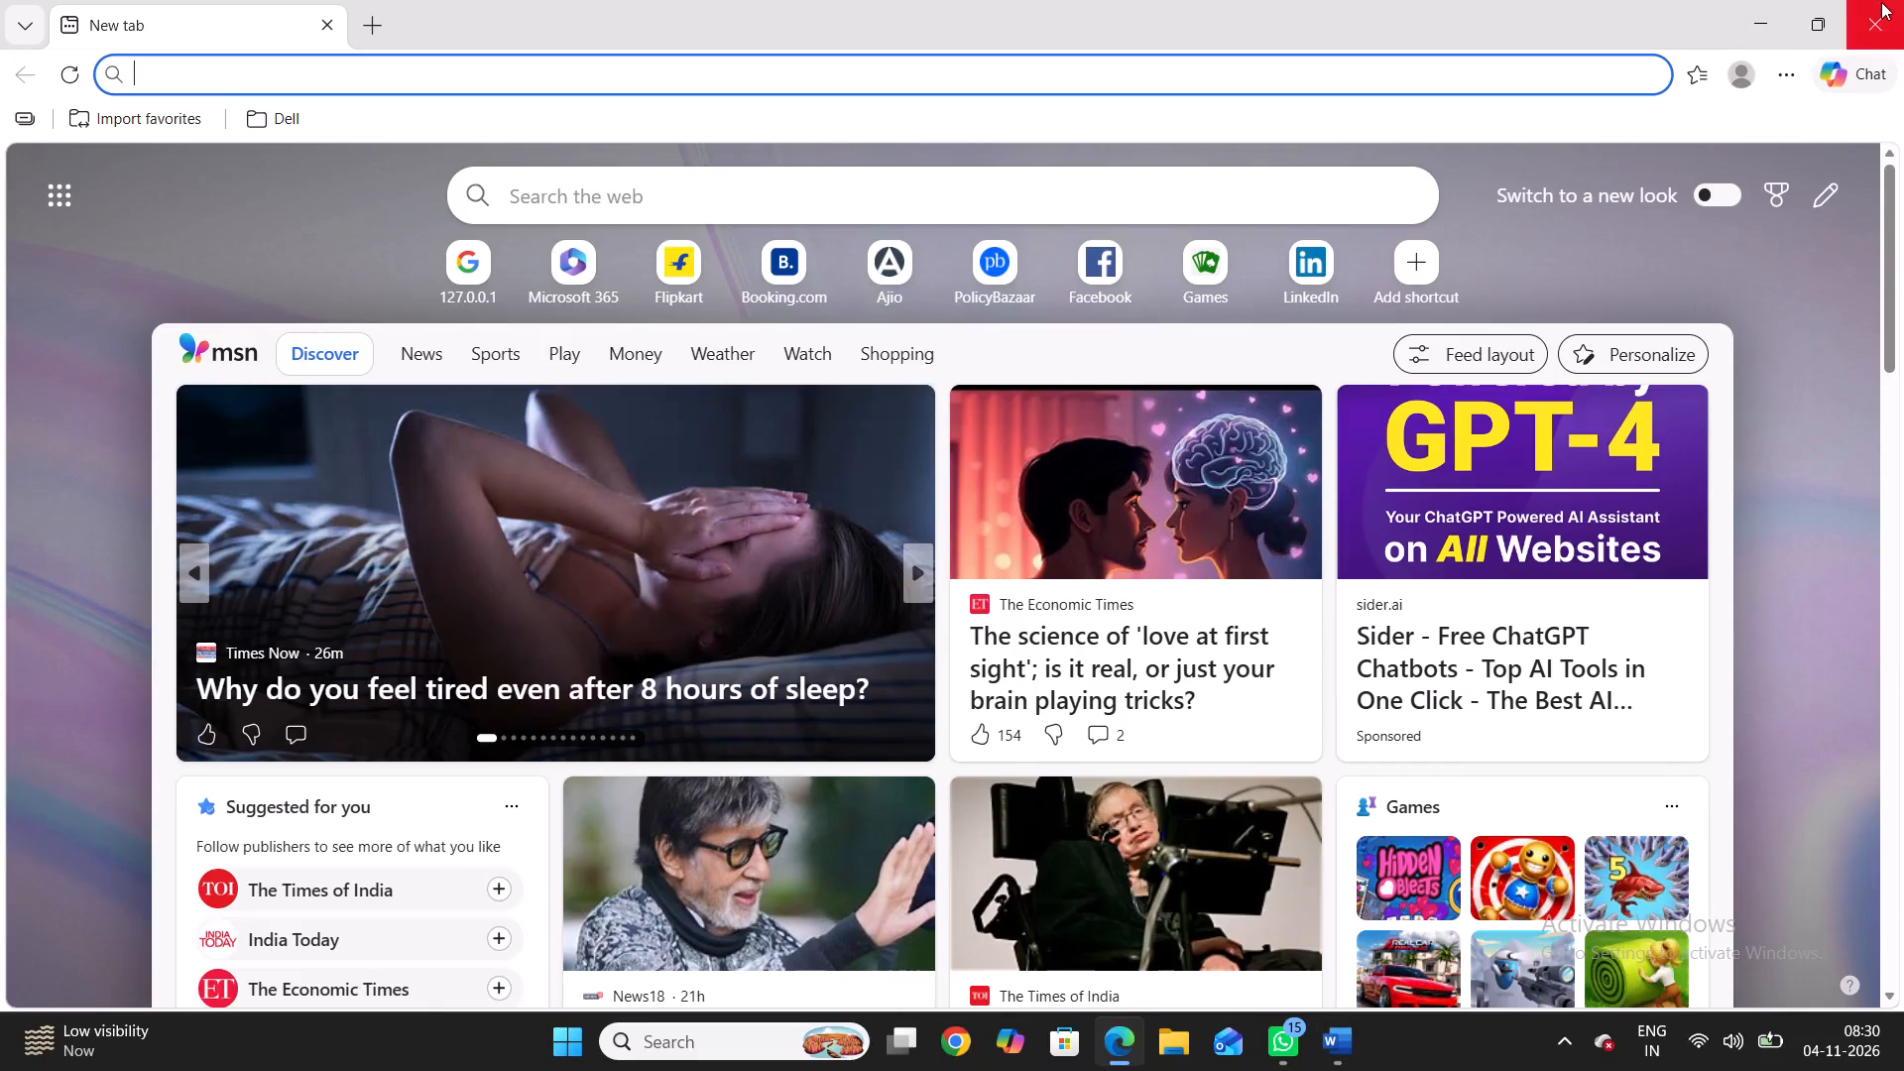
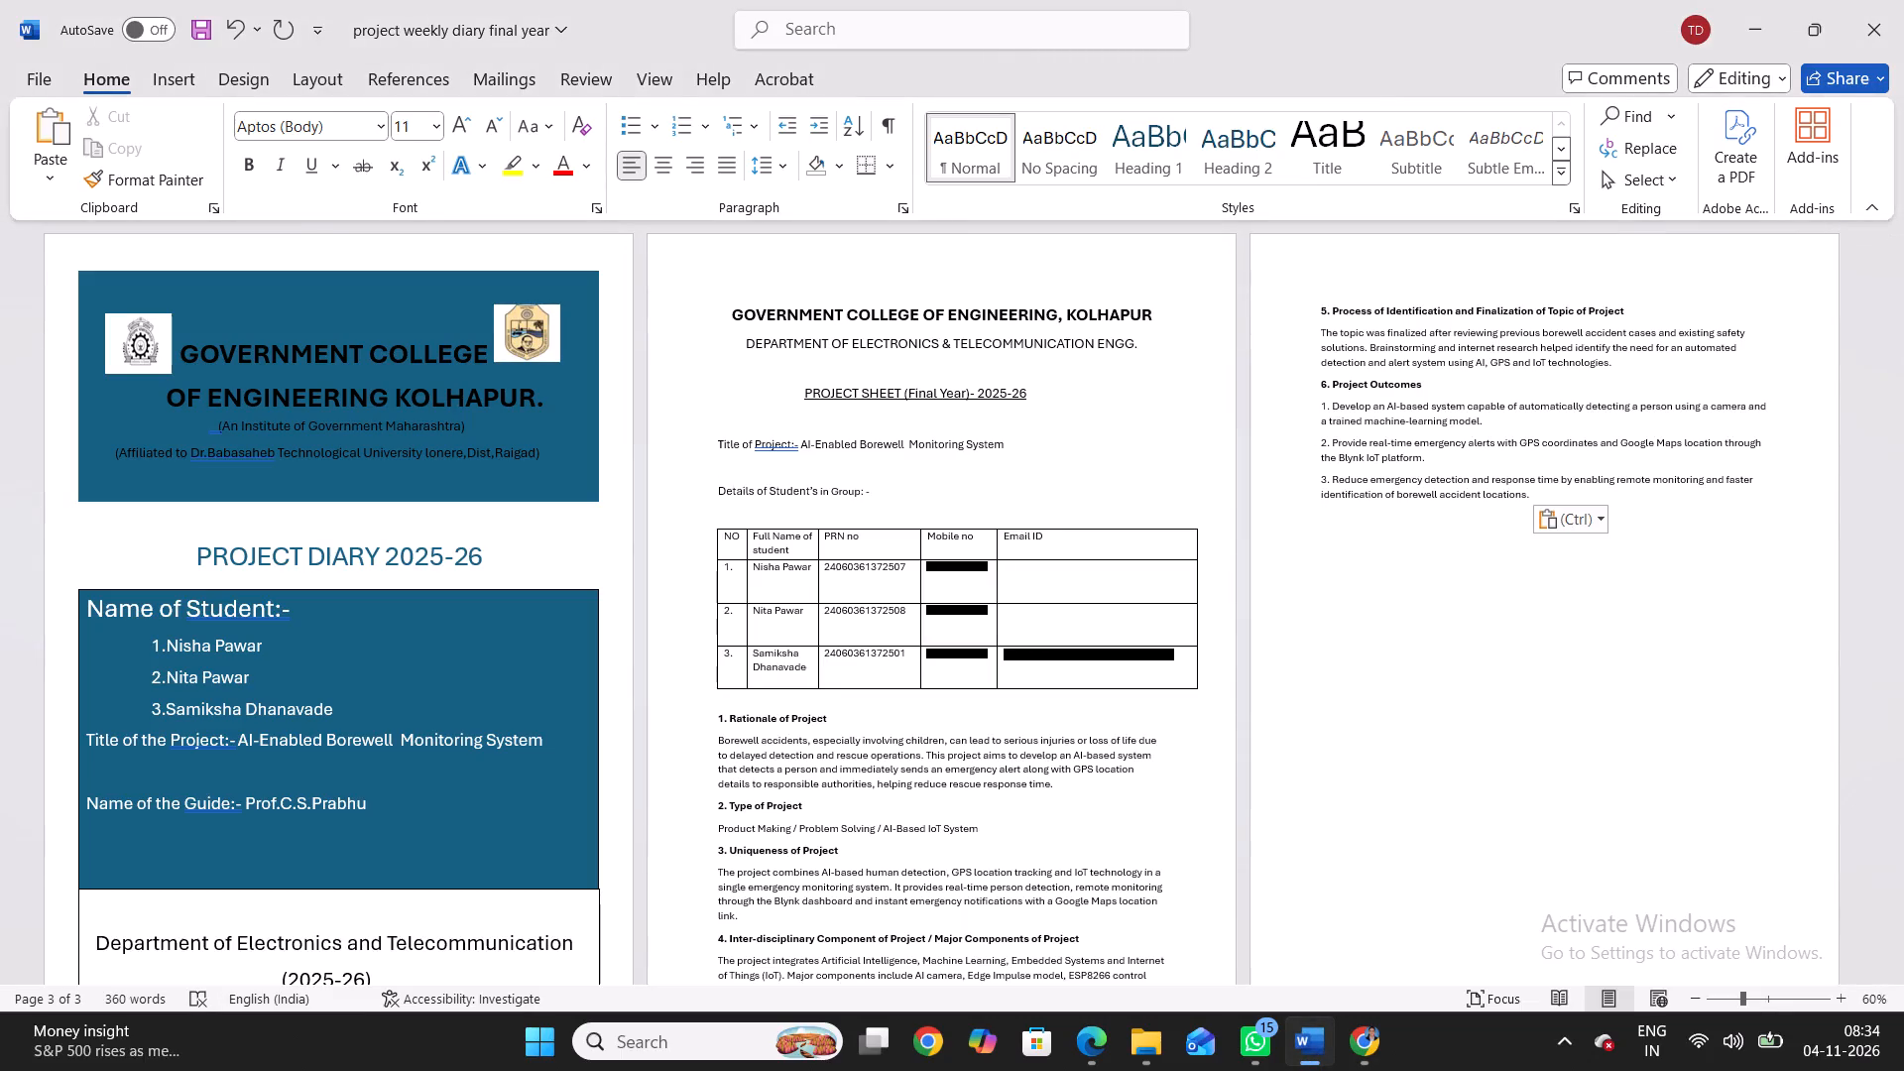
Examine the pasted project sheet sections in Word at a larger zoom, from Rationale of Project through Project Outcomes.
{"action": "scroll", "coordinate": [1091, 601], "scroll_direction": "down", "scroll_amount": 1}
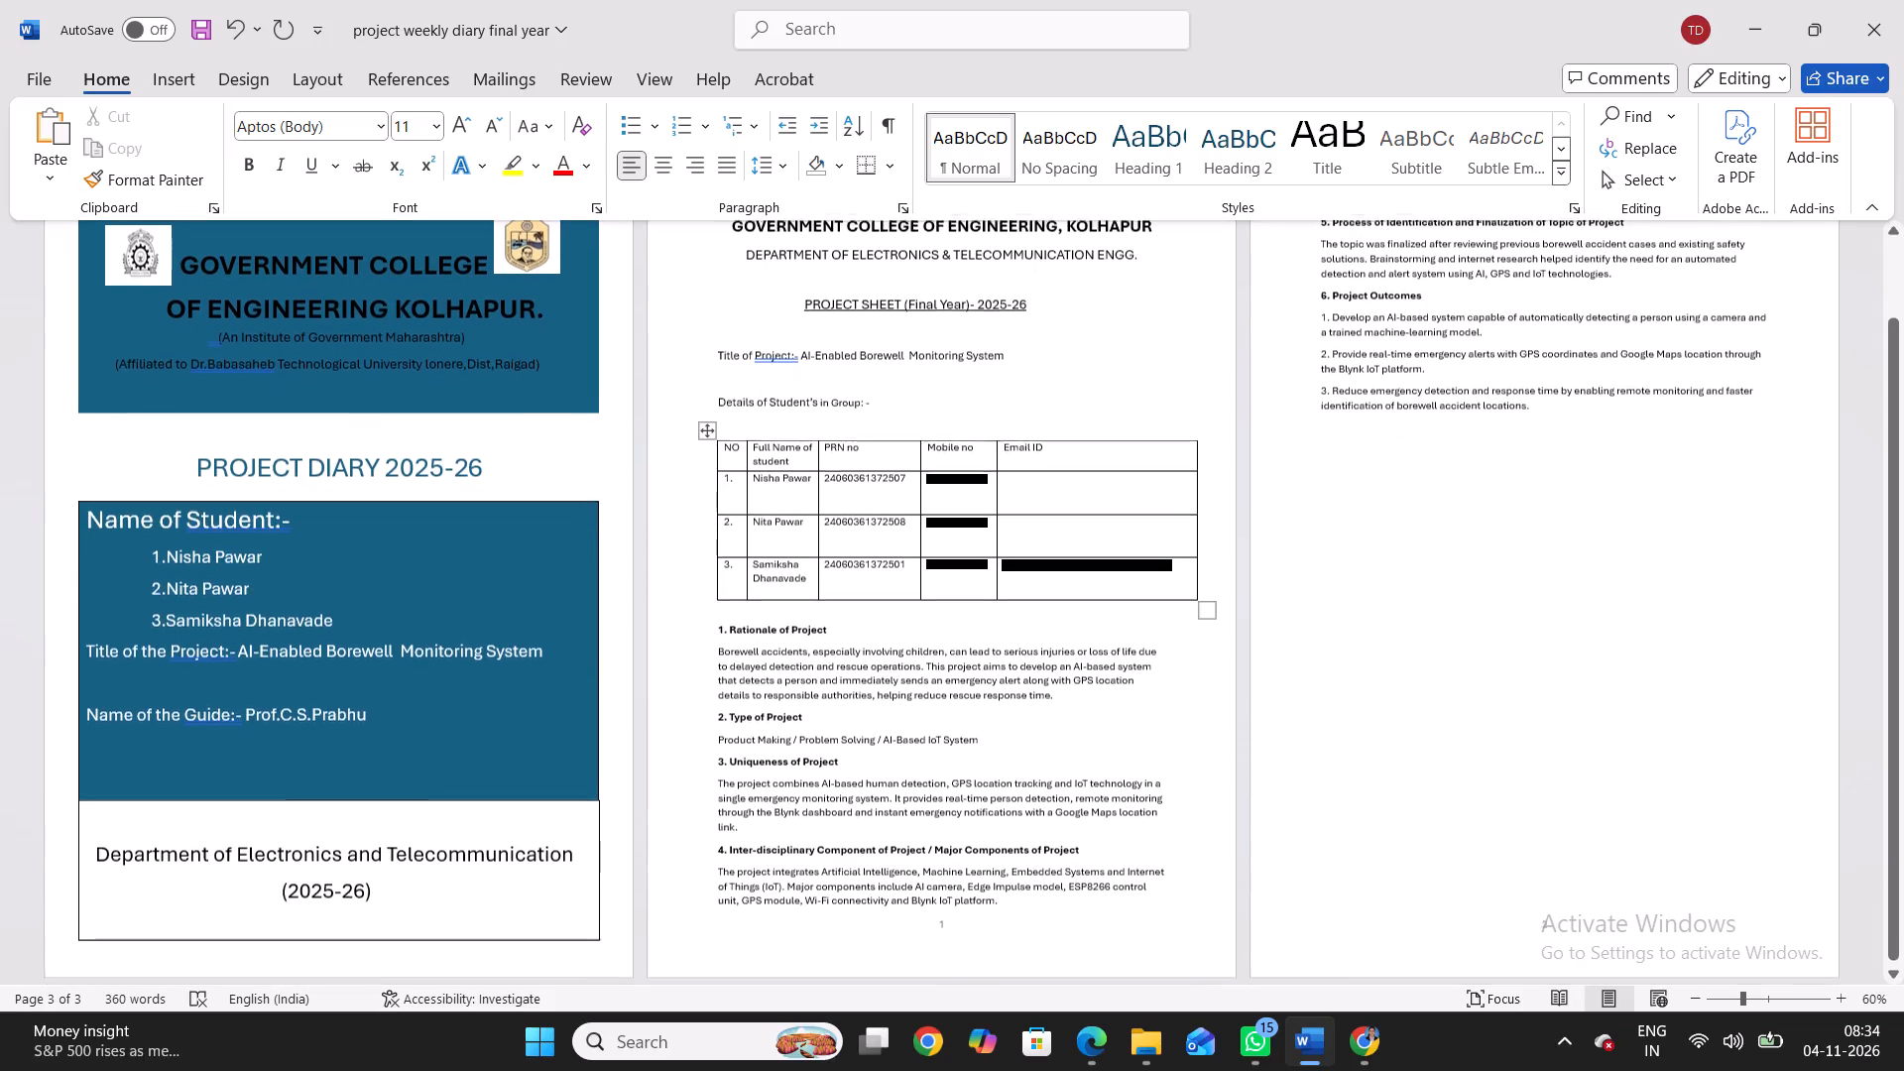
{"action": "scroll", "coordinate": [1091, 601], "scroll_direction": "down", "scroll_amount": 2}
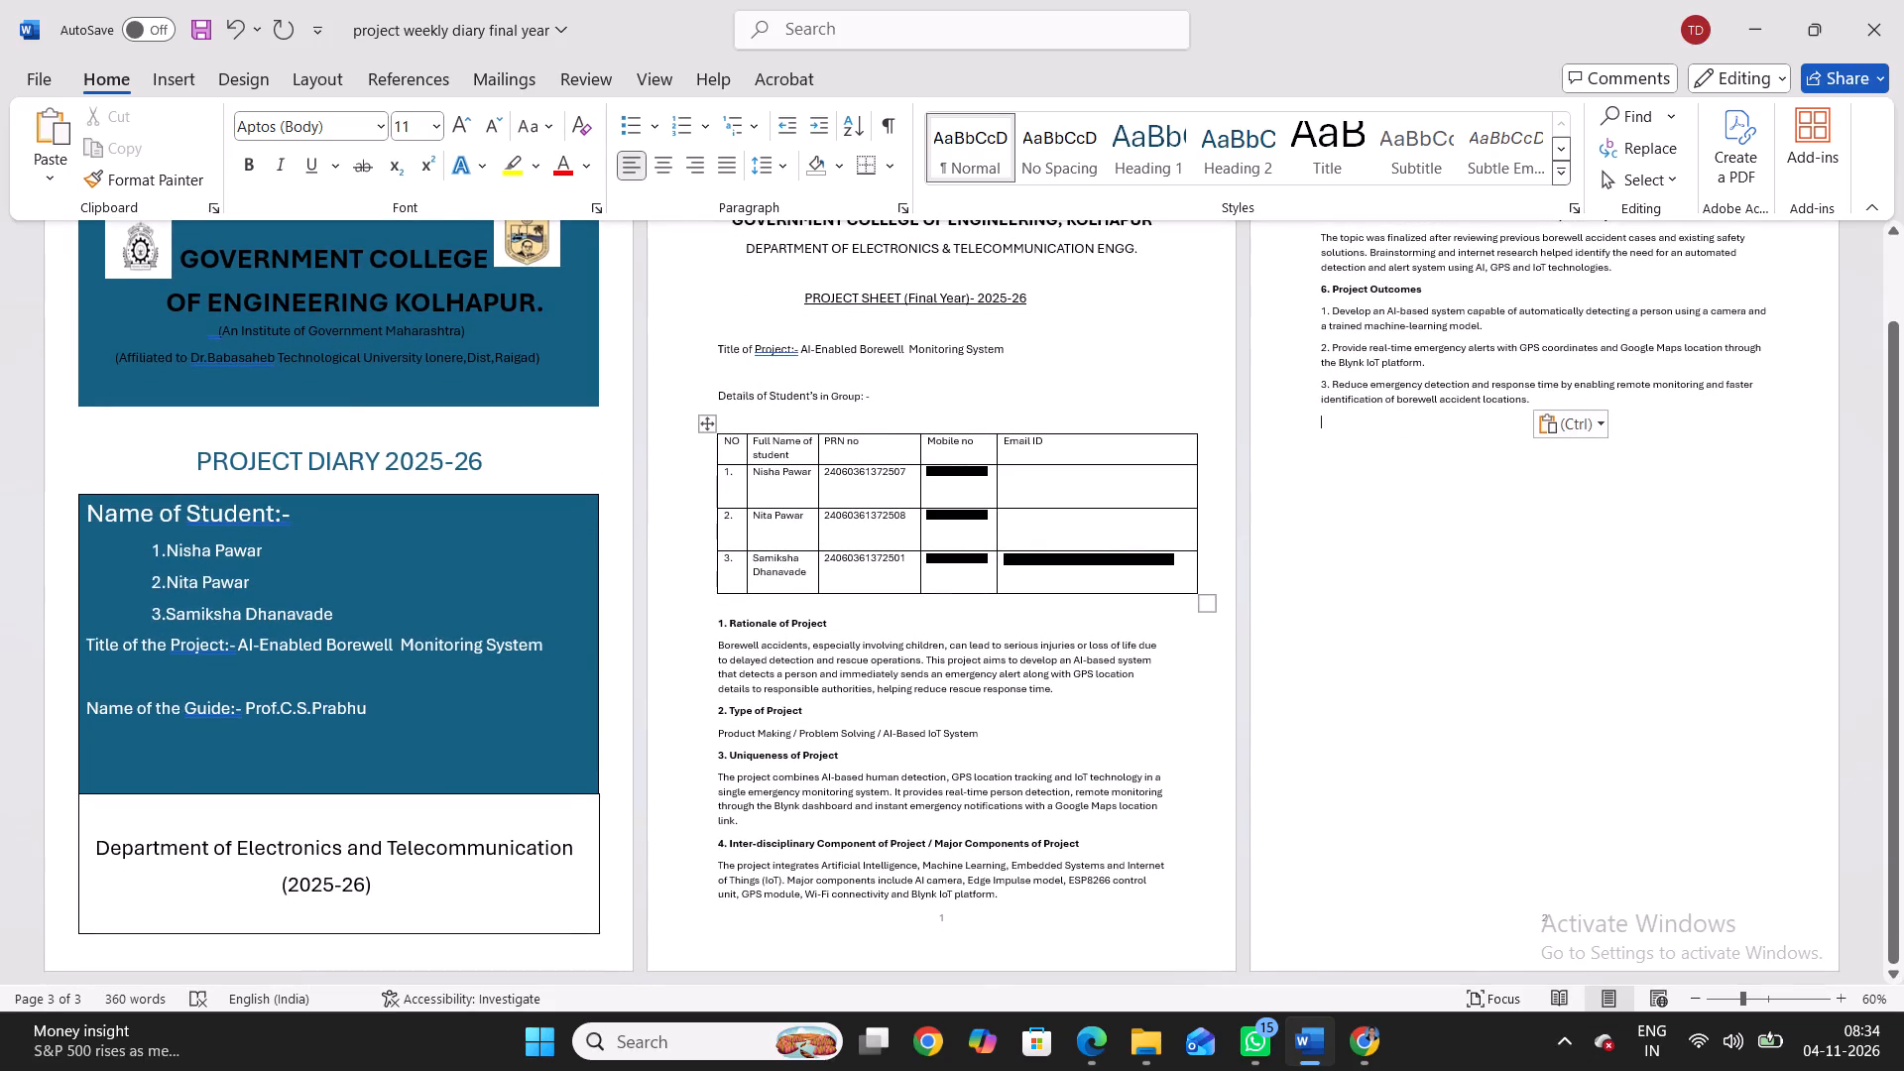
{"action": "scroll", "coordinate": [692, 380], "scroll_direction": "up", "scroll_amount": 6, "text": "ctrl"}
{"action": "scroll", "coordinate": [692, 380], "scroll_direction": "up", "scroll_amount": 2}
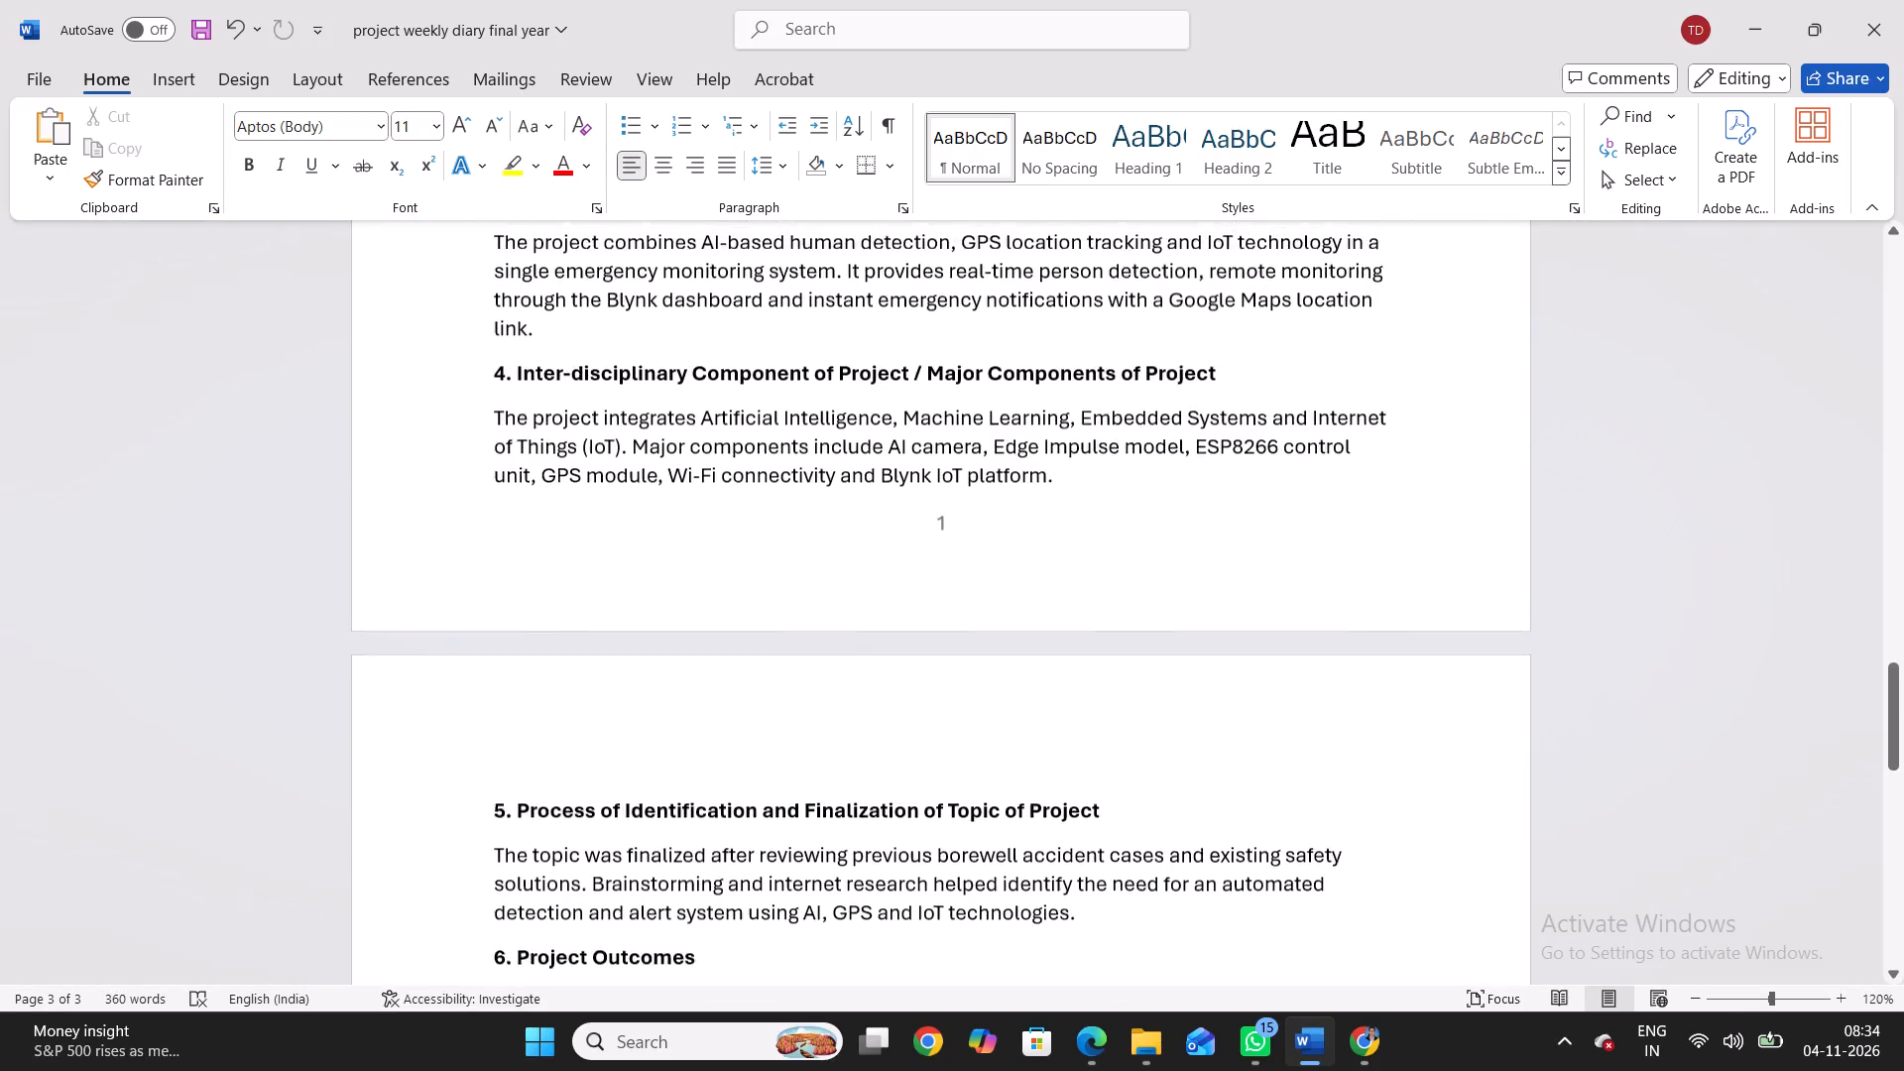
{"action": "scroll", "coordinate": [692, 380], "scroll_direction": "up", "scroll_amount": 3}
{"action": "scroll", "coordinate": [692, 380], "scroll_direction": "down", "scroll_amount": 2}
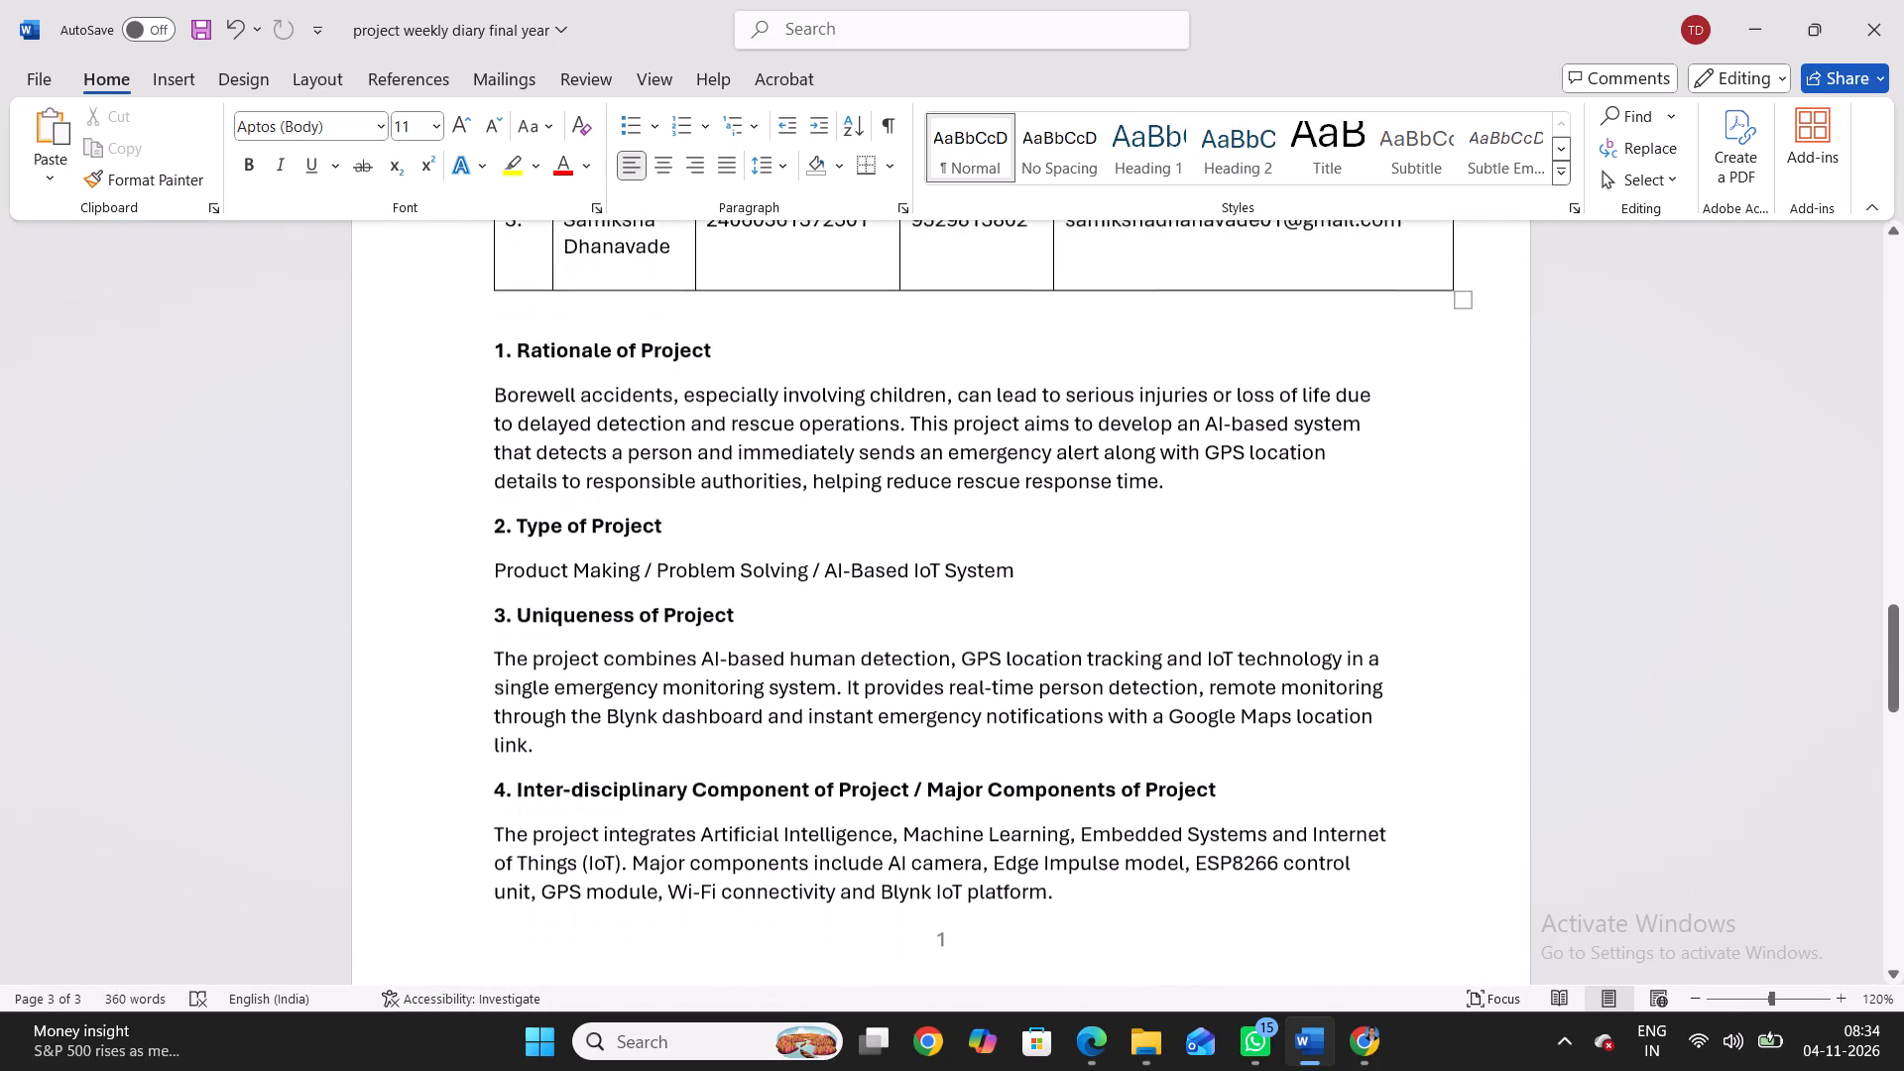
{"action": "scroll", "coordinate": [692, 380], "scroll_direction": "down", "scroll_amount": 2}
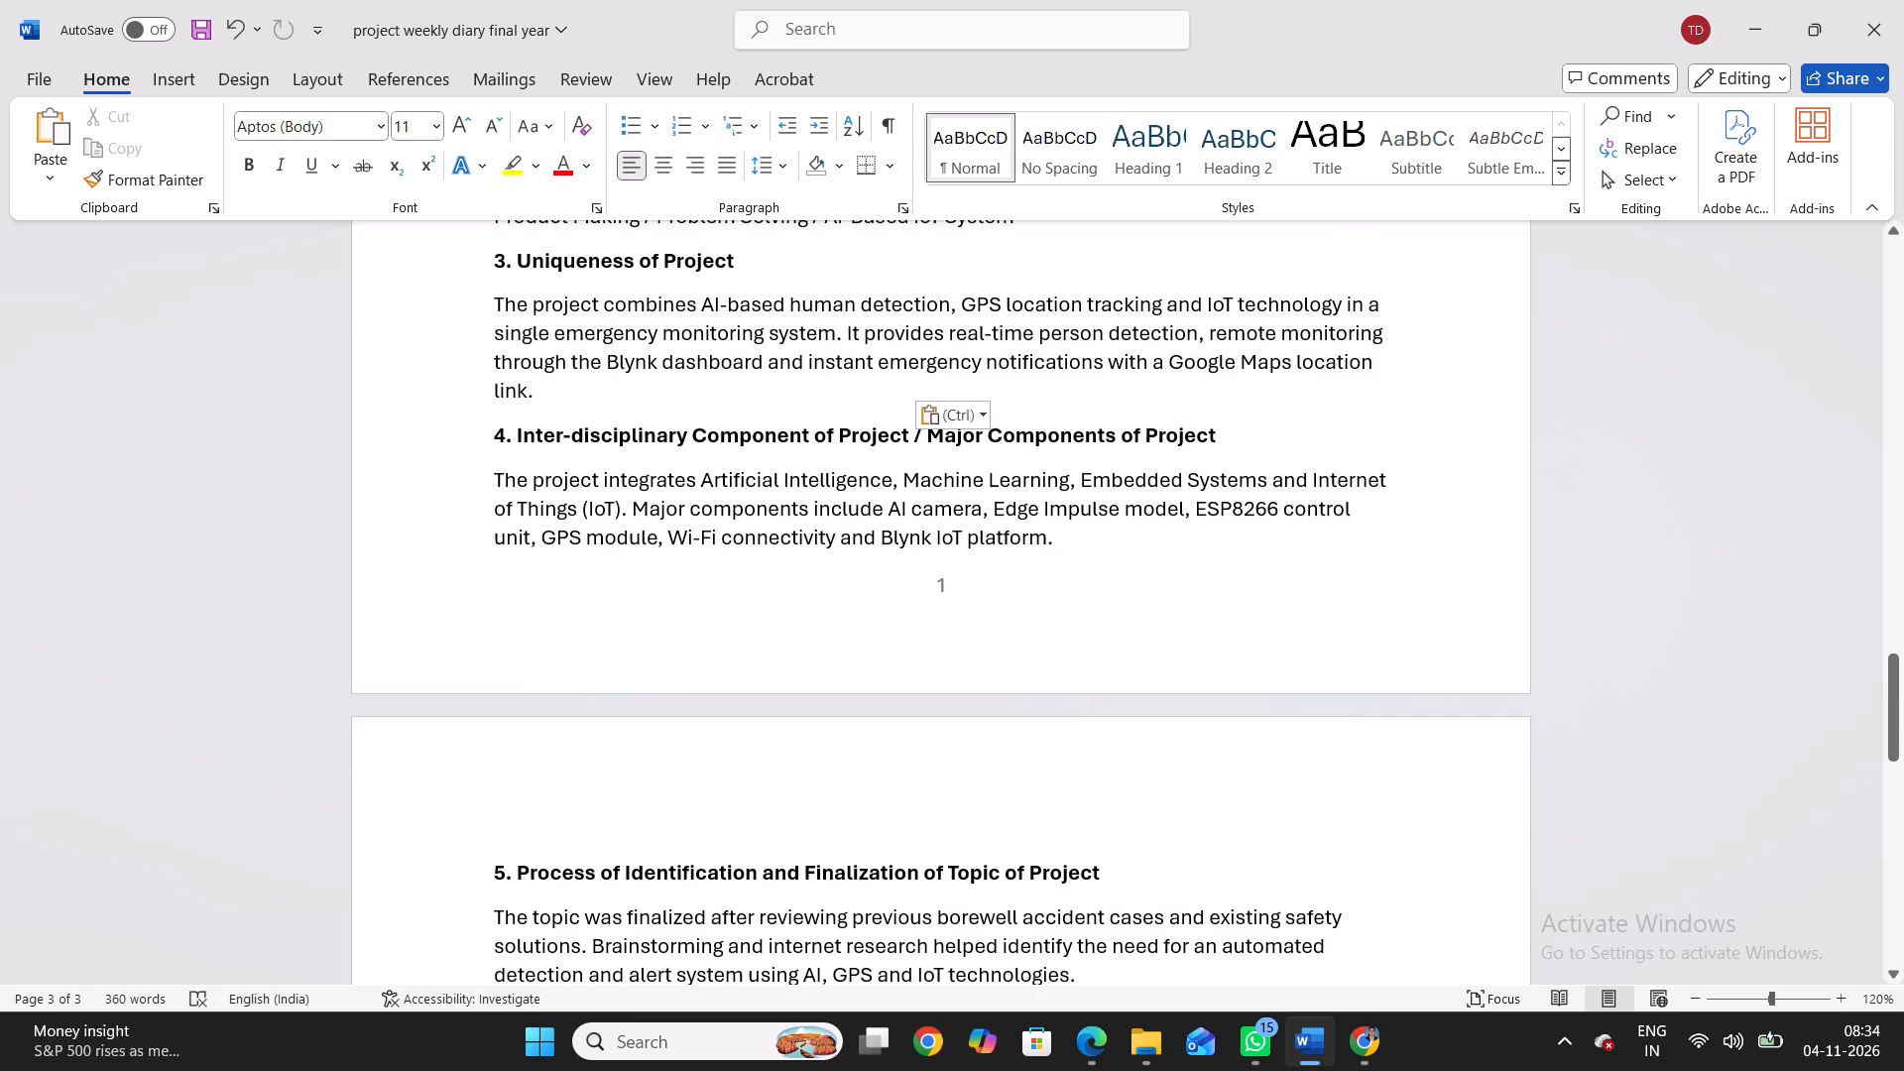
{"action": "scroll", "coordinate": [692, 380], "scroll_direction": "down", "scroll_amount": 3}
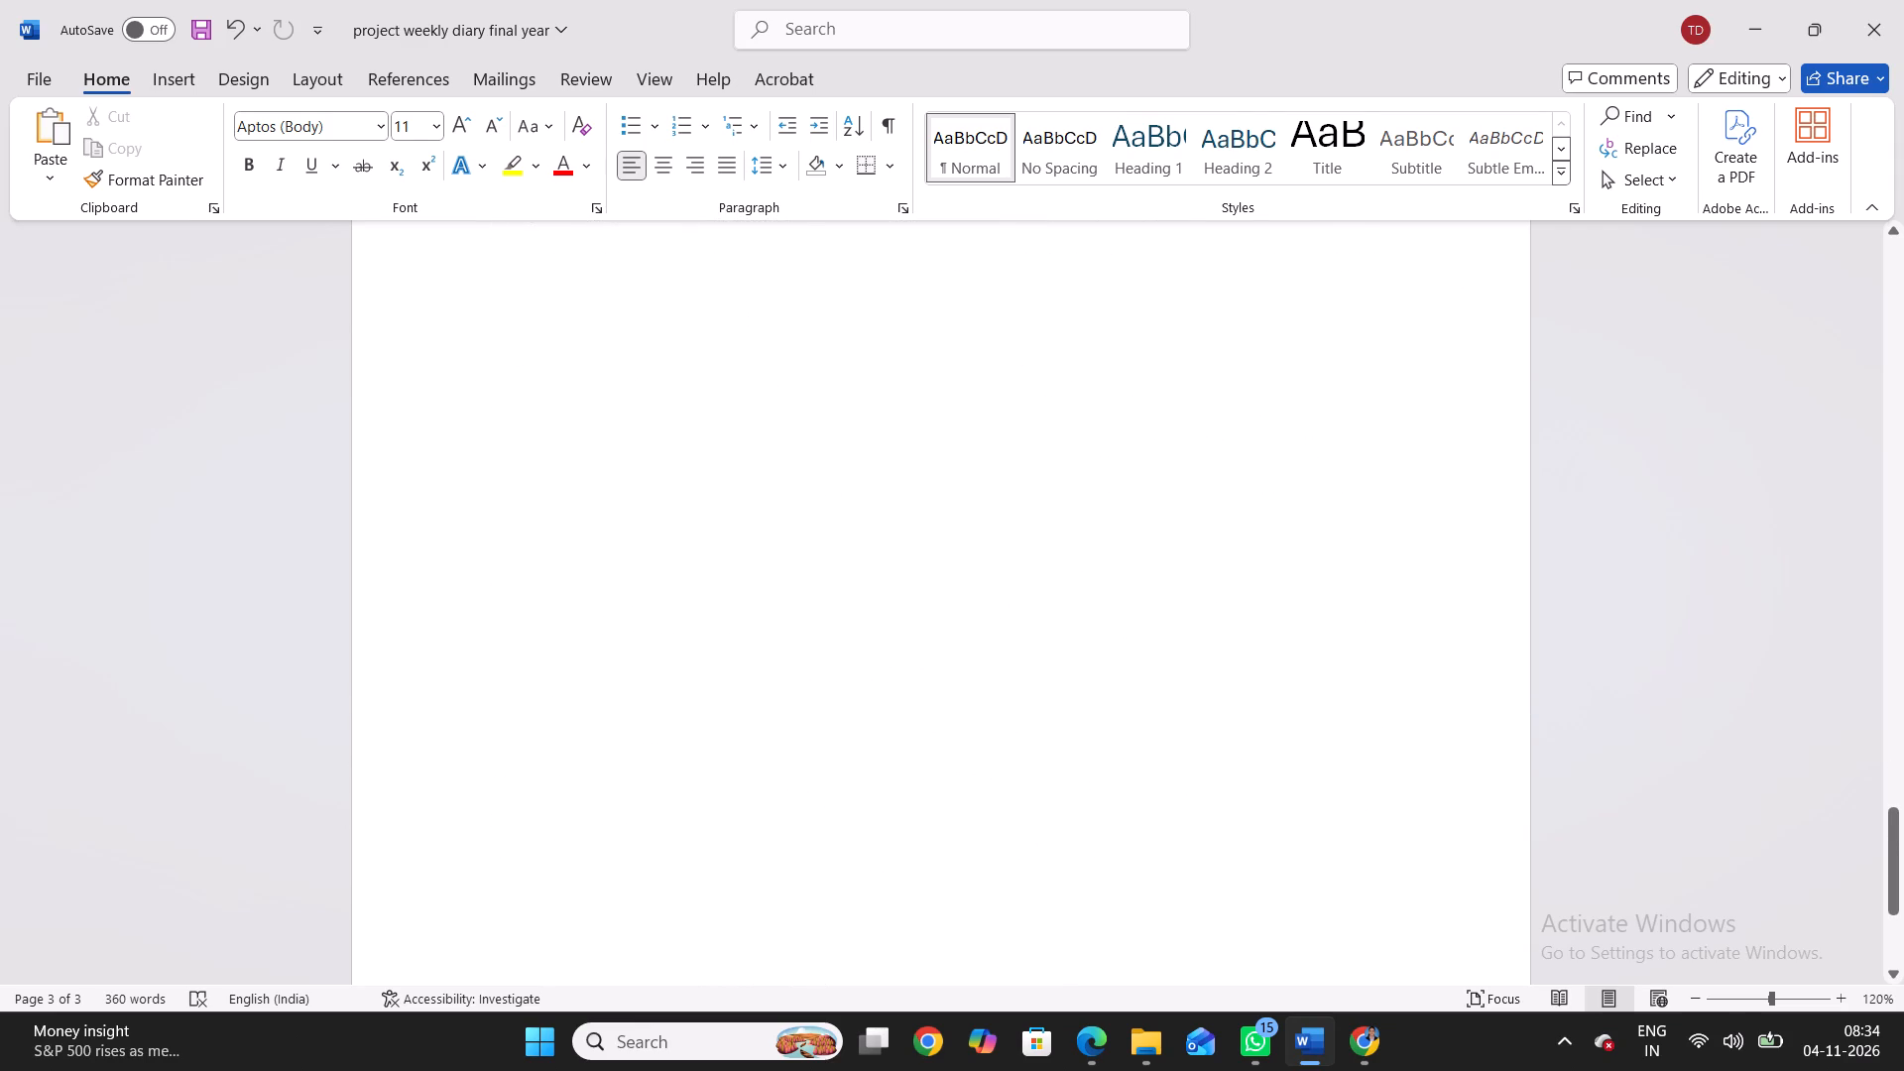
{"action": "scroll", "coordinate": [692, 380], "scroll_direction": "up", "scroll_amount": 1}
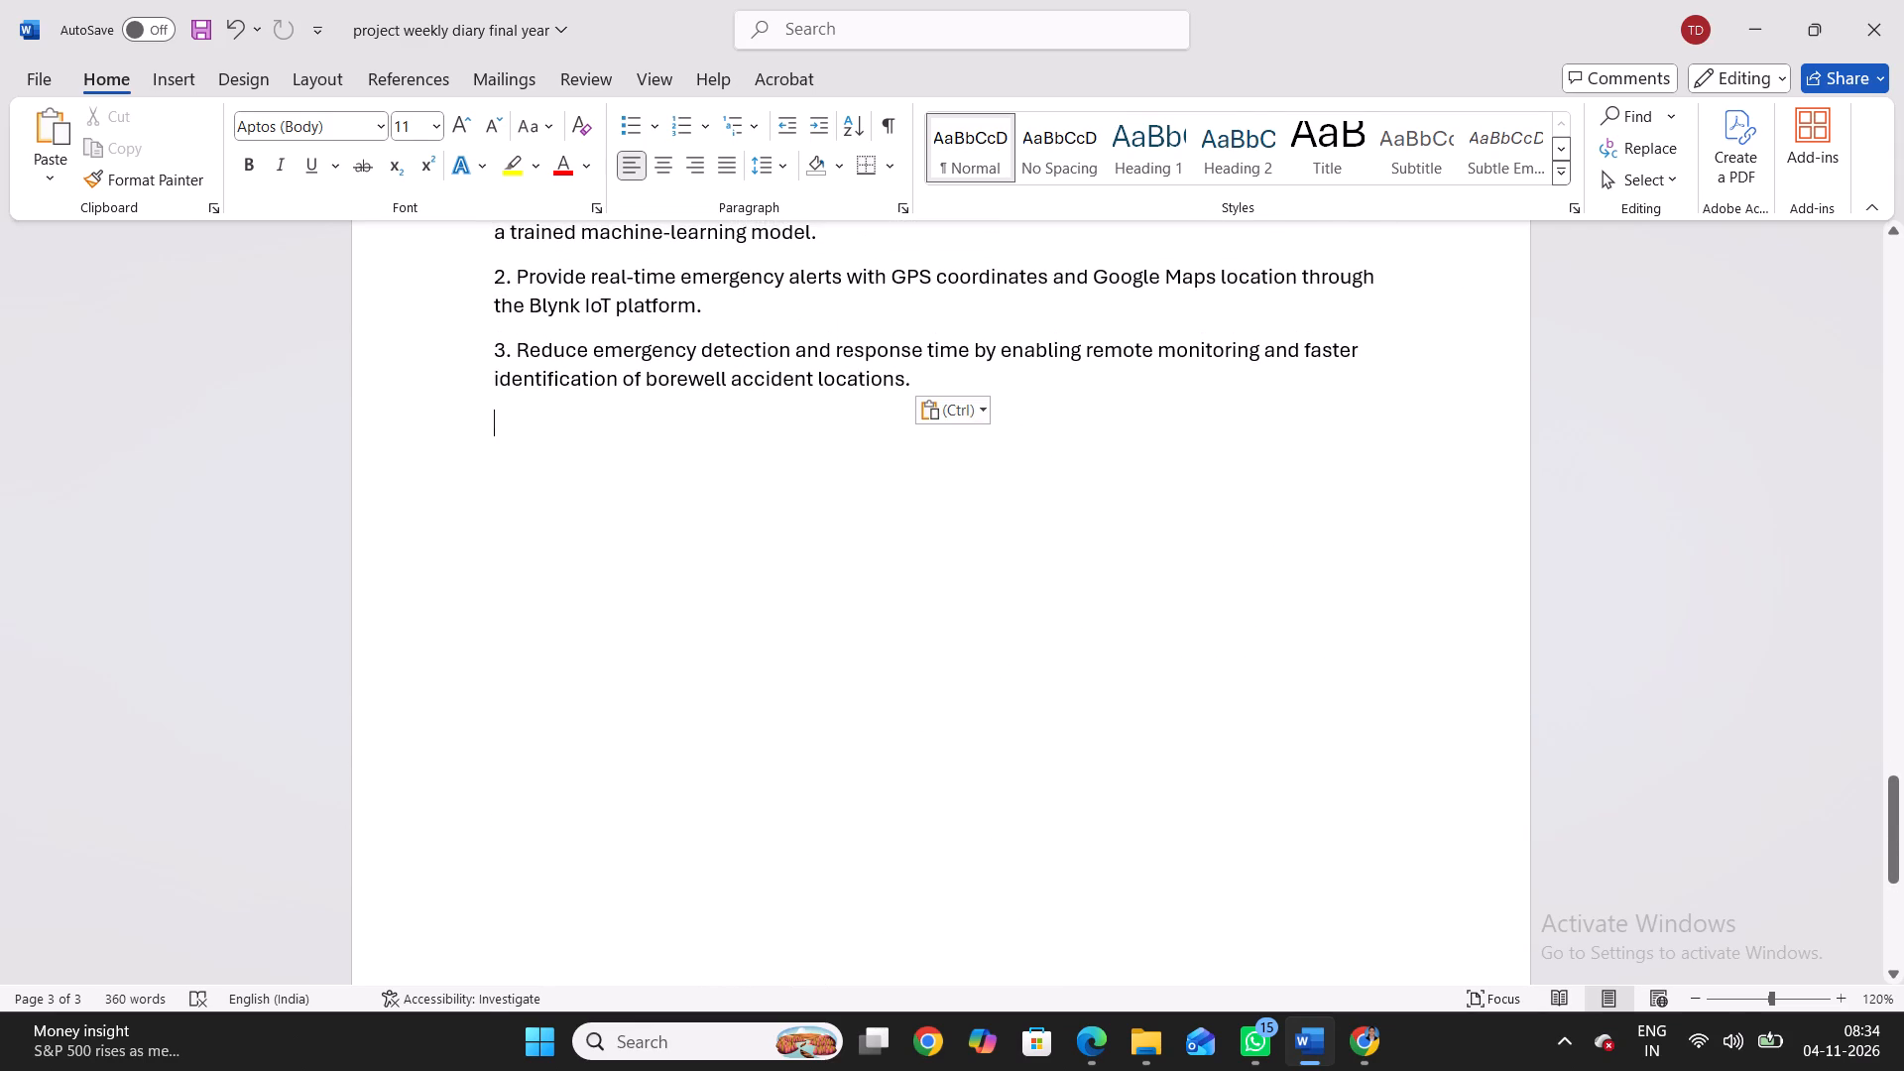
{"action": "scroll", "coordinate": [692, 380], "scroll_direction": "up", "scroll_amount": 3}
{"action": "scroll", "coordinate": [692, 380], "scroll_direction": "down", "scroll_amount": 1}
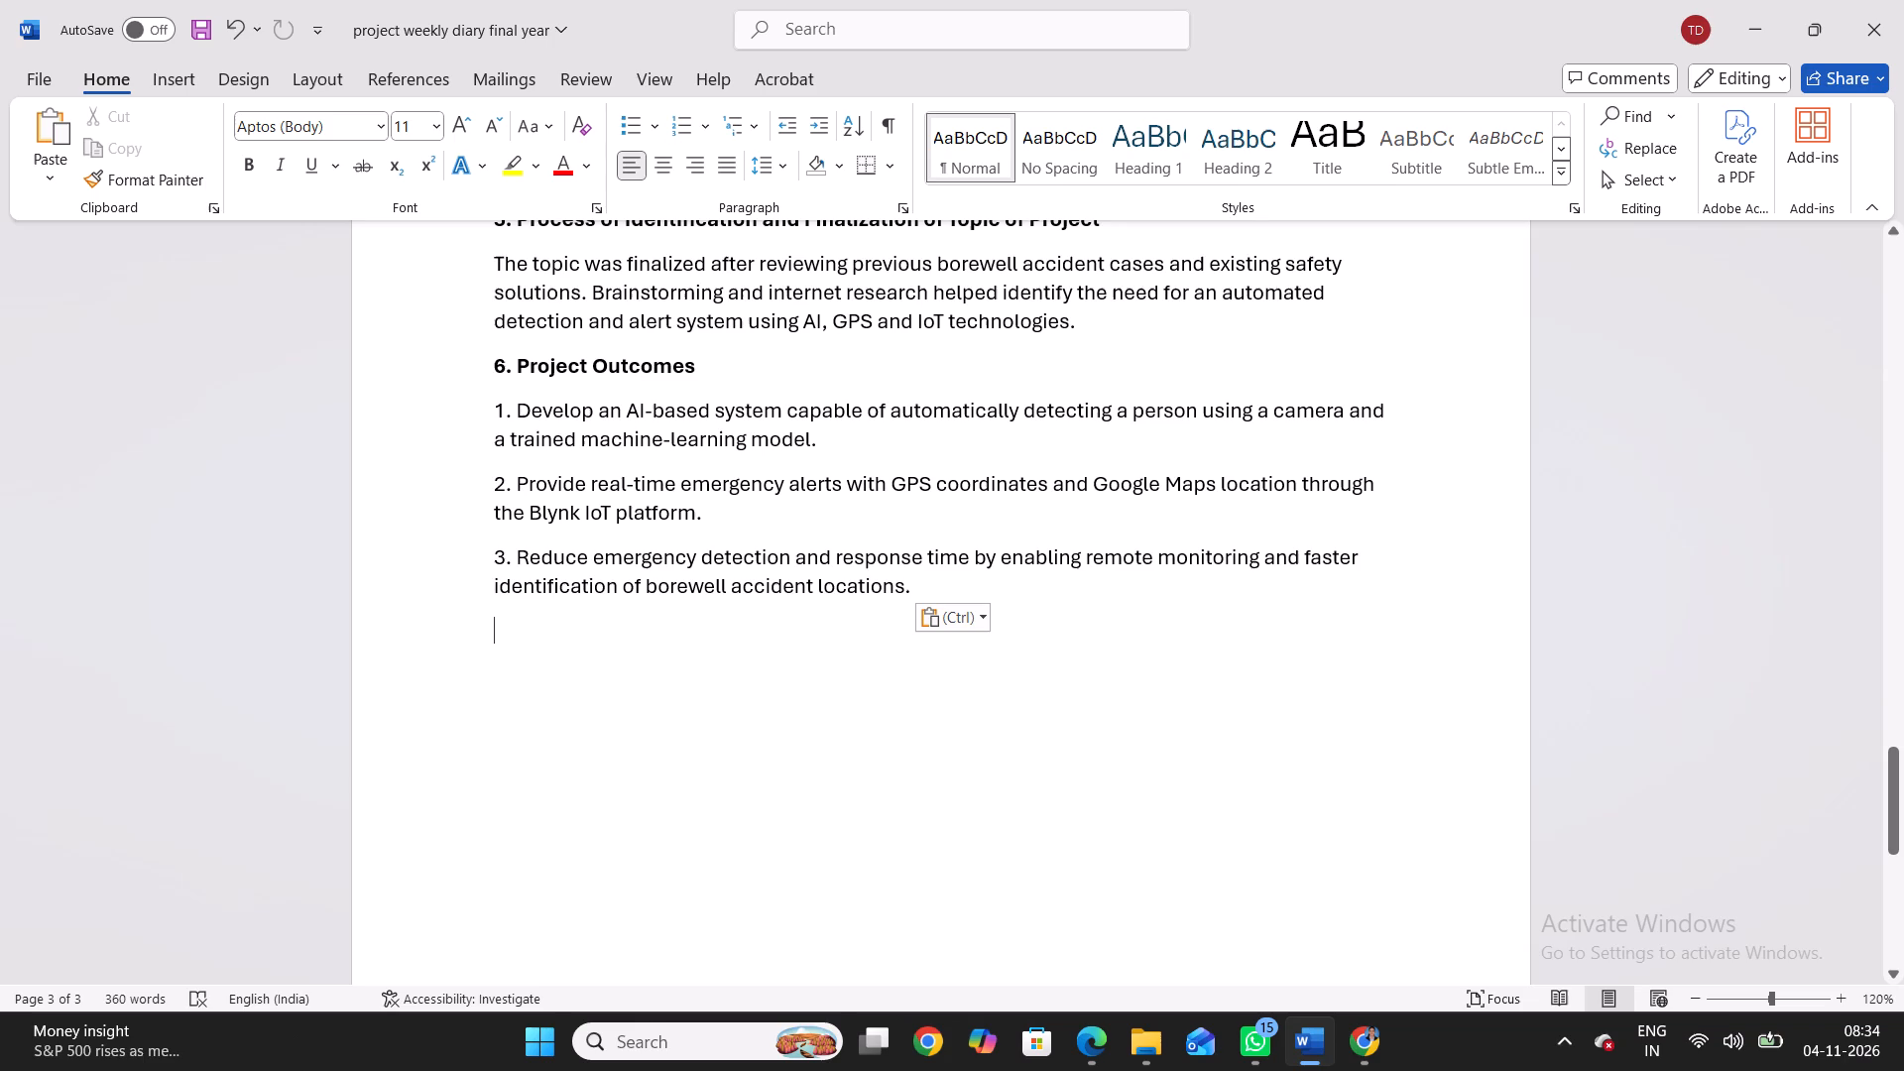
Add a bold line reading "Signature" below the third project outcome, reusing the Project Outcomes heading's formatting.
{"action": "left_click_drag", "start_coordinate": [519, 364], "coordinate": [681, 361]}
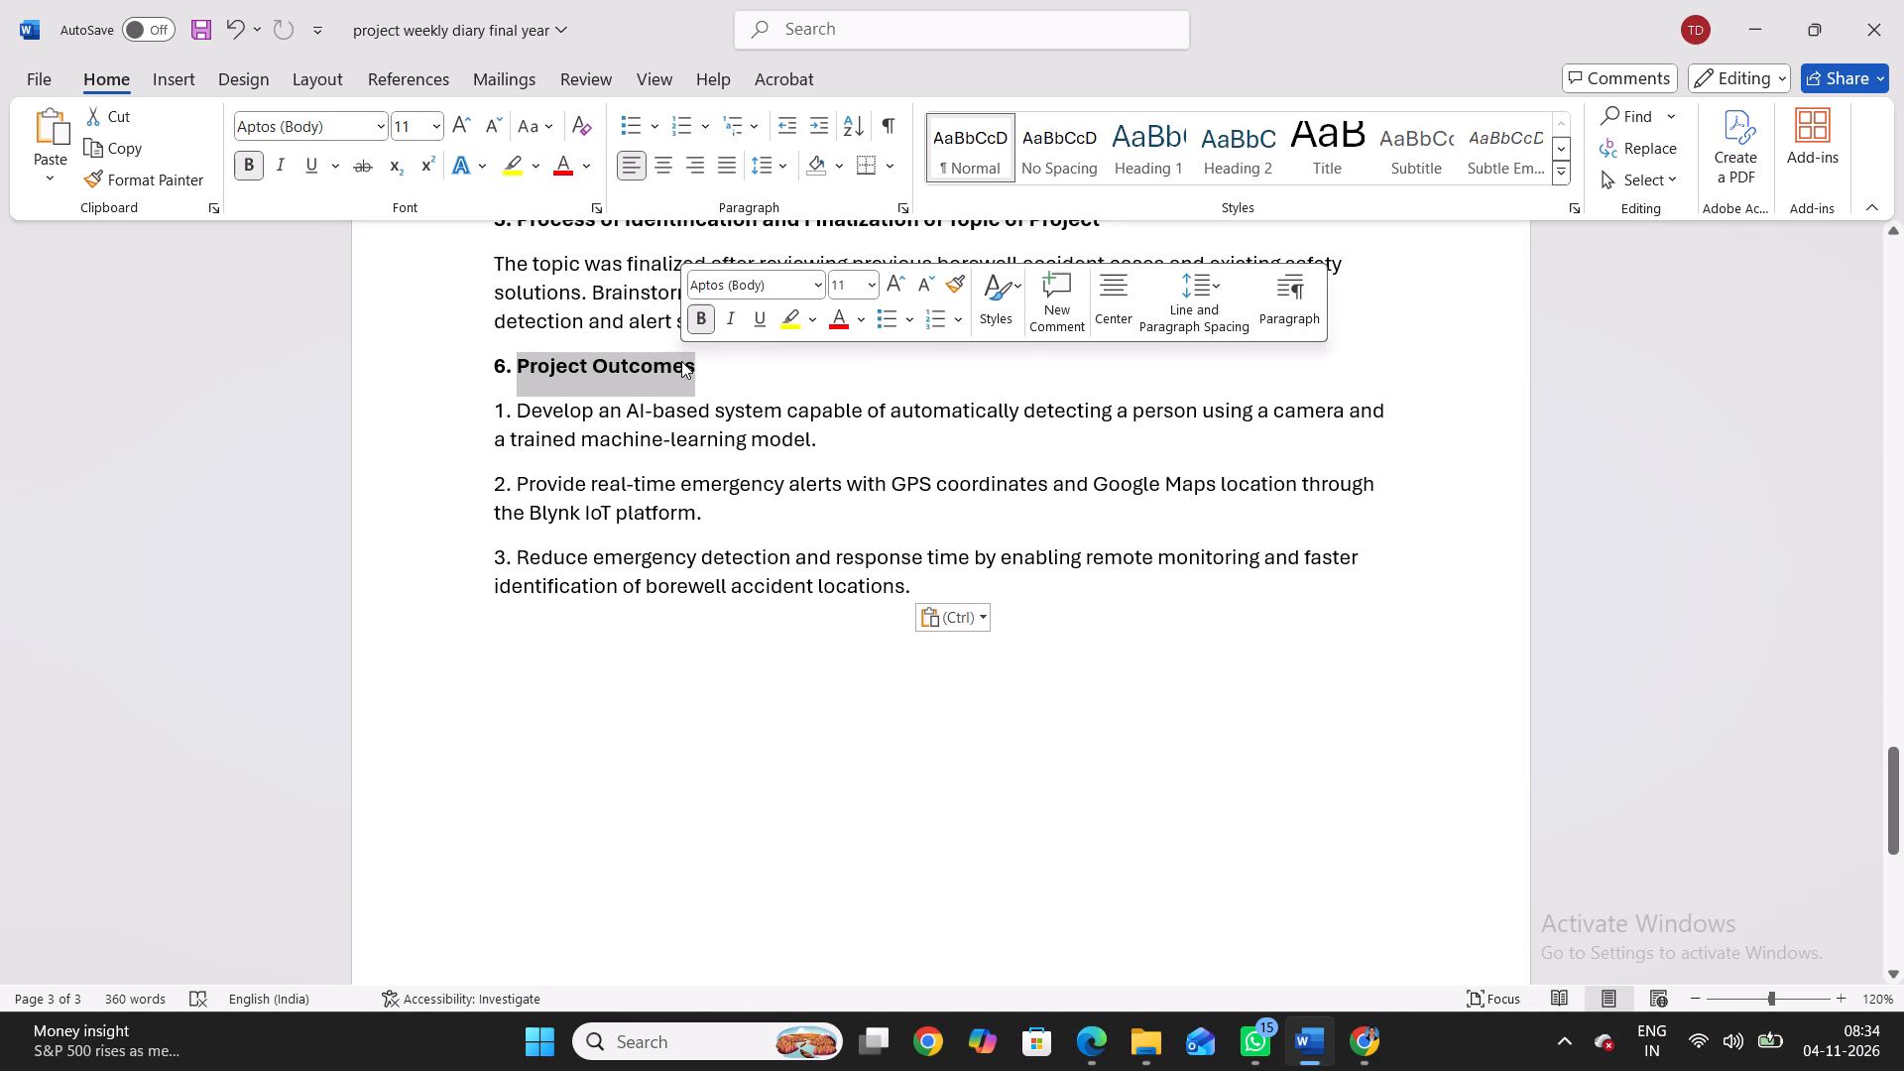
{"action": "key", "text": "ctrl+c"}
{"action": "left_click", "coordinate": [521, 648]}
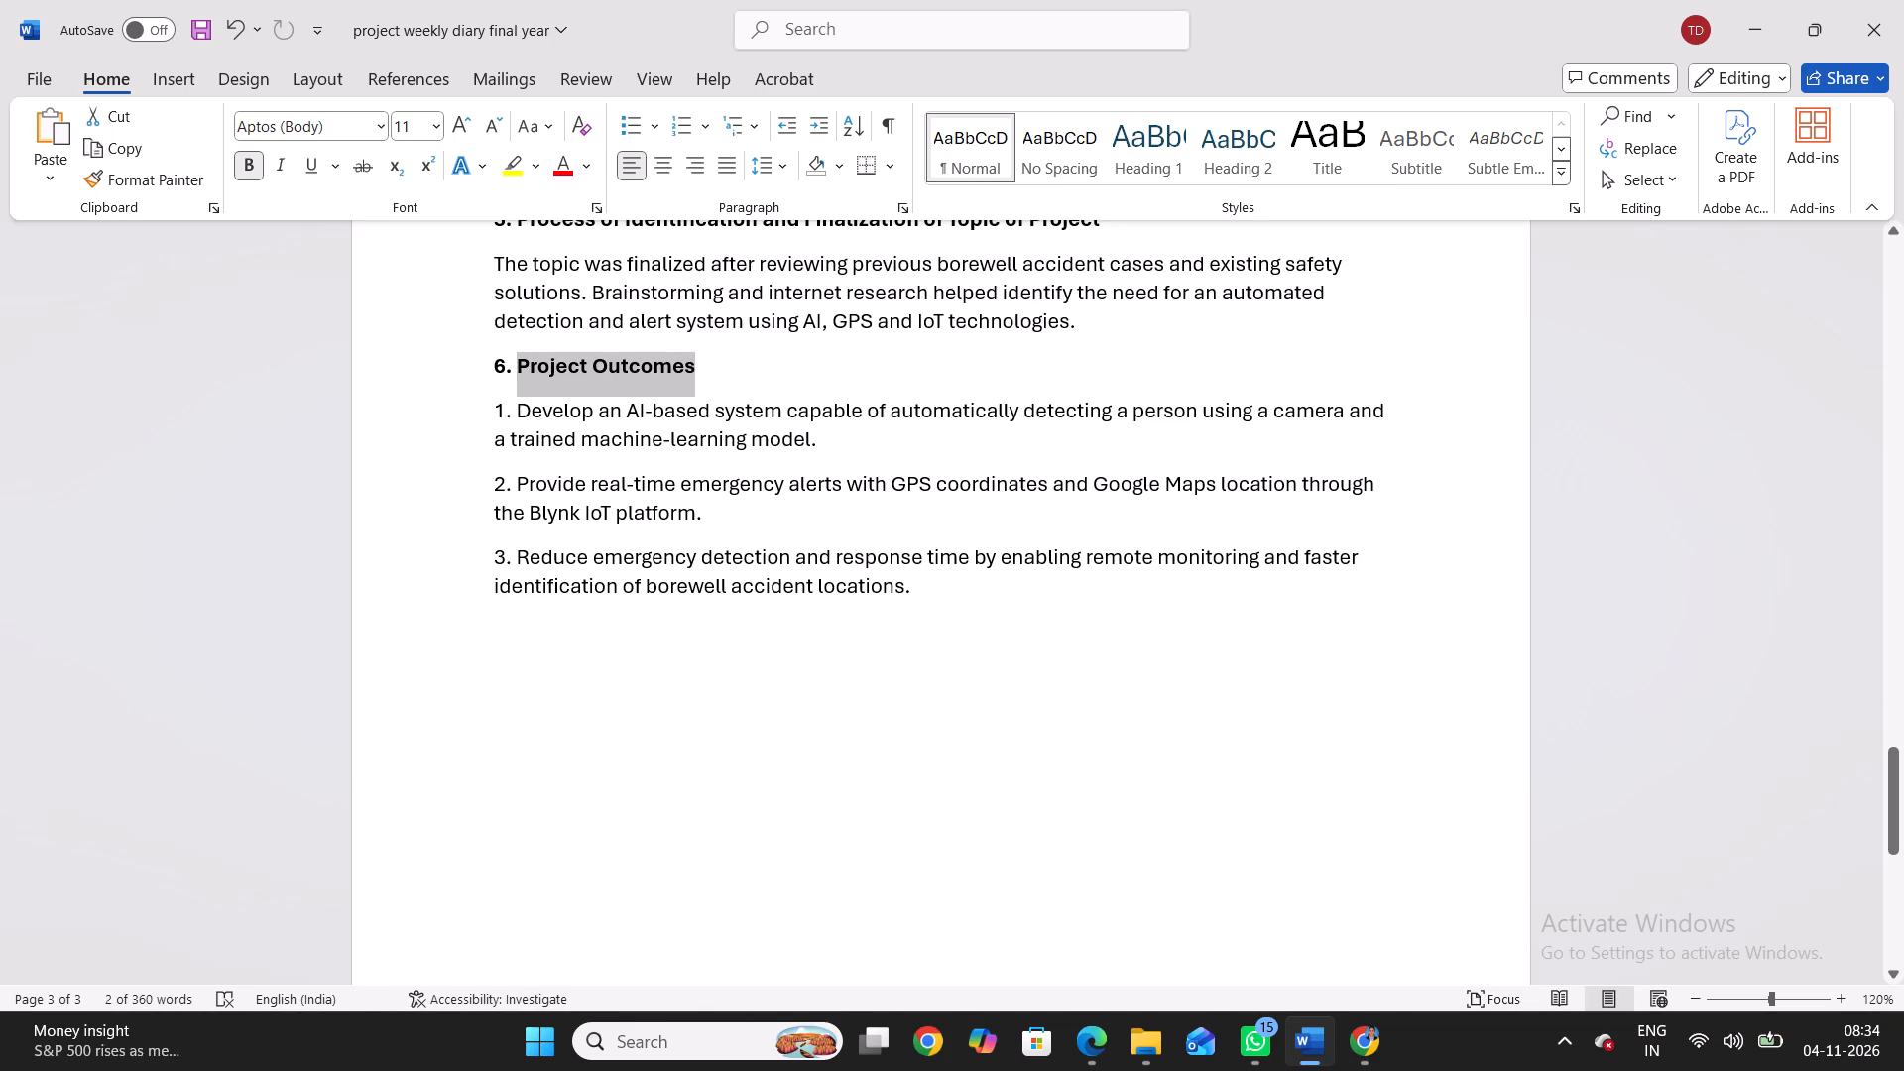
{"action": "key", "text": "ctrl+v"}
{"action": "key", "text": "BackSpace"}
{"action": "key", "text": "BackSpace"}
{"action": "key", "text": "BackSpace"}
{"action": "key", "text": "BackSpace"}
{"action": "key", "text": "BackSpace"}
{"action": "key", "text": "BackSpace"}
{"action": "key", "text": "BackSpace"}
{"action": "key", "text": "BackSpace"}
{"action": "key", "text": "BackSpace"}
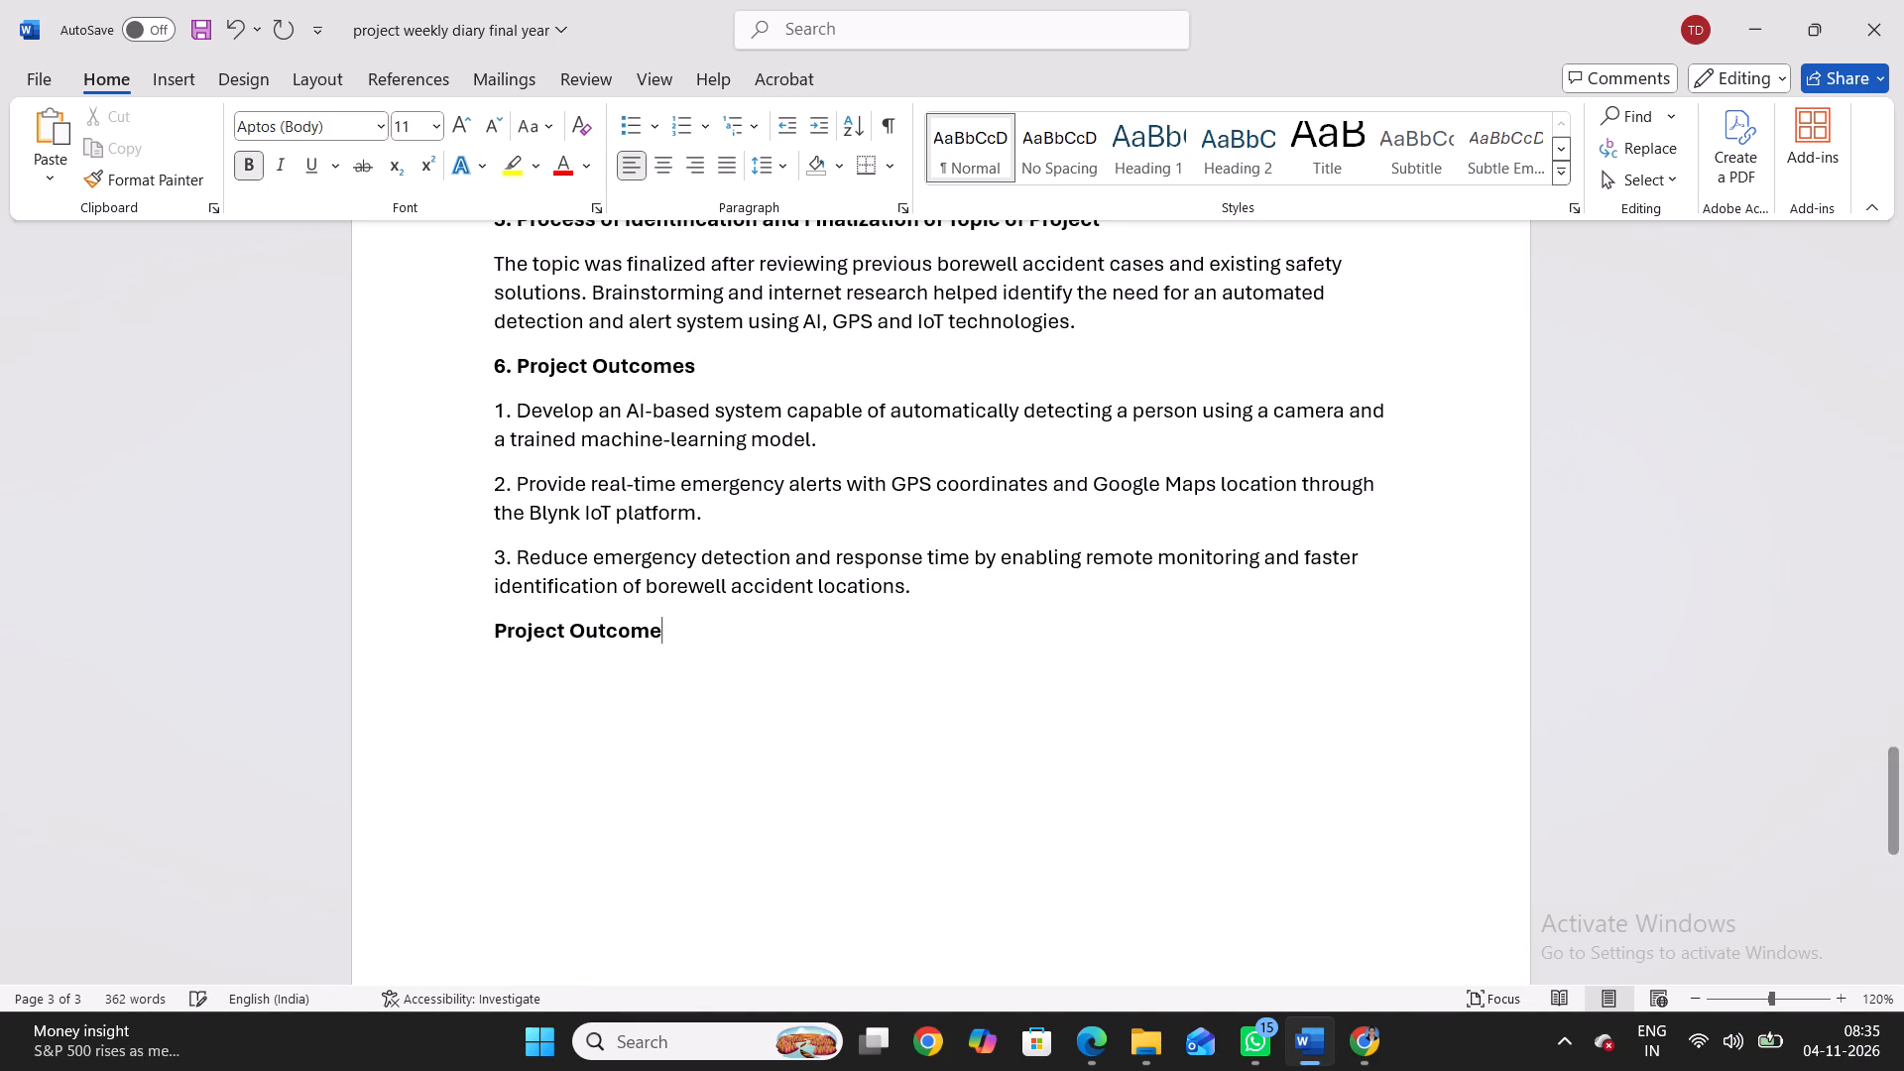
{"action": "key", "text": "BackSpace"}
{"action": "key", "text": "BackSpace"}
{"action": "key", "text": "BackSpace"}
{"action": "key", "text": "BackSpace"}
{"action": "key", "text": "BackSpace"}
{"action": "key", "text": "BackSpace"}
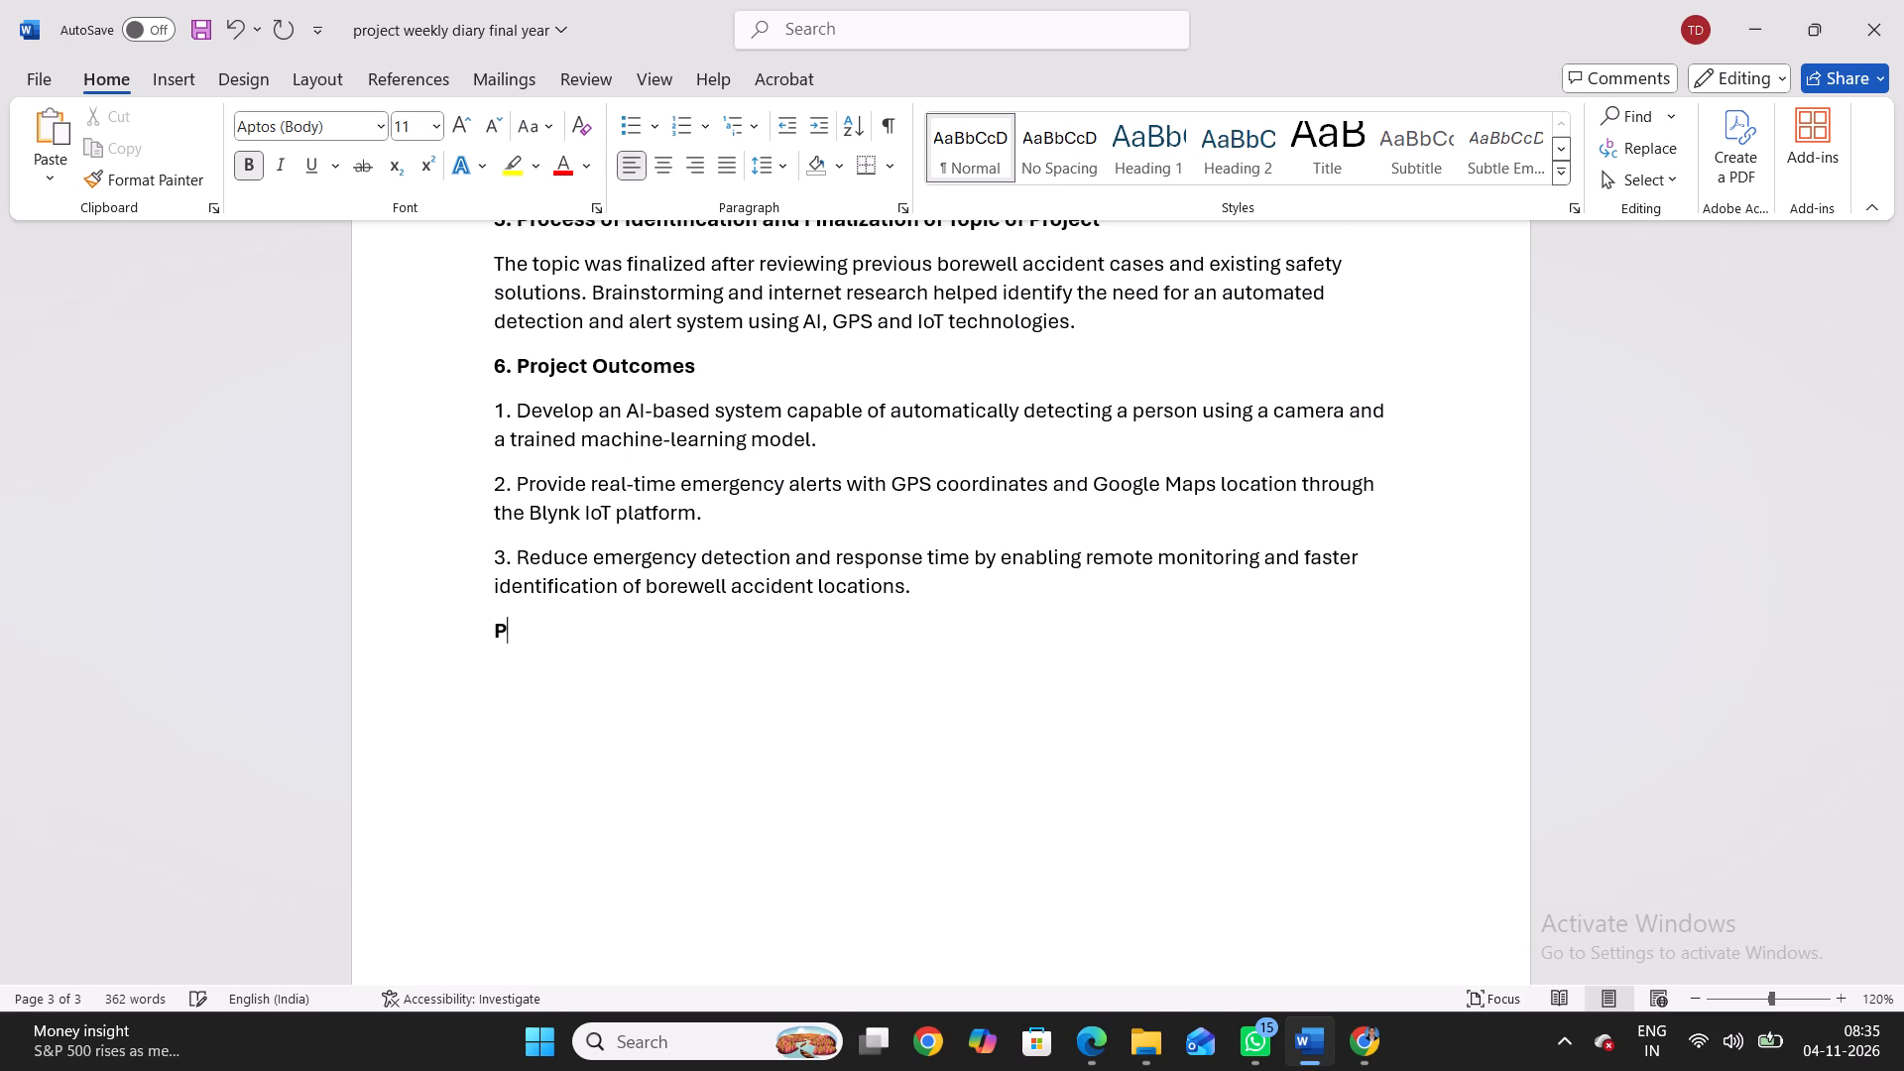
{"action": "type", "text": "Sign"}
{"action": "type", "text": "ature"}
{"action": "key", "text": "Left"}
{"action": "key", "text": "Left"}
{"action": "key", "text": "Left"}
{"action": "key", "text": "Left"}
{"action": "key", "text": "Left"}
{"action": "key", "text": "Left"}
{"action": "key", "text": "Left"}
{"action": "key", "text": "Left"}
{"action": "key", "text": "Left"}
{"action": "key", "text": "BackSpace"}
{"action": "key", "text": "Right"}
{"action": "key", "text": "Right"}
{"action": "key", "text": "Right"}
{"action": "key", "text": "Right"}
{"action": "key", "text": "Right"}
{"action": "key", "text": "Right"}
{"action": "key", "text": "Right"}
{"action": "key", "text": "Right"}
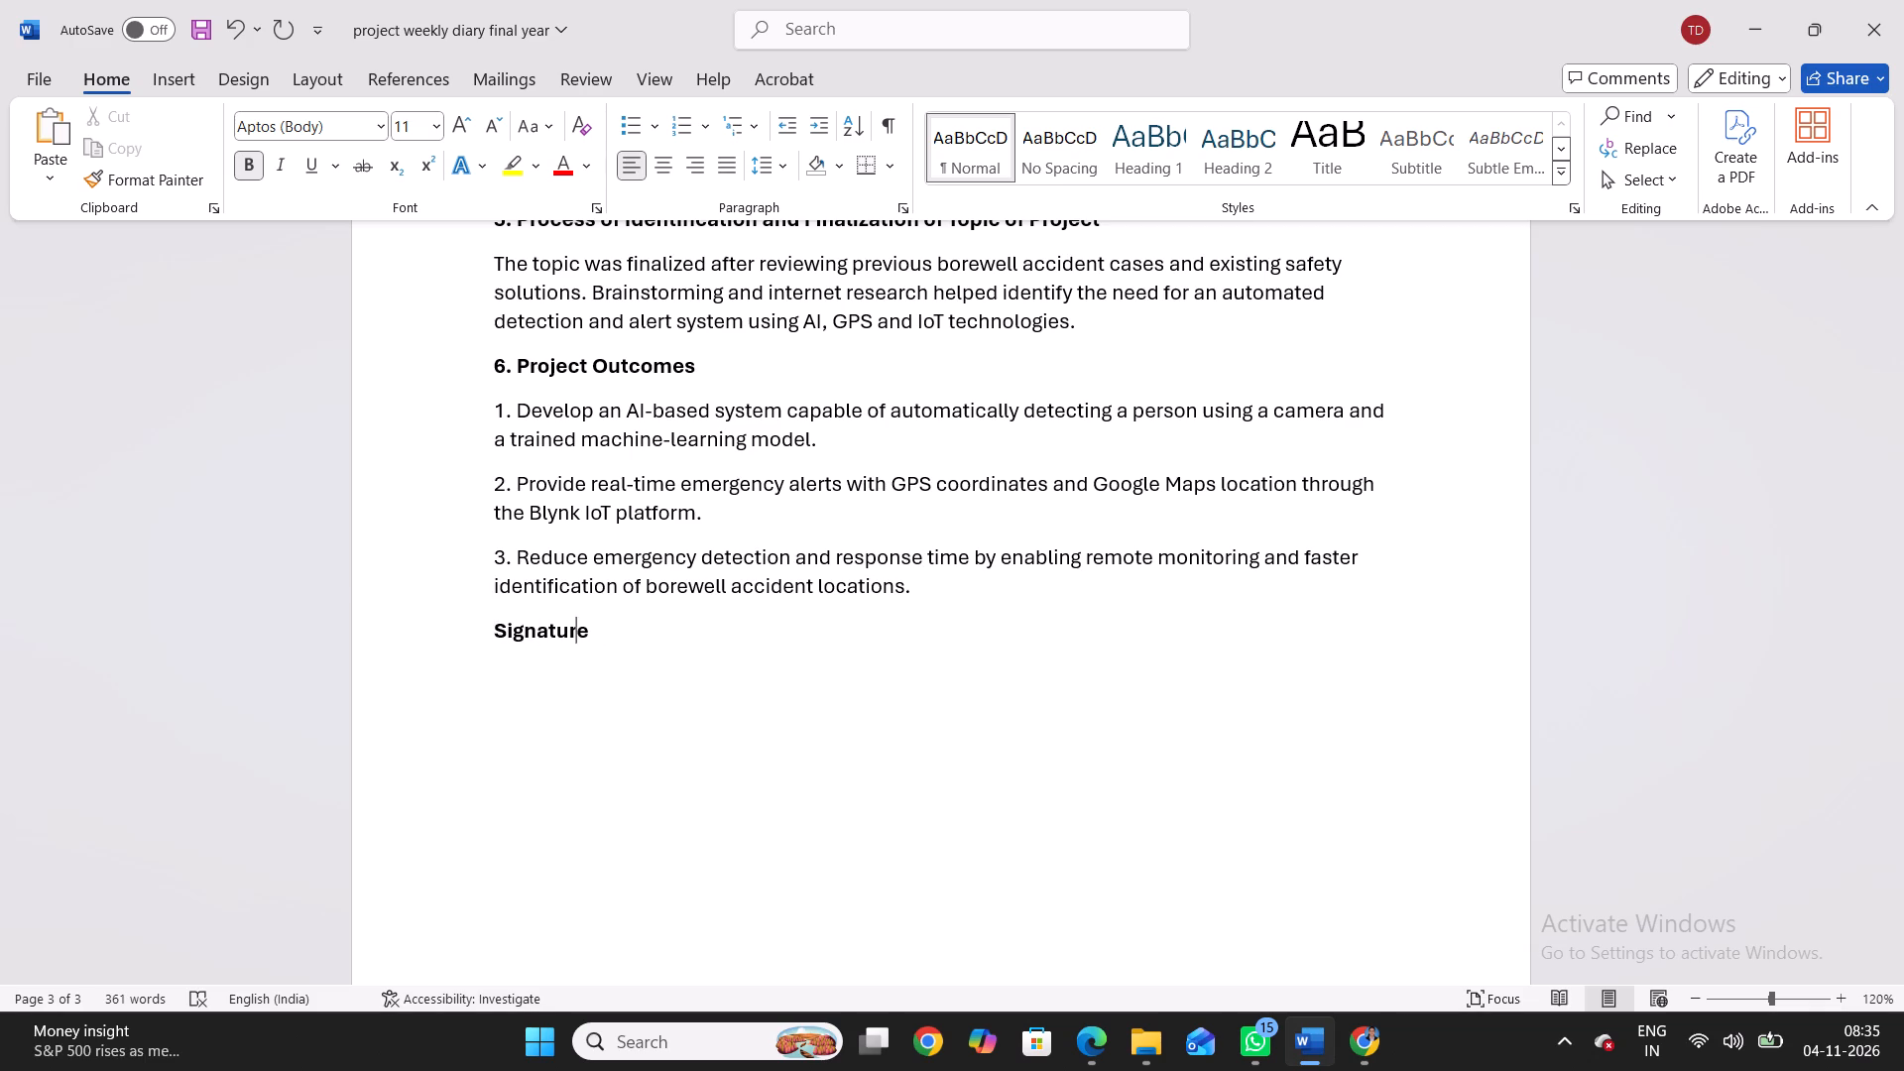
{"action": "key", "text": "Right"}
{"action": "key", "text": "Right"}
Extend the bold line to read "Signature of Student with name:-".
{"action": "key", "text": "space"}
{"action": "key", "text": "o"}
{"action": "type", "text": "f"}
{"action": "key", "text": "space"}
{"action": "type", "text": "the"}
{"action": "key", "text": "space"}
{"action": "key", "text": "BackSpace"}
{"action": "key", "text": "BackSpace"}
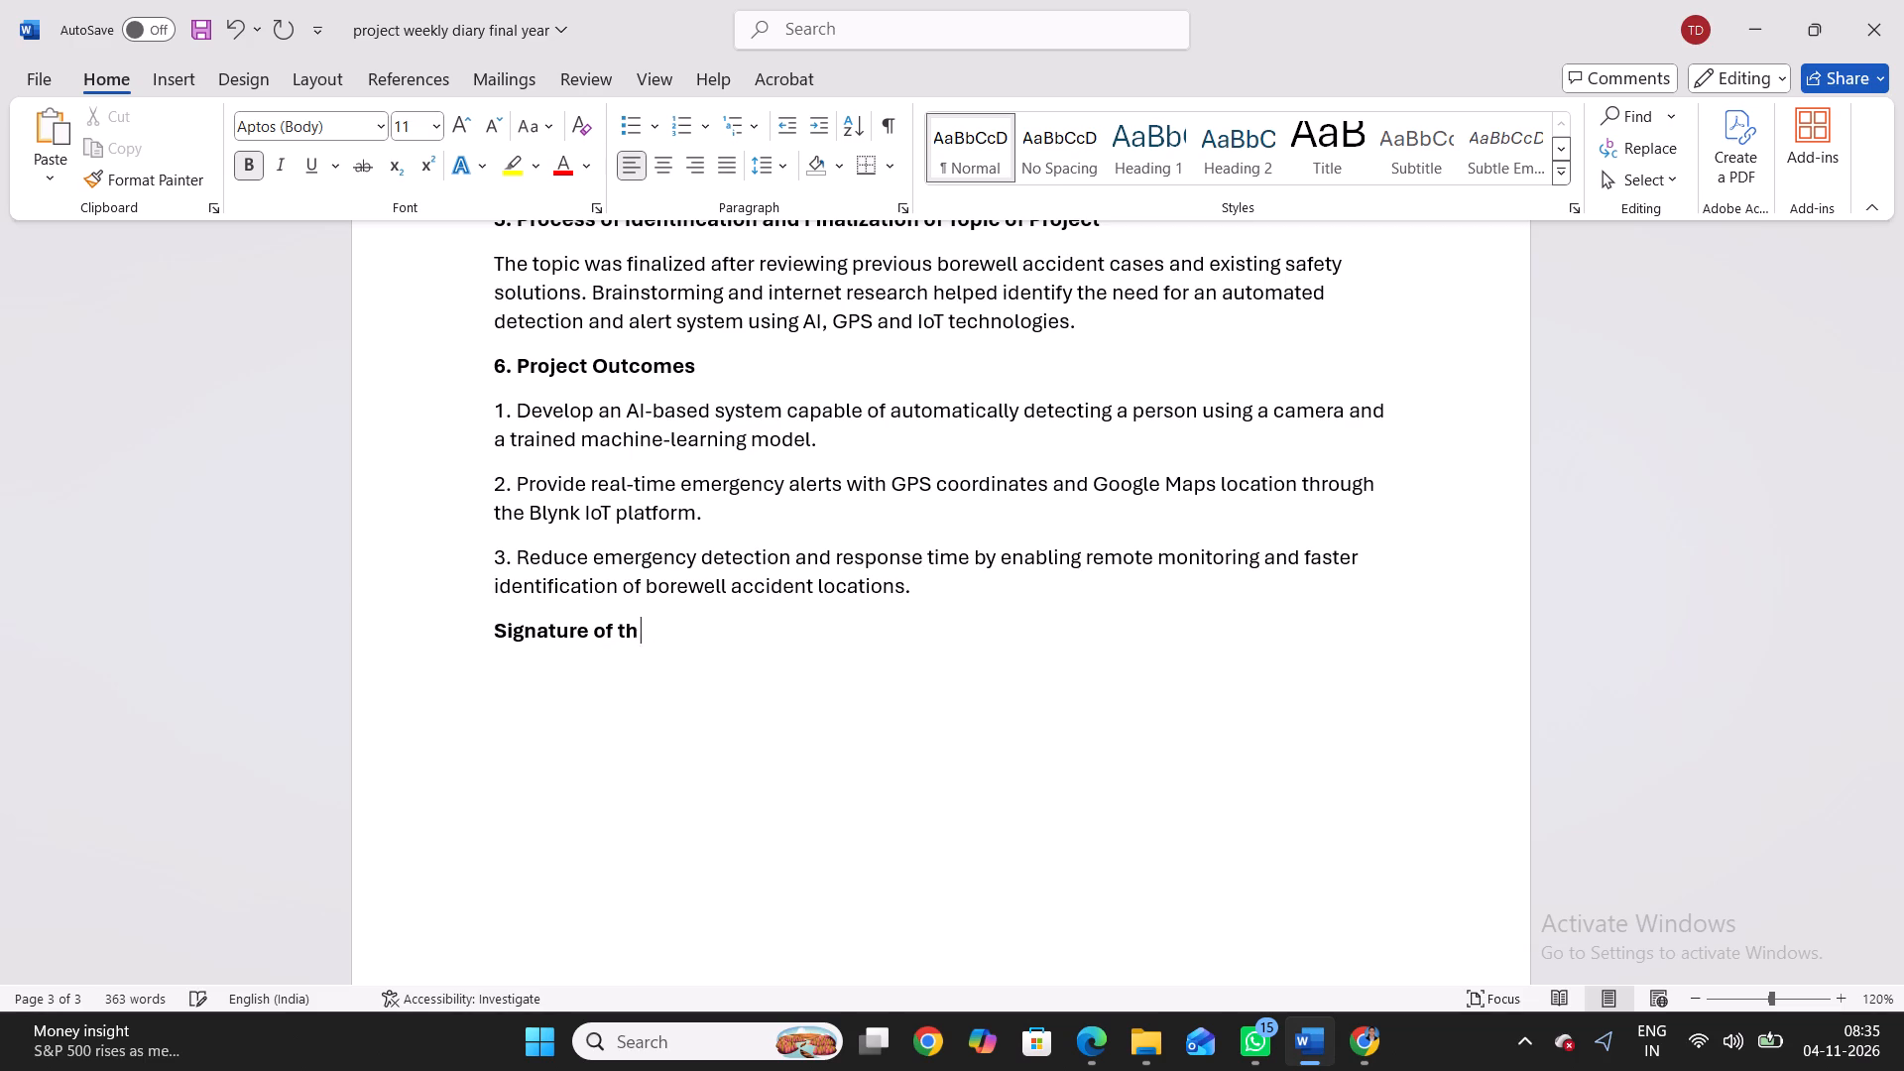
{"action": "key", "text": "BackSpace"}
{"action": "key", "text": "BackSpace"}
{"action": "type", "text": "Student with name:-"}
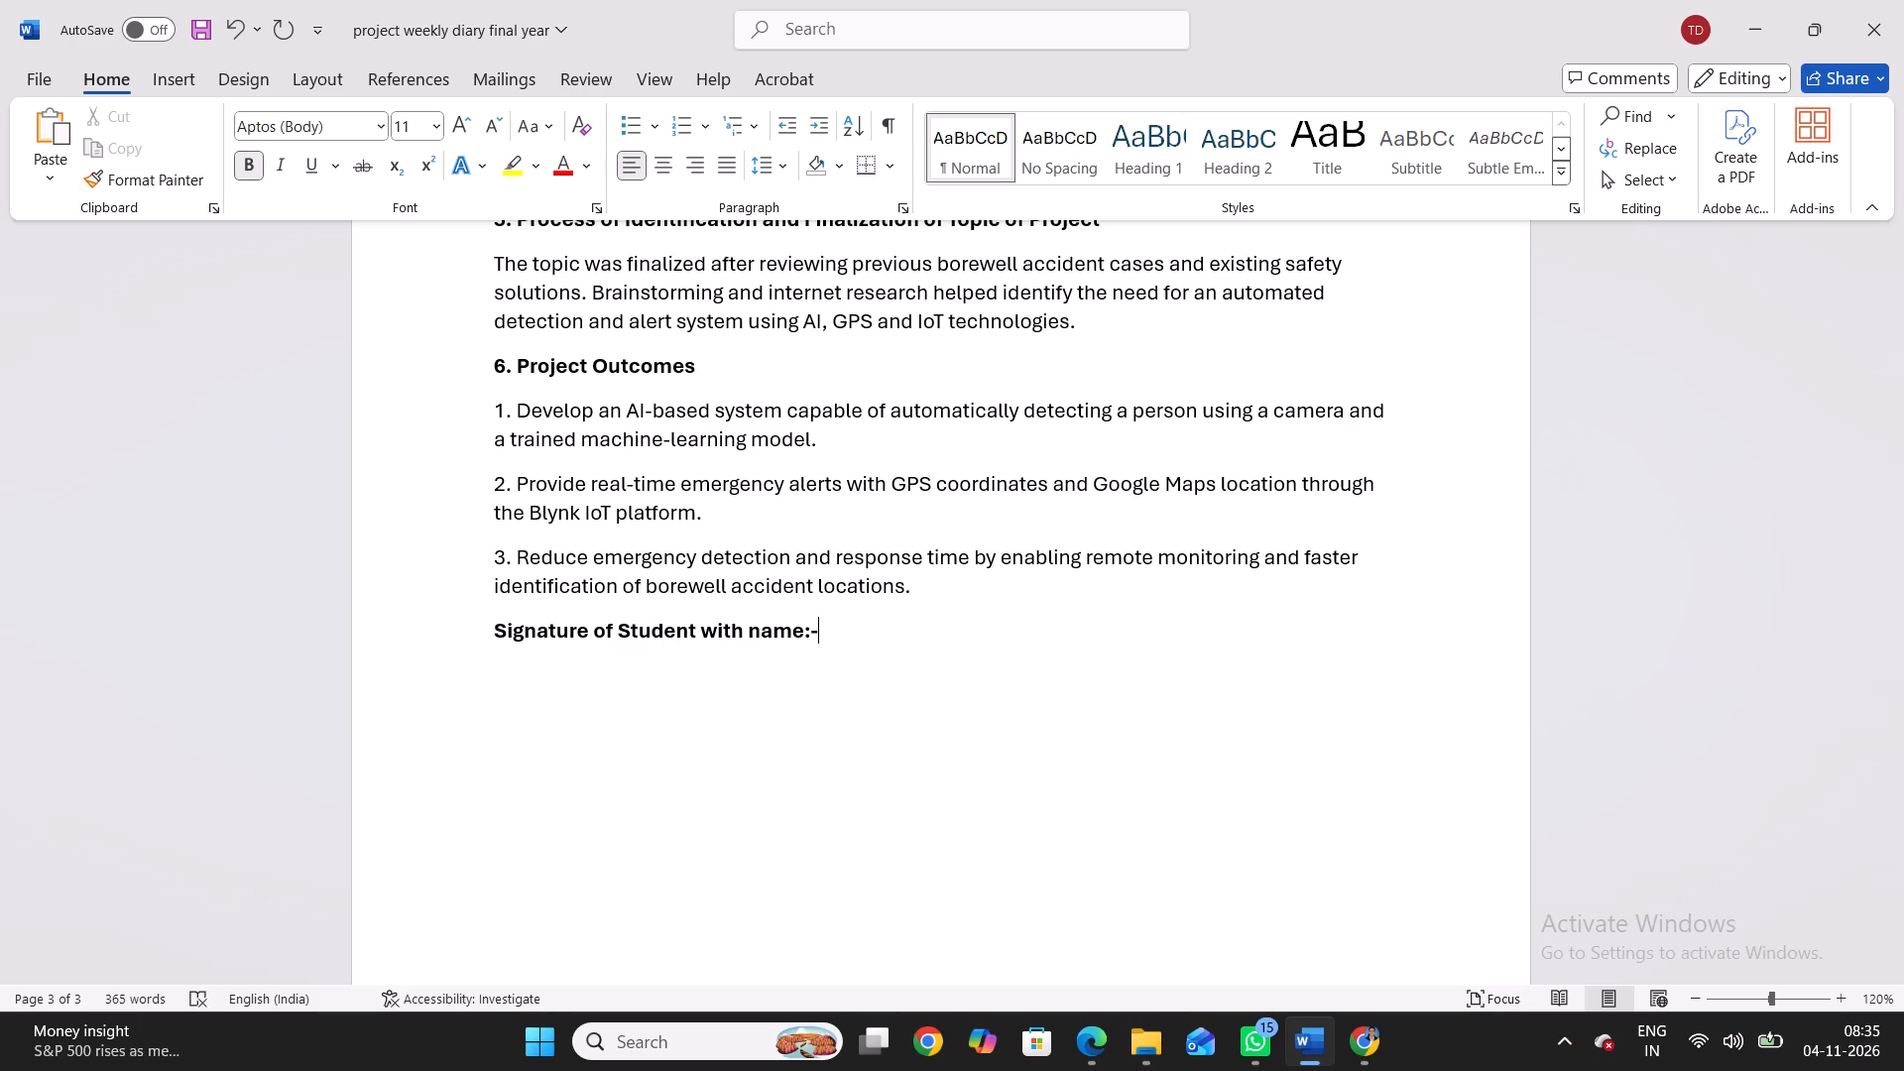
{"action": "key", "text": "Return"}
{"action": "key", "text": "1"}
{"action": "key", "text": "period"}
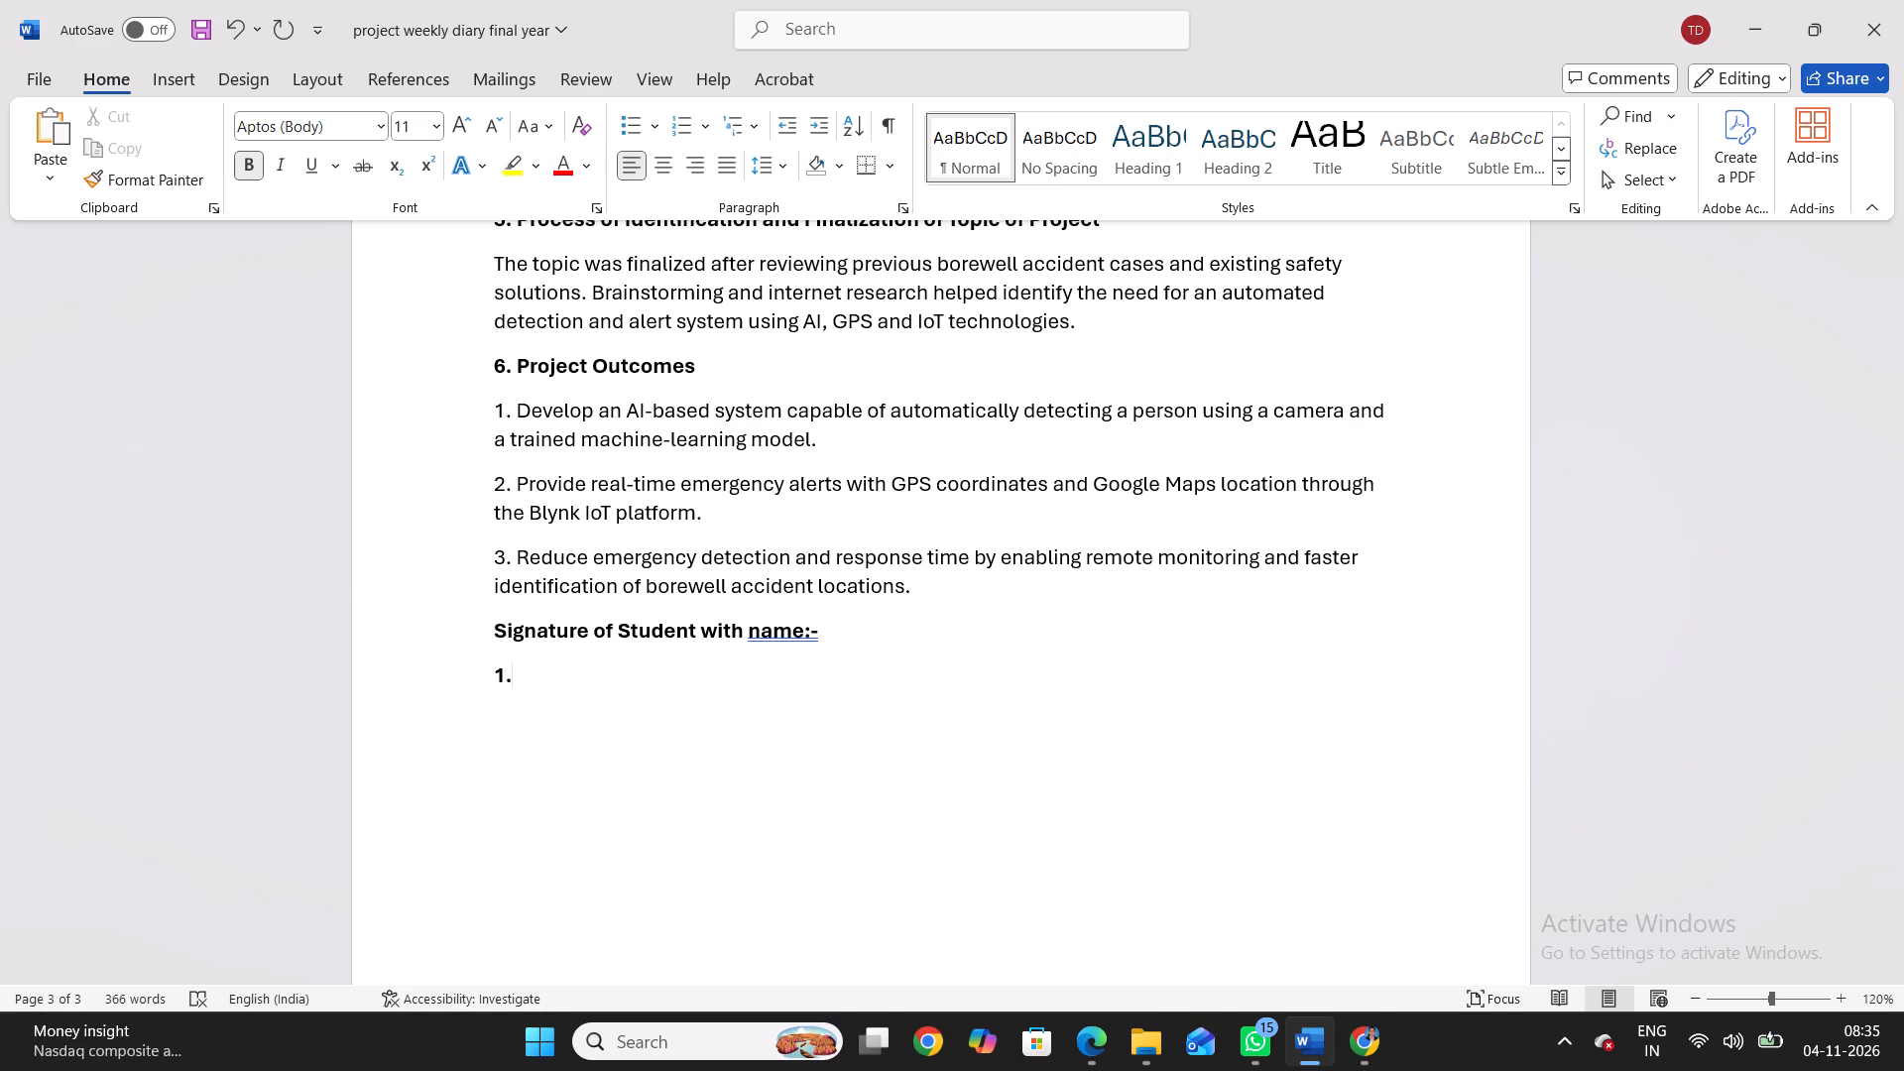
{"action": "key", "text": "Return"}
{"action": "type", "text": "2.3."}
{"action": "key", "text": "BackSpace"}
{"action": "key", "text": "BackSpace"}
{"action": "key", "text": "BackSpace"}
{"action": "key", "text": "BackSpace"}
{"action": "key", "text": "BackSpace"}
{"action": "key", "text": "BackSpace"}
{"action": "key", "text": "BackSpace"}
Add a non-bold "3." below the signature heading by copying the start of the third outcome and trimming its text.
{"action": "left_click_drag", "start_coordinate": [749, 548], "coordinate": [931, 512]}
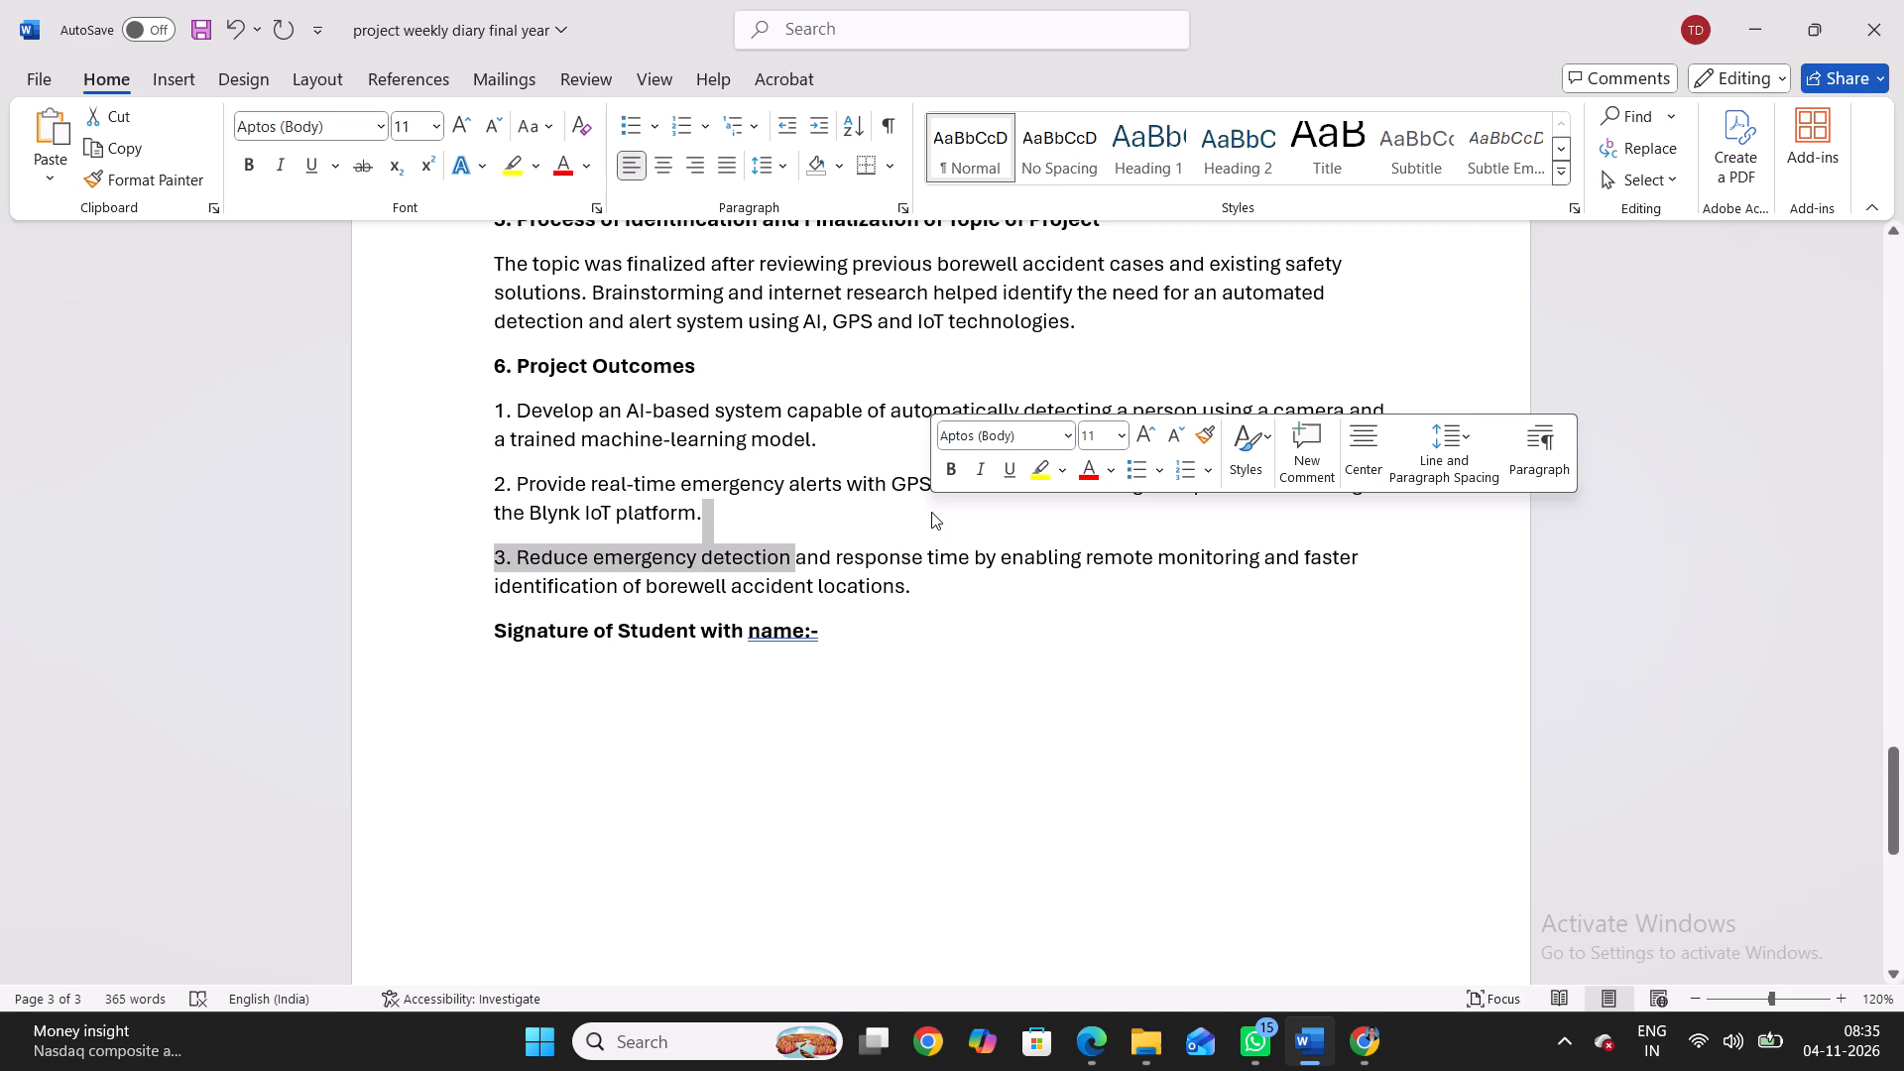
{"action": "key", "text": "ctrl+c"}
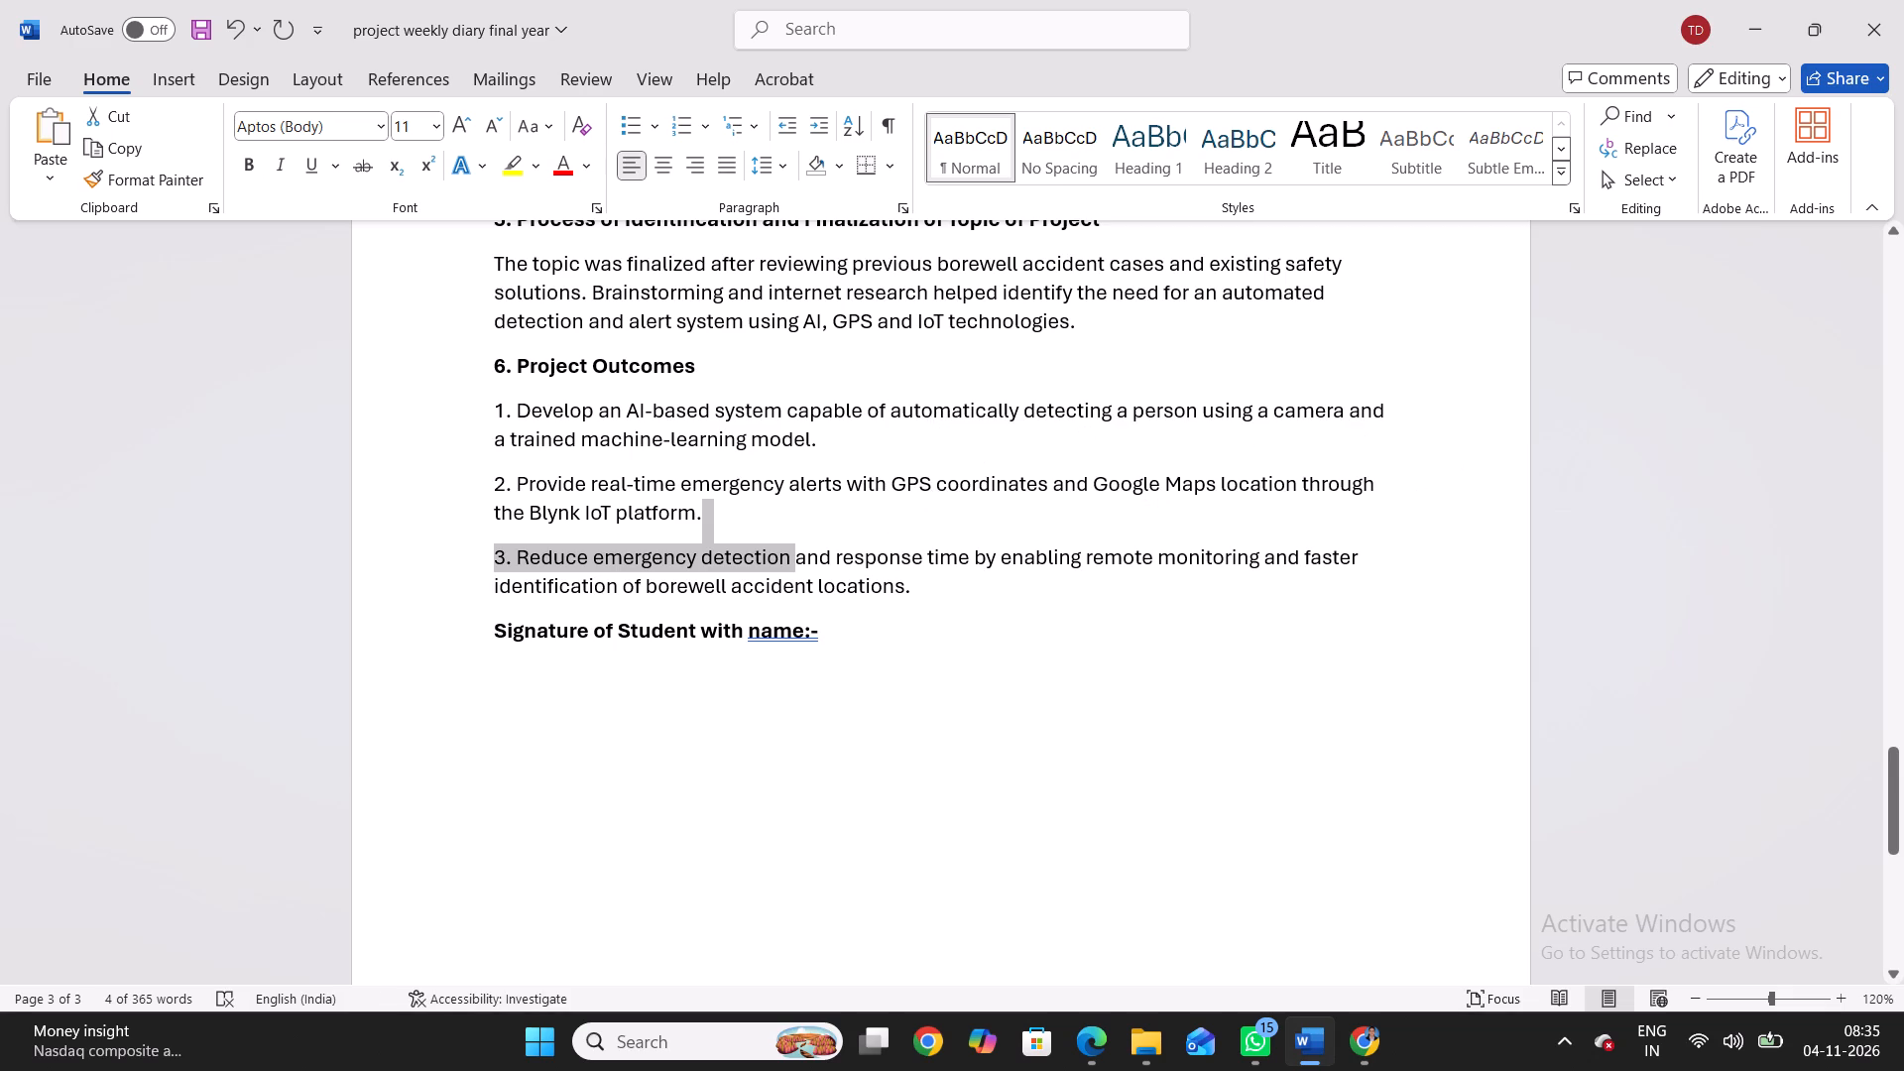
{"action": "left_click", "coordinate": [542, 651]}
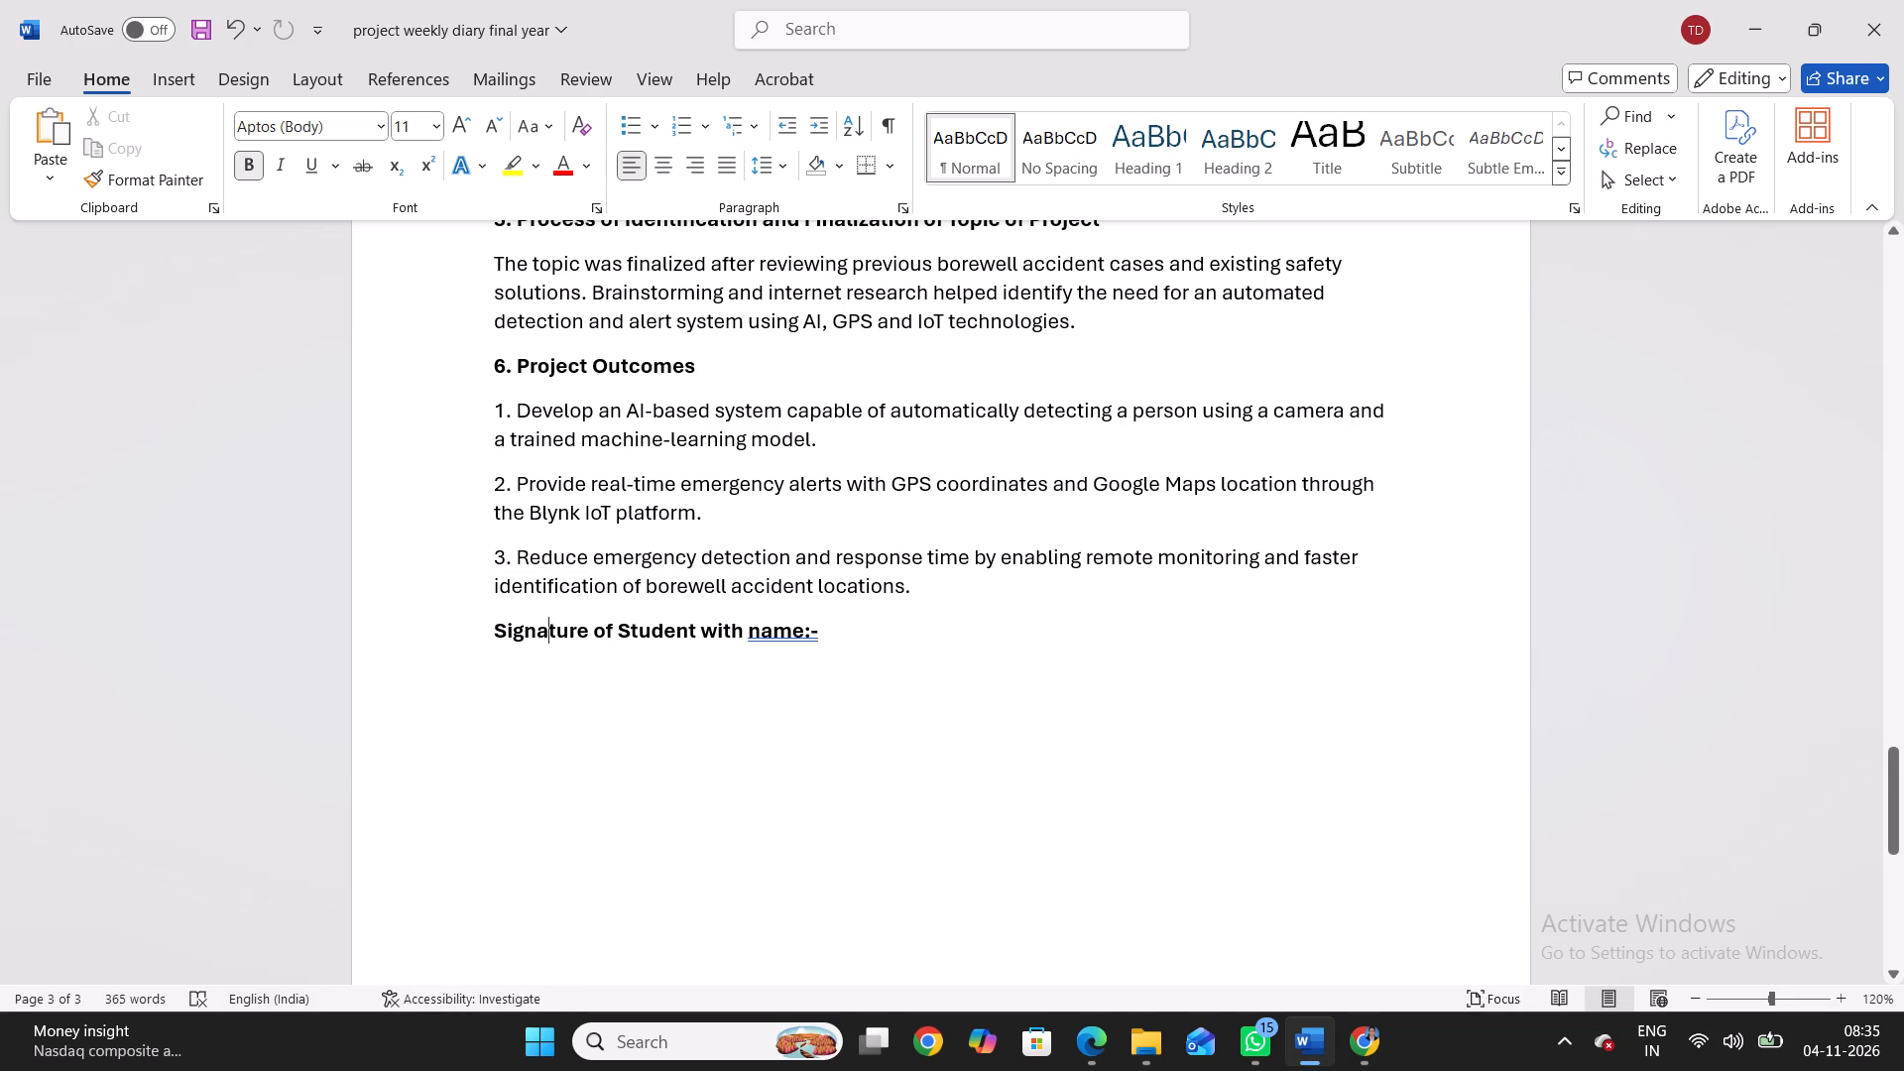
{"action": "left_click", "coordinate": [826, 635]}
{"action": "key", "text": "Return"}
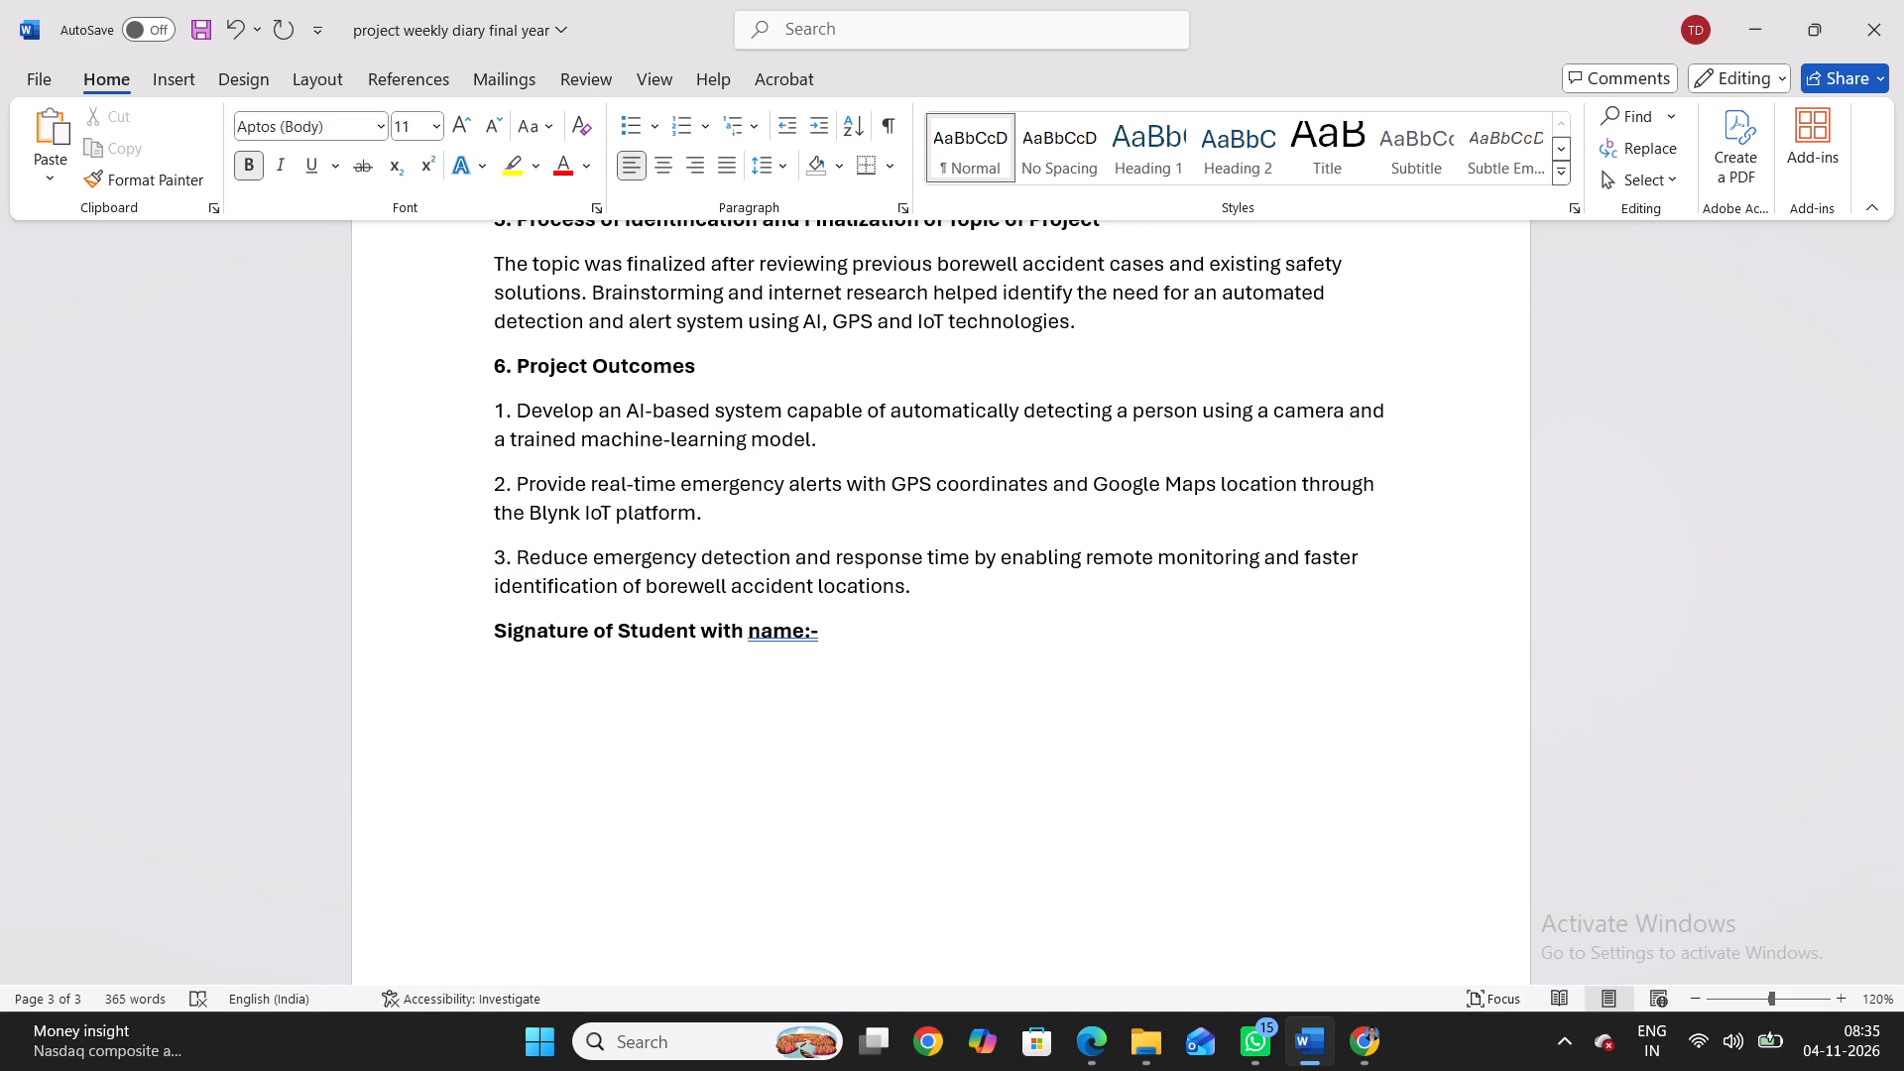
{"action": "key", "text": "ctrl+v"}
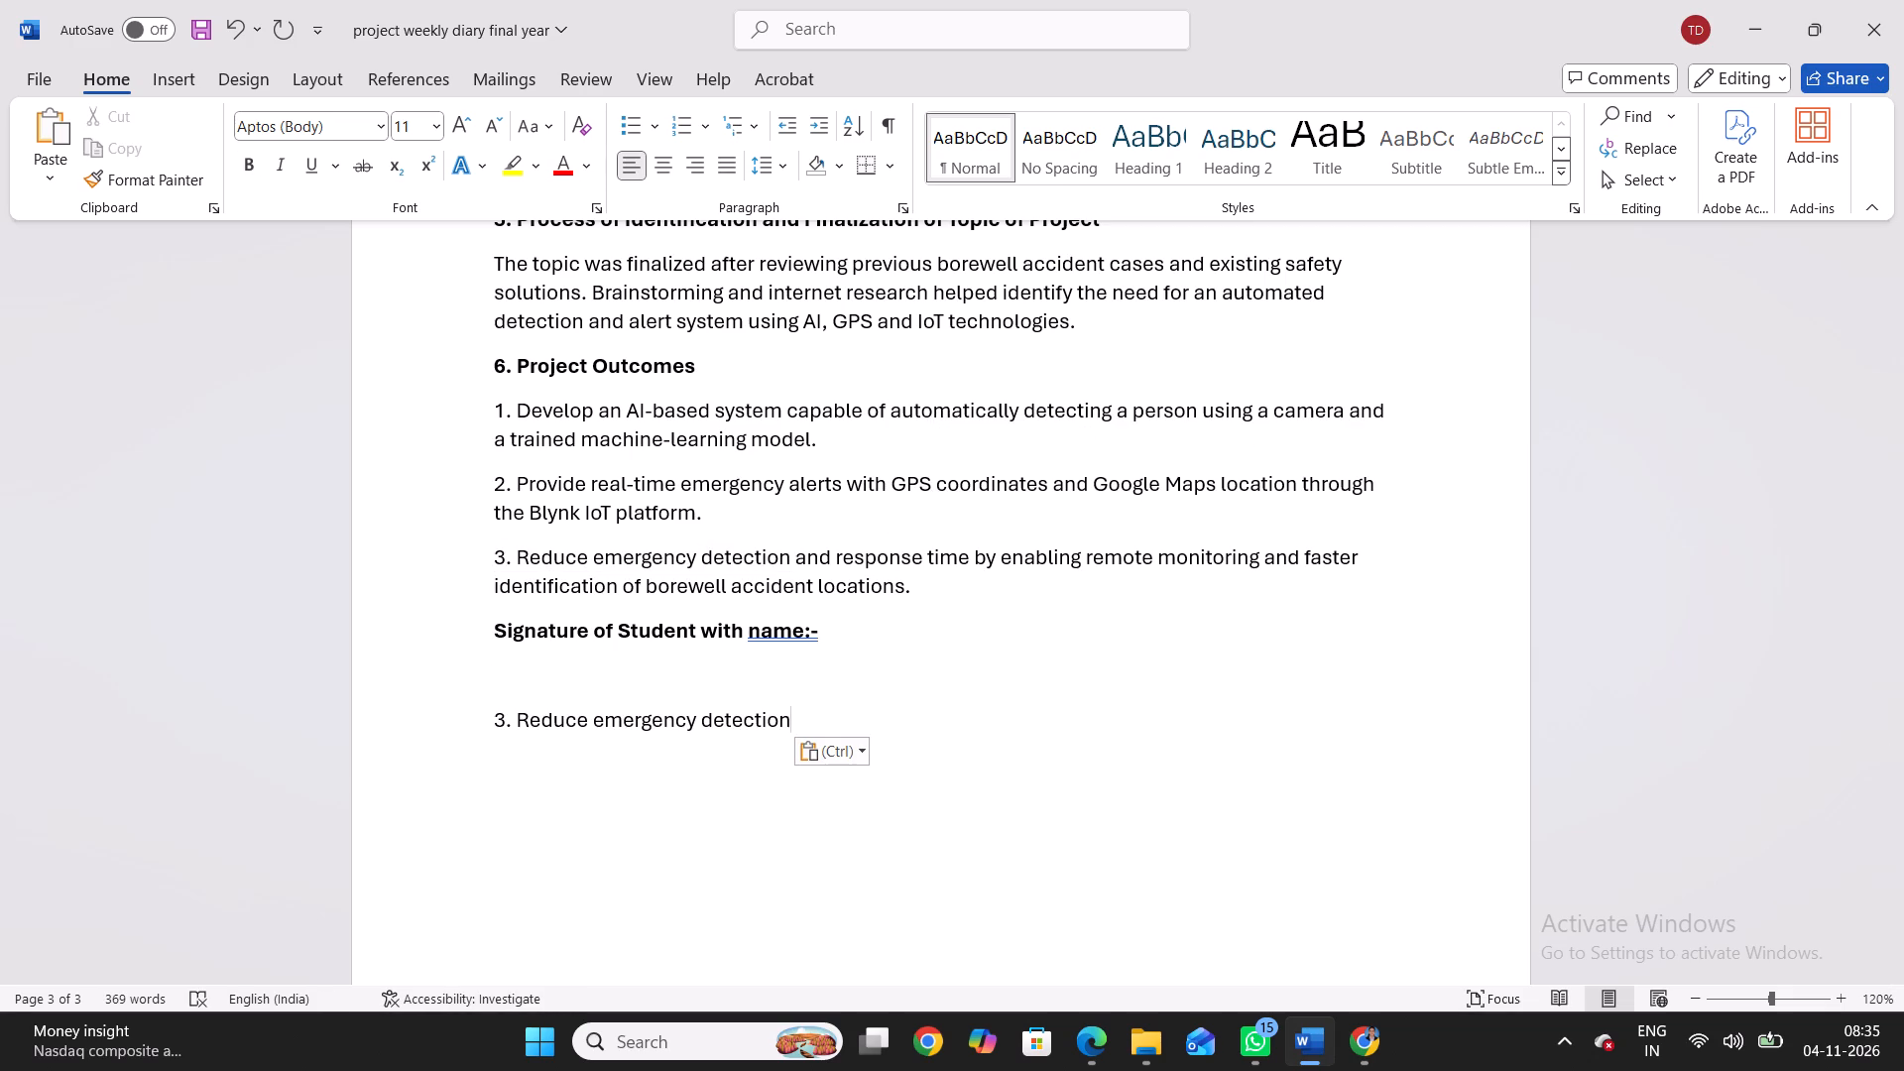
{"action": "key", "text": "BackSpace"}
{"action": "key", "text": "BackSpace"}
{"action": "key", "text": "BackSpace"}
{"action": "key", "text": "BackSpace"}
{"action": "key", "text": "BackSpace"}
{"action": "key", "text": "BackSpace"}
{"action": "key", "text": "BackSpace"}
{"action": "key", "text": "BackSpace"}
{"action": "key", "text": "BackSpace"}
{"action": "key", "text": "BackSpace"}
{"action": "key", "text": "BackSpace"}
{"action": "key", "text": "BackSpace"}
{"action": "key", "text": "BackSpace"}
{"action": "key", "text": "BackSpace"}
{"action": "key", "text": "BackSpace"}
{"action": "key", "text": "BackSpace"}
{"action": "key", "text": "BackSpace"}
{"action": "key", "text": "BackSpace"}
{"action": "key", "text": "BackSpace"}
{"action": "key", "text": "BackSpace"}
{"action": "key", "text": "BackSpace"}
{"action": "key", "text": "BackSpace"}
{"action": "key", "text": "BackSpace"}
{"action": "key", "text": "BackSpace"}
{"action": "key", "text": "BackSpace"}
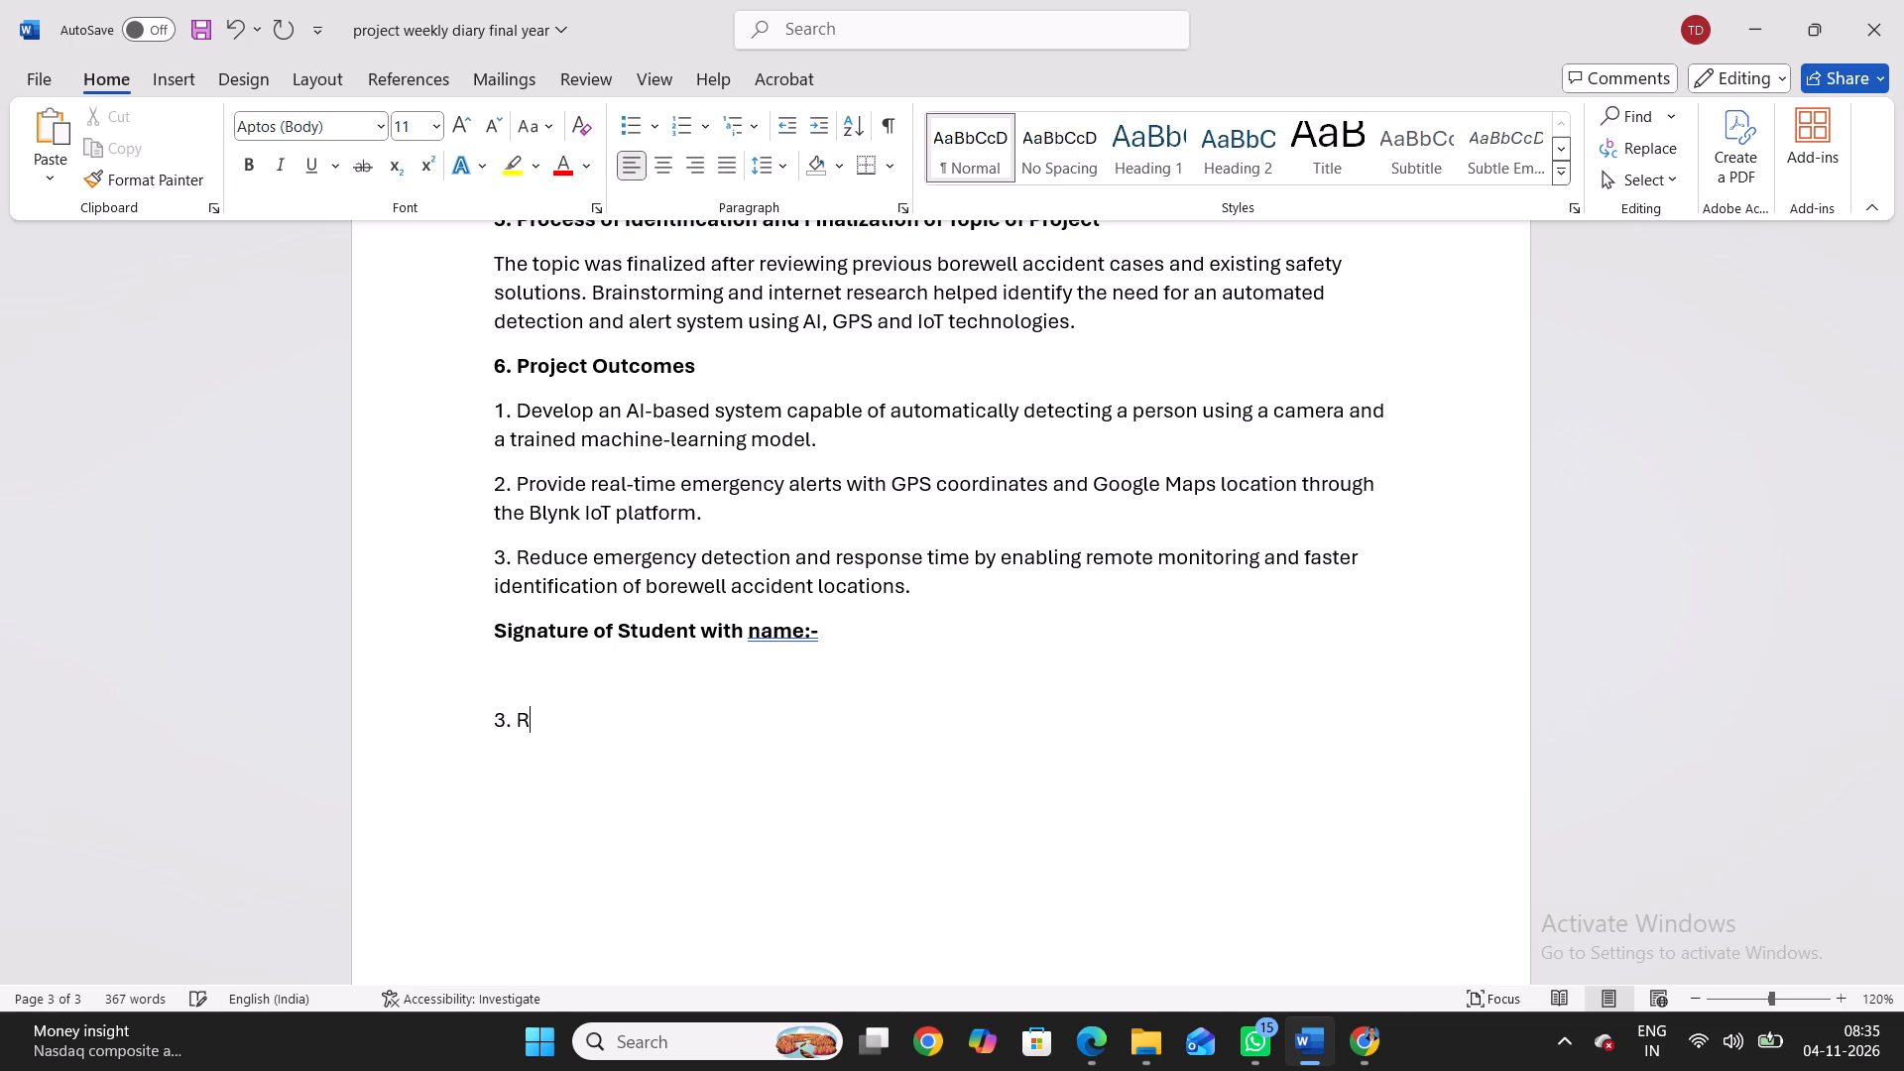
{"action": "key", "text": "BackSpace"}
{"action": "key", "text": "BackSpace"}
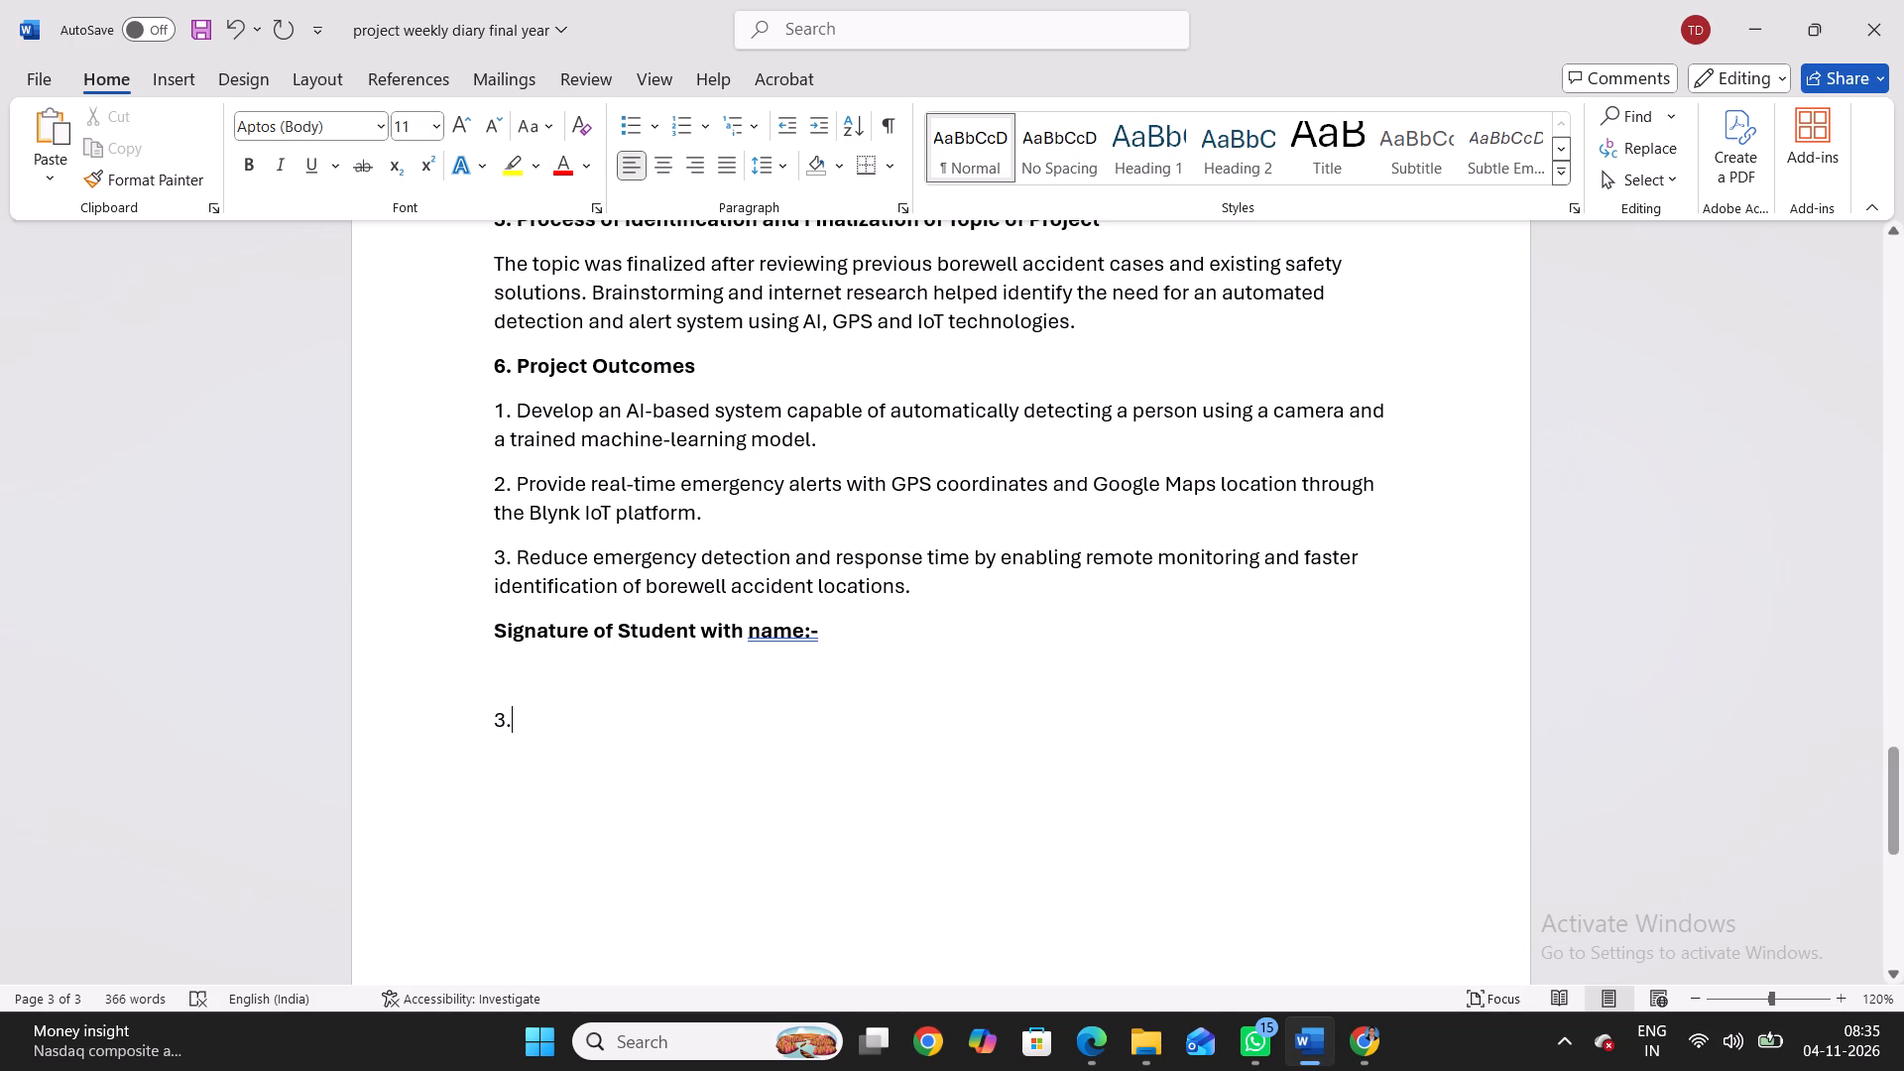
Enter "2." on the line above "3." and insert a blank line between it and the signature heading.
{"action": "left_click", "coordinate": [494, 688]}
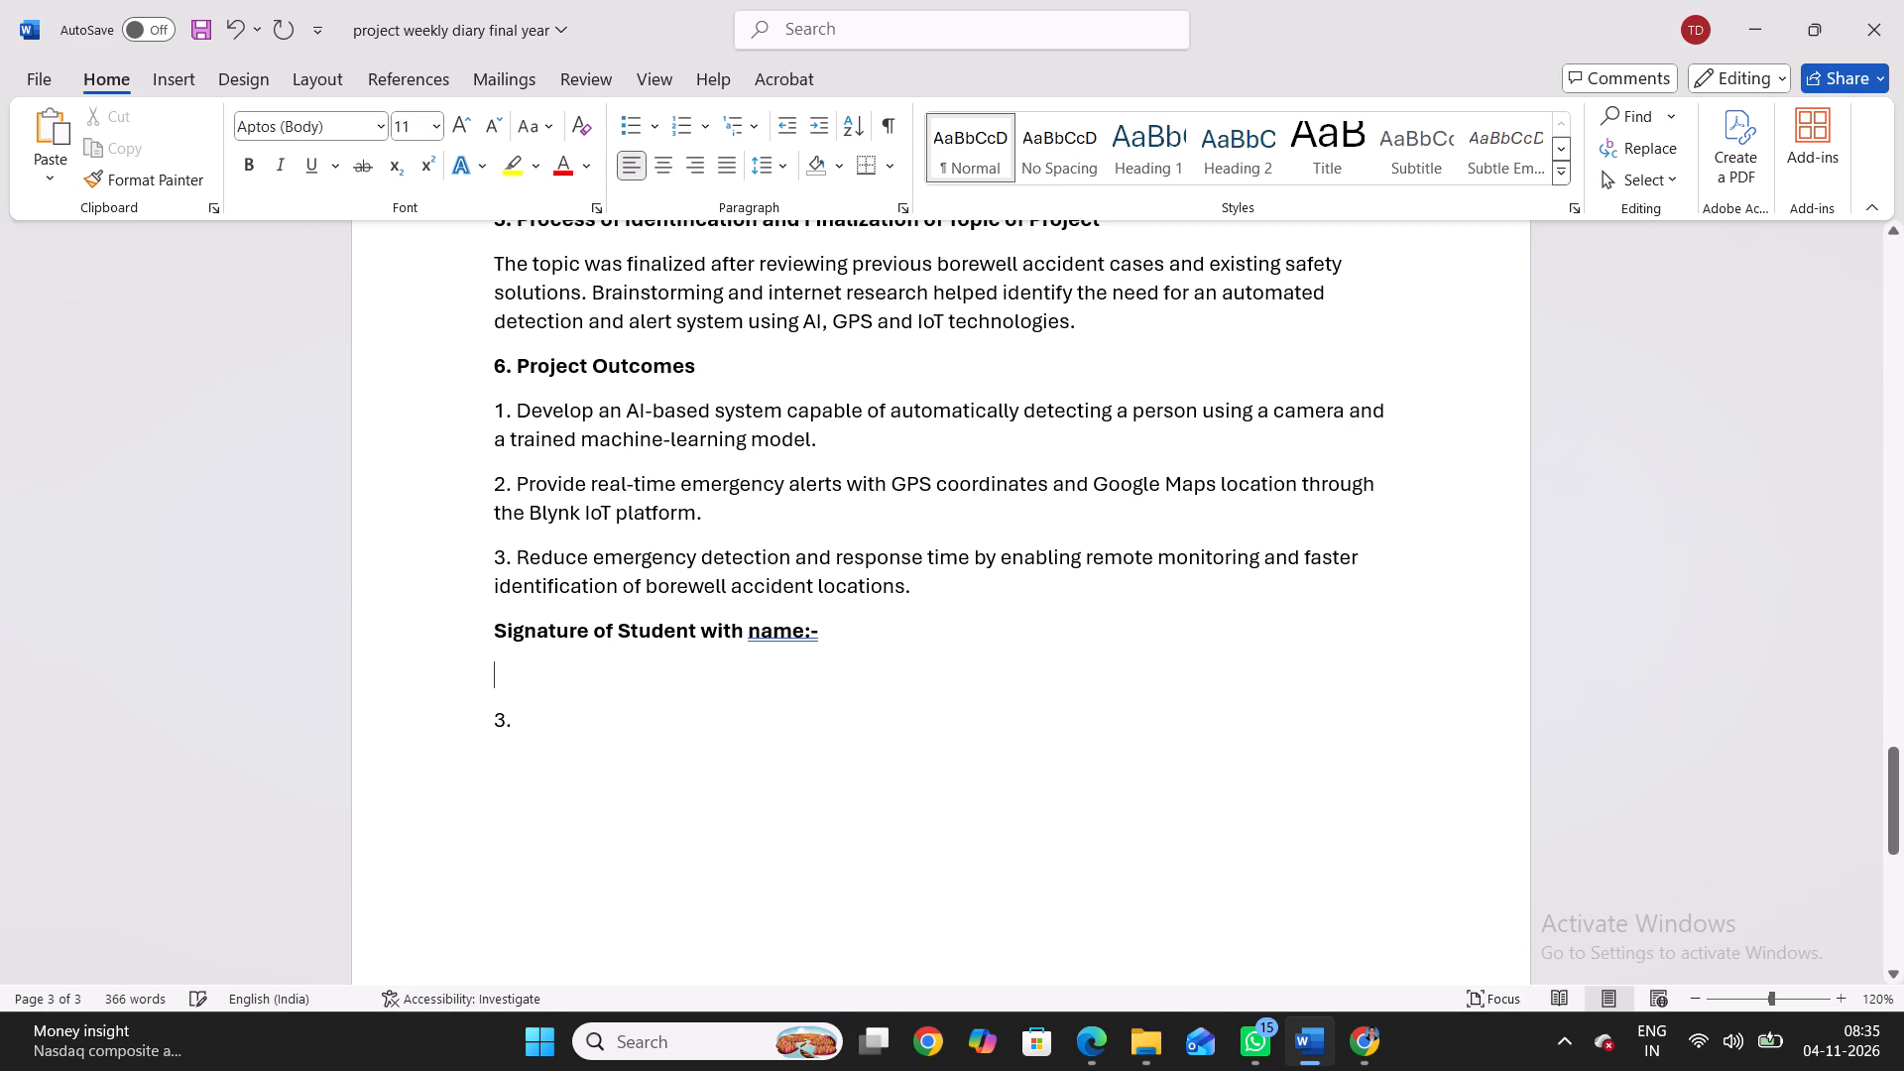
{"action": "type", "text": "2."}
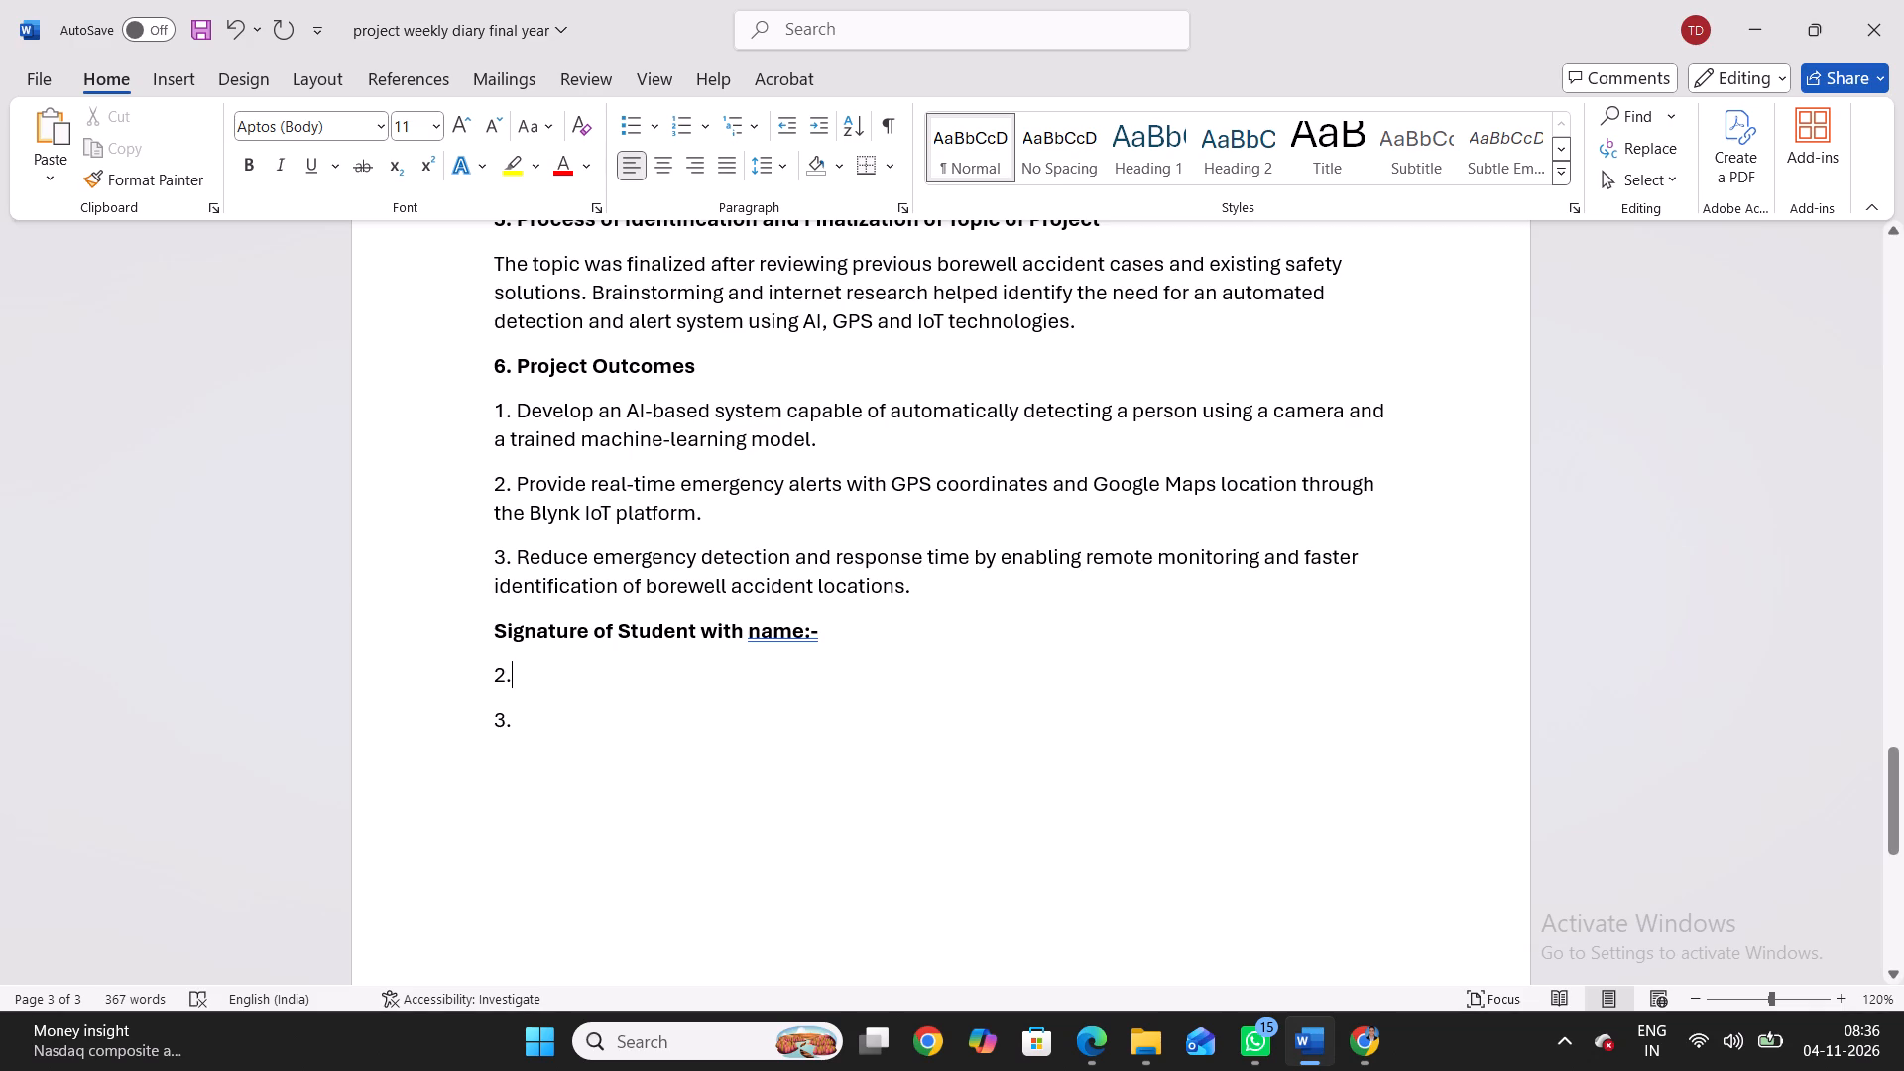
{"action": "left_click", "coordinate": [488, 678]}
{"action": "key", "text": "BackSpace"}
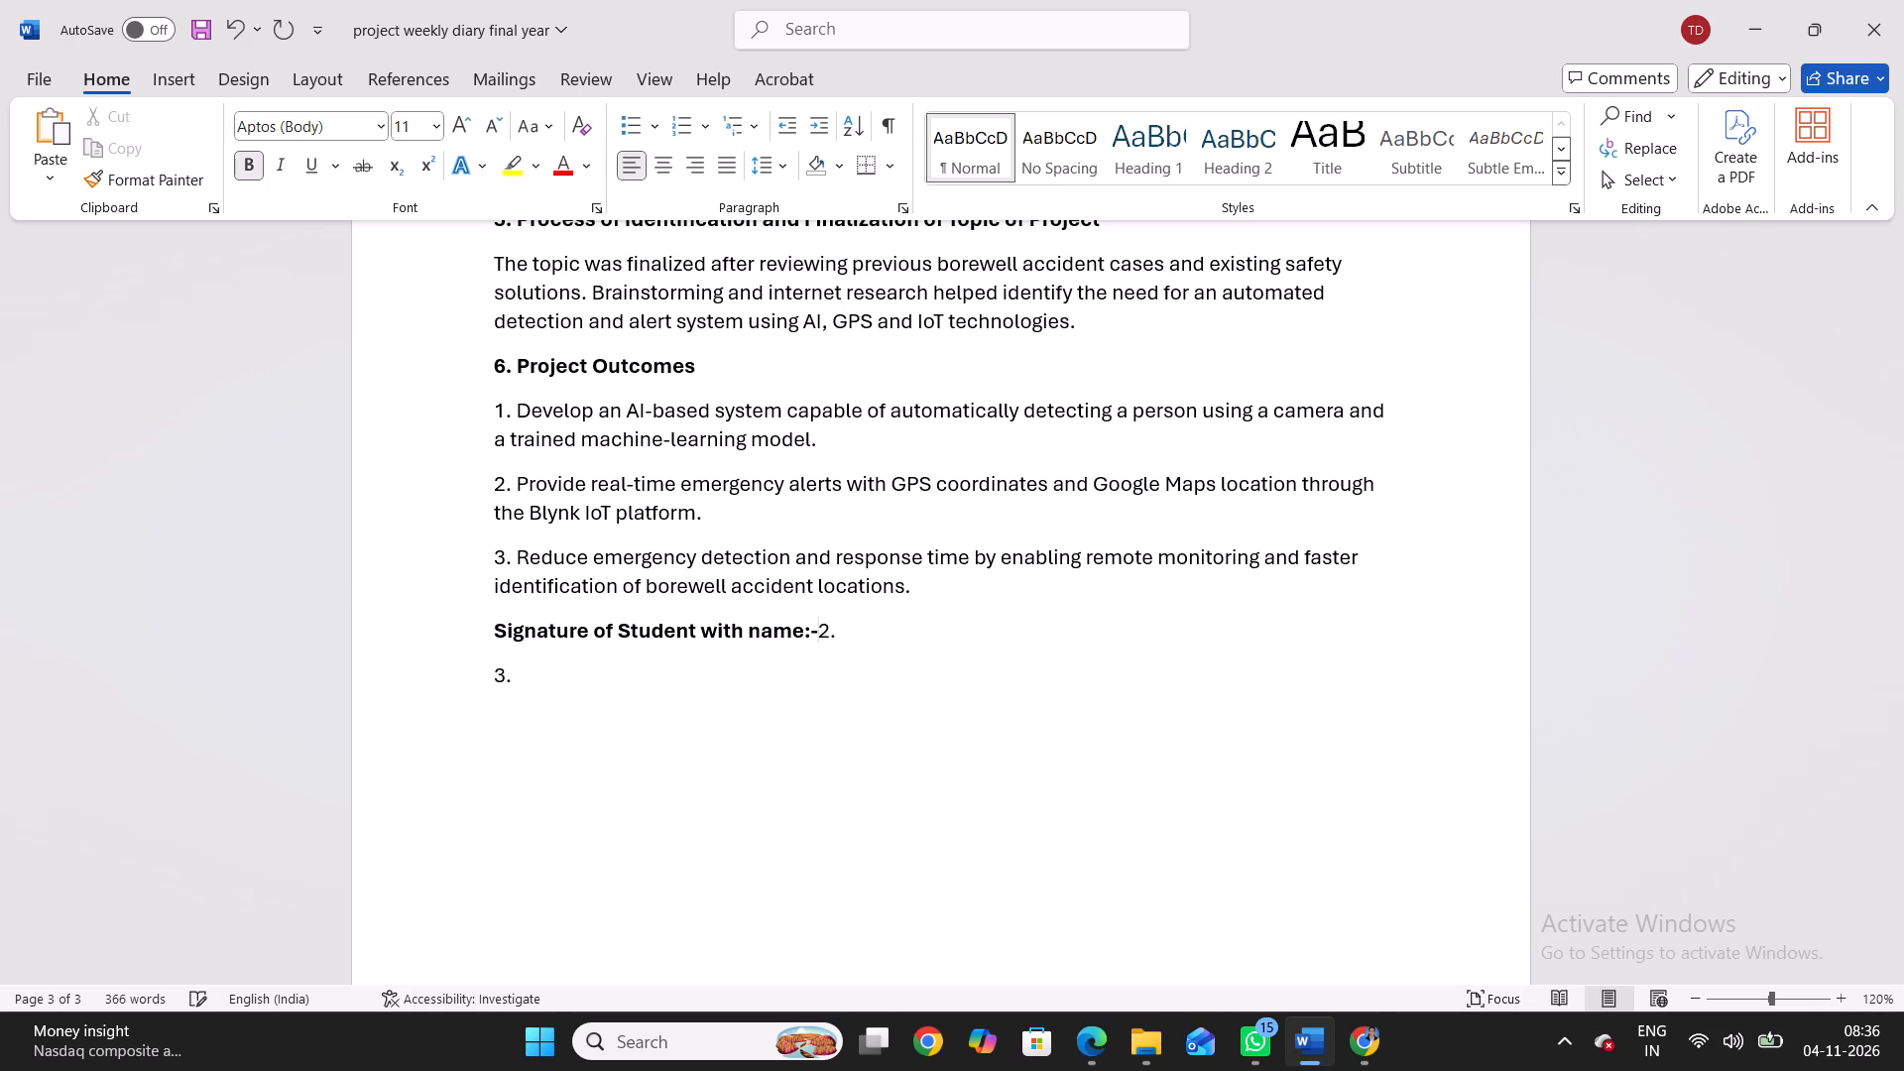
{"action": "key", "text": "Return"}
{"action": "key", "text": "Return"}
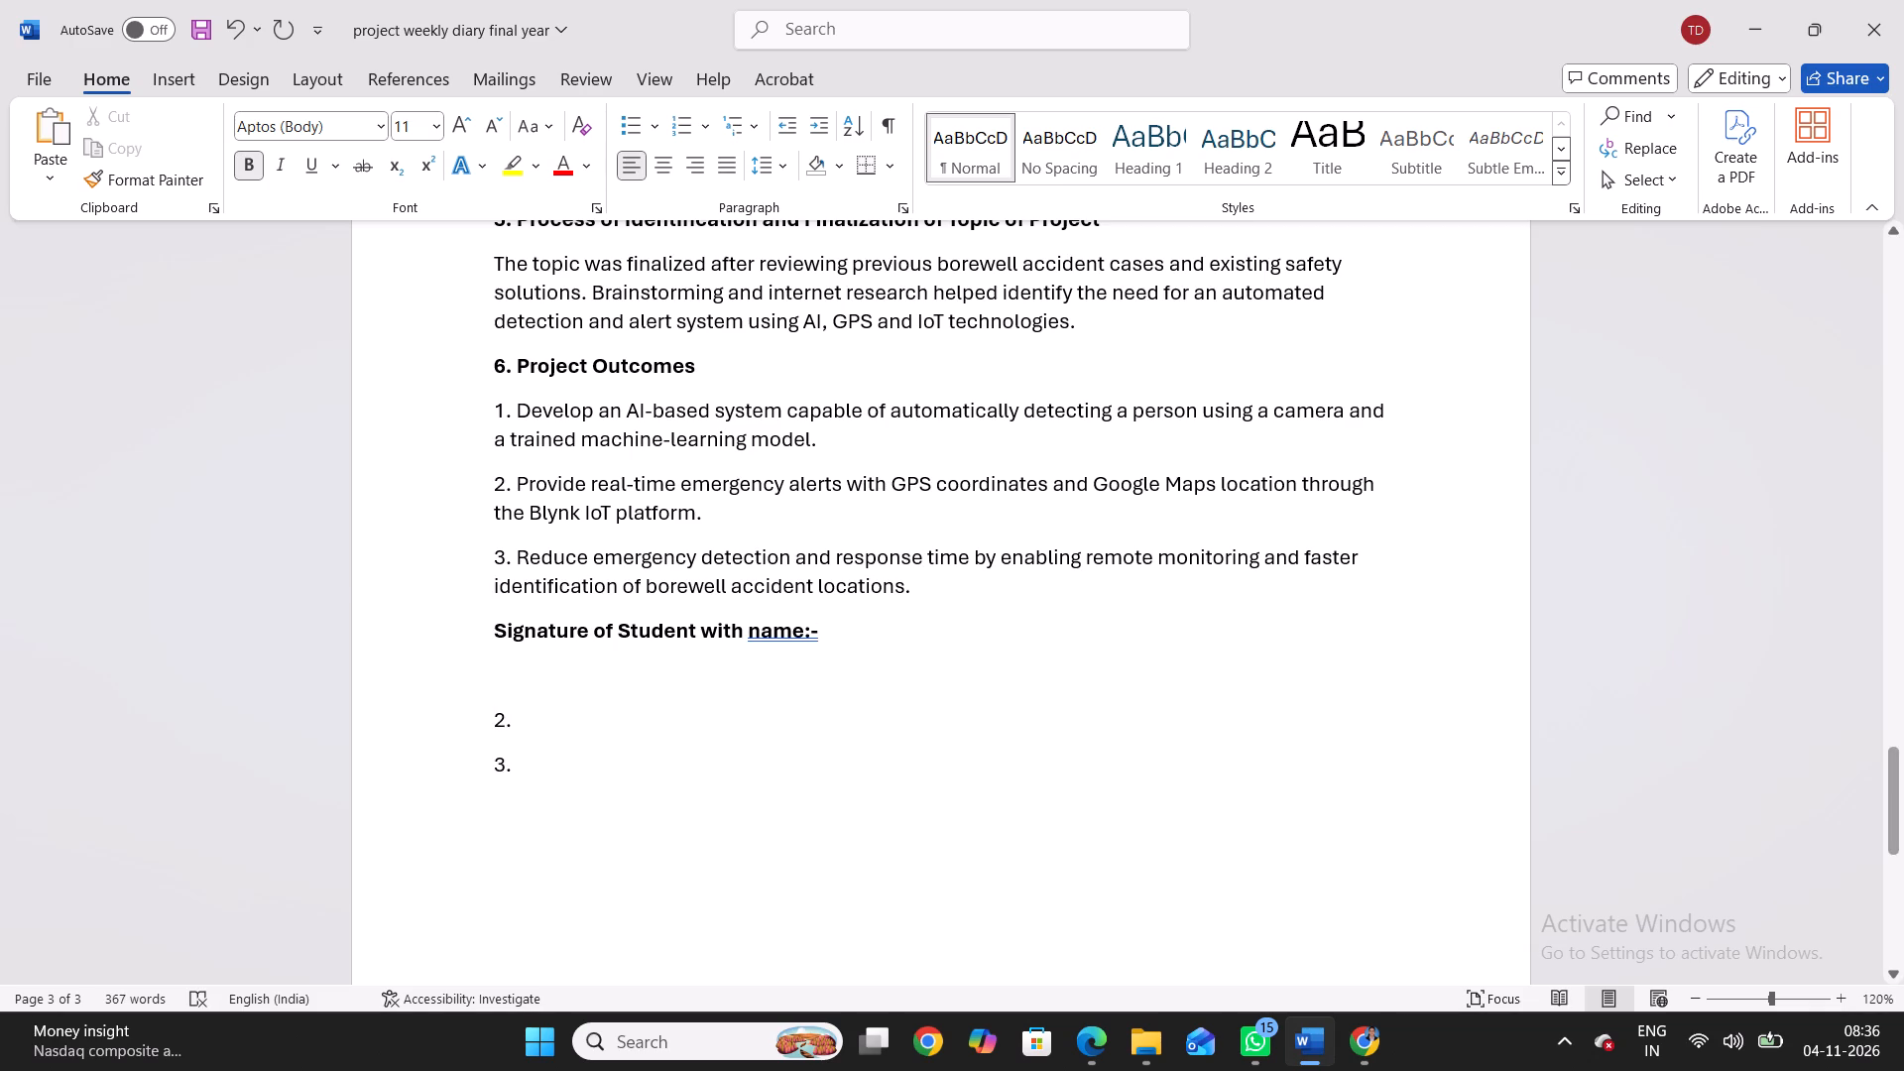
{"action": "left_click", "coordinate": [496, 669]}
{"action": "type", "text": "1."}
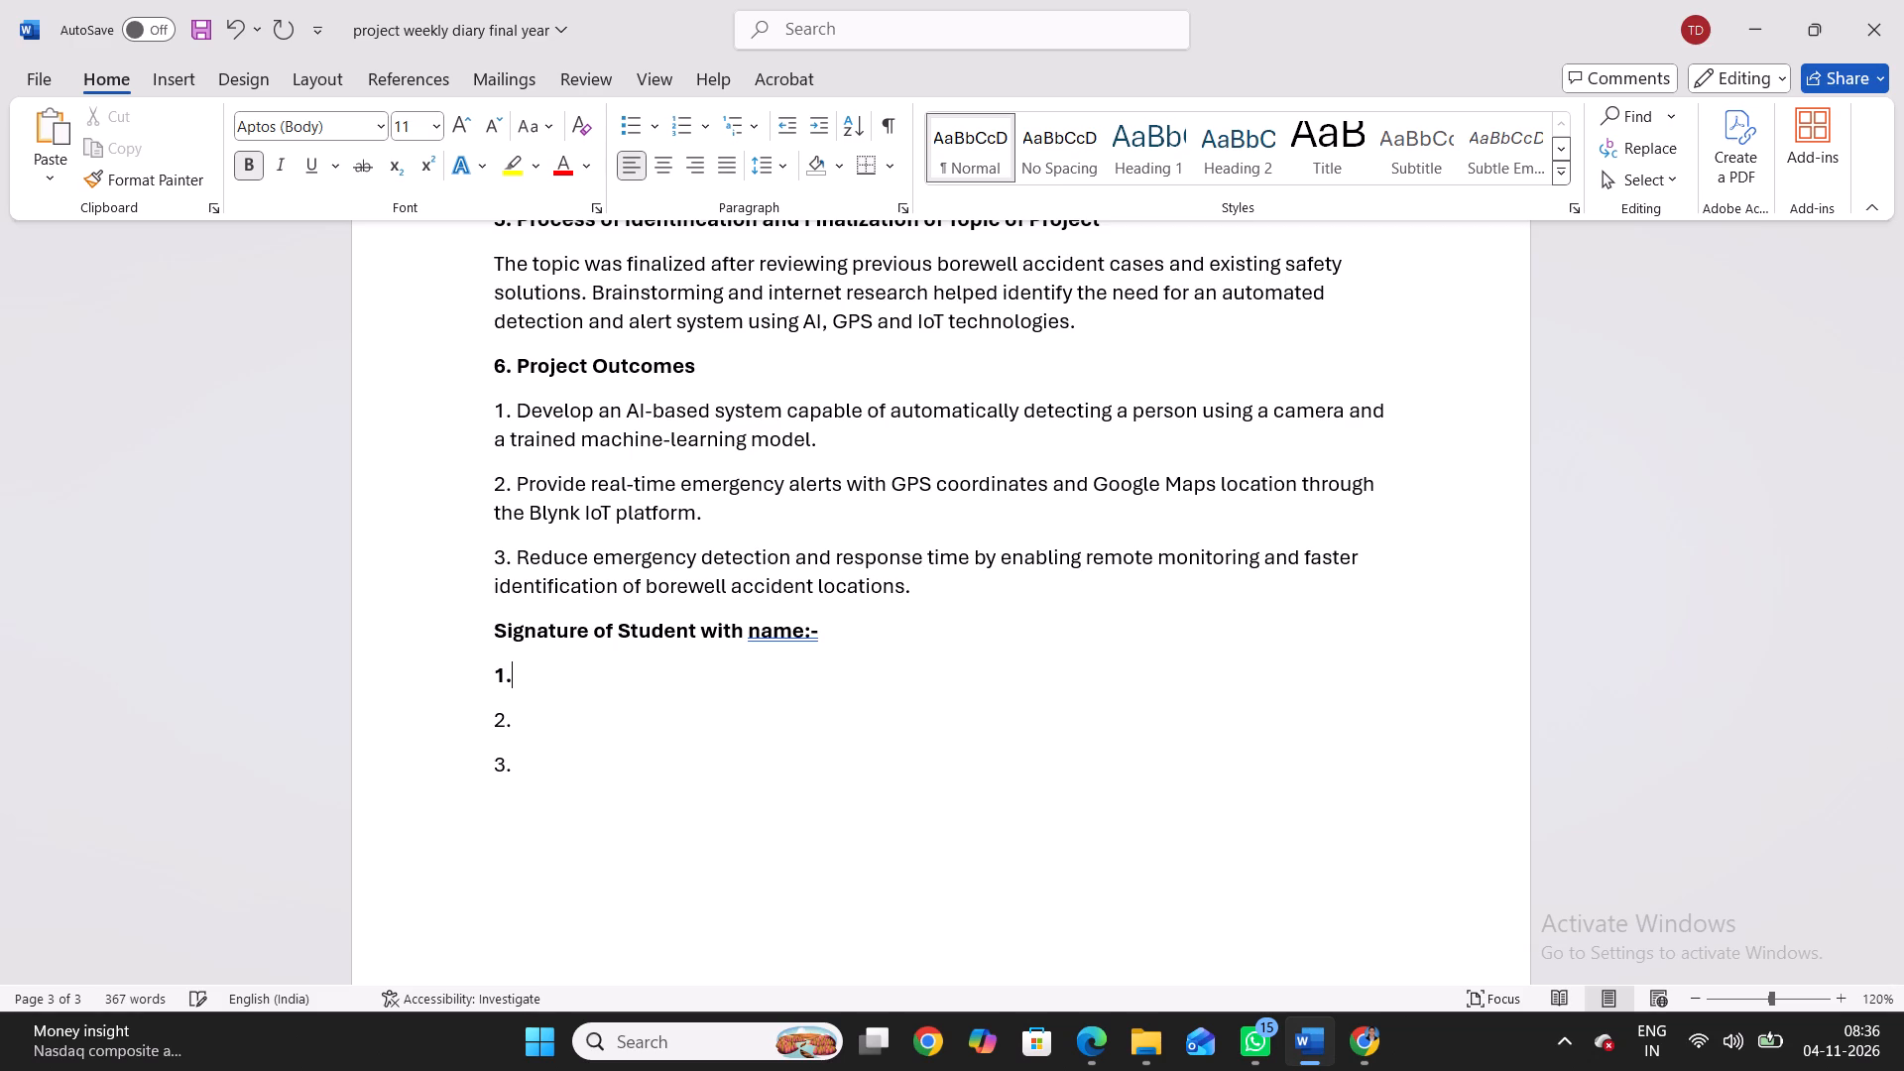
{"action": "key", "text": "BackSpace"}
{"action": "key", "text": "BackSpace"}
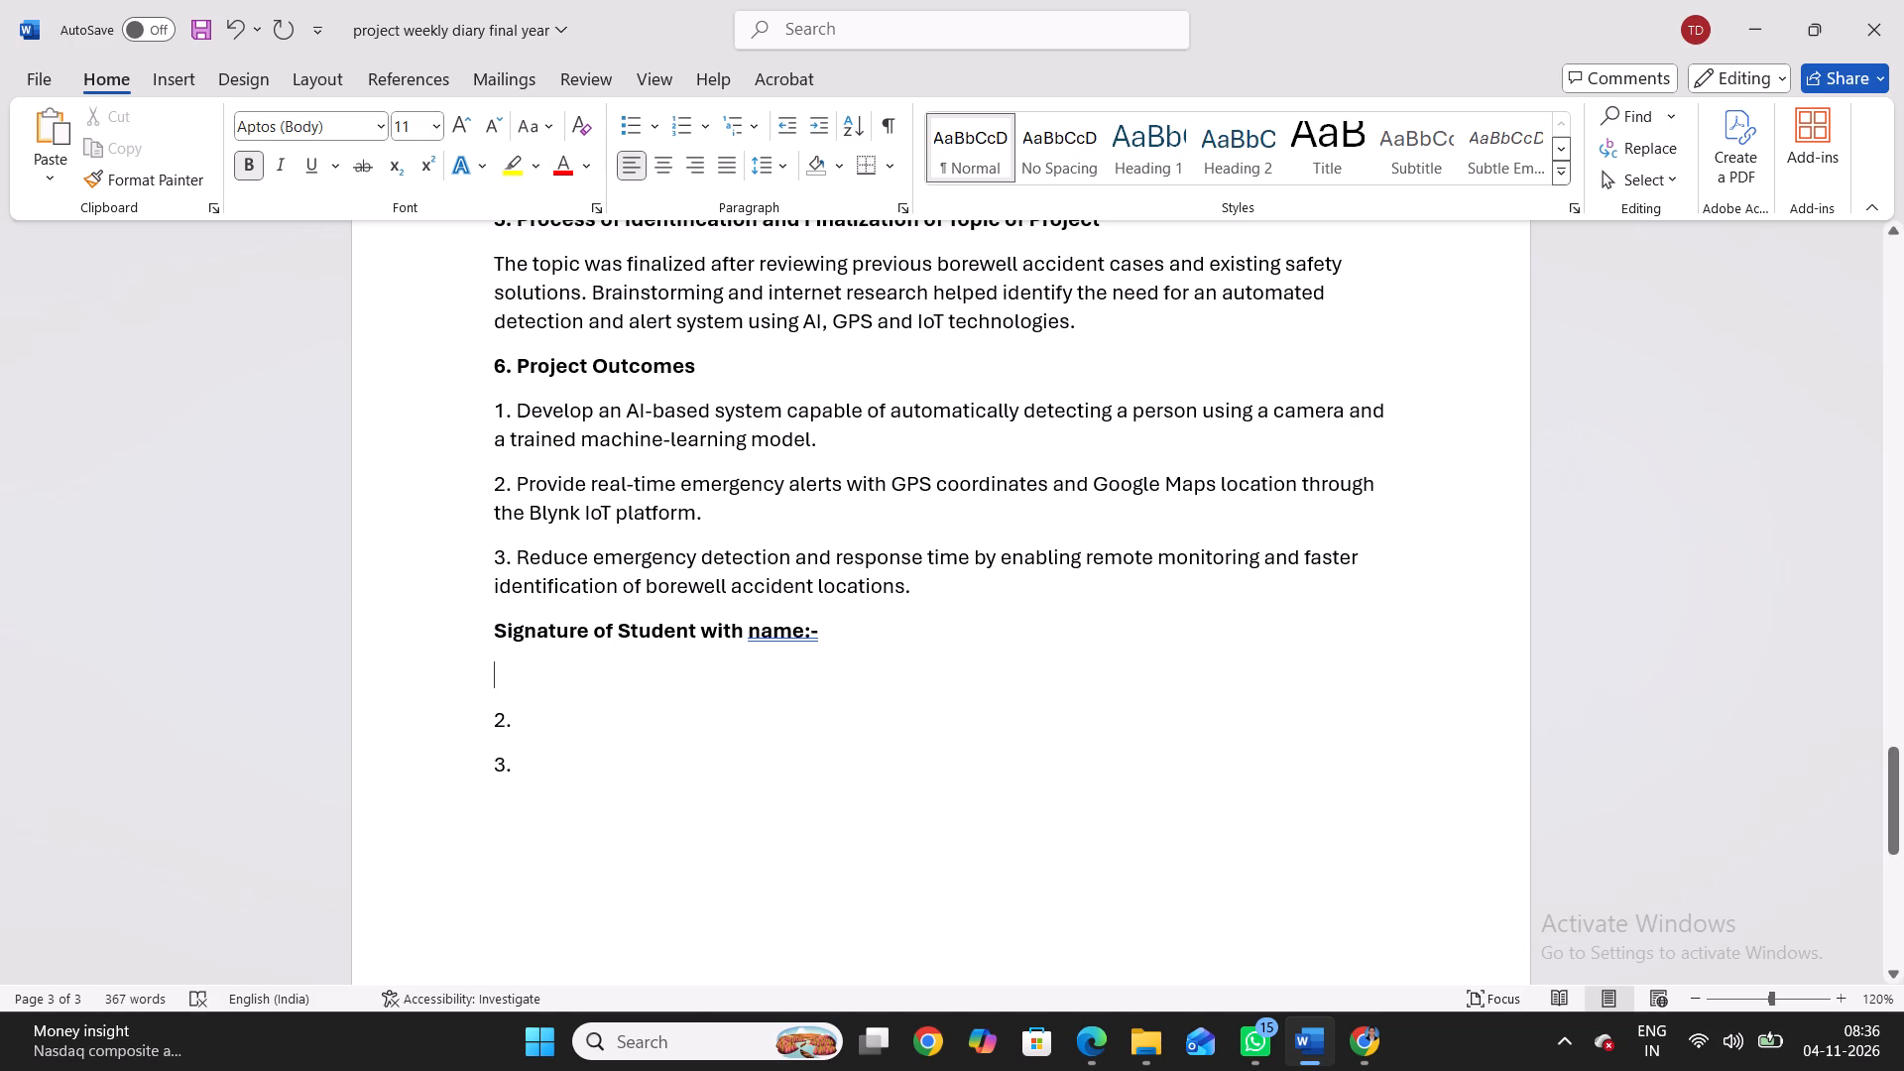
Enter "1." on the blank line between the signature heading and "2.".
{"action": "left_click", "coordinate": [497, 724]}
{"action": "left_click", "coordinate": [497, 724]}
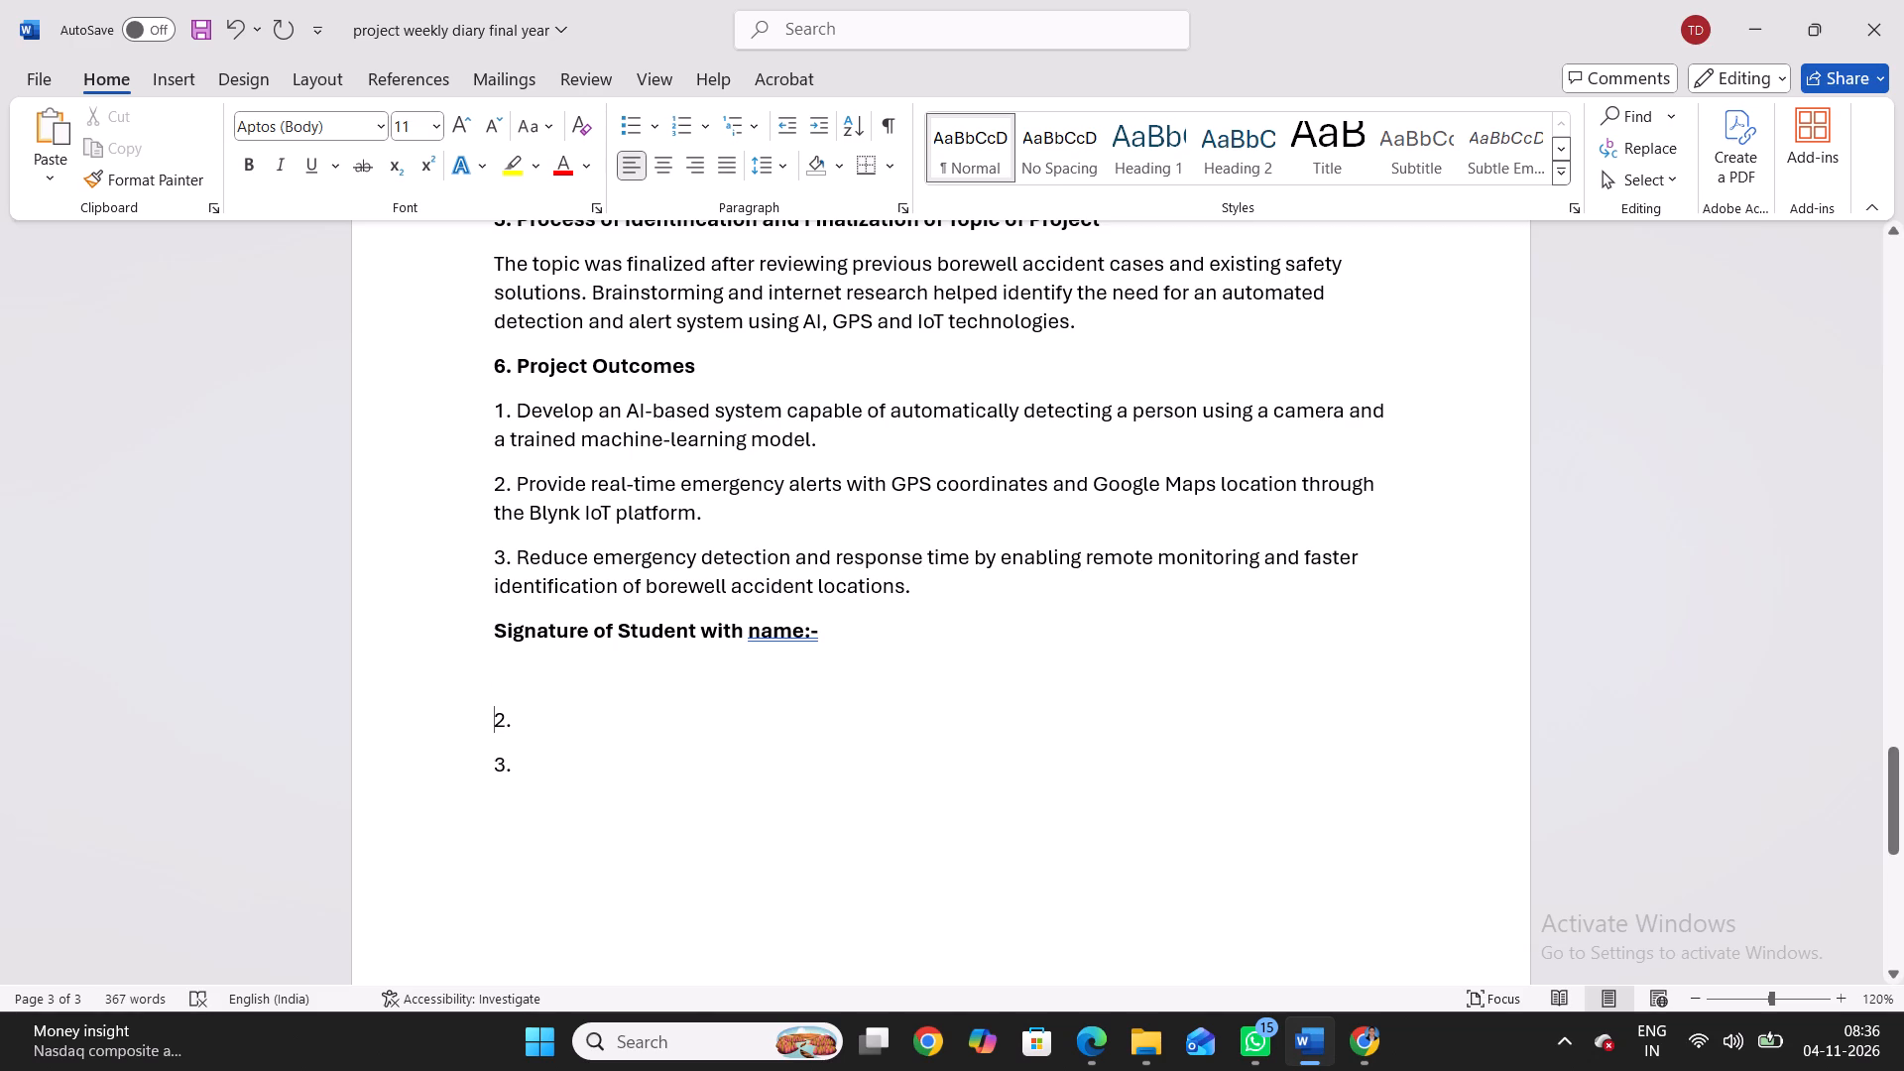
{"action": "left_click", "coordinate": [499, 724]}
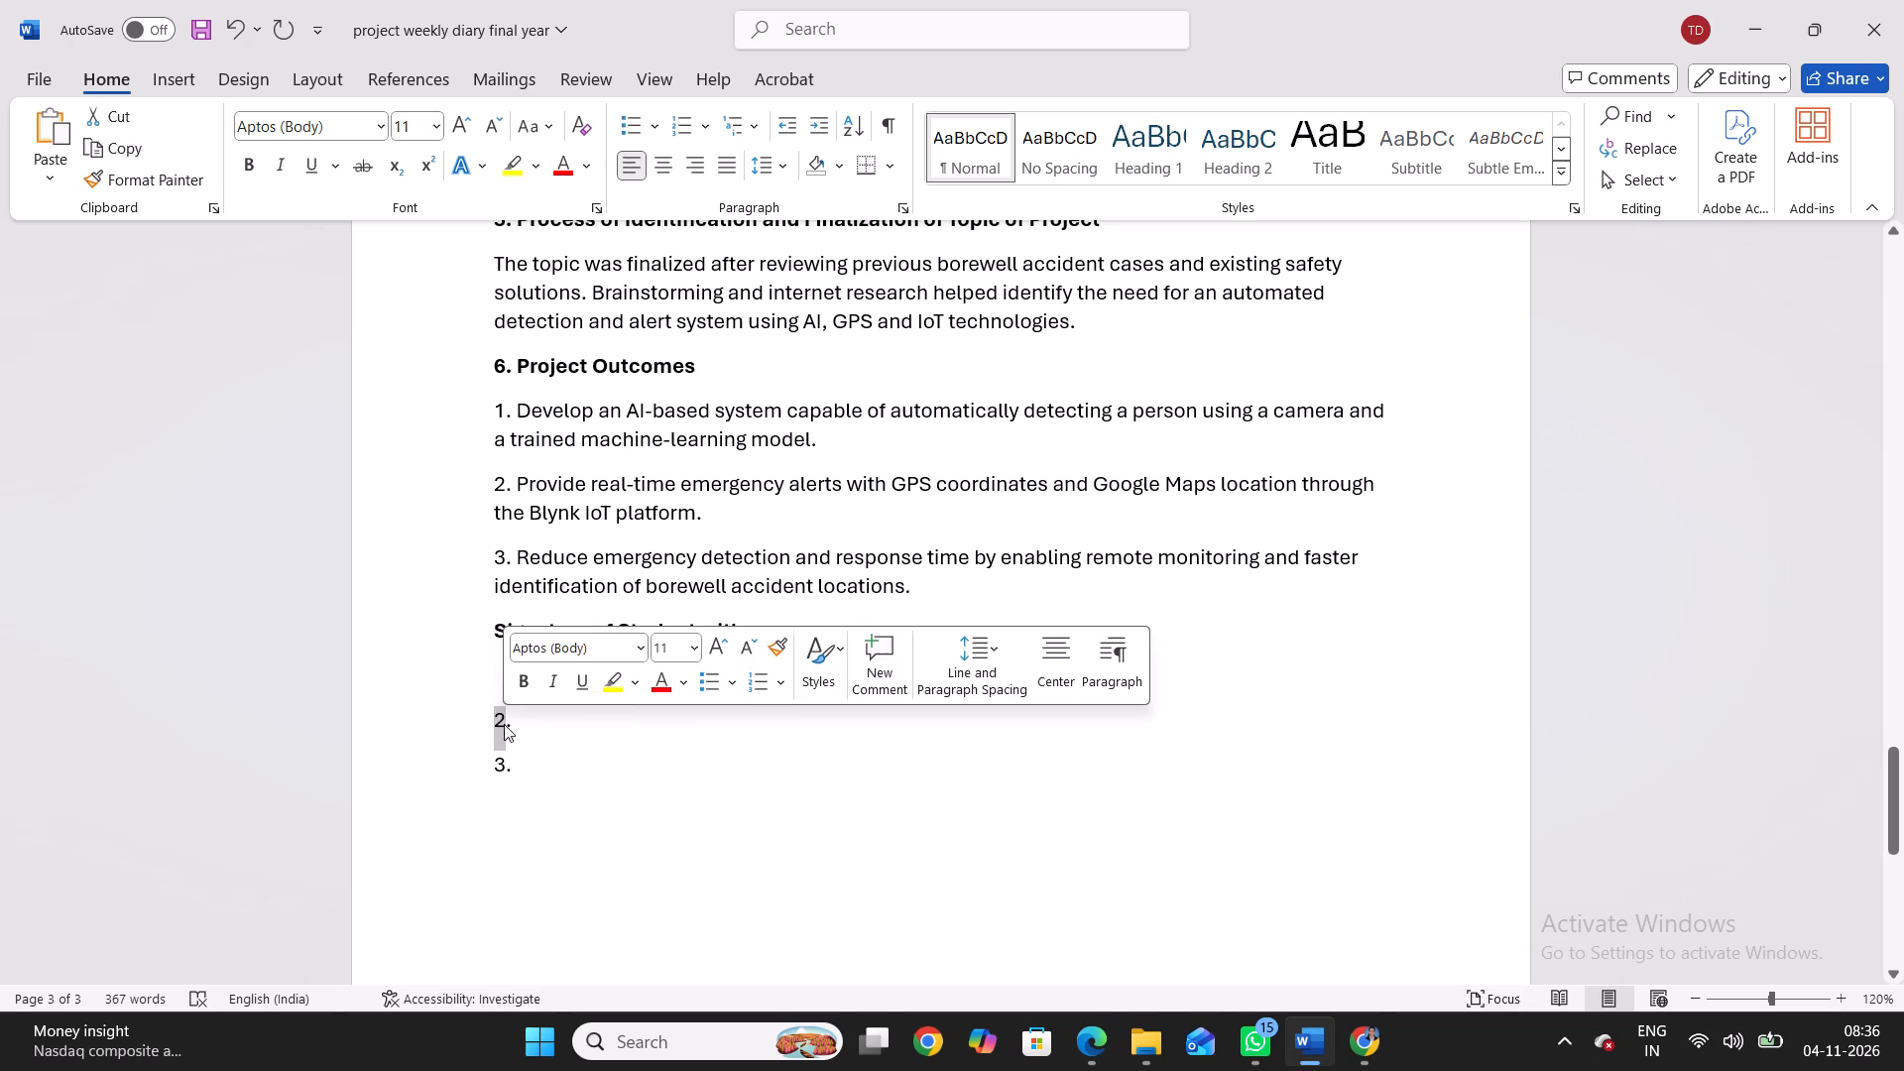
{"action": "key", "text": "ctrl+c"}
{"action": "left_click", "coordinate": [502, 680]}
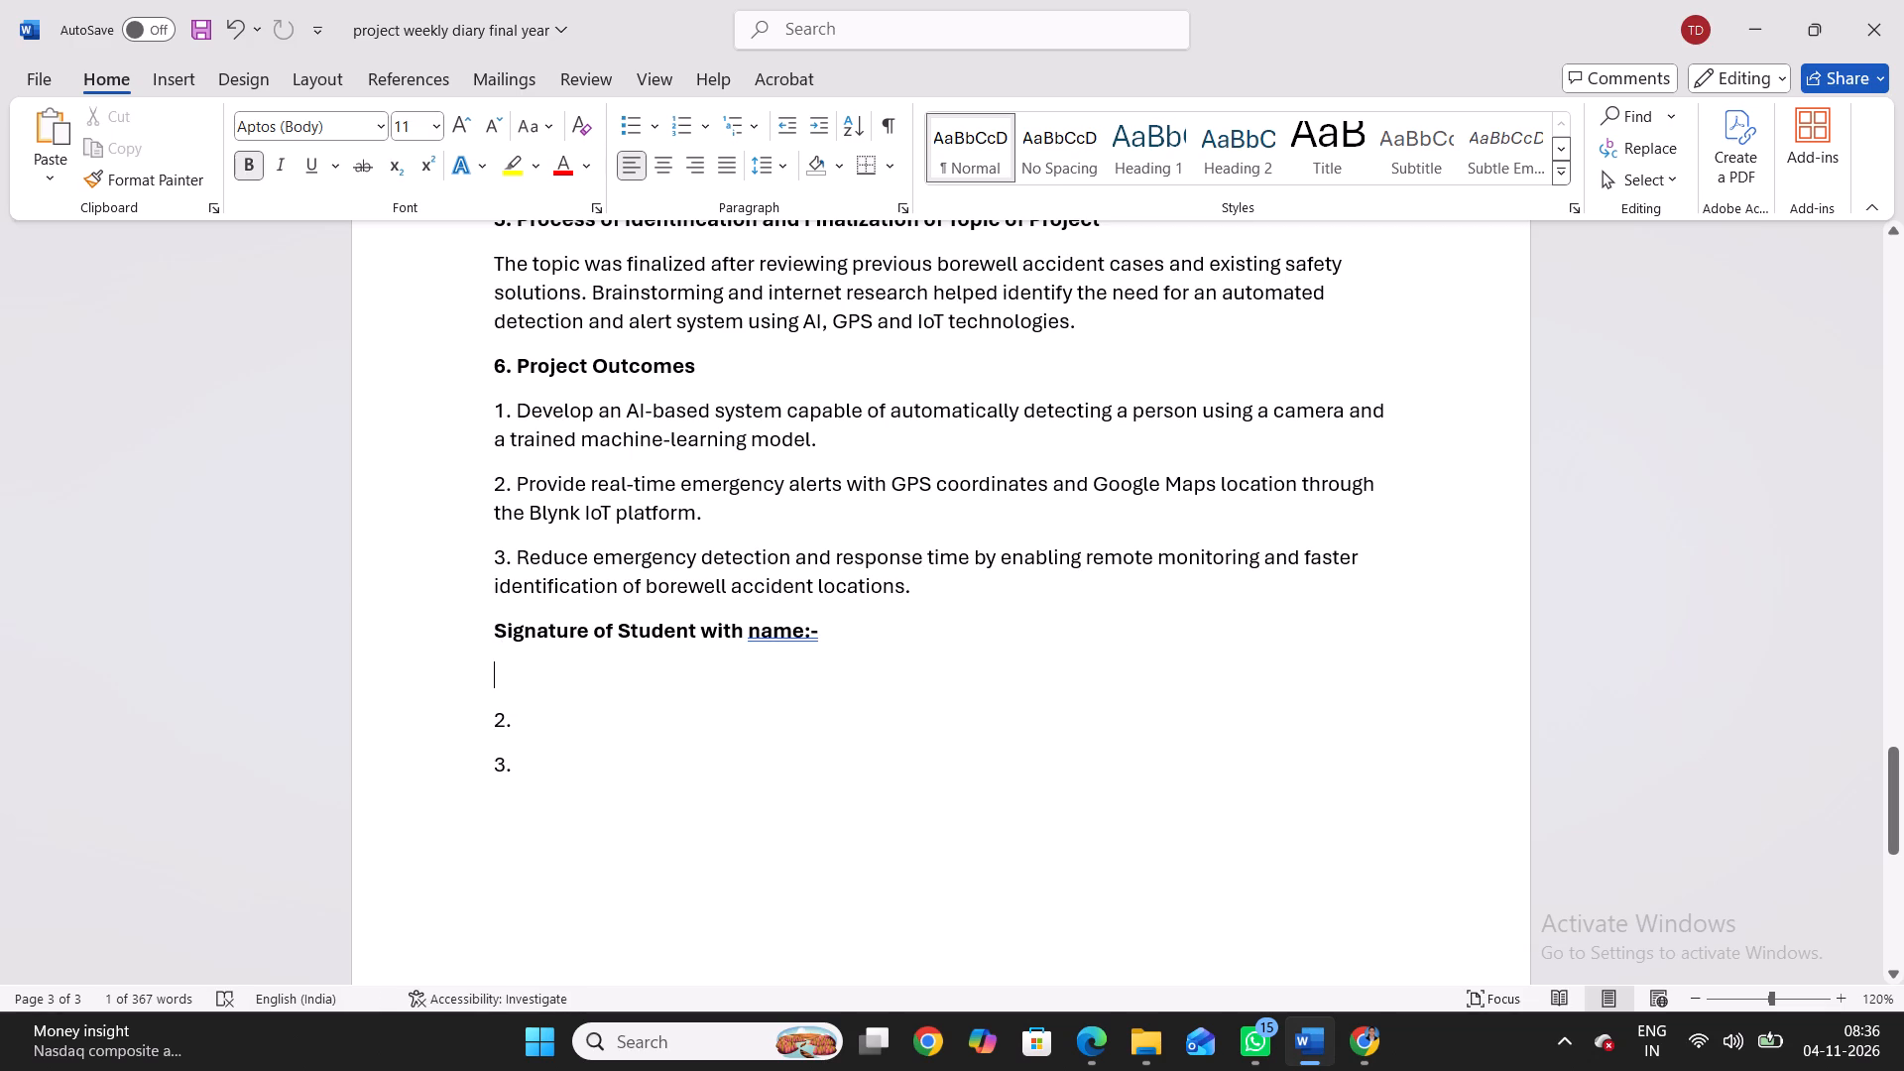
{"action": "key", "text": "ctrl+v"}
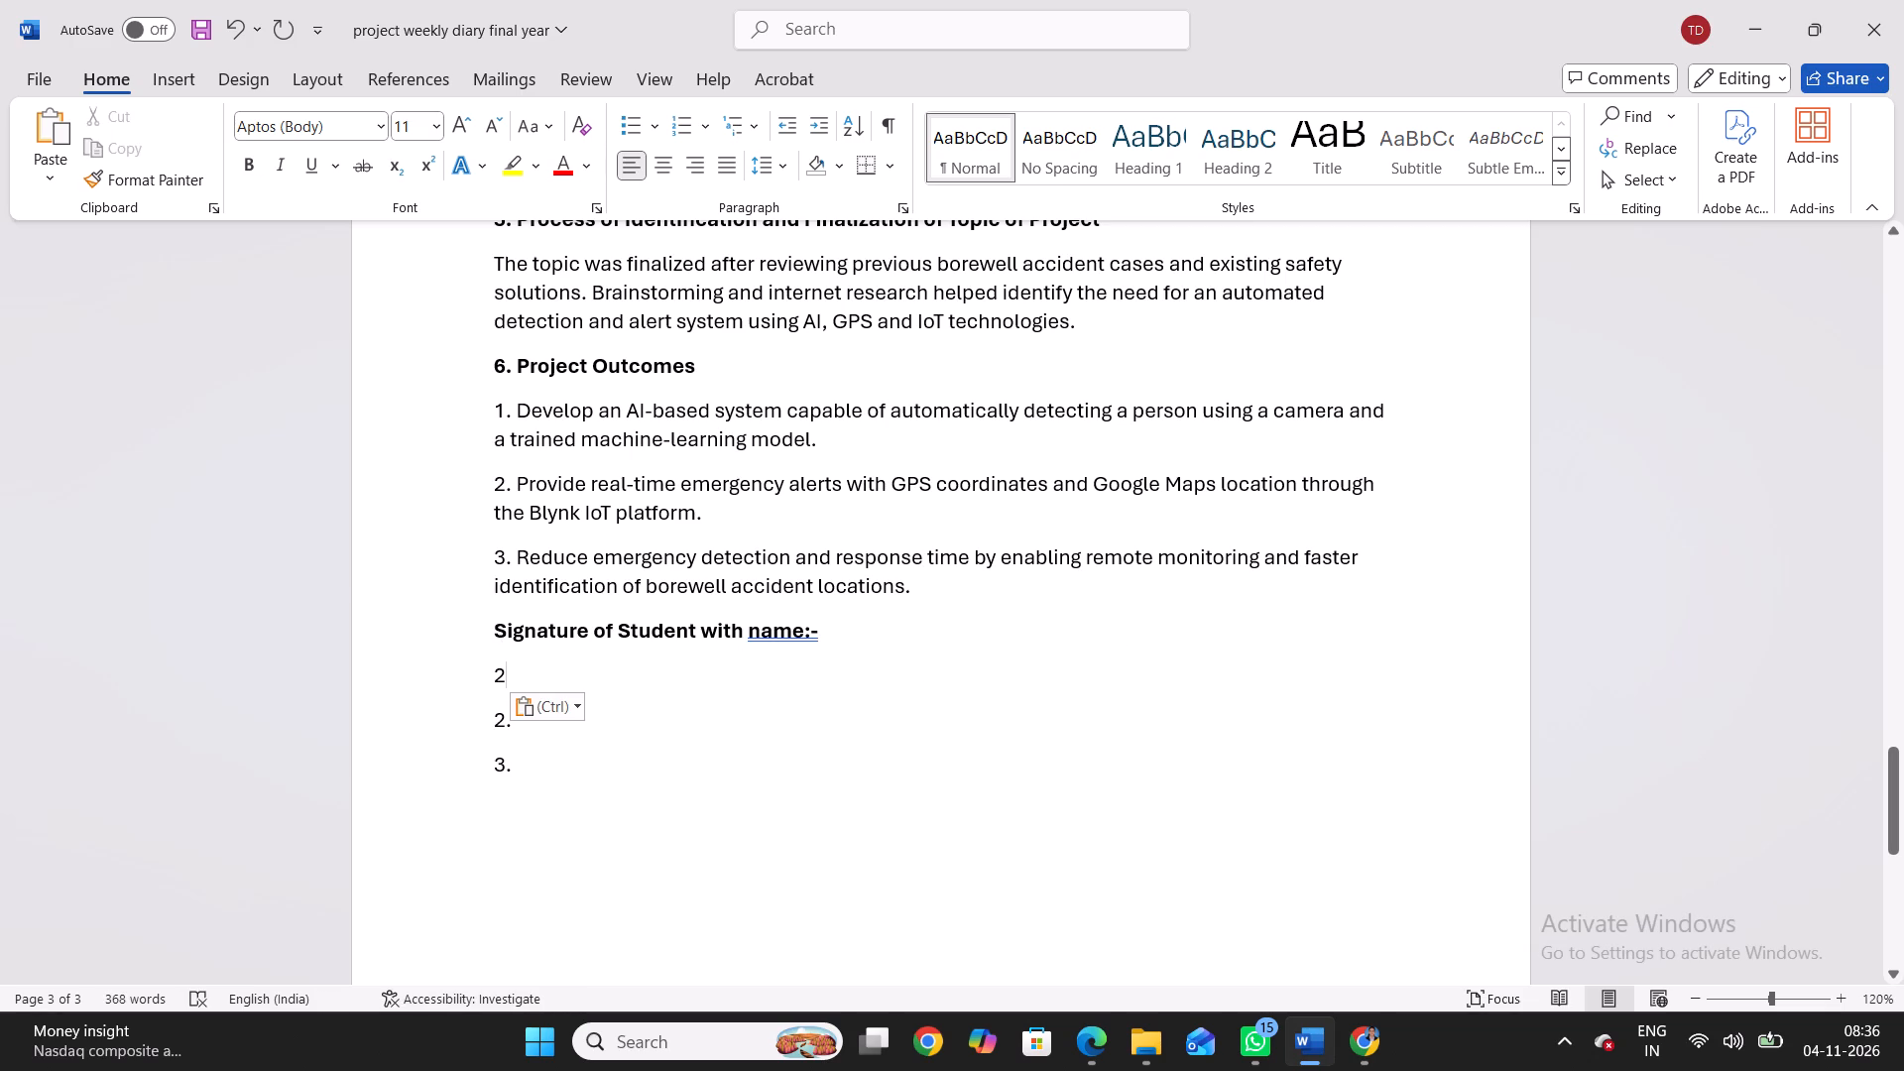
{"action": "key", "text": "End"}
{"action": "key", "text": "End"}
{"action": "key", "text": "End"}
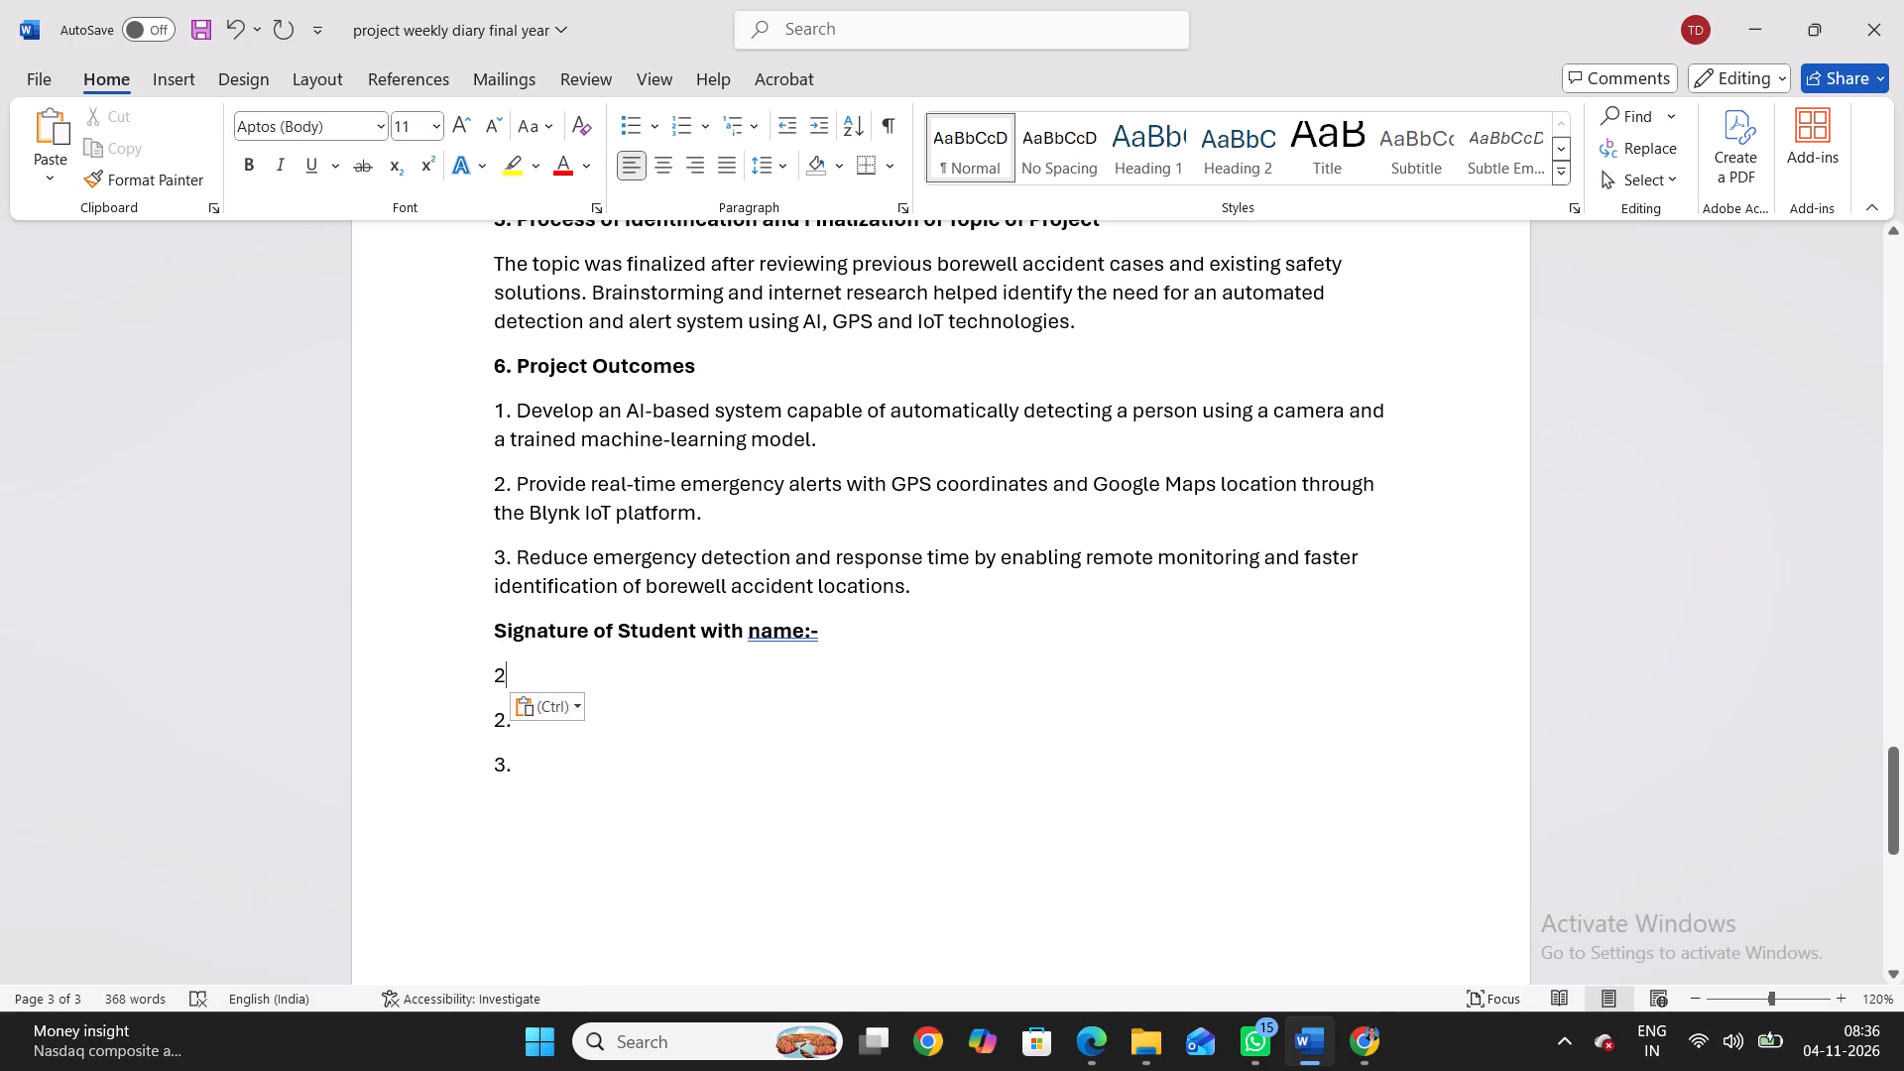
{"action": "left_click", "coordinate": [514, 676]}
{"action": "key", "text": "End"}
{"action": "key", "text": "End"}
{"action": "key", "text": "End"}
{"action": "key", "text": "End"}
{"action": "key", "text": "End"}
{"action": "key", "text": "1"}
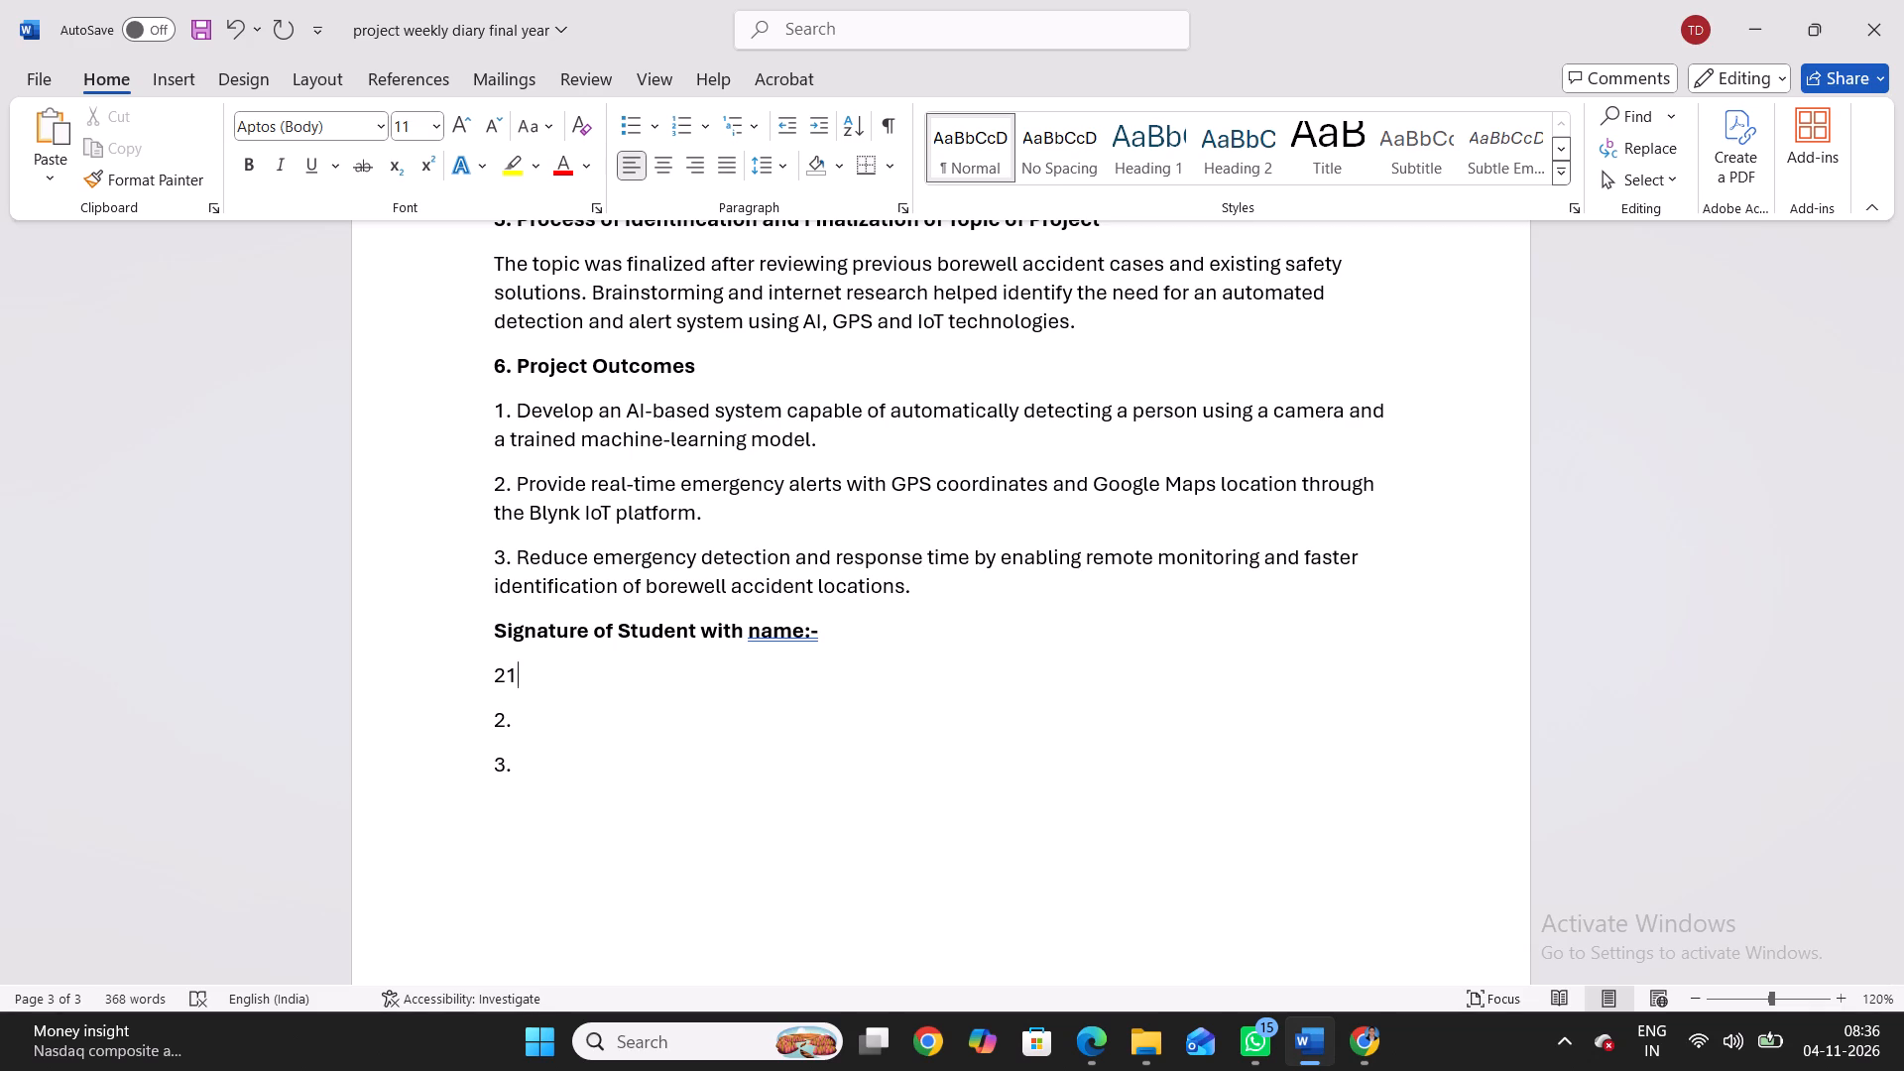
{"action": "key", "text": "BackSpace"}
{"action": "key", "text": "BackSpace"}
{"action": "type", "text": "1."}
Enter the first student's name after "1." in the signature list, correcting the spelling of the first name.
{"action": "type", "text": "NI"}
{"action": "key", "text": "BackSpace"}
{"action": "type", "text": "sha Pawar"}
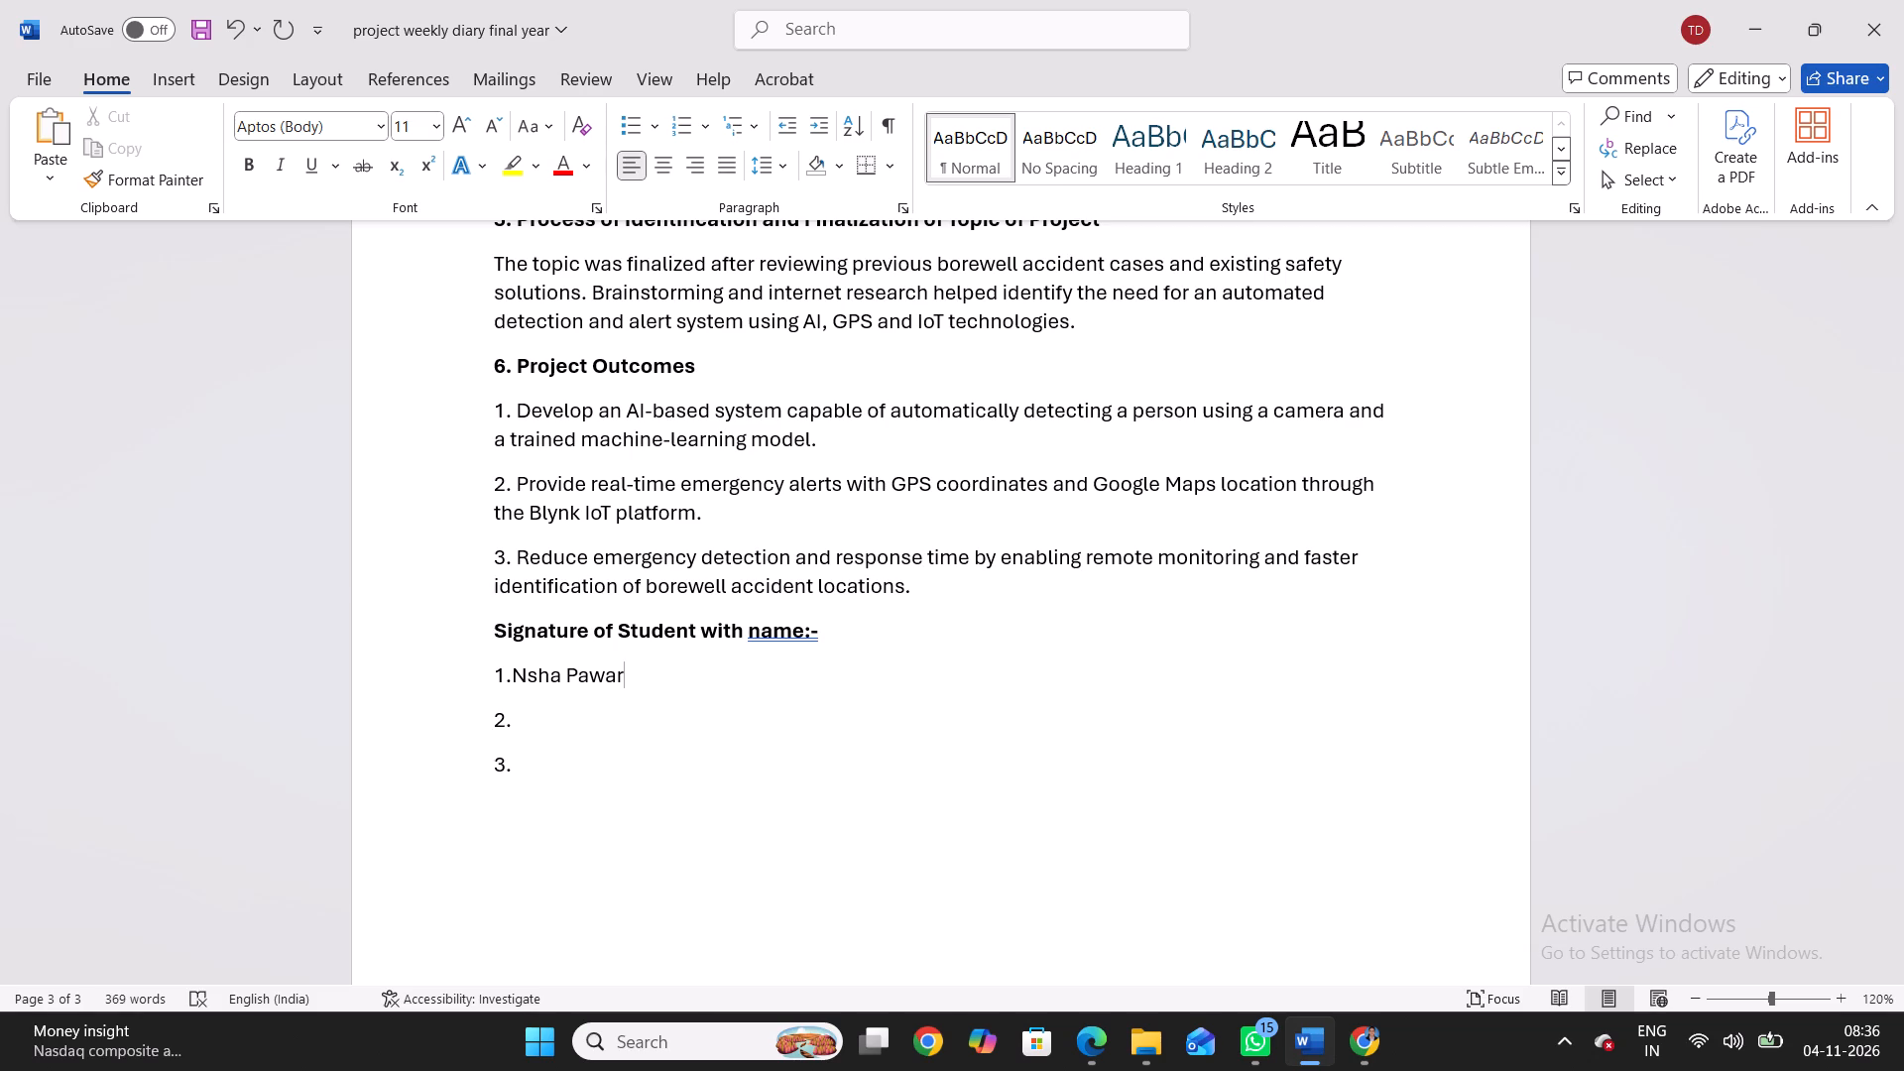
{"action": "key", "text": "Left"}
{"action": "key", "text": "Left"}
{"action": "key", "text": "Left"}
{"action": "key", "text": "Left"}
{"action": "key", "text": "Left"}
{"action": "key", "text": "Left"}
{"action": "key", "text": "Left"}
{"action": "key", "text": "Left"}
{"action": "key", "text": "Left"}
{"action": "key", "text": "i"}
Enter the second and third students' names after "2." and "3." in the signature list.
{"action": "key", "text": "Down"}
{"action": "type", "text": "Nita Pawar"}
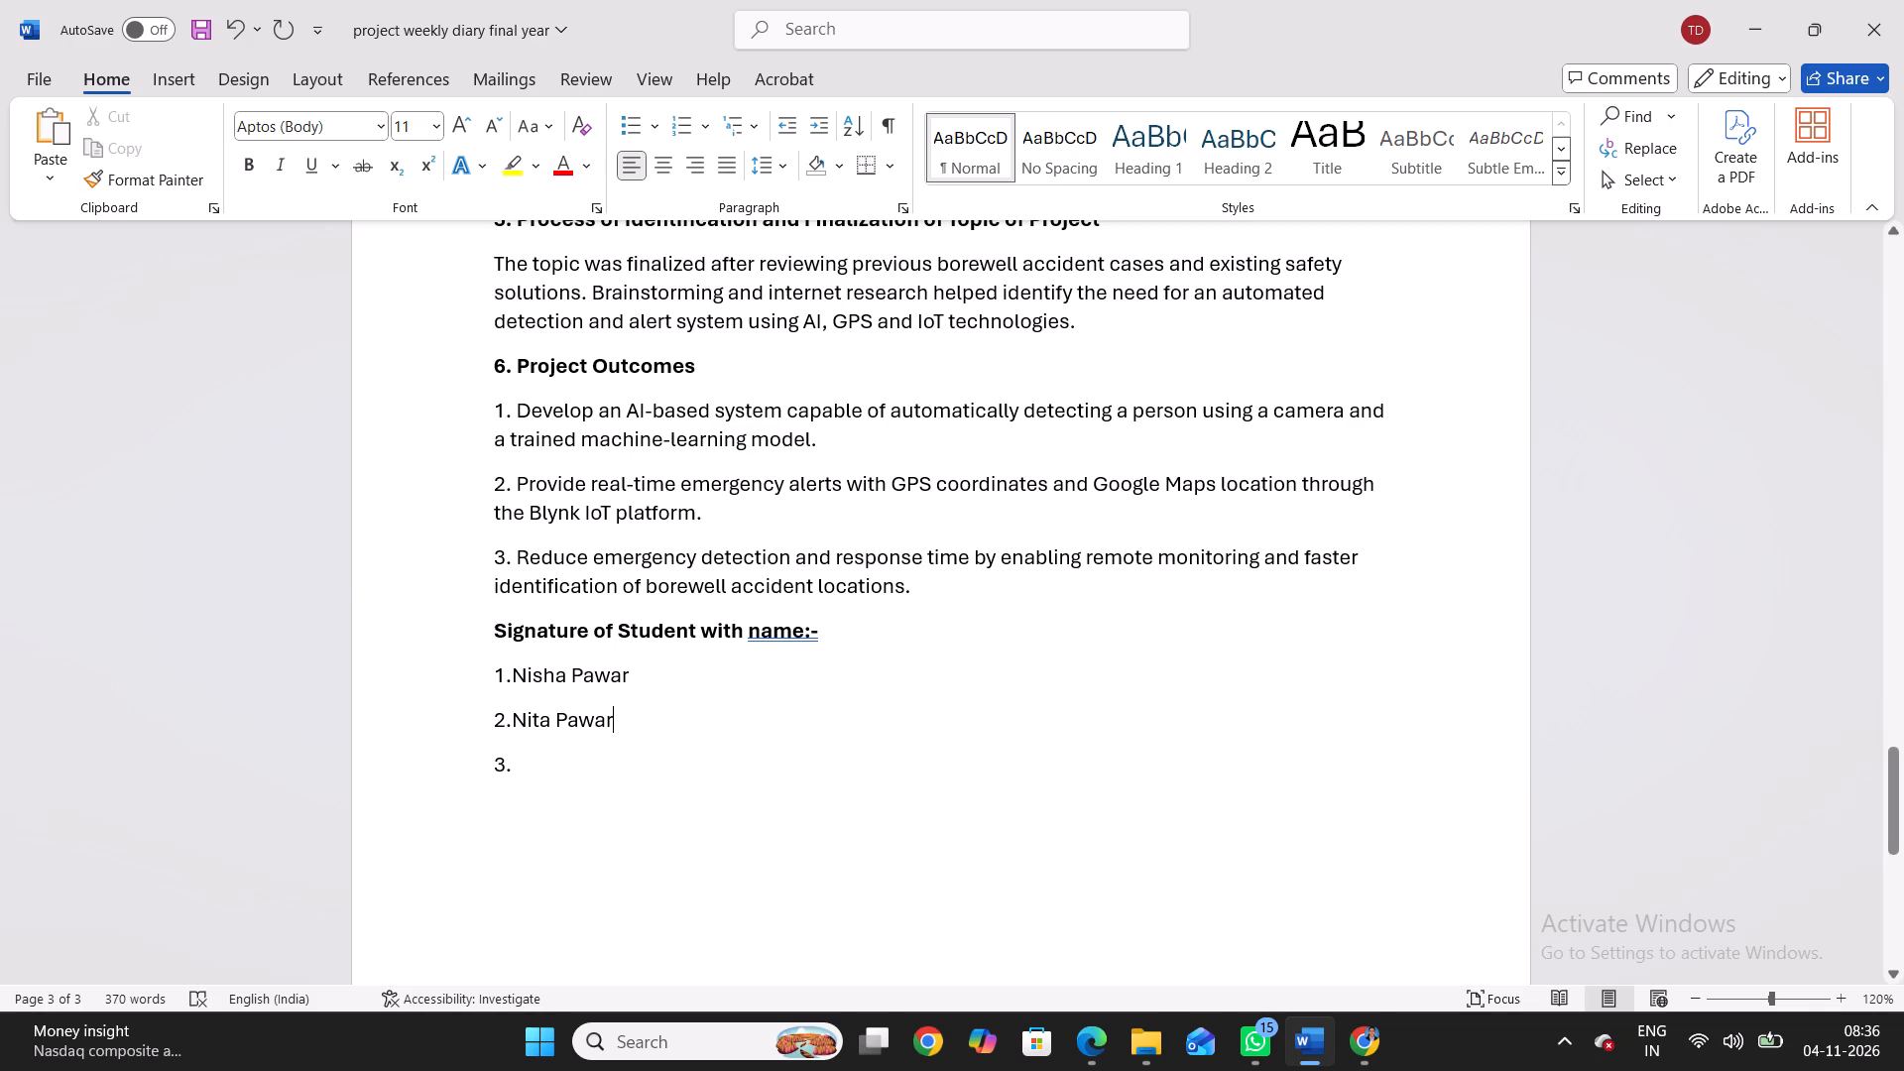
{"action": "left_click", "coordinate": [512, 774]}
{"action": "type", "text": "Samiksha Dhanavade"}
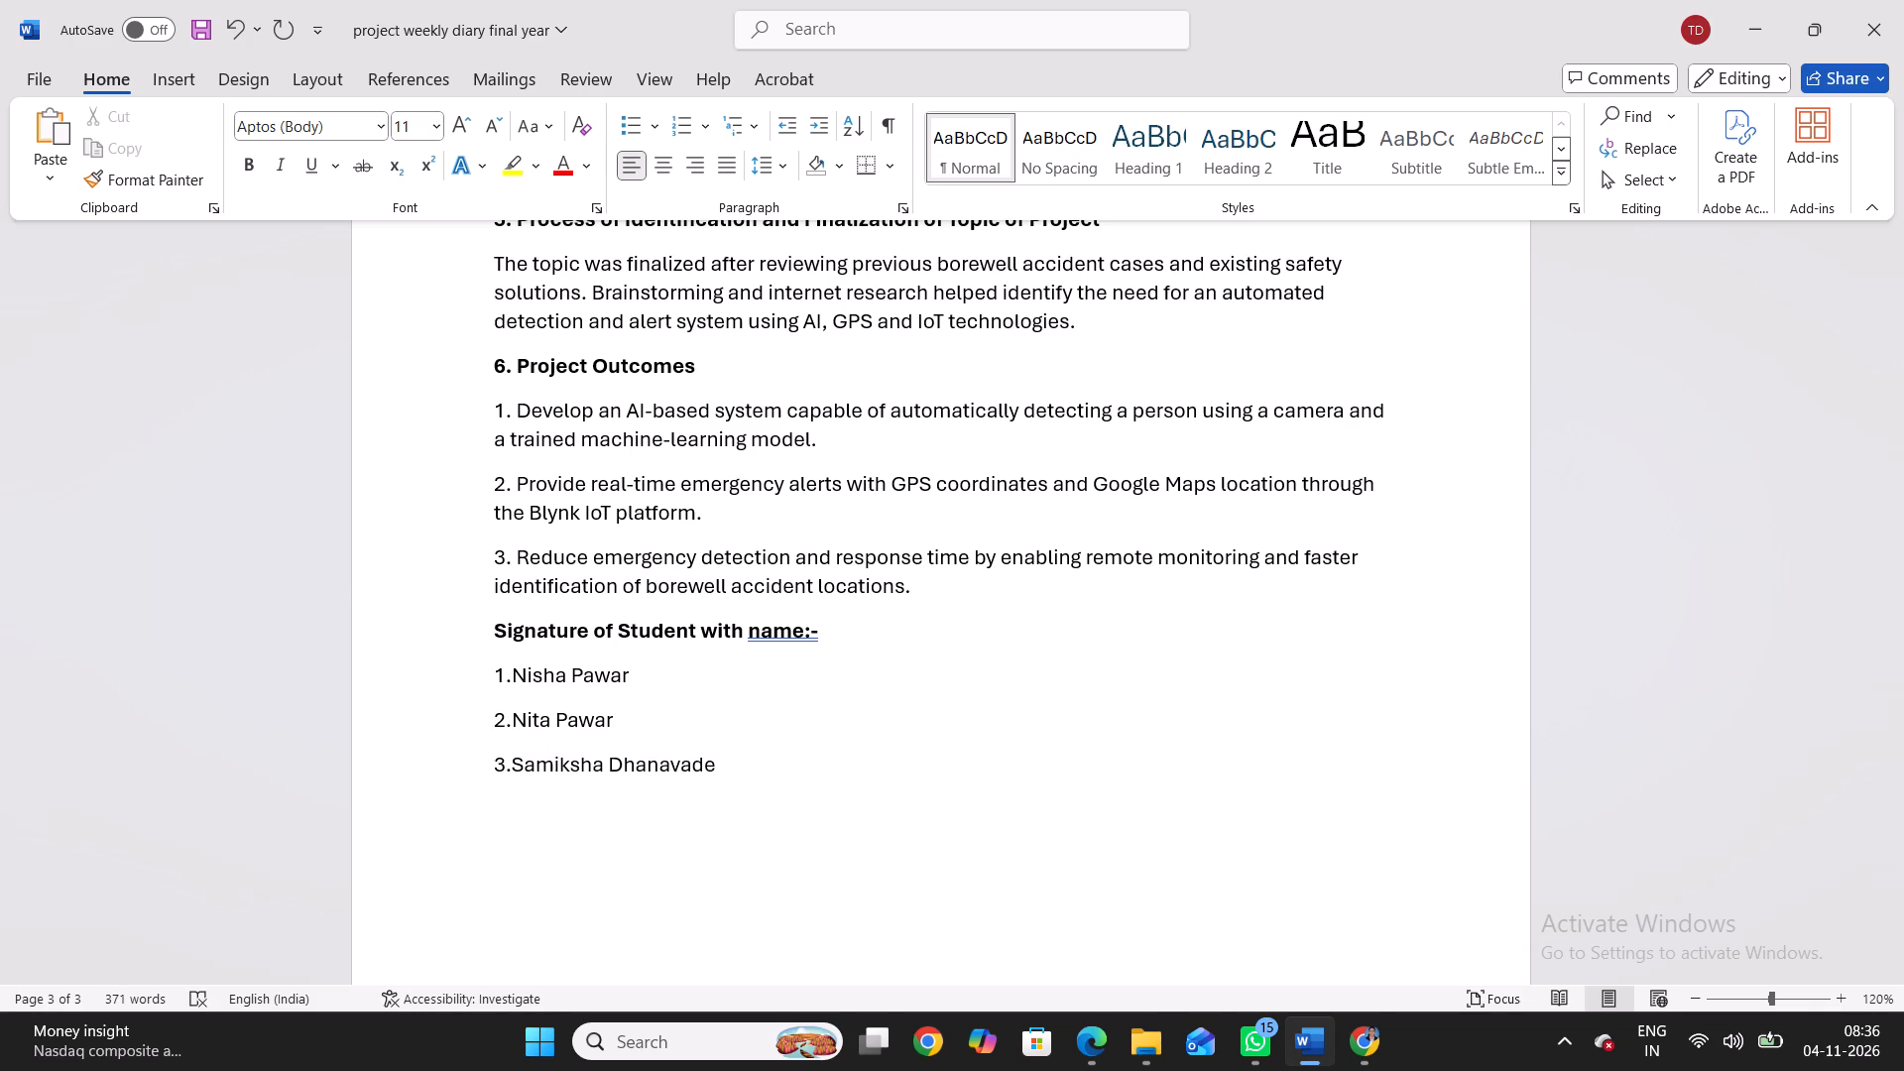
Save the weekly diary document under its existing name.
{"action": "left_click", "coordinate": [638, 678]}
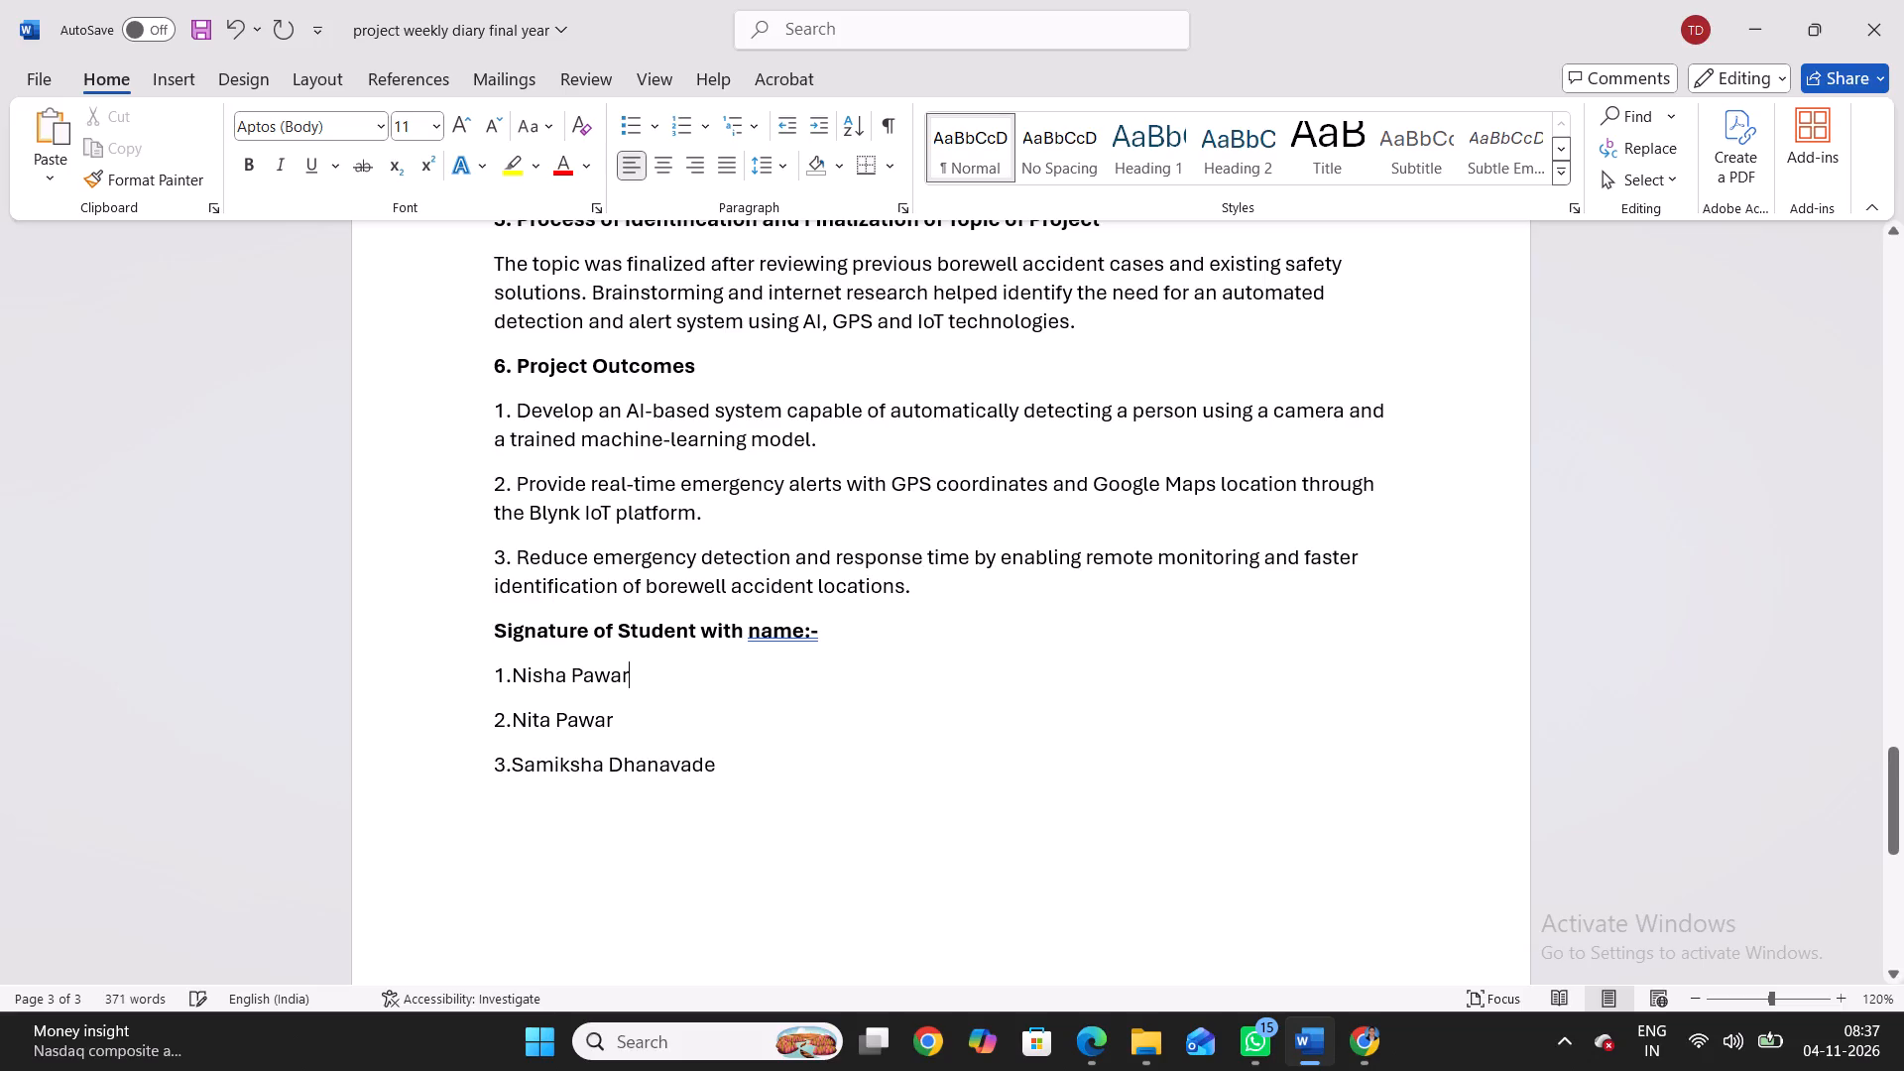
{"action": "scroll", "coordinate": [763, 723], "scroll_direction": "down", "scroll_amount": 1}
{"action": "scroll", "coordinate": [763, 723], "scroll_direction": "up", "scroll_amount": 2}
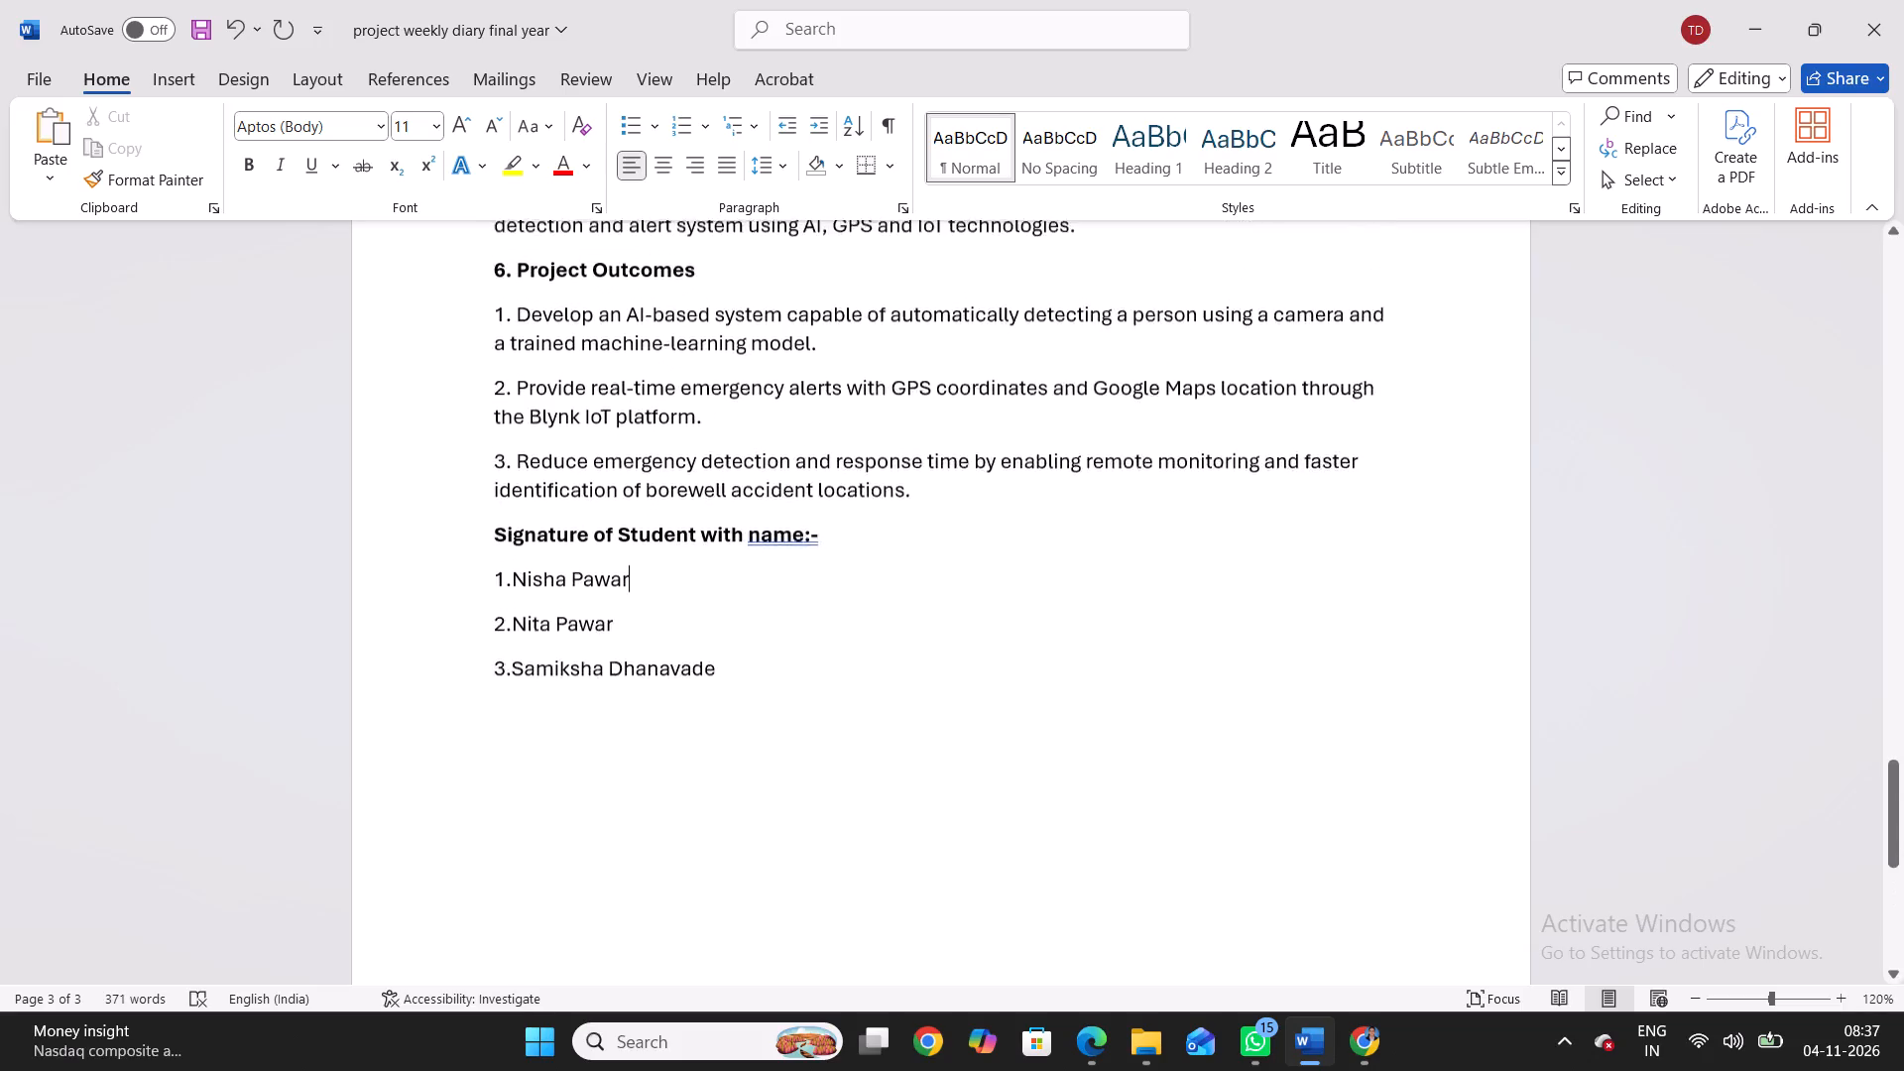
{"action": "scroll", "coordinate": [763, 723], "scroll_direction": "up", "scroll_amount": 5}
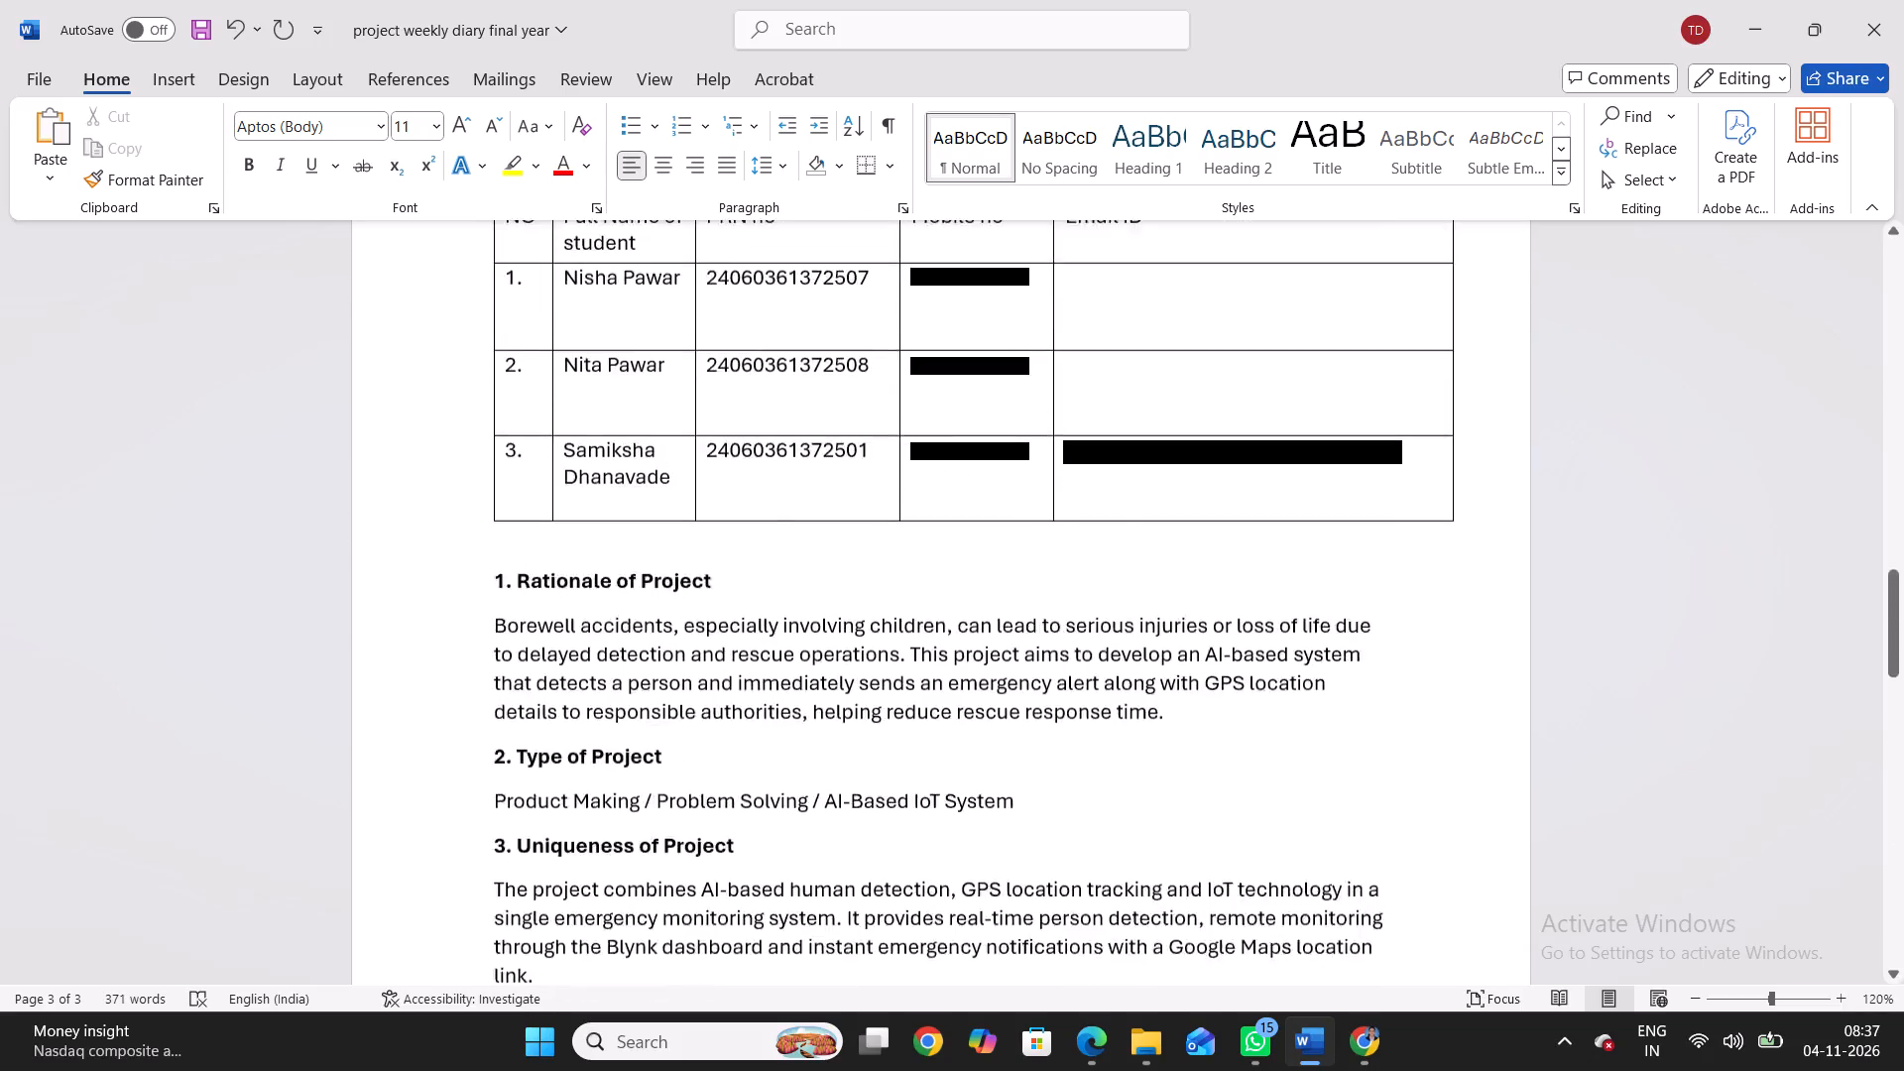
{"action": "scroll", "coordinate": [763, 723], "scroll_direction": "up", "scroll_amount": 2}
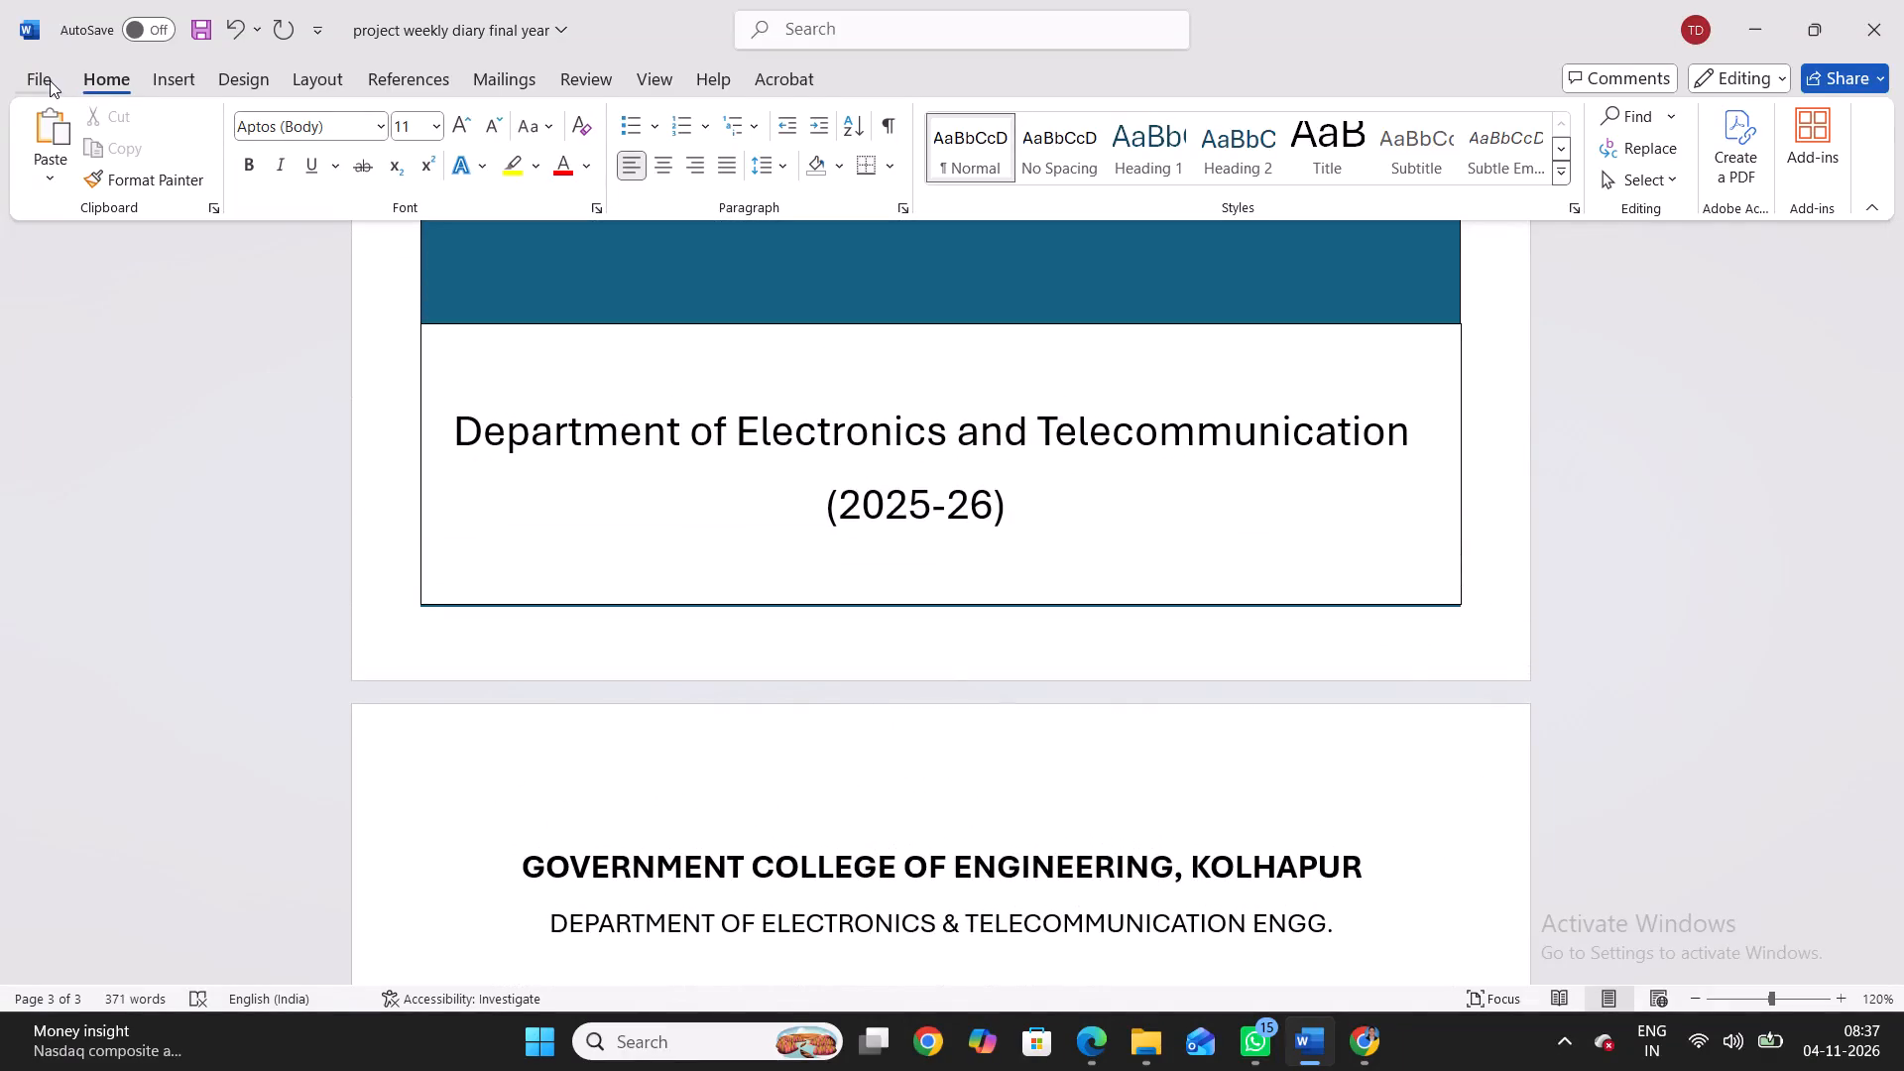
{"action": "left_click", "coordinate": [49, 80]}
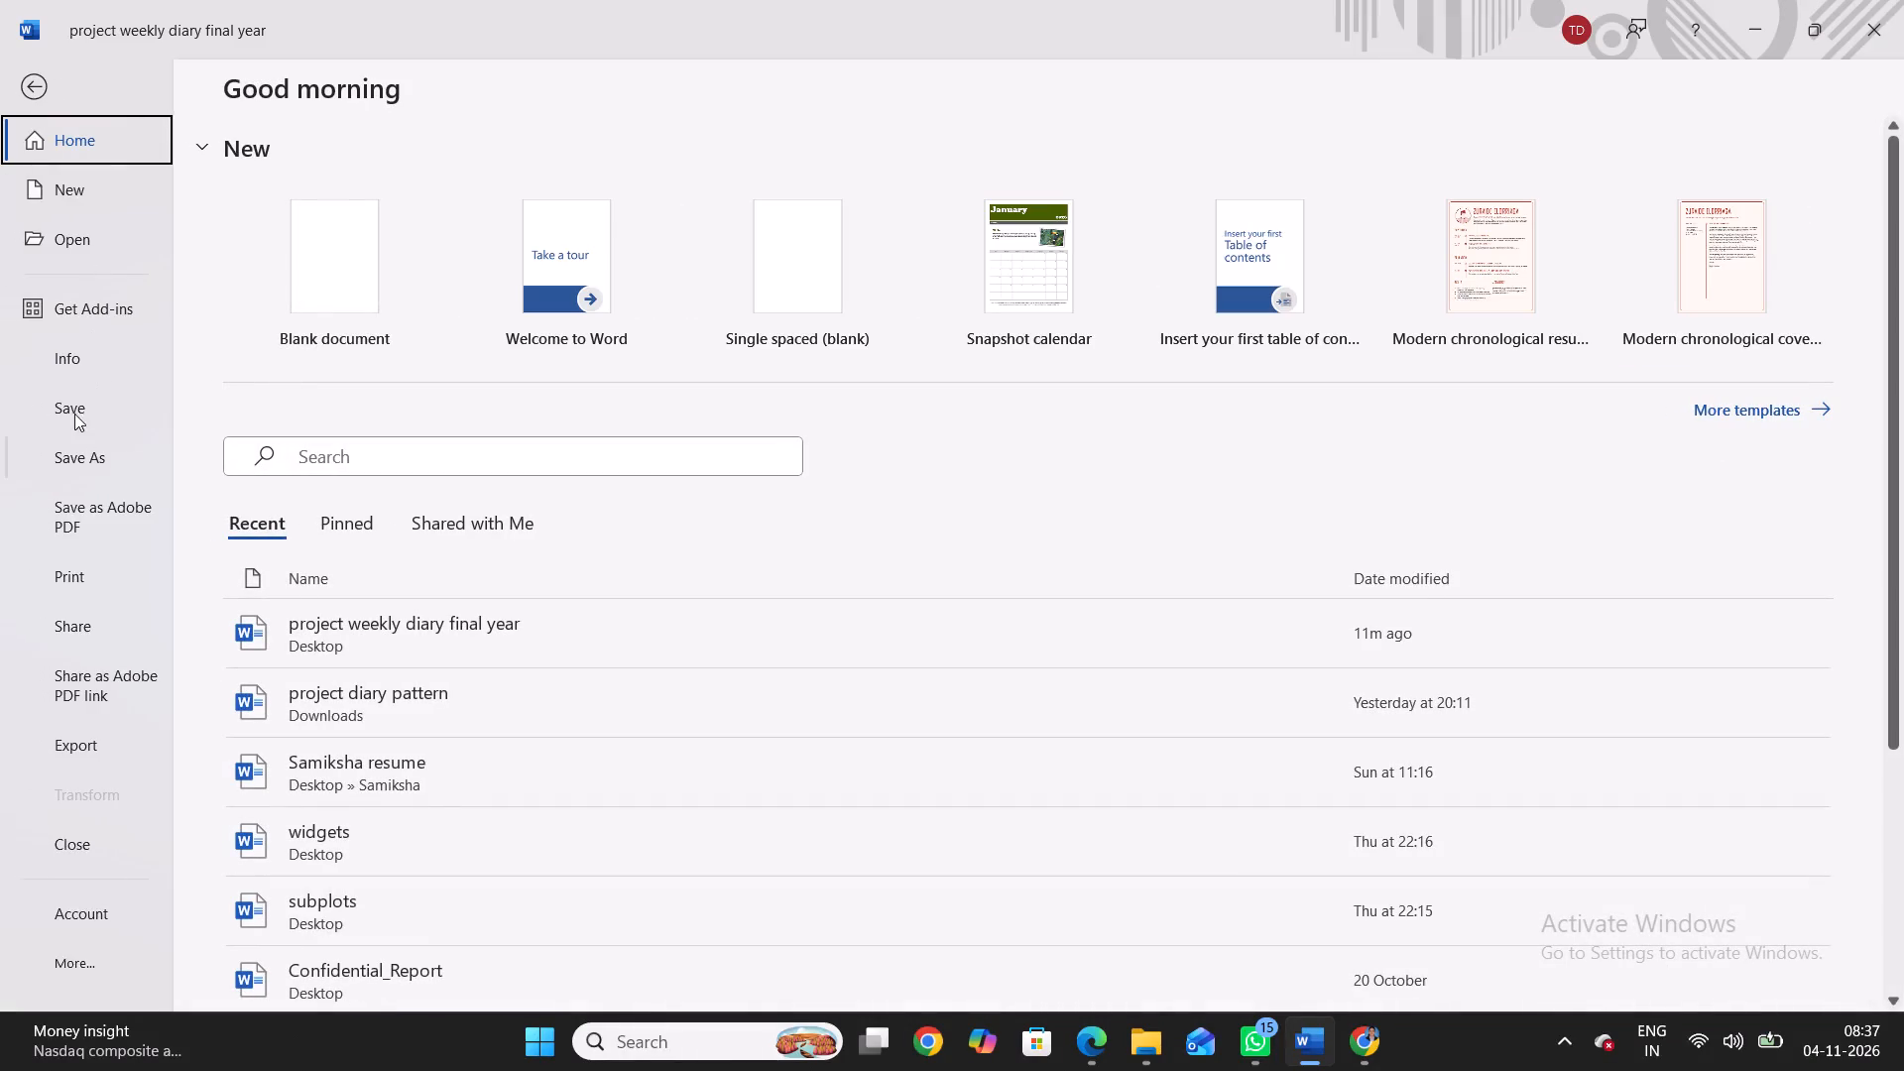
{"action": "left_click", "coordinate": [72, 405]}
{"action": "left_click", "coordinate": [30, 82]}
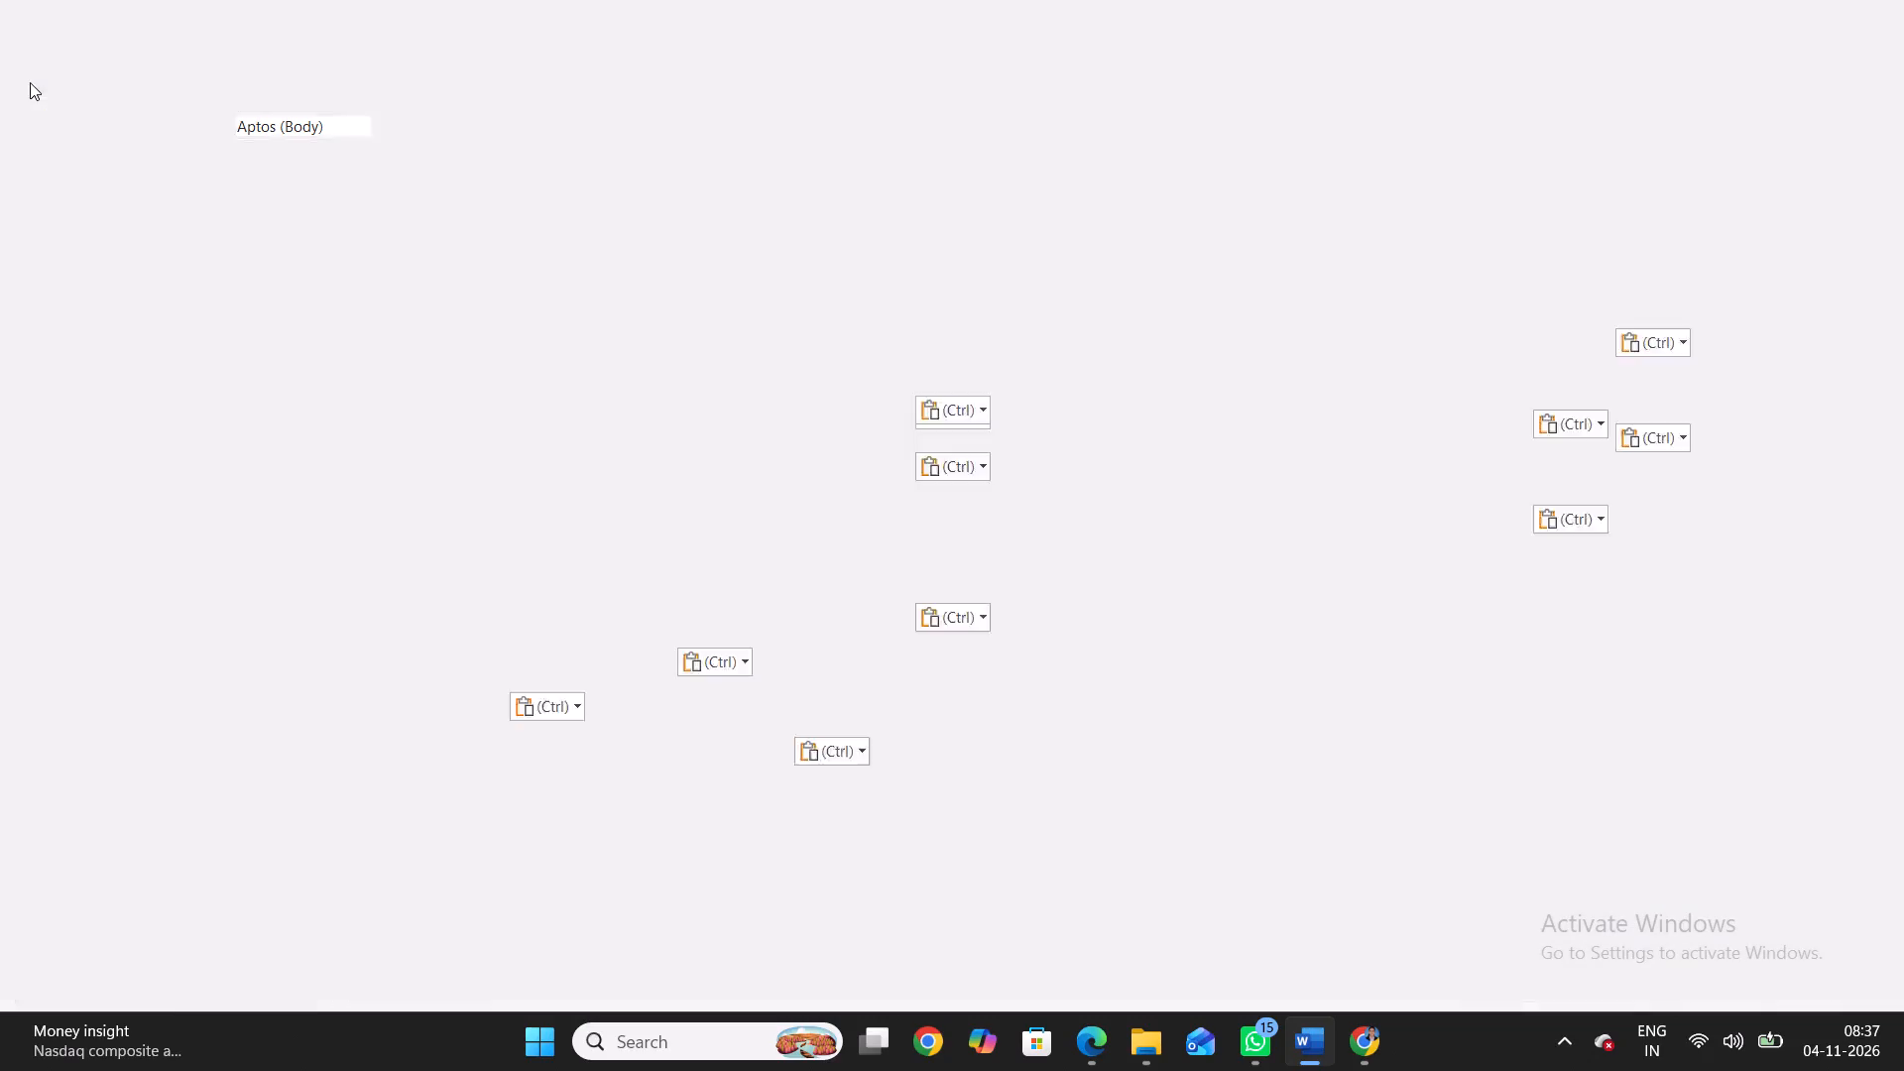
Examine the diary's pages in the print preview and return to the document.
{"action": "scroll", "coordinate": [72, 325], "scroll_direction": "down", "scroll_amount": 6}
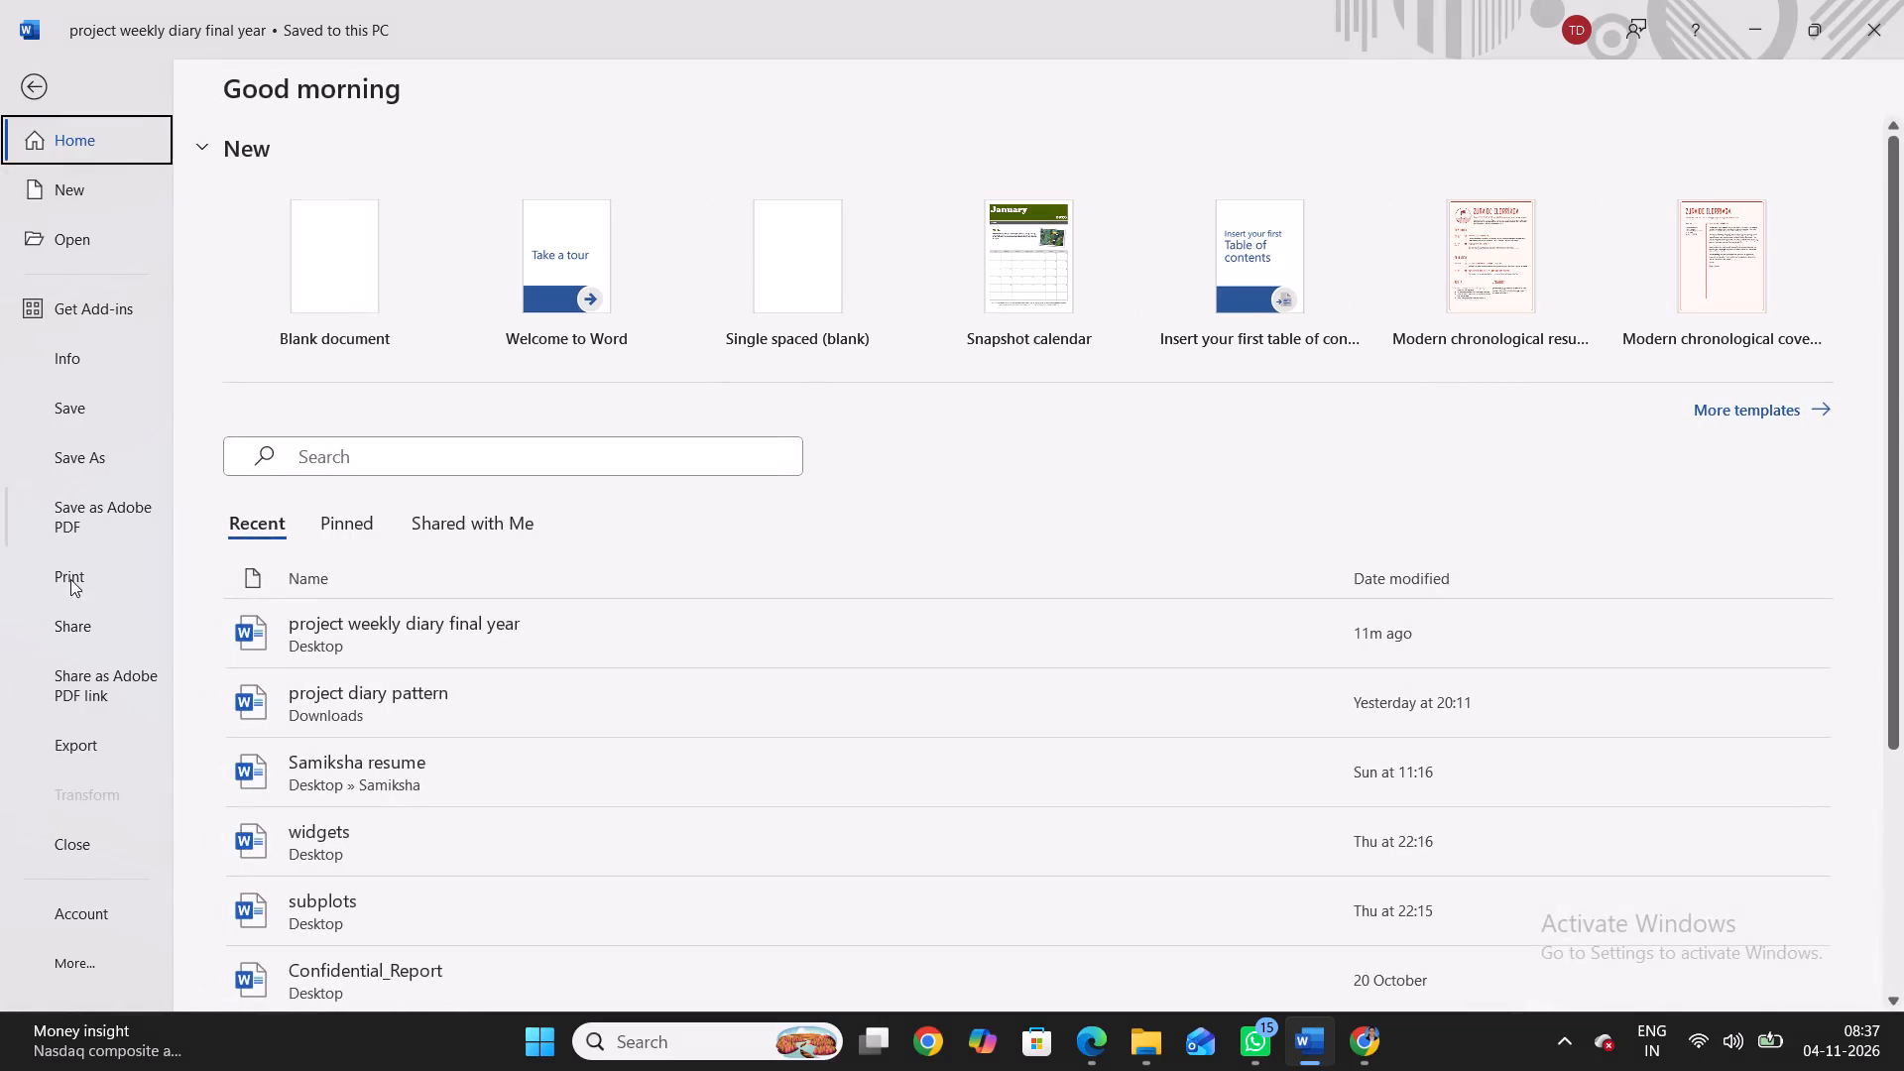
{"action": "left_click", "coordinate": [70, 586]}
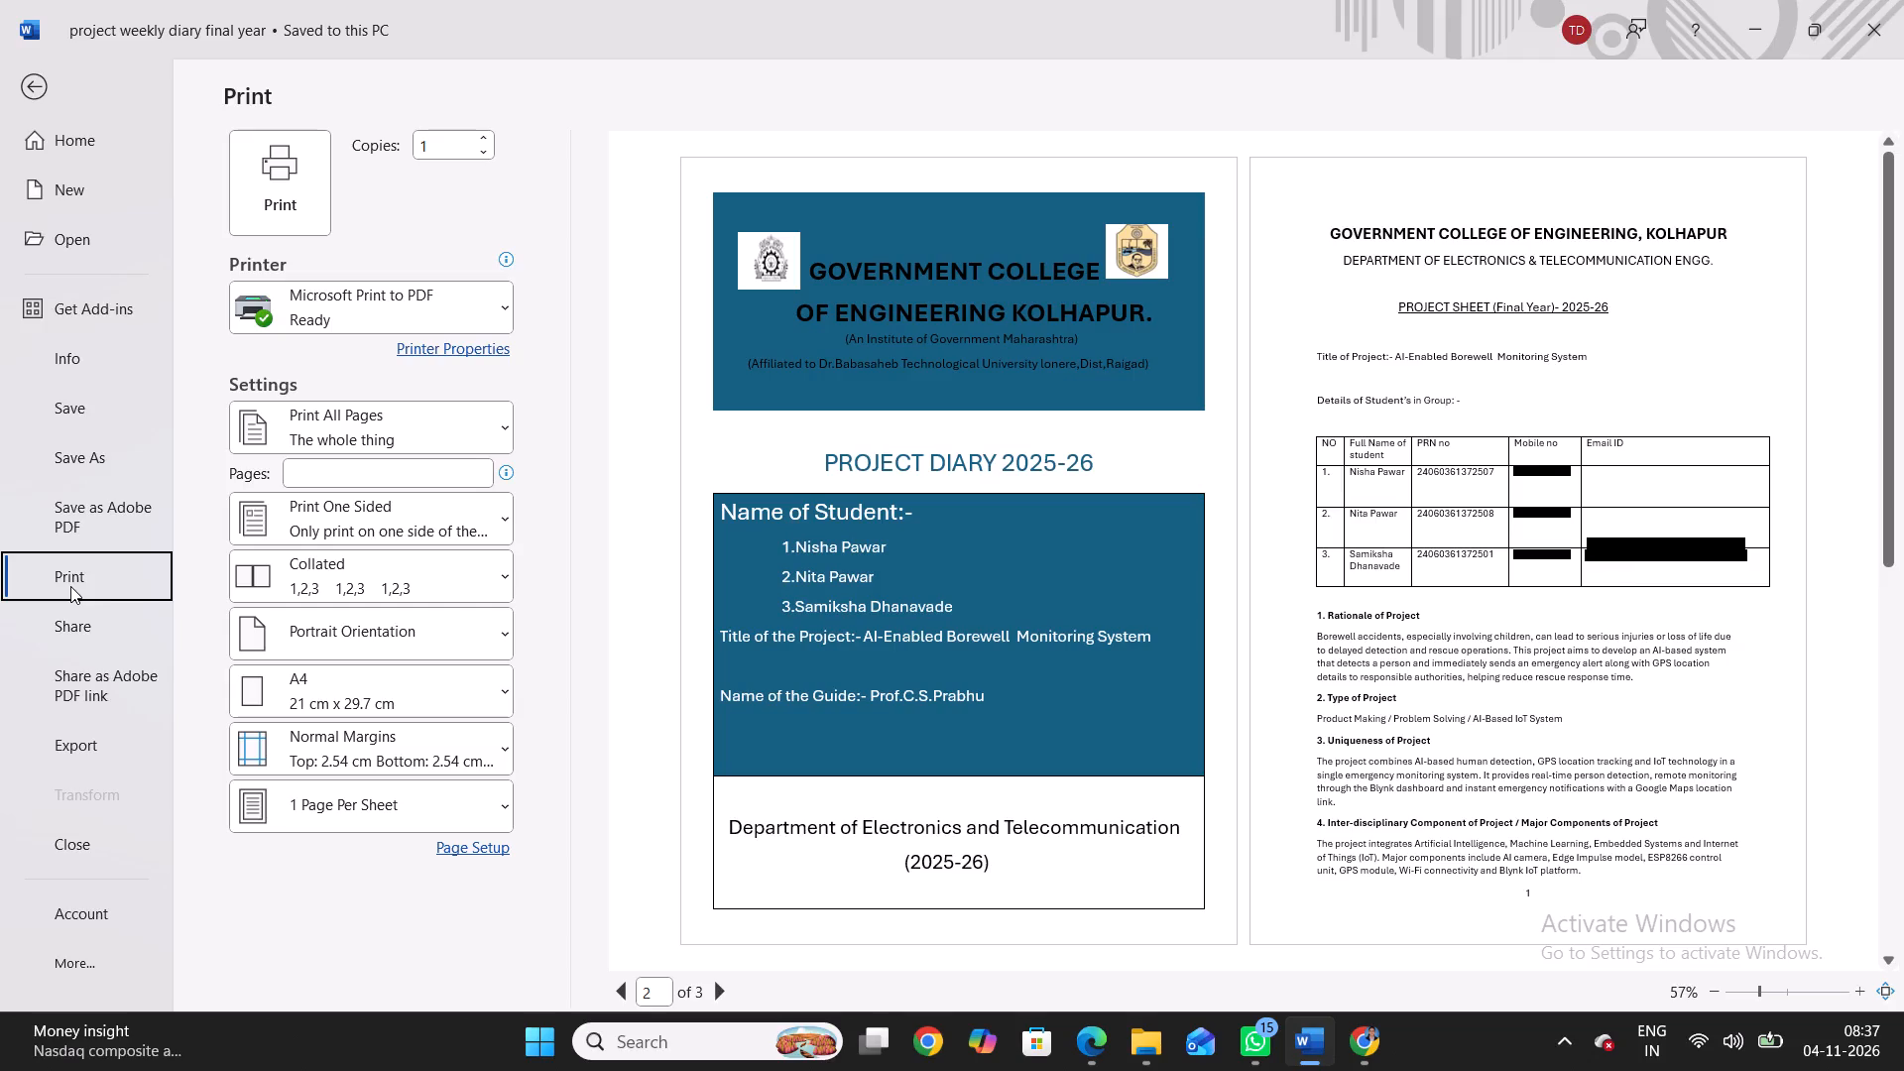
{"action": "scroll", "coordinate": [70, 586], "scroll_direction": "down", "scroll_amount": 1}
{"action": "left_click", "coordinate": [31, 94]}
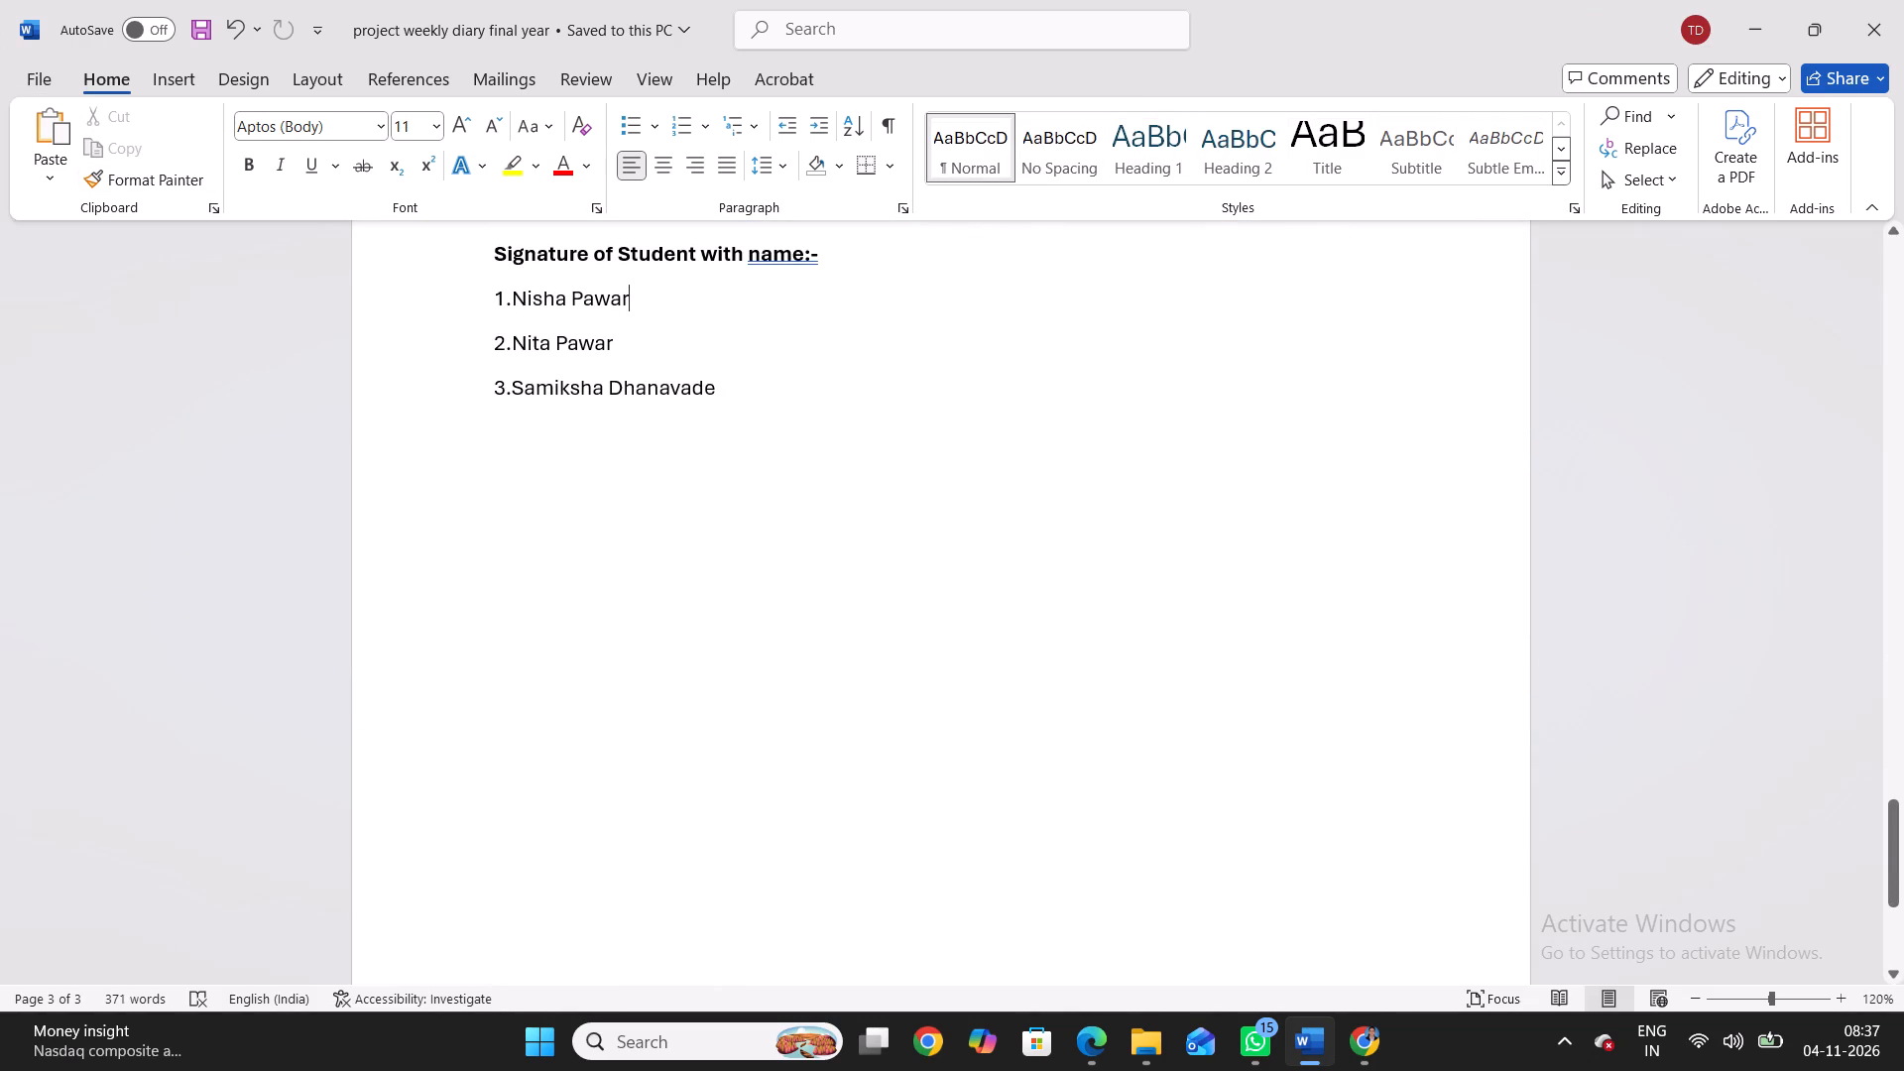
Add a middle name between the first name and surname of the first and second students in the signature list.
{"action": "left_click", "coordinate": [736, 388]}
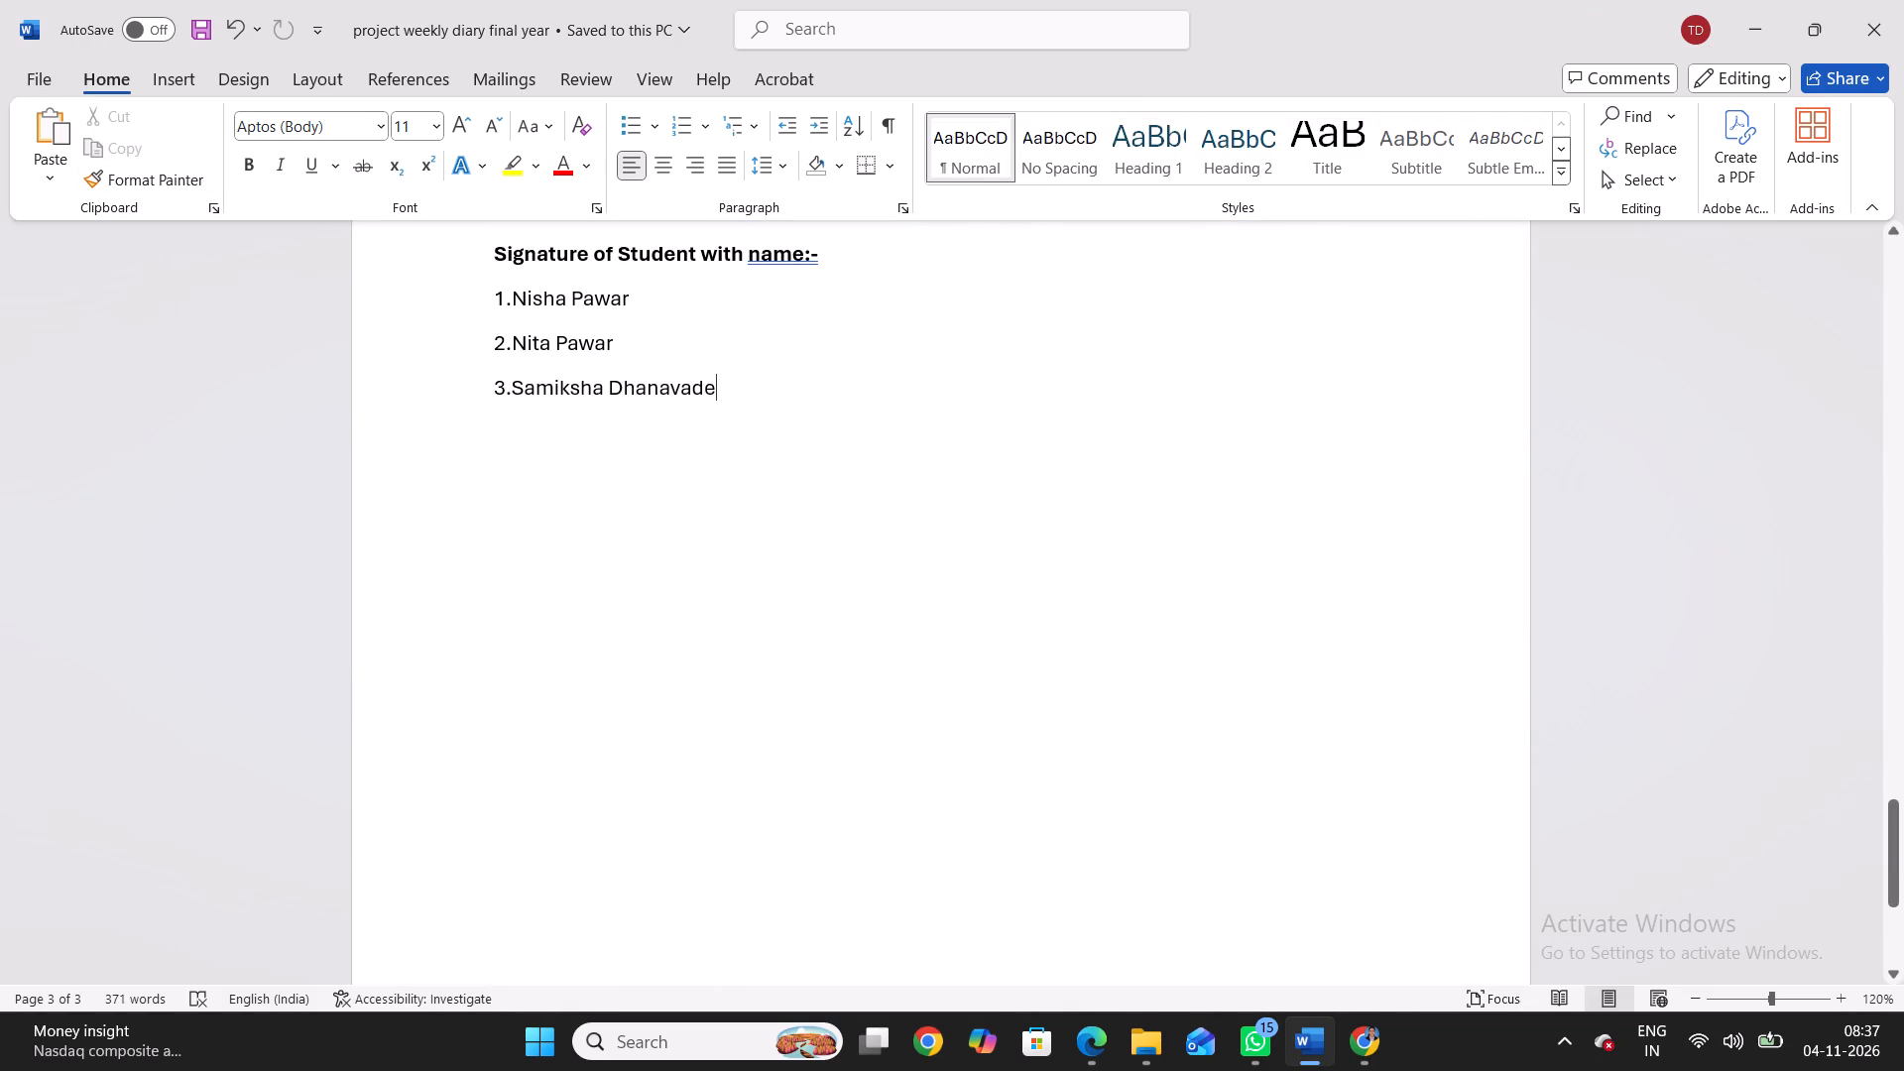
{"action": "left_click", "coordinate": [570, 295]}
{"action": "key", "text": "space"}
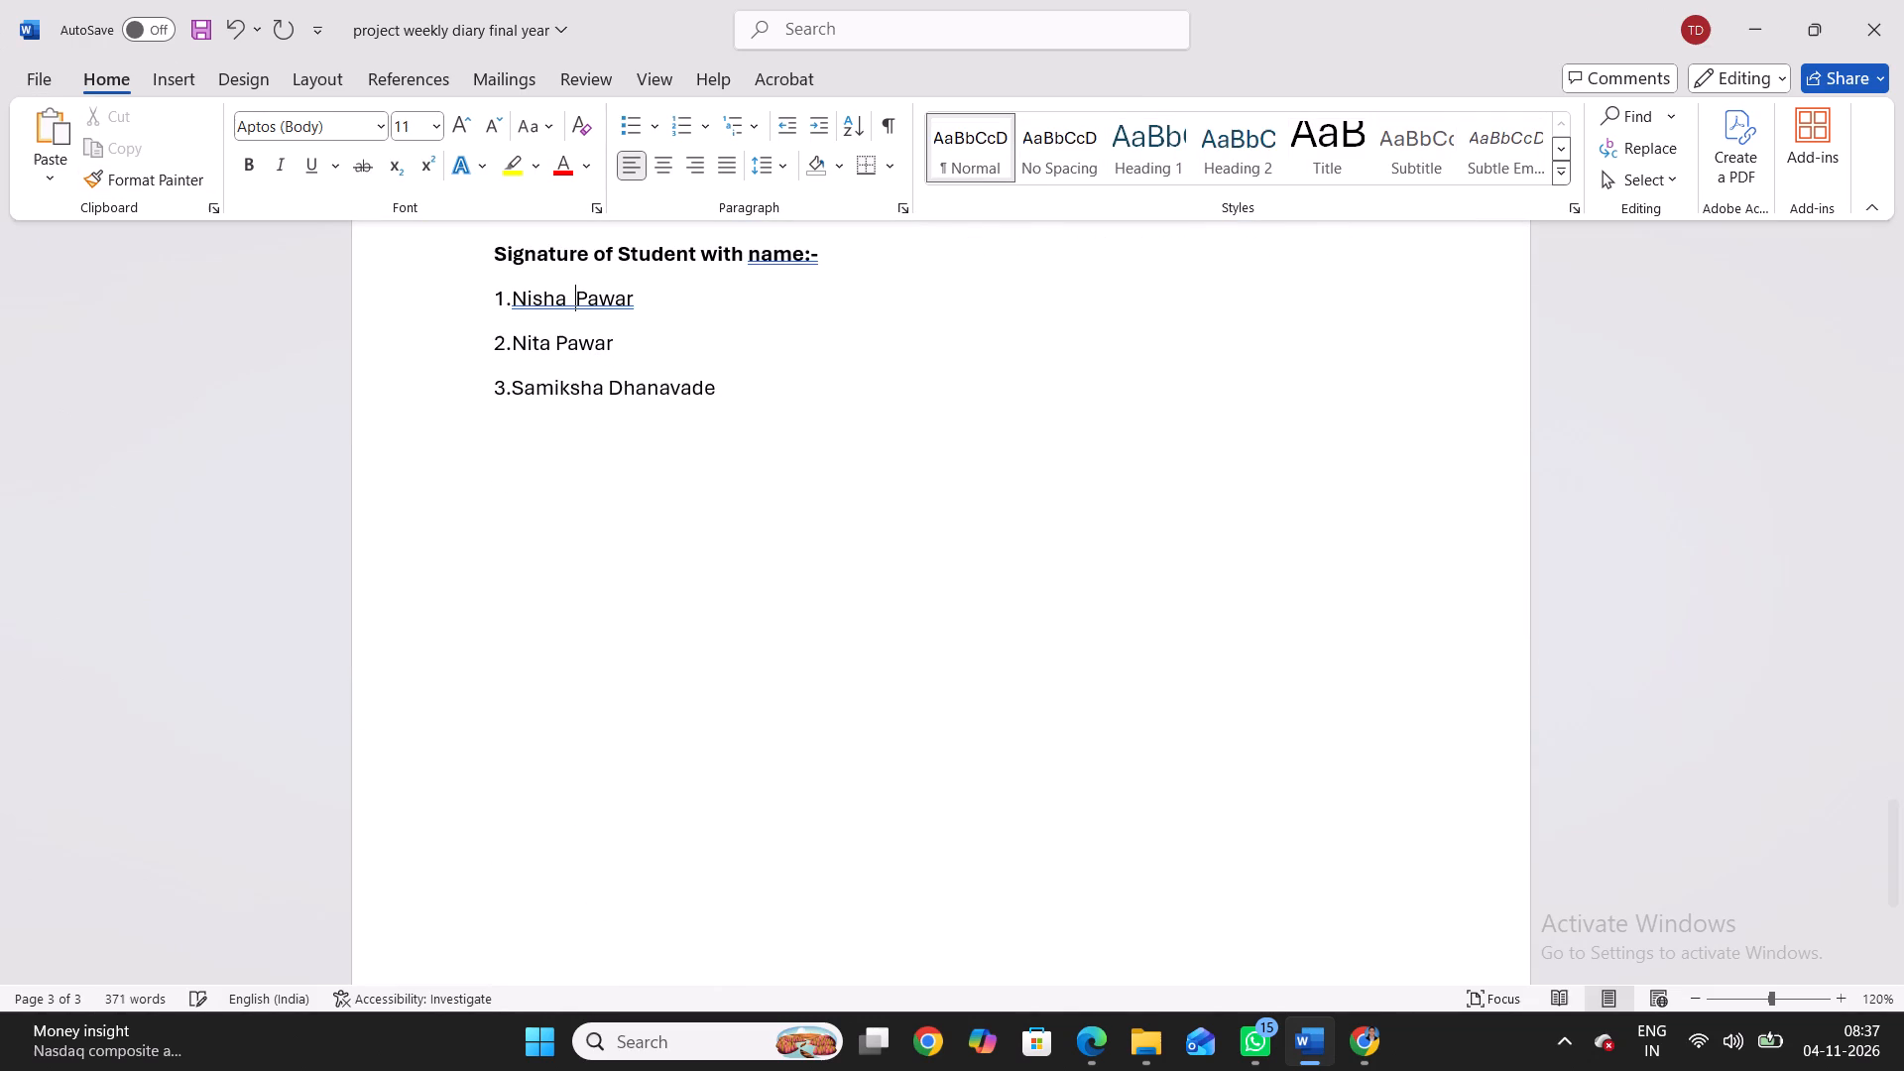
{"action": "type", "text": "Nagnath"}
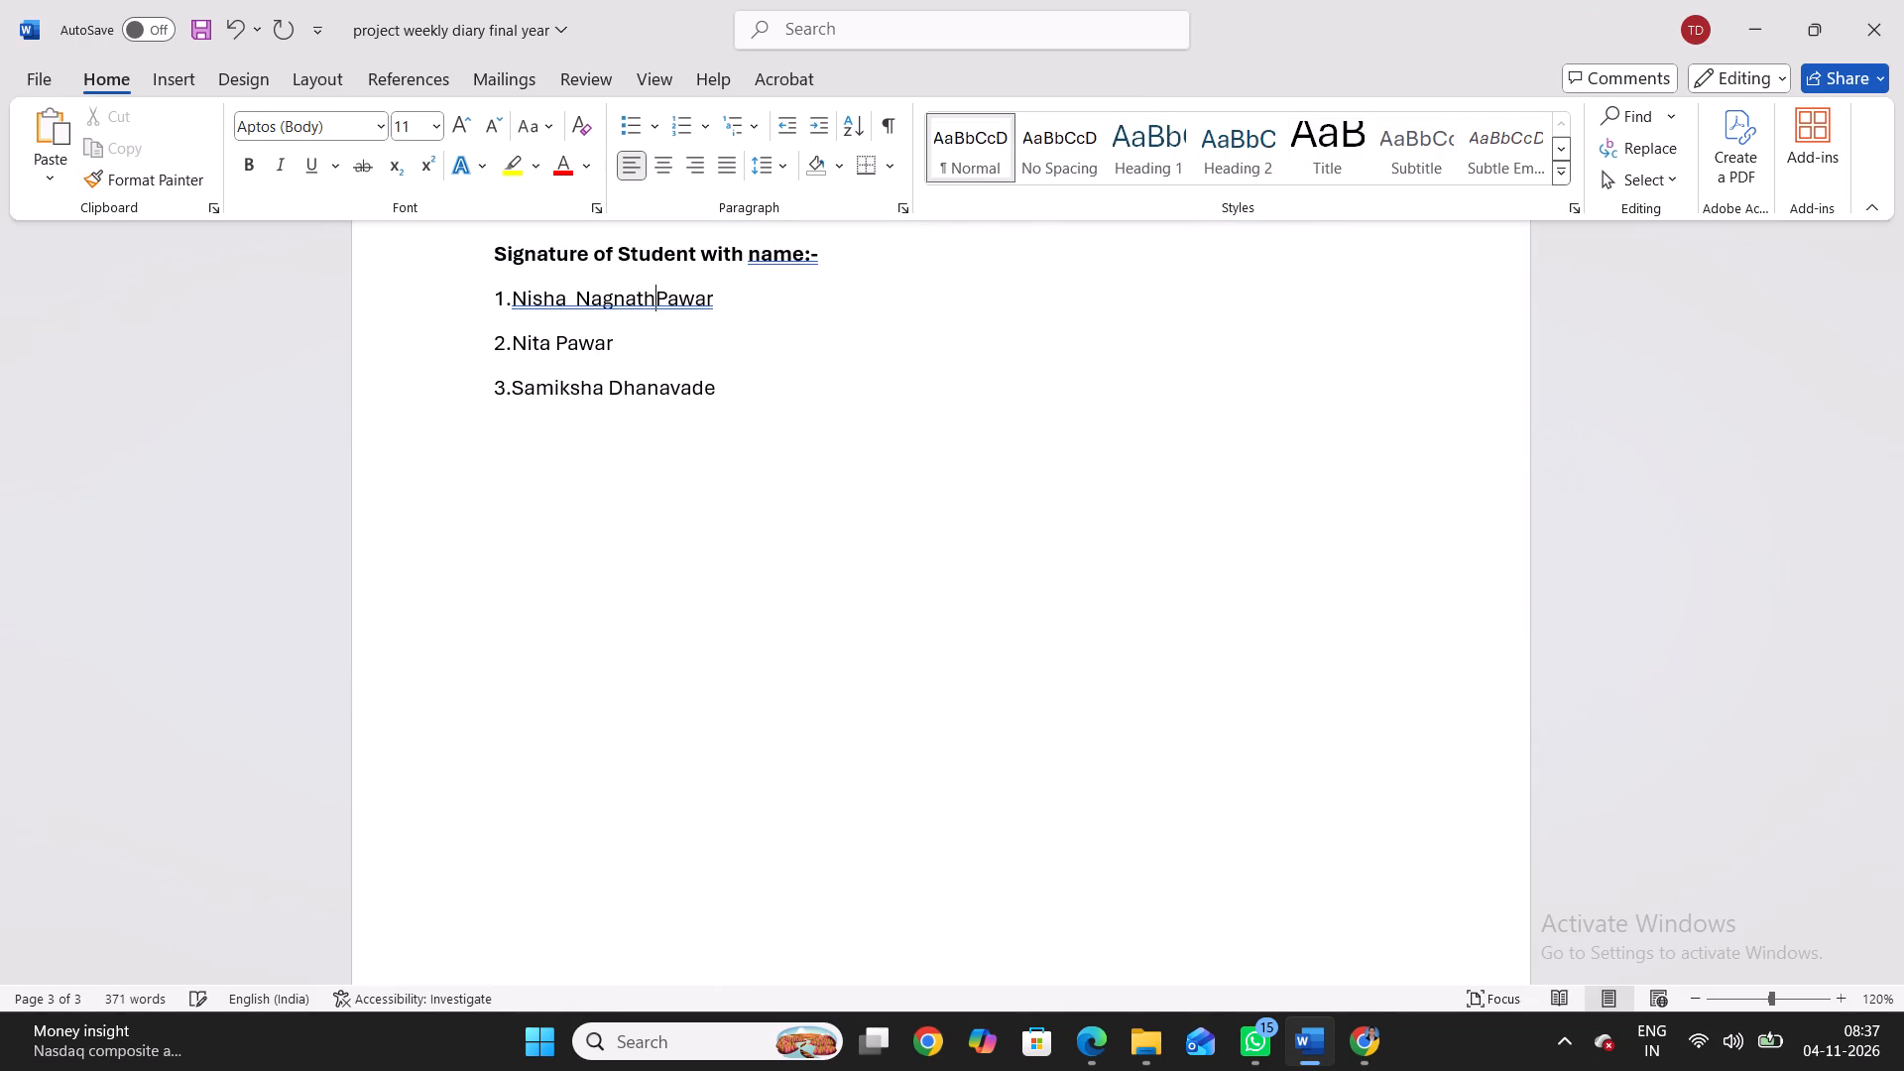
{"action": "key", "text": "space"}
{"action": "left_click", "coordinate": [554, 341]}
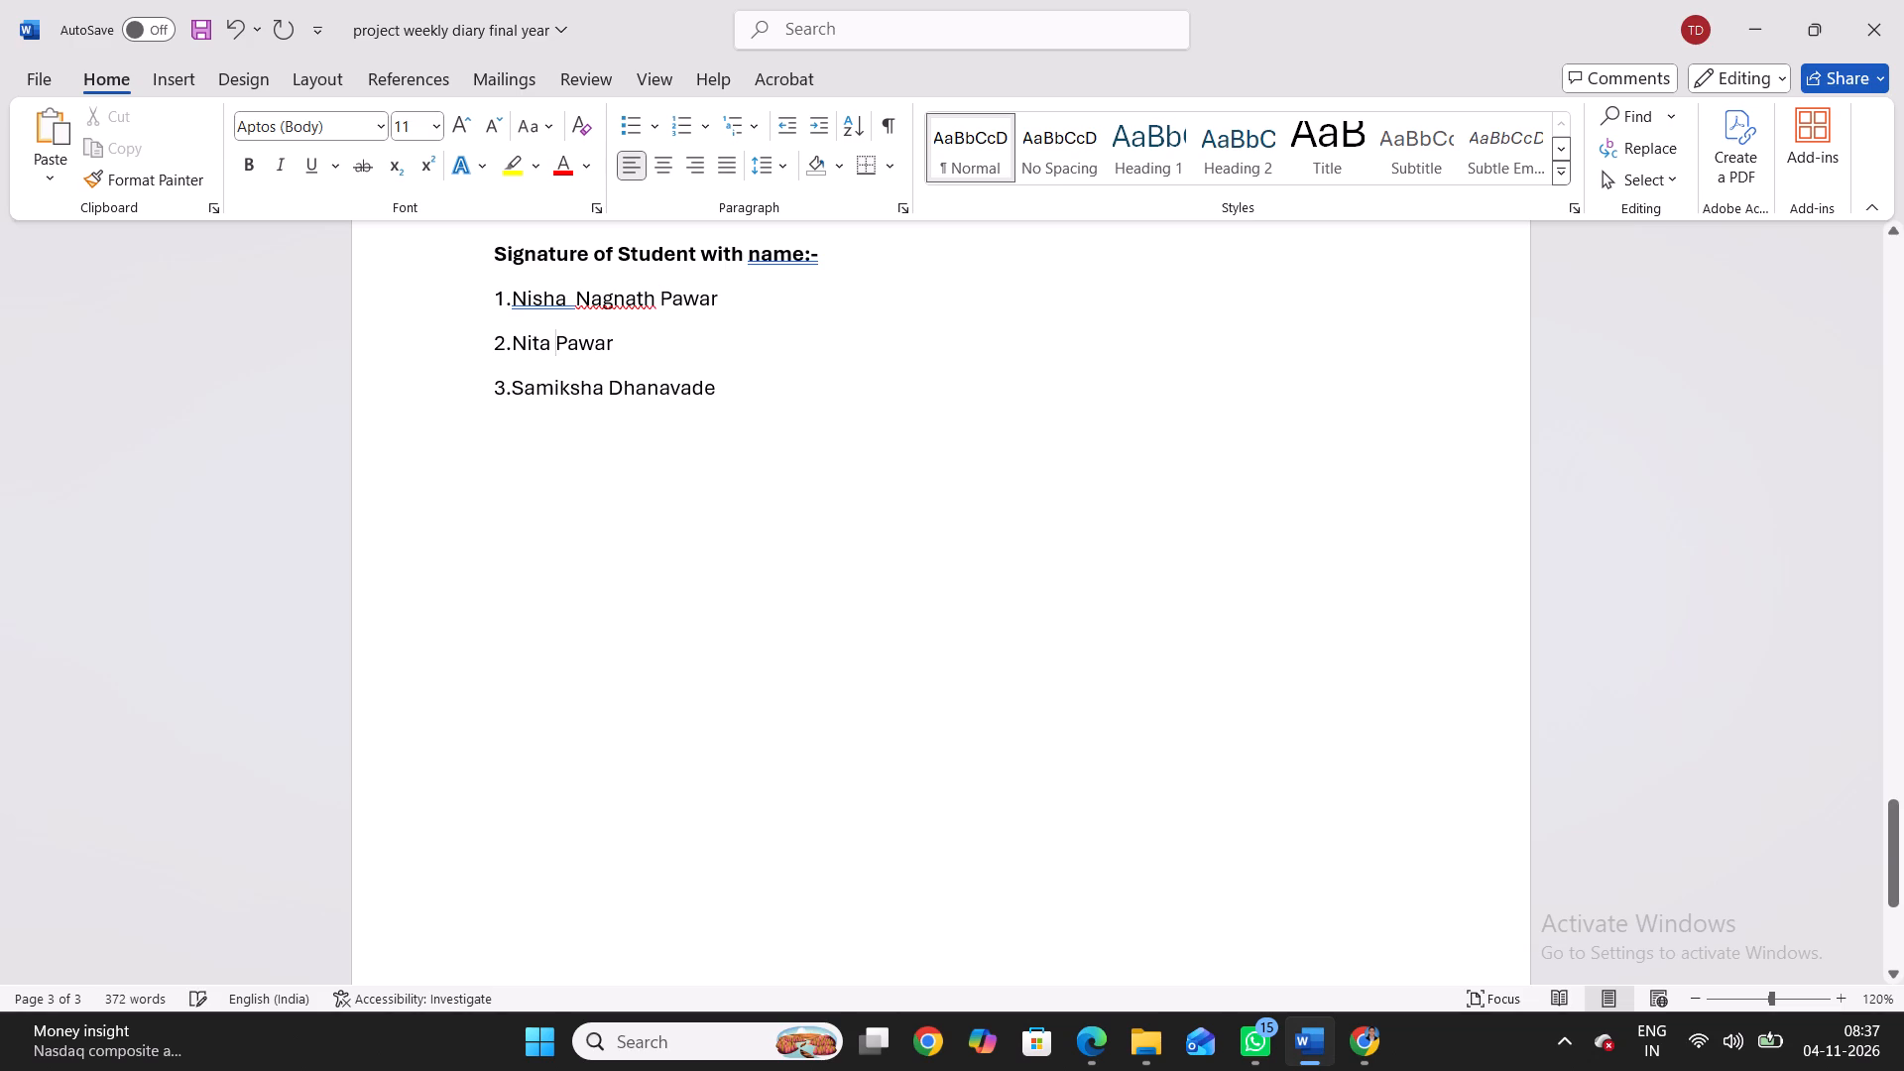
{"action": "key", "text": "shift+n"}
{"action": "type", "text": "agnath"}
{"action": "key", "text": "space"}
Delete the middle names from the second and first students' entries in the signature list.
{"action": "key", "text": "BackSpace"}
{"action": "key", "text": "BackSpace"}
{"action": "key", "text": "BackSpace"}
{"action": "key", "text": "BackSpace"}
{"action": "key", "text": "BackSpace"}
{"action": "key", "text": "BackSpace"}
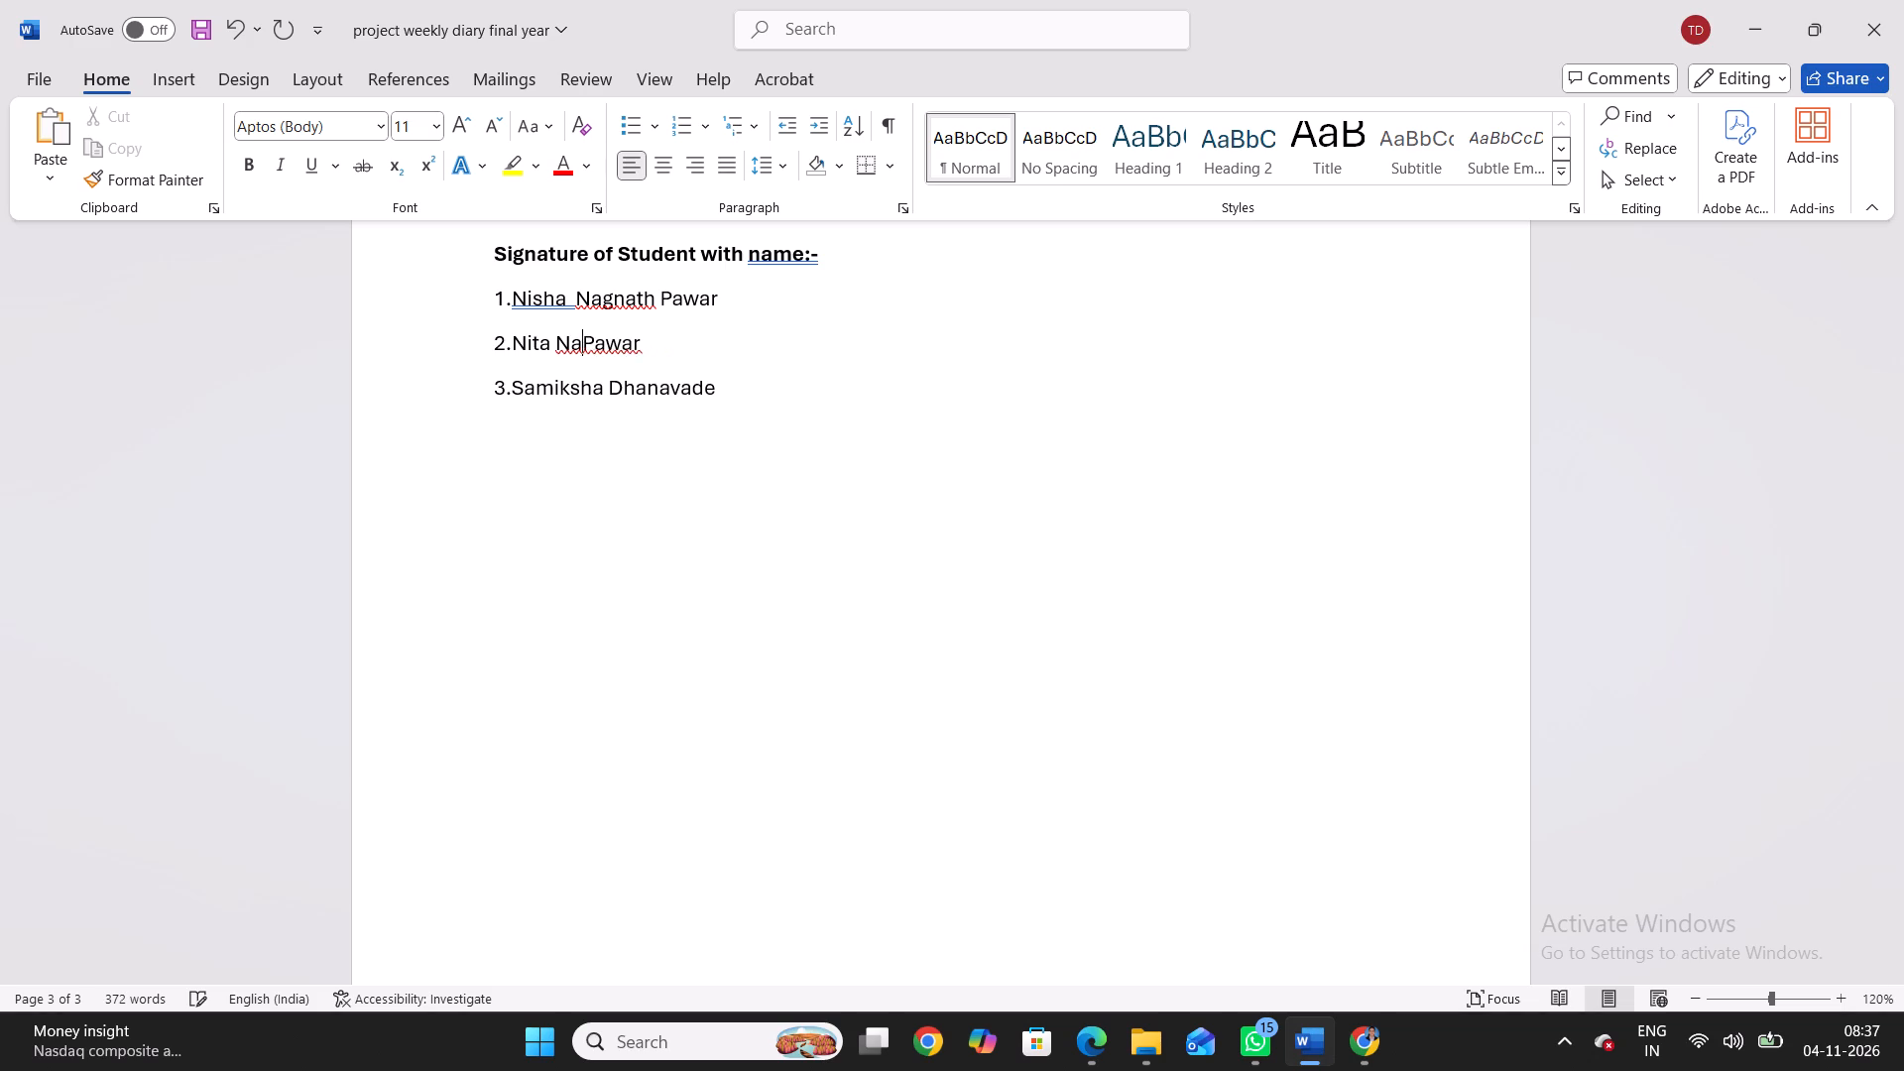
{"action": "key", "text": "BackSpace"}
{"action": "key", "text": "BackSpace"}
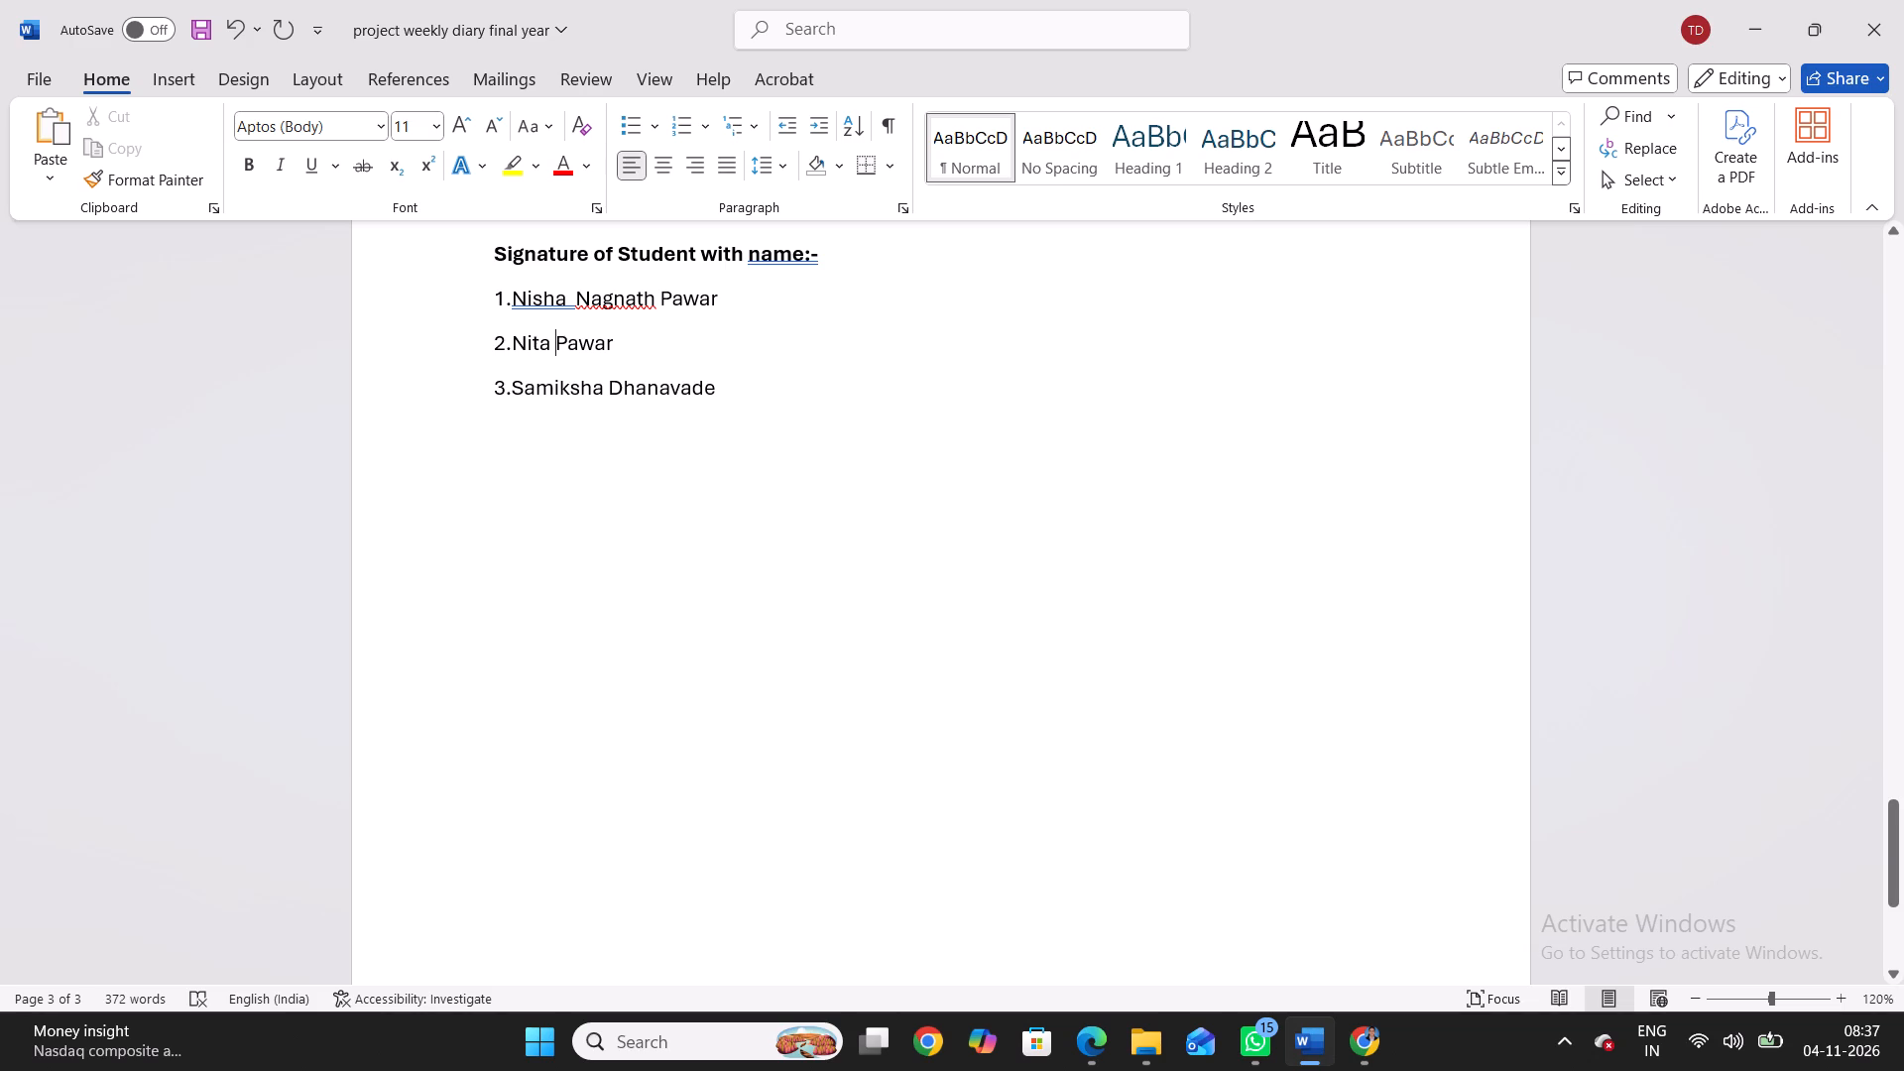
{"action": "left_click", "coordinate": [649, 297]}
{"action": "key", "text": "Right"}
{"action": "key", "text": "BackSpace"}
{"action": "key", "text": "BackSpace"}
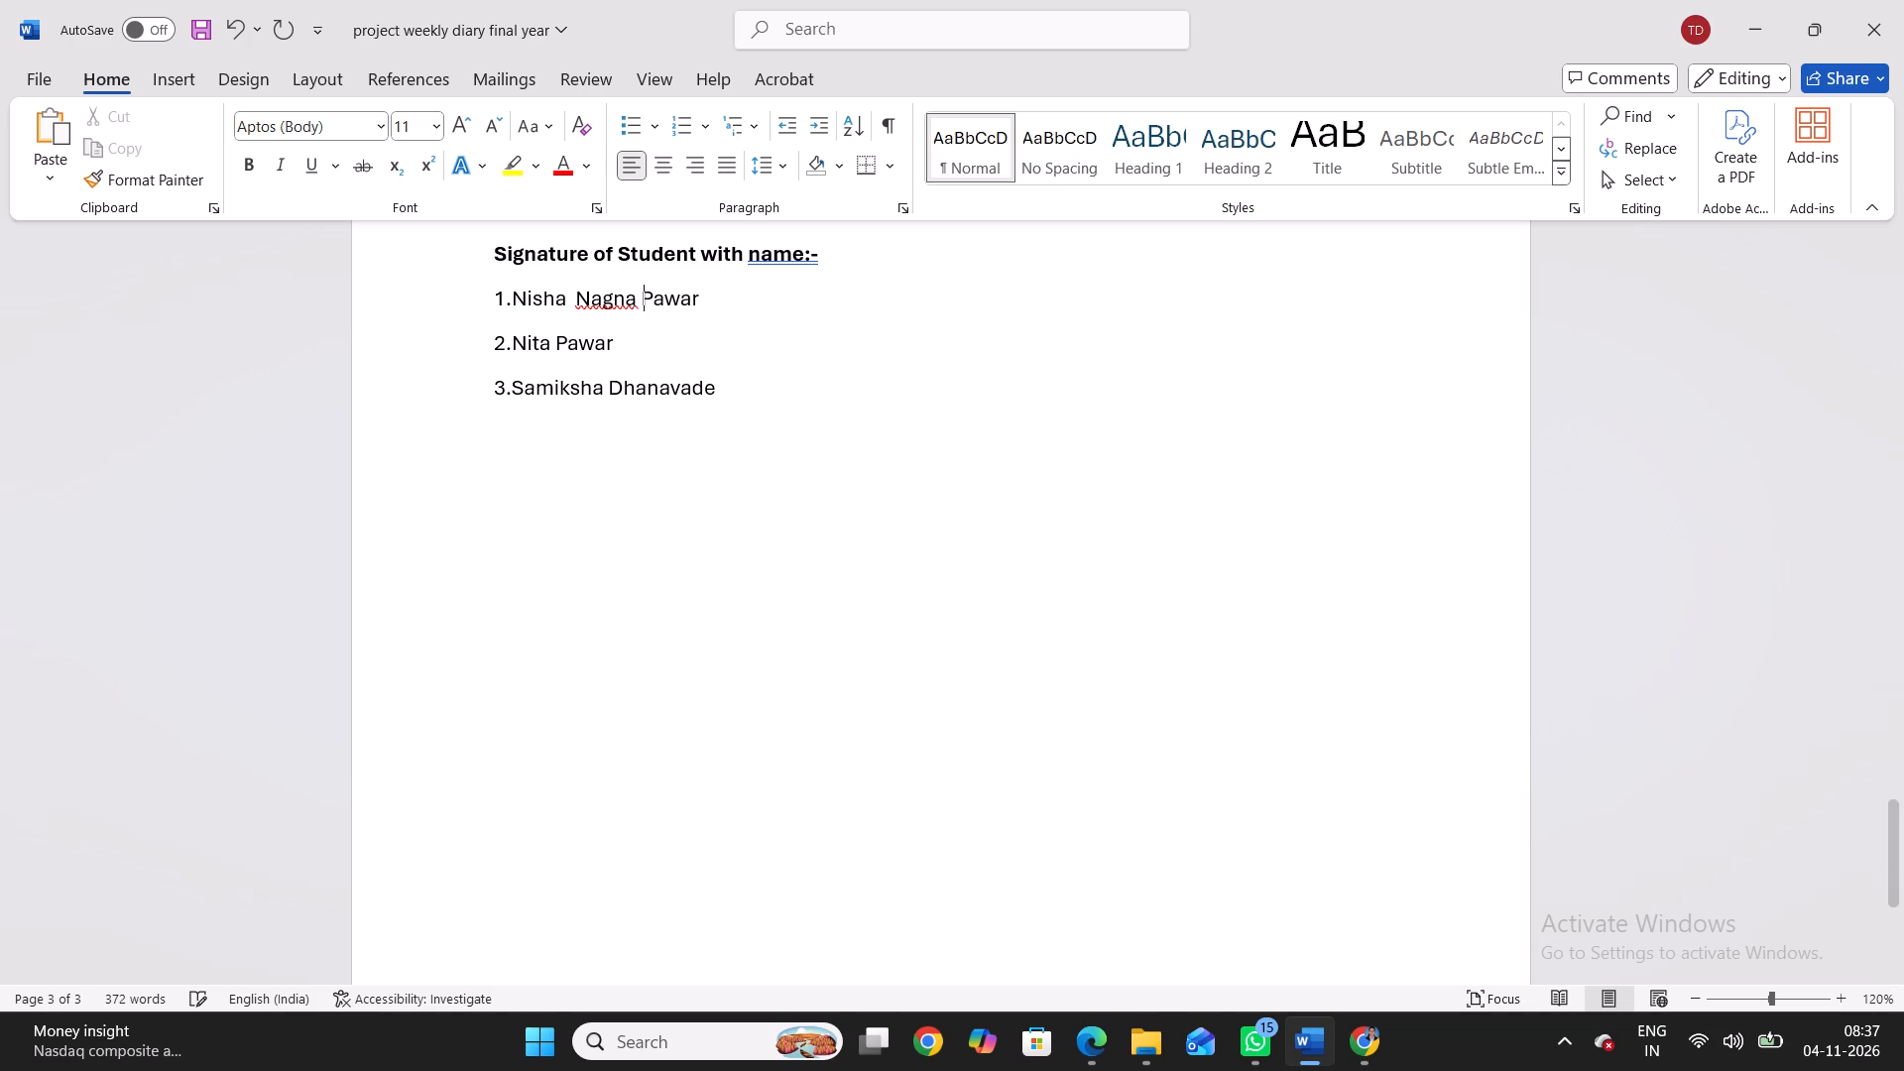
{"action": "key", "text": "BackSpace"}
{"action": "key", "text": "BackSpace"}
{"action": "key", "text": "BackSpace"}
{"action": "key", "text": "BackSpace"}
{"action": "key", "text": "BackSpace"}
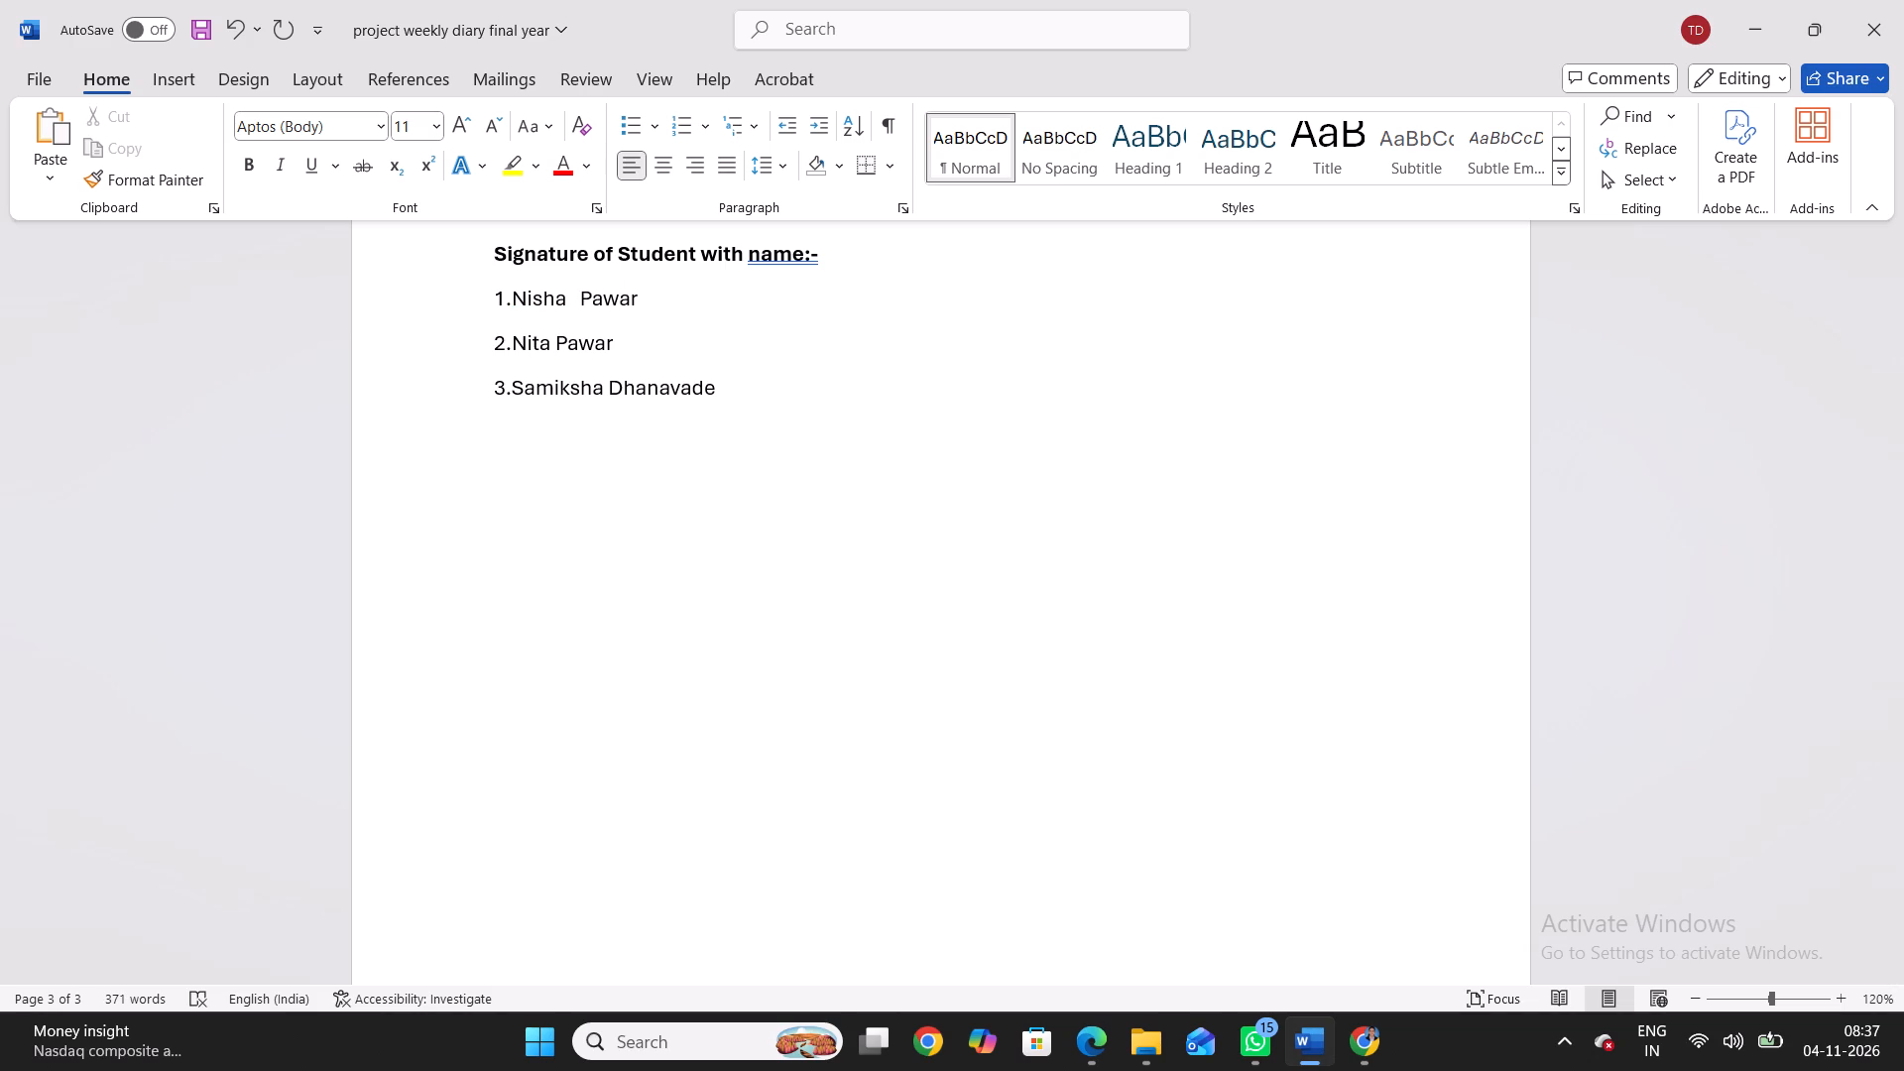
Review the project sheet from the student details table down to the signature section and the end of the document.
{"action": "scroll", "coordinate": [881, 427], "scroll_direction": "down", "scroll_amount": 4}
{"action": "scroll", "coordinate": [881, 427], "scroll_direction": "up", "scroll_amount": 3}
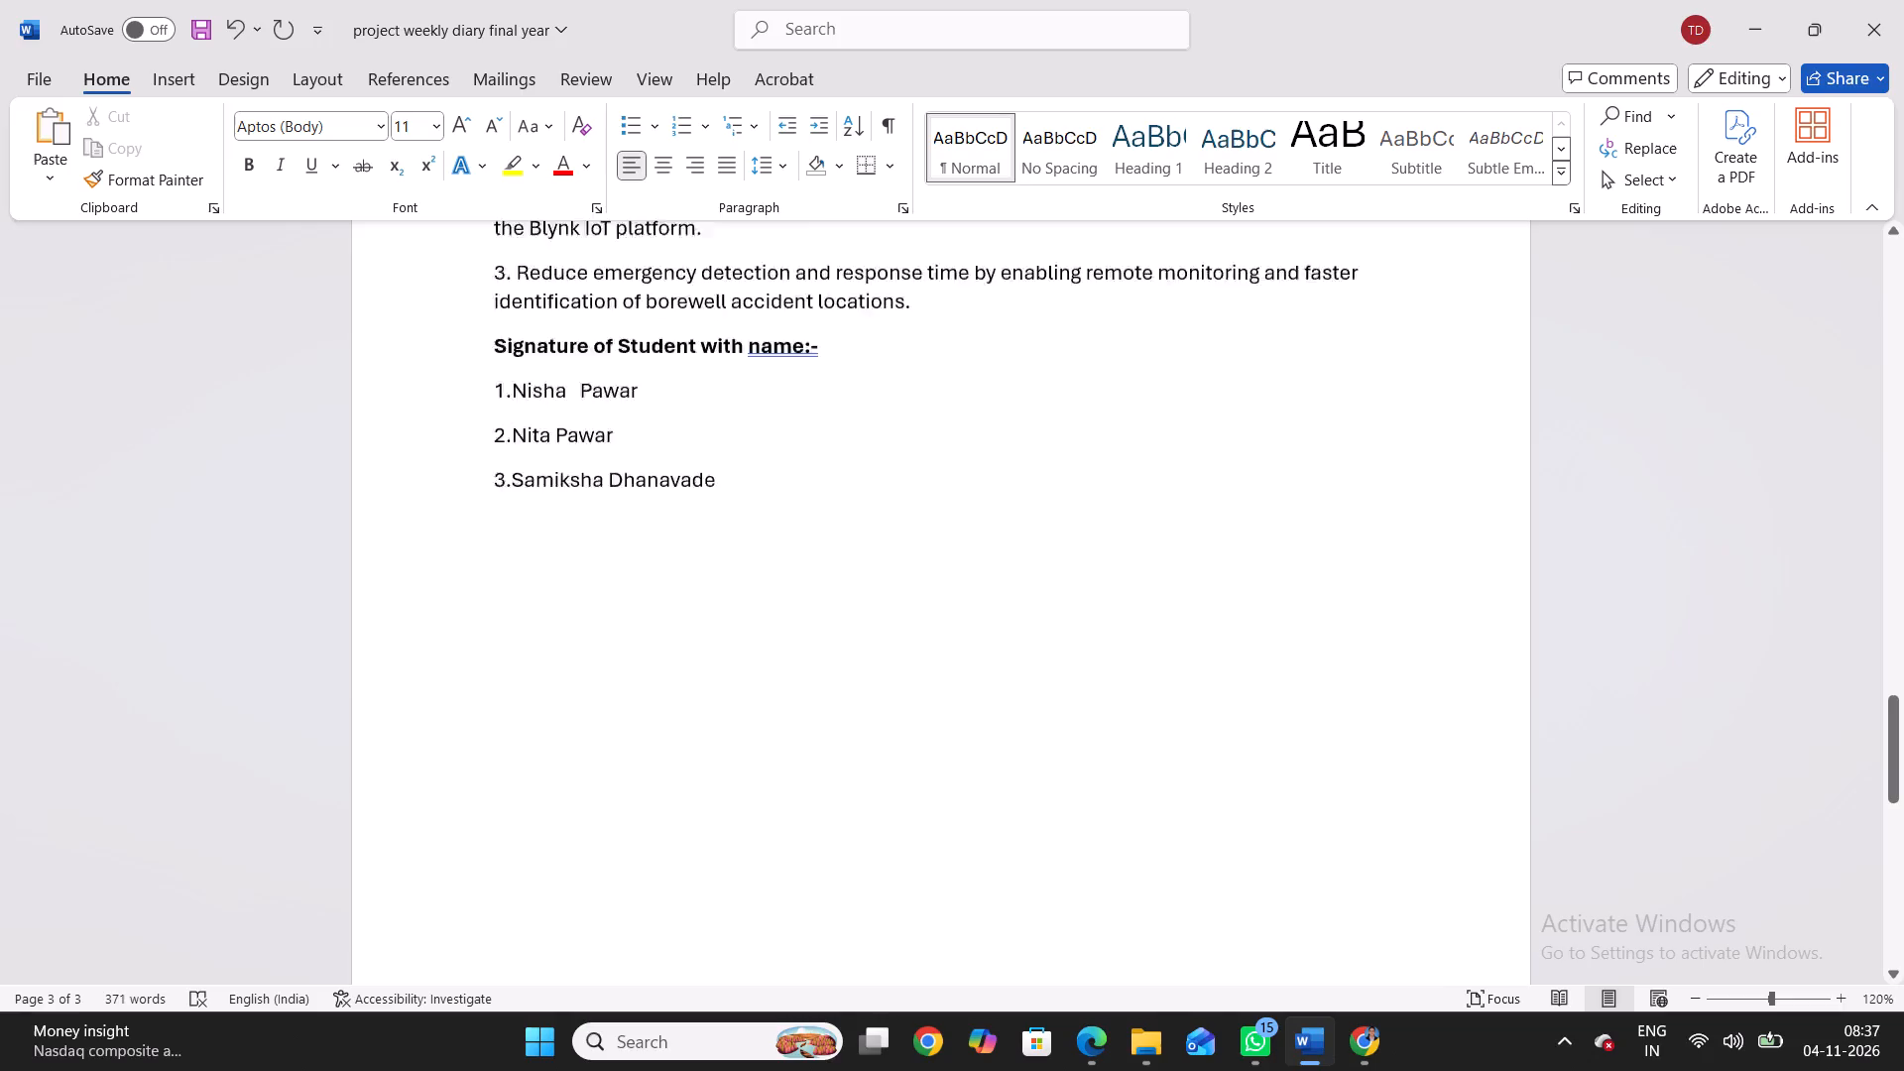
{"action": "scroll", "coordinate": [881, 427], "scroll_direction": "right", "scroll_amount": 1}
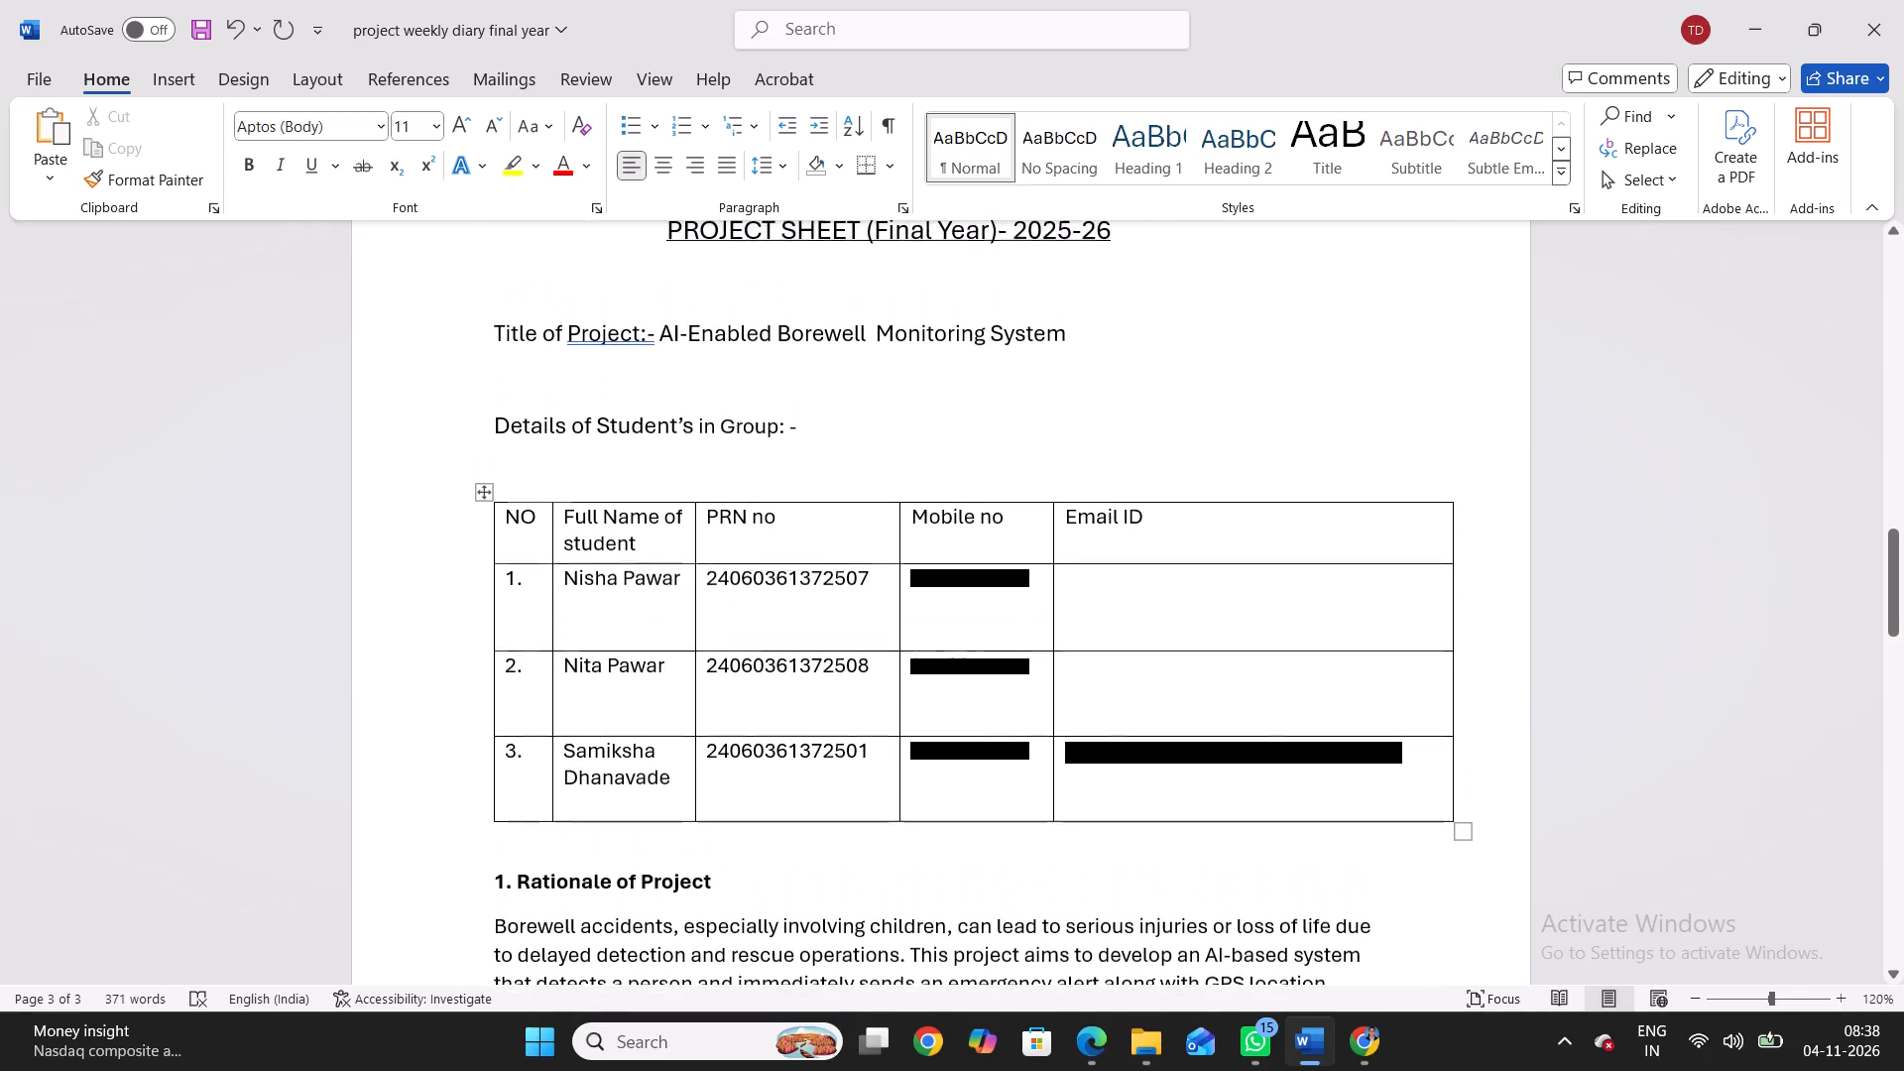
{"action": "scroll", "coordinate": [881, 427], "scroll_direction": "right", "scroll_amount": 2}
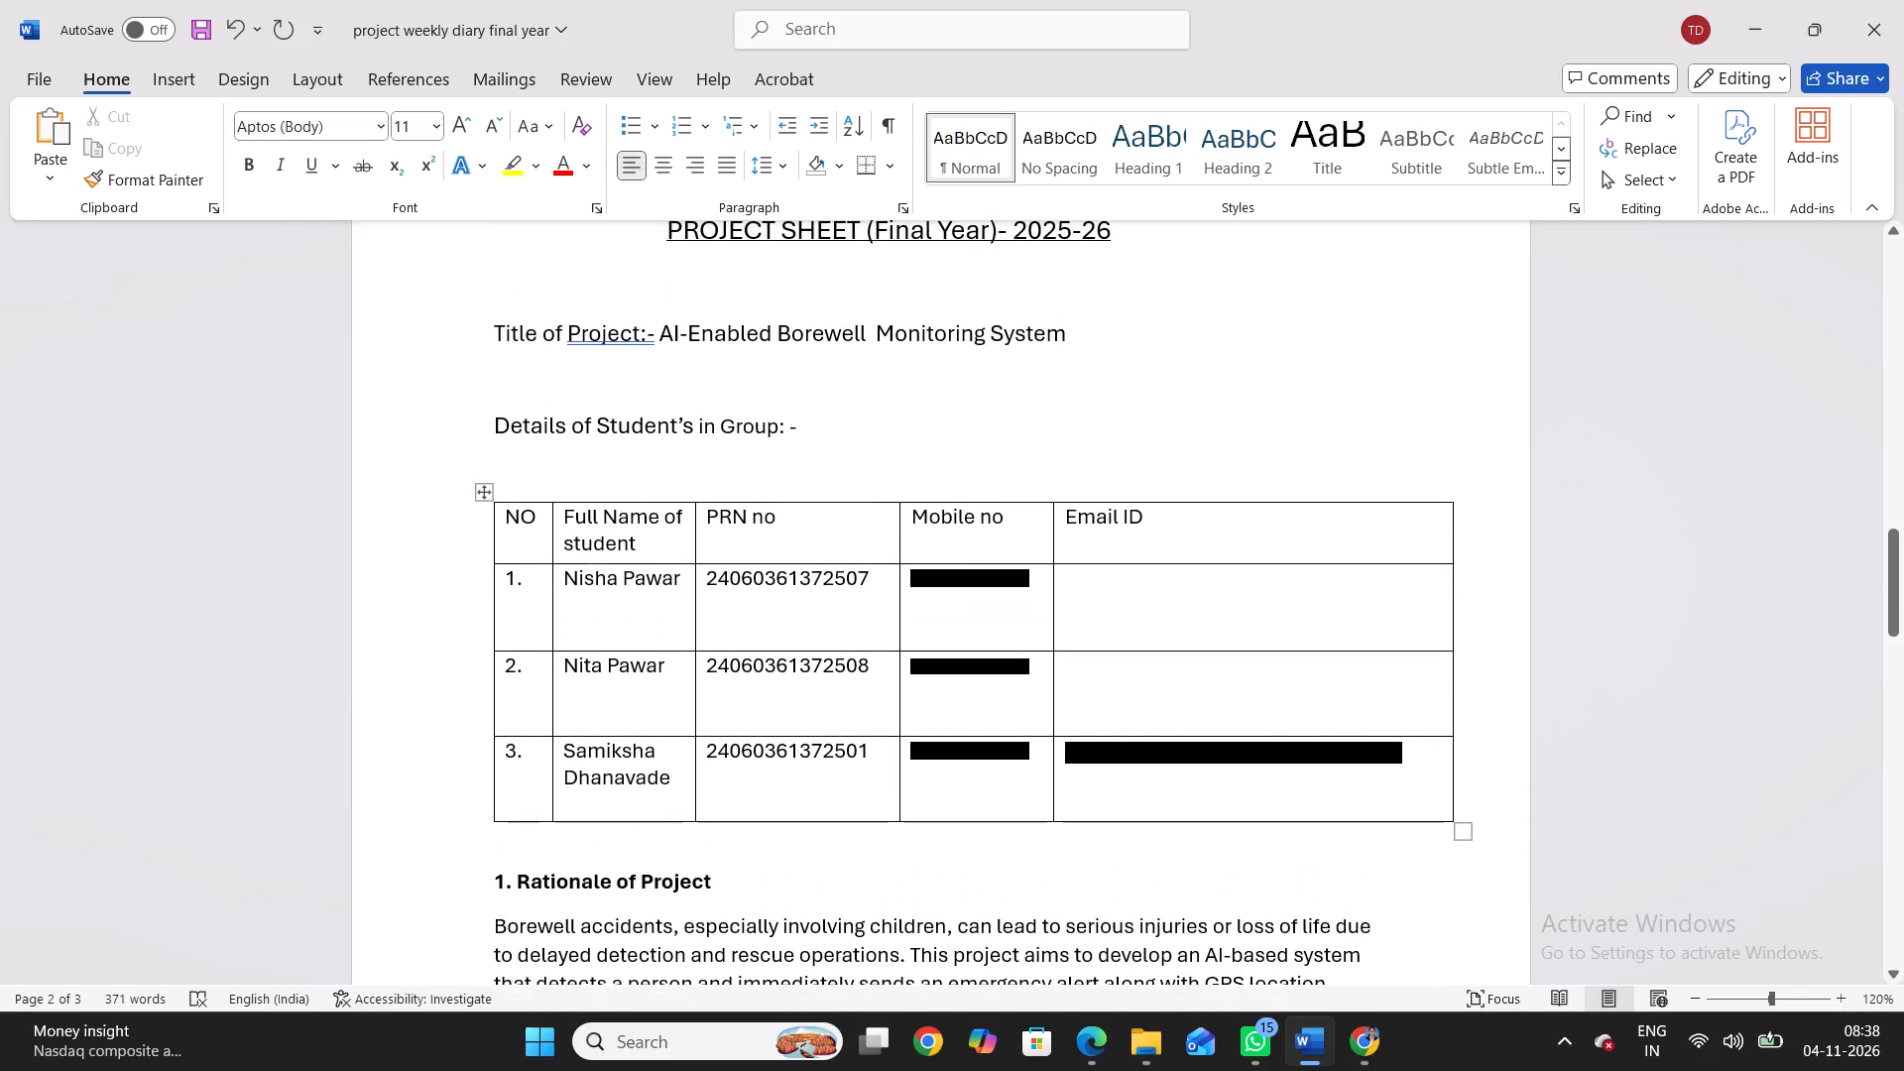
{"action": "scroll", "coordinate": [881, 427], "scroll_direction": "right", "scroll_amount": 1}
{"action": "scroll", "coordinate": [881, 427], "scroll_direction": "down", "scroll_amount": 2}
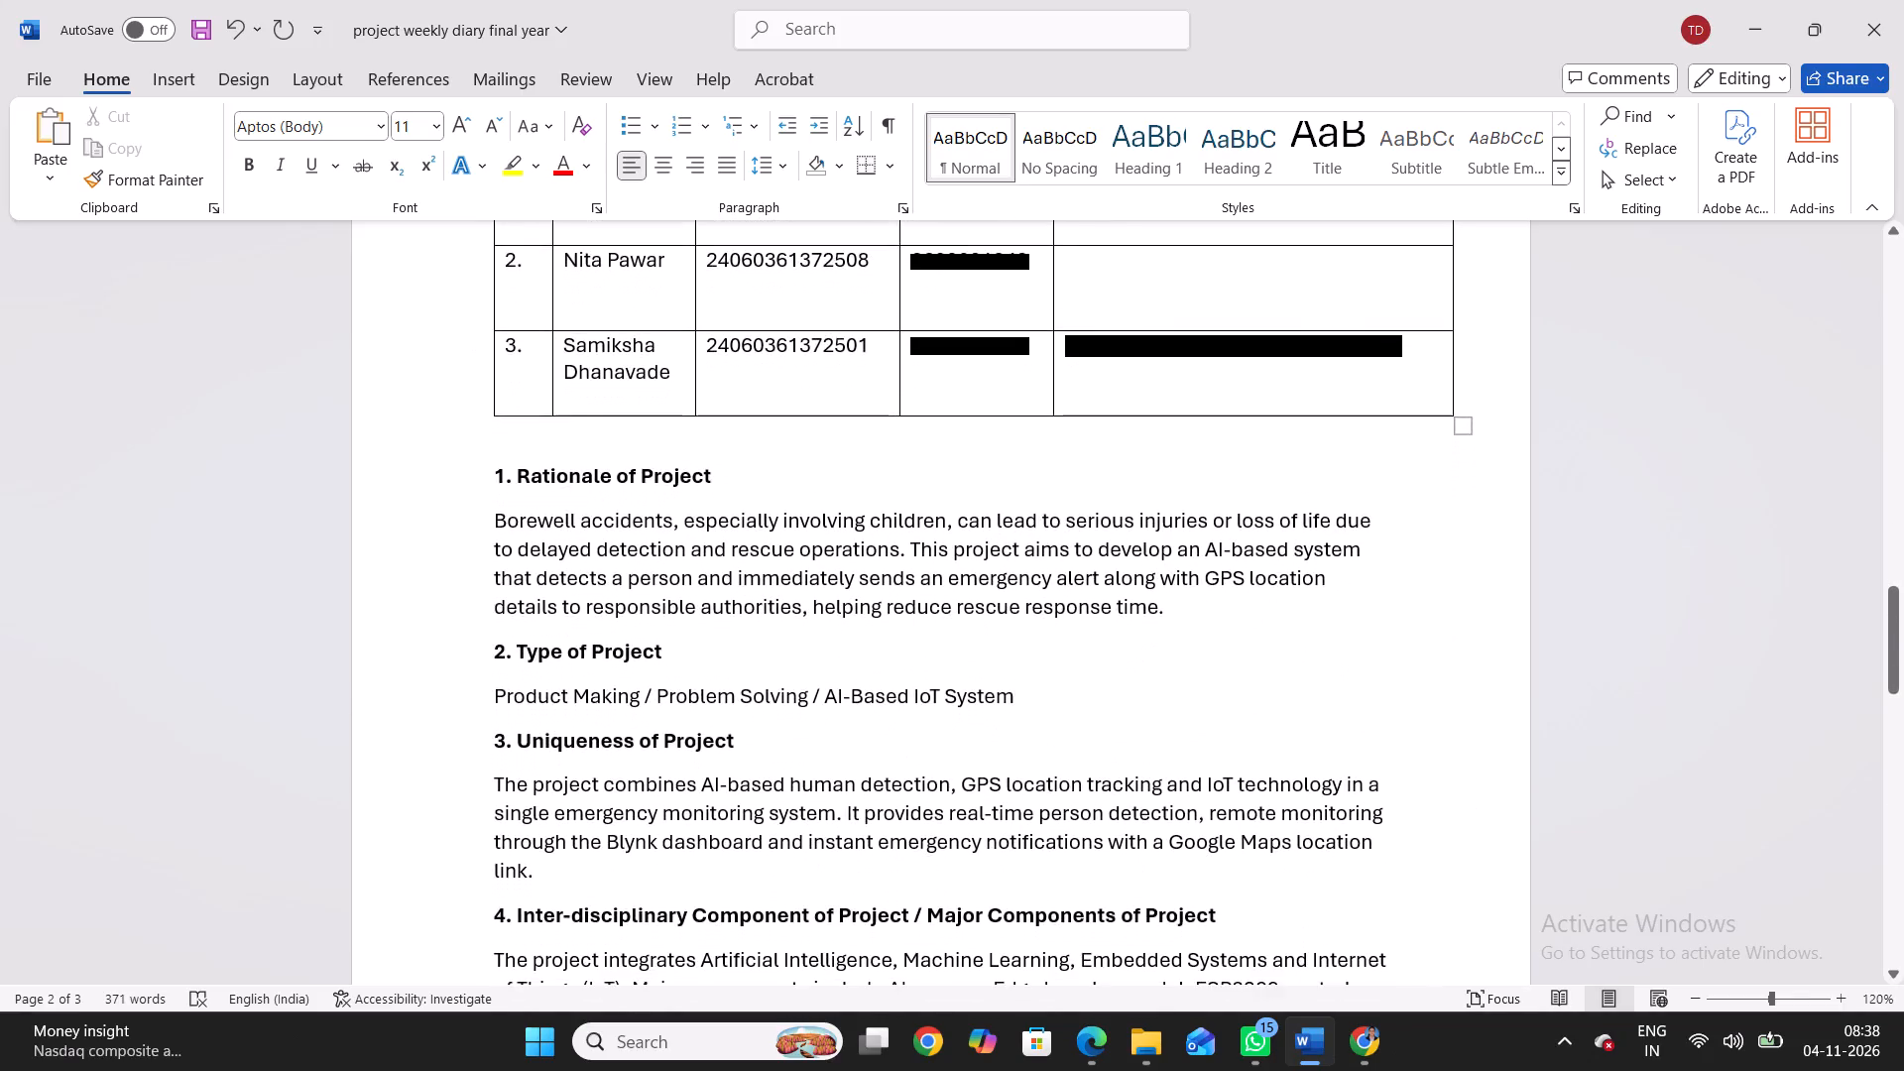
{"action": "scroll", "coordinate": [881, 427], "scroll_direction": "down", "scroll_amount": 5}
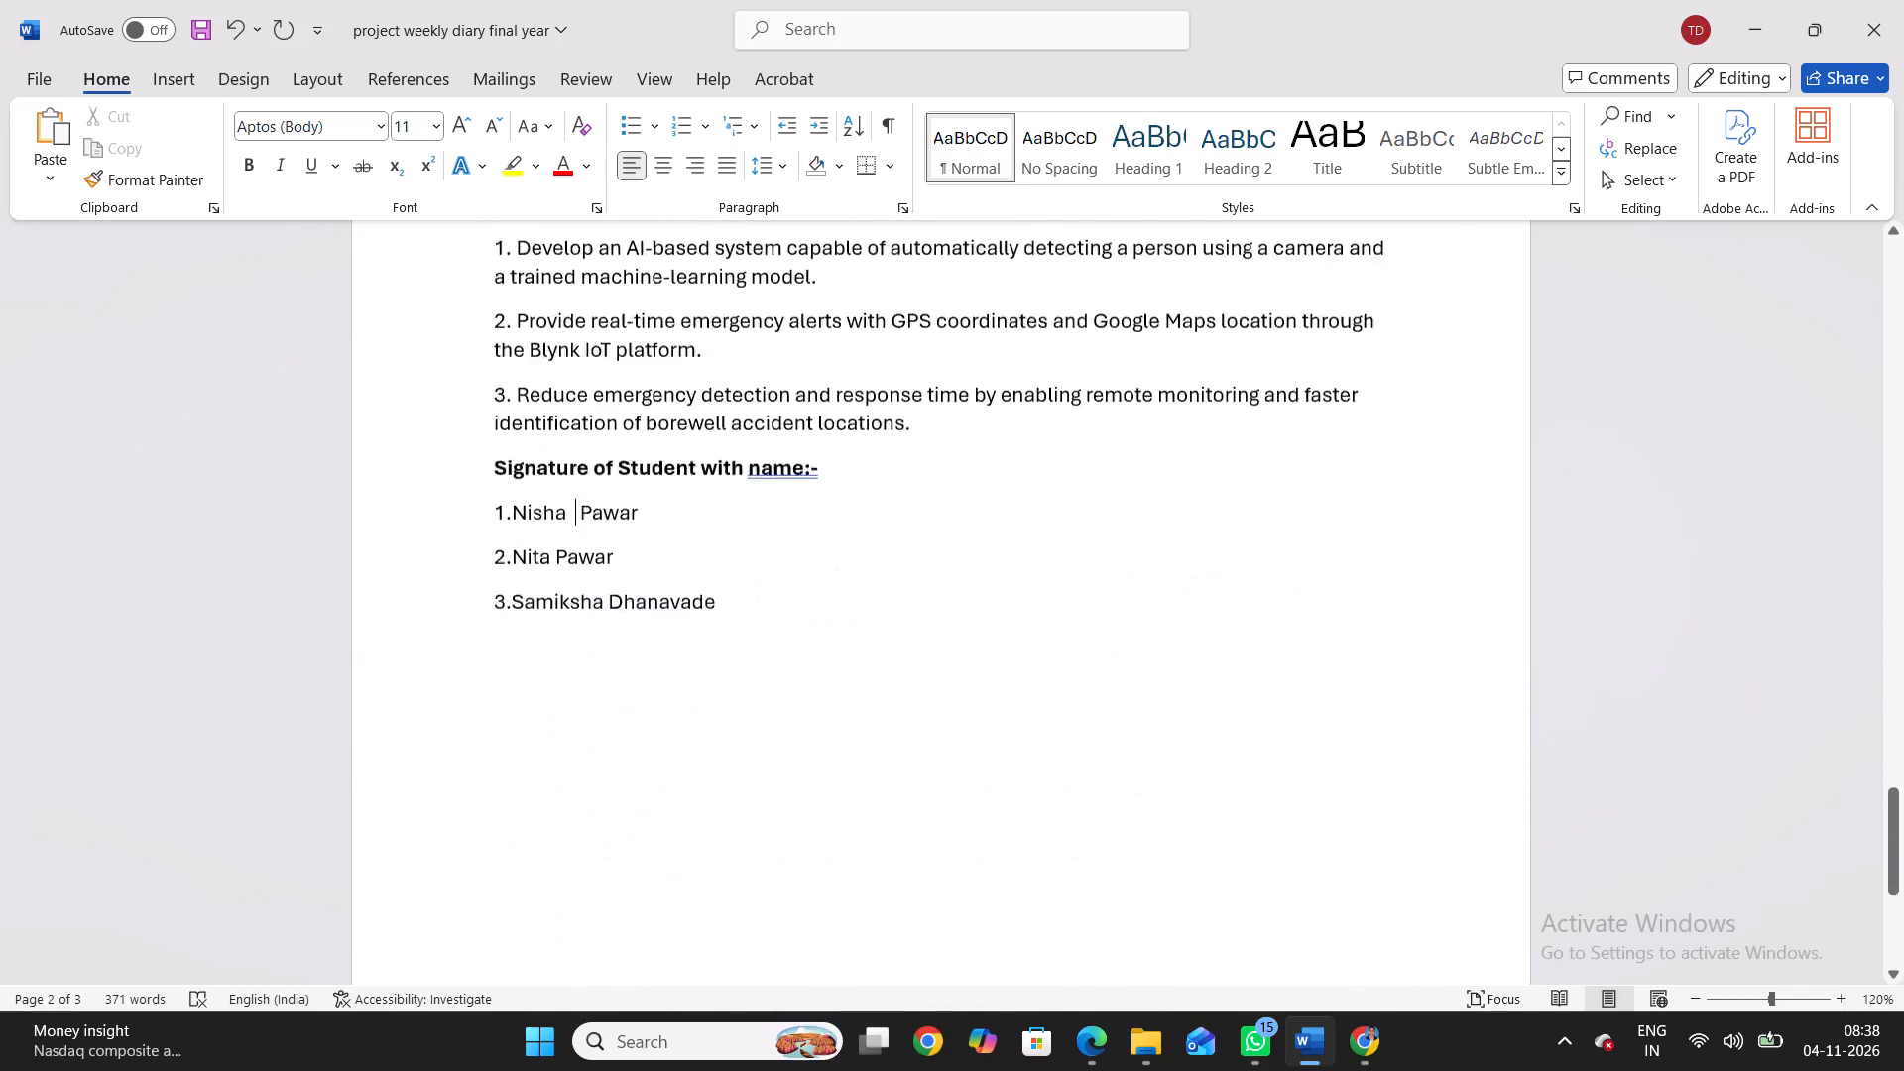
{"action": "scroll", "coordinate": [881, 427], "scroll_direction": "down", "scroll_amount": 5}
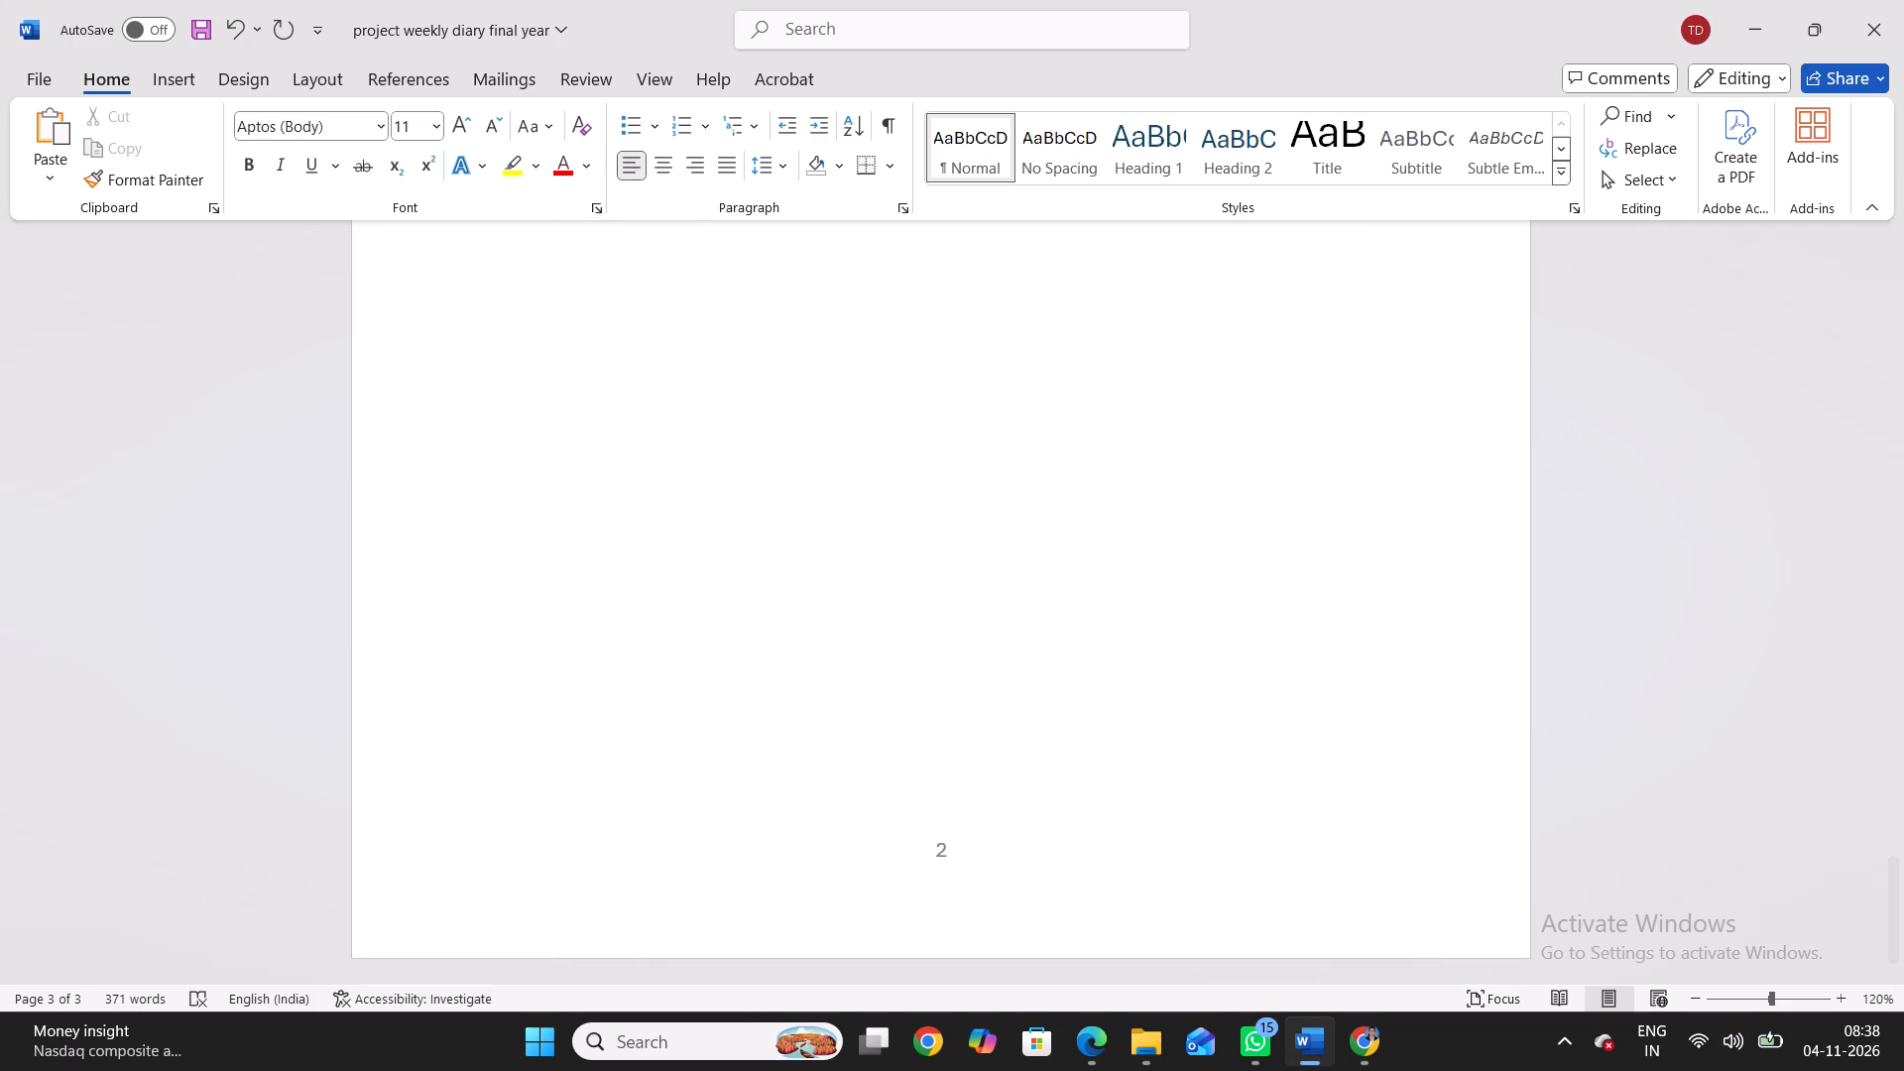
{"action": "scroll", "coordinate": [881, 427], "scroll_direction": "up", "scroll_amount": 1}
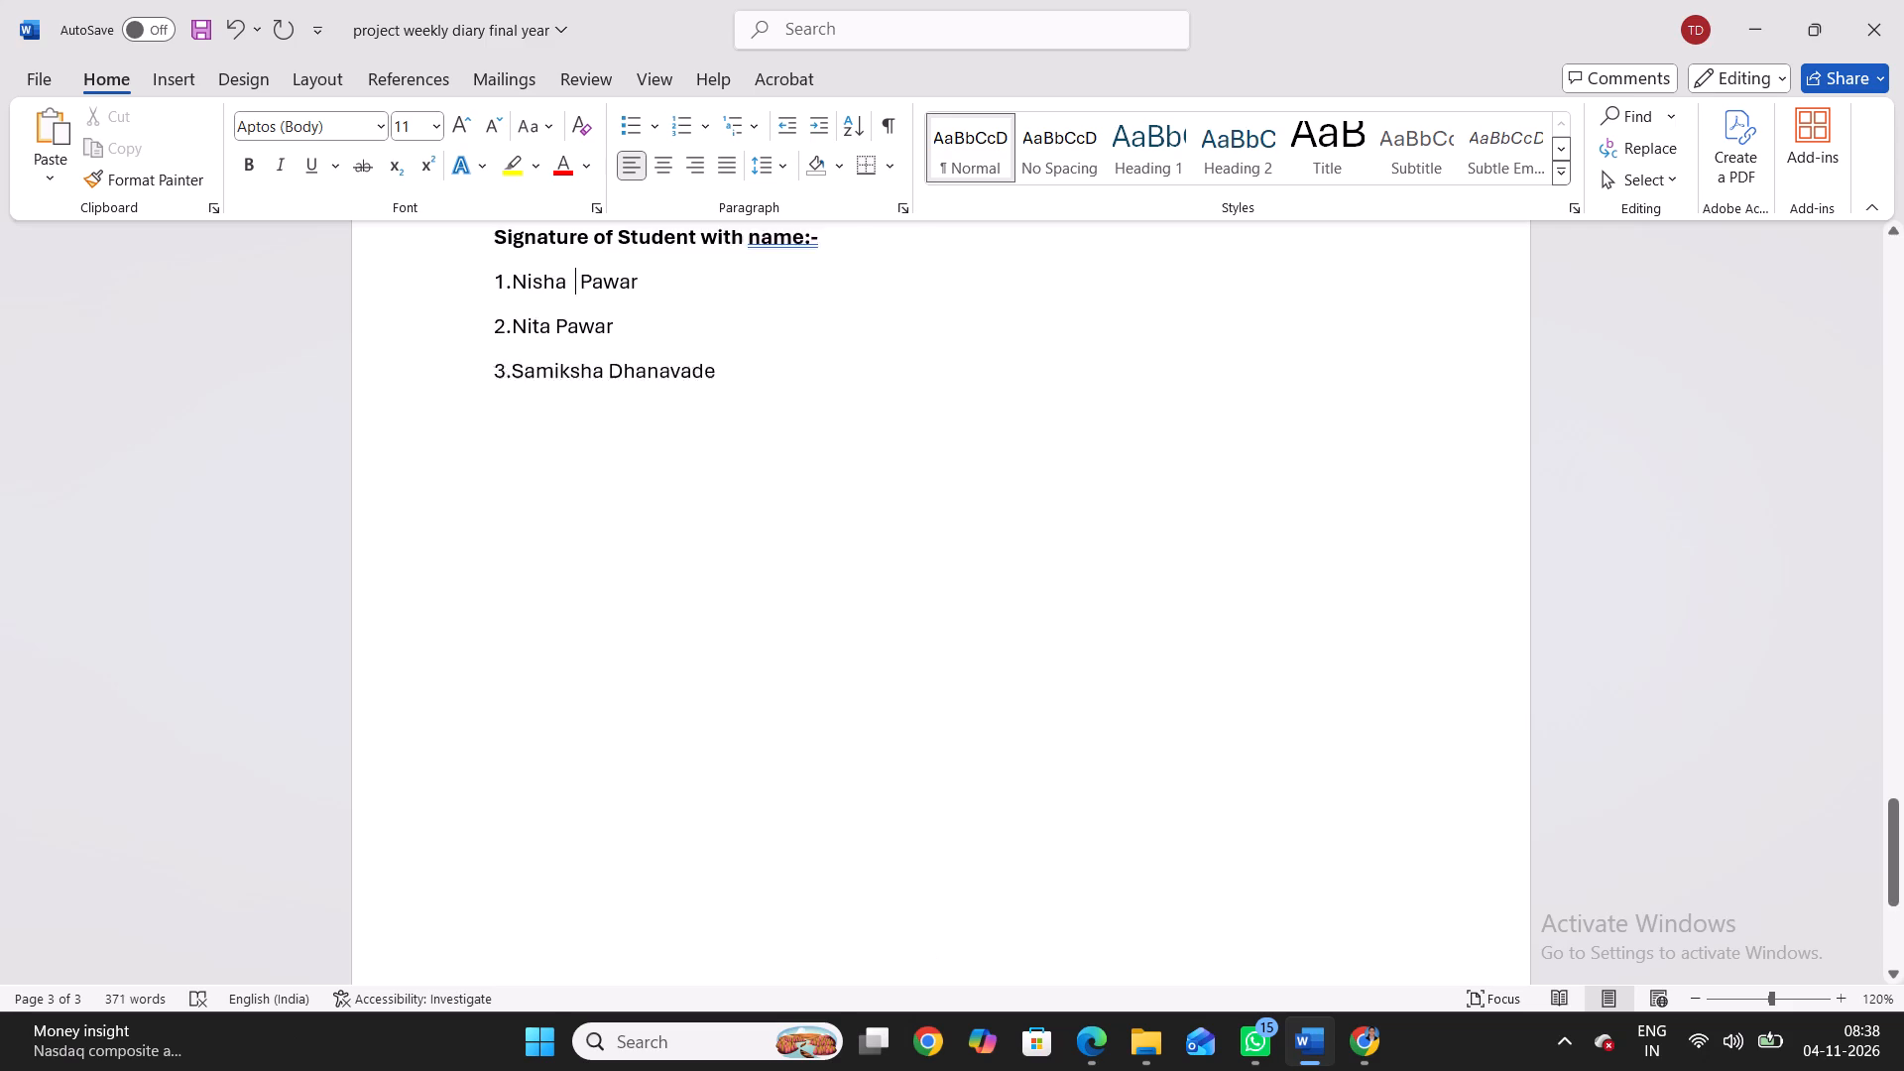
{"action": "scroll", "coordinate": [881, 427], "scroll_direction": "up", "scroll_amount": 1}
Copy the "Signature of Student with name:-" heading below the student list, leaving one blank line between them.
{"action": "left_click", "coordinate": [518, 488]}
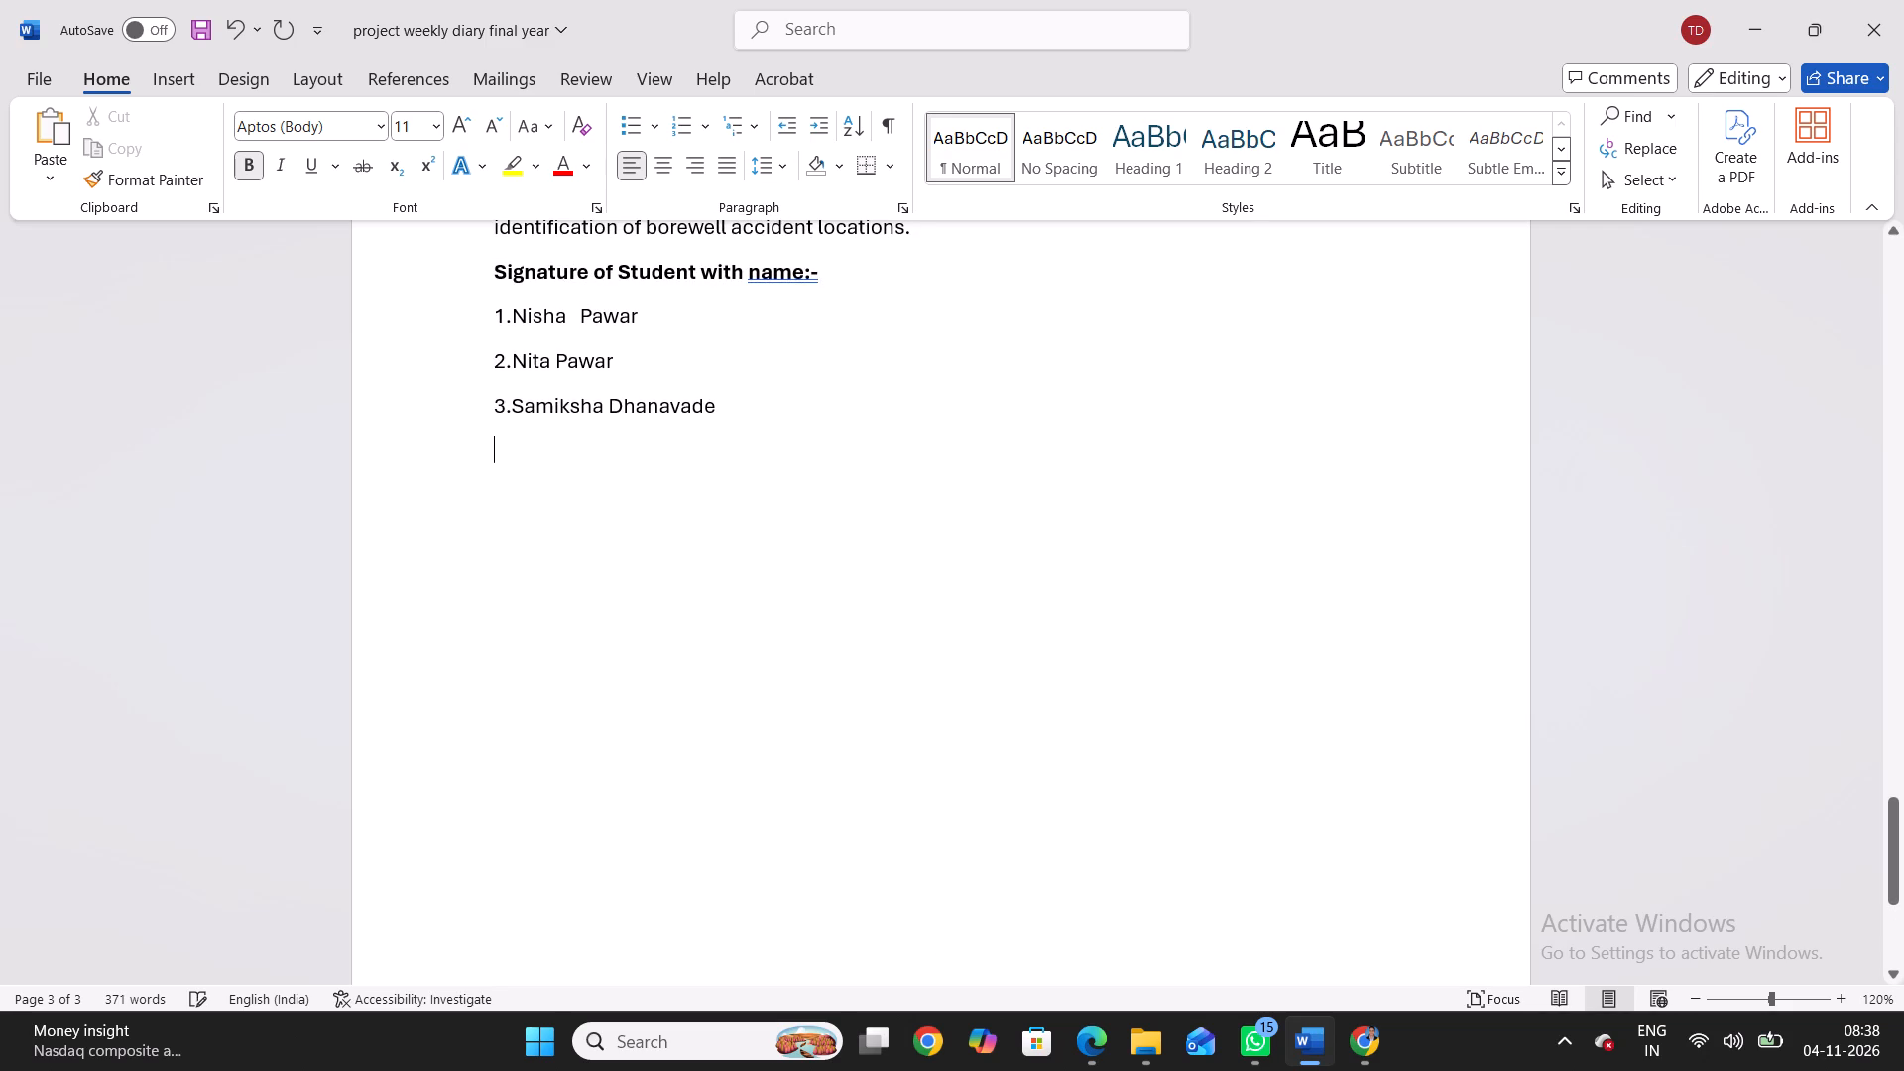
{"action": "key", "text": "Return"}
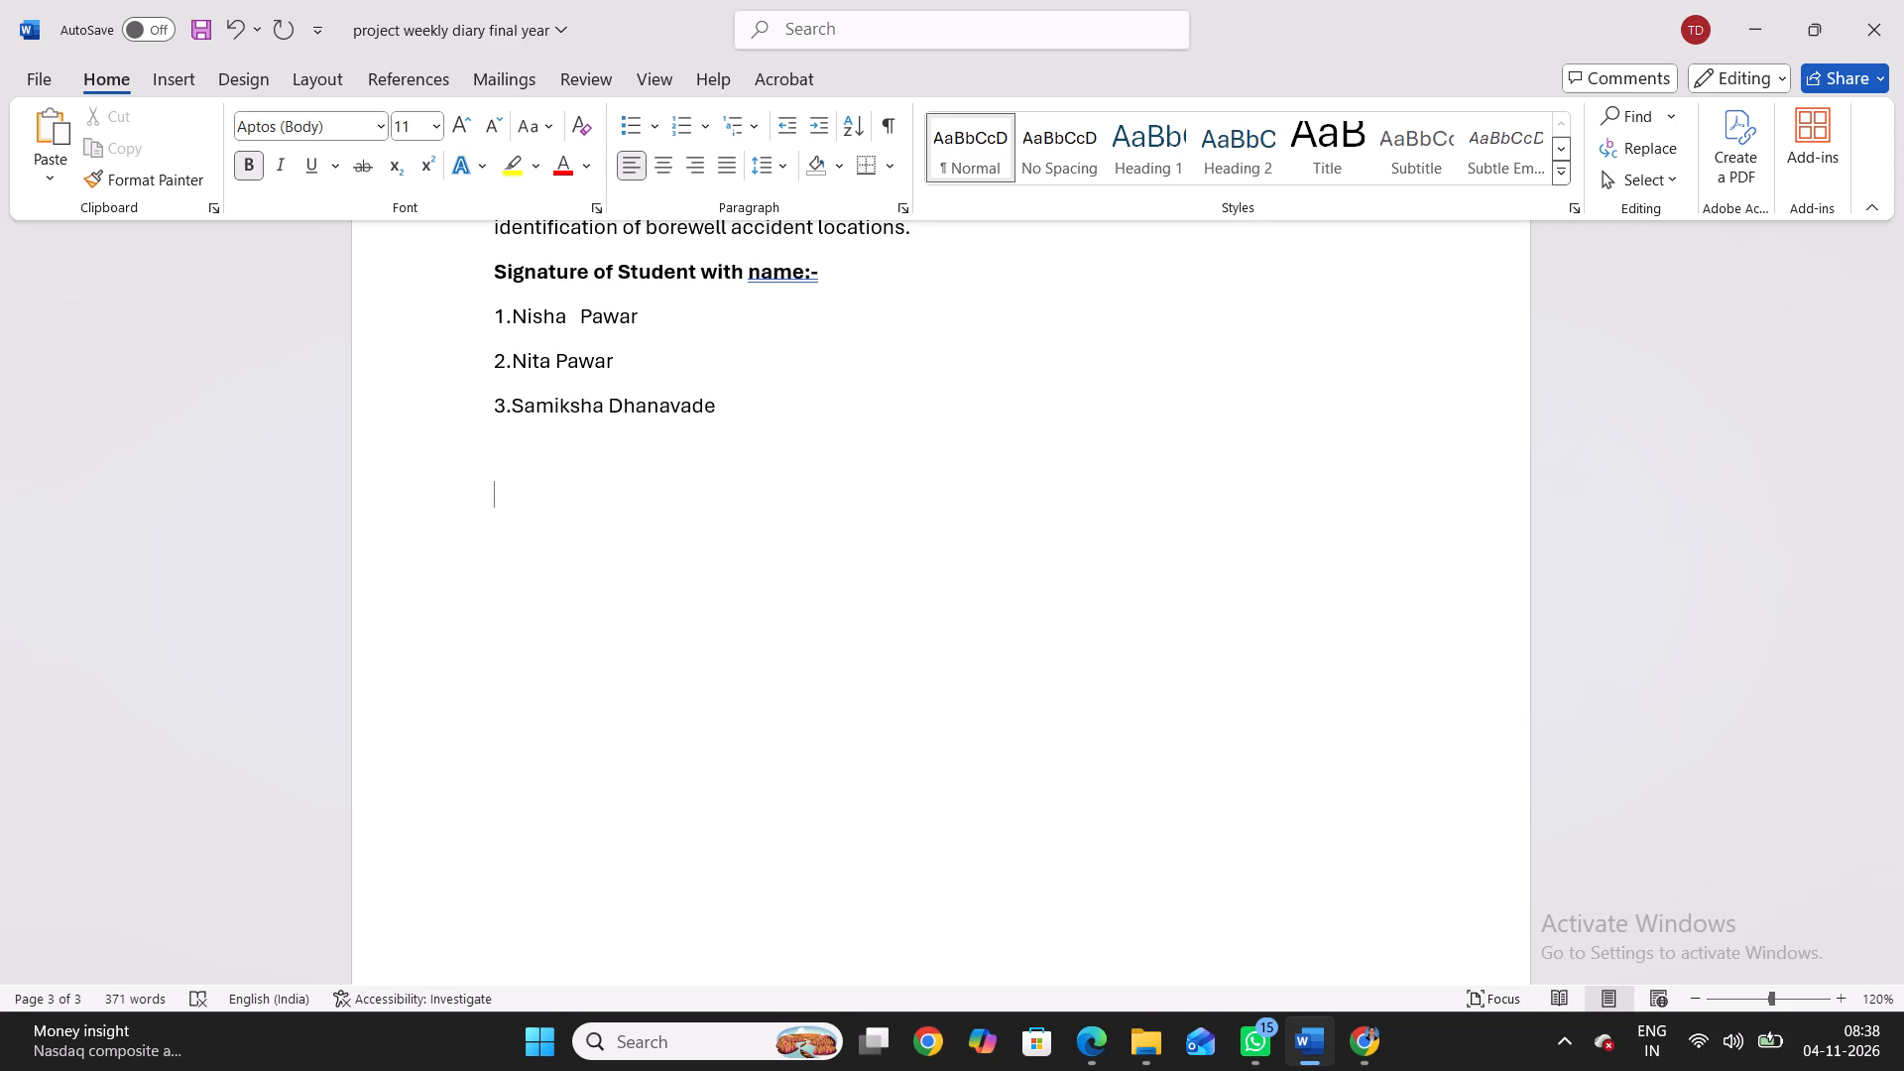
{"action": "left_click_drag", "start_coordinate": [481, 263], "coordinate": [625, 256]}
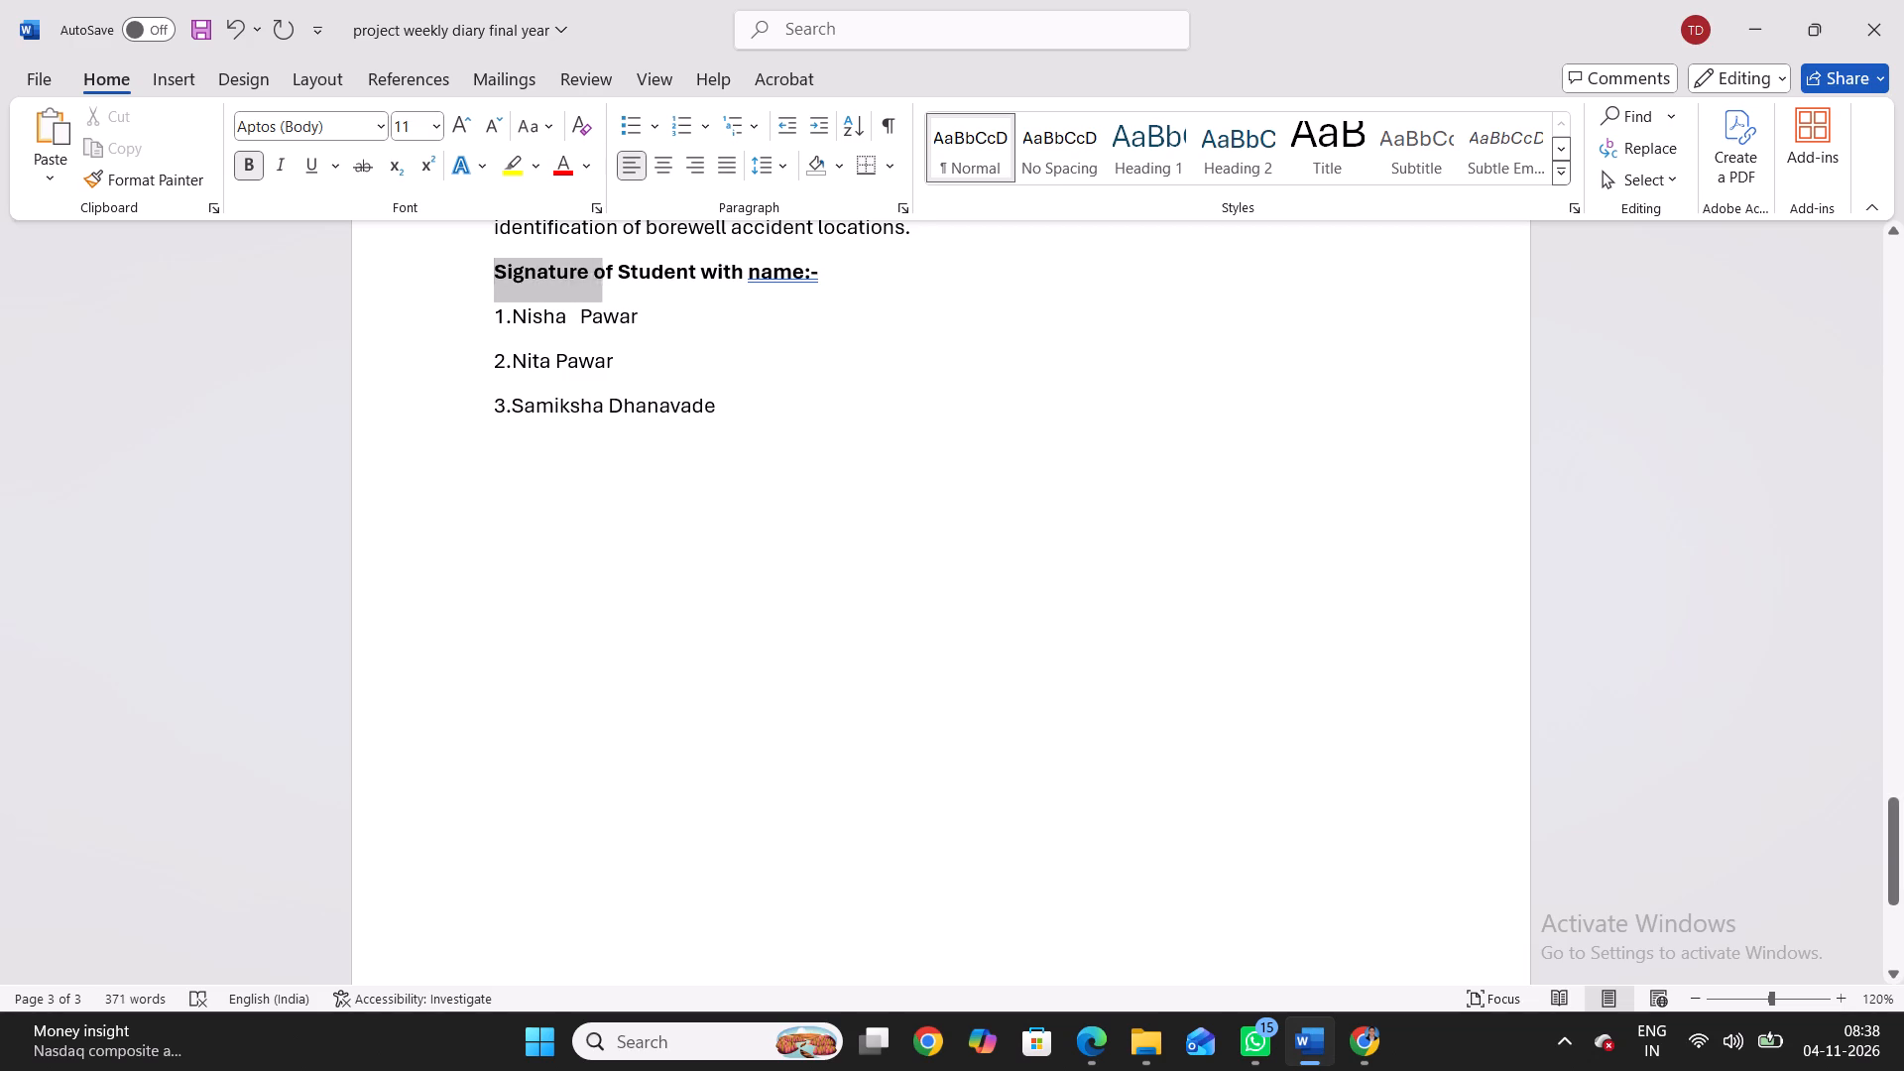
{"action": "left_click_drag", "start_coordinate": [625, 256], "coordinate": [837, 279]}
{"action": "key", "text": "ctrl+c"}
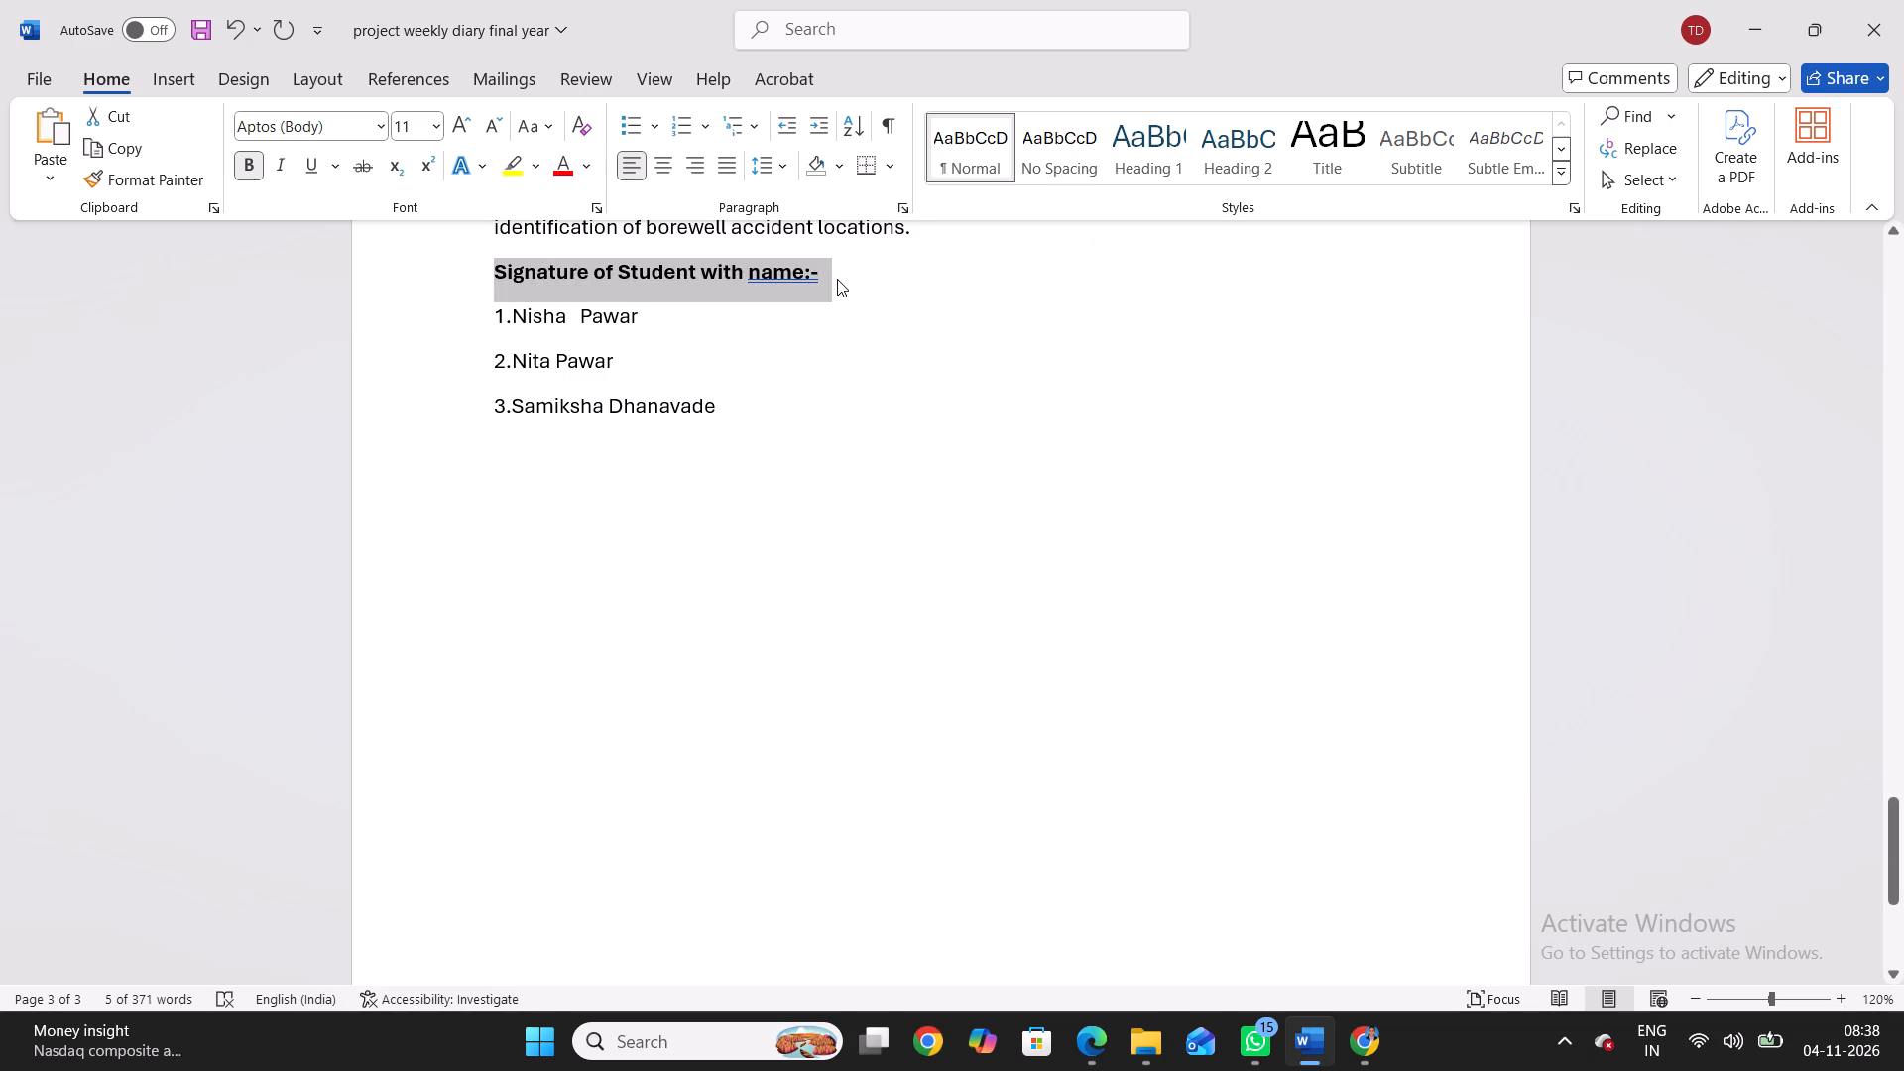
{"action": "left_click", "coordinate": [501, 571]}
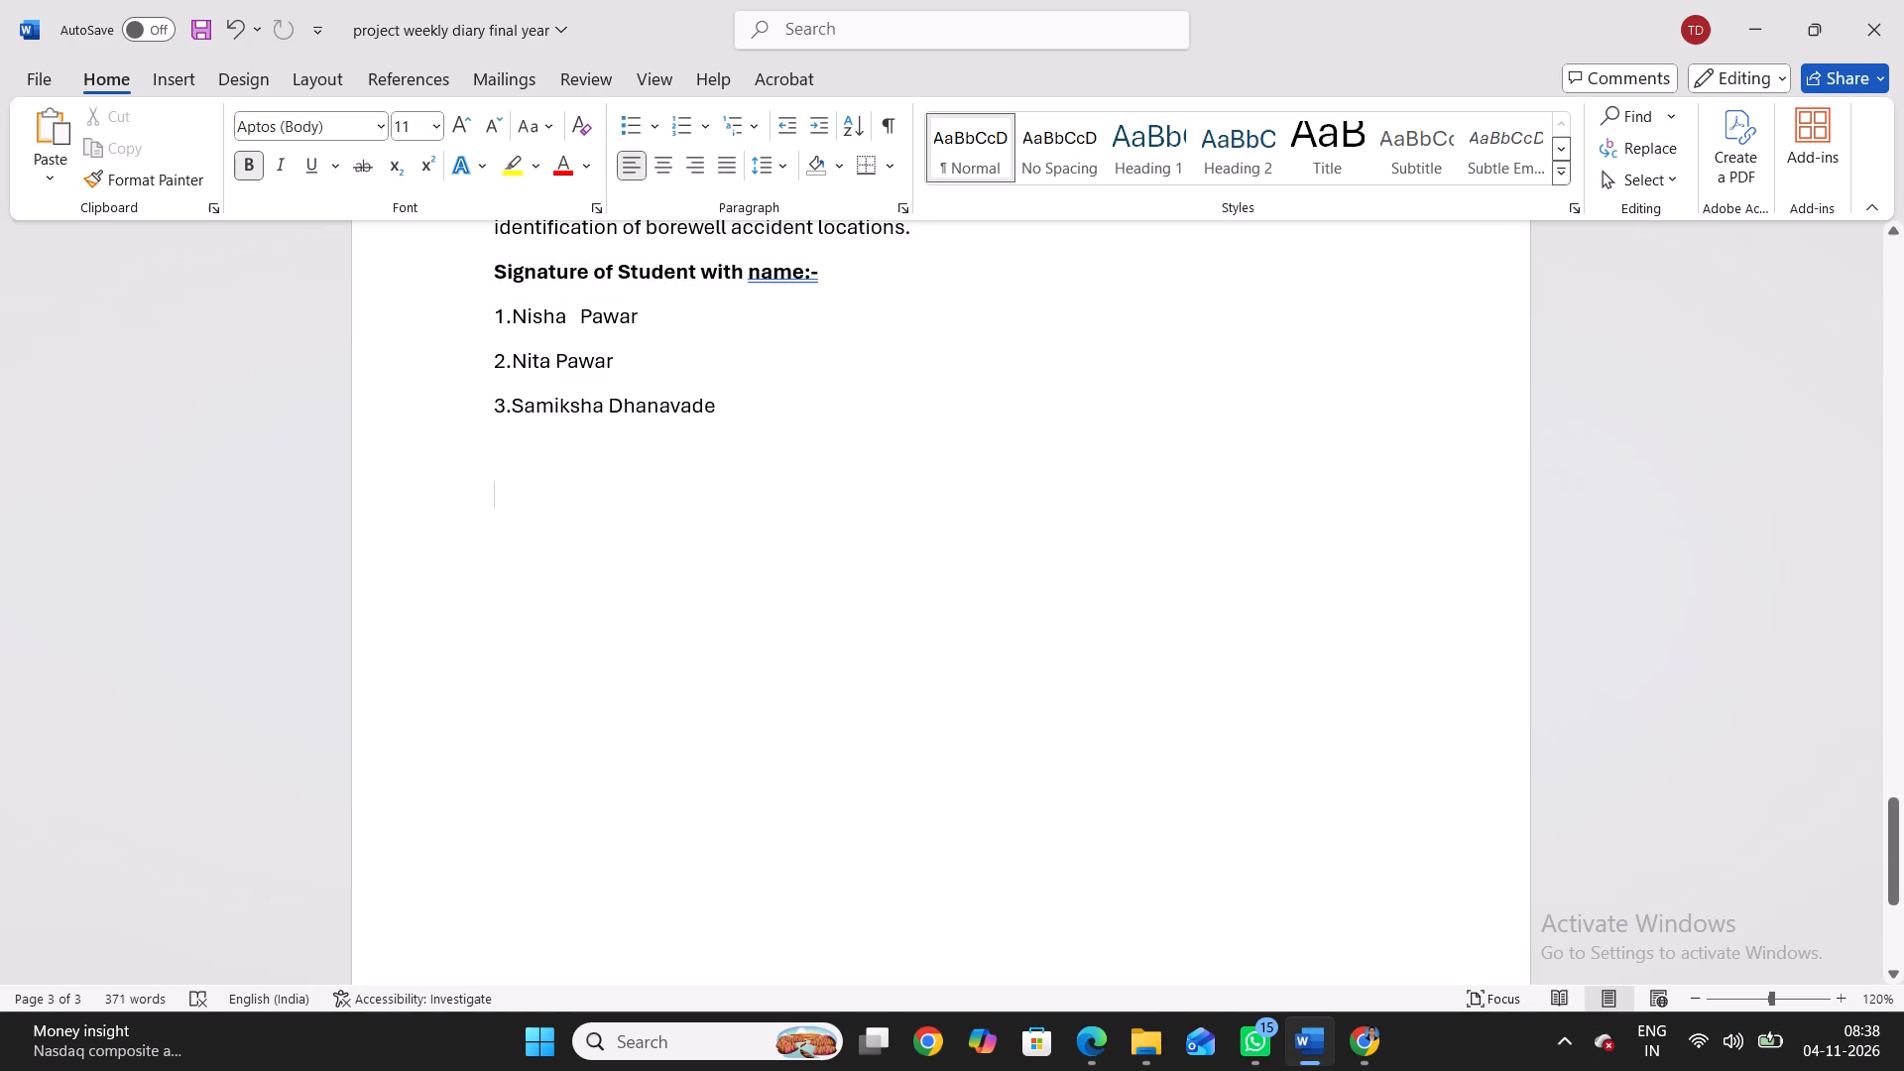
{"action": "key", "text": "ctrl+v"}
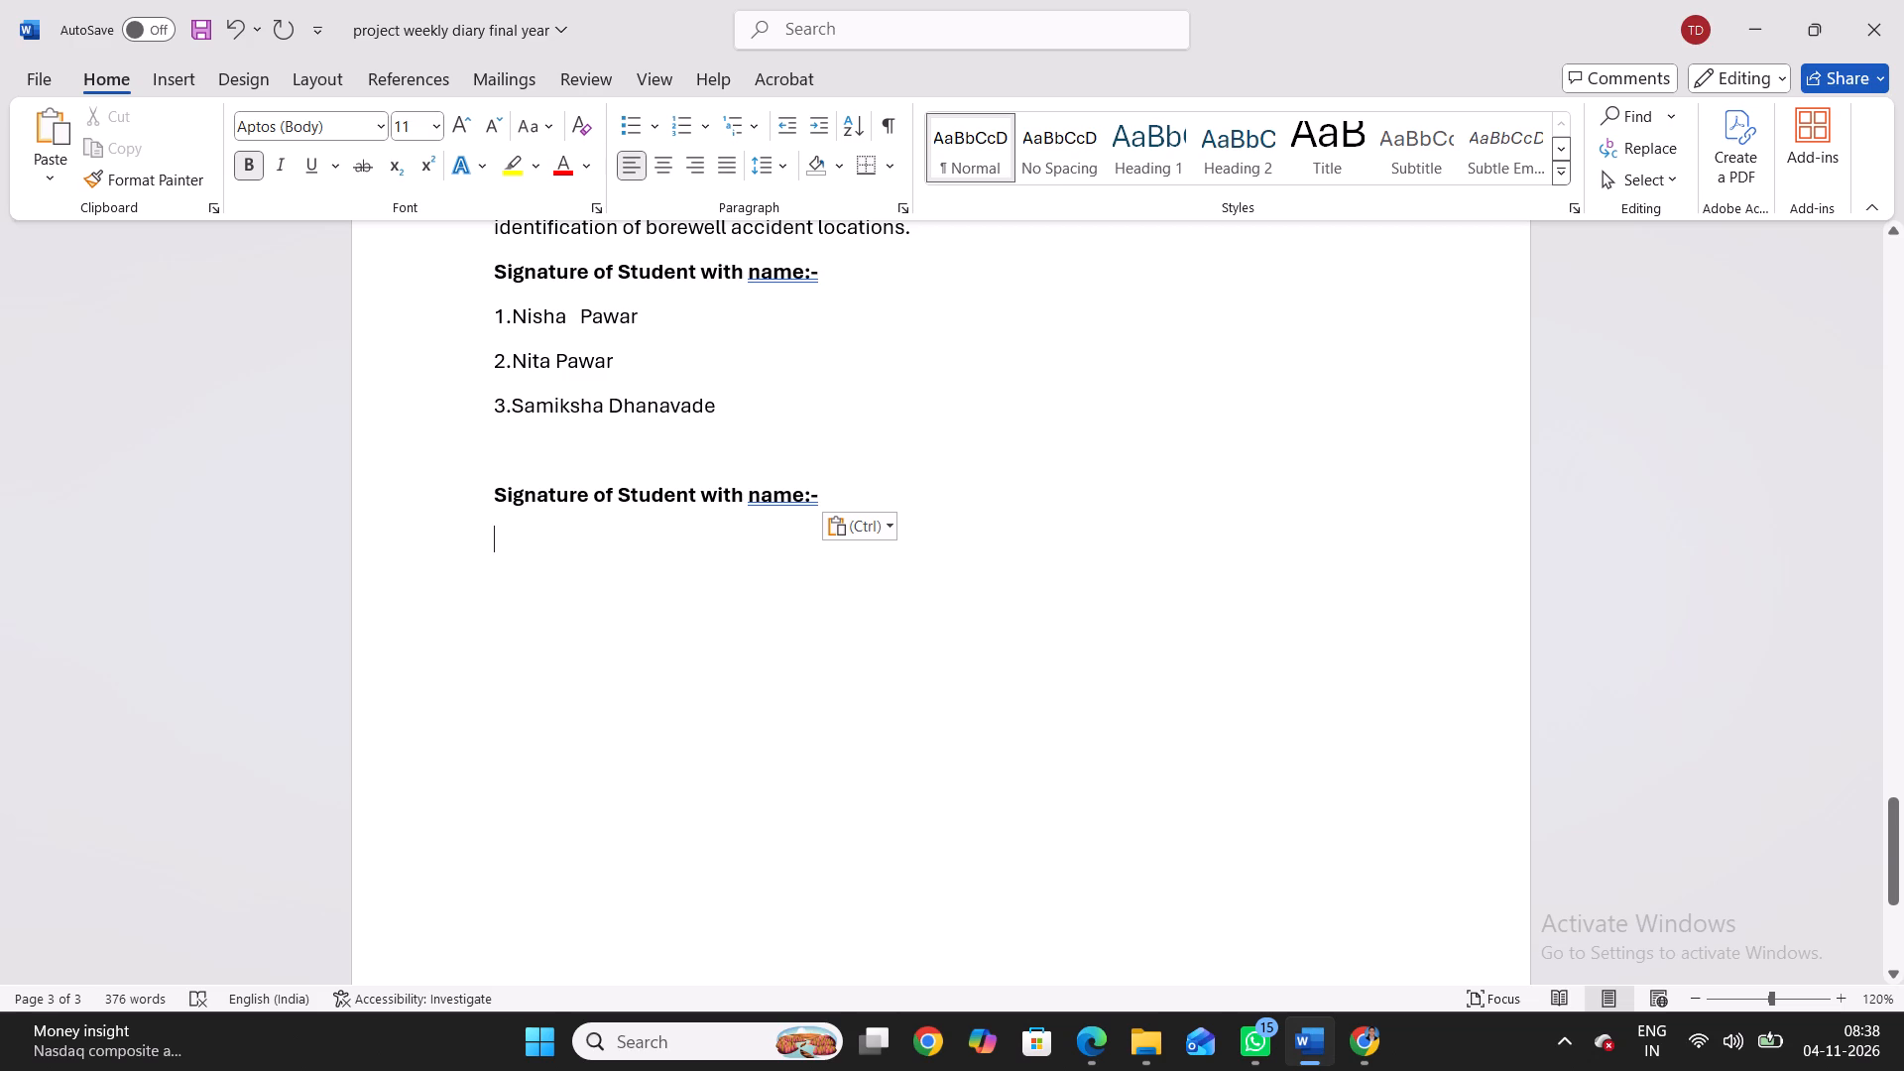
Delete "Signature of Student with" from the copied heading, keeping only "name:-".
{"action": "left_click", "coordinate": [742, 498]}
{"action": "key", "text": "BackSpace"}
{"action": "key", "text": "BackSpace"}
{"action": "key", "text": "BackSpace"}
{"action": "key", "text": "BackSpace"}
{"action": "key", "text": "BackSpace"}
{"action": "key", "text": "BackSpace"}
{"action": "key", "text": "BackSpace"}
{"action": "key", "text": "BackSpace"}
{"action": "key", "text": "BackSpace"}
{"action": "key", "text": "BackSpace"}
{"action": "key", "text": "BackSpace"}
{"action": "key", "text": "BackSpace"}
{"action": "key", "text": "BackSpace"}
{"action": "key", "text": "BackSpace"}
{"action": "key", "text": "BackSpace"}
{"action": "key", "text": "BackSpace"}
{"action": "key", "text": "BackSpace"}
{"action": "key", "text": "BackSpace"}
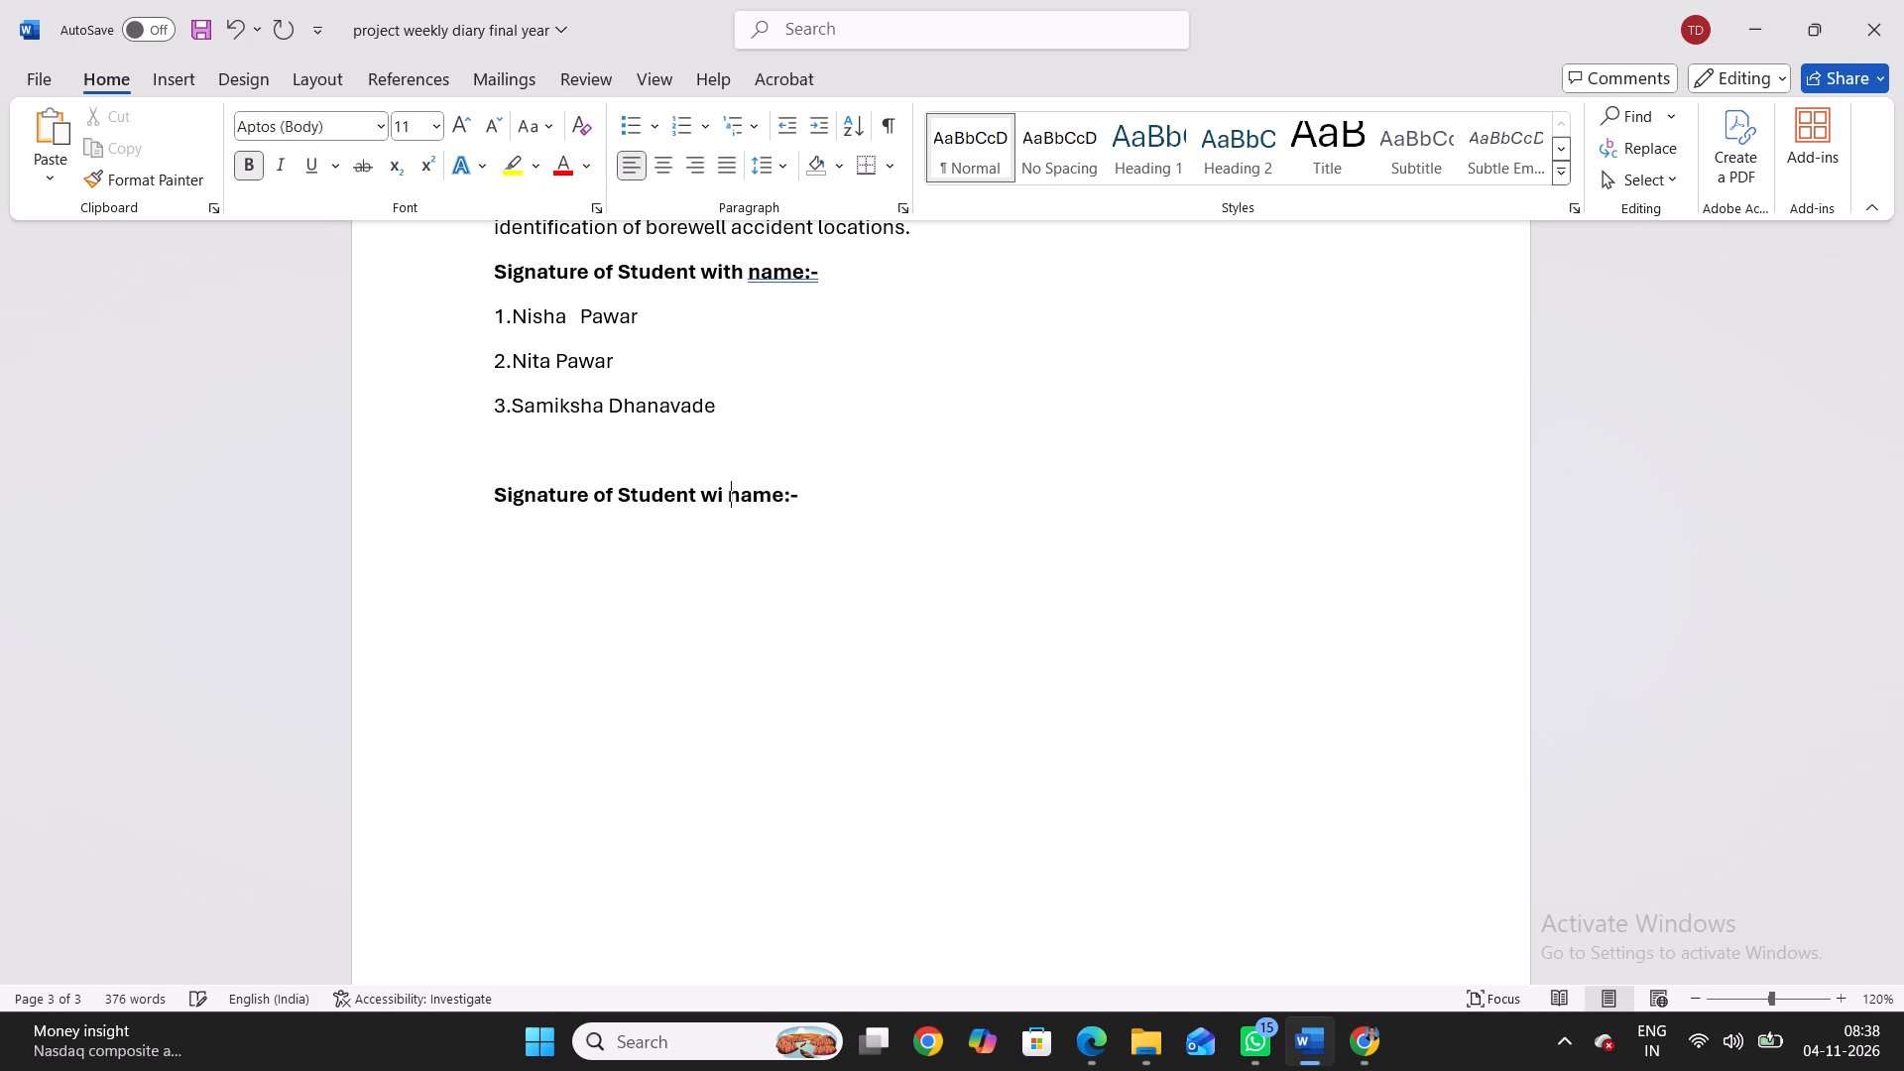
{"action": "key", "text": "BackSpace"}
{"action": "key", "text": "BackSpace"}
{"action": "key", "text": "BackSpace"}
{"action": "key", "text": "BackSpace"}
{"action": "key", "text": "BackSpace"}
{"action": "key", "text": "BackSpace"}
{"action": "key", "text": "BackSpace"}
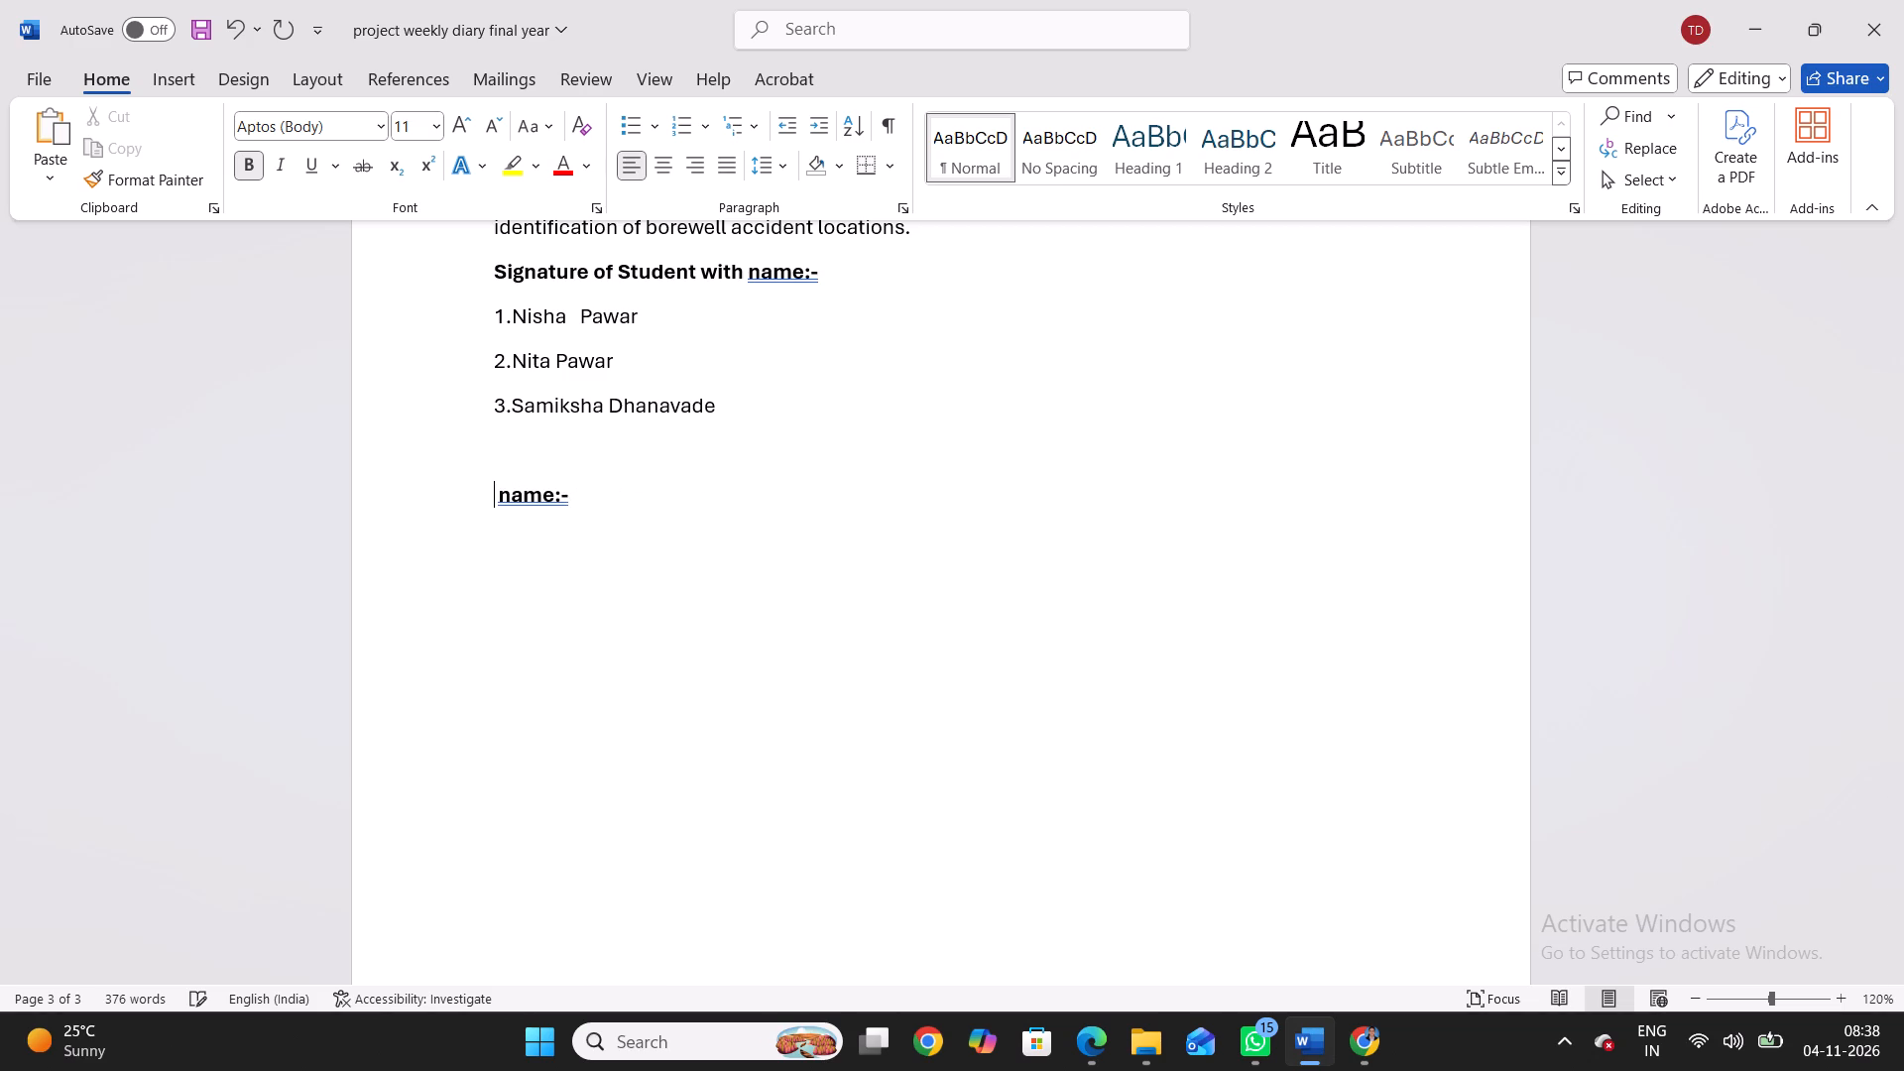
Reword the remaining "name:-" label as "Name of Project Guide :-".
{"action": "key", "text": "Right"}
{"action": "key", "text": "Right"}
{"action": "key", "text": "BackSpace"}
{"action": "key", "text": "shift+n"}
{"action": "key", "text": "Right"}
{"action": "key", "text": "Right"}
{"action": "key", "text": "Right"}
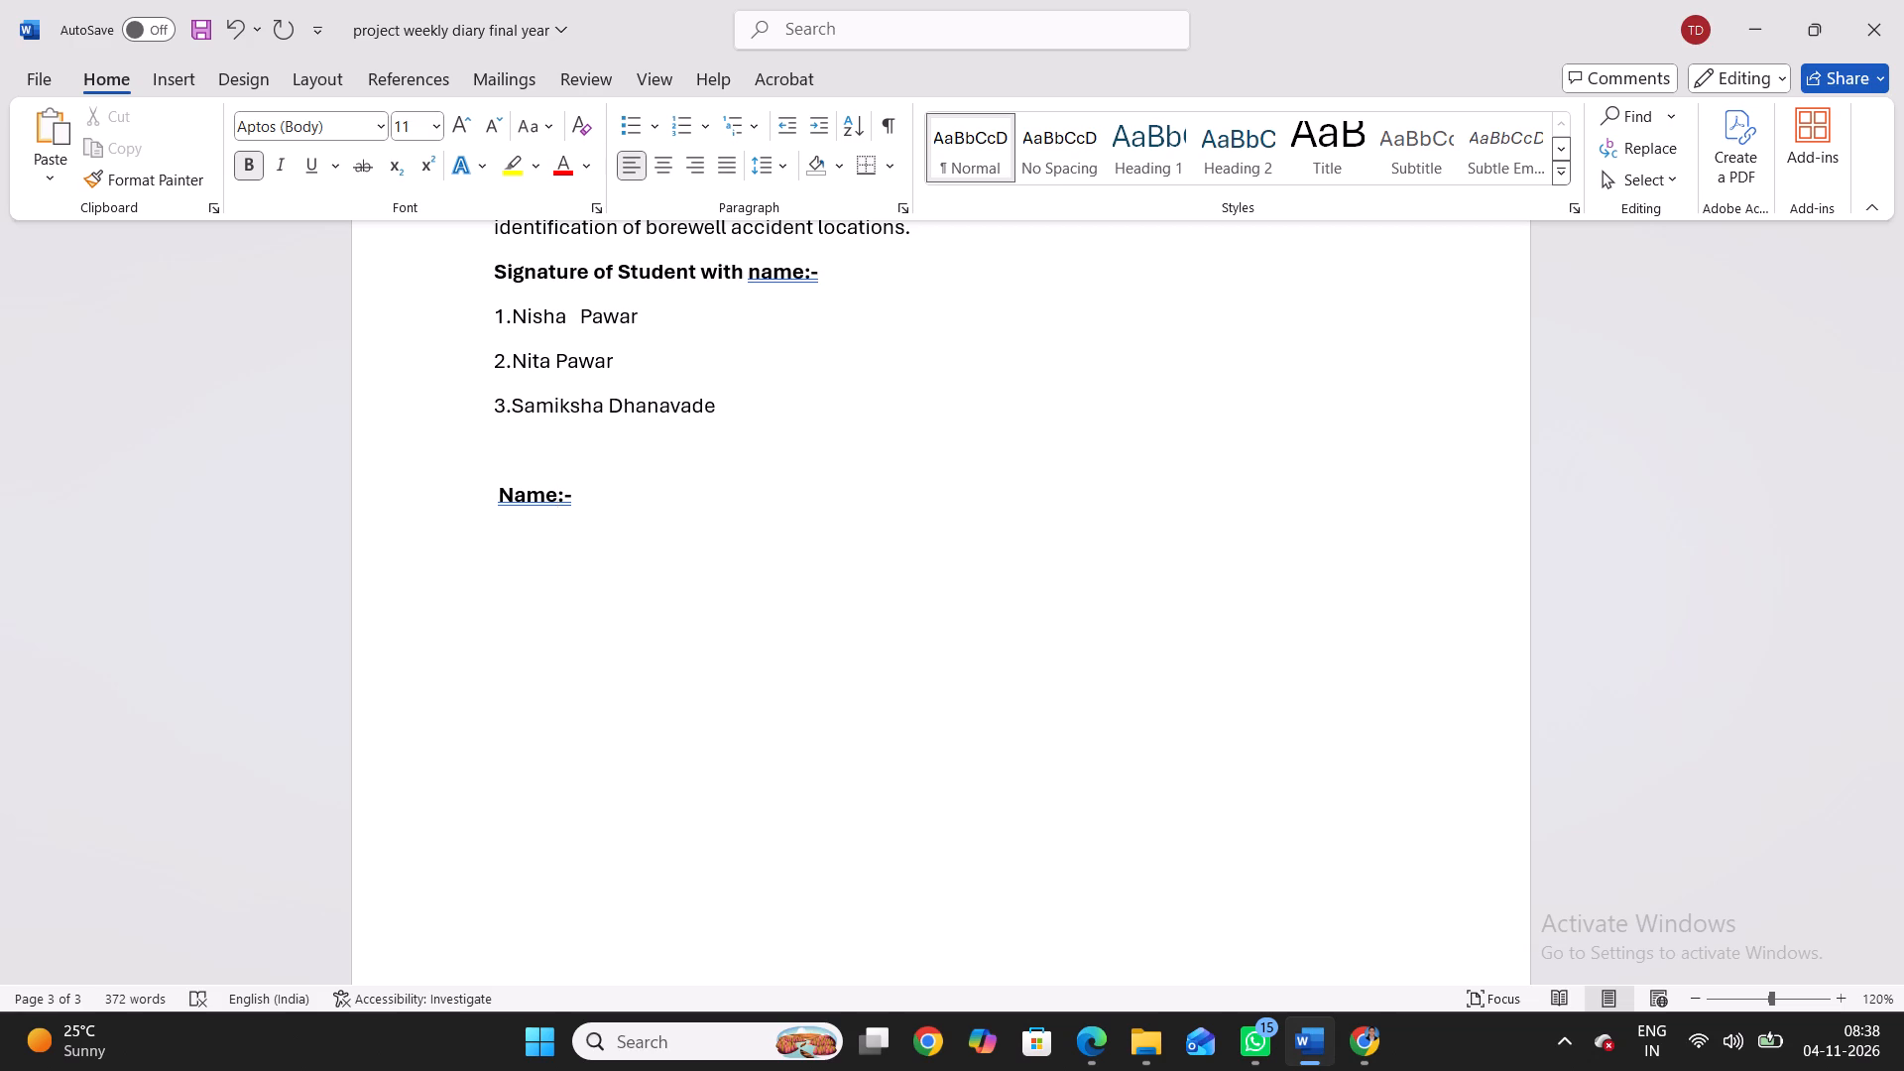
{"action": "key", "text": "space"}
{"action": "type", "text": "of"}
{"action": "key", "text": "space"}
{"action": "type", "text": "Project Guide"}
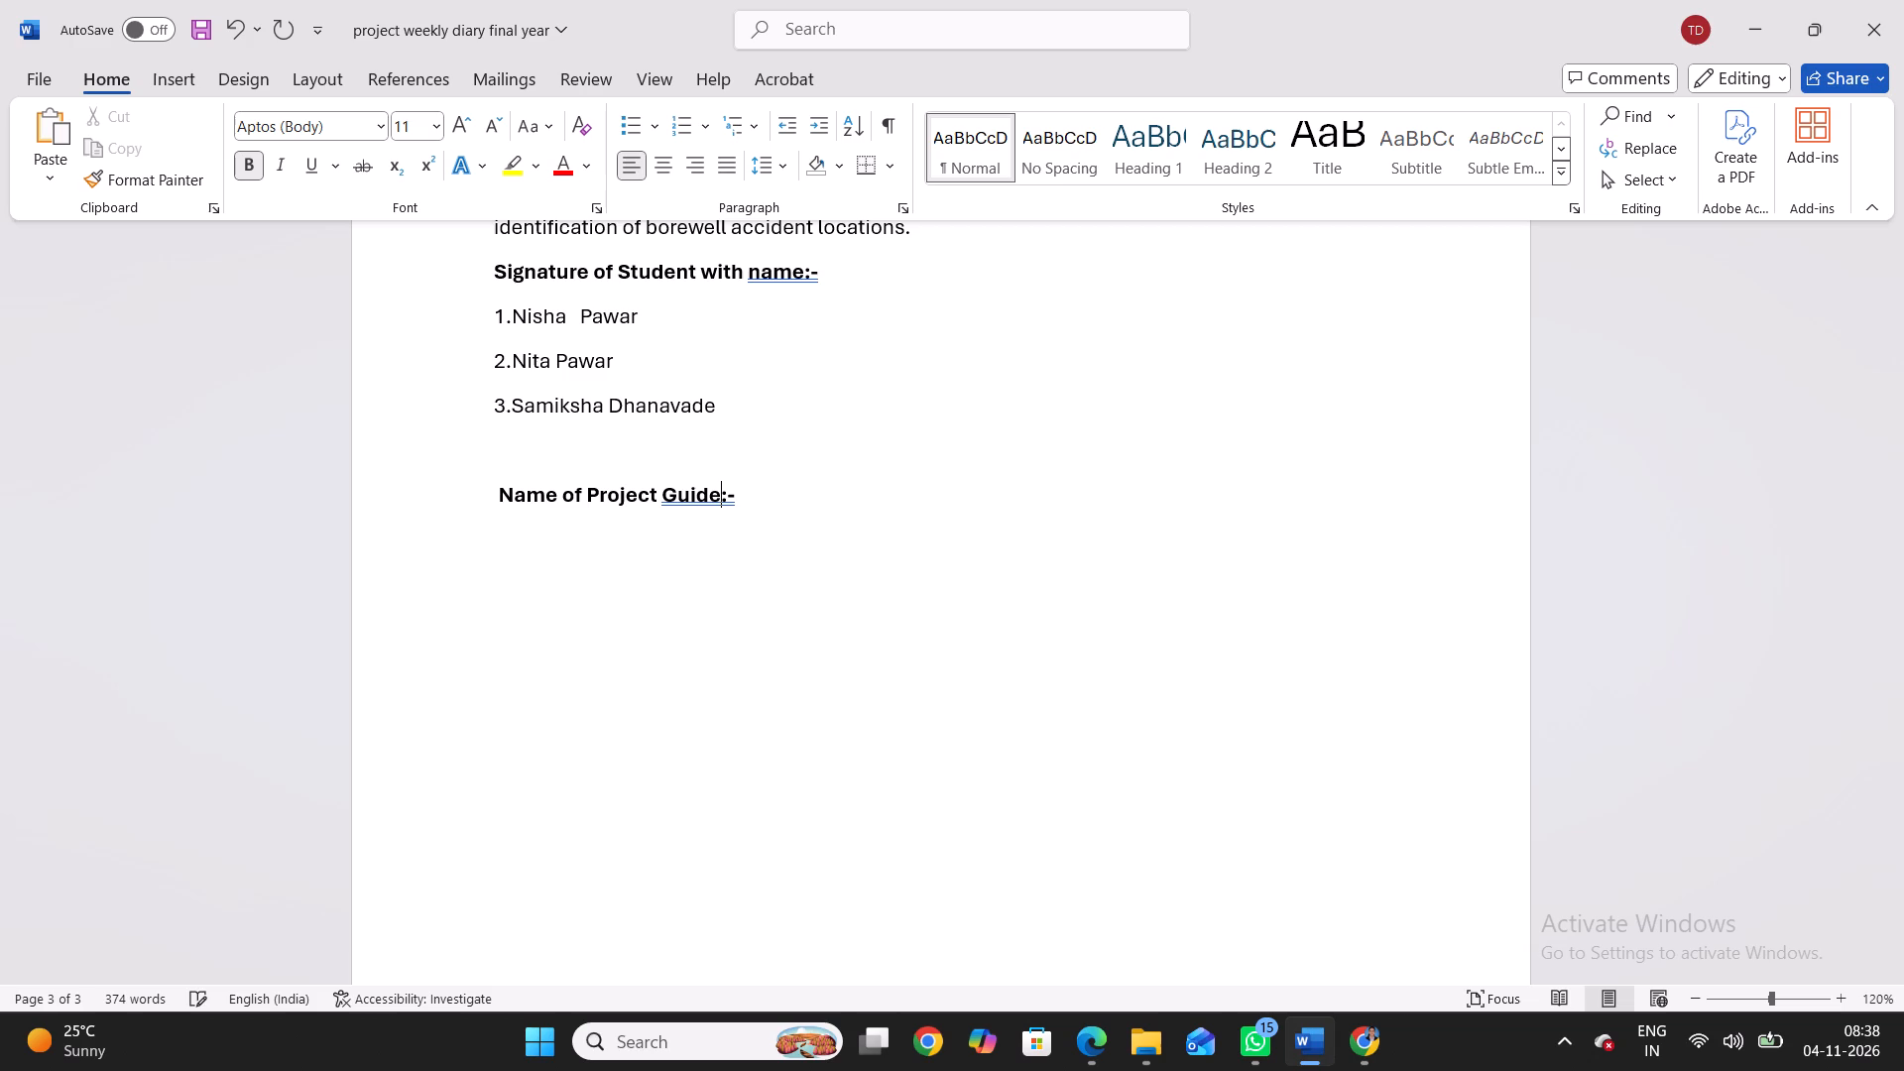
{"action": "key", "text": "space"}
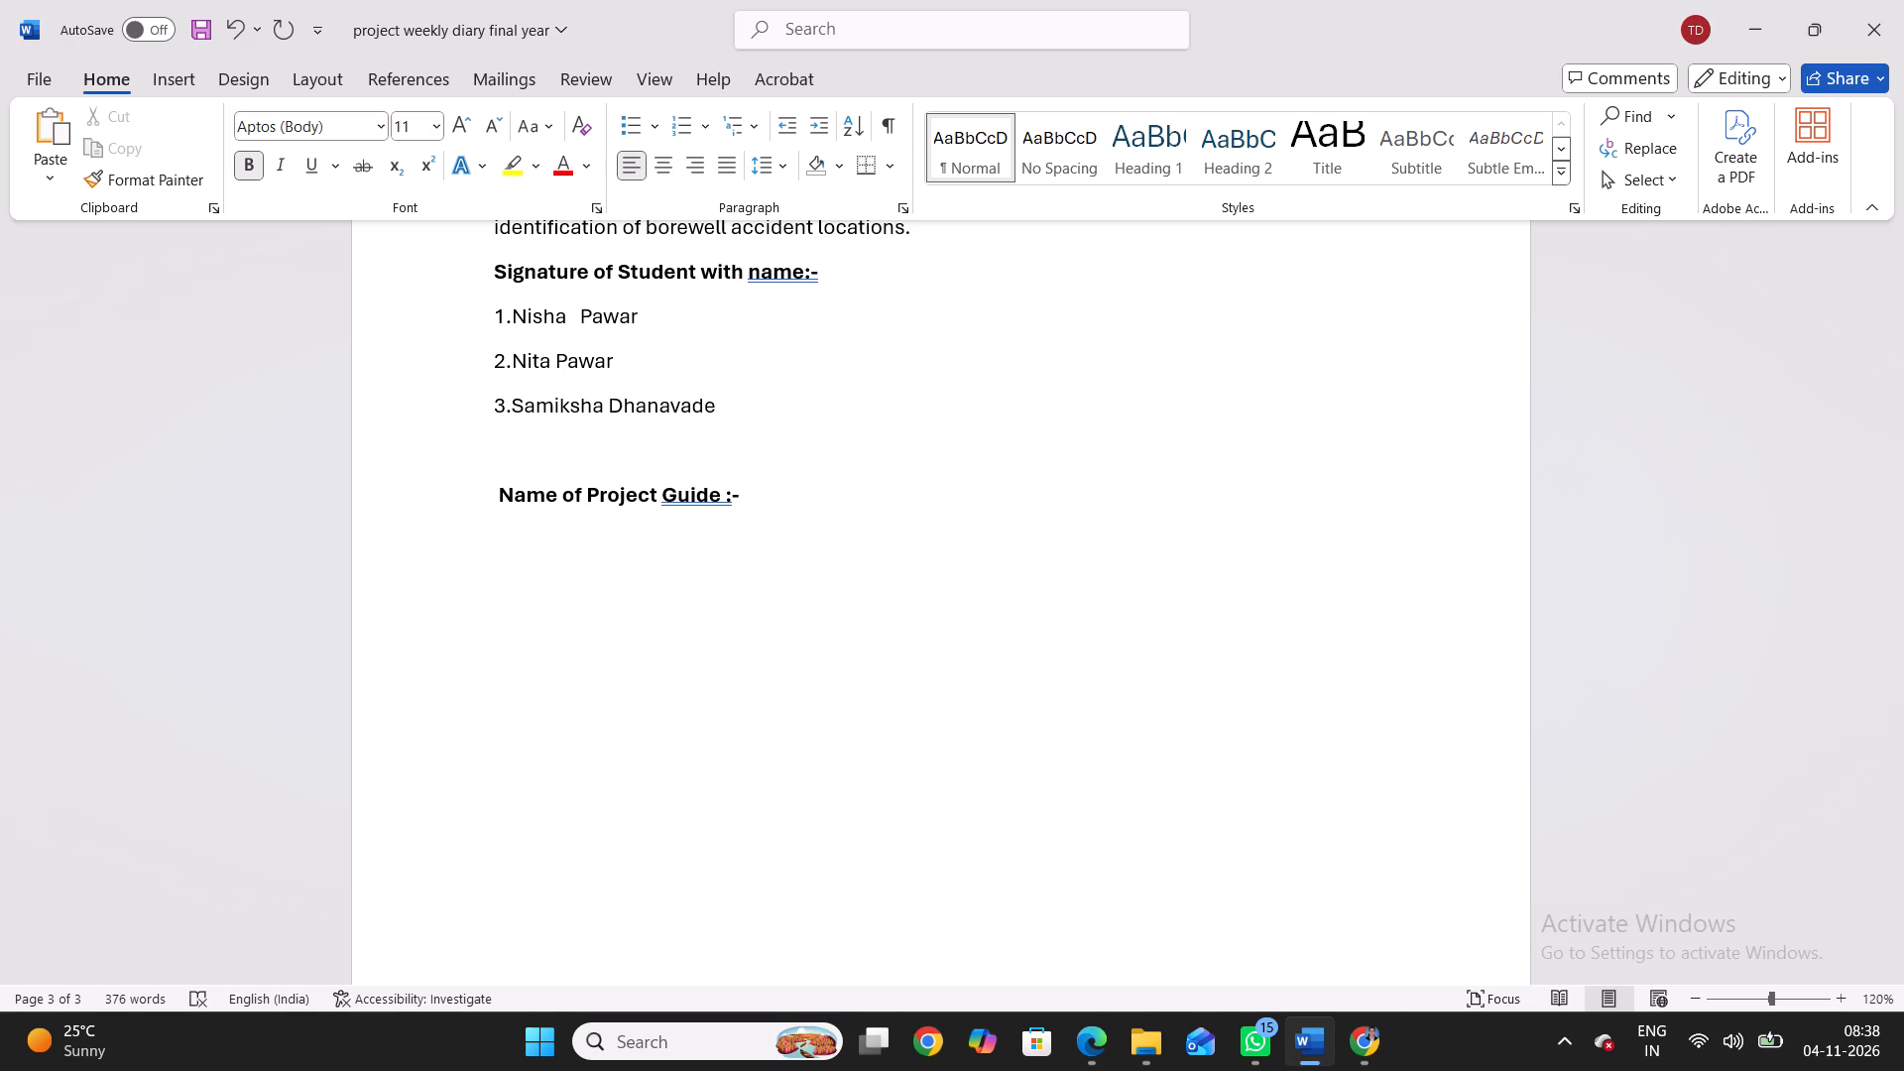
Enter the project guide's name after the label, in the form "Prof." followed by the initials and surname.
{"action": "left_click", "coordinate": [763, 499]}
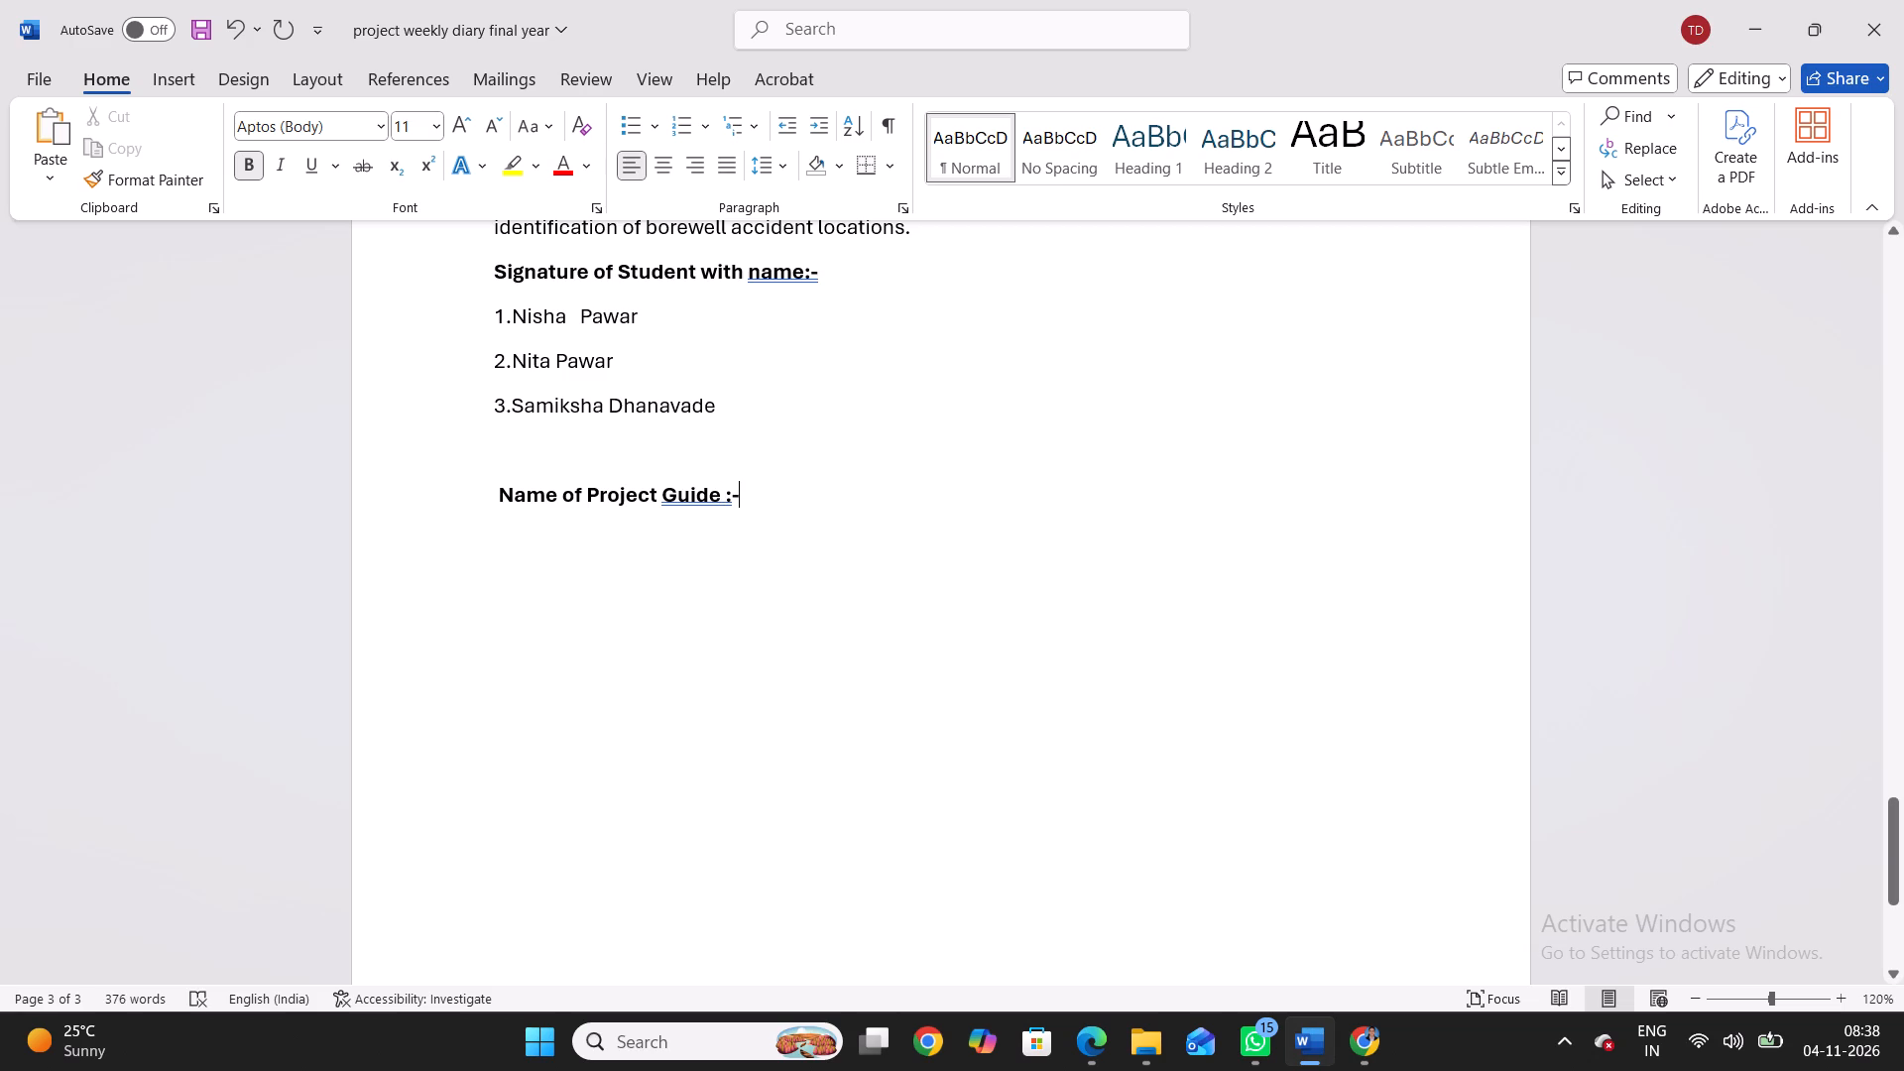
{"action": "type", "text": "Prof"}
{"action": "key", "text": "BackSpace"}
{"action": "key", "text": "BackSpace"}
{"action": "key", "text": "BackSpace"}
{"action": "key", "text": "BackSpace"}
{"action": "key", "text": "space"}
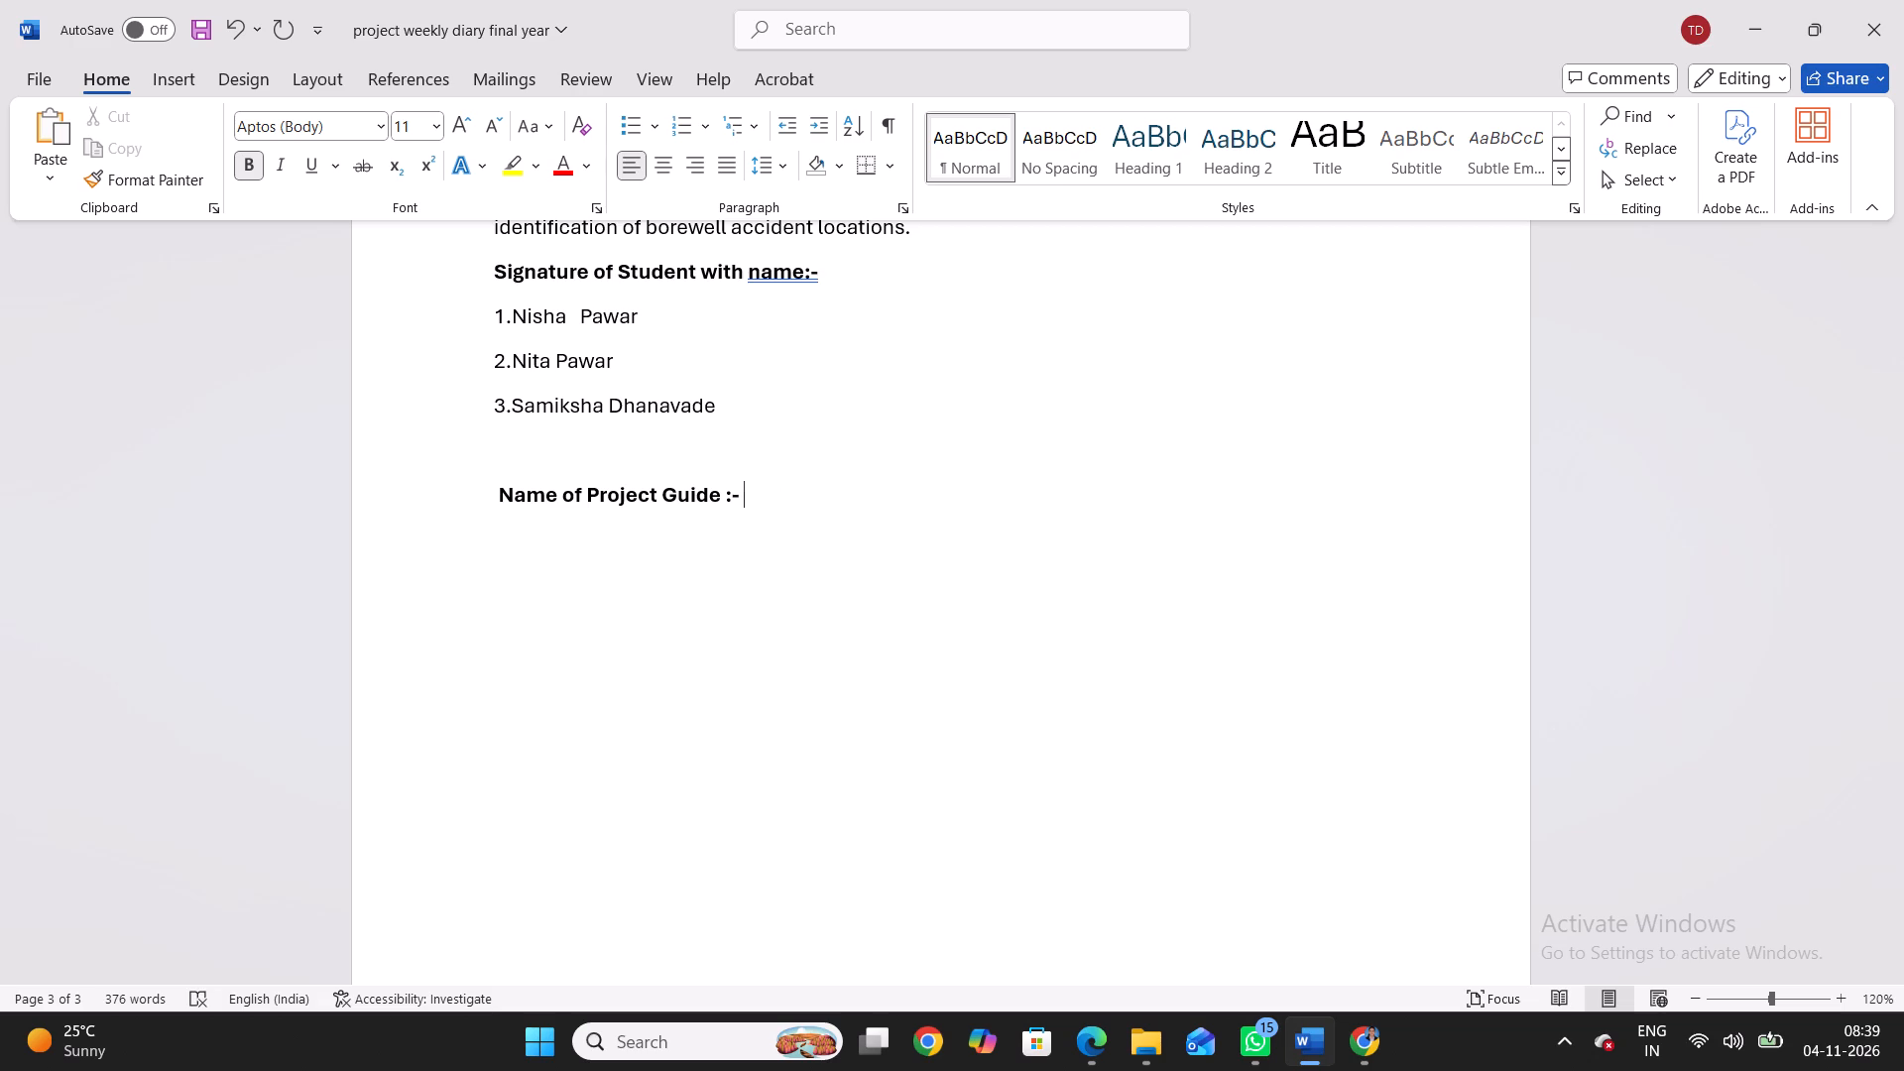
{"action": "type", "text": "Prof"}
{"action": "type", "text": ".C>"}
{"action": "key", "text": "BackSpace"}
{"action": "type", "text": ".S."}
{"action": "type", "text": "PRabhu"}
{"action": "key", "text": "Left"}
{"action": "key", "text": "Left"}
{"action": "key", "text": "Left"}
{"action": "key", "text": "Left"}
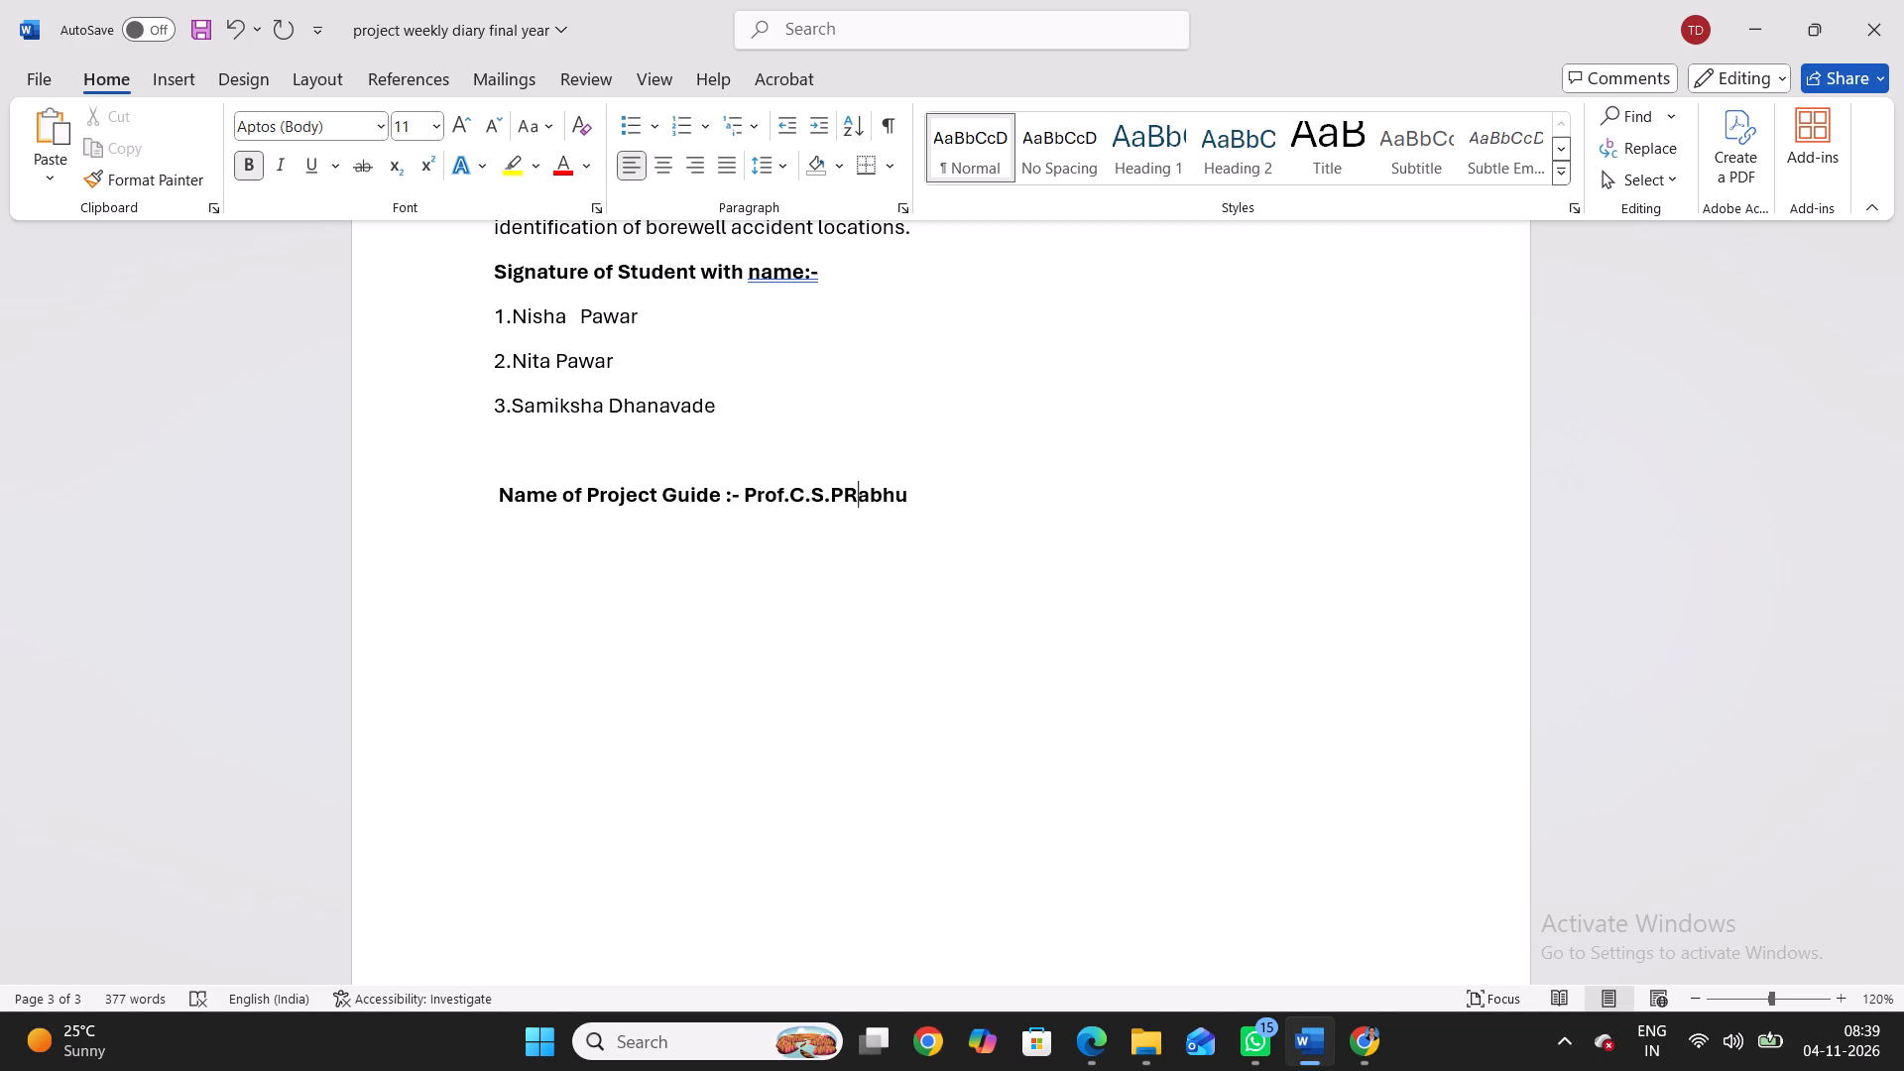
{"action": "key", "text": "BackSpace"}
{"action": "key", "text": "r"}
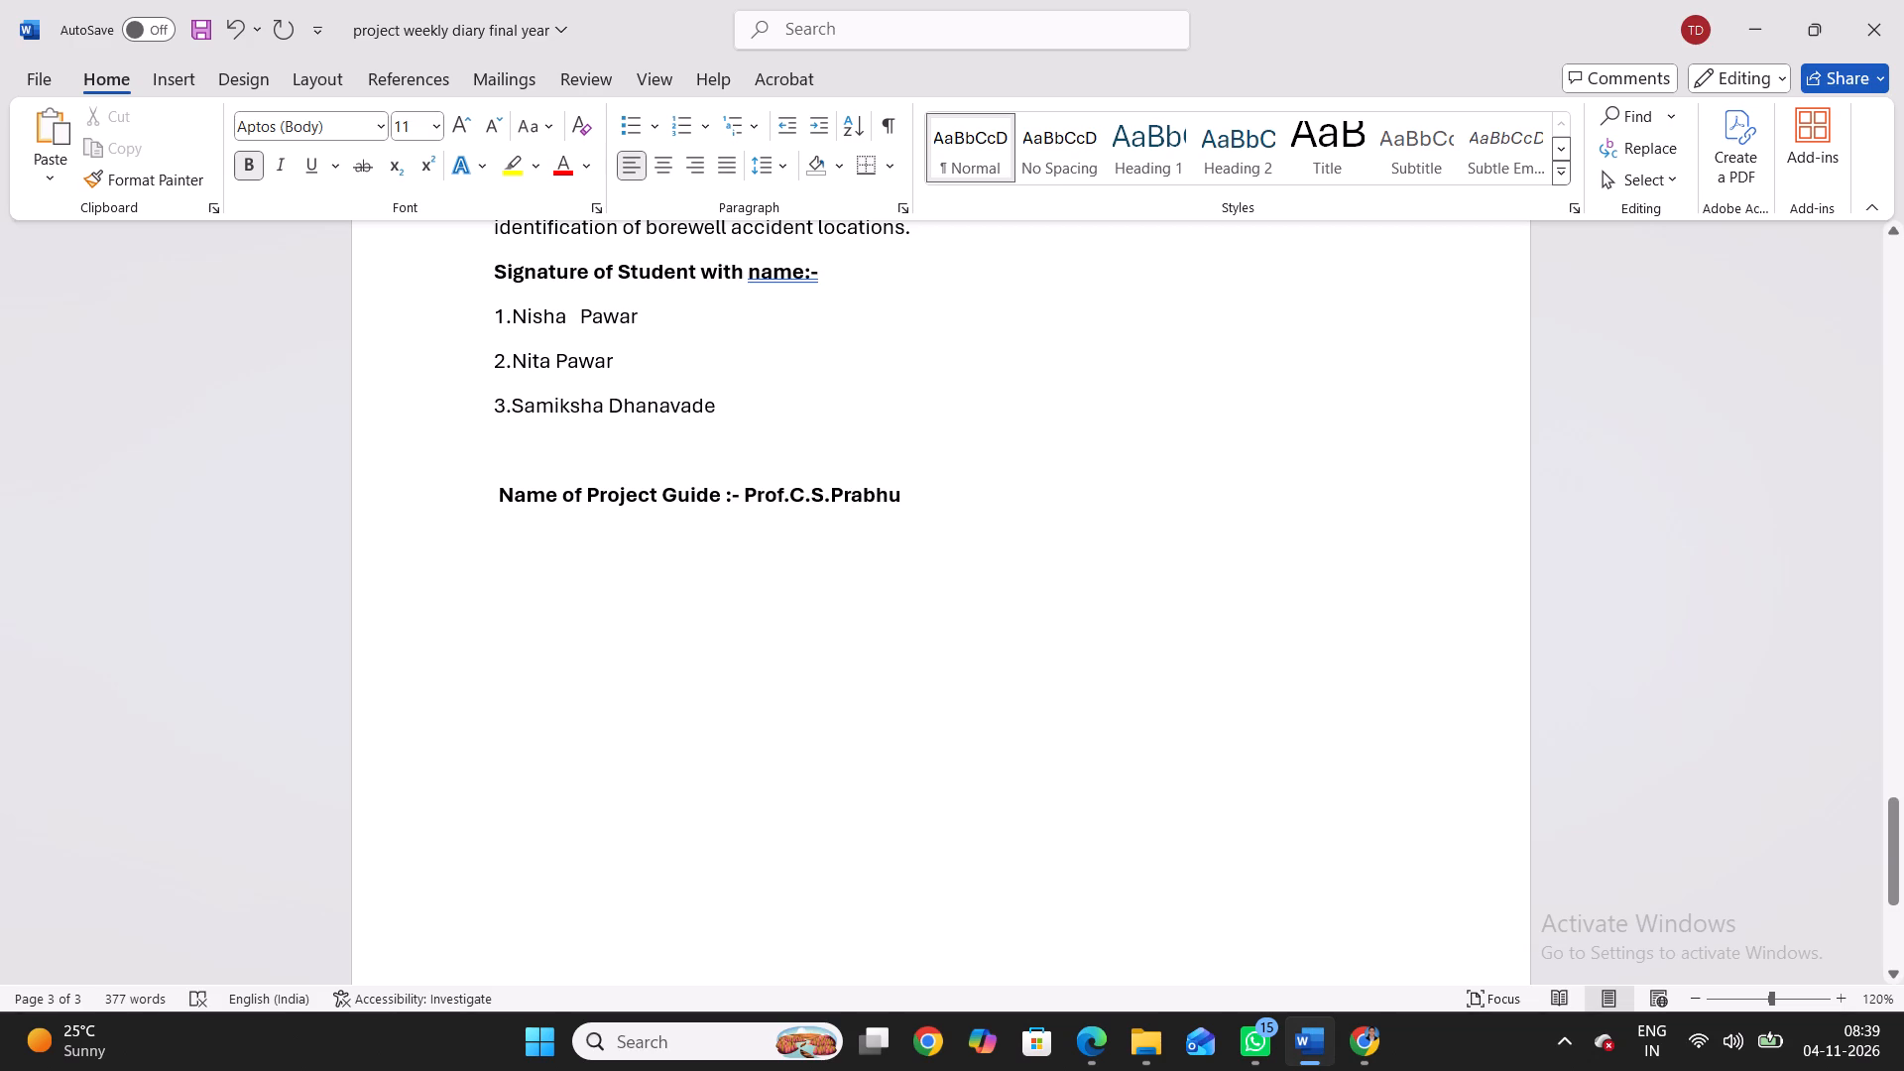
Remove the bold formatting from the project guide's name, keeping the label bold.
{"action": "left_click_drag", "start_coordinate": [747, 491], "coordinate": [898, 481]}
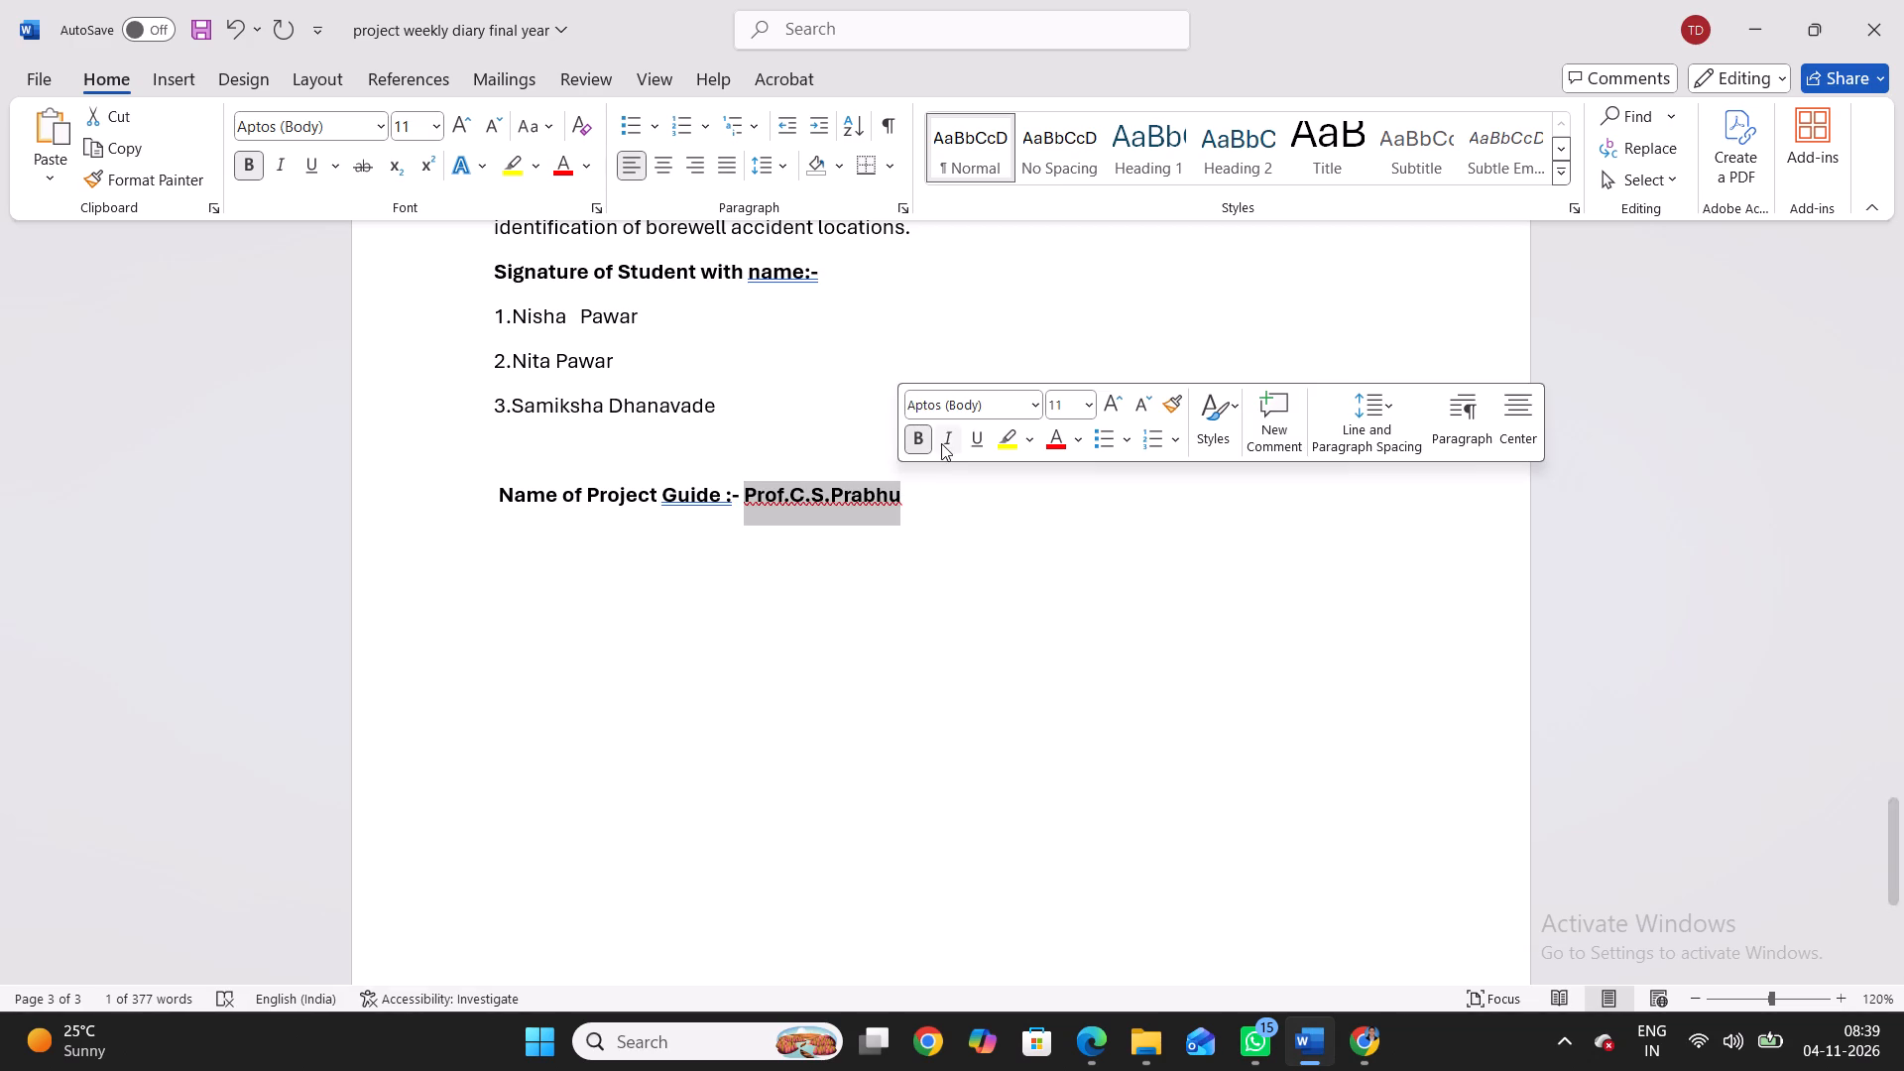
{"action": "left_click", "coordinate": [909, 438]}
{"action": "left_click", "coordinate": [935, 518]}
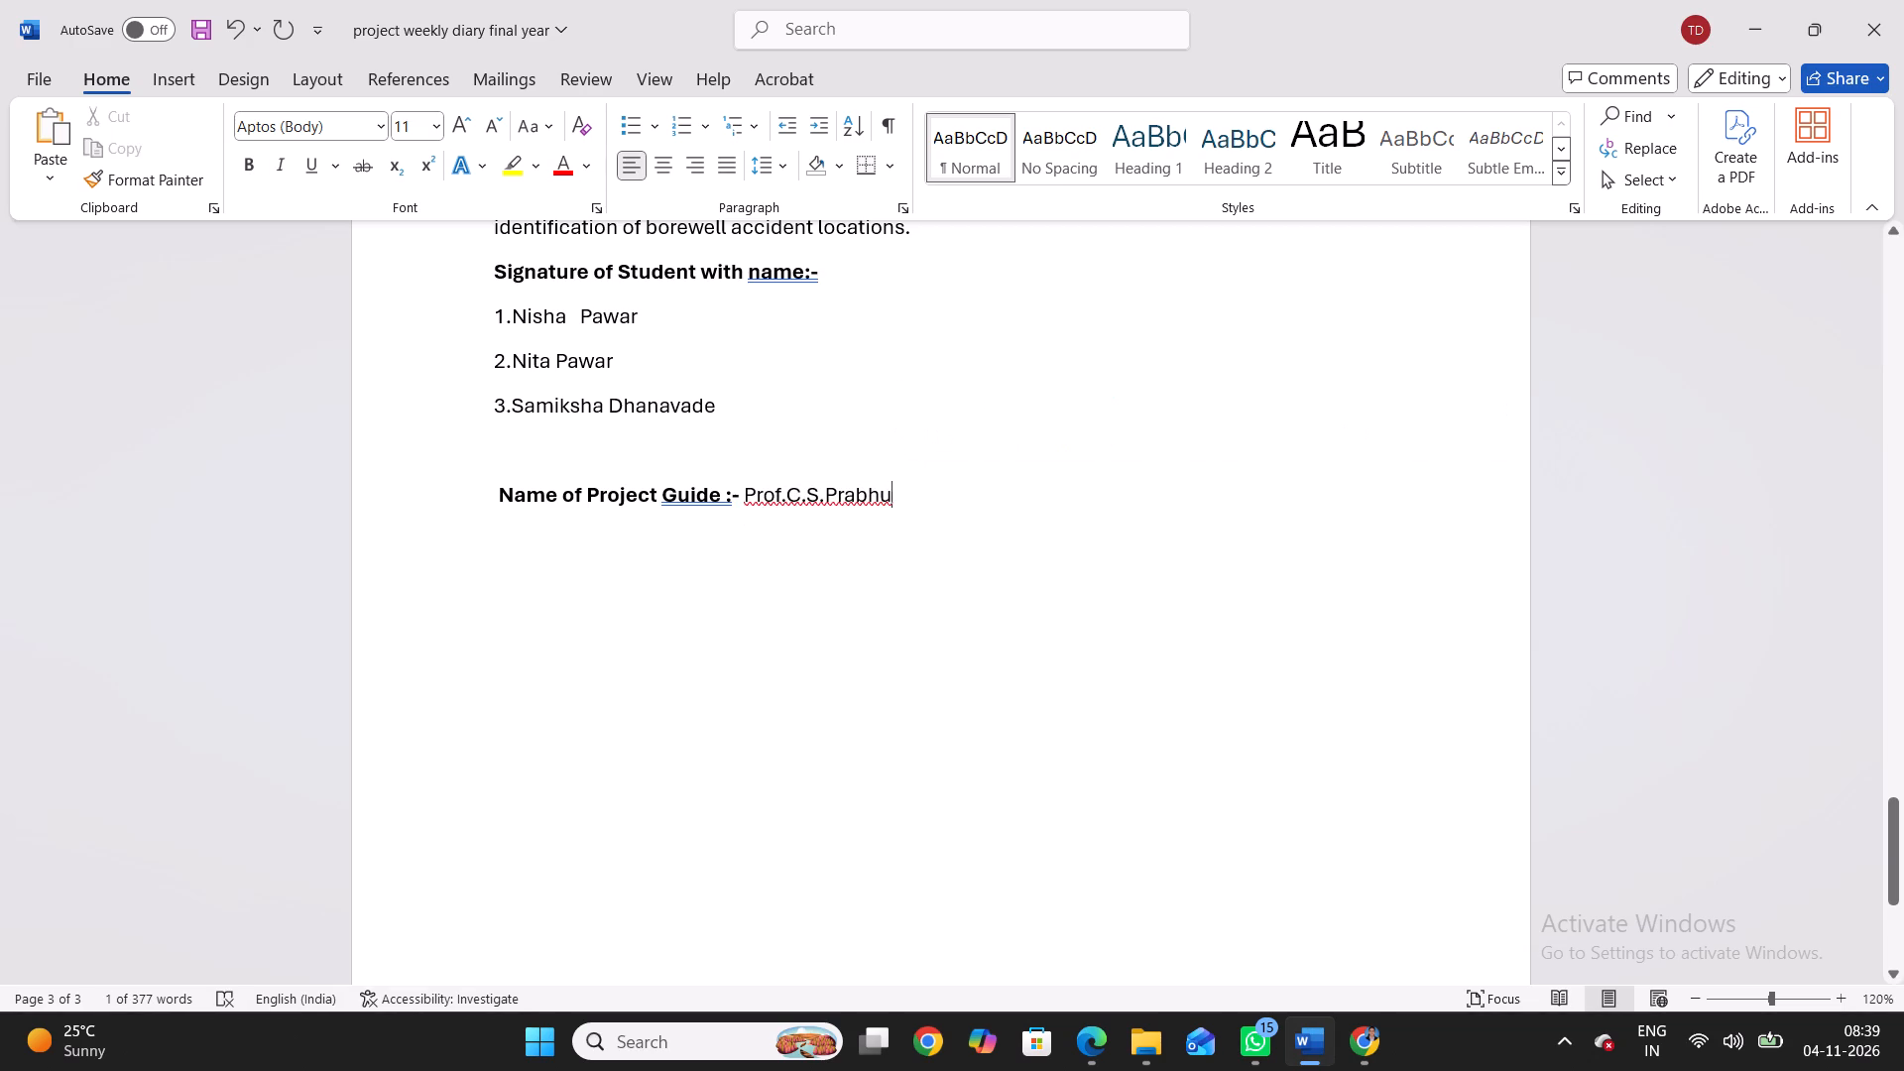
Resolve the proofing marks on the project guide line, changing the label ending to "Guide: -" and adding a space before the surname.
{"action": "right_click", "coordinate": [854, 490]}
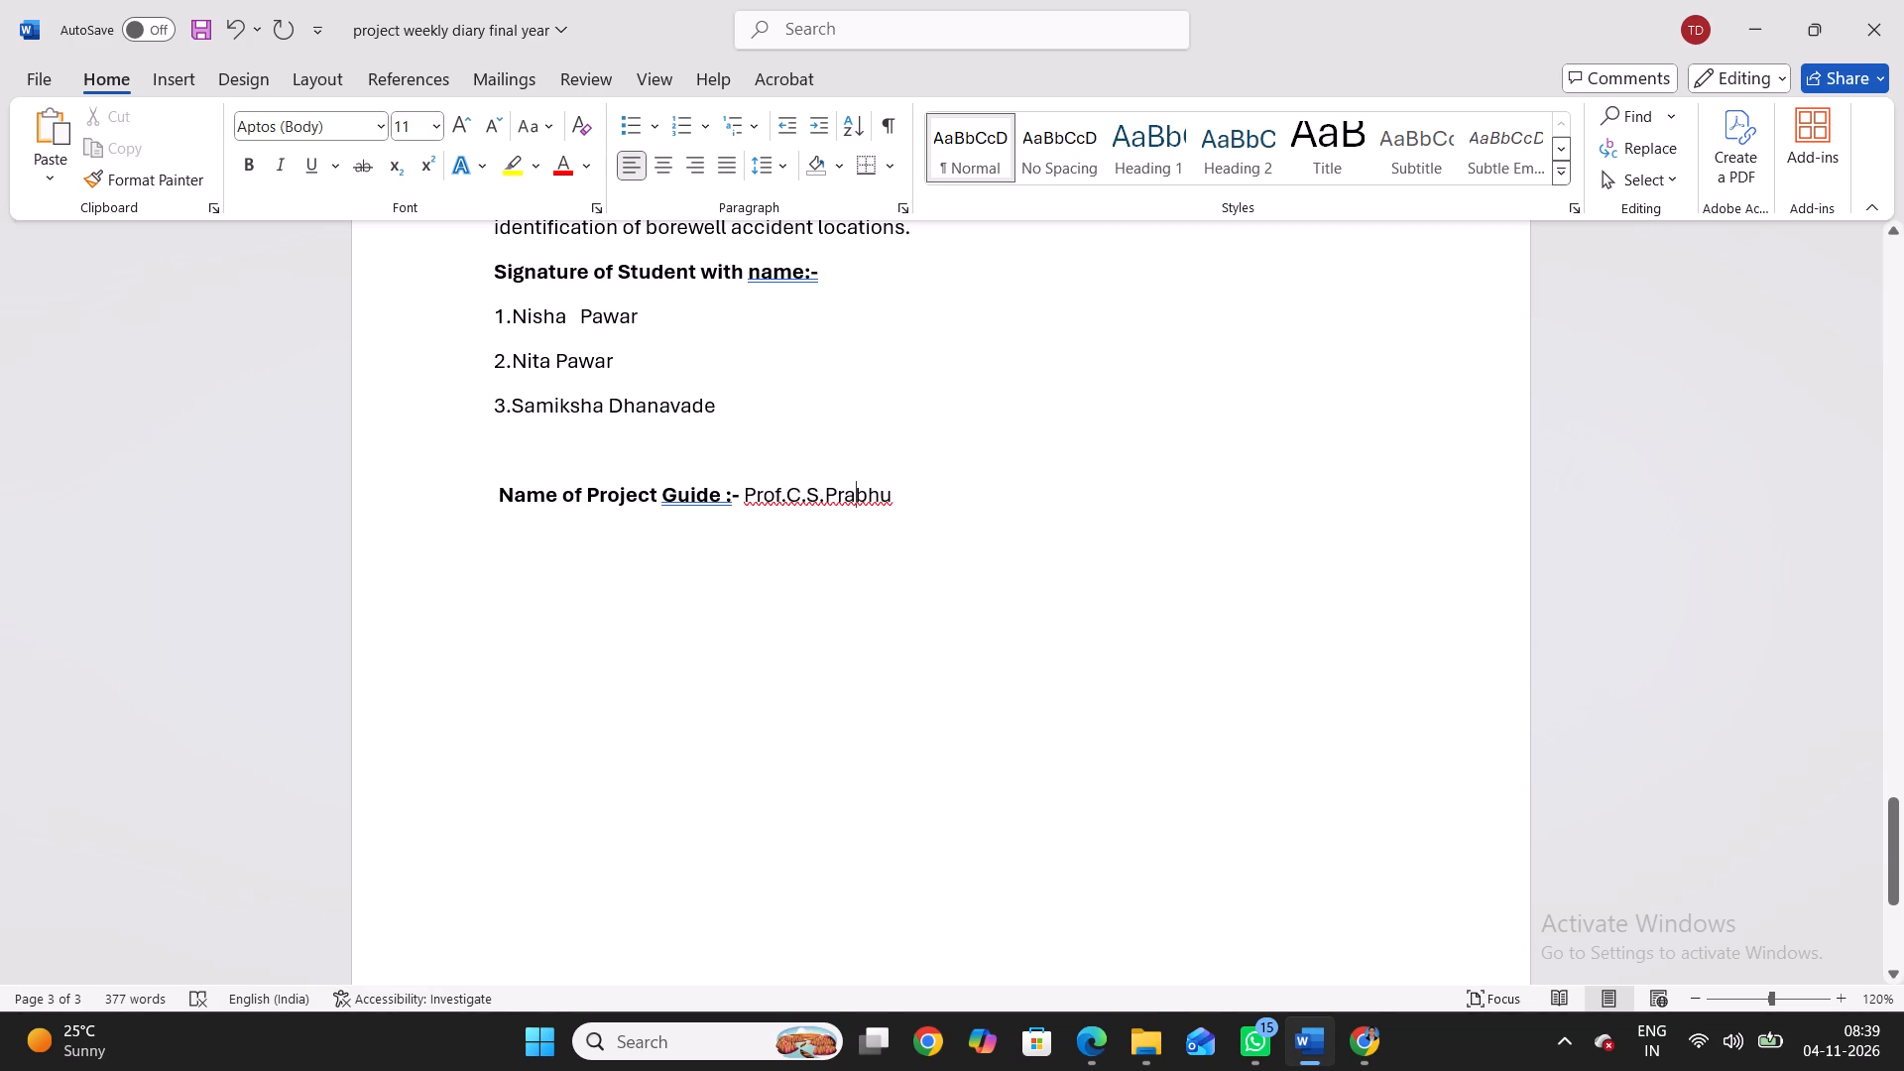
{"action": "left_click", "coordinate": [834, 565]}
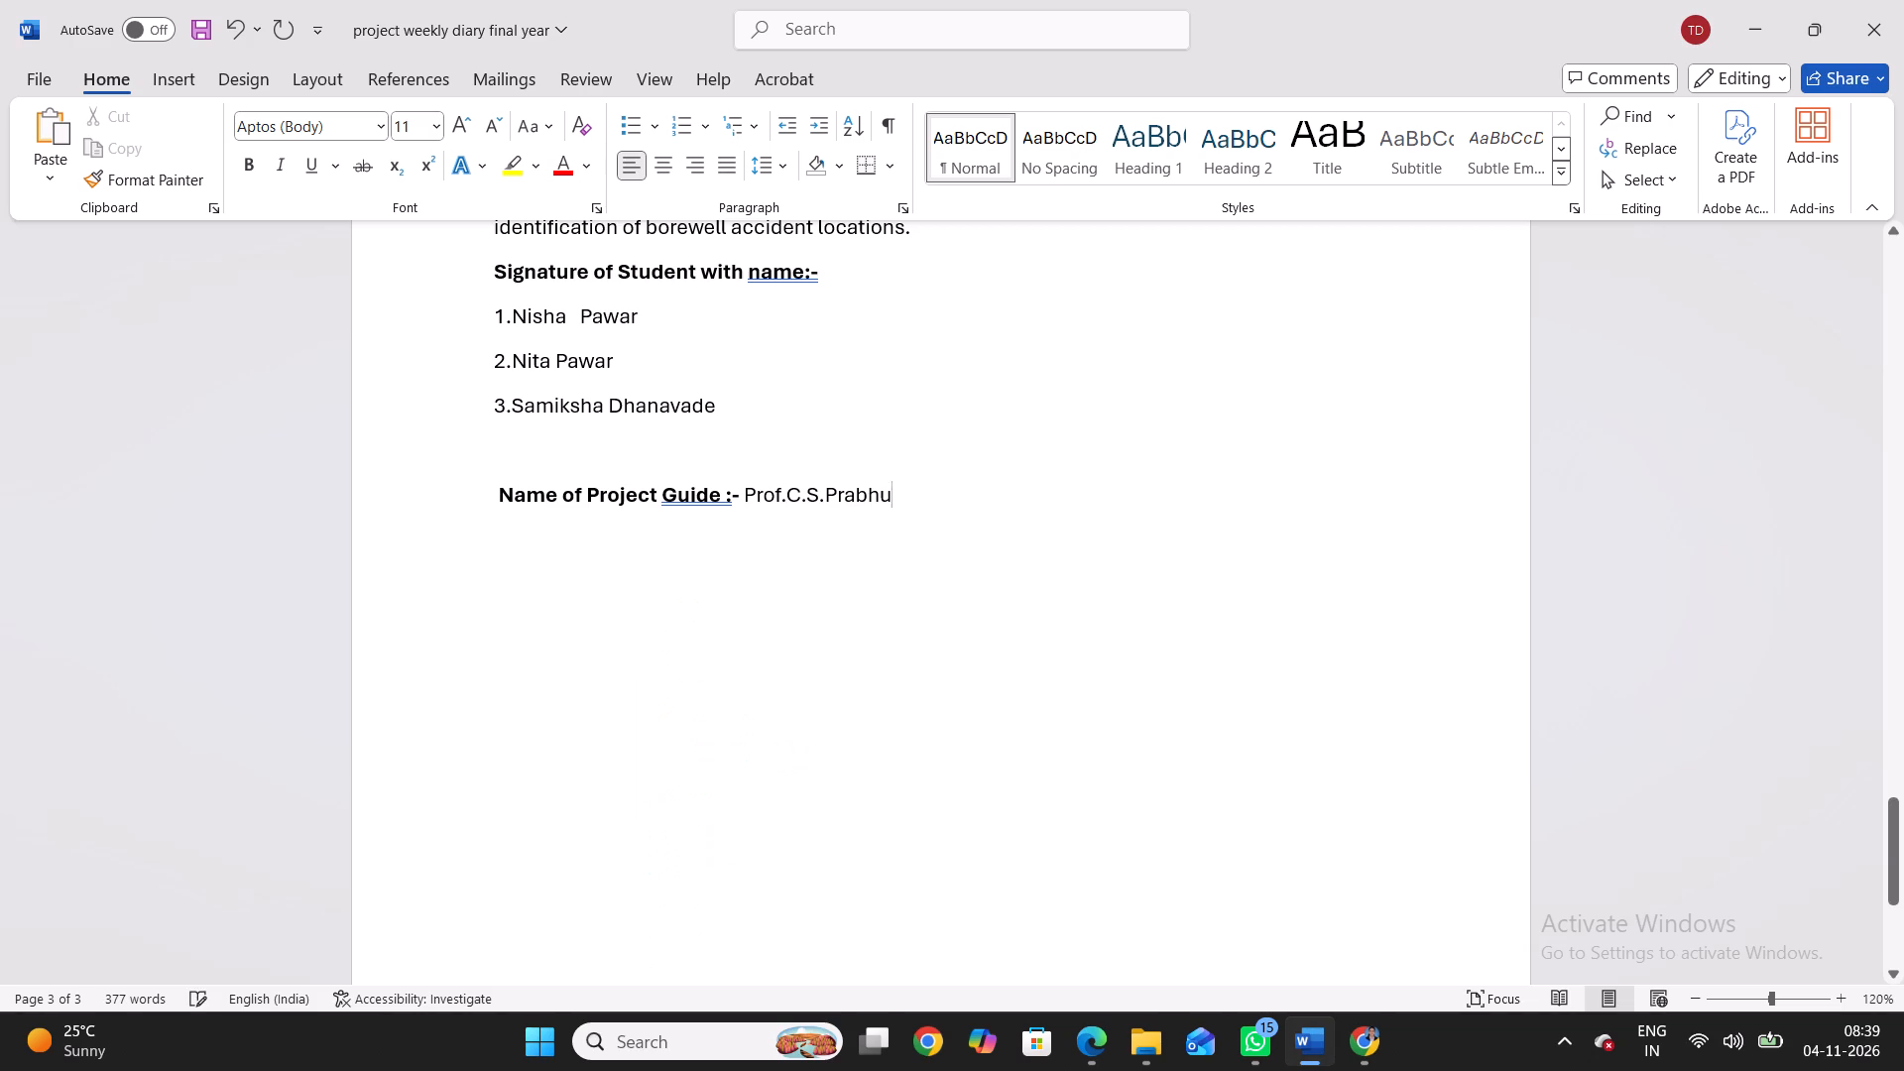
{"action": "left_click", "coordinate": [698, 504]}
{"action": "right_click", "coordinate": [698, 504]}
{"action": "left_click", "coordinate": [688, 519]}
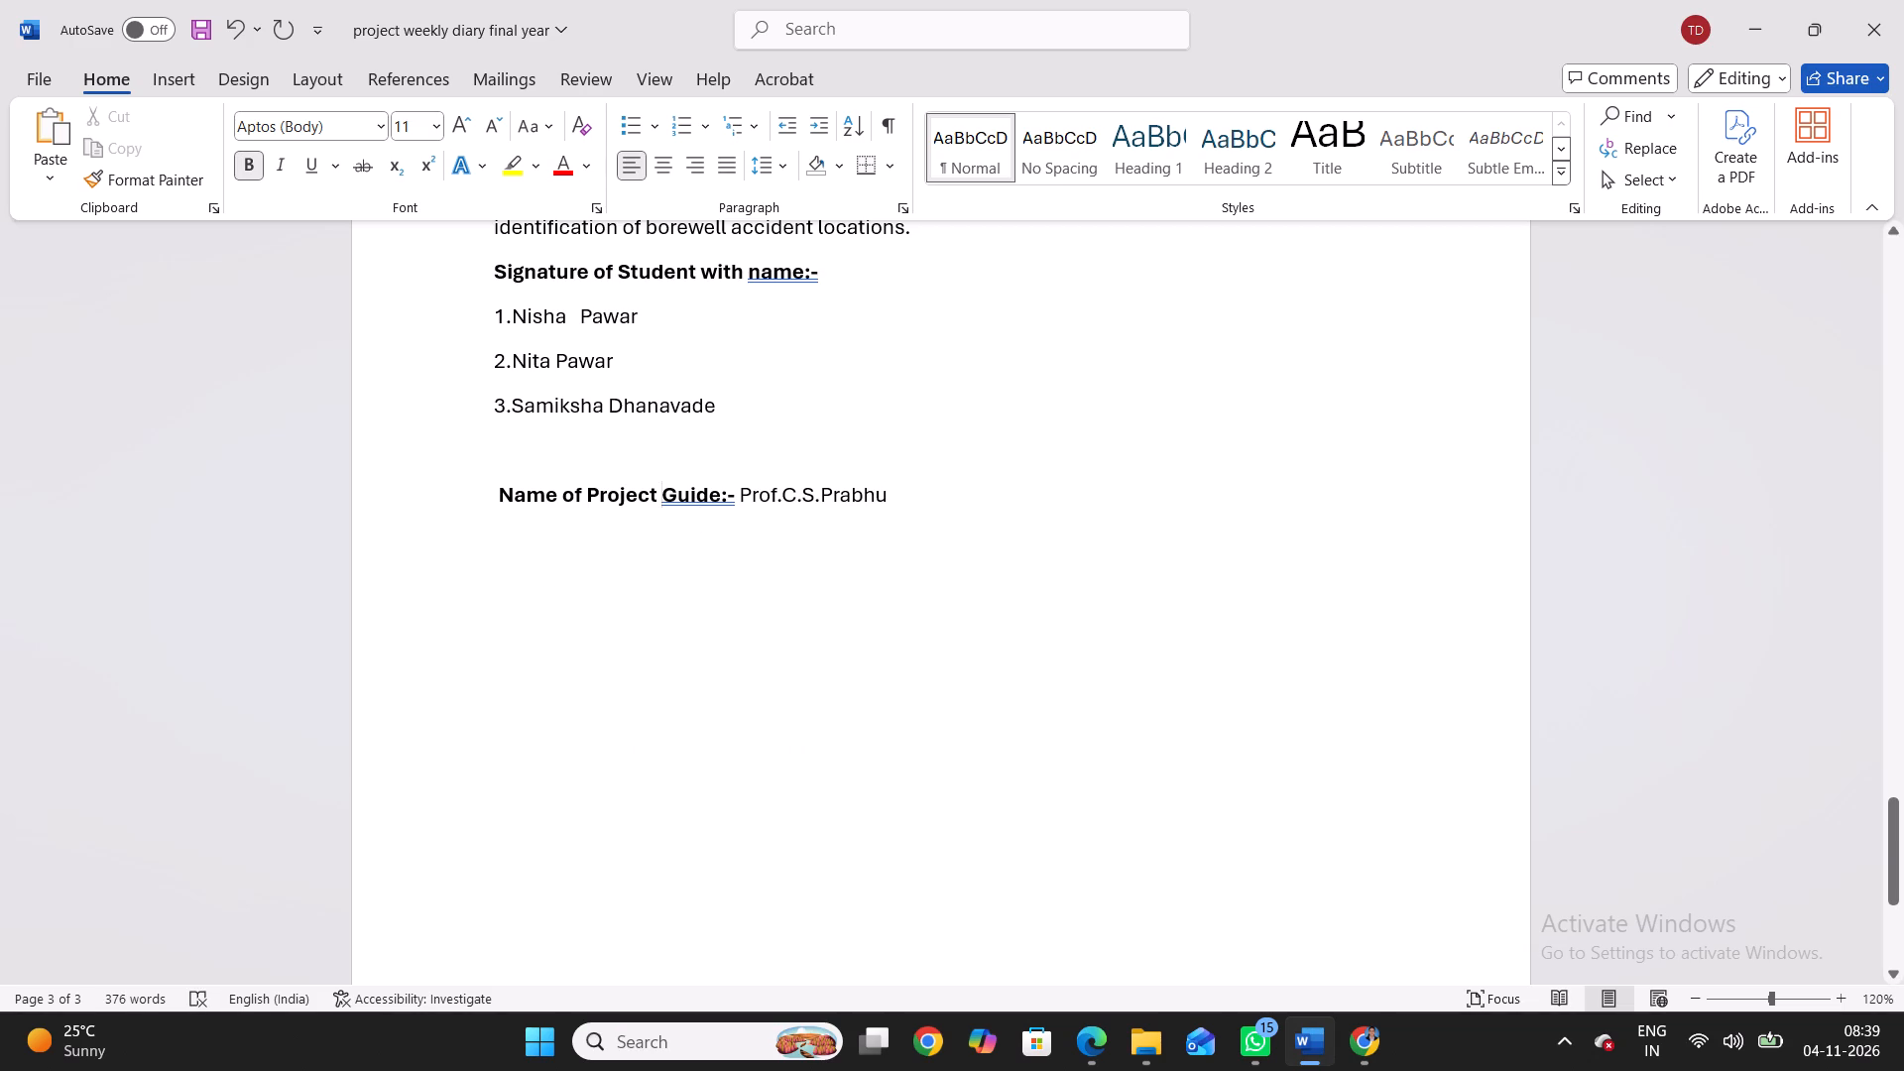
{"action": "right_click", "coordinate": [728, 497]}
{"action": "left_click", "coordinate": [704, 536]}
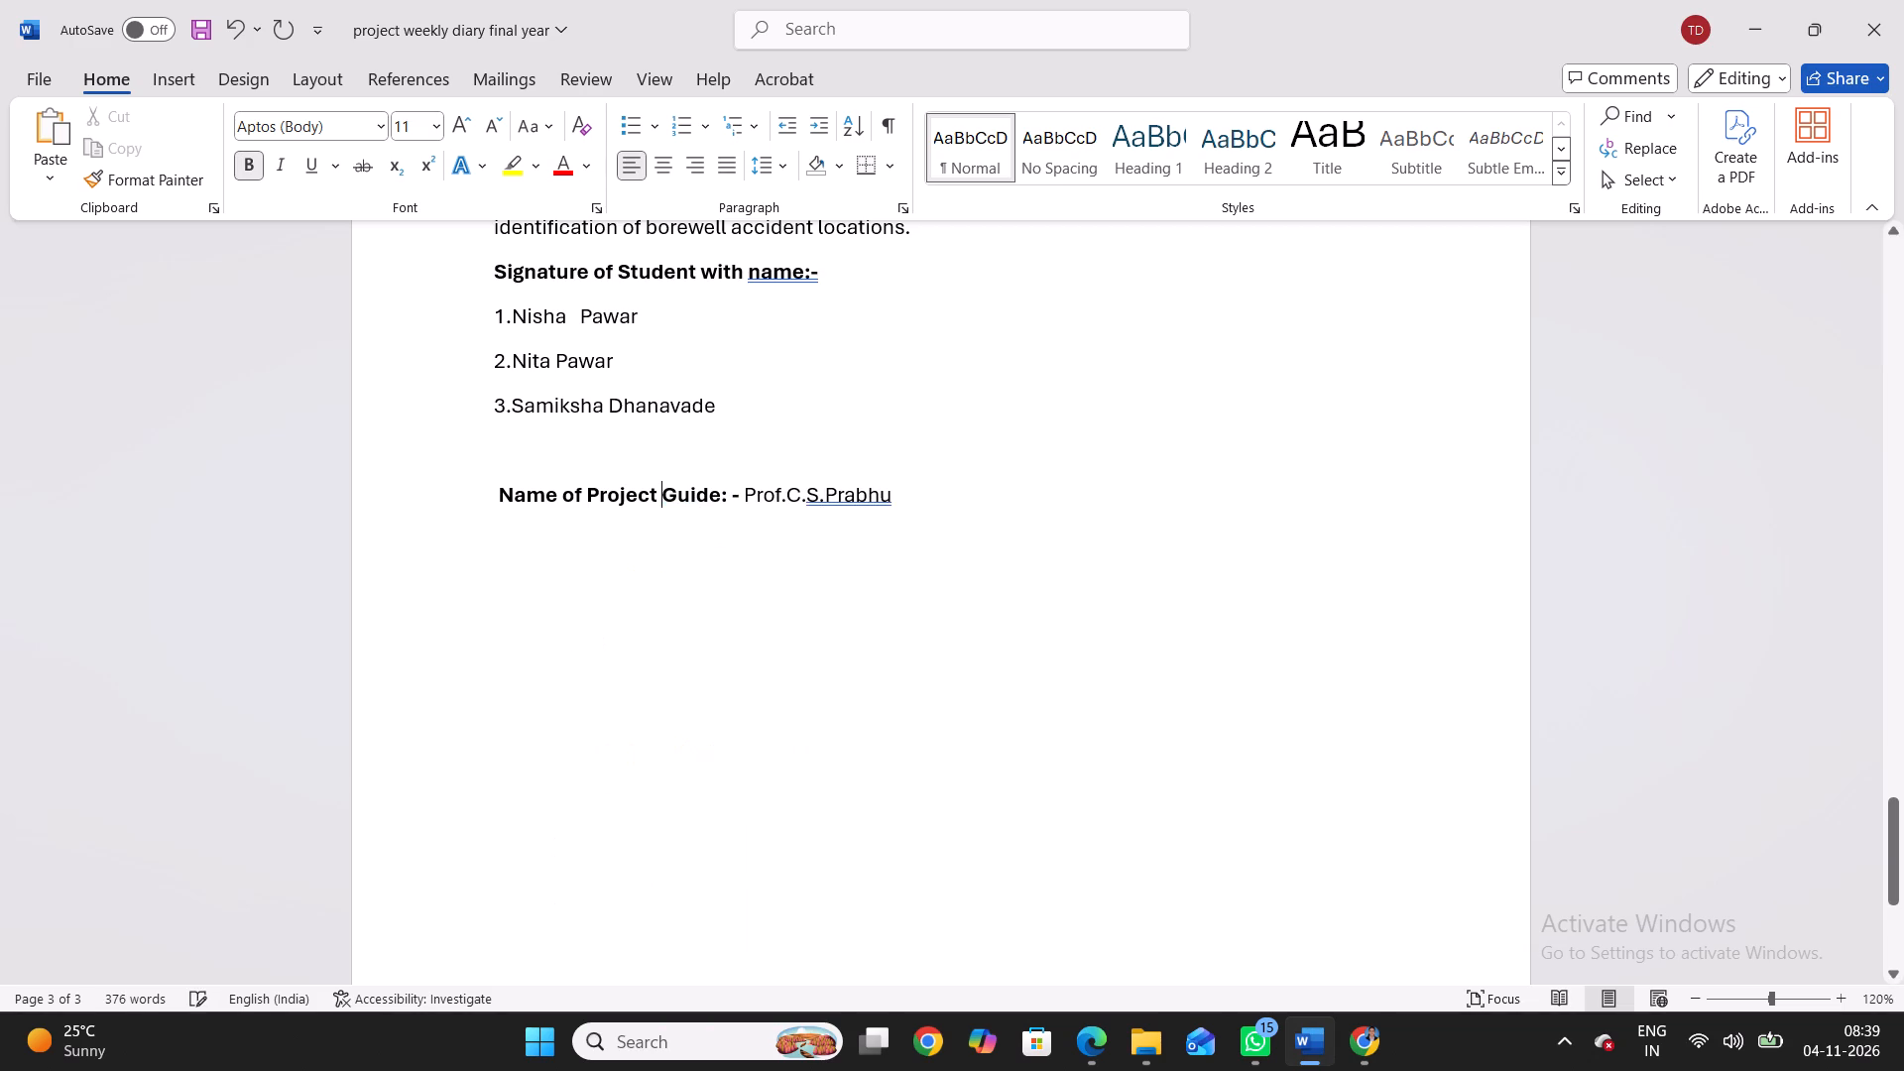
{"action": "right_click", "coordinate": [853, 503]}
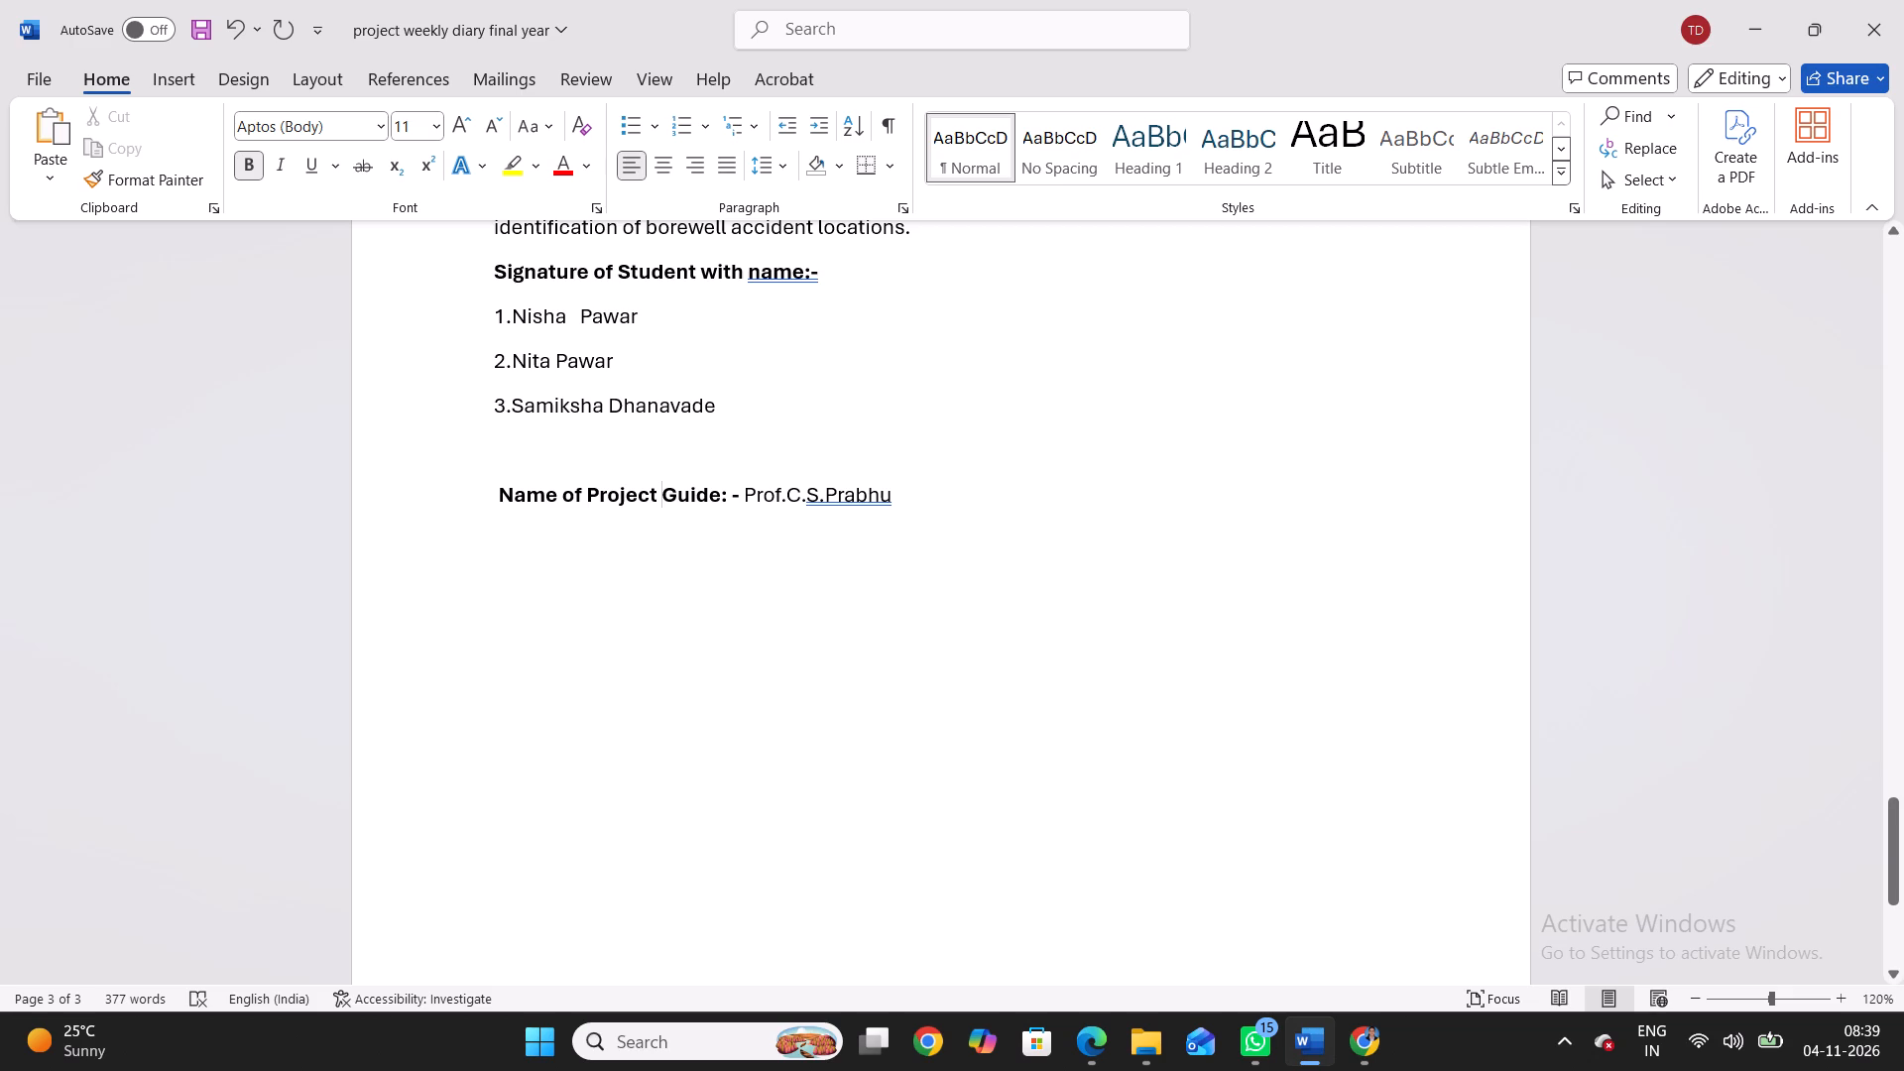
{"action": "left_click", "coordinate": [843, 519]}
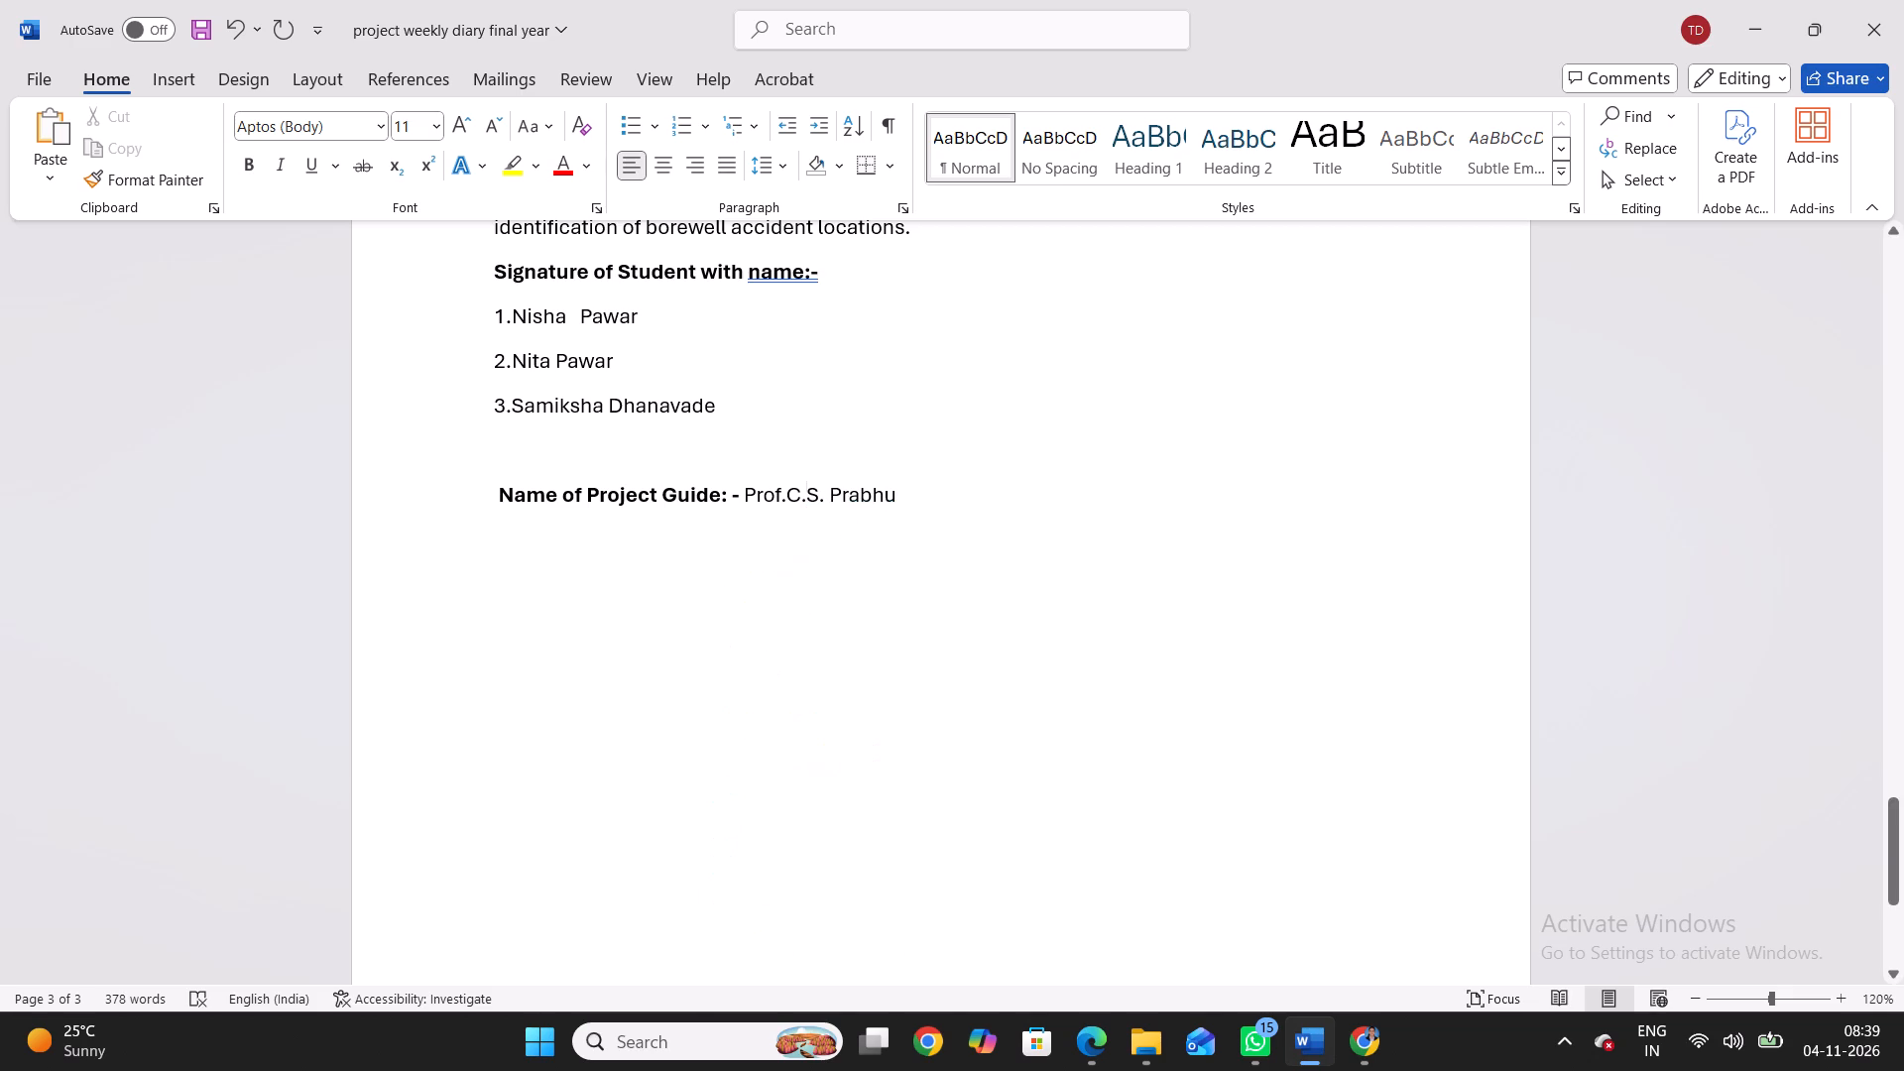
Add "Signature Of Project Guide" after the project guide's name on the same line, with a wide run of spaces between them.
{"action": "left_click", "coordinate": [1095, 499]}
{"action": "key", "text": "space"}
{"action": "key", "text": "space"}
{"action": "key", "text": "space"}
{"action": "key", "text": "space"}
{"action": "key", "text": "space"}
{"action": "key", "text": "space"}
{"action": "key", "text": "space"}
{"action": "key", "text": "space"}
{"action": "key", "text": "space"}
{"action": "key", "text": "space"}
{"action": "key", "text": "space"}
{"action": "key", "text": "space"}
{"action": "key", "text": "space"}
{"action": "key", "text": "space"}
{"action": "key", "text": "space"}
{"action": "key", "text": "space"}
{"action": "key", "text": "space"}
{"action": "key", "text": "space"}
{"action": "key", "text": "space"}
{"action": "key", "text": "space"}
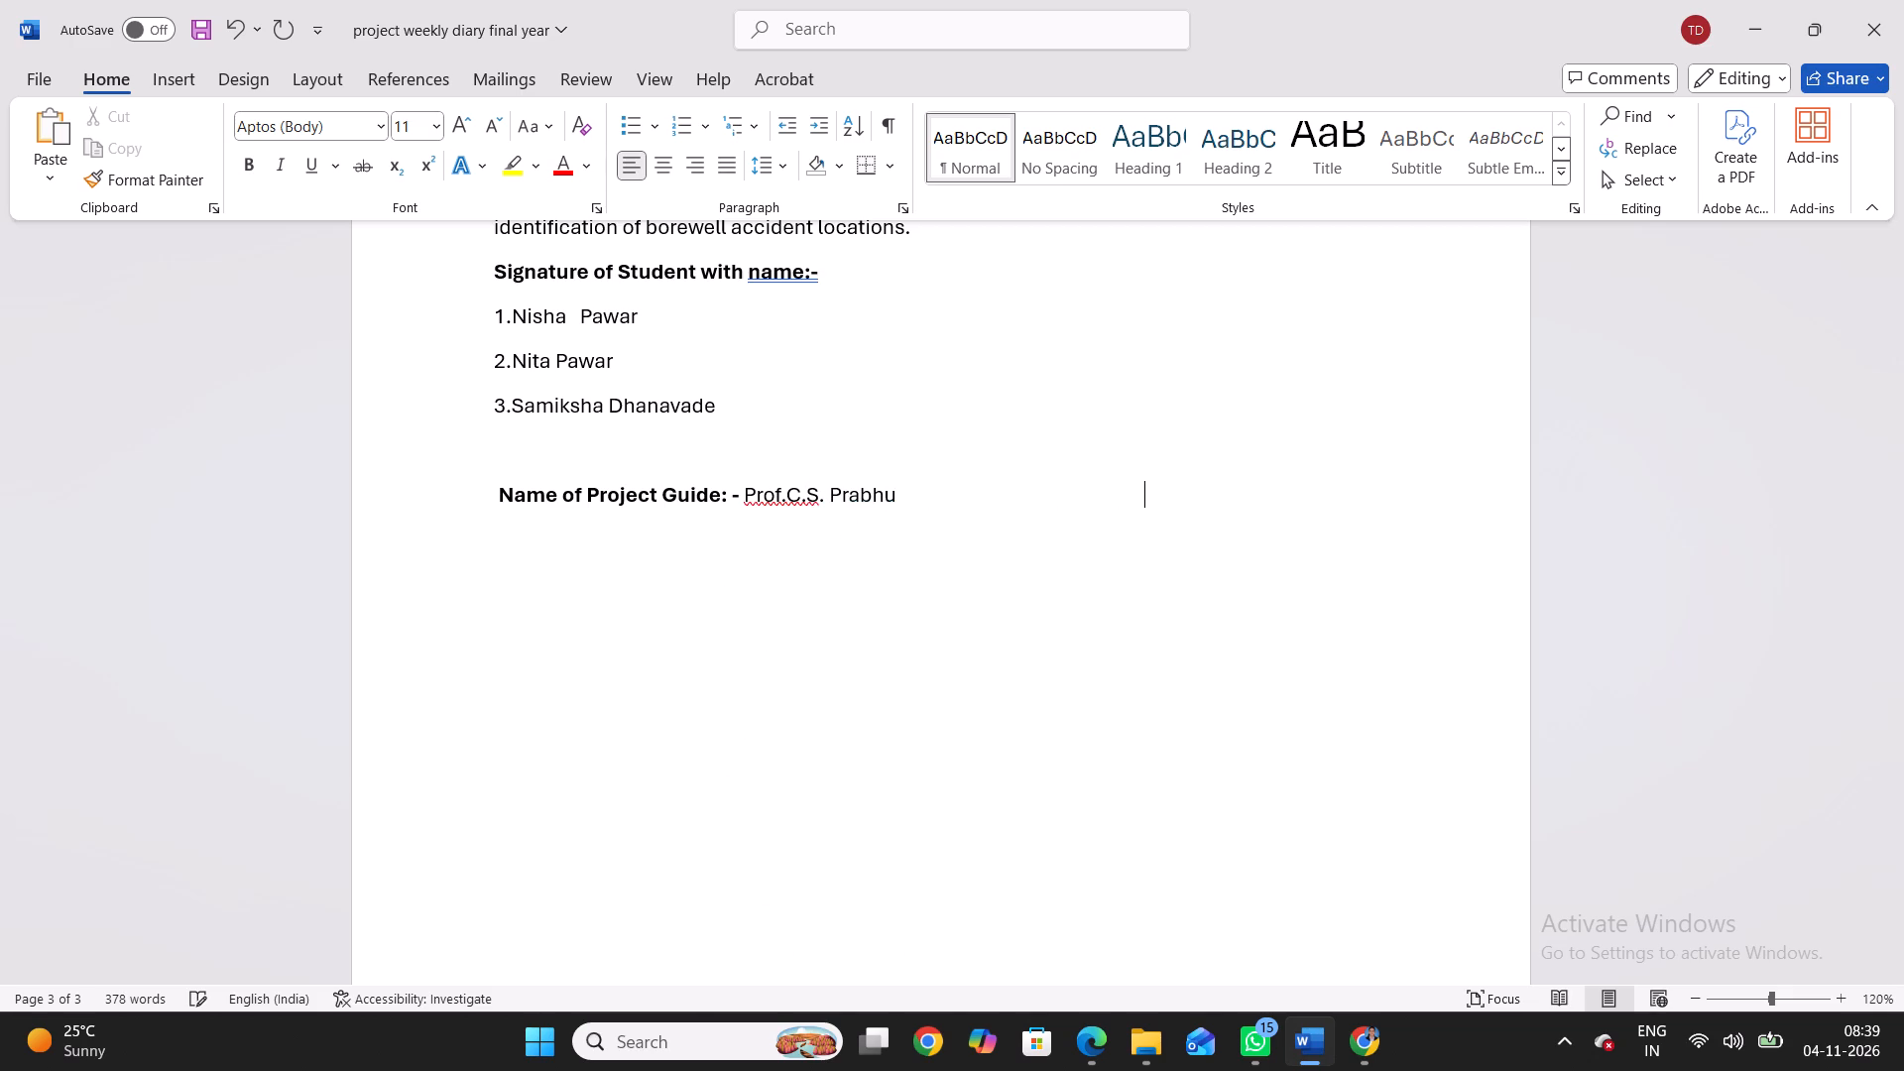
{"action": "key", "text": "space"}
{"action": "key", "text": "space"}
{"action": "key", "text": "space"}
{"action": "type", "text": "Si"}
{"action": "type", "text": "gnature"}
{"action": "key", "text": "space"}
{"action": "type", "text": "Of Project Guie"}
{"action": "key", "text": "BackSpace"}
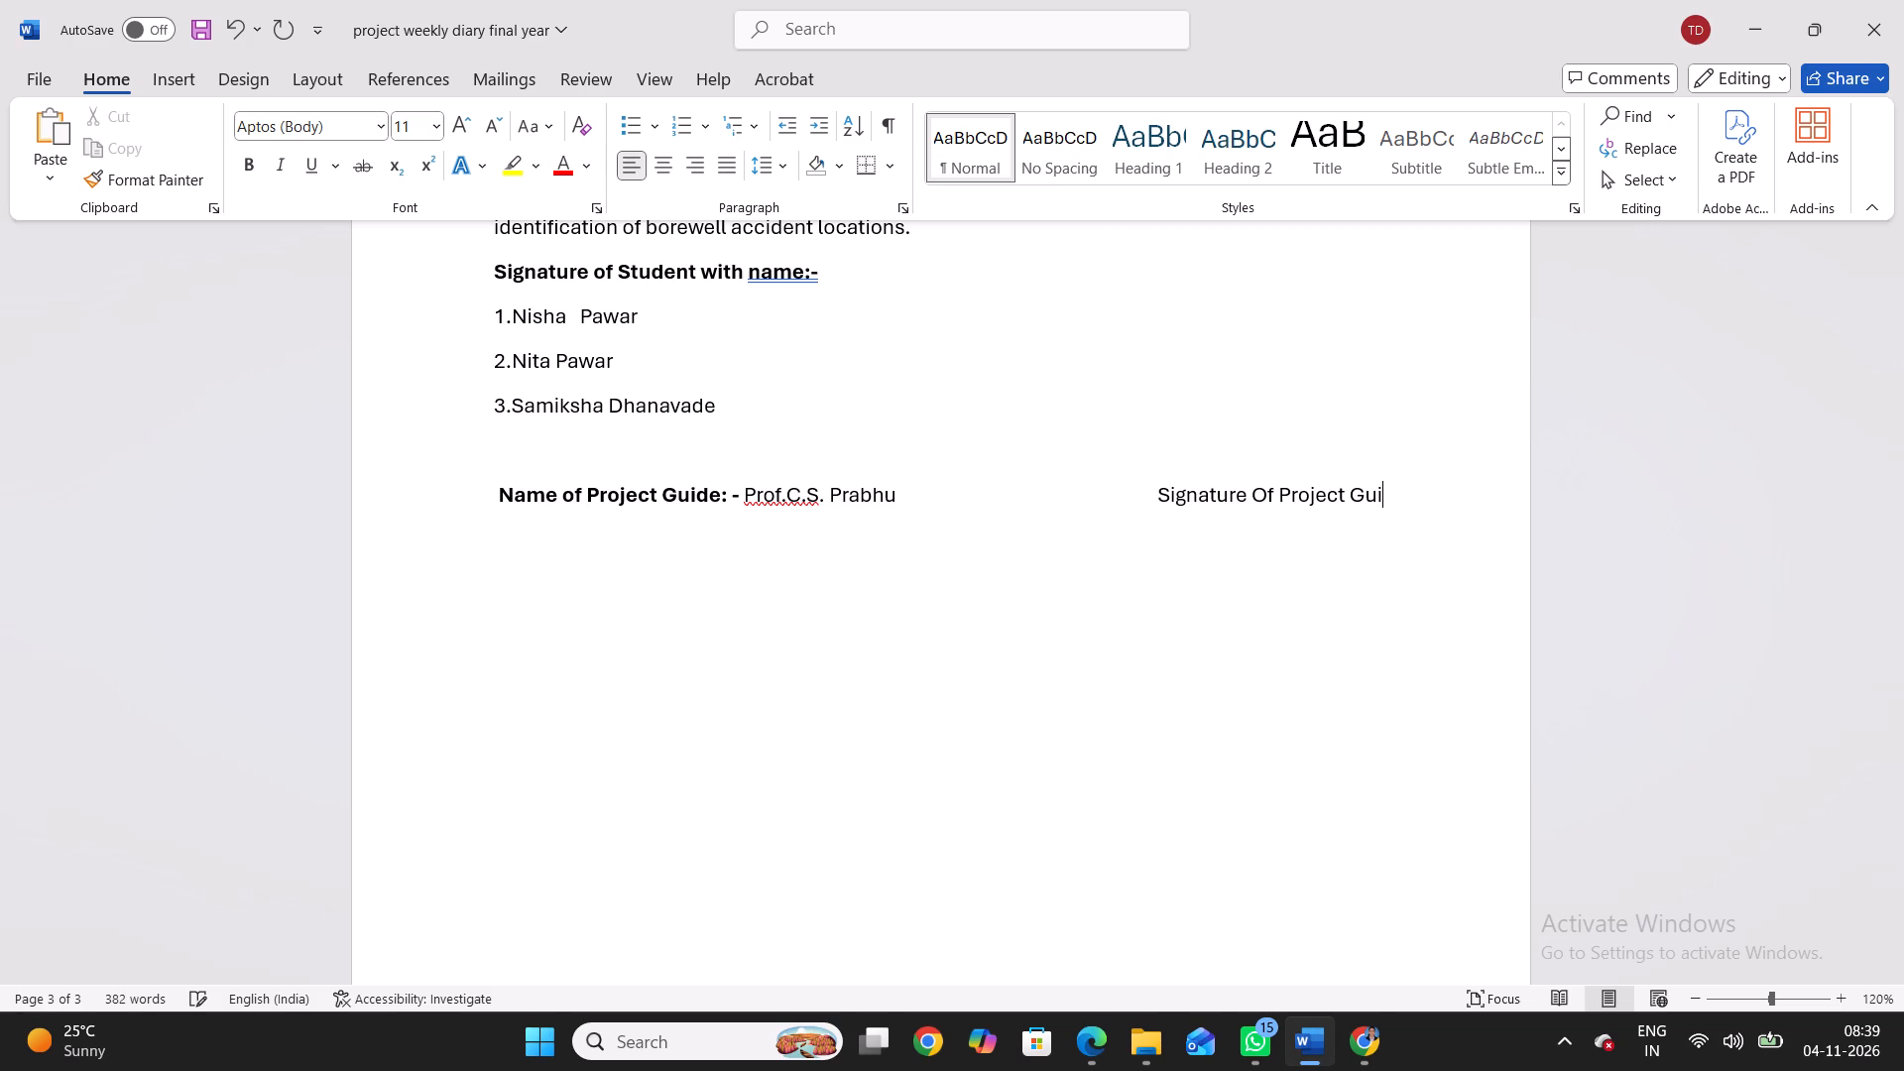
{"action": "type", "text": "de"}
Remove six spaces before "Signature Of Project Guide" so the whole label fits on the guide's line.
{"action": "left_click", "coordinate": [1152, 494]}
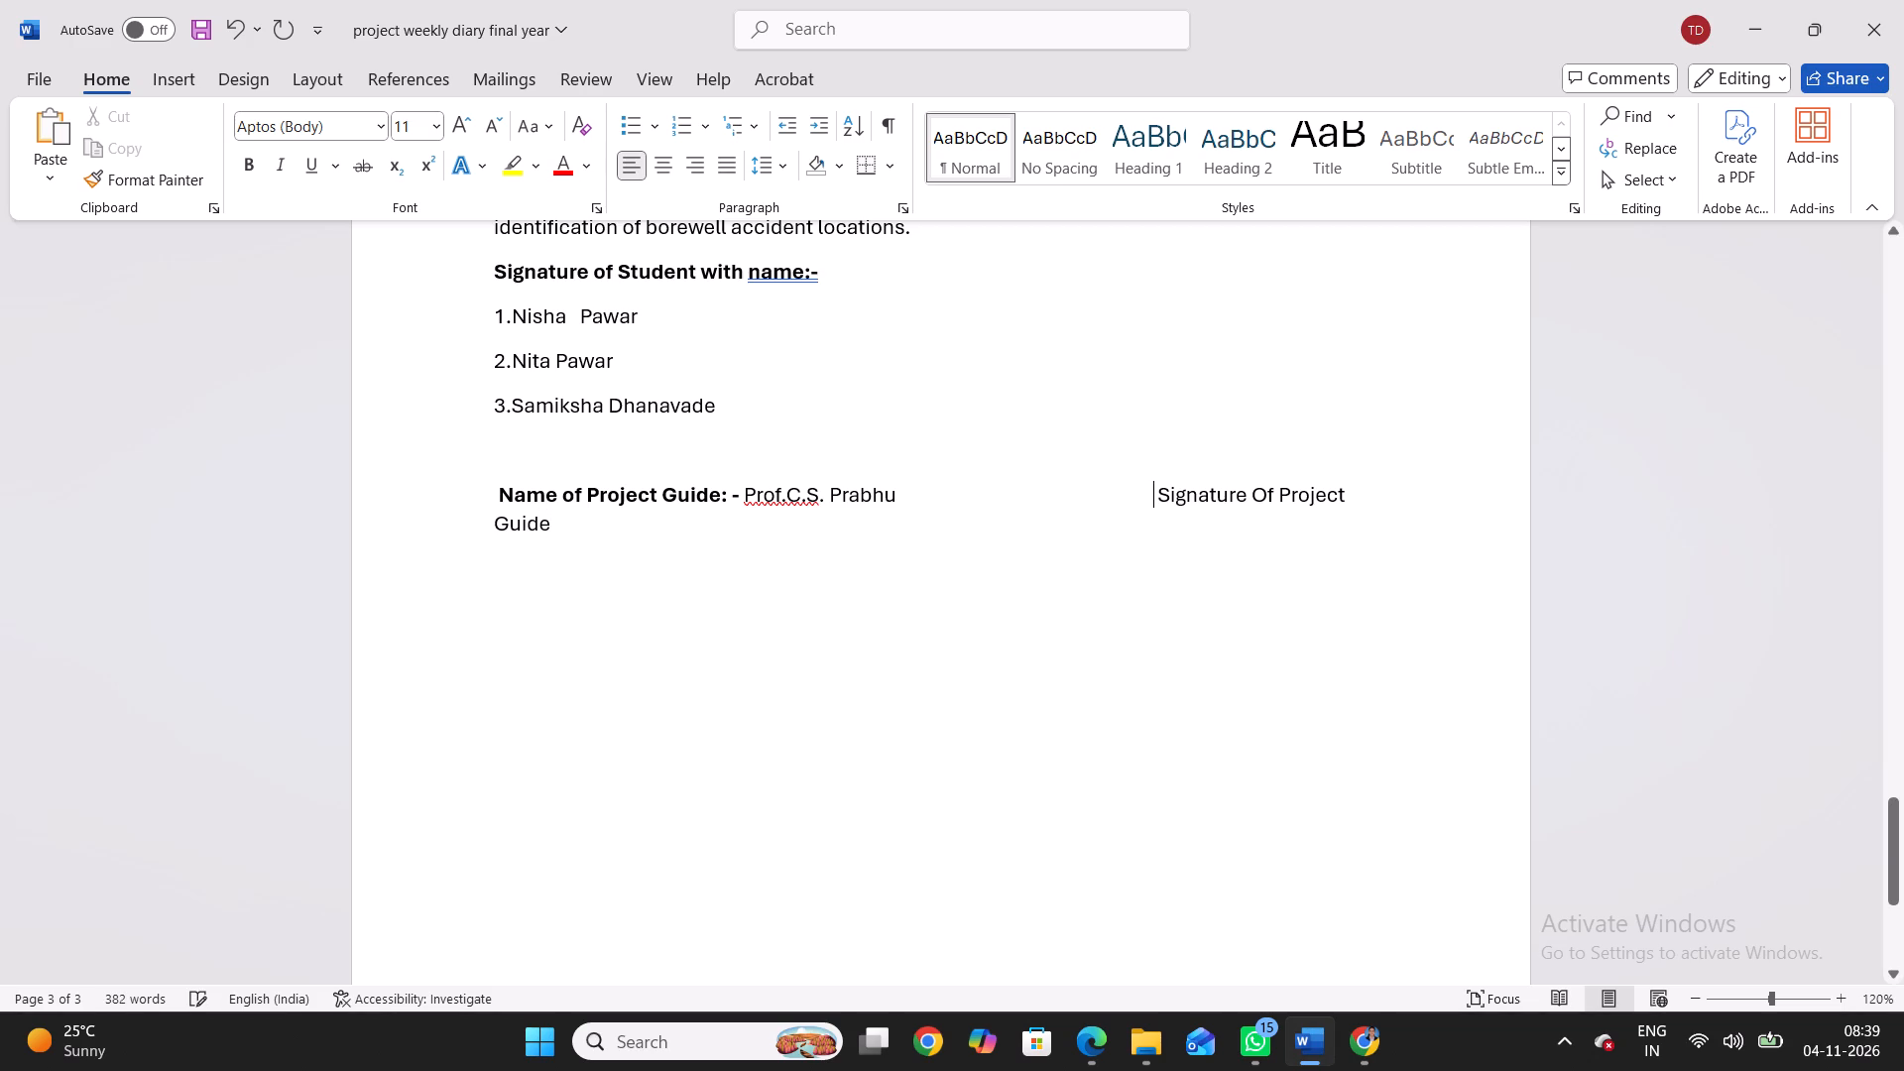
{"action": "key", "text": "BackSpace"}
{"action": "key", "text": "BackSpace"}
{"action": "key", "text": "BackSpace"}
{"action": "key", "text": "BackSpace"}
{"action": "key", "text": "BackSpace"}
{"action": "key", "text": "BackSpace"}
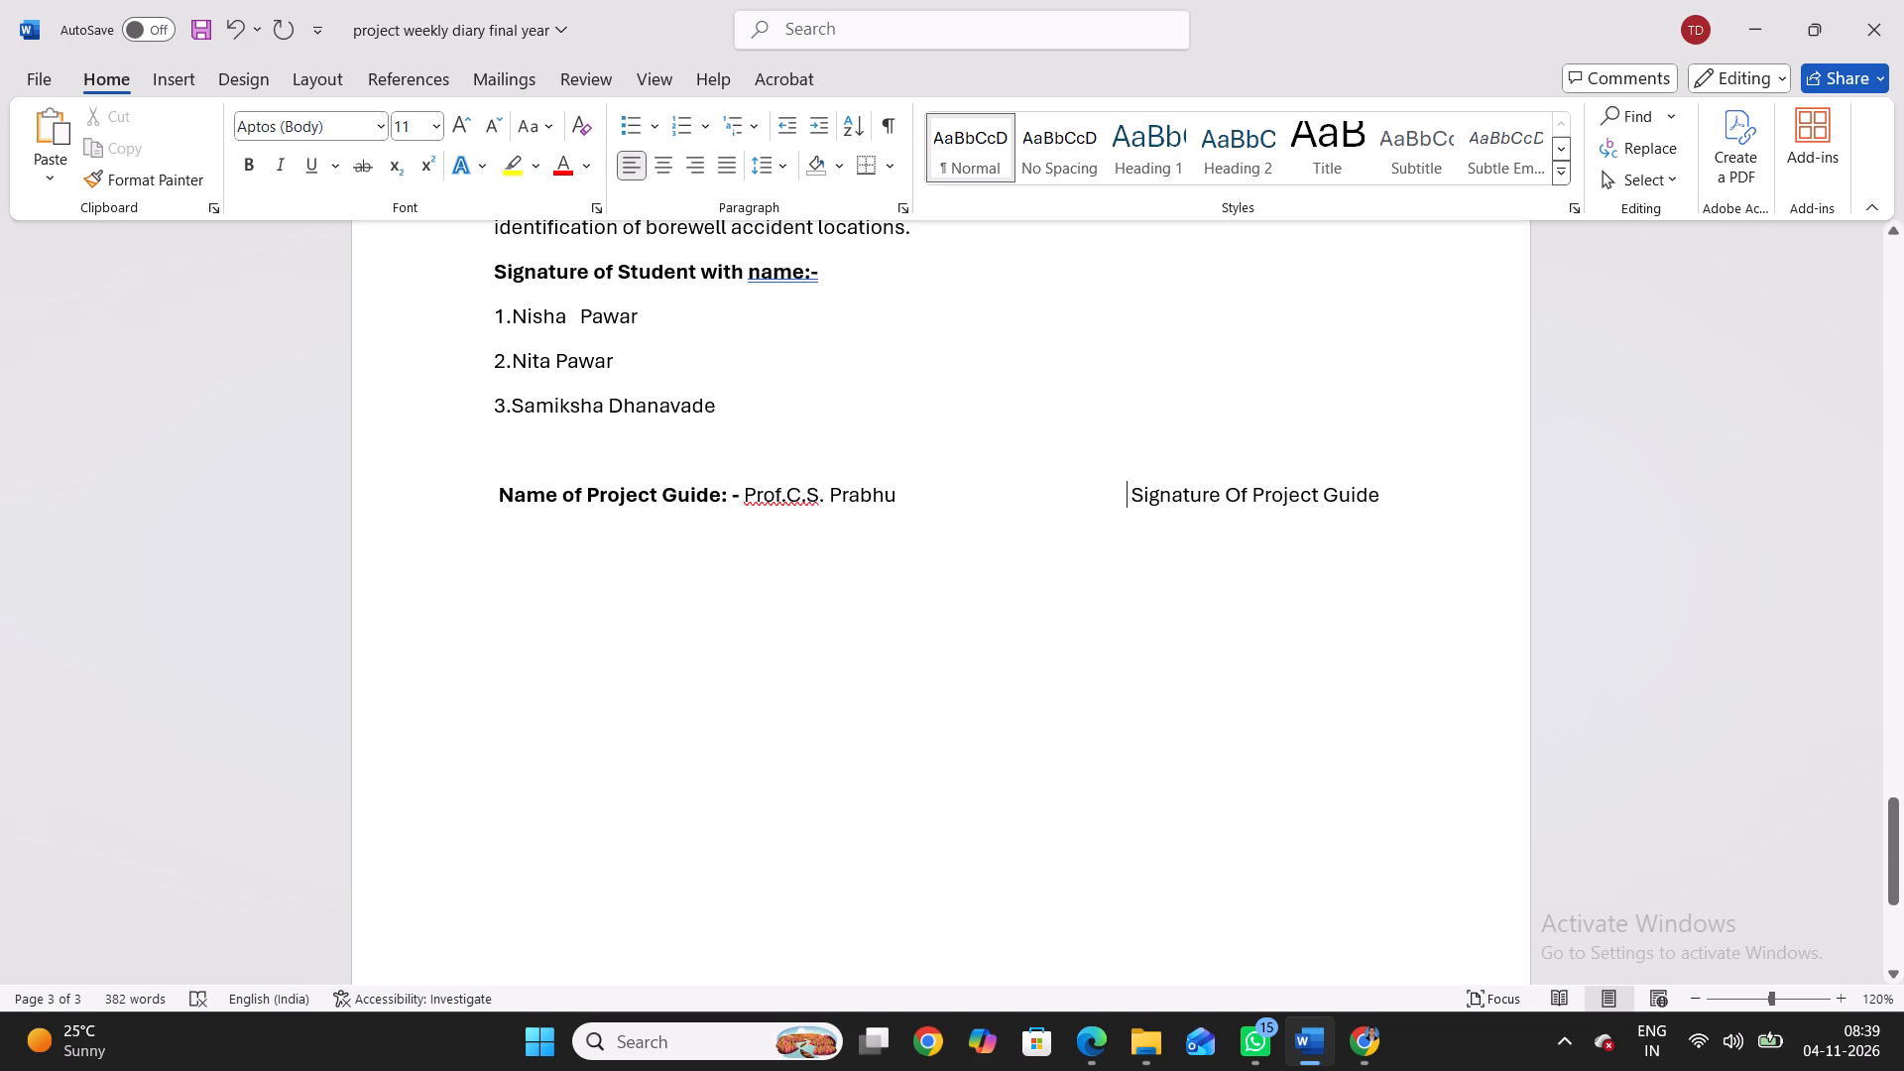
Bold "Signature Of Project Guide" and remove one more space before it to keep it on one line.
{"action": "left_click_drag", "start_coordinate": [1130, 493], "coordinate": [1383, 496]}
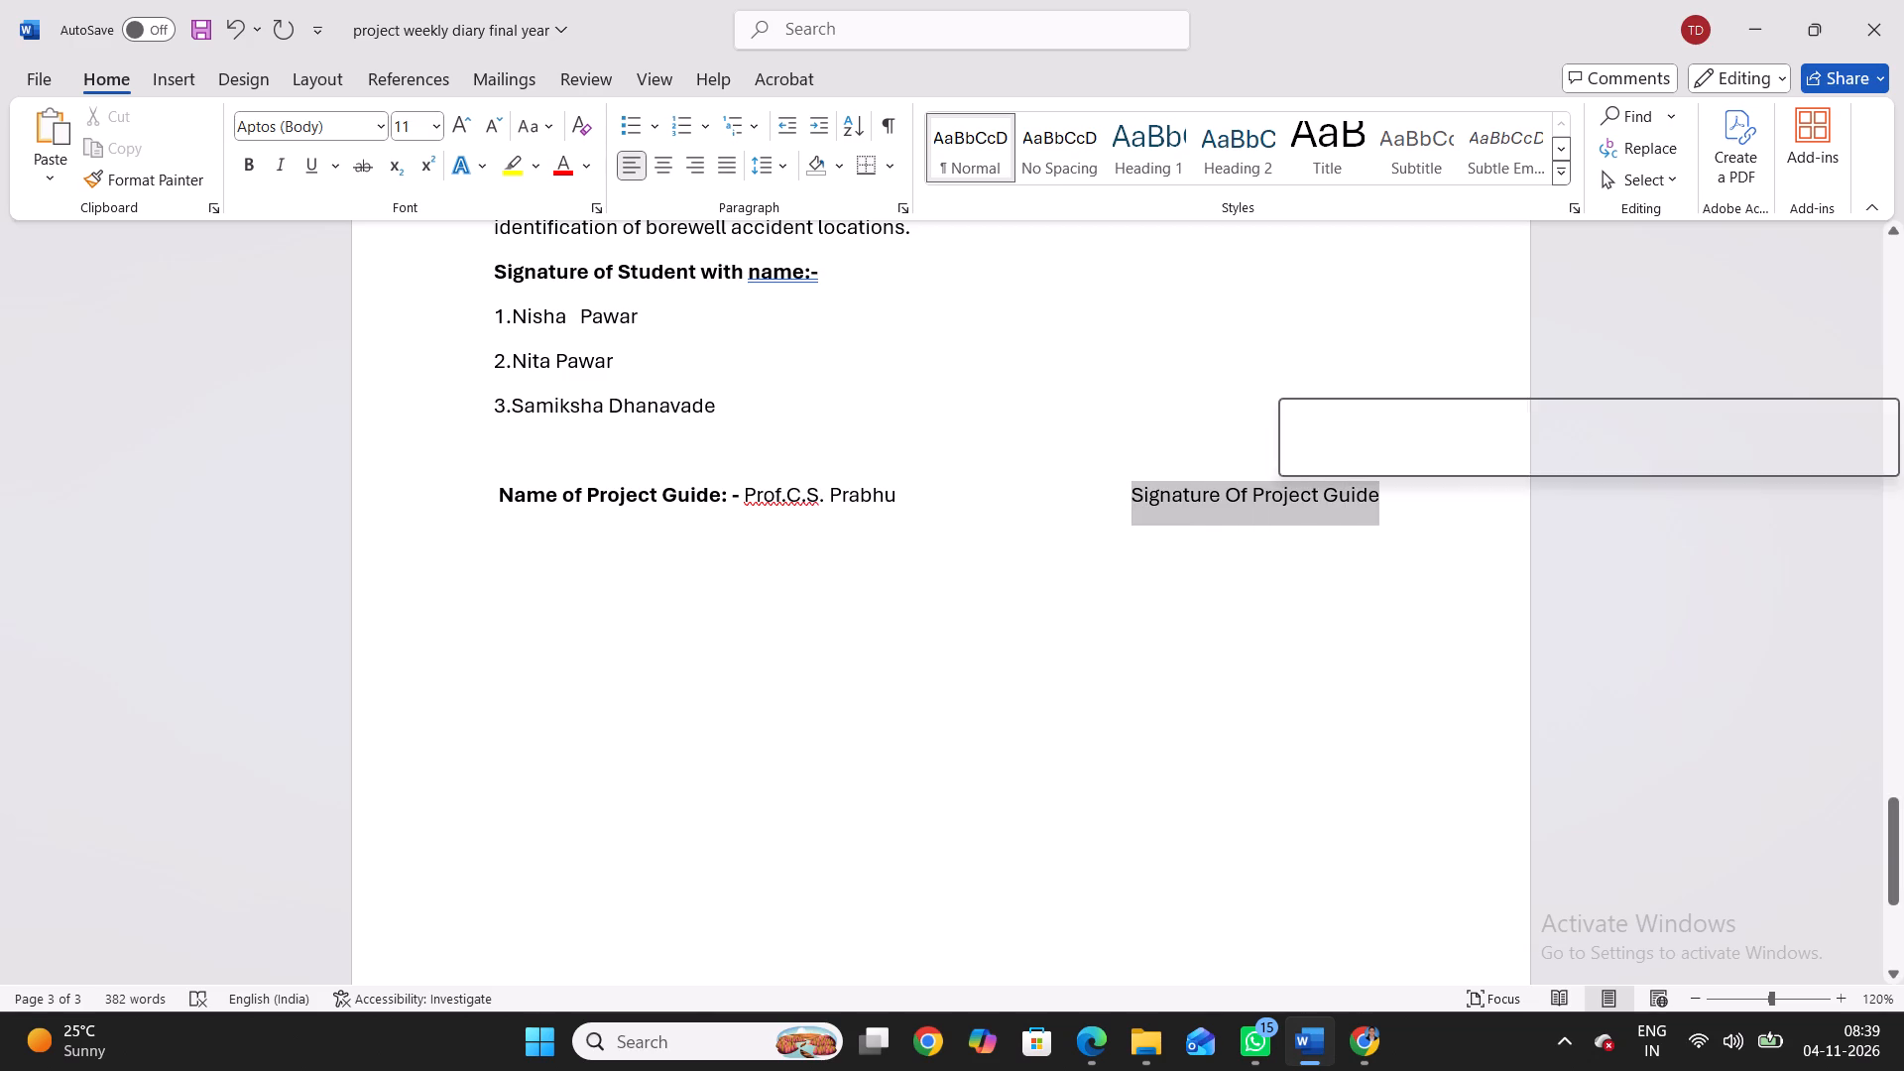
{"action": "left_click", "coordinate": [1293, 454]}
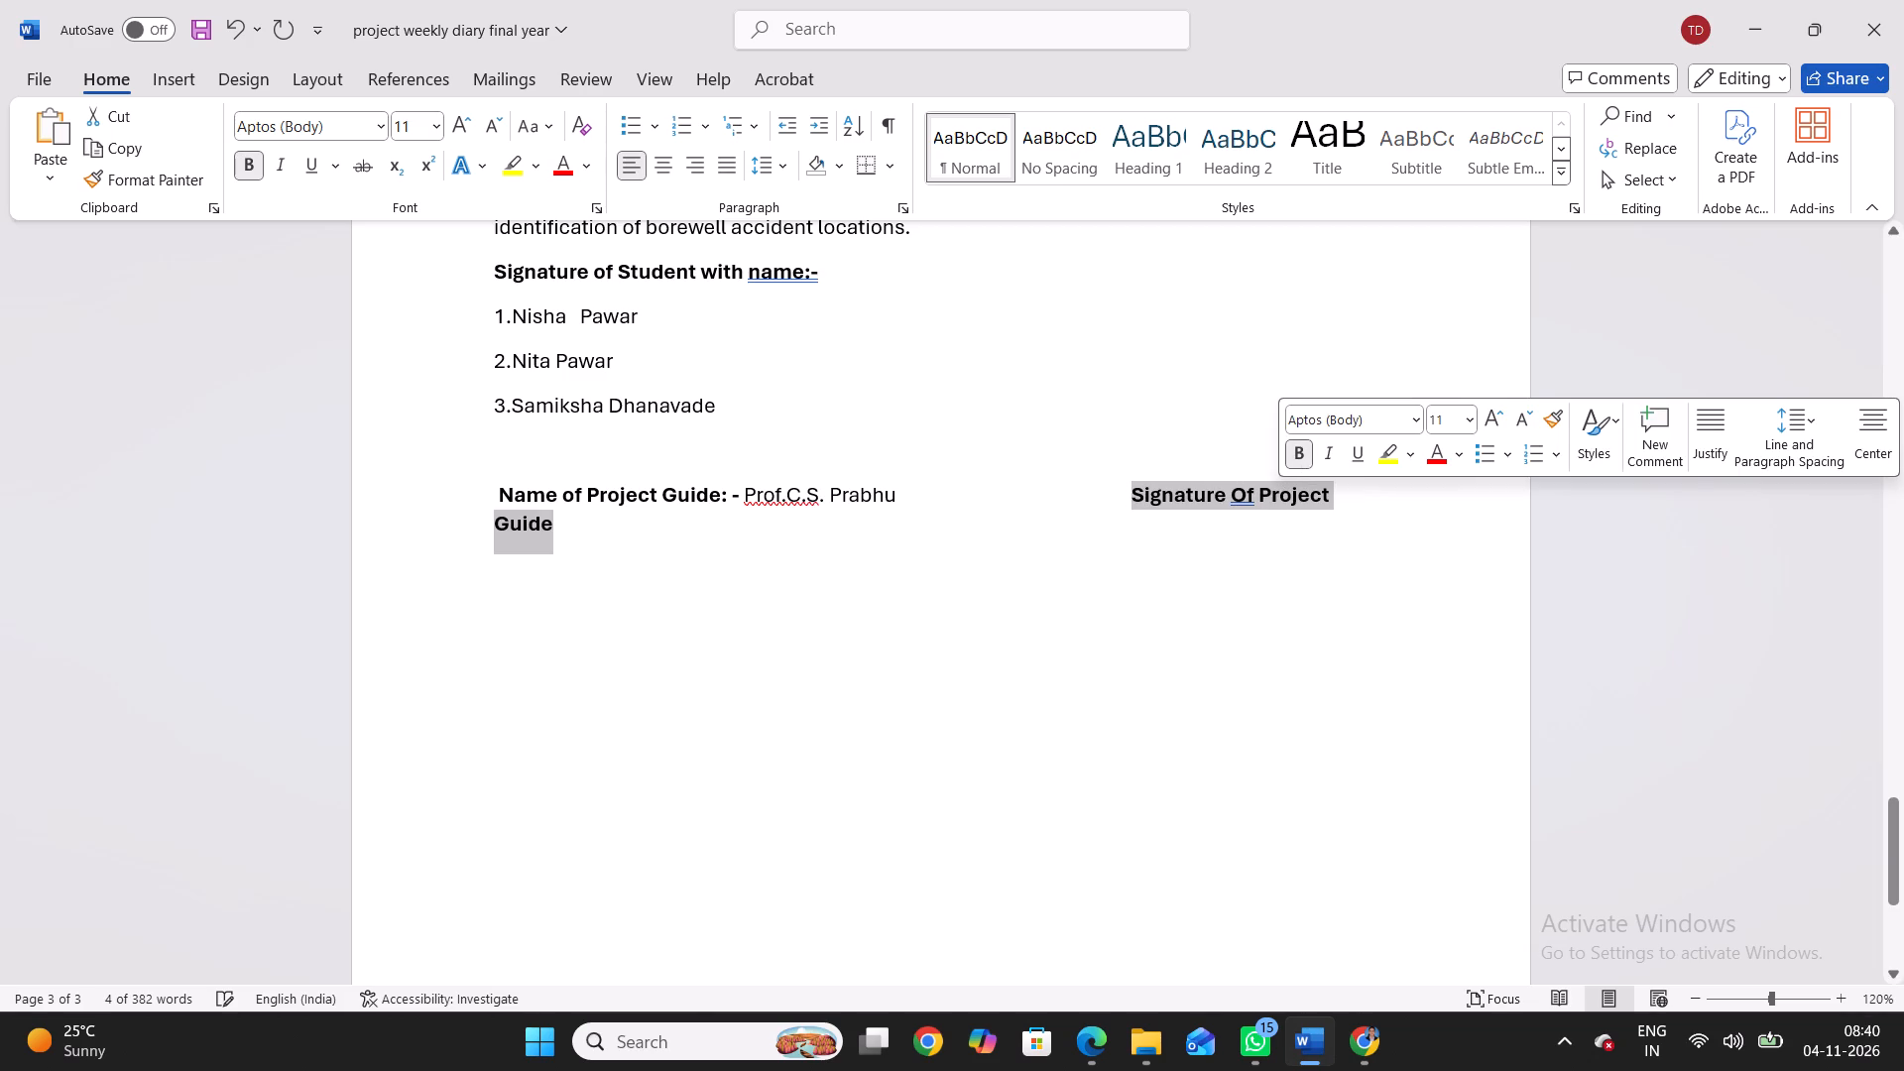
{"action": "left_click", "coordinate": [1129, 501]}
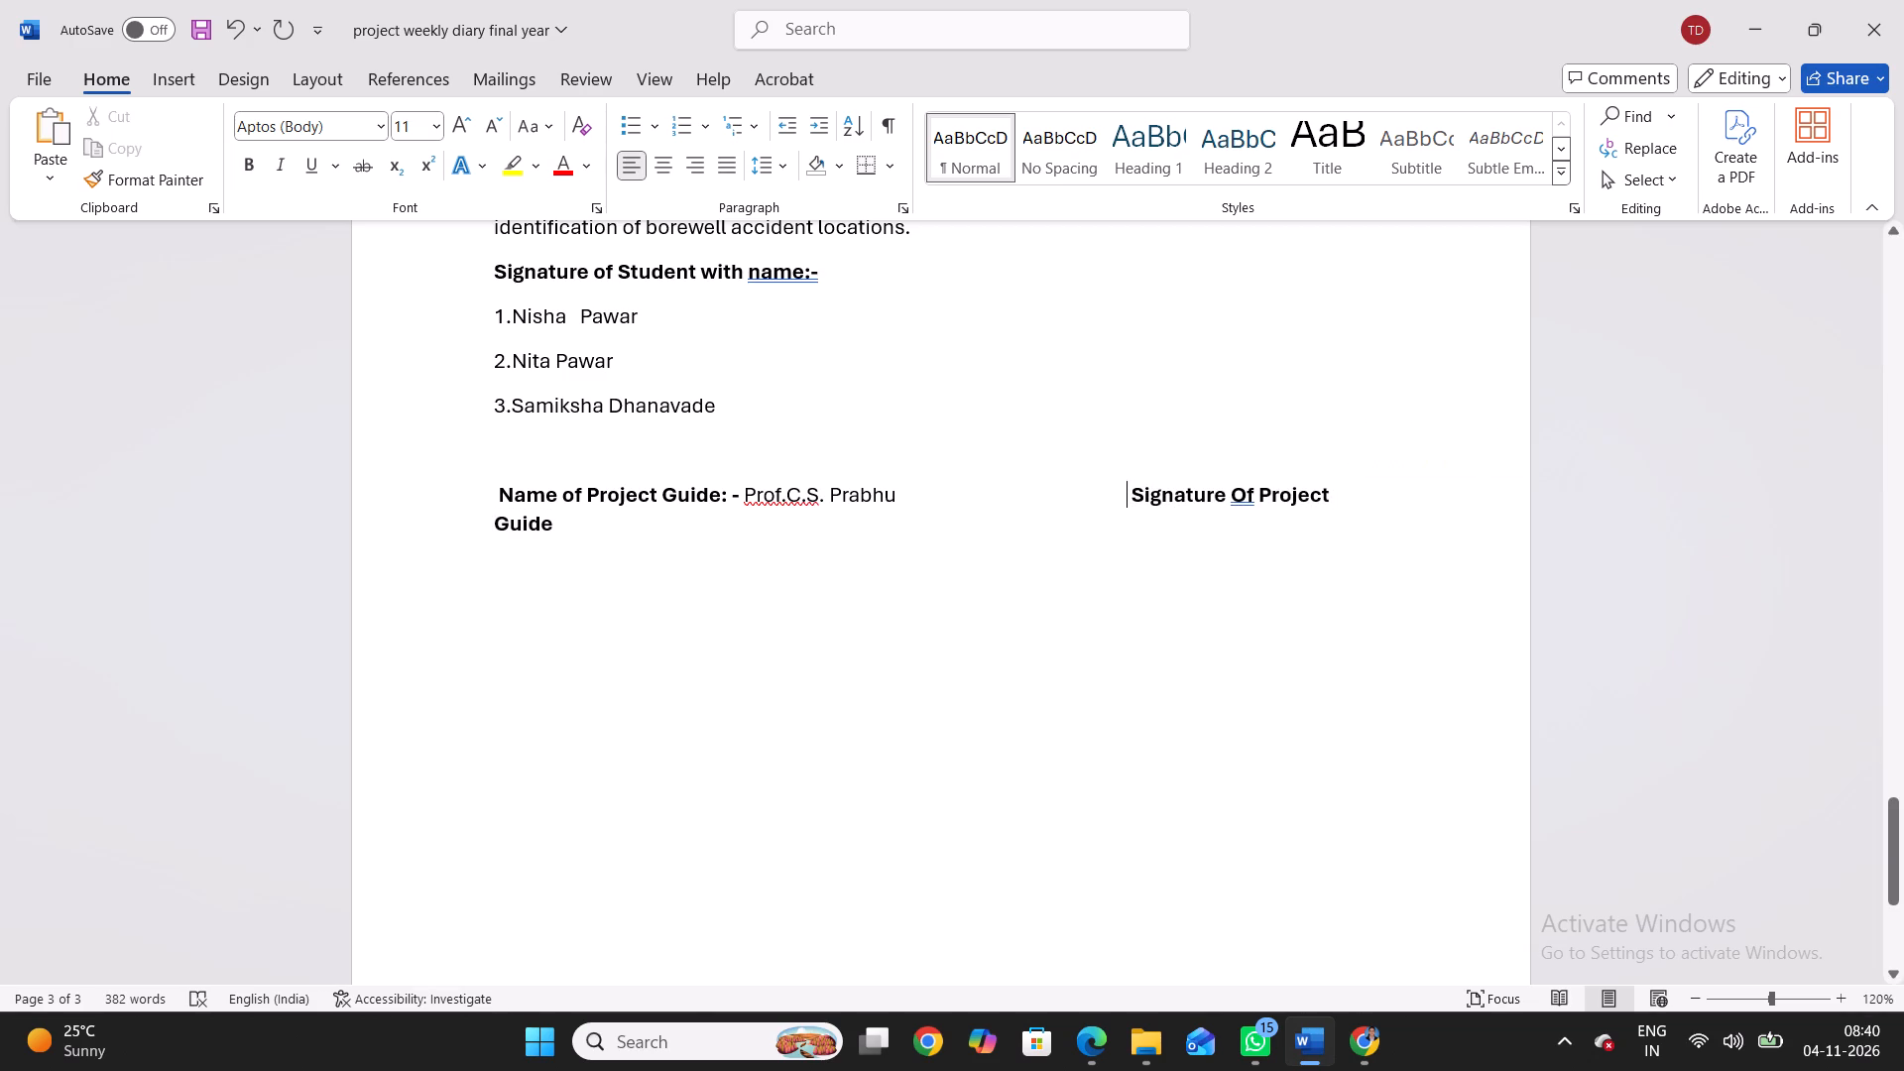
{"action": "key", "text": "BackSpace"}
Ignore all occurrences of the spelling mark on the project guide's title and initials.
{"action": "scroll", "coordinate": [1129, 501], "scroll_direction": "up", "scroll_amount": 1}
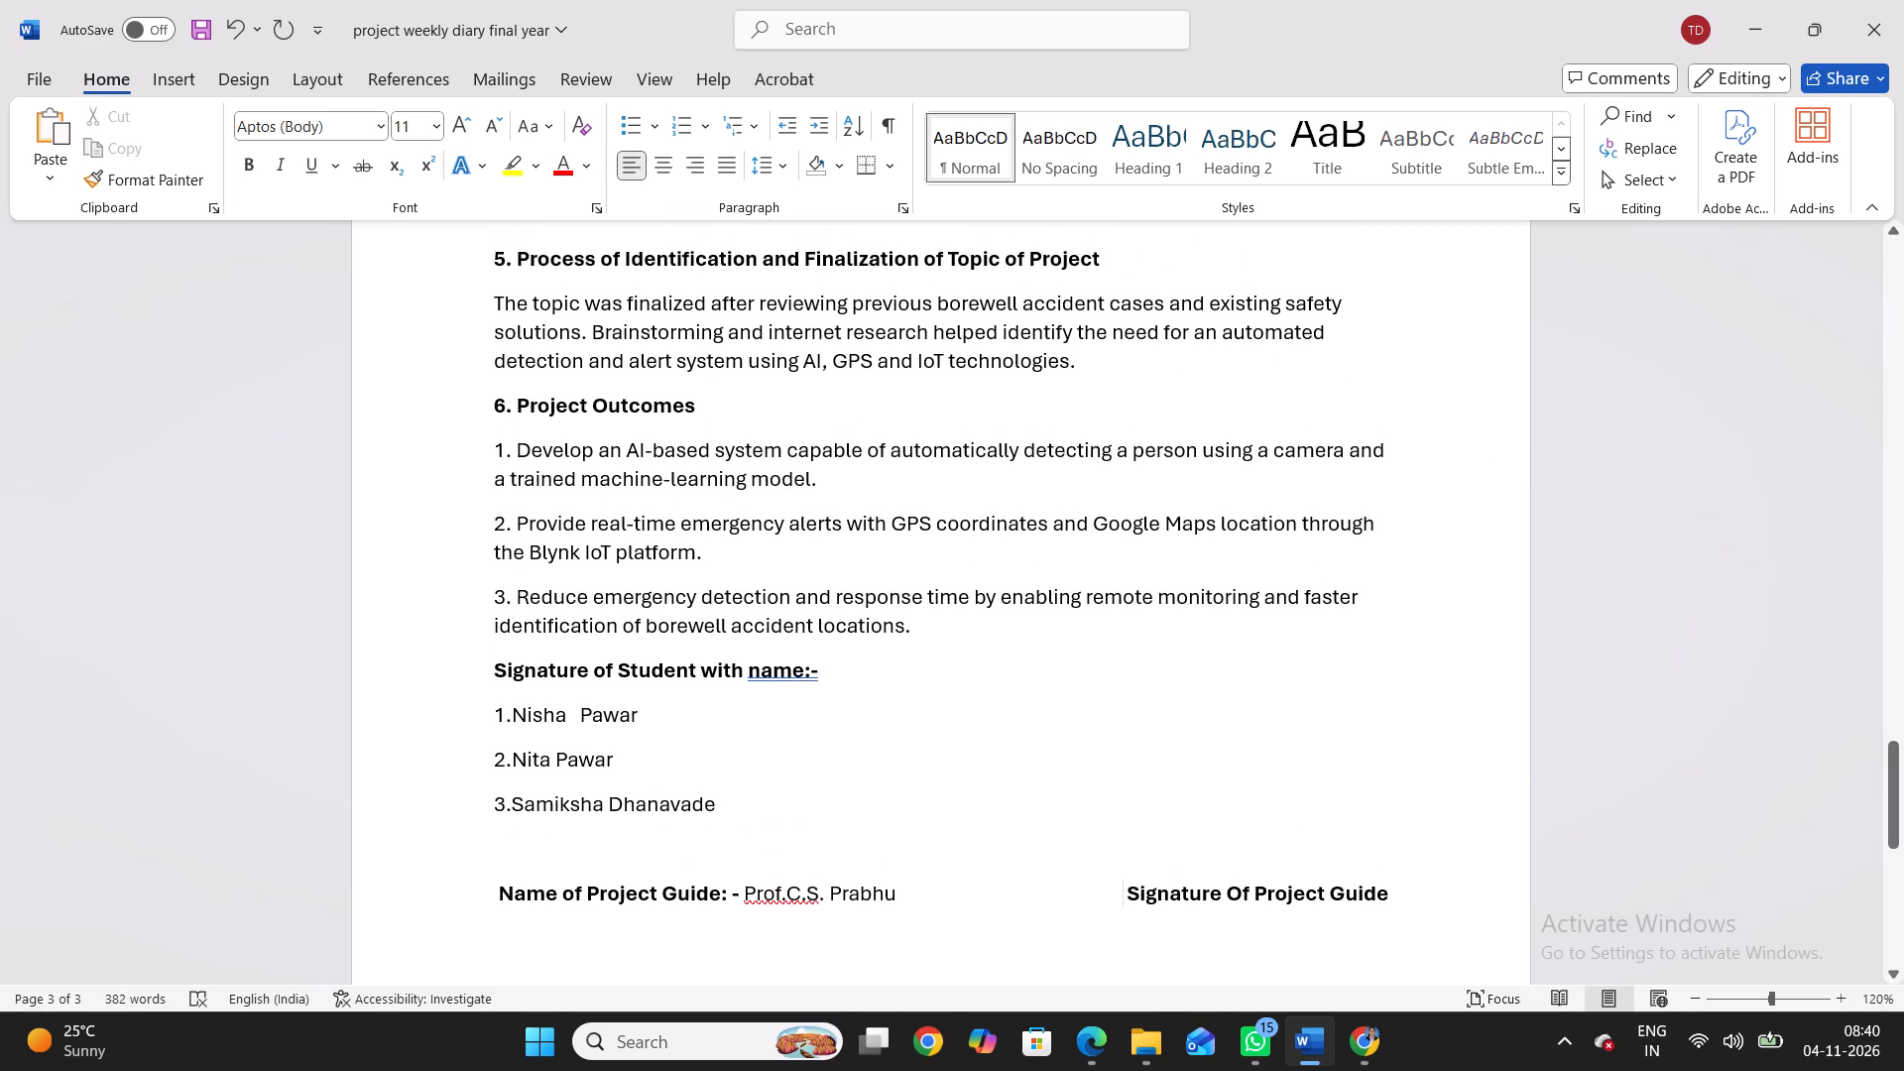
{"action": "right_click", "coordinate": [795, 892]}
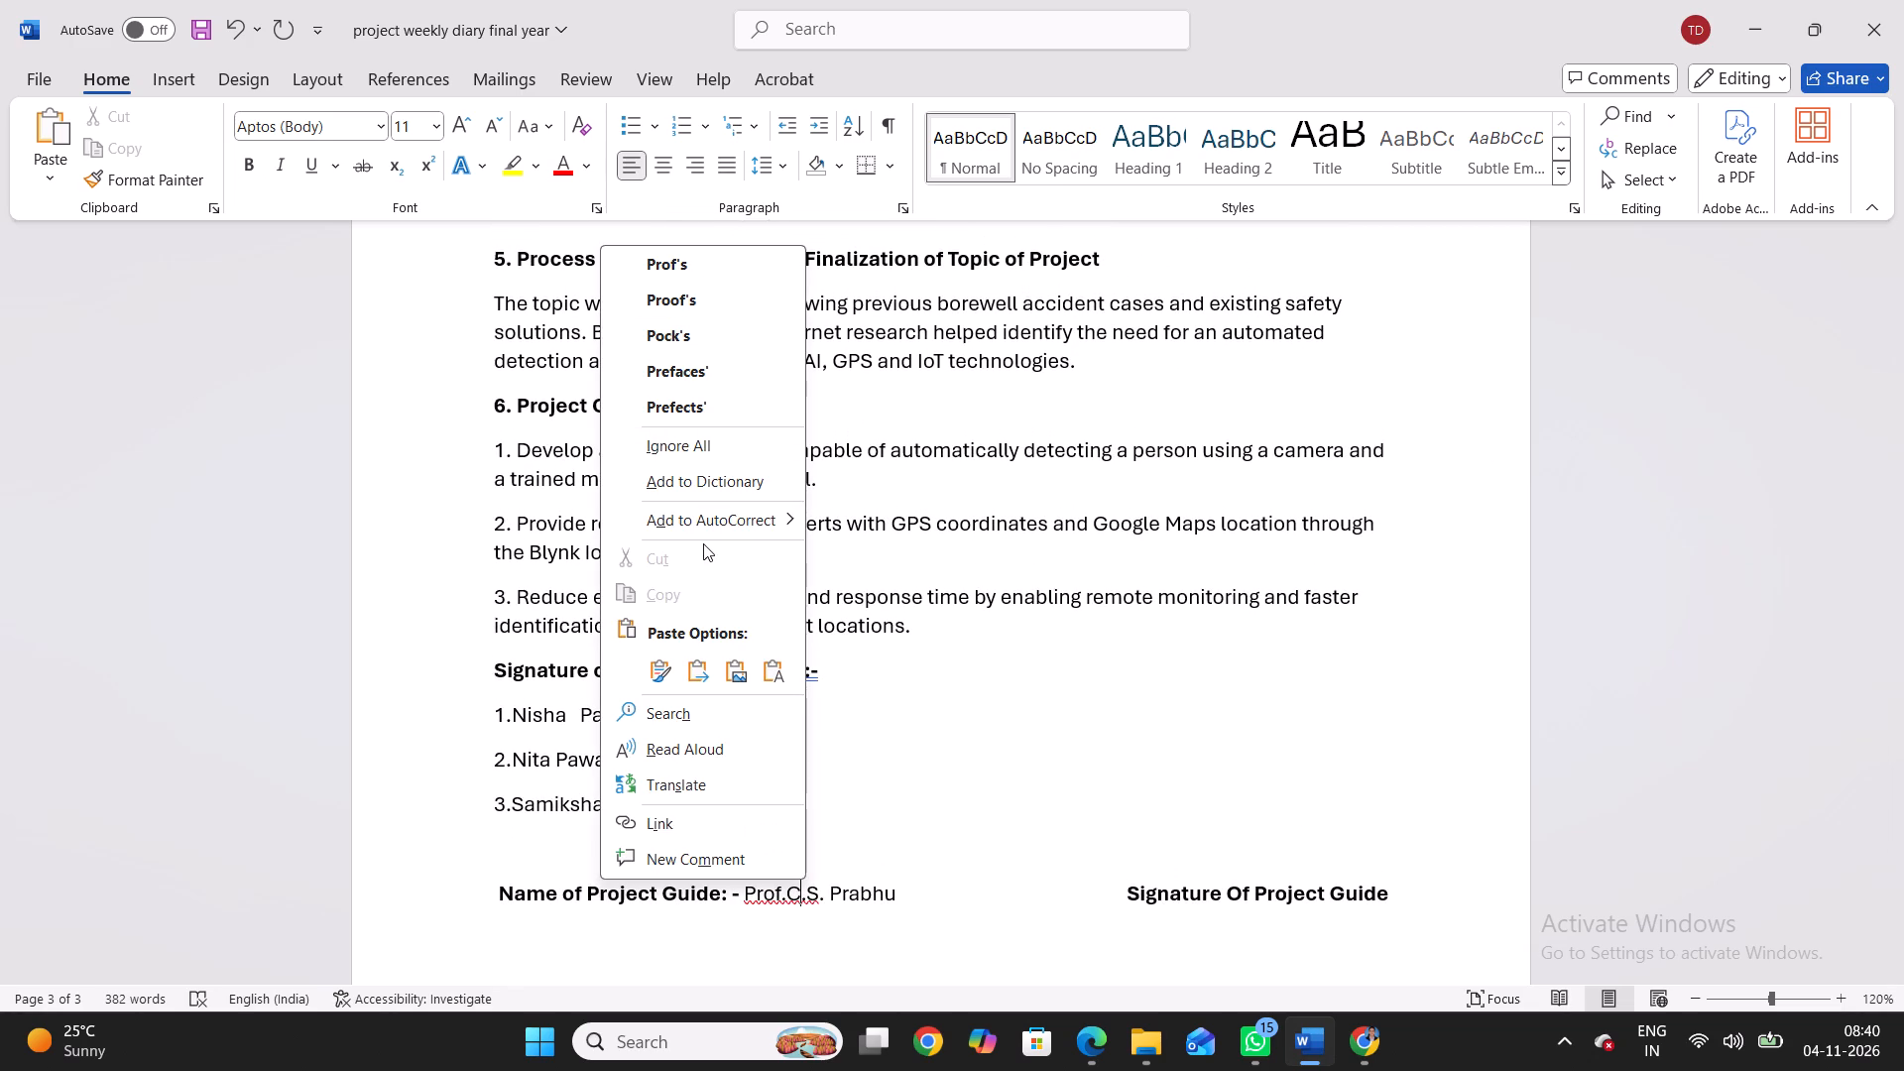
{"action": "left_click", "coordinate": [718, 444]}
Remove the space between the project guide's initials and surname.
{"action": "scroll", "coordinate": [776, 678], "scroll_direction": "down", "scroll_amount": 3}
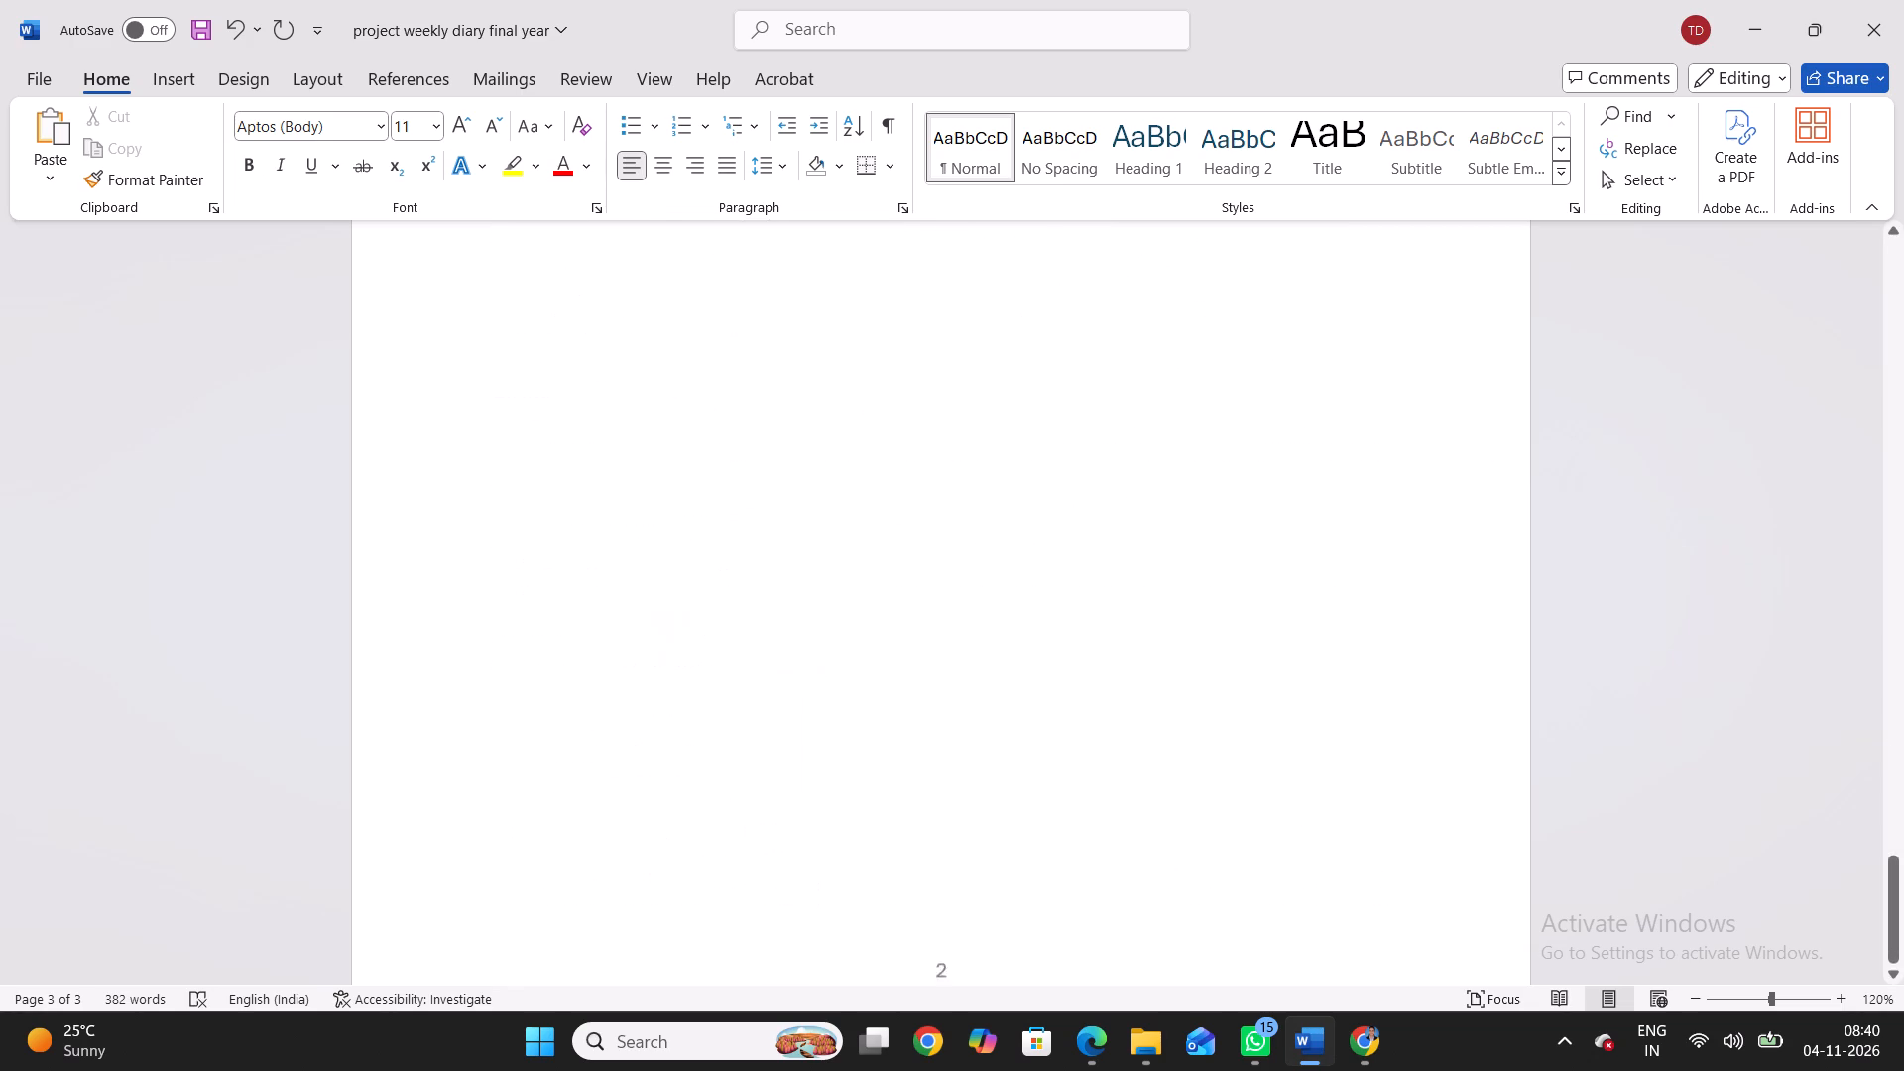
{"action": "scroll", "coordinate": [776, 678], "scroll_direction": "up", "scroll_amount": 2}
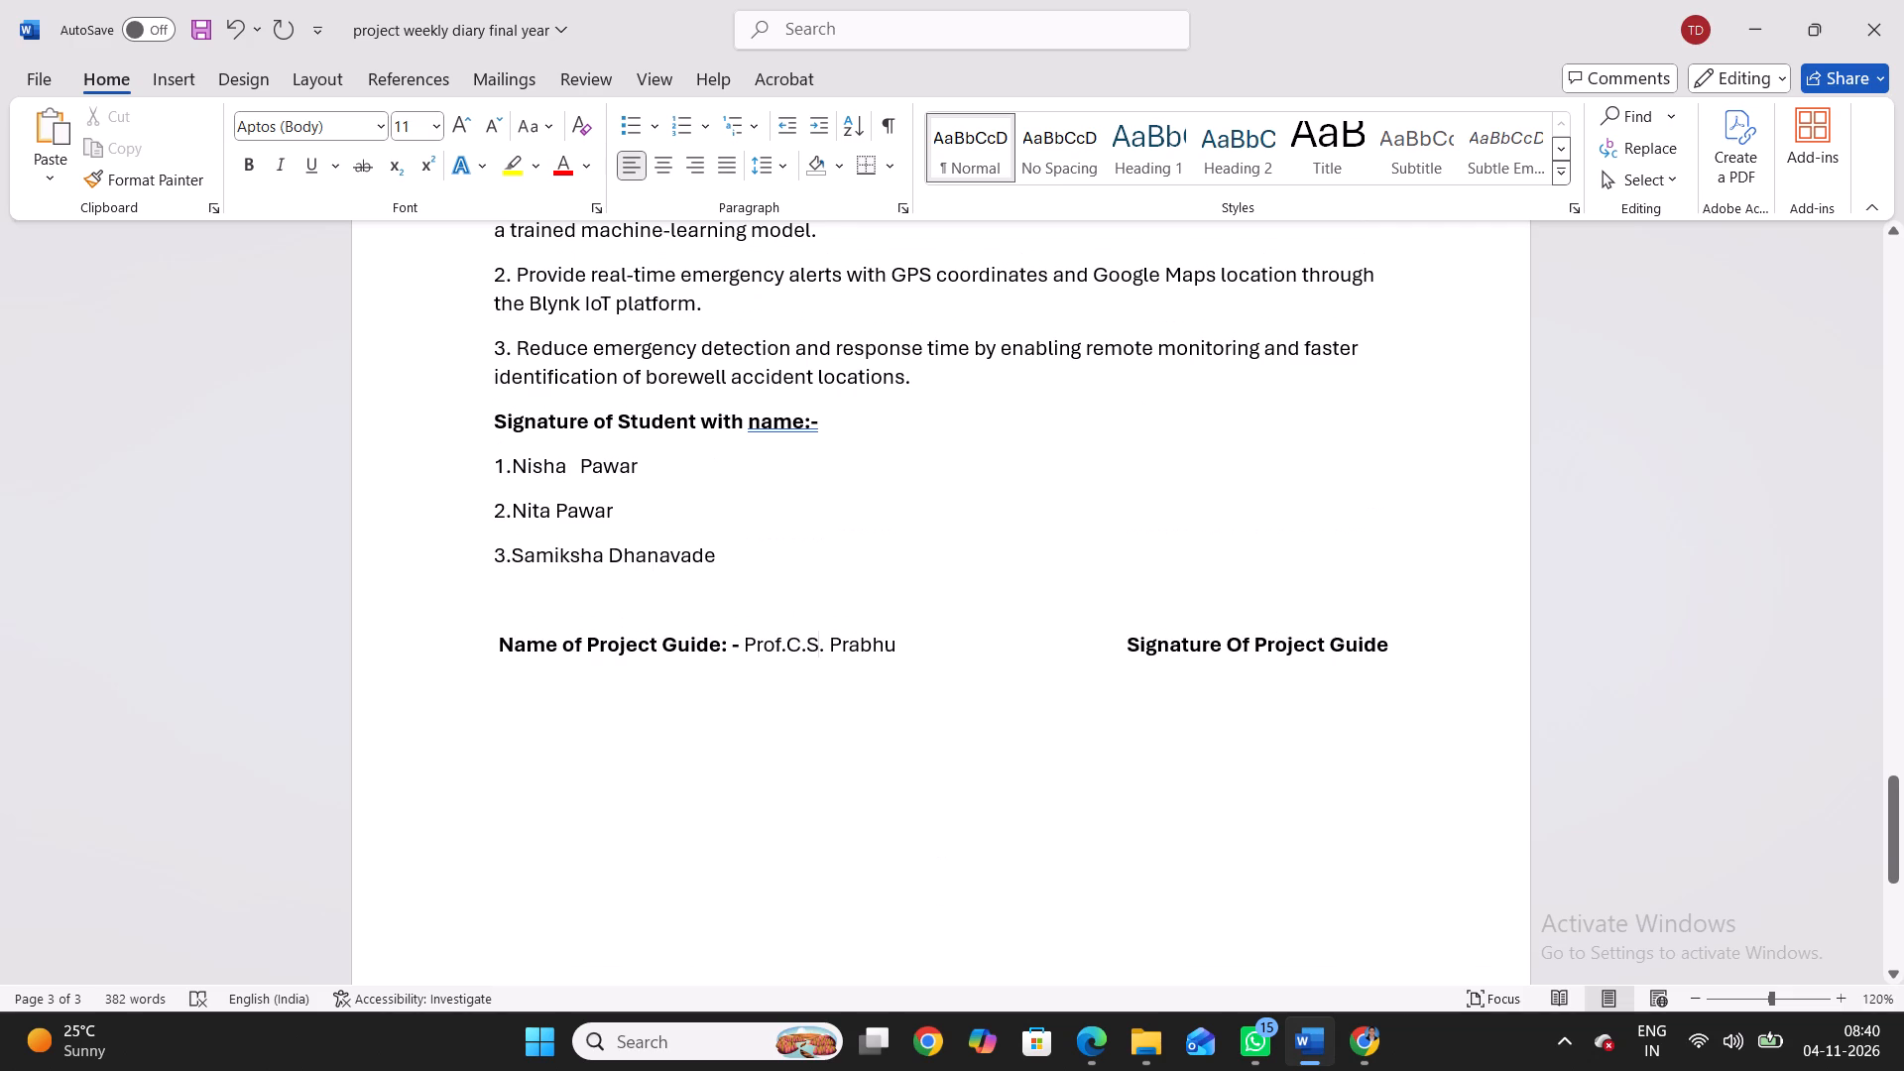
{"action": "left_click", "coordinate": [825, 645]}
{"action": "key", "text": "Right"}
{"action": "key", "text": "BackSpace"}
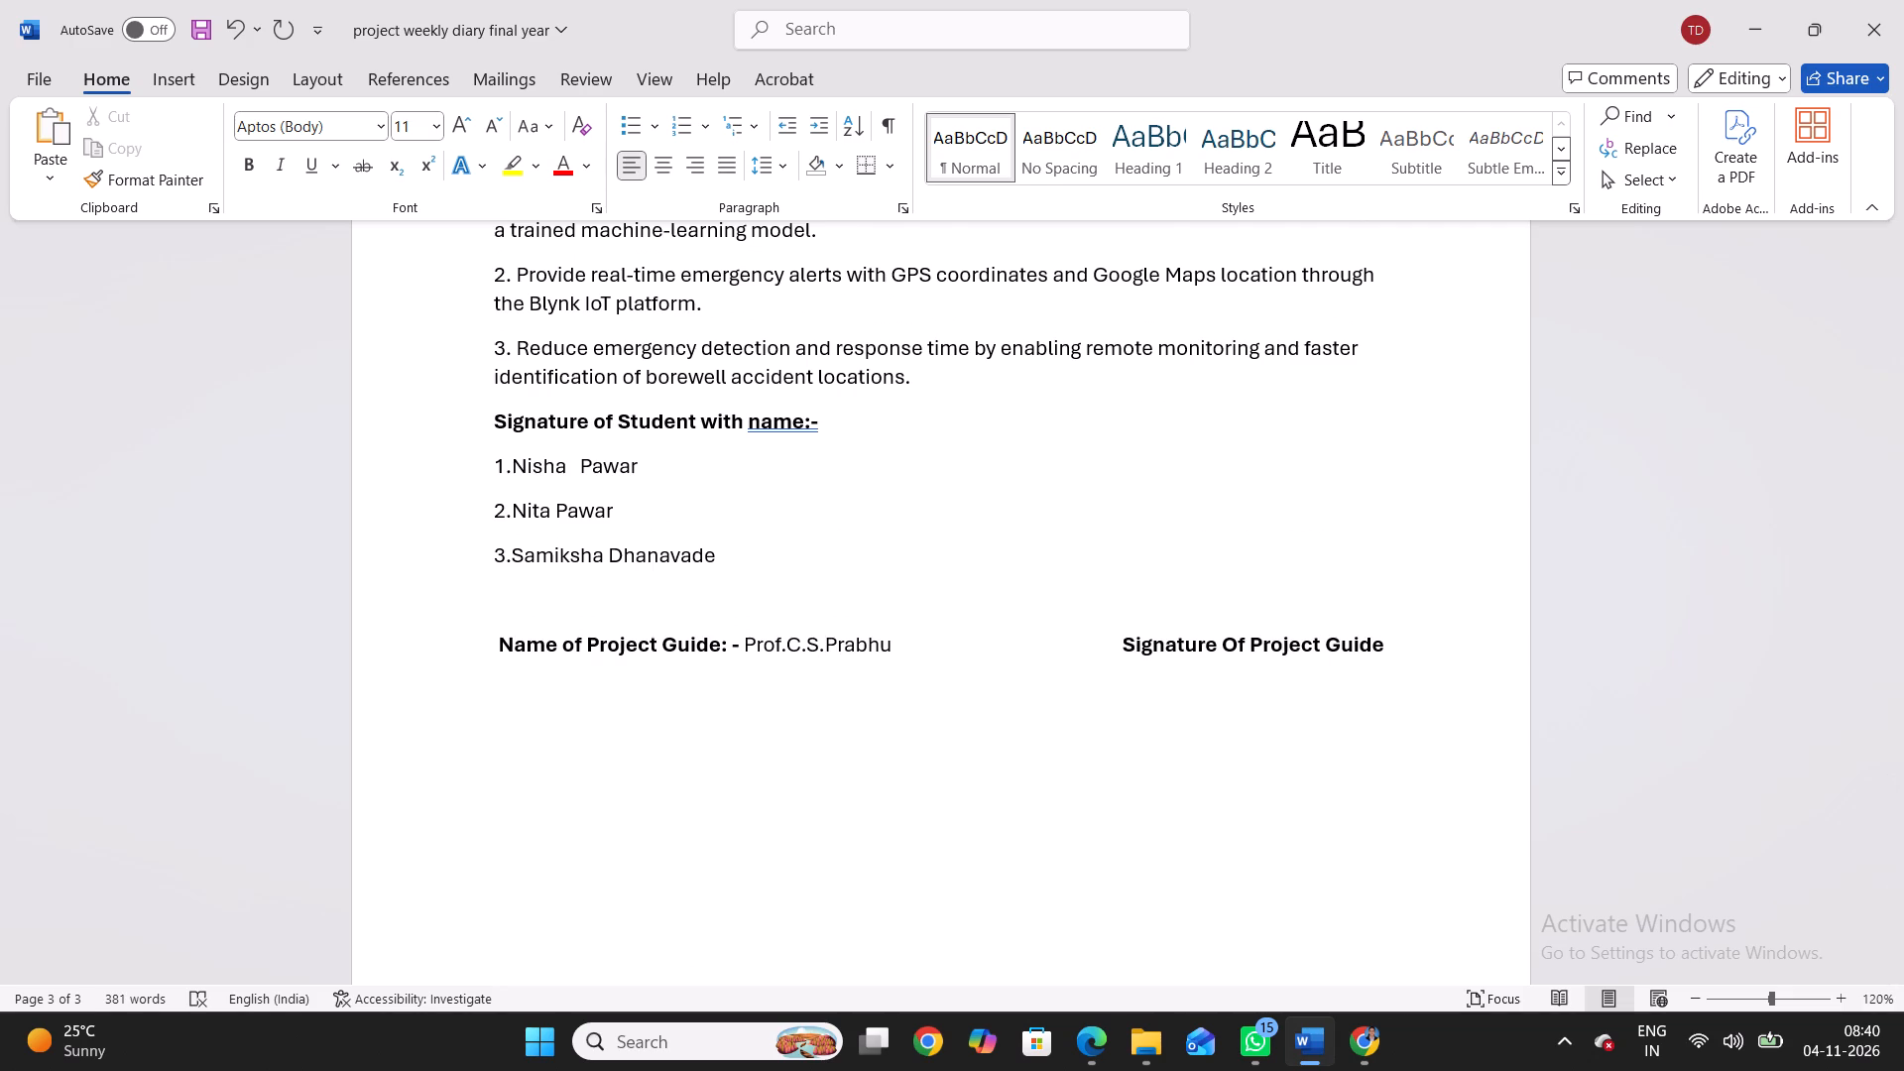
Insert two blank paragraphs between the third project outcome and the student signature heading.
{"action": "scroll", "coordinate": [825, 645], "scroll_direction": "down", "scroll_amount": 6}
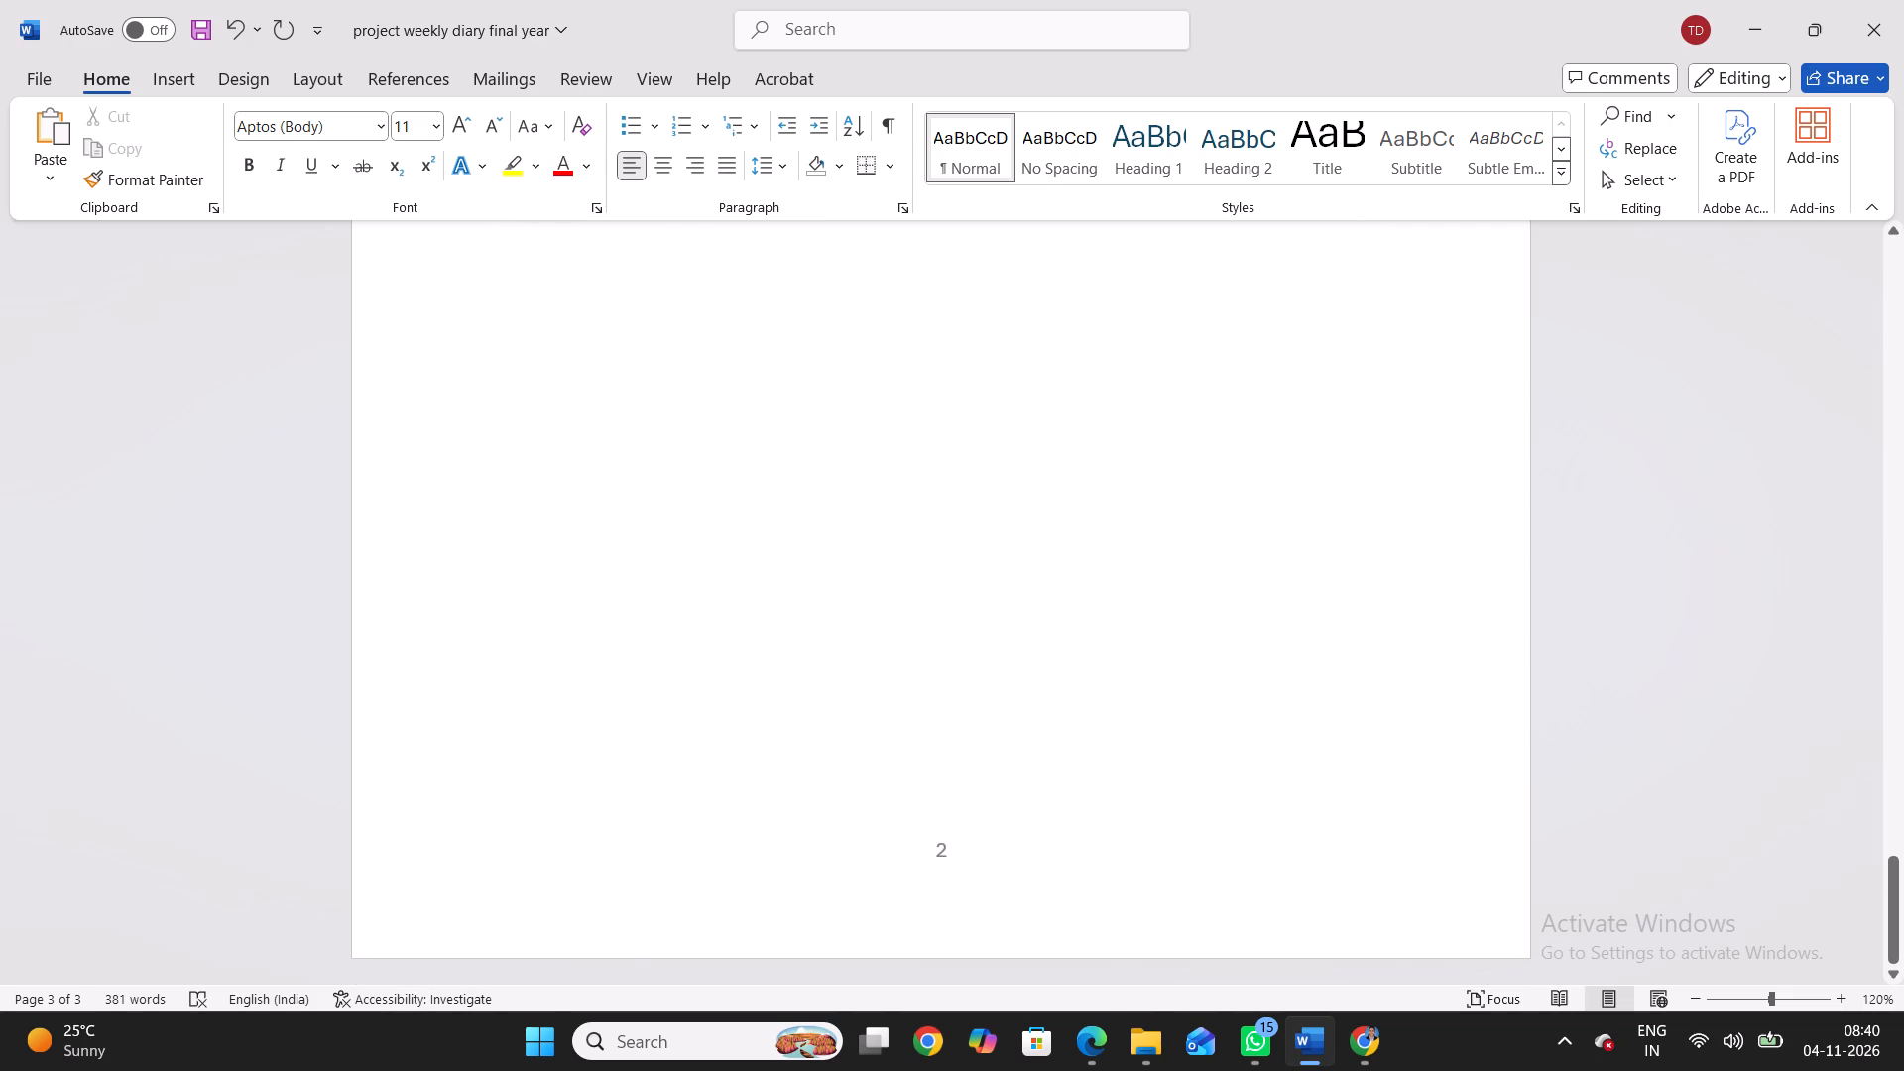
{"action": "left_click", "coordinate": [660, 731]}
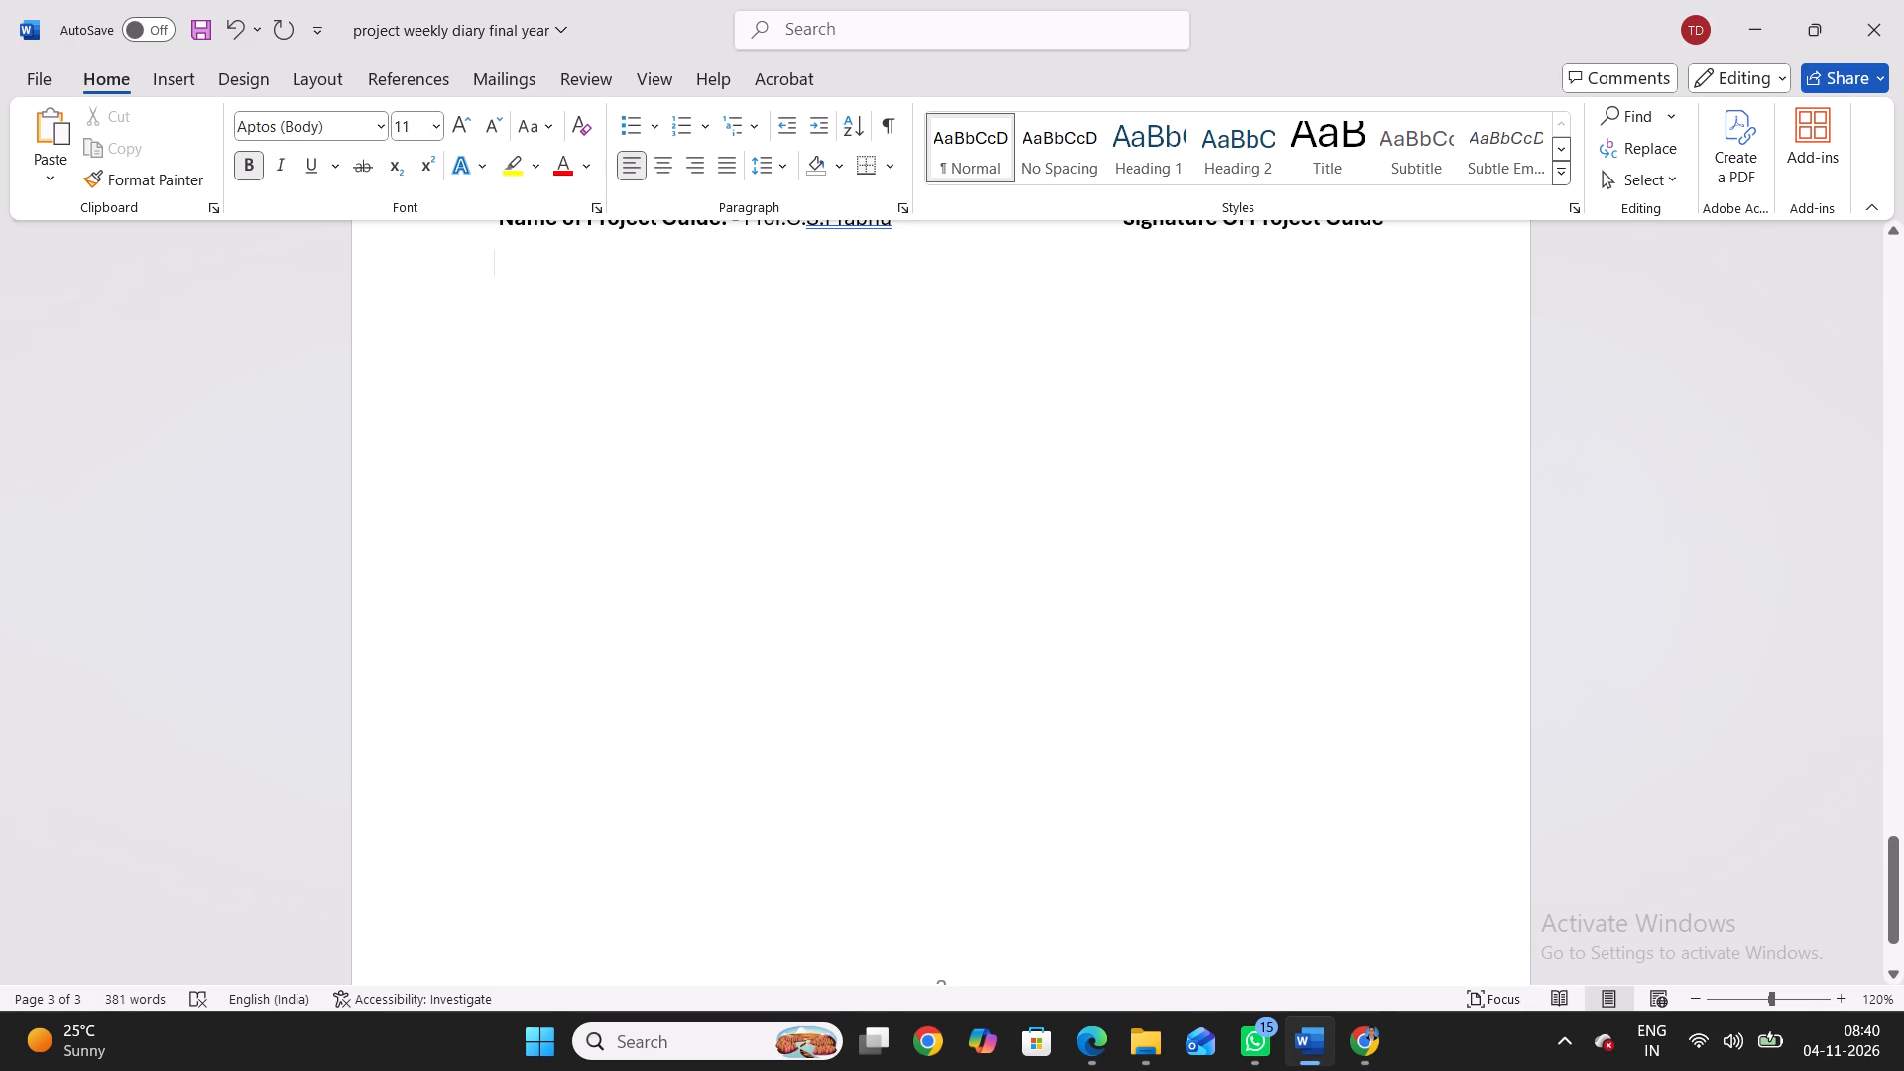
{"action": "scroll", "coordinate": [660, 731], "scroll_direction": "up", "scroll_amount": 2}
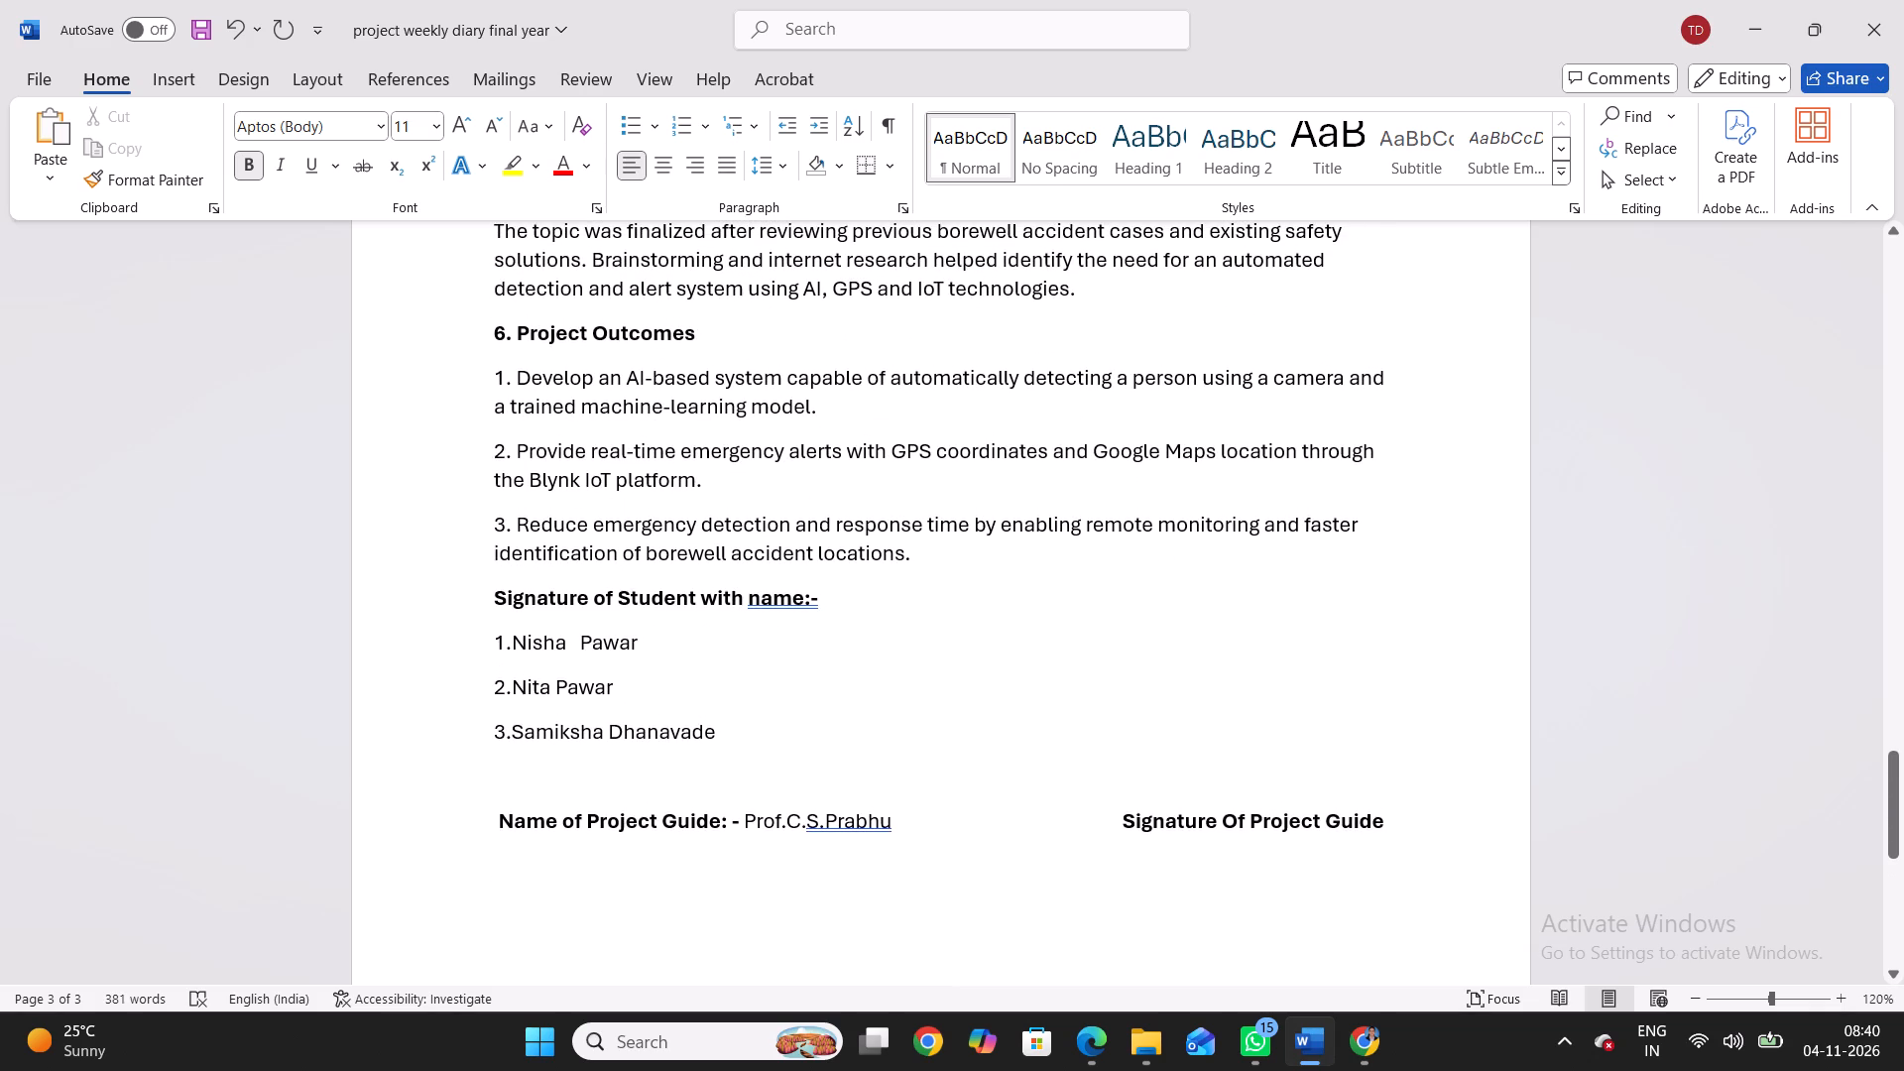
{"action": "left_click", "coordinate": [928, 549]}
{"action": "key", "text": "Return"}
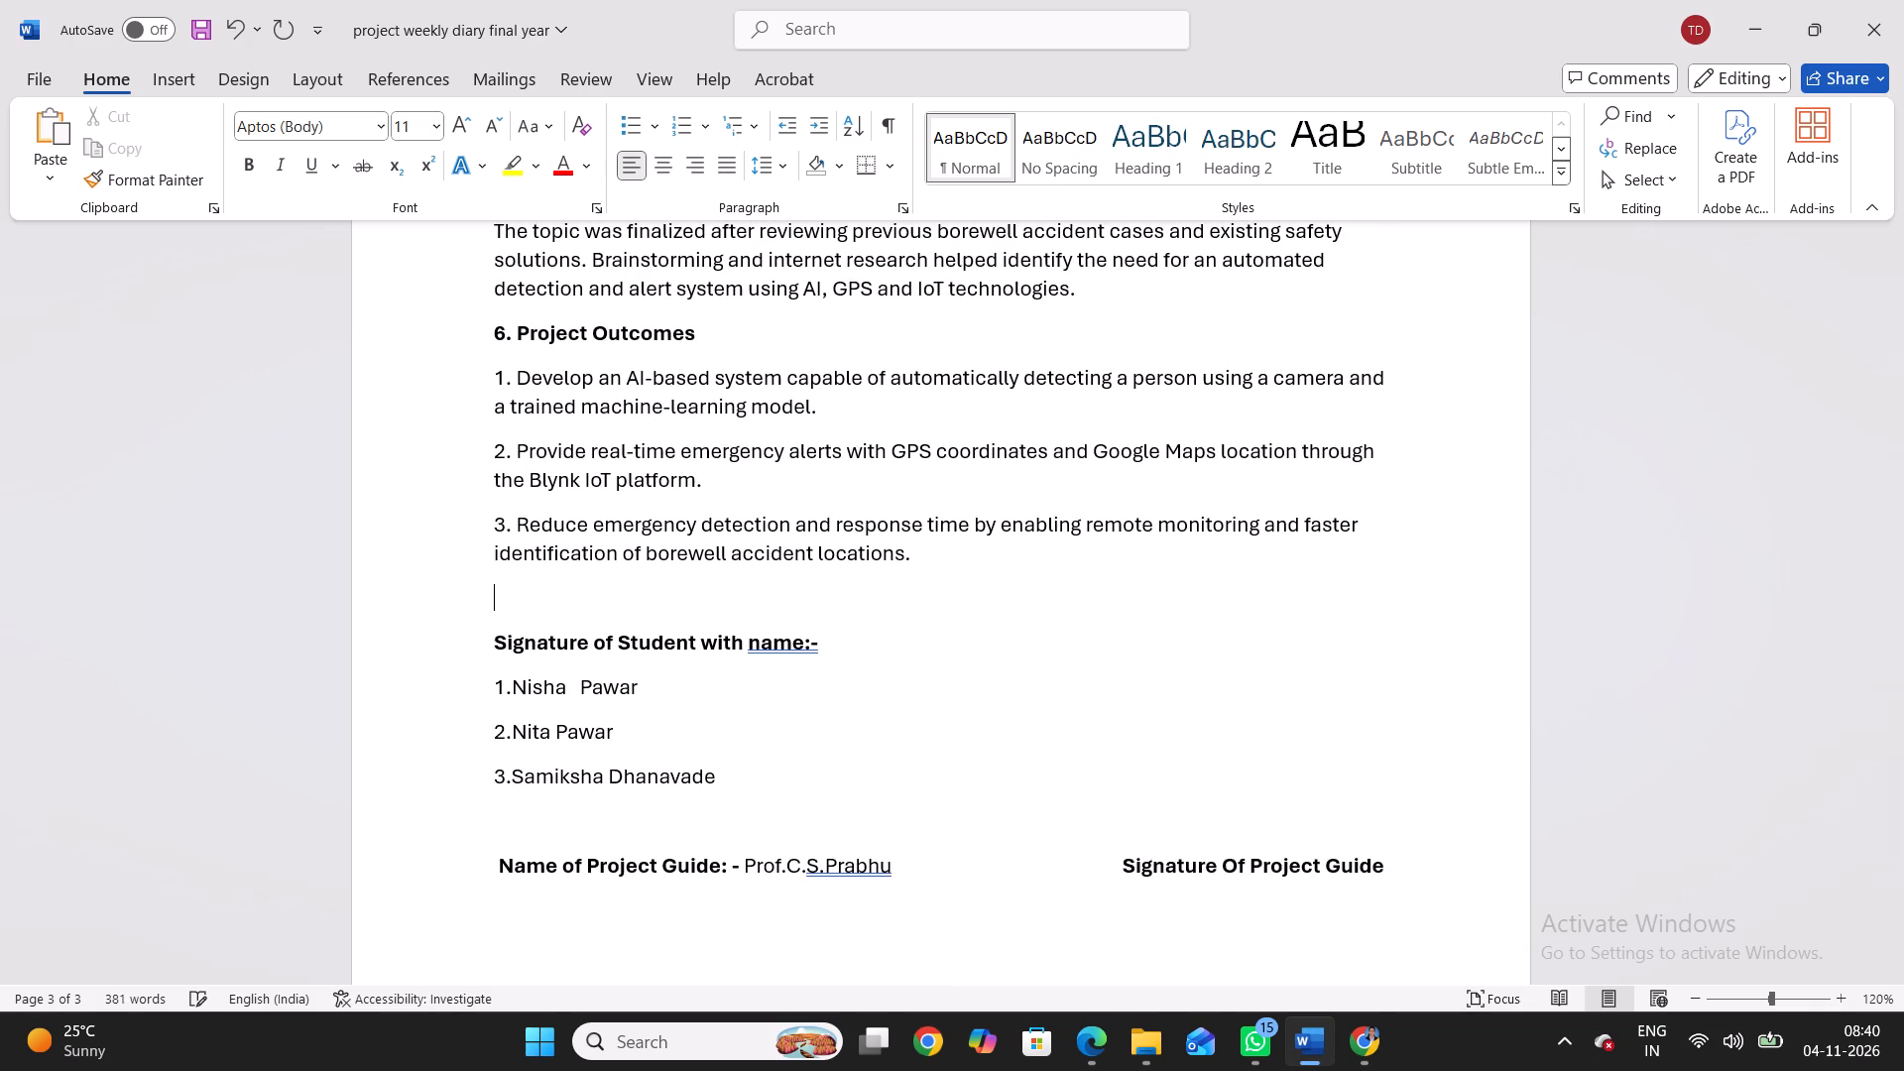
{"action": "key", "text": "Return"}
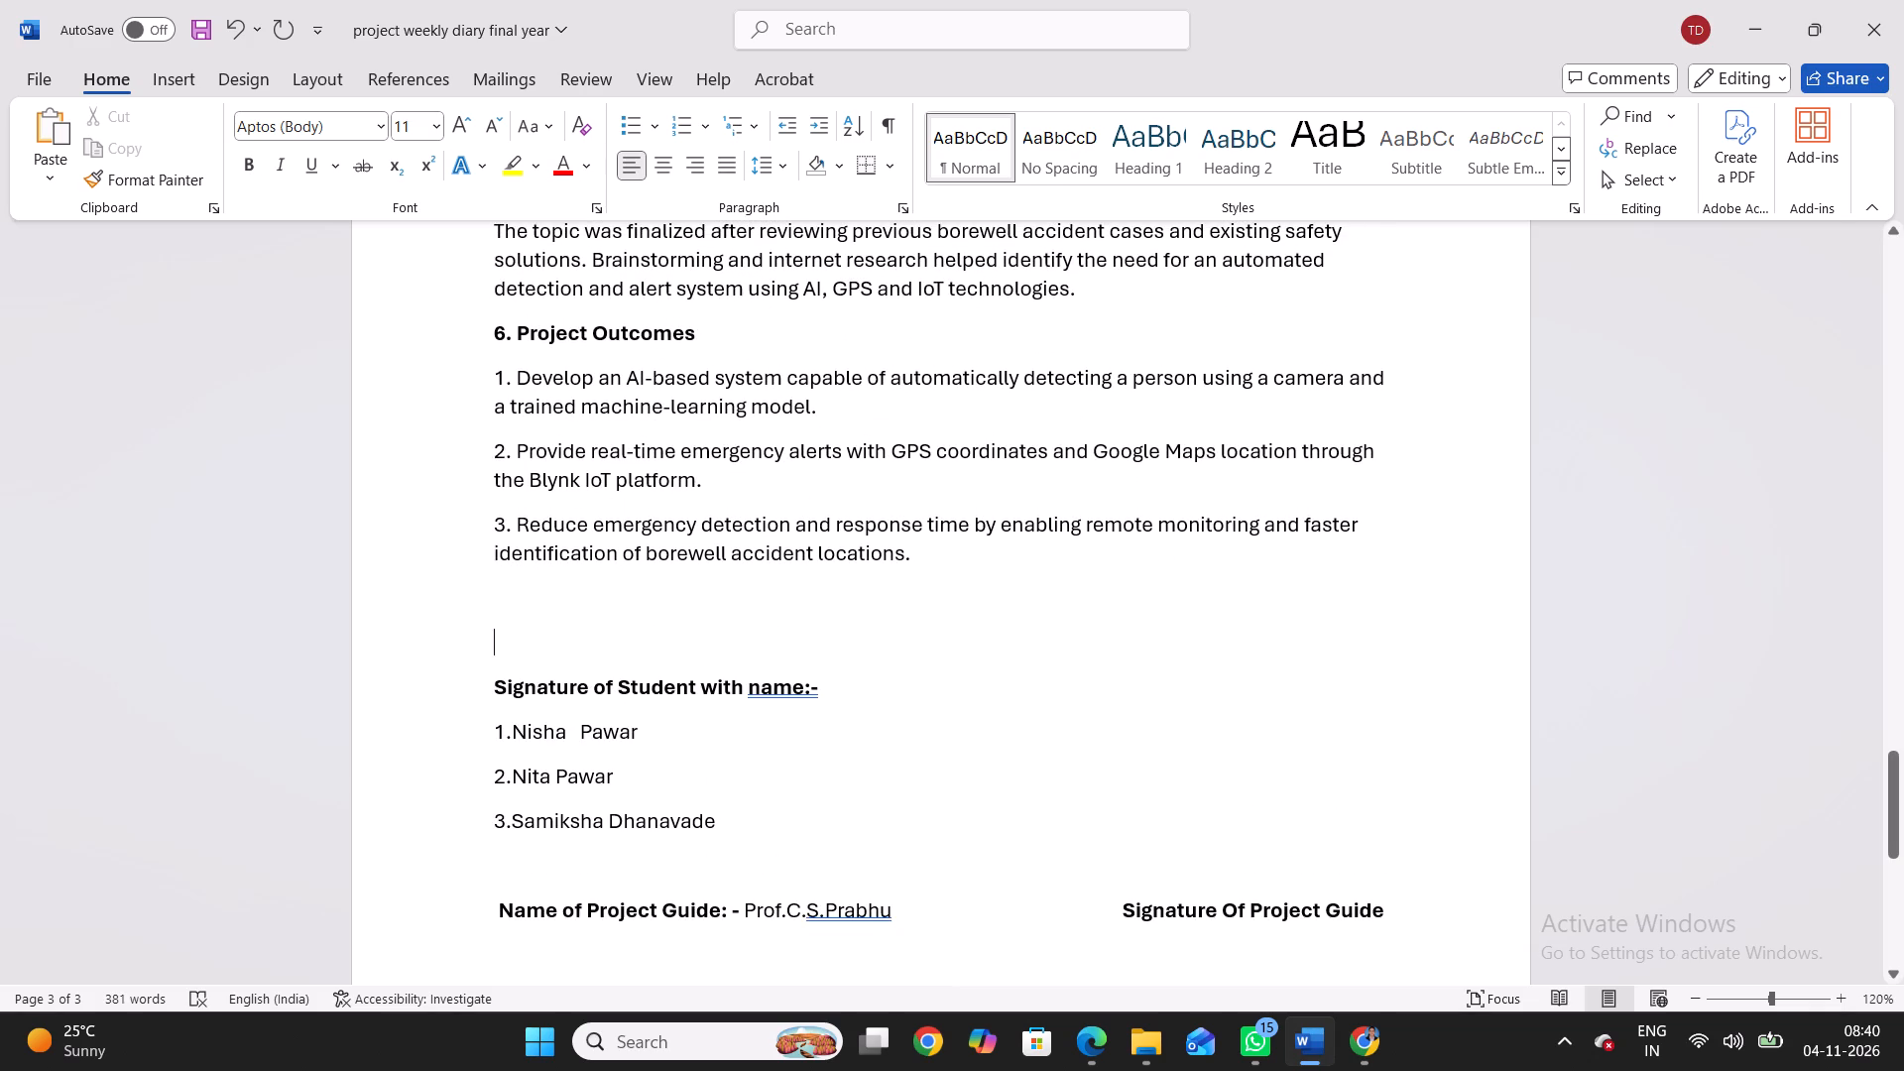
Accept the proofing suggestion "name: -" in the "Signature of Student with name" heading.
{"action": "right_click", "coordinate": [756, 691]}
{"action": "left_click", "coordinate": [695, 244]}
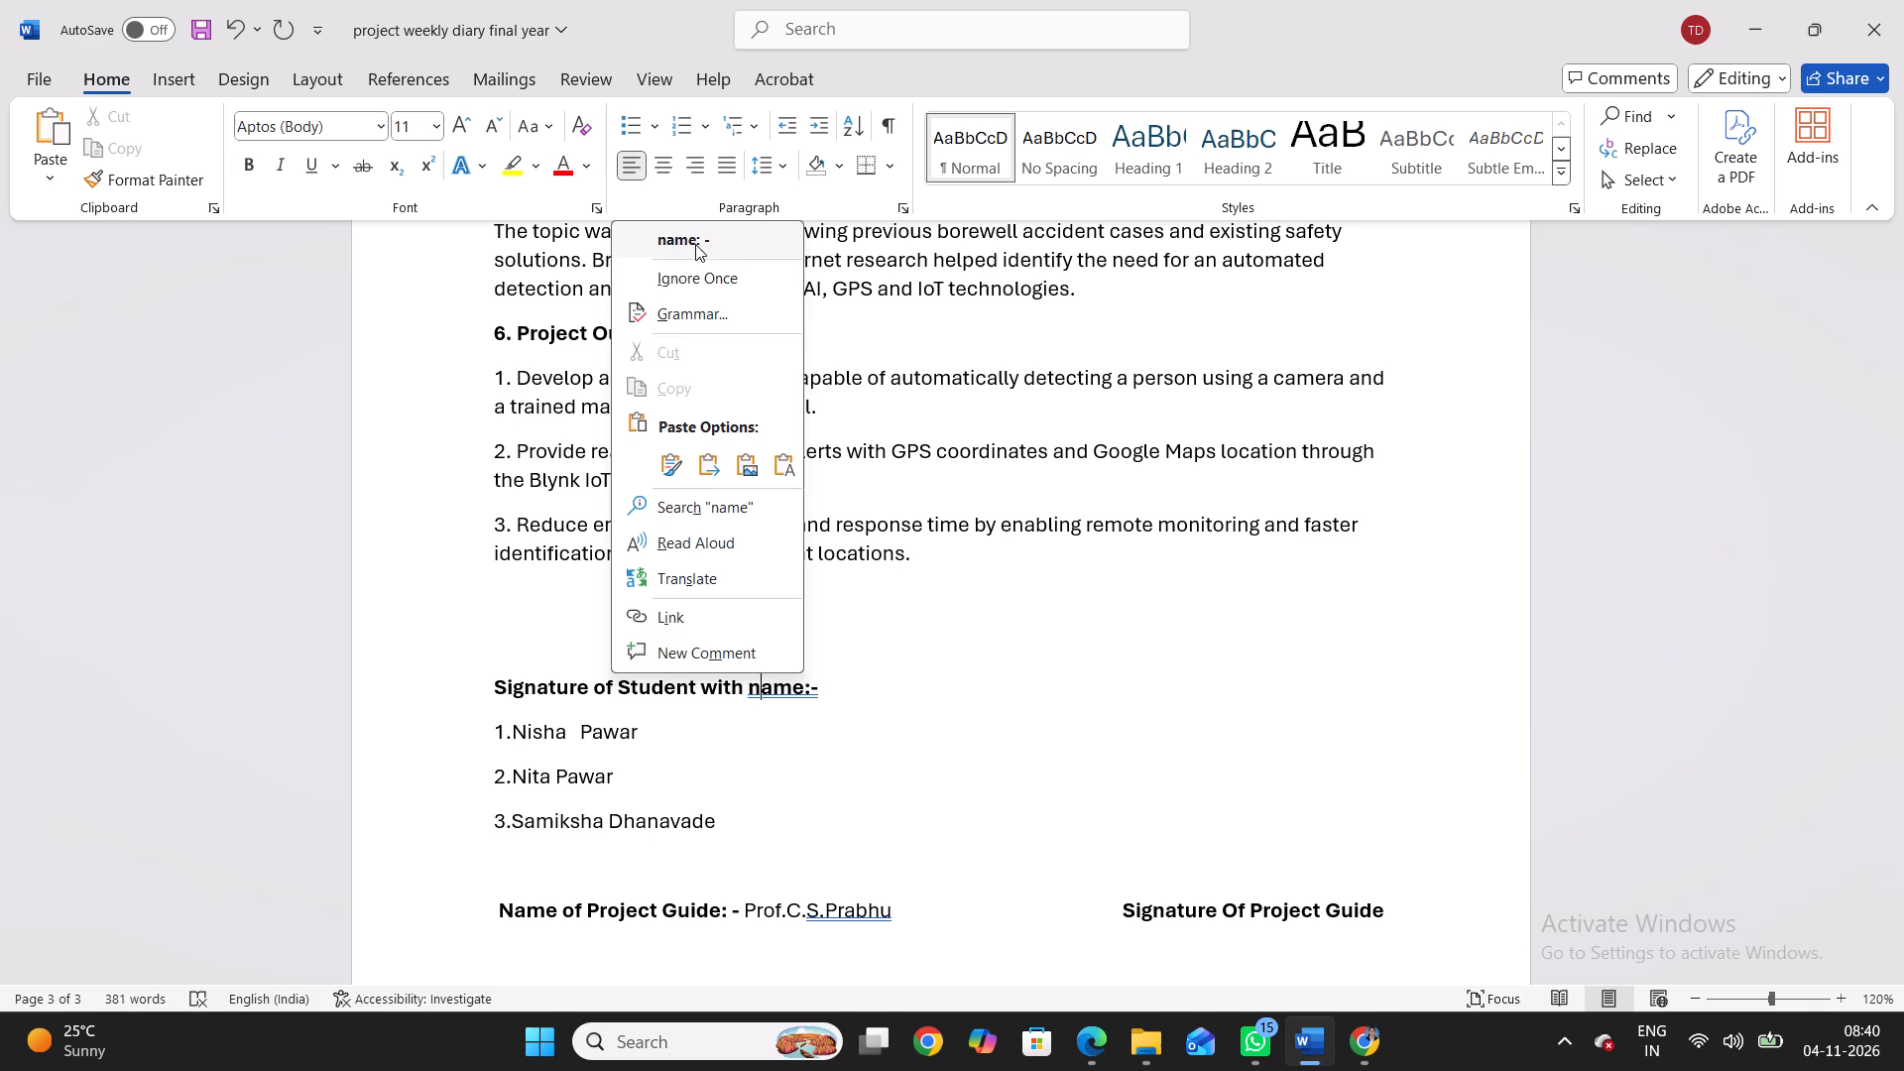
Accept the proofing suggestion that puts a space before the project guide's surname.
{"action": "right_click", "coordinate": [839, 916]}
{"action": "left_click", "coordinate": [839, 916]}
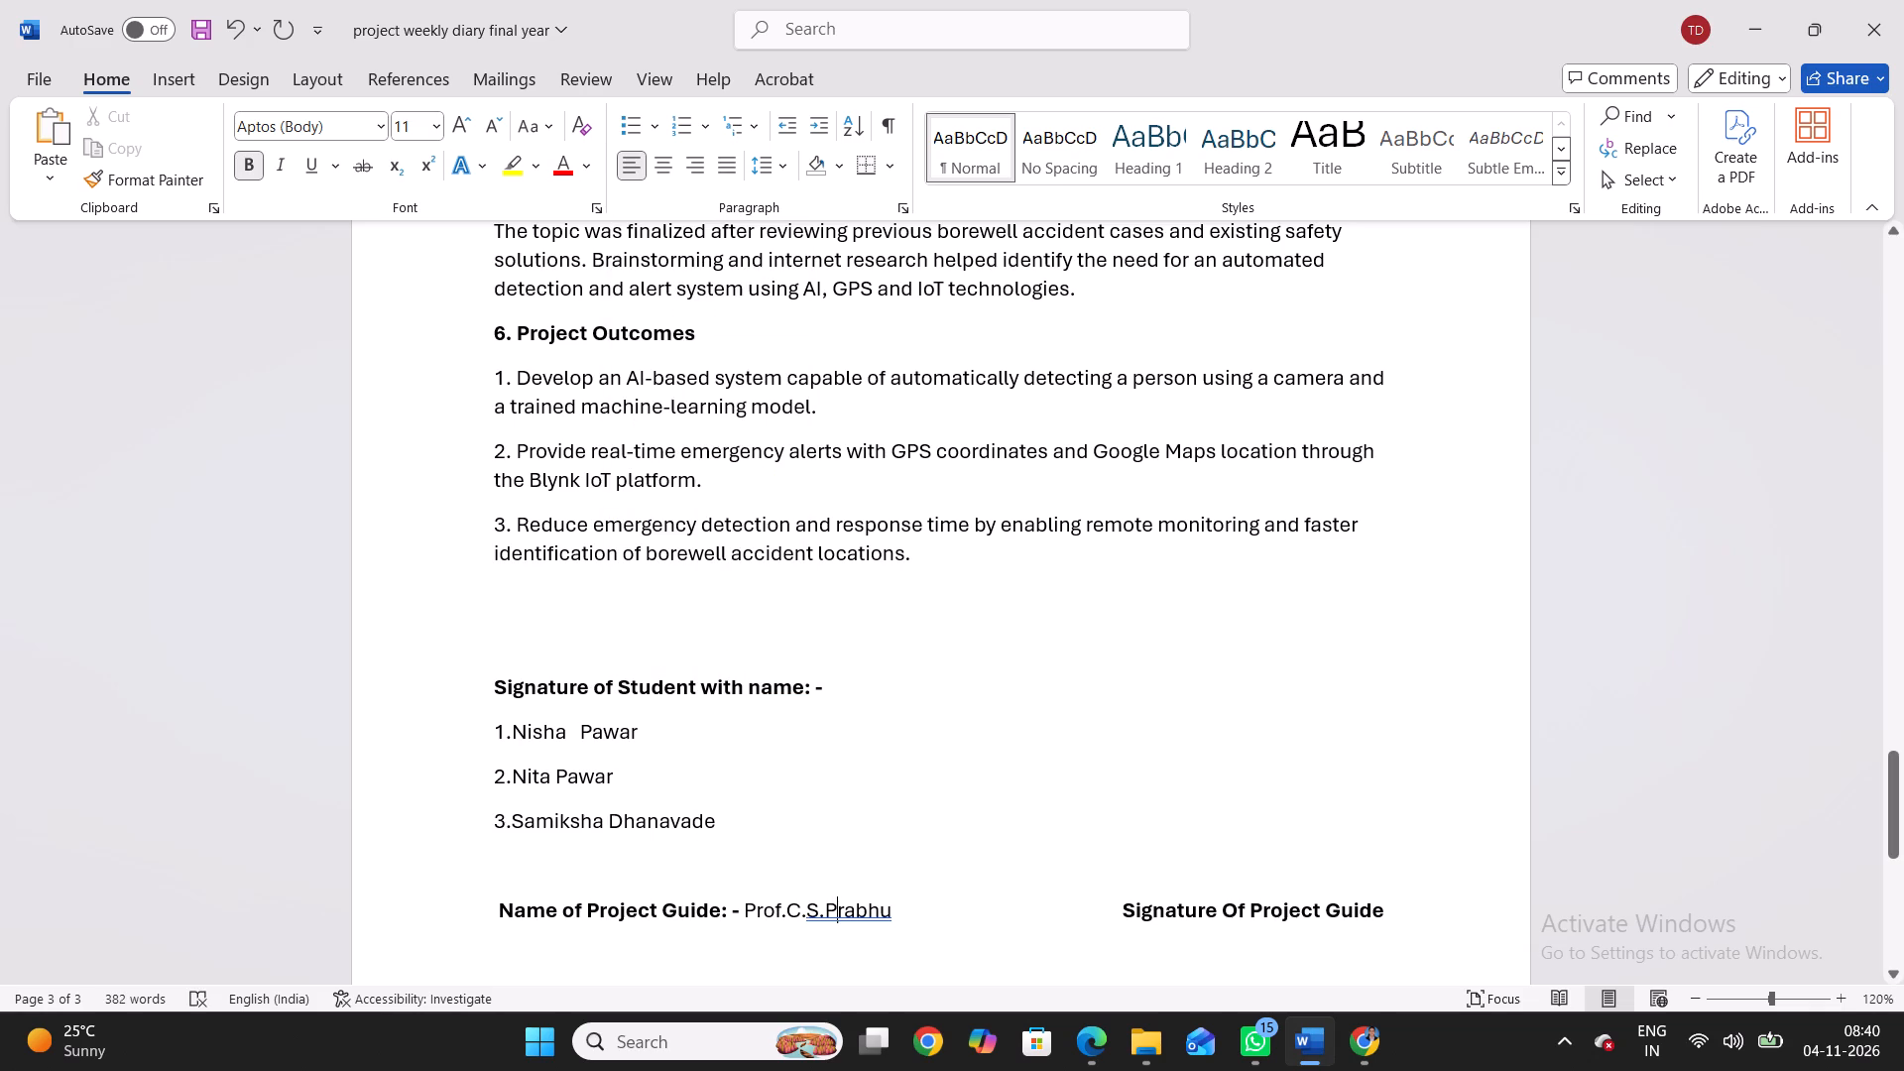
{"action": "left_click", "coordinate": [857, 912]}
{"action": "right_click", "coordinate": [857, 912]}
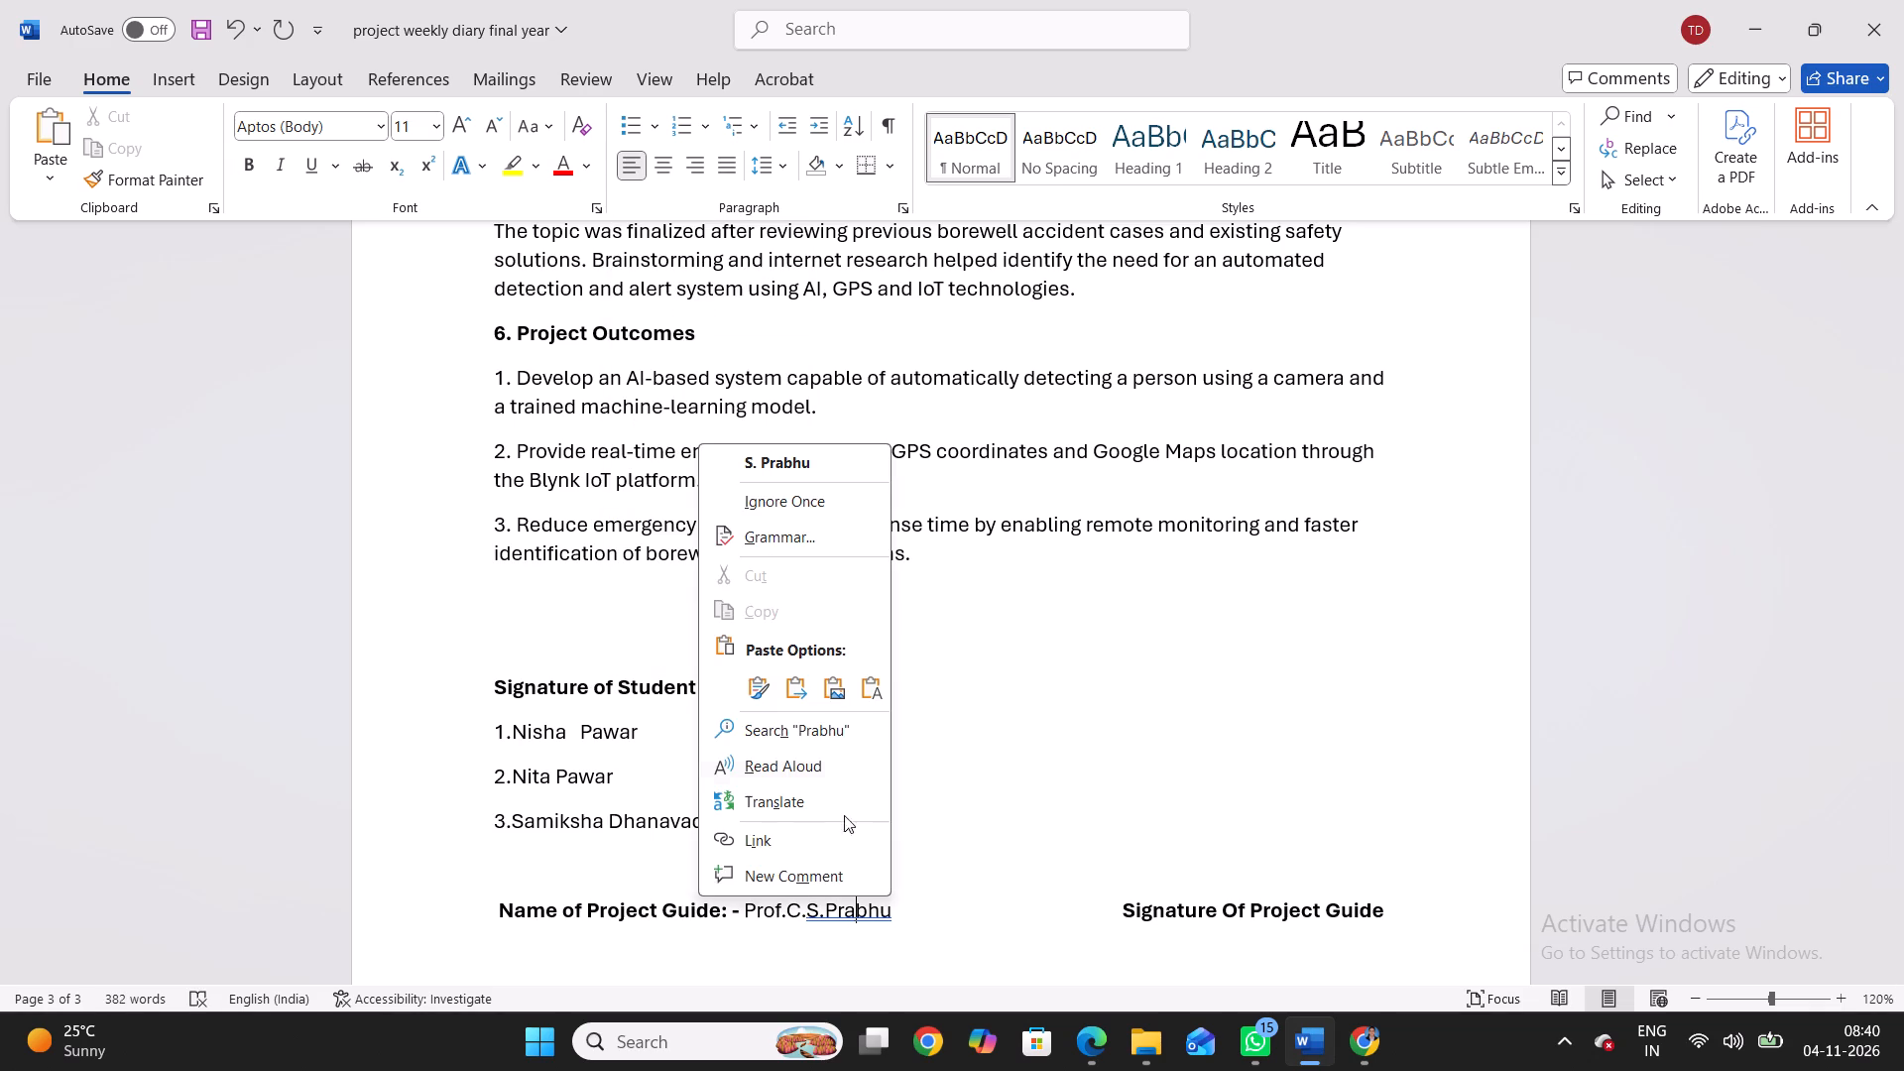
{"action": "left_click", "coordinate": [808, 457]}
Insert blank paragraphs below the project guide line until the insertion point starts a new fourth page.
{"action": "scroll", "coordinate": [924, 610], "scroll_direction": "down", "scroll_amount": 2}
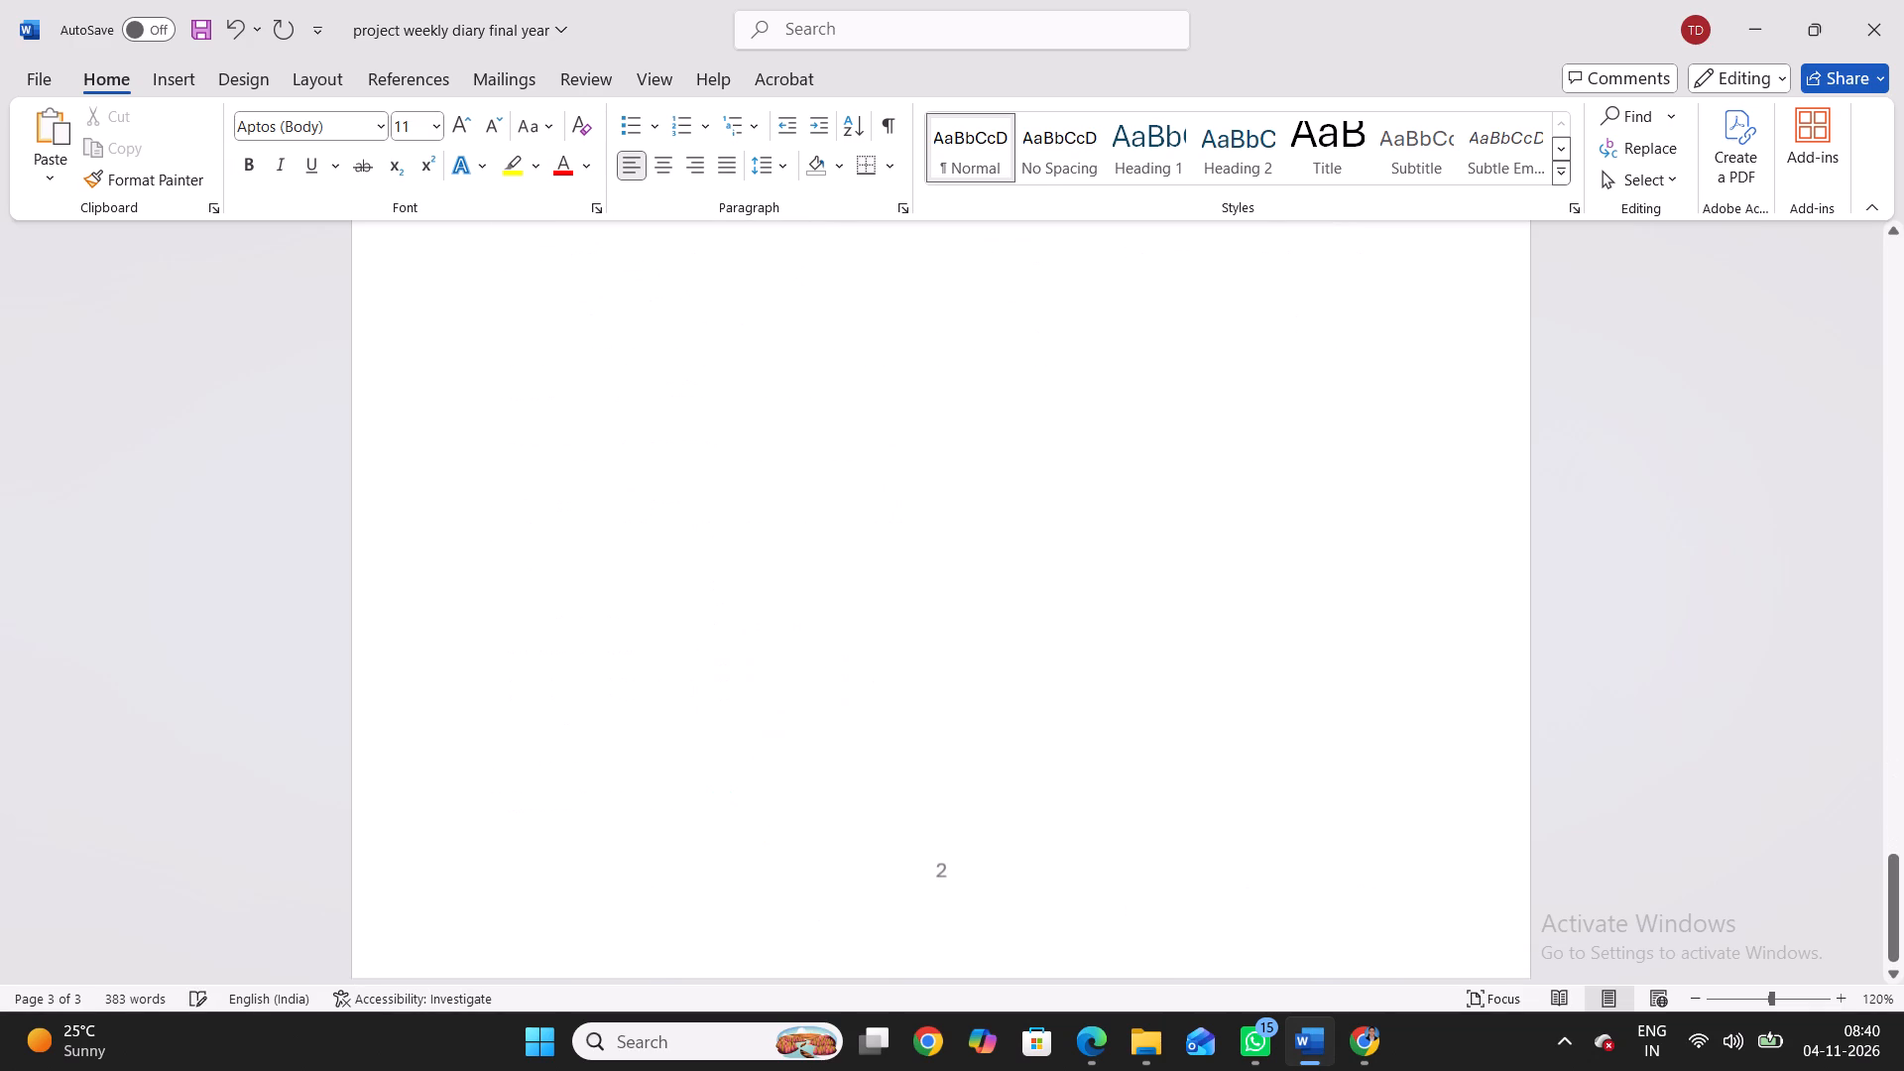
{"action": "scroll", "coordinate": [924, 610], "scroll_direction": "down", "scroll_amount": 3}
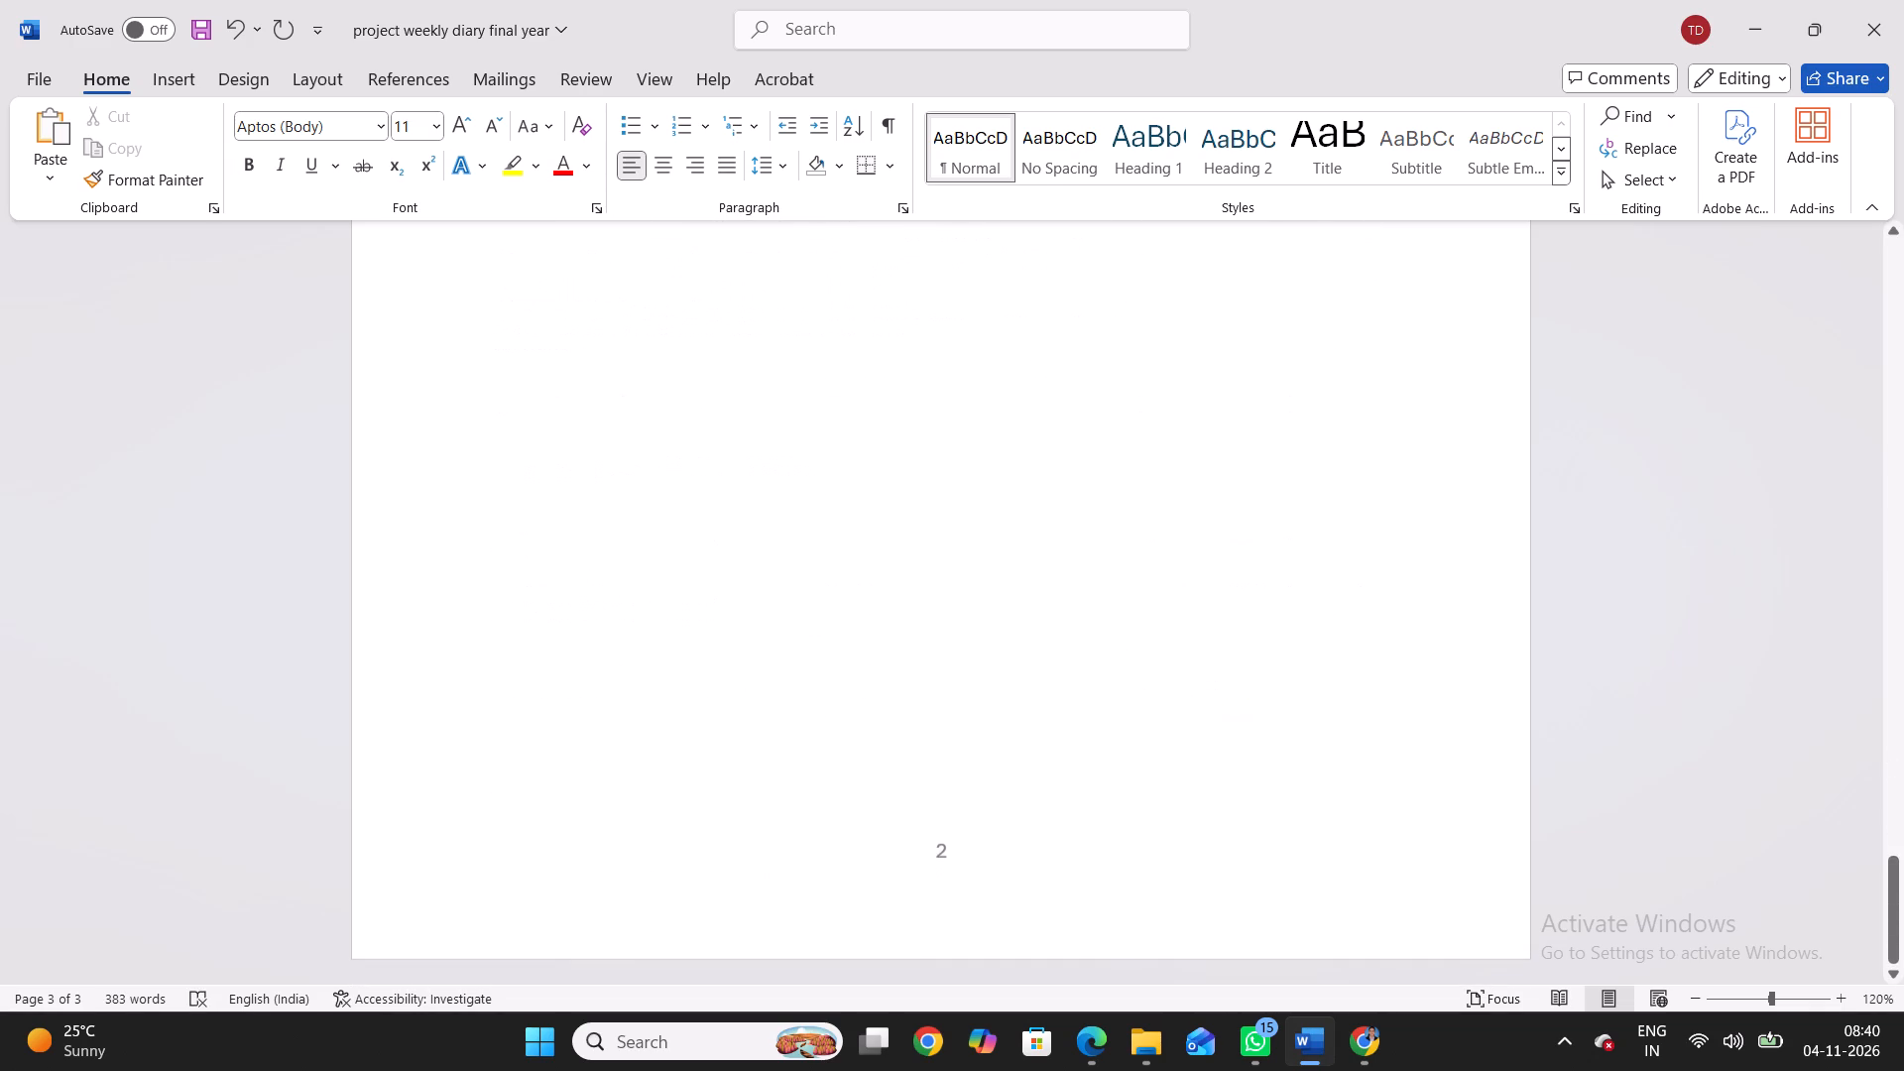
{"action": "left_click", "coordinate": [678, 662]}
{"action": "key", "text": "Return"}
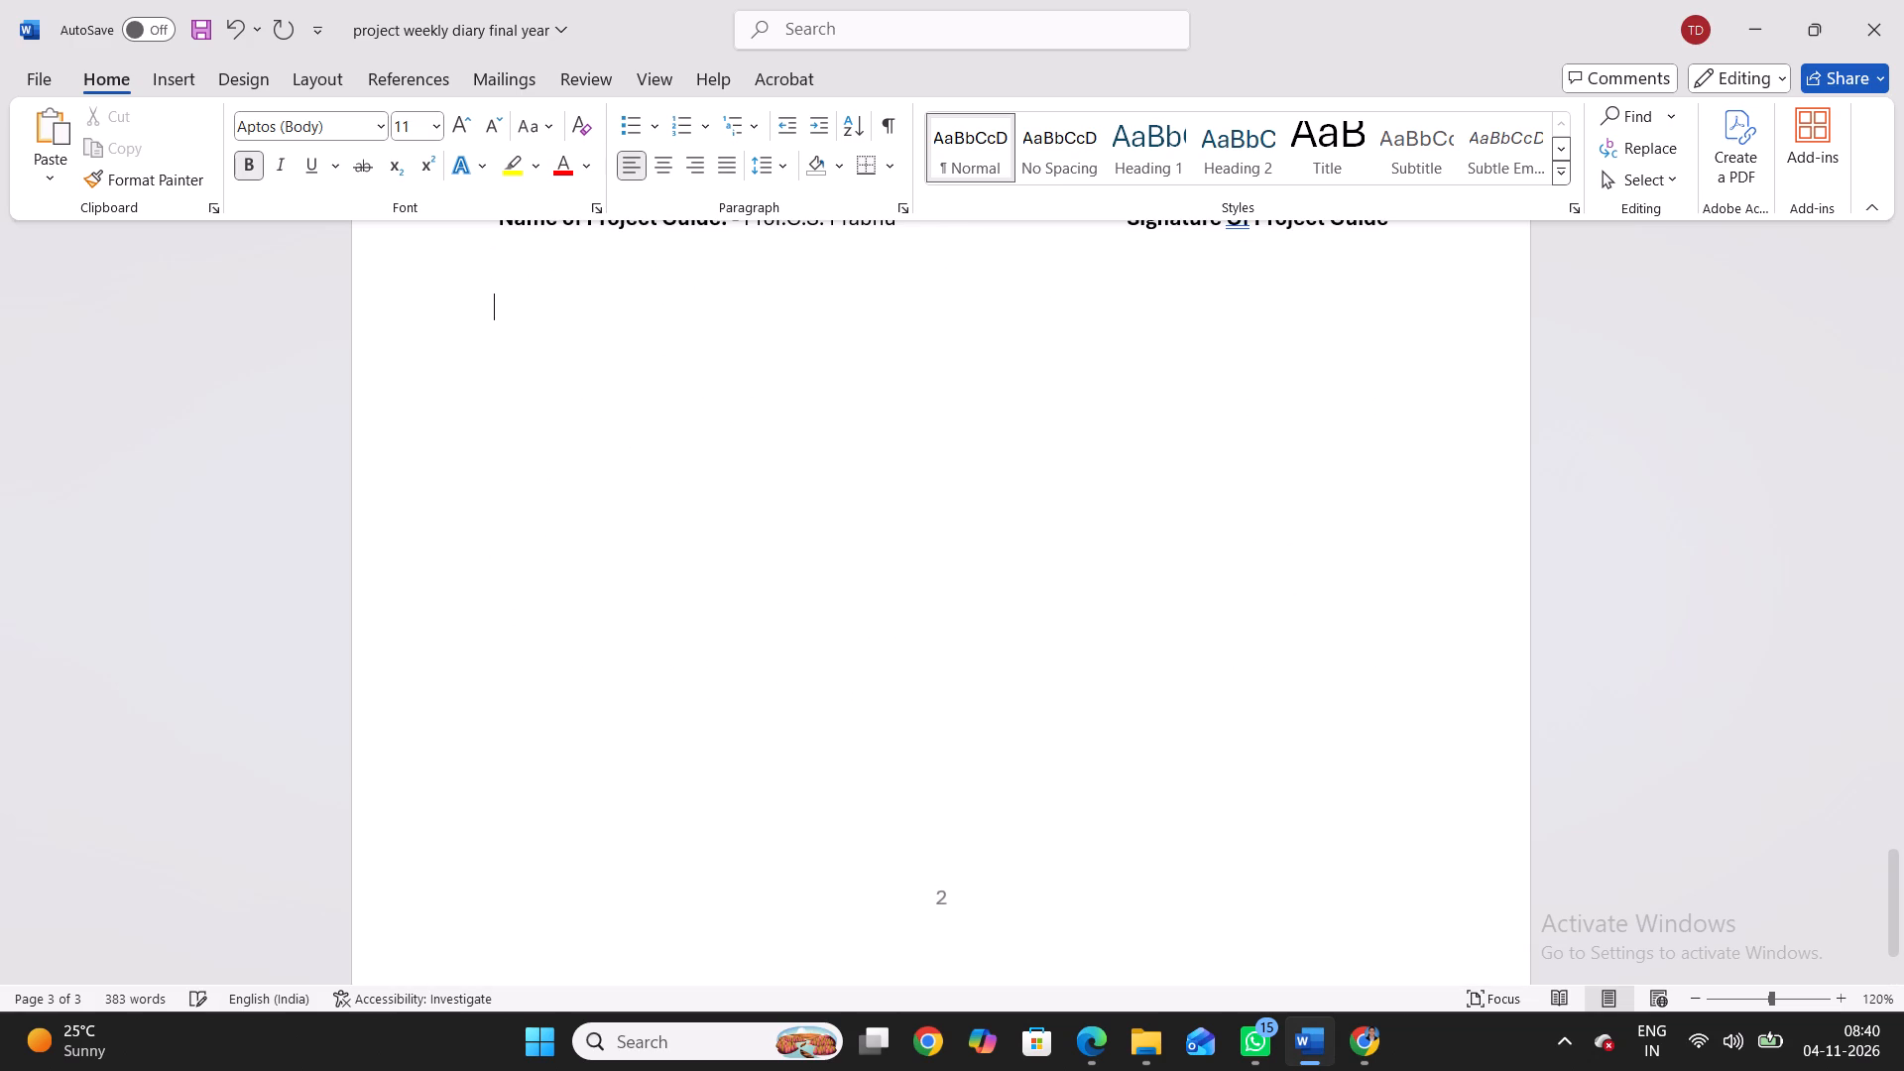
{"action": "key", "text": "Return"}
{"action": "key", "text": "Return"}
{"action": "key", "text": "Return"}
{"action": "key", "text": "Return"}
{"action": "key", "text": "Return"}
{"action": "key", "text": "Return"}
{"action": "key", "text": "Return"}
{"action": "key", "text": "Return"}
{"action": "key", "text": "Return"}
{"action": "key", "text": "Return"}
{"action": "key", "text": "Return"}
{"action": "key", "text": "Return"}
{"action": "key", "text": "Return"}
{"action": "key", "text": "Return"}
{"action": "key", "text": "Return"}
{"action": "key", "text": "Return"}
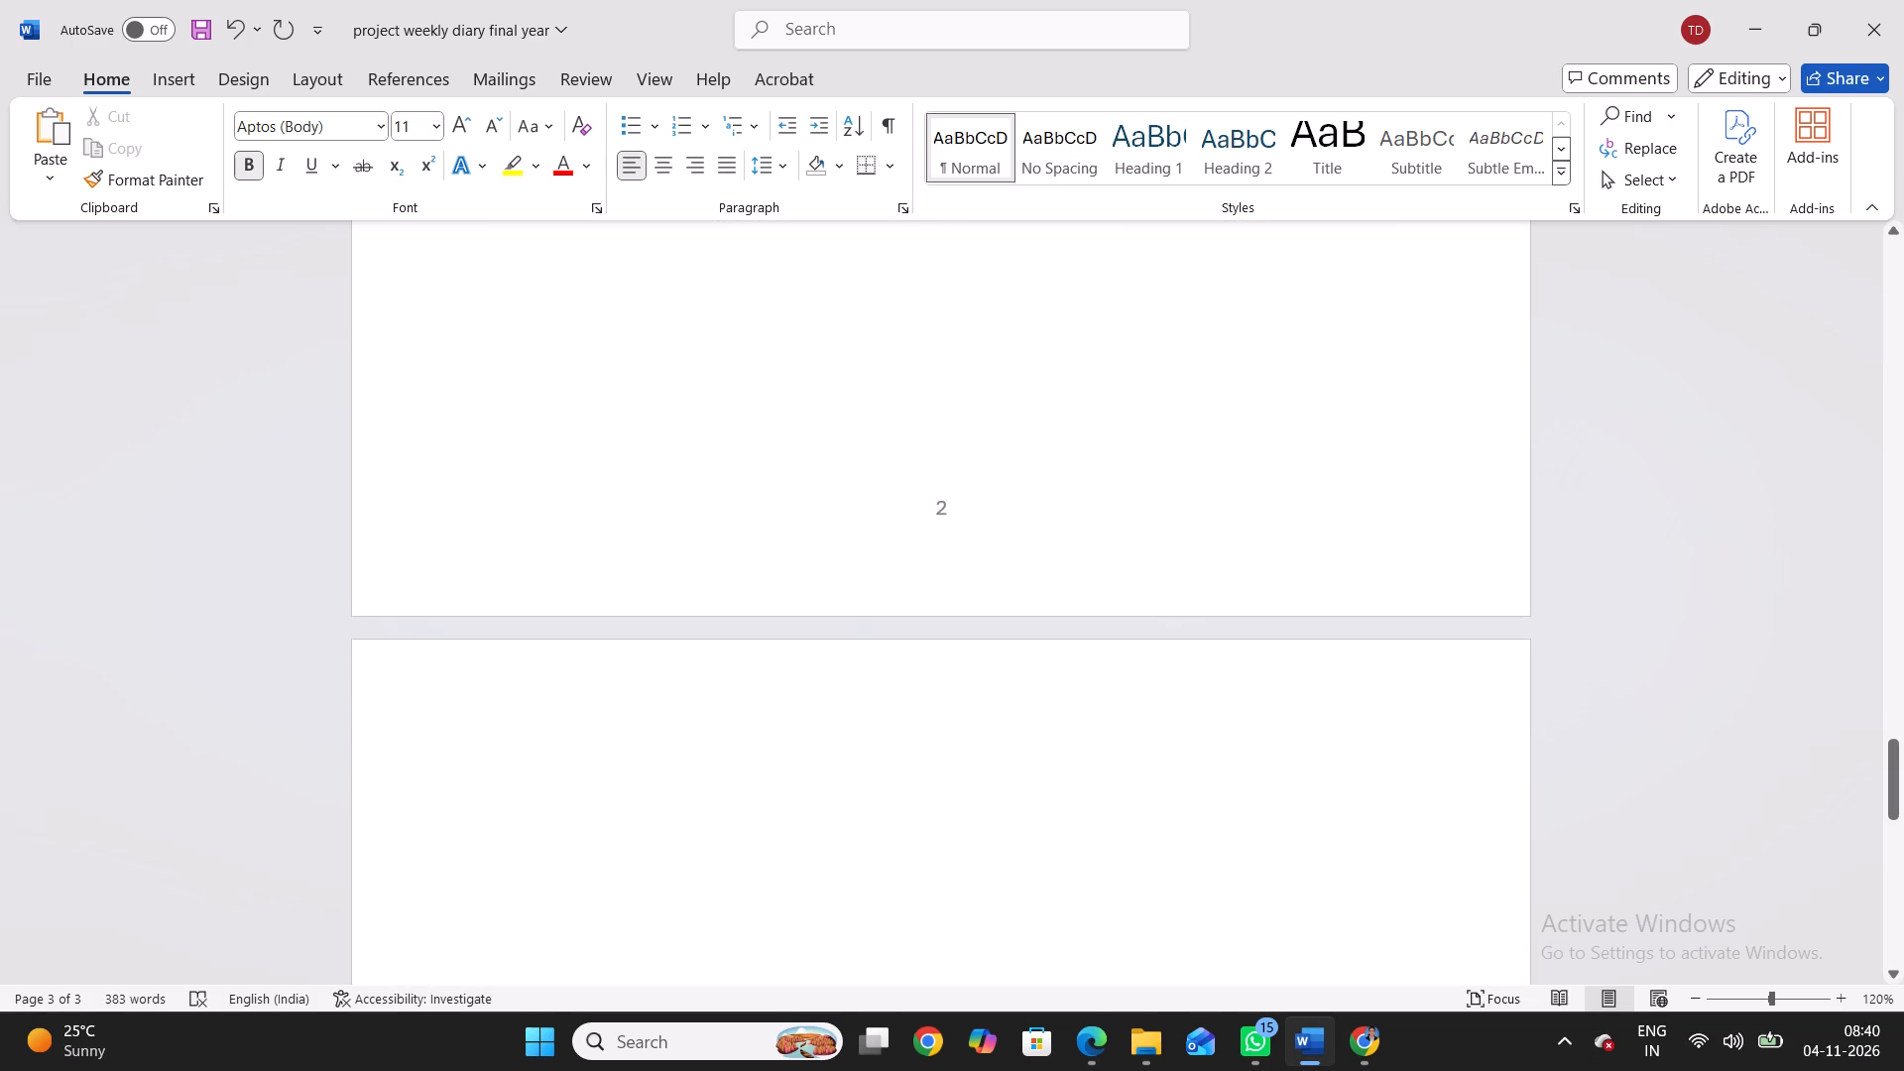
{"action": "key", "text": "BackSpace"}
{"action": "key", "text": "BackSpace"}
{"action": "key", "text": "BackSpace"}
{"action": "key", "text": "BackSpace"}
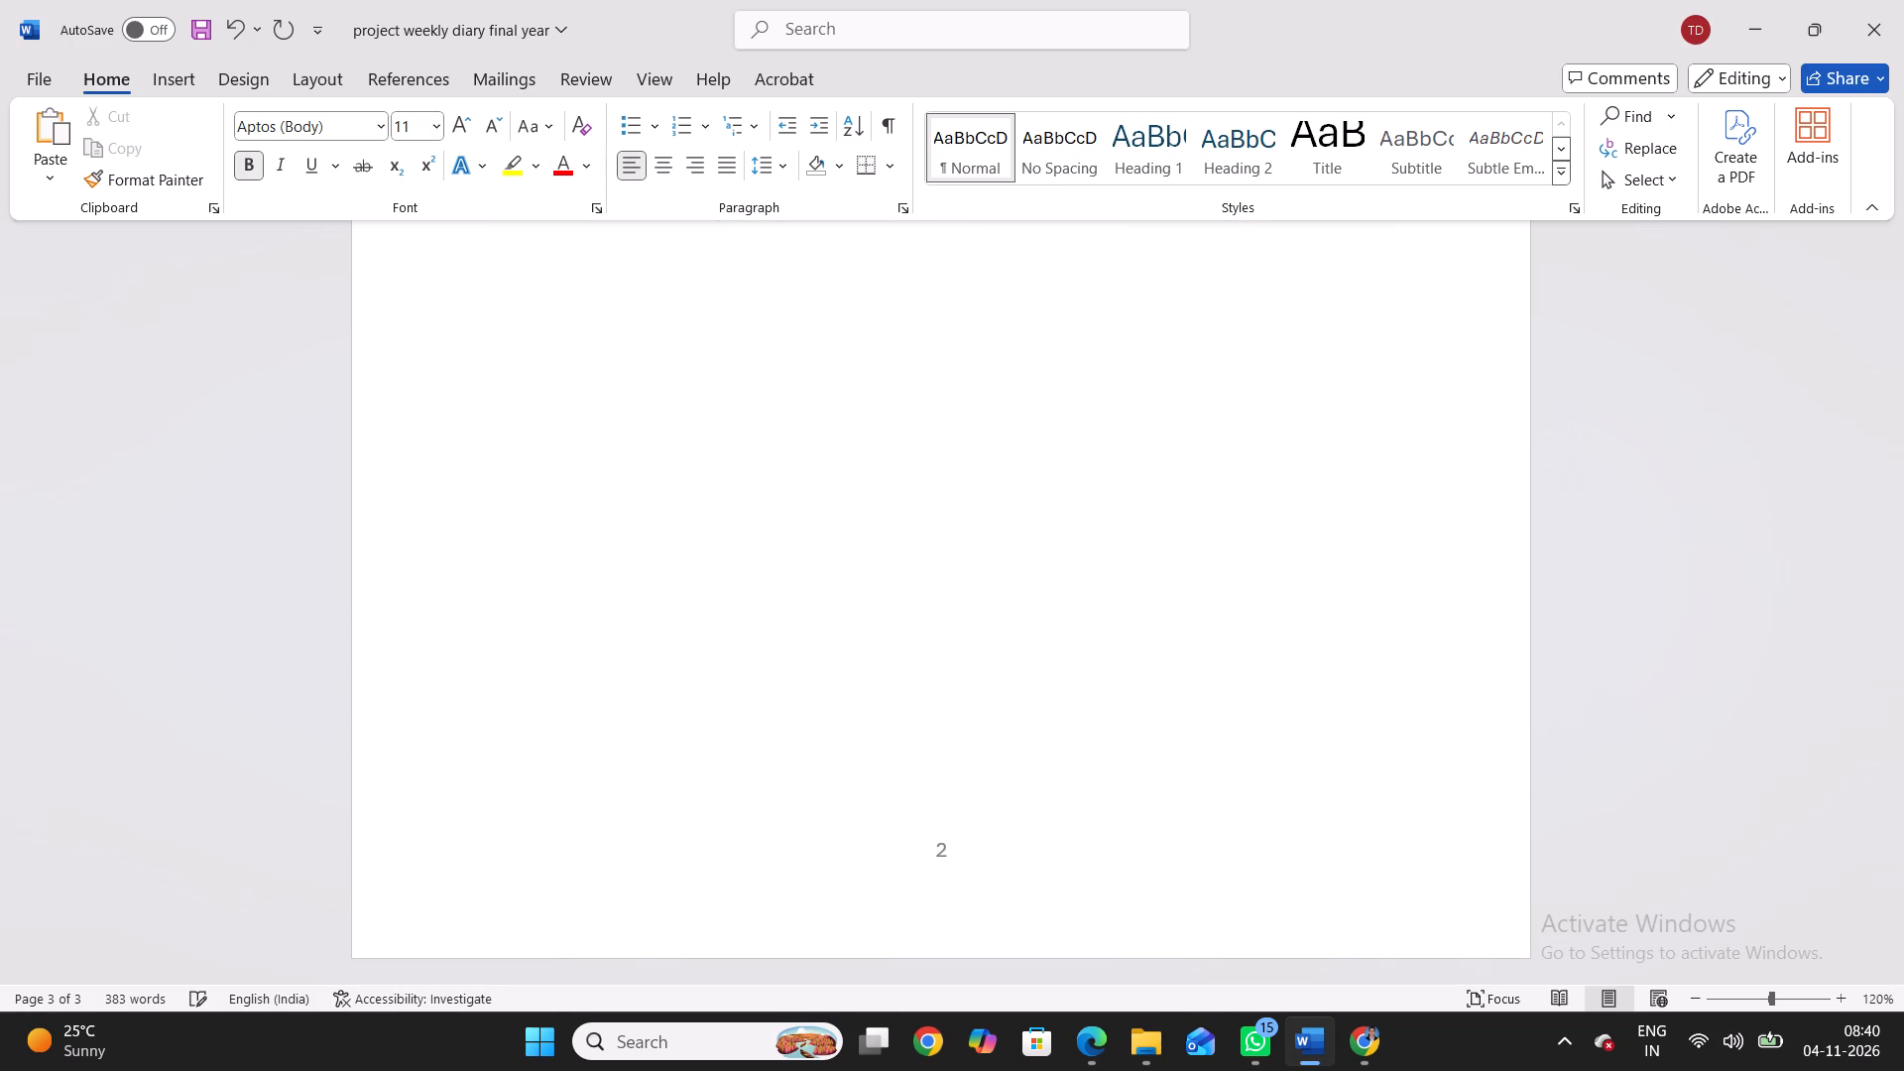
{"action": "key", "text": "Return"}
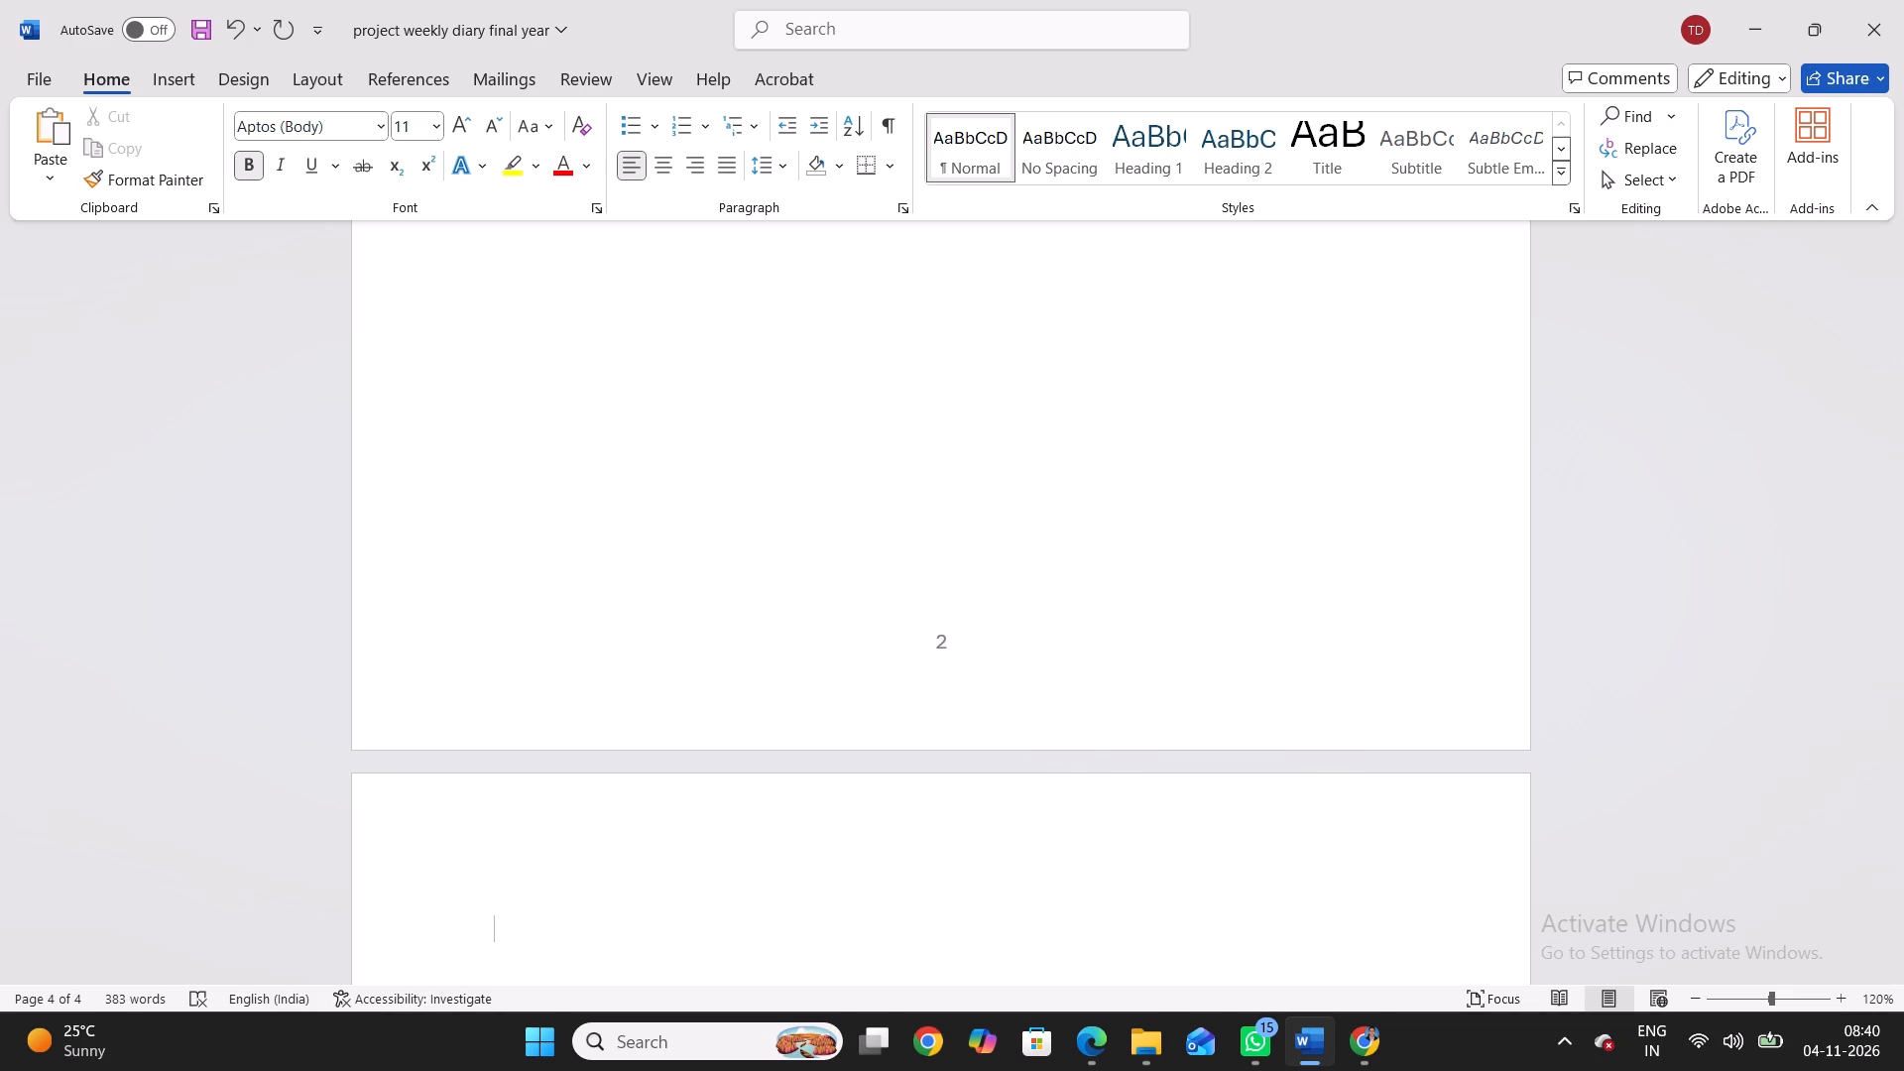
Enter the heading "Synopsis" at the top of the new page.
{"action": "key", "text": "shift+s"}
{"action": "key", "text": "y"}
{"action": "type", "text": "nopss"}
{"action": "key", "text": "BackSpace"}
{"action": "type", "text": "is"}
Centre the "Synopsis" heading and set its font size to 16.
{"action": "scroll", "coordinate": [533, 793], "scroll_direction": "down", "scroll_amount": 1}
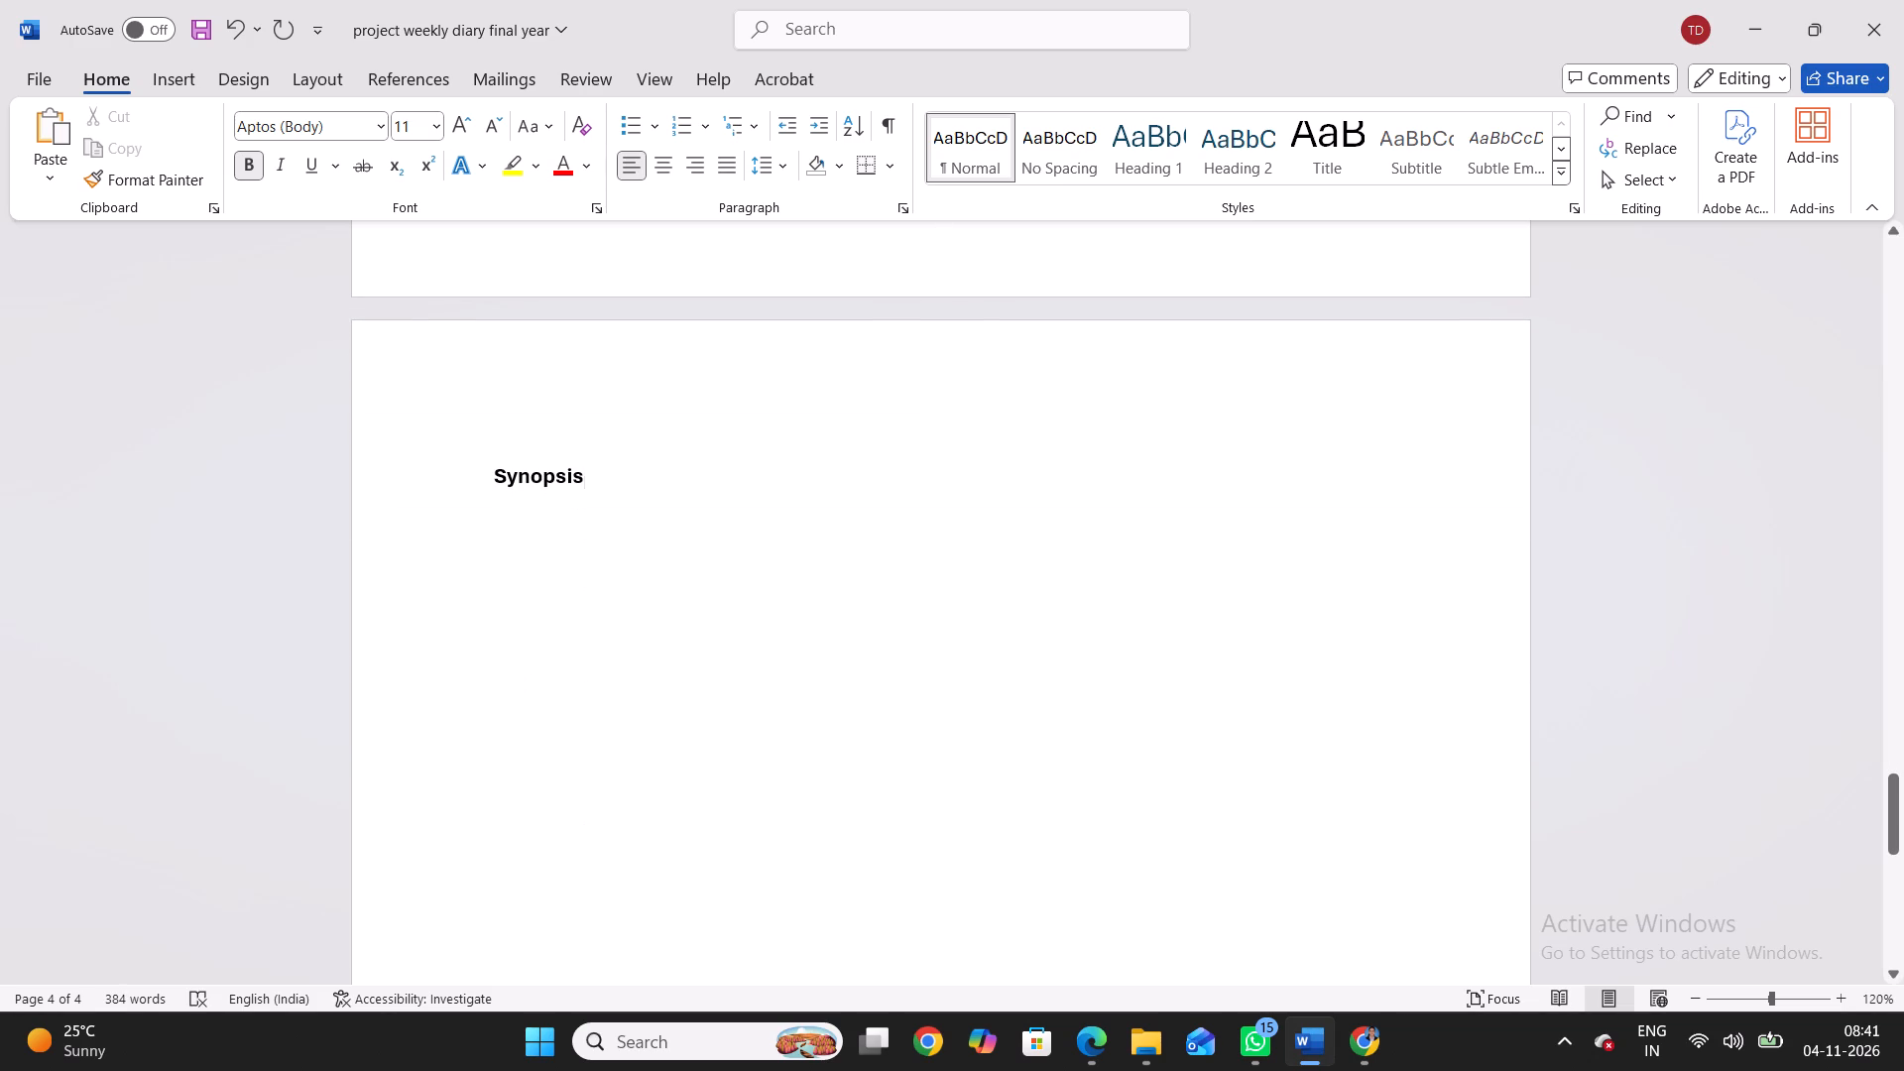
{"action": "left_click_drag", "start_coordinate": [492, 474], "coordinate": [597, 474]}
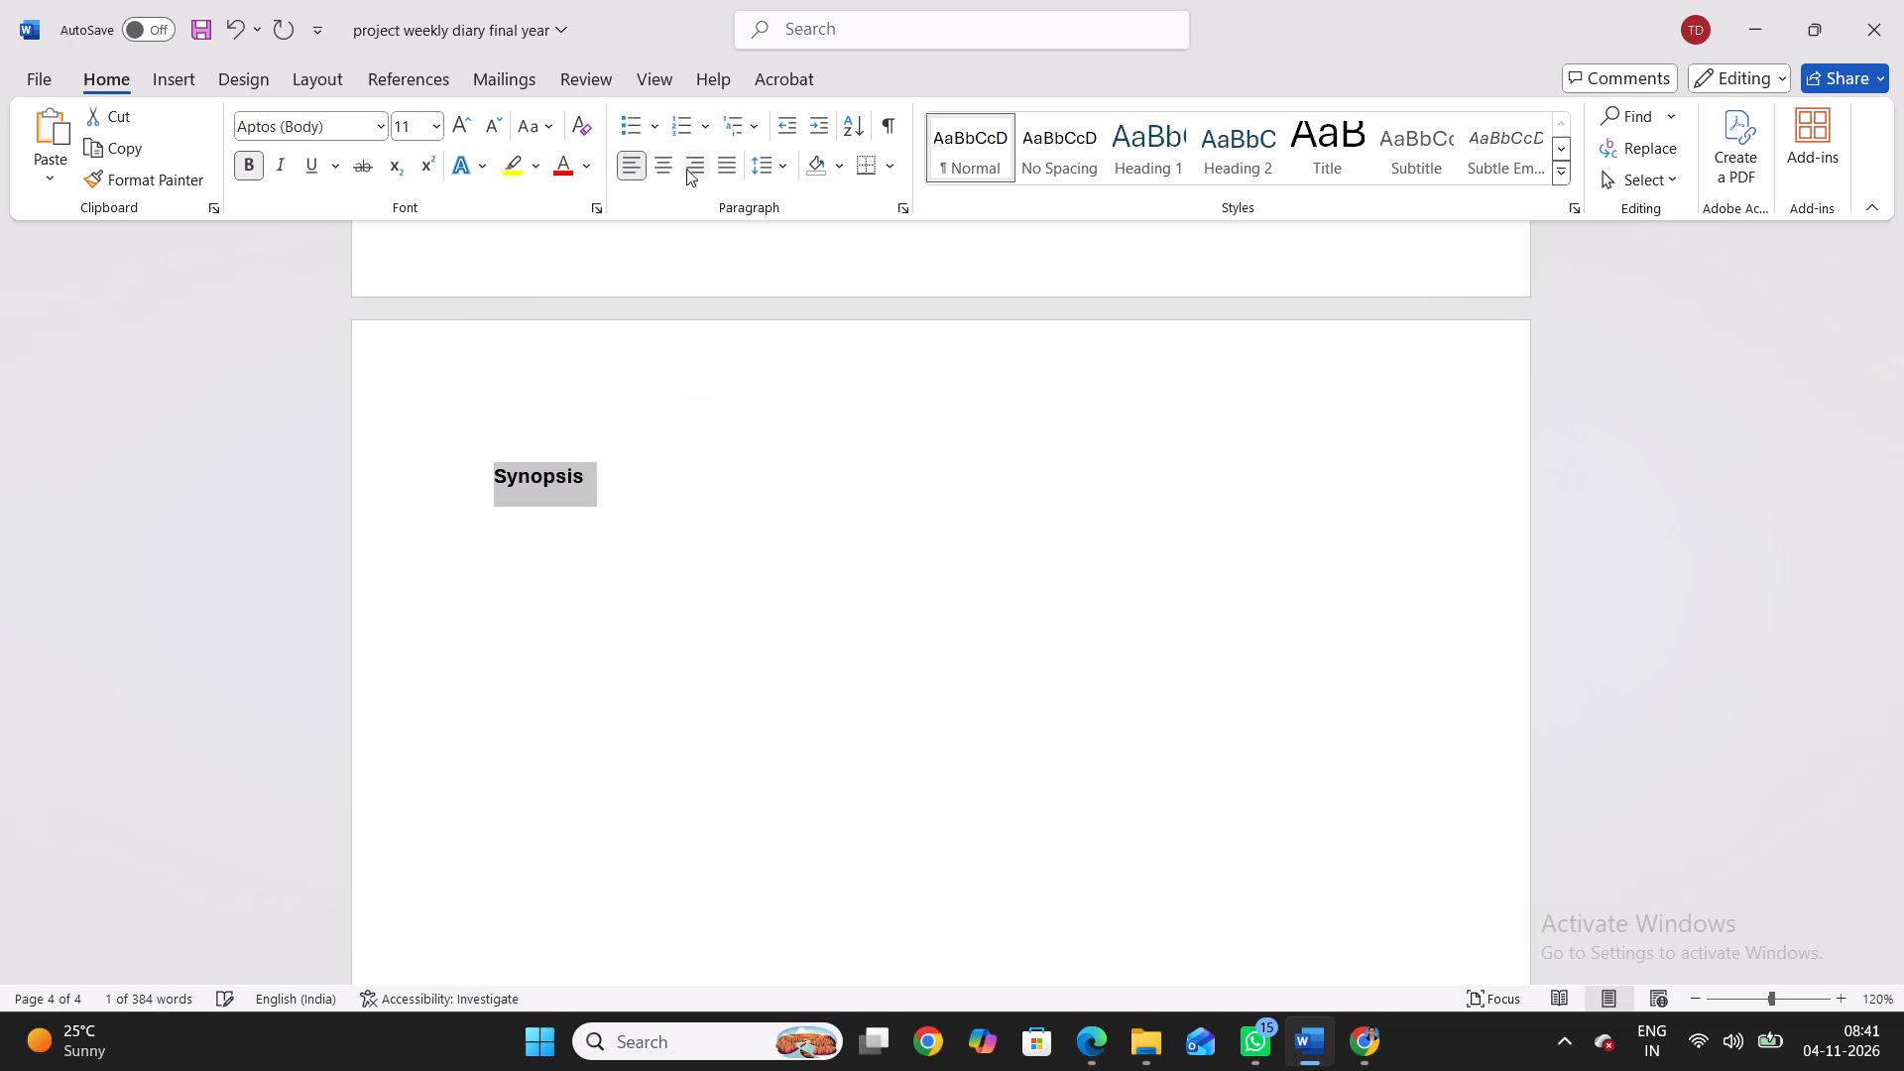
{"action": "left_click", "coordinate": [650, 170]}
{"action": "left_click", "coordinate": [437, 126]}
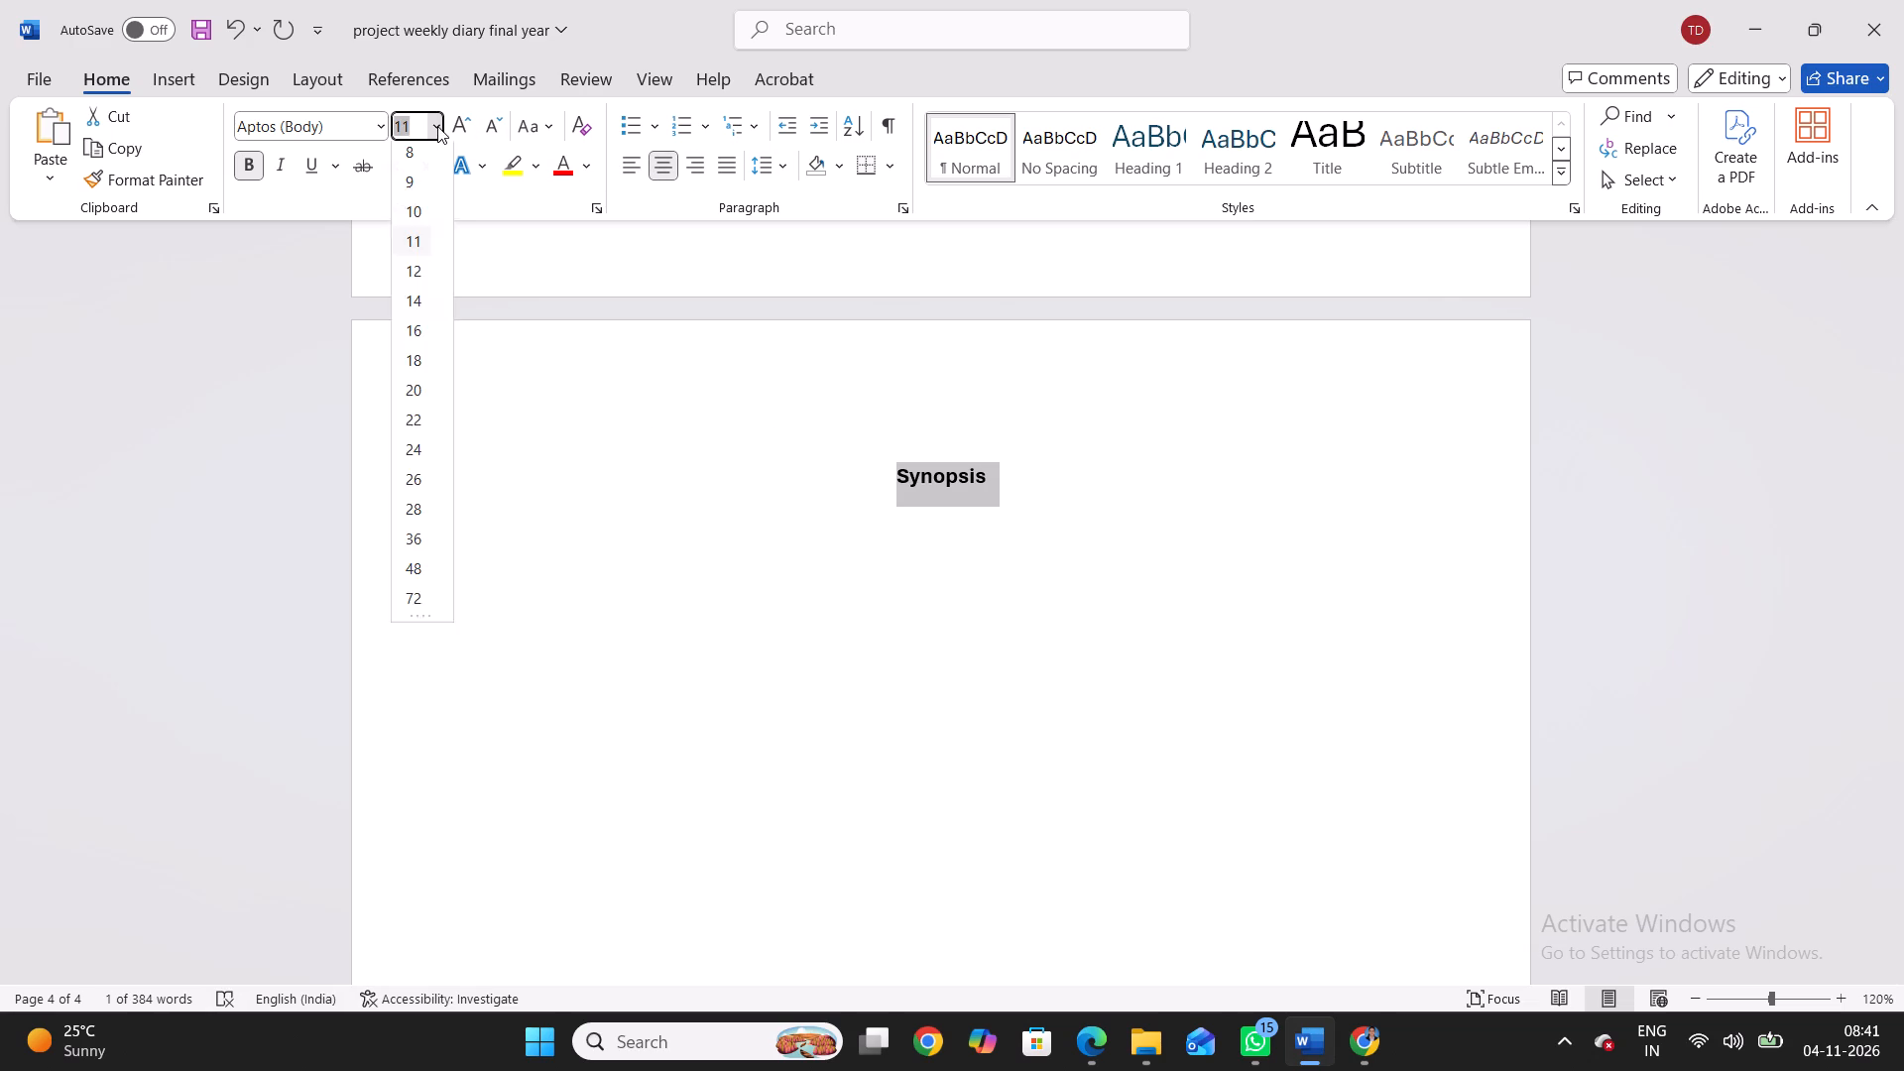
{"action": "left_click", "coordinate": [418, 350]}
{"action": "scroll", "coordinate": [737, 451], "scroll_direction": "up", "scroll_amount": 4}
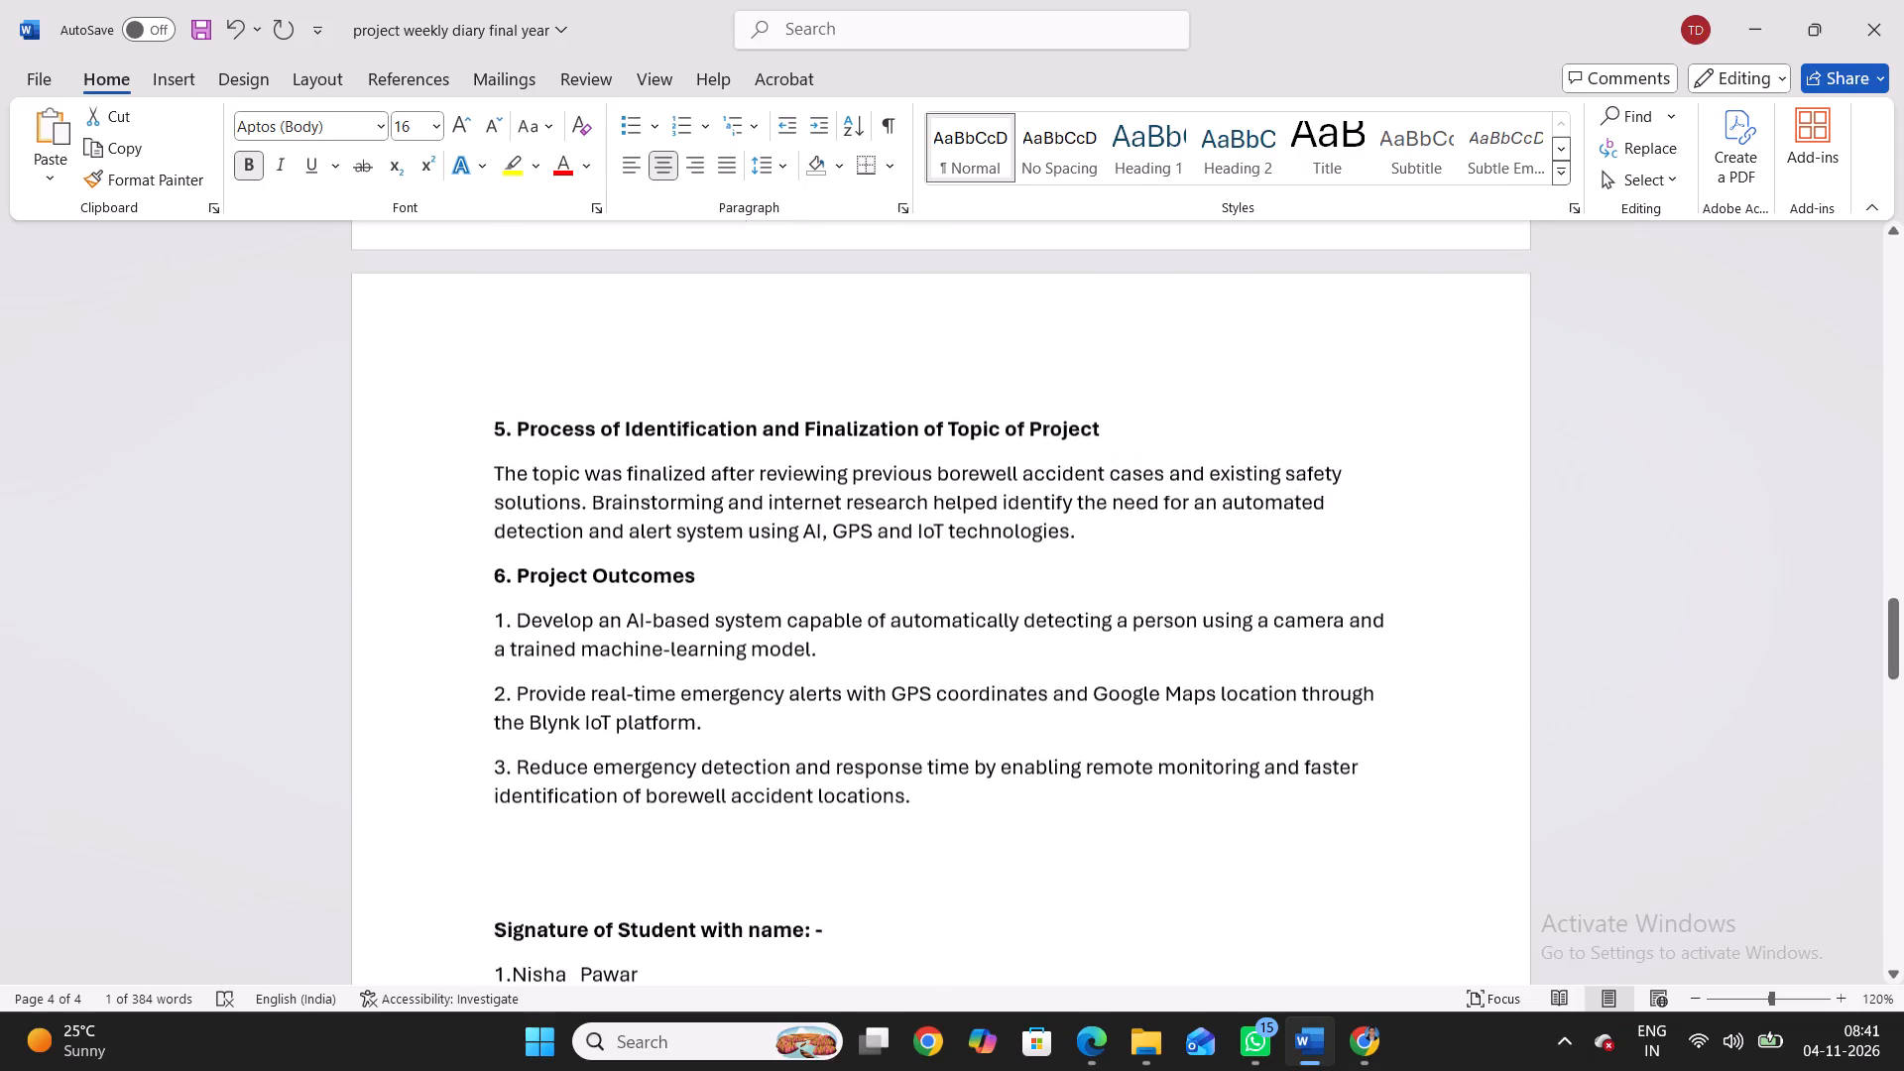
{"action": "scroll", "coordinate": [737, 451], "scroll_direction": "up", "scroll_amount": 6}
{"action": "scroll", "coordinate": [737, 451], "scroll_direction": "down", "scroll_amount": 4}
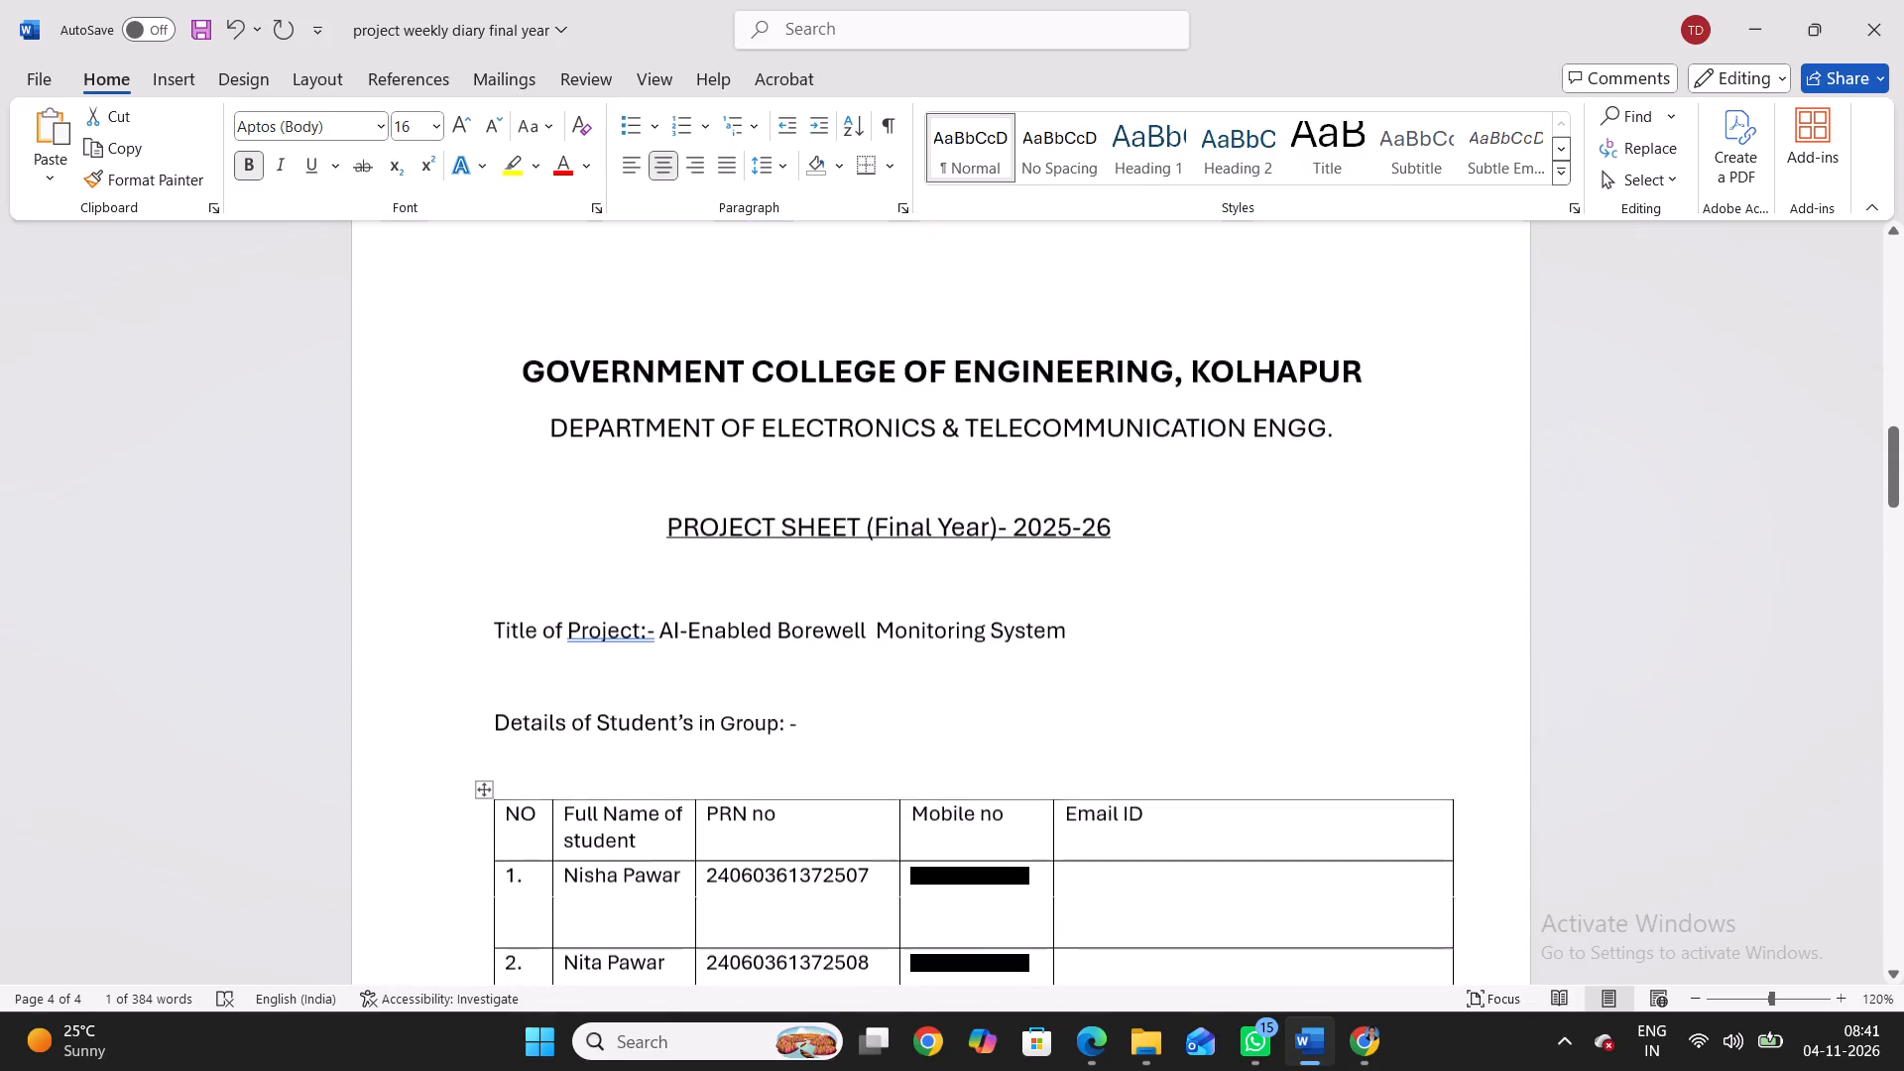
Check the font size of the college name heading and set the "Synopsis" heading to the same size, 17.
{"action": "left_click_drag", "start_coordinate": [524, 358], "coordinate": [650, 375]}
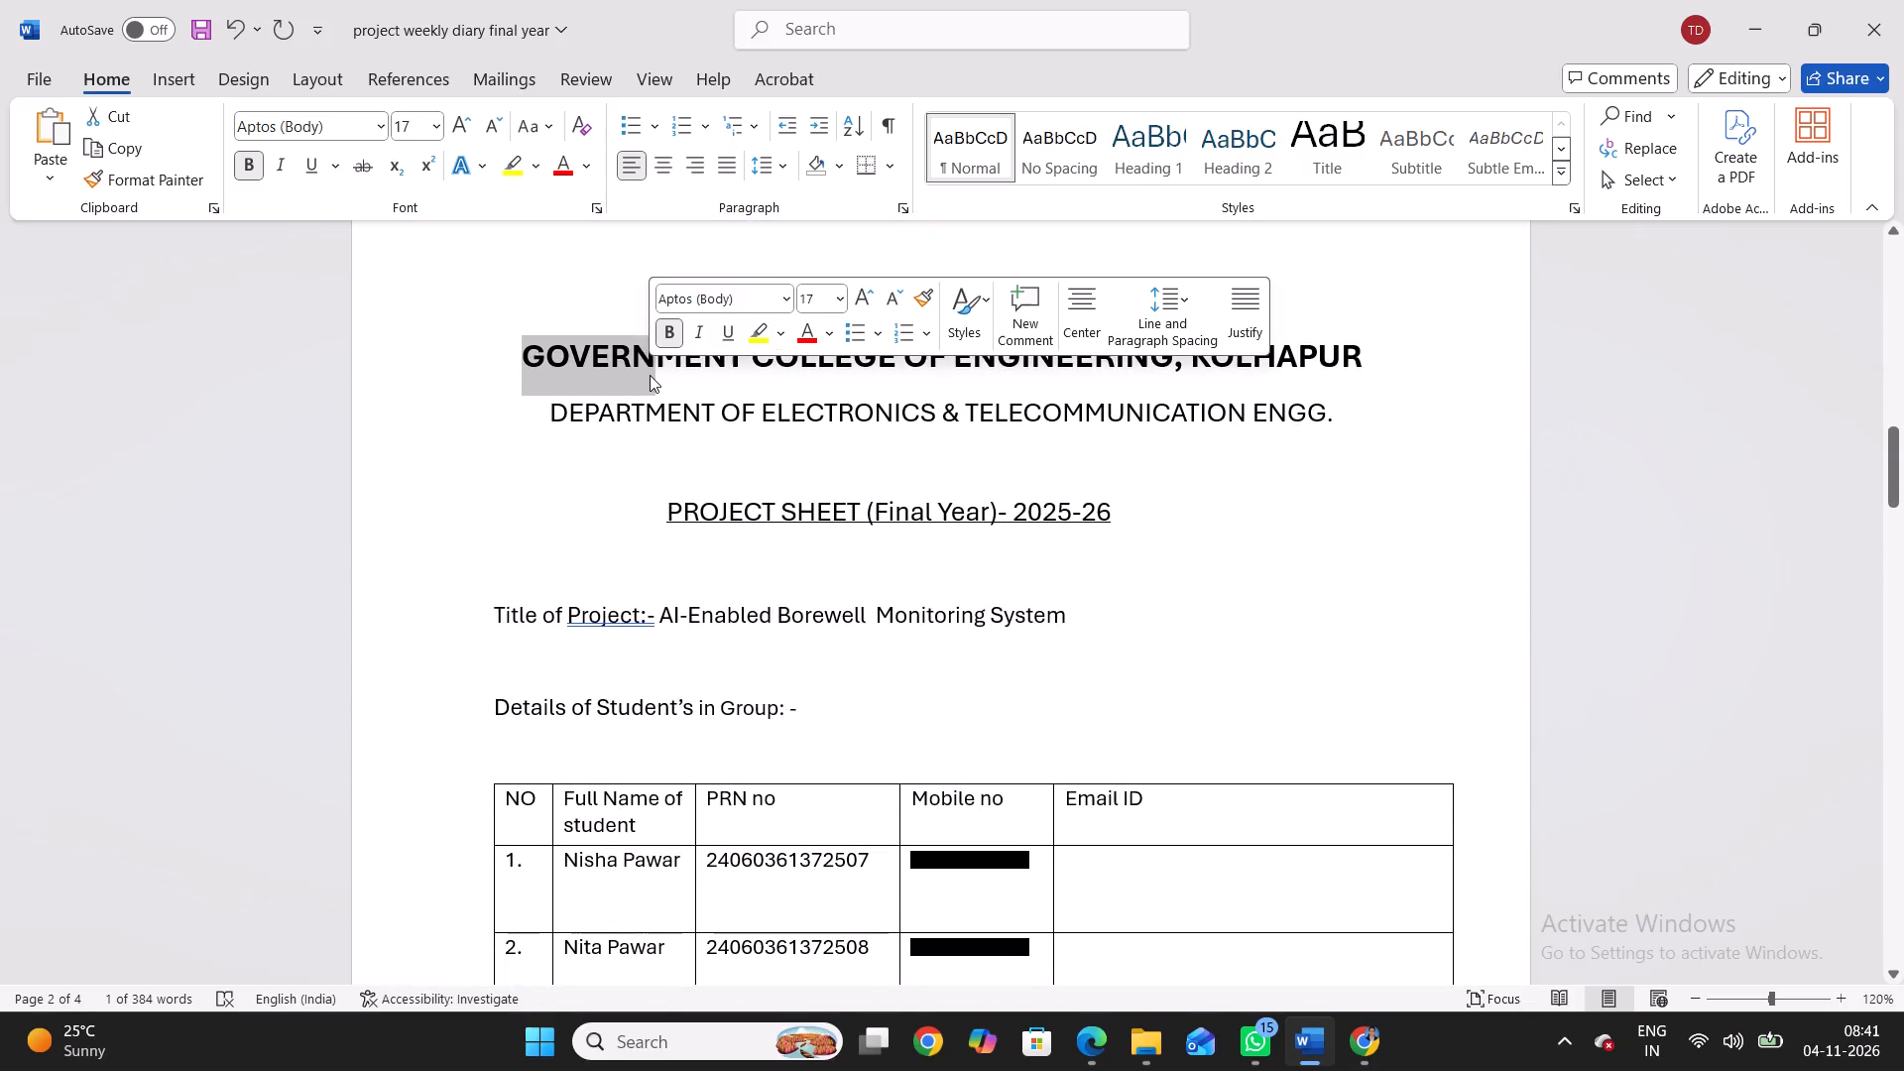
{"action": "left_click", "coordinate": [535, 273]}
{"action": "scroll", "coordinate": [535, 273], "scroll_direction": "down", "scroll_amount": 5}
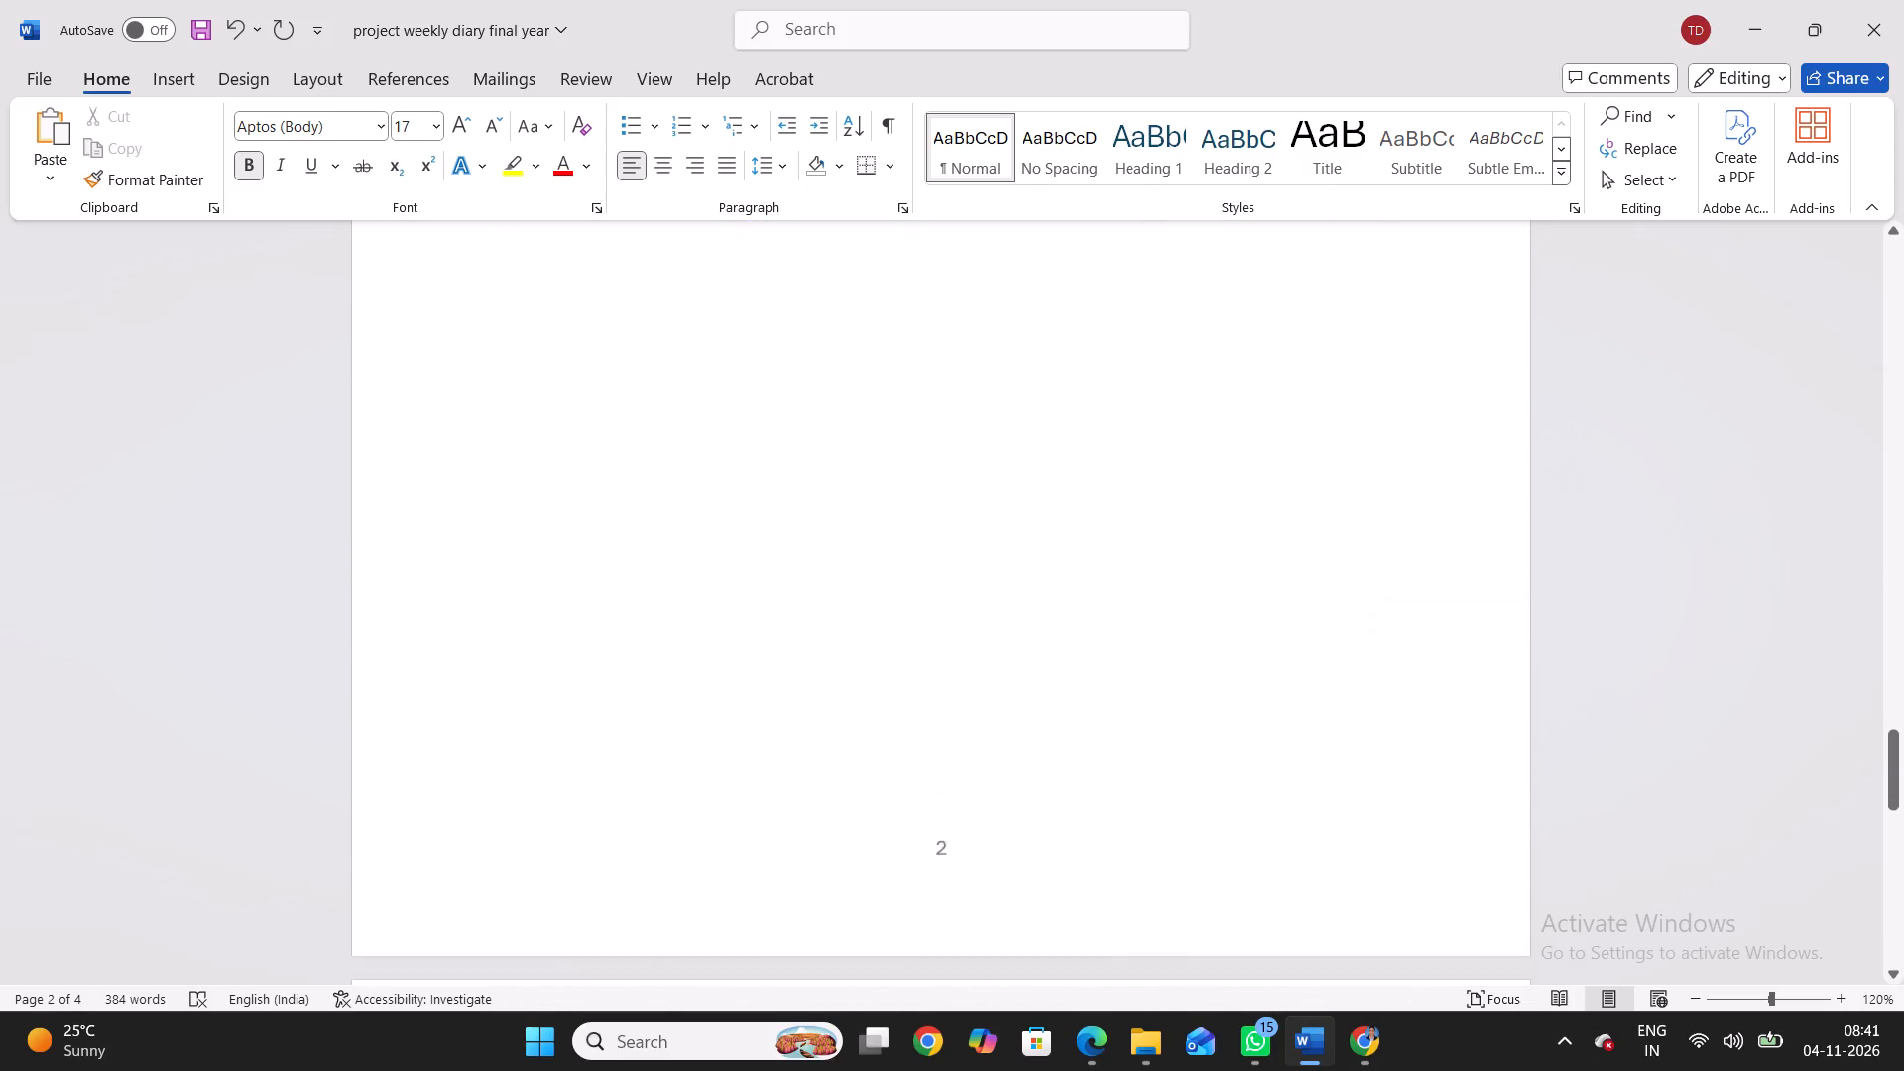
{"action": "left_click_drag", "start_coordinate": [873, 817], "coordinate": [1106, 839]}
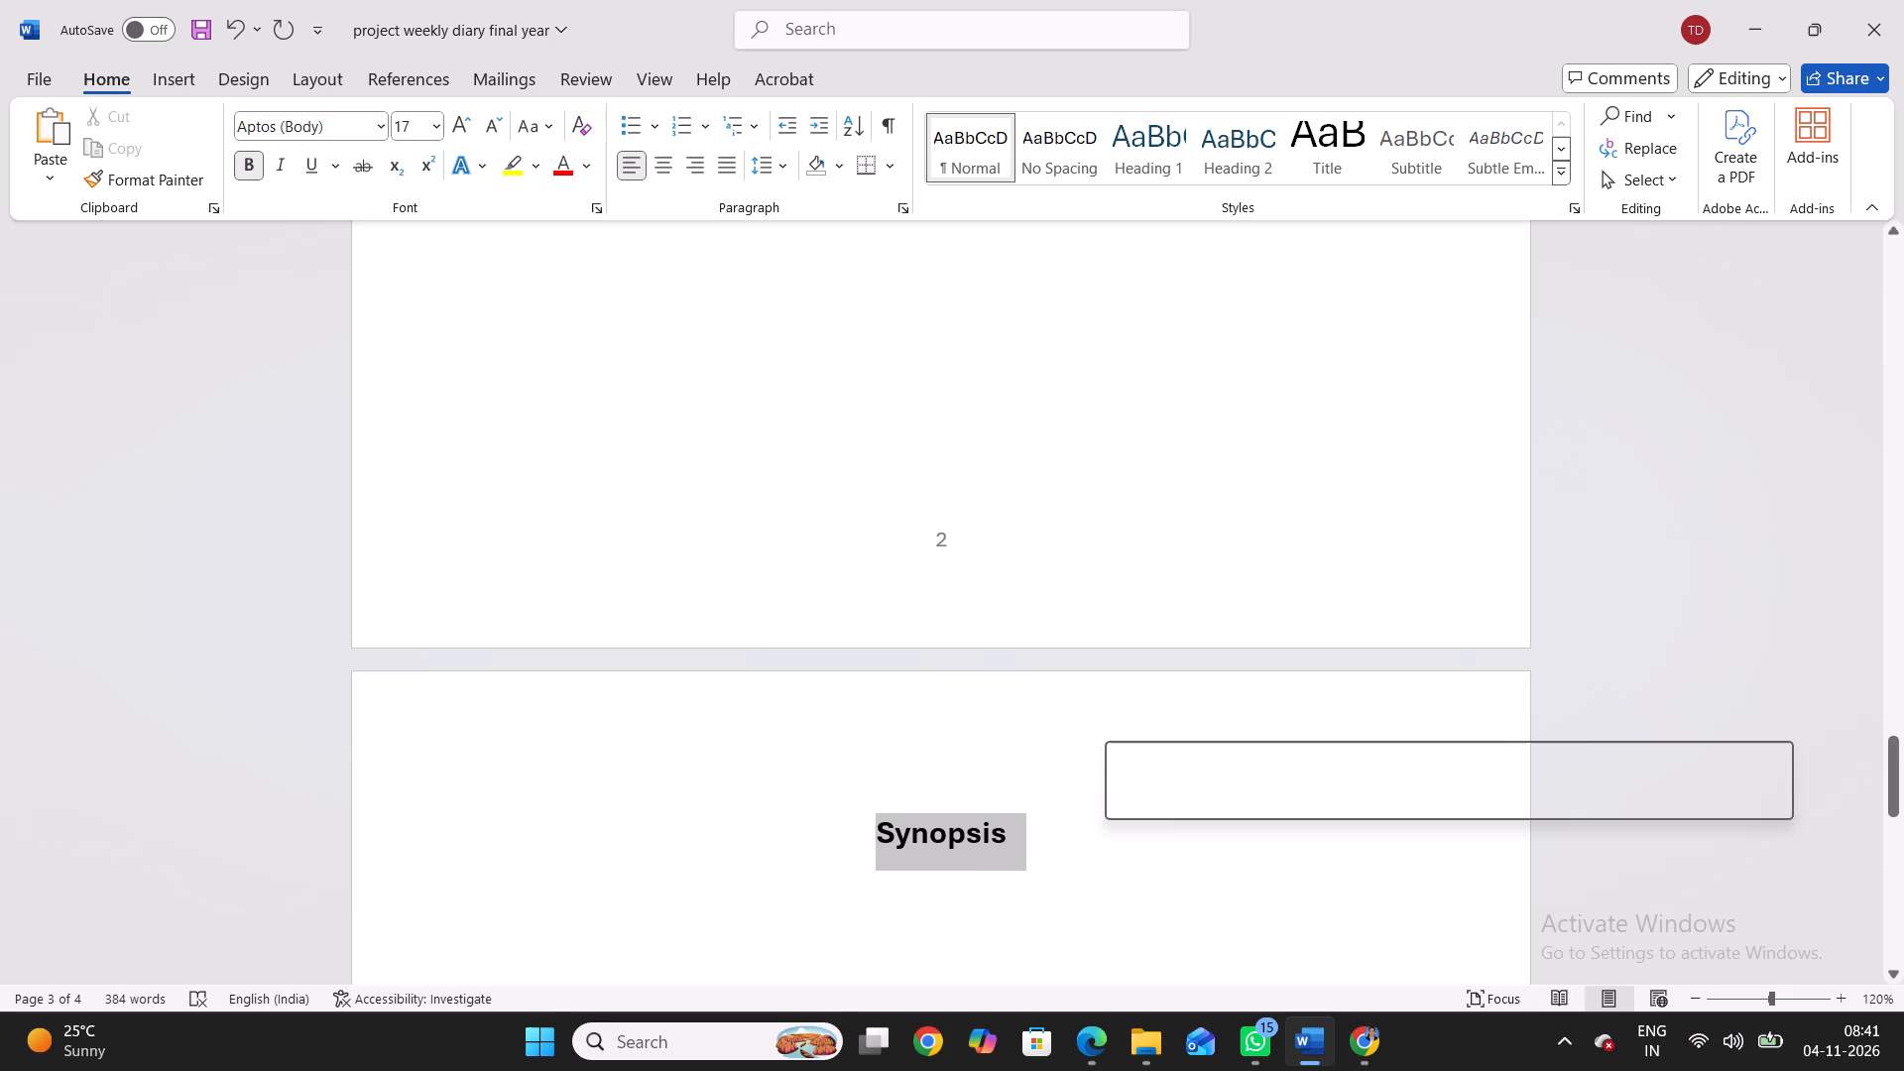
{"action": "left_click", "coordinate": [1289, 766]}
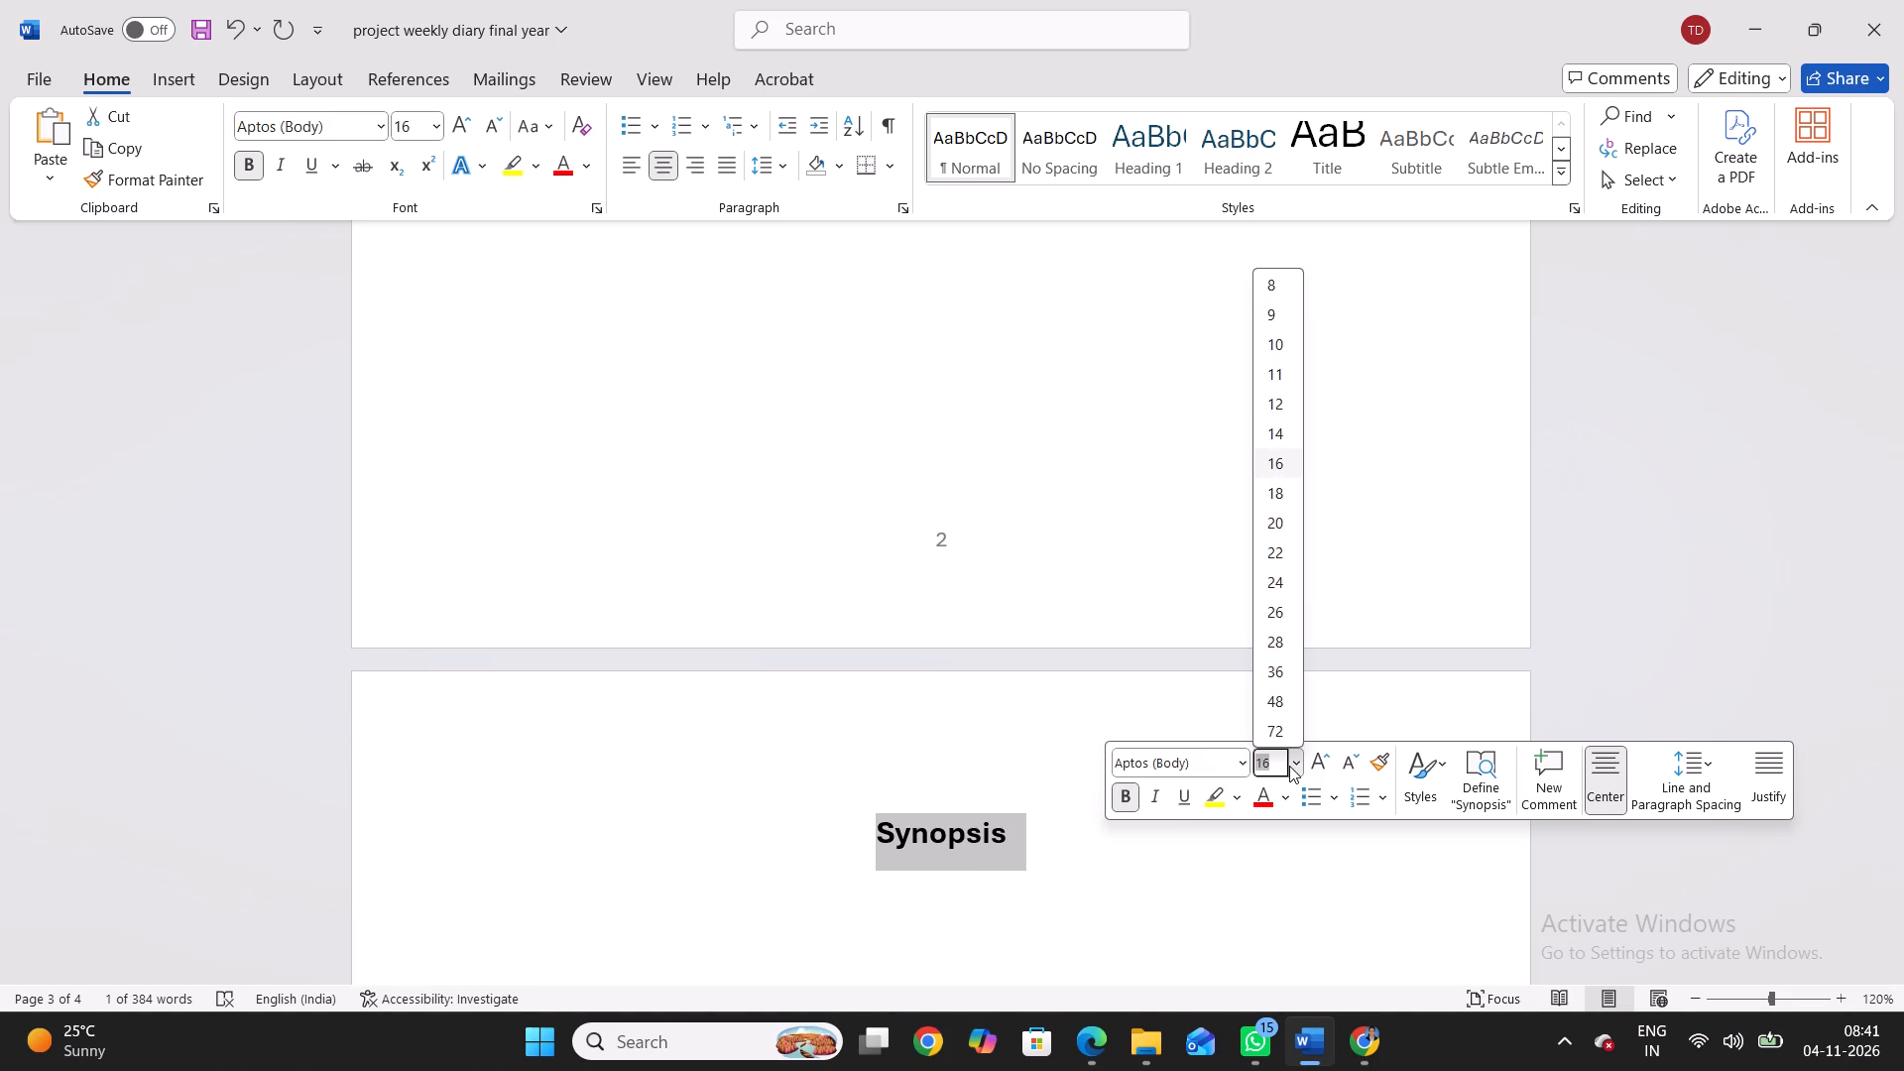
{"action": "key", "text": "BackSpace"}
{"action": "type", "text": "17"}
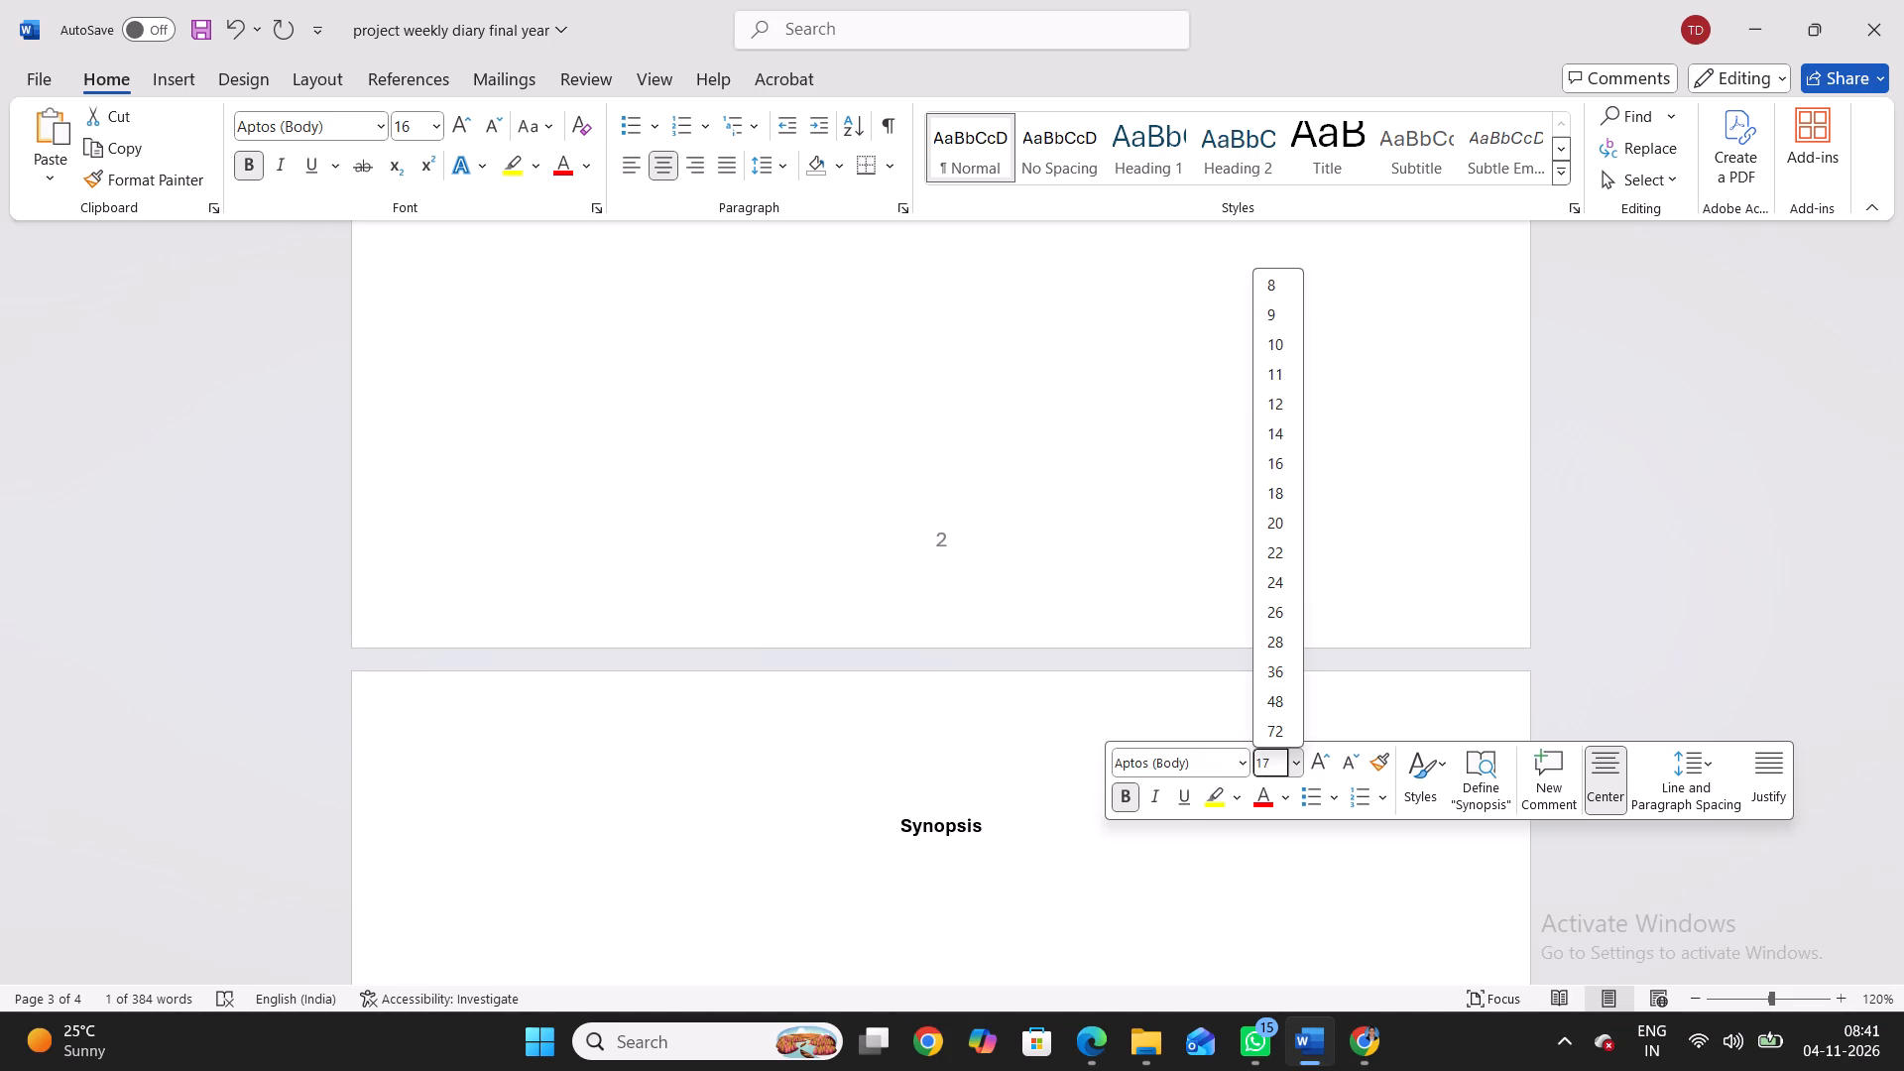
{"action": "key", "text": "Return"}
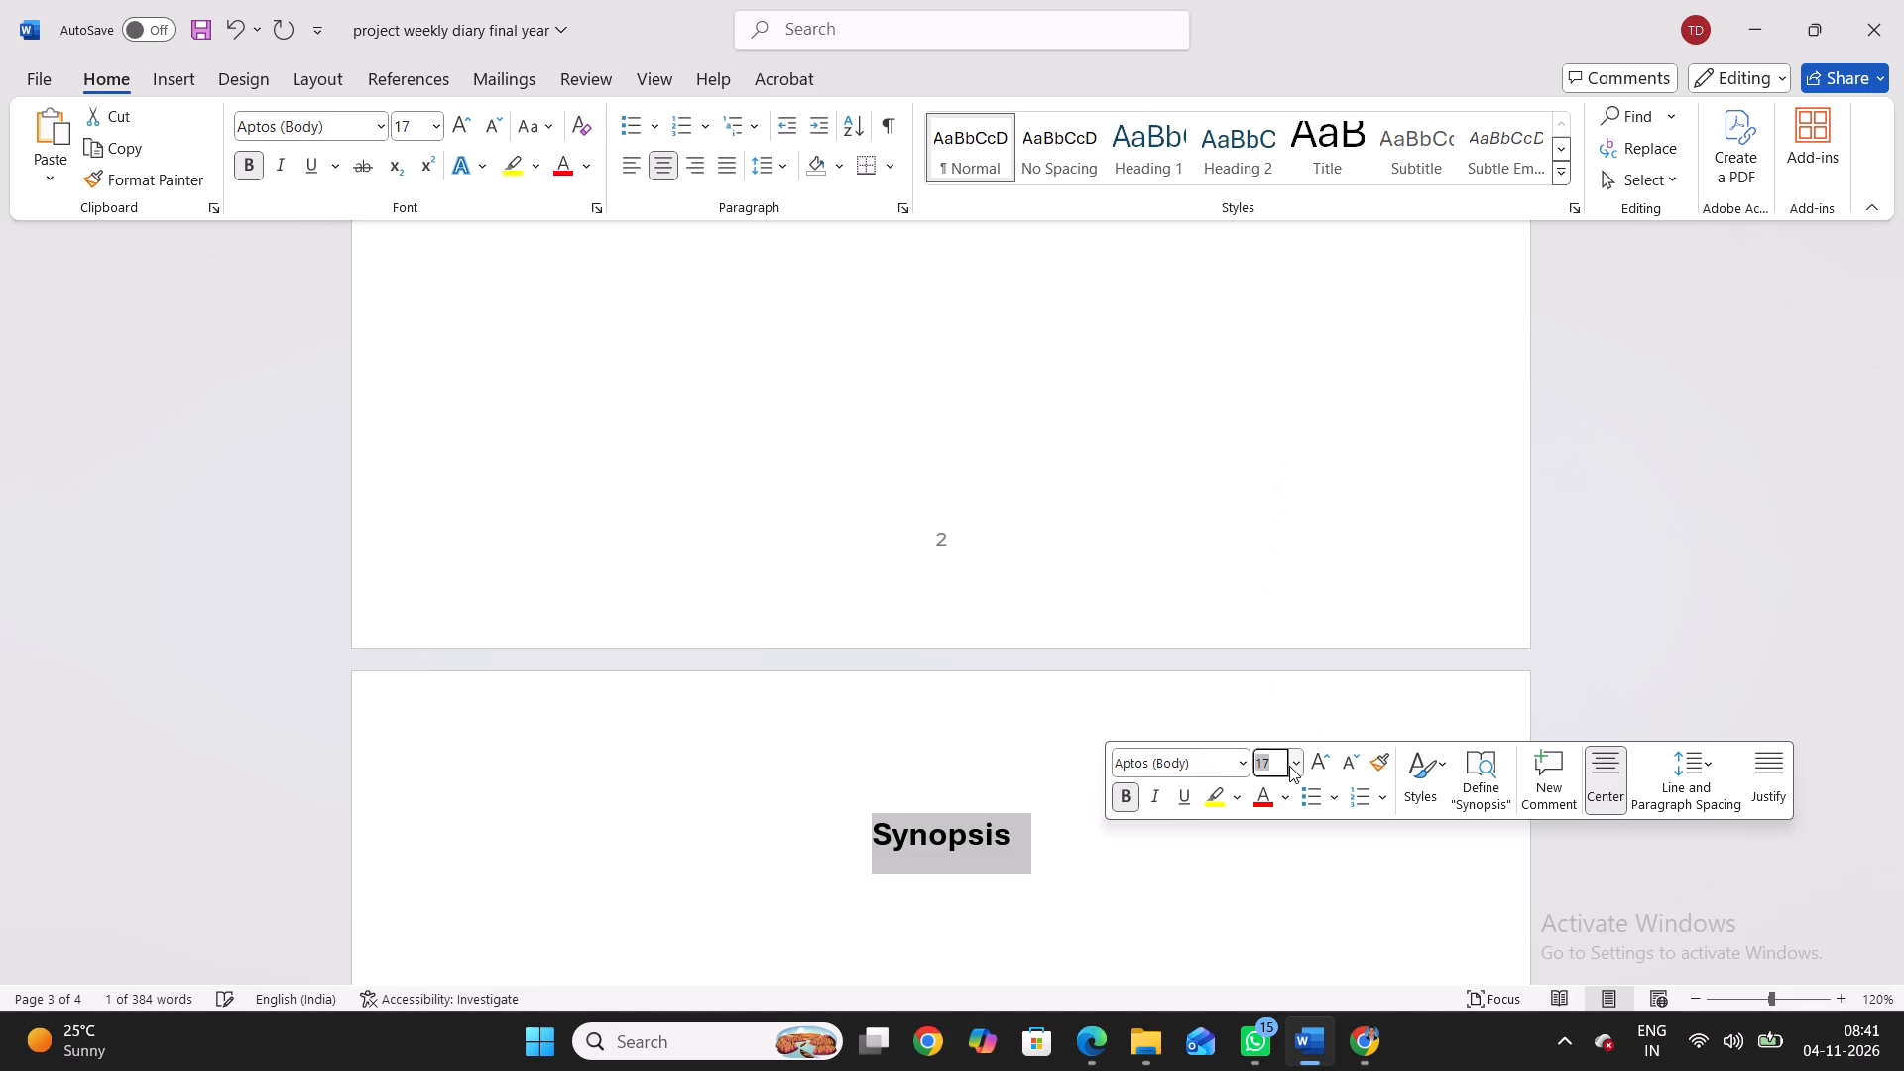
{"action": "left_click", "coordinate": [1200, 903]}
{"action": "scroll", "coordinate": [1200, 903], "scroll_direction": "down", "scroll_amount": 1}
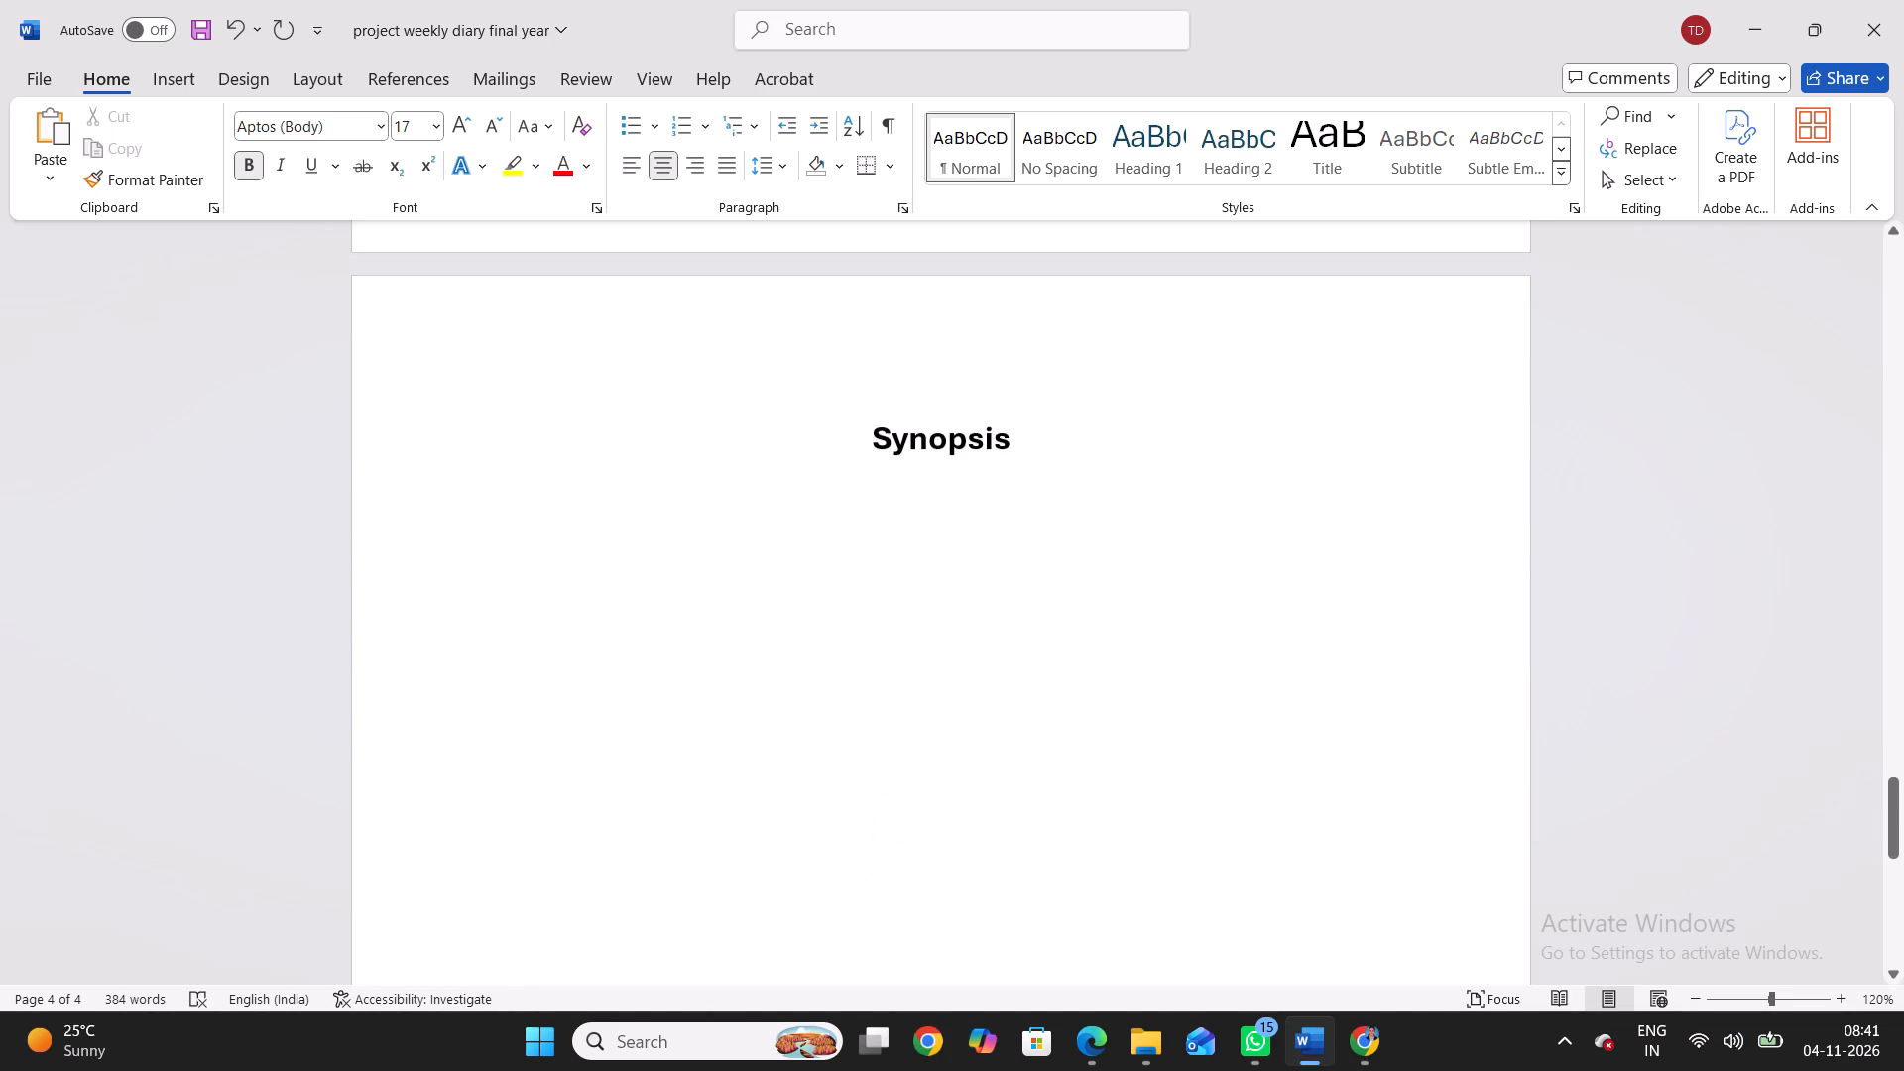
Switch to the project diary pattern PDF in Edge and capture a screenshot of its Synopsis guidelines, from the heading to References.
{"action": "left_click", "coordinate": [1148, 1057]}
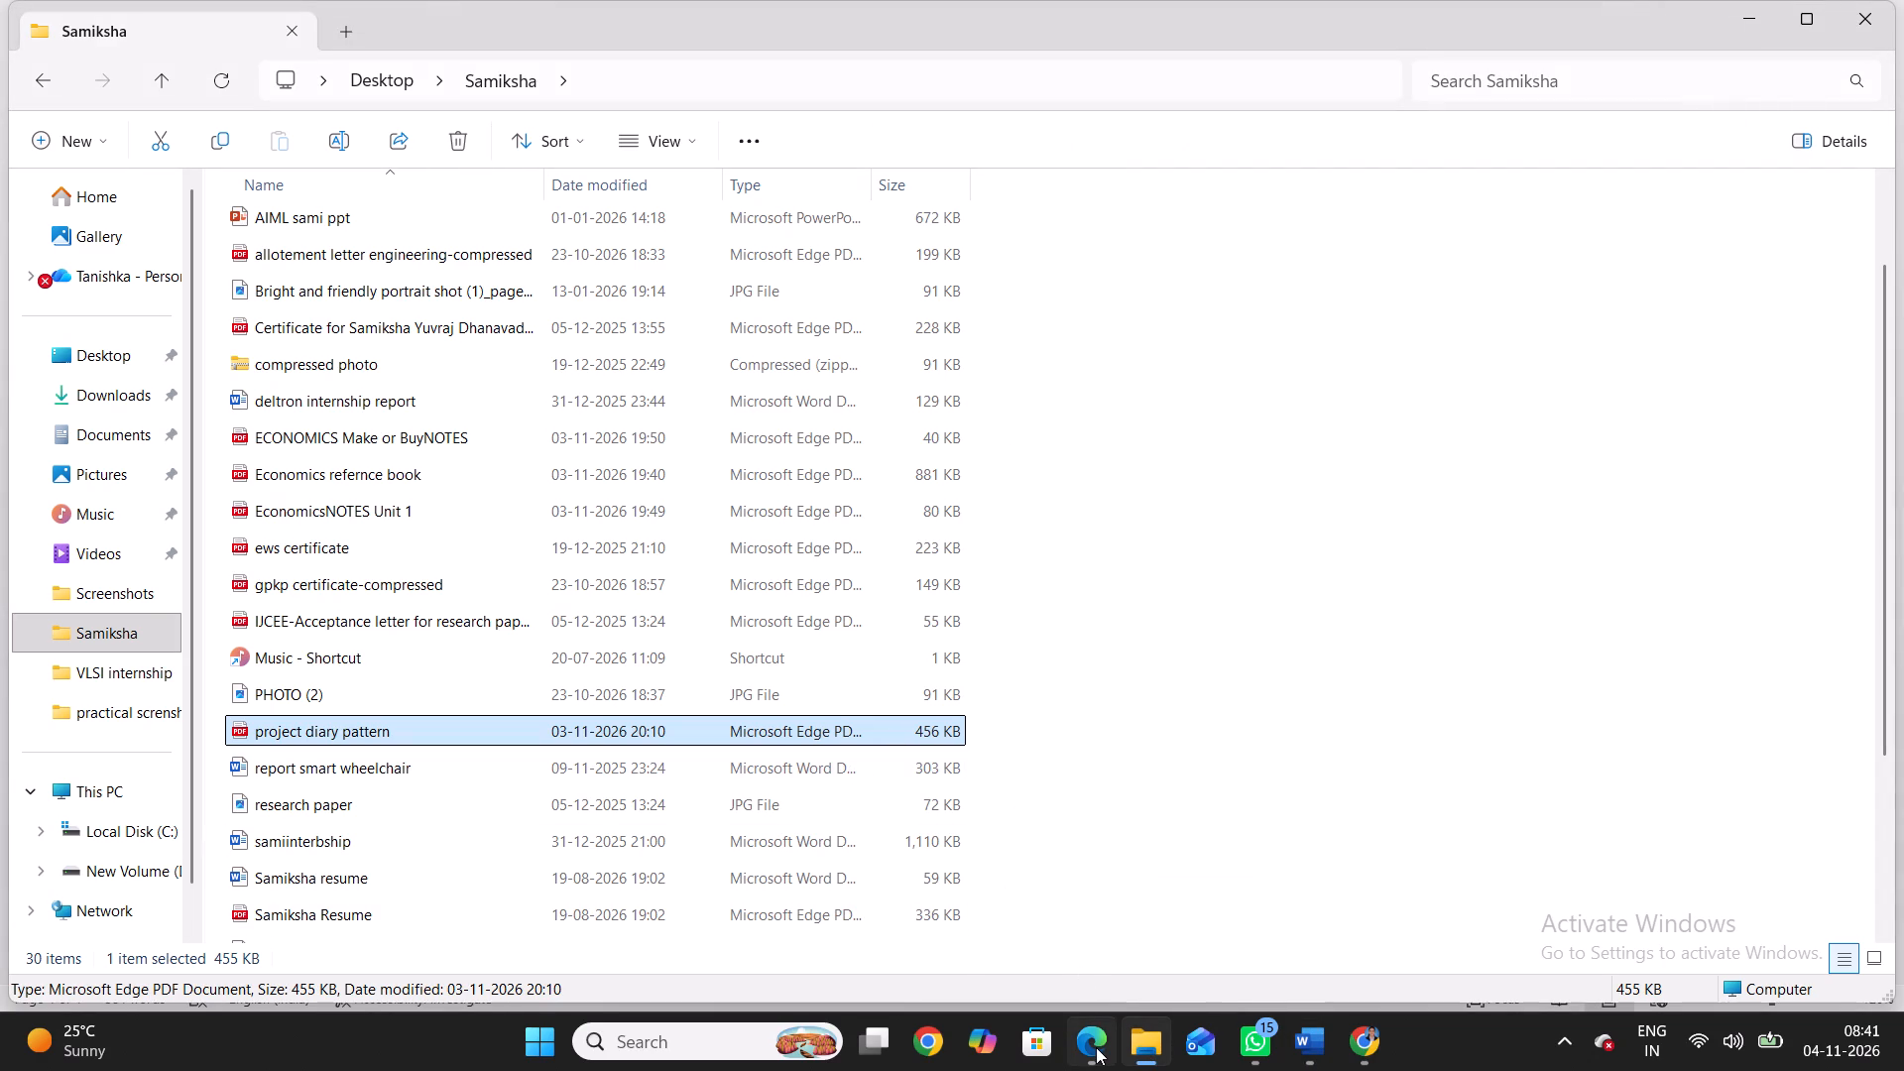
{"action": "left_click", "coordinate": [1096, 1047]}
{"action": "scroll", "coordinate": [1027, 728], "scroll_direction": "down", "scroll_amount": 3}
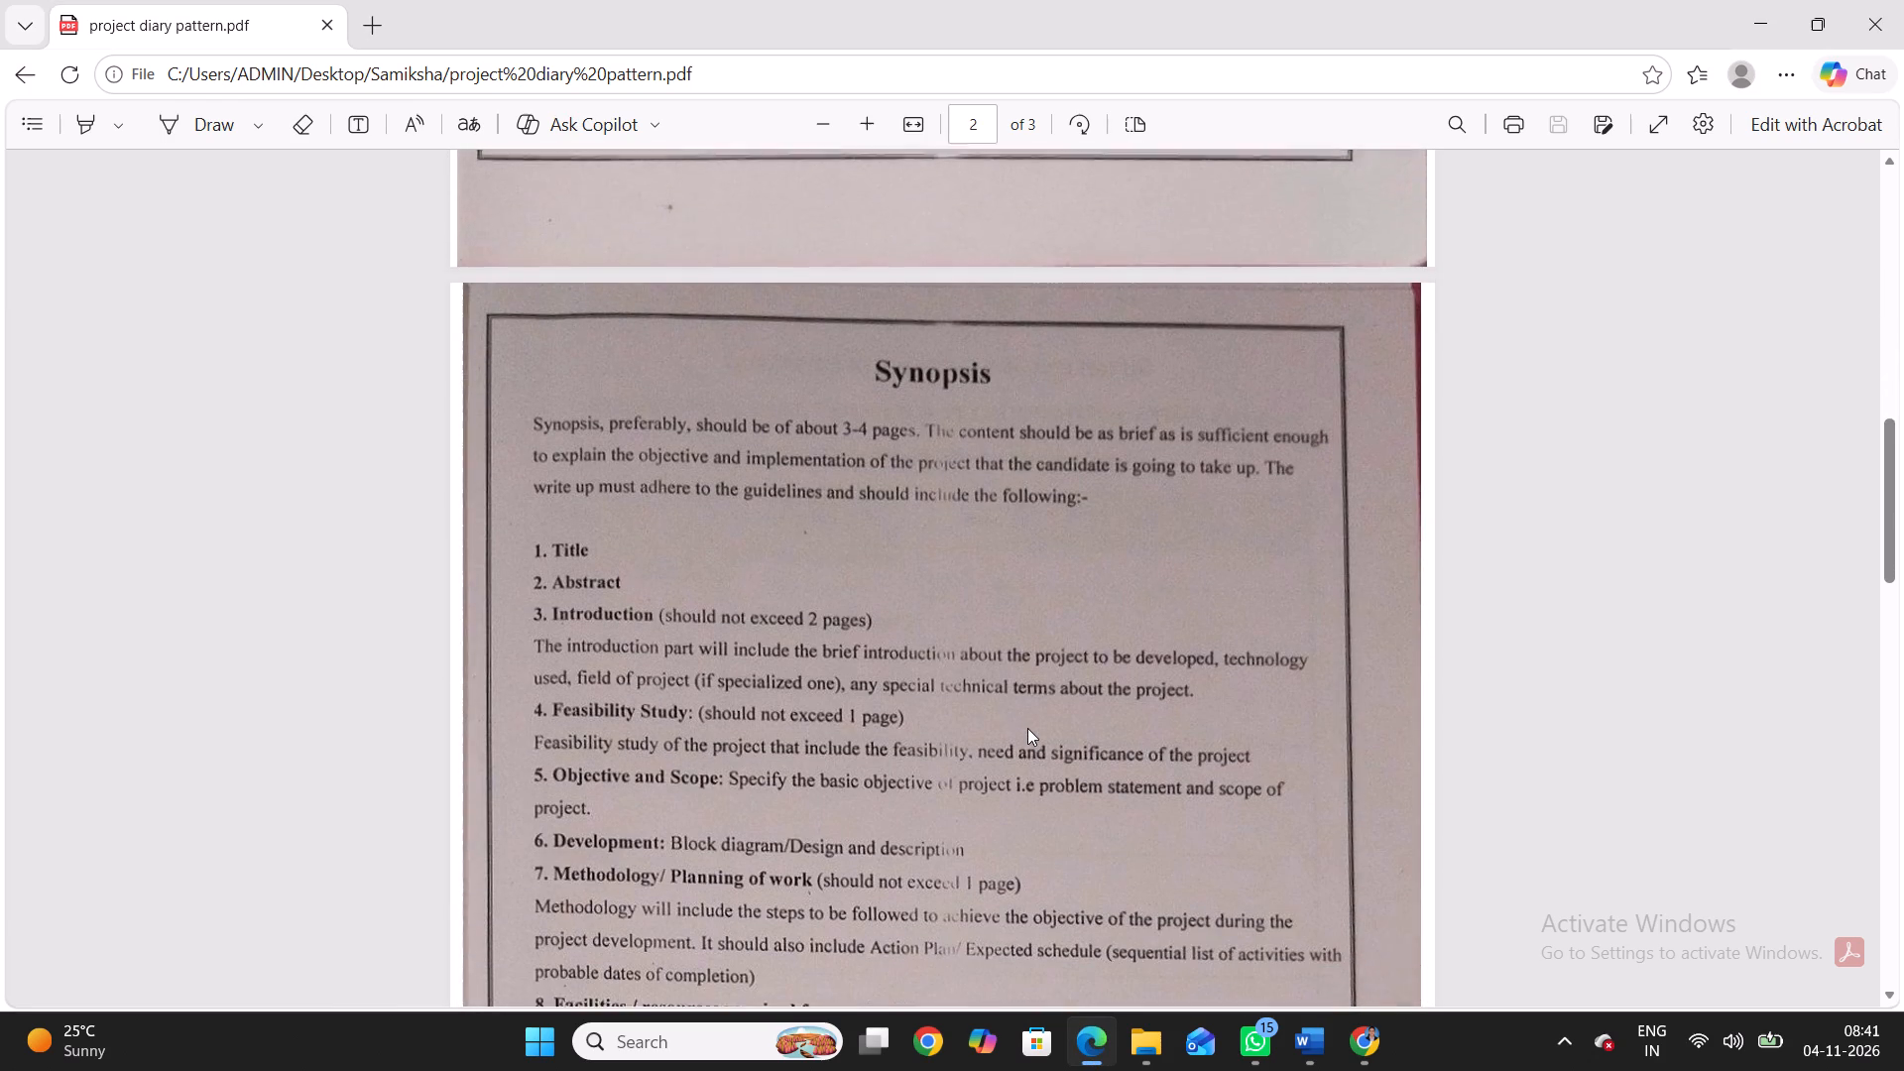
{"action": "scroll", "coordinate": [1027, 728], "scroll_direction": "down", "scroll_amount": 1}
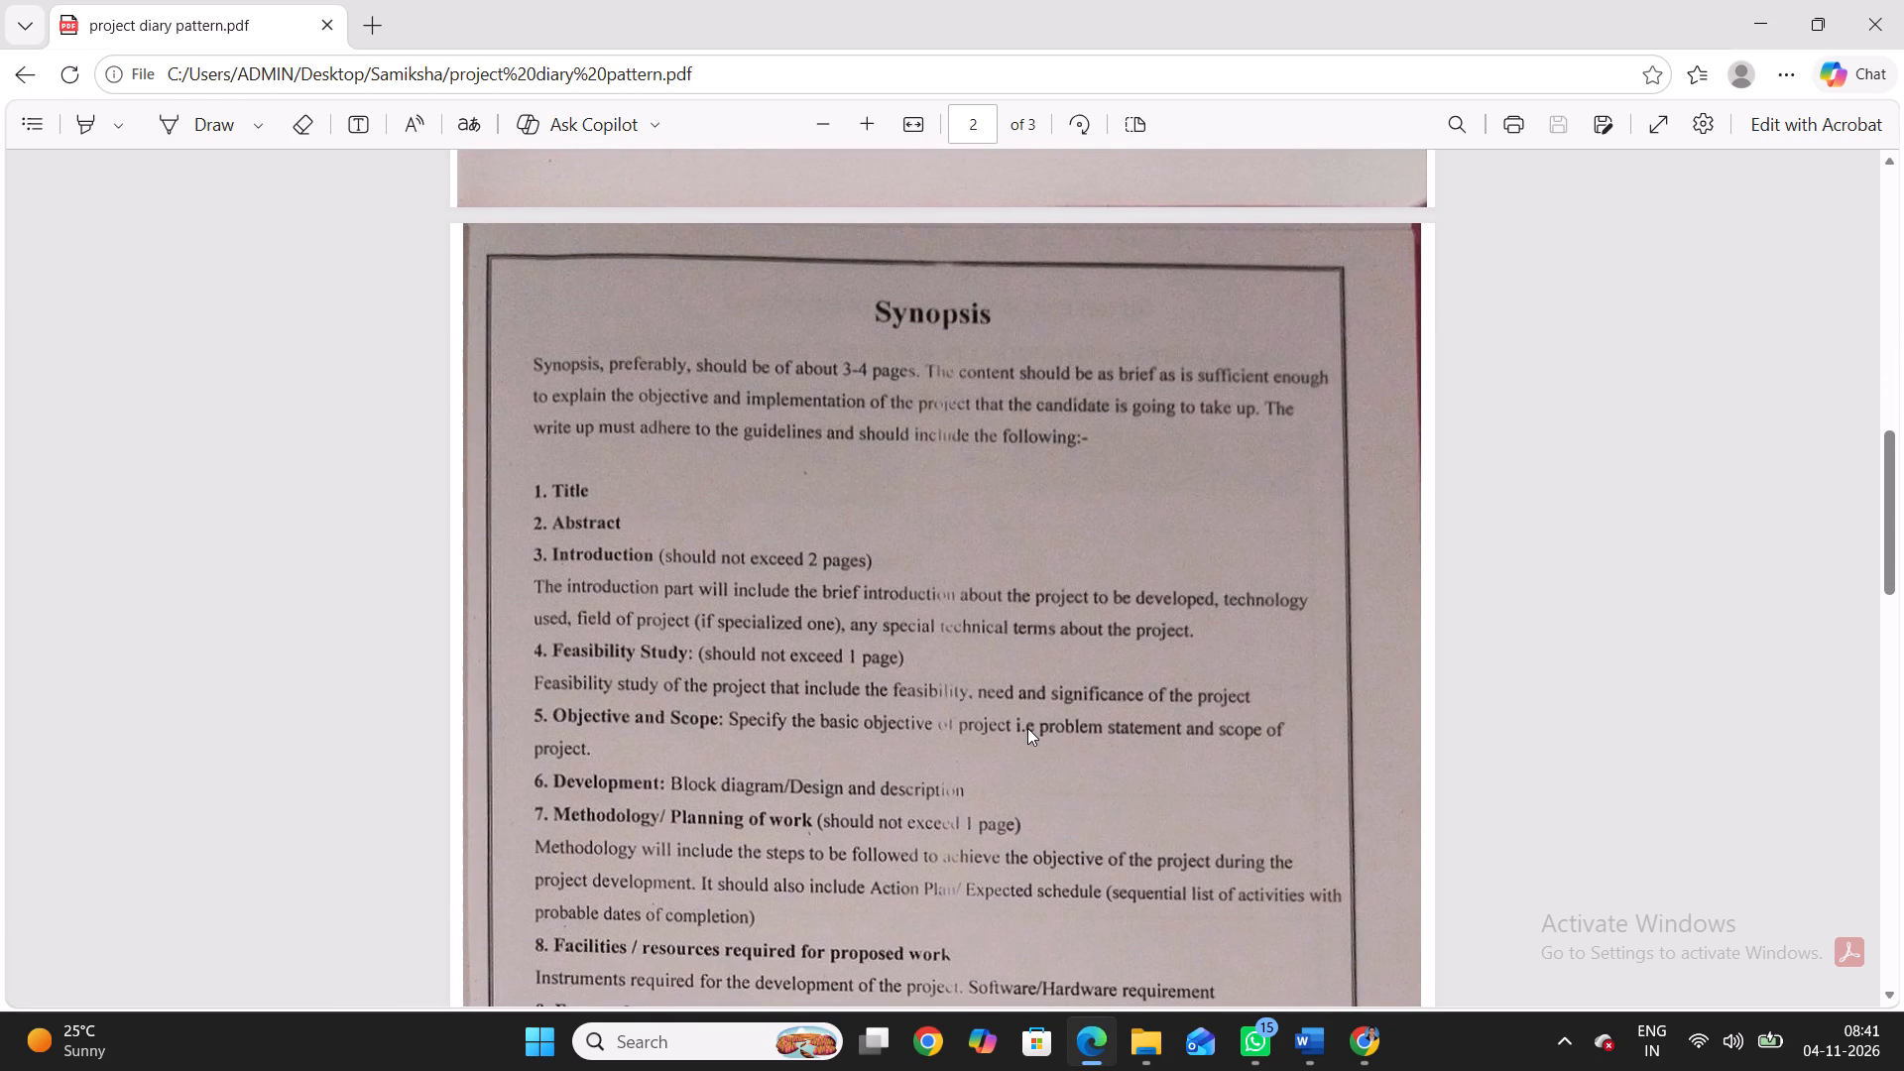
{"action": "scroll", "coordinate": [1027, 728], "scroll_direction": "down", "scroll_amount": 2}
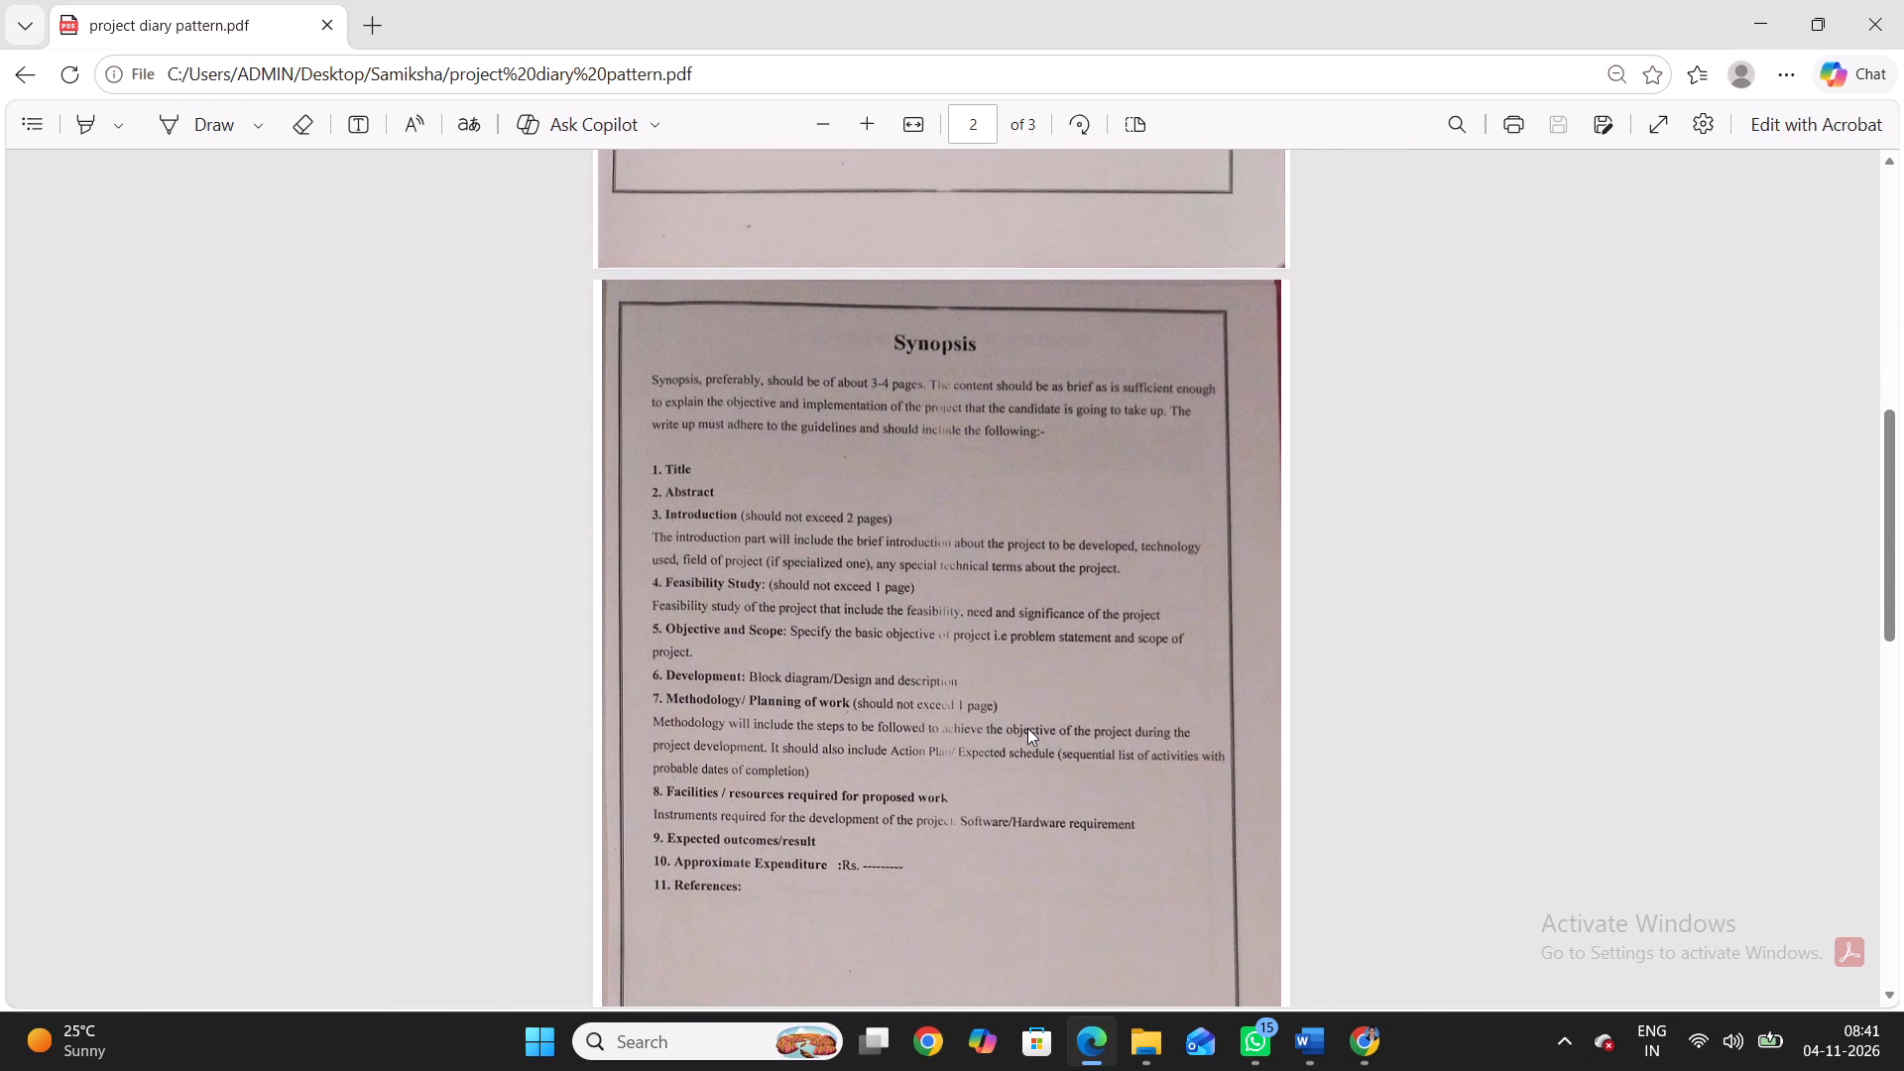
{"action": "key", "text": "Print"}
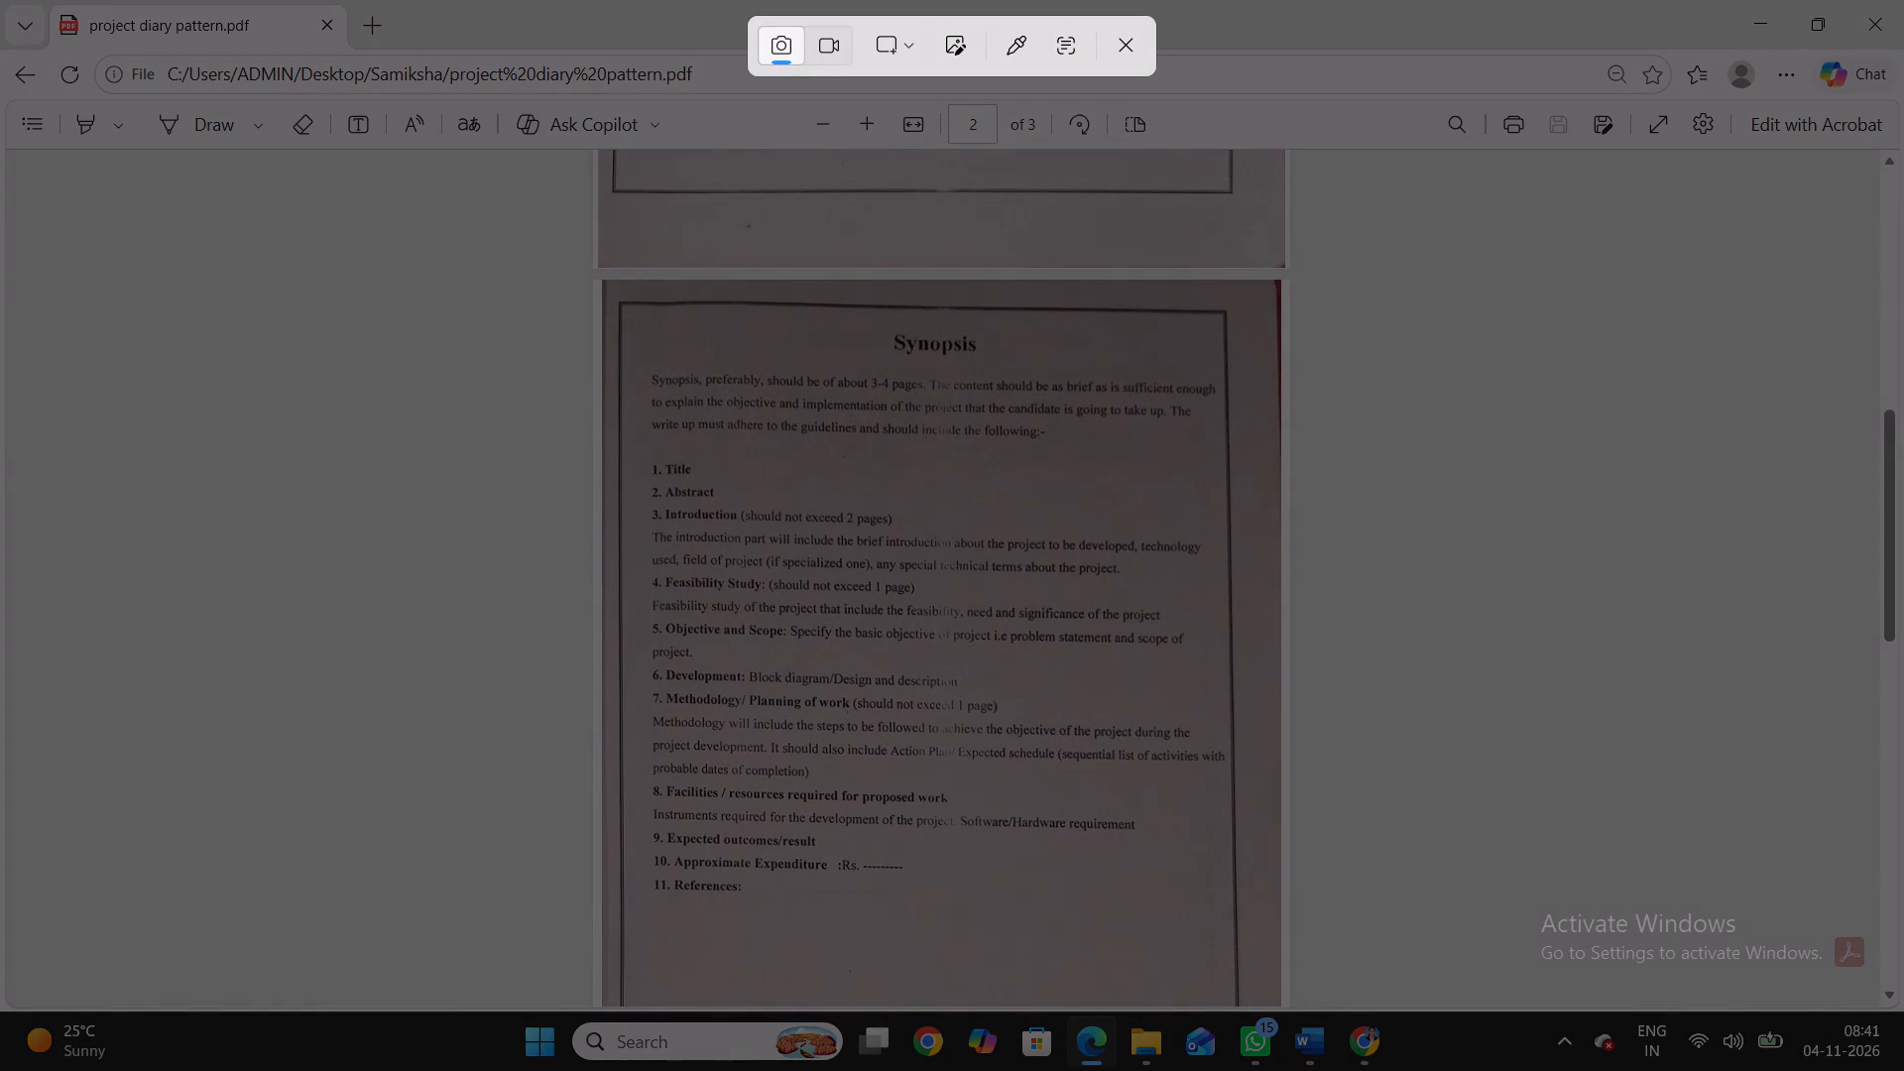
{"action": "left_click_drag", "start_coordinate": [605, 297], "coordinate": [1170, 382]}
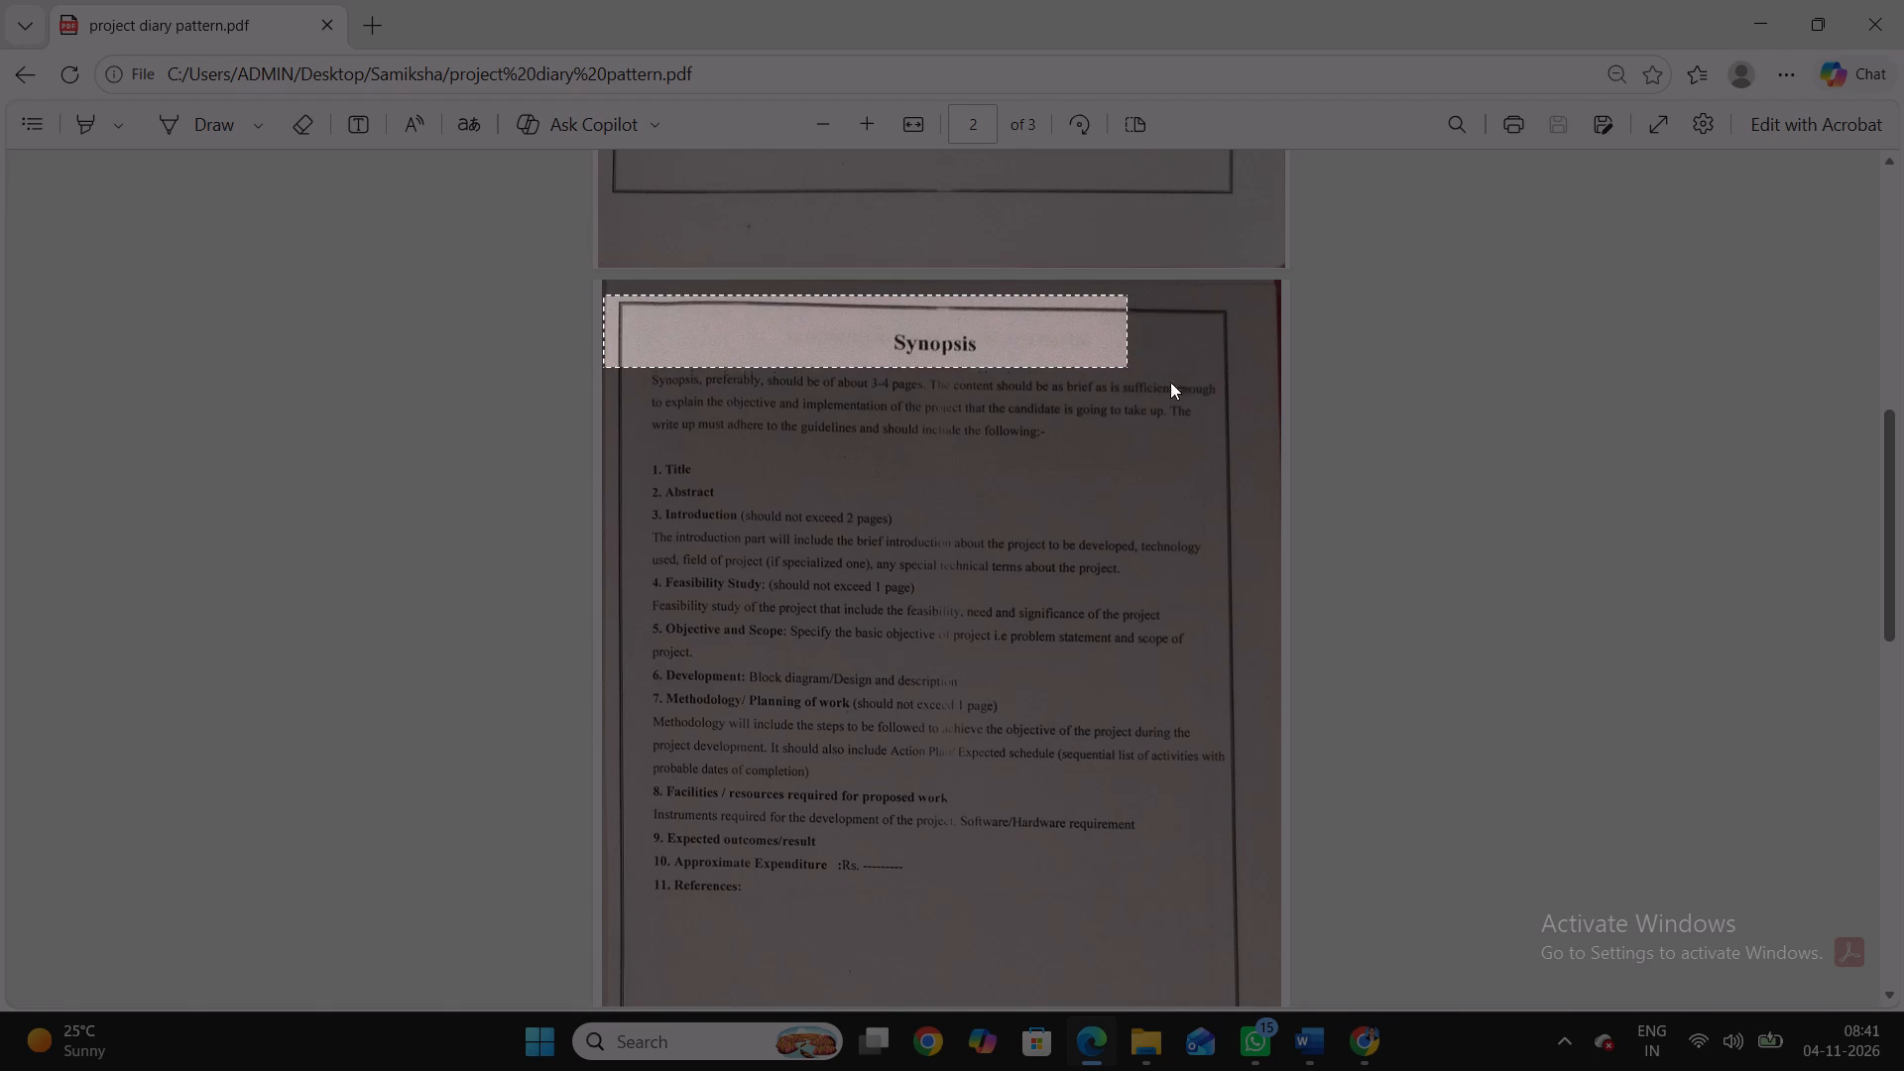
{"action": "left_click_drag", "start_coordinate": [1170, 382], "coordinate": [1262, 931]}
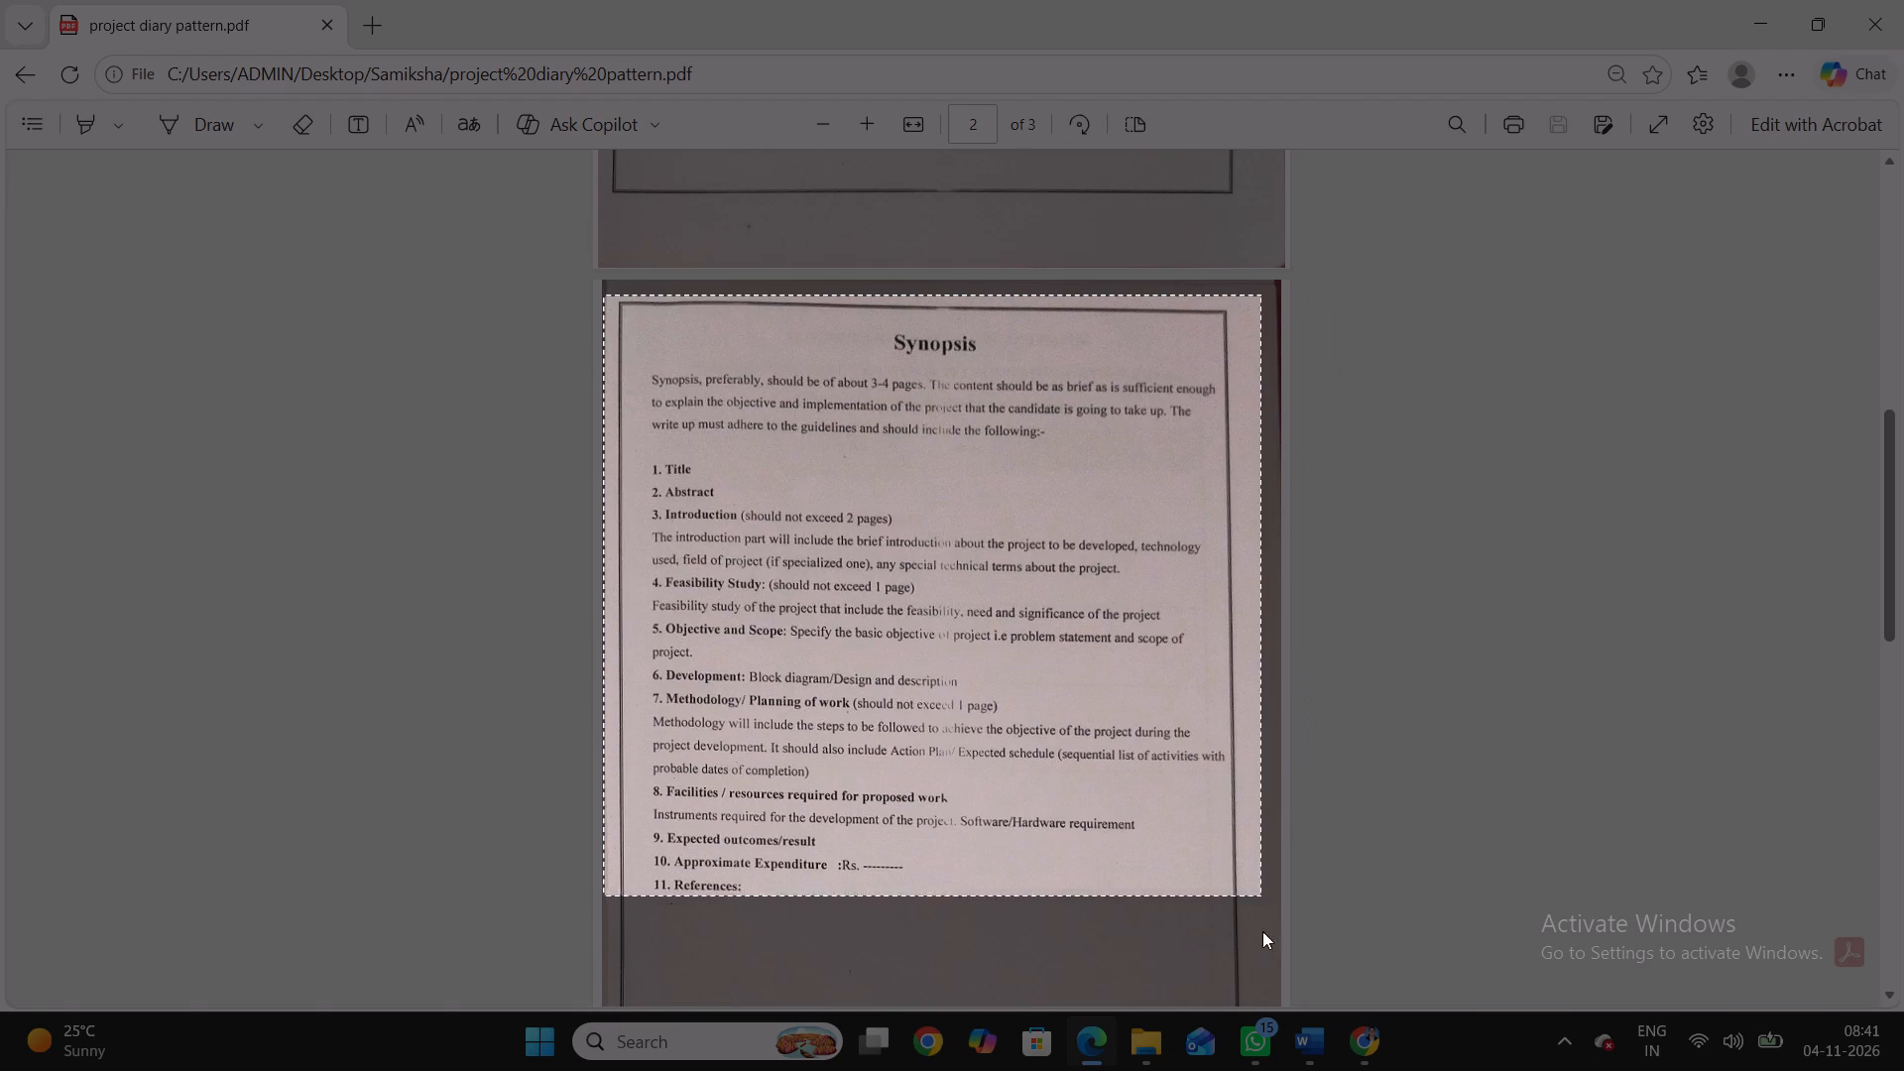
{"action": "left_click_drag", "start_coordinate": [1262, 931], "coordinate": [1256, 977]}
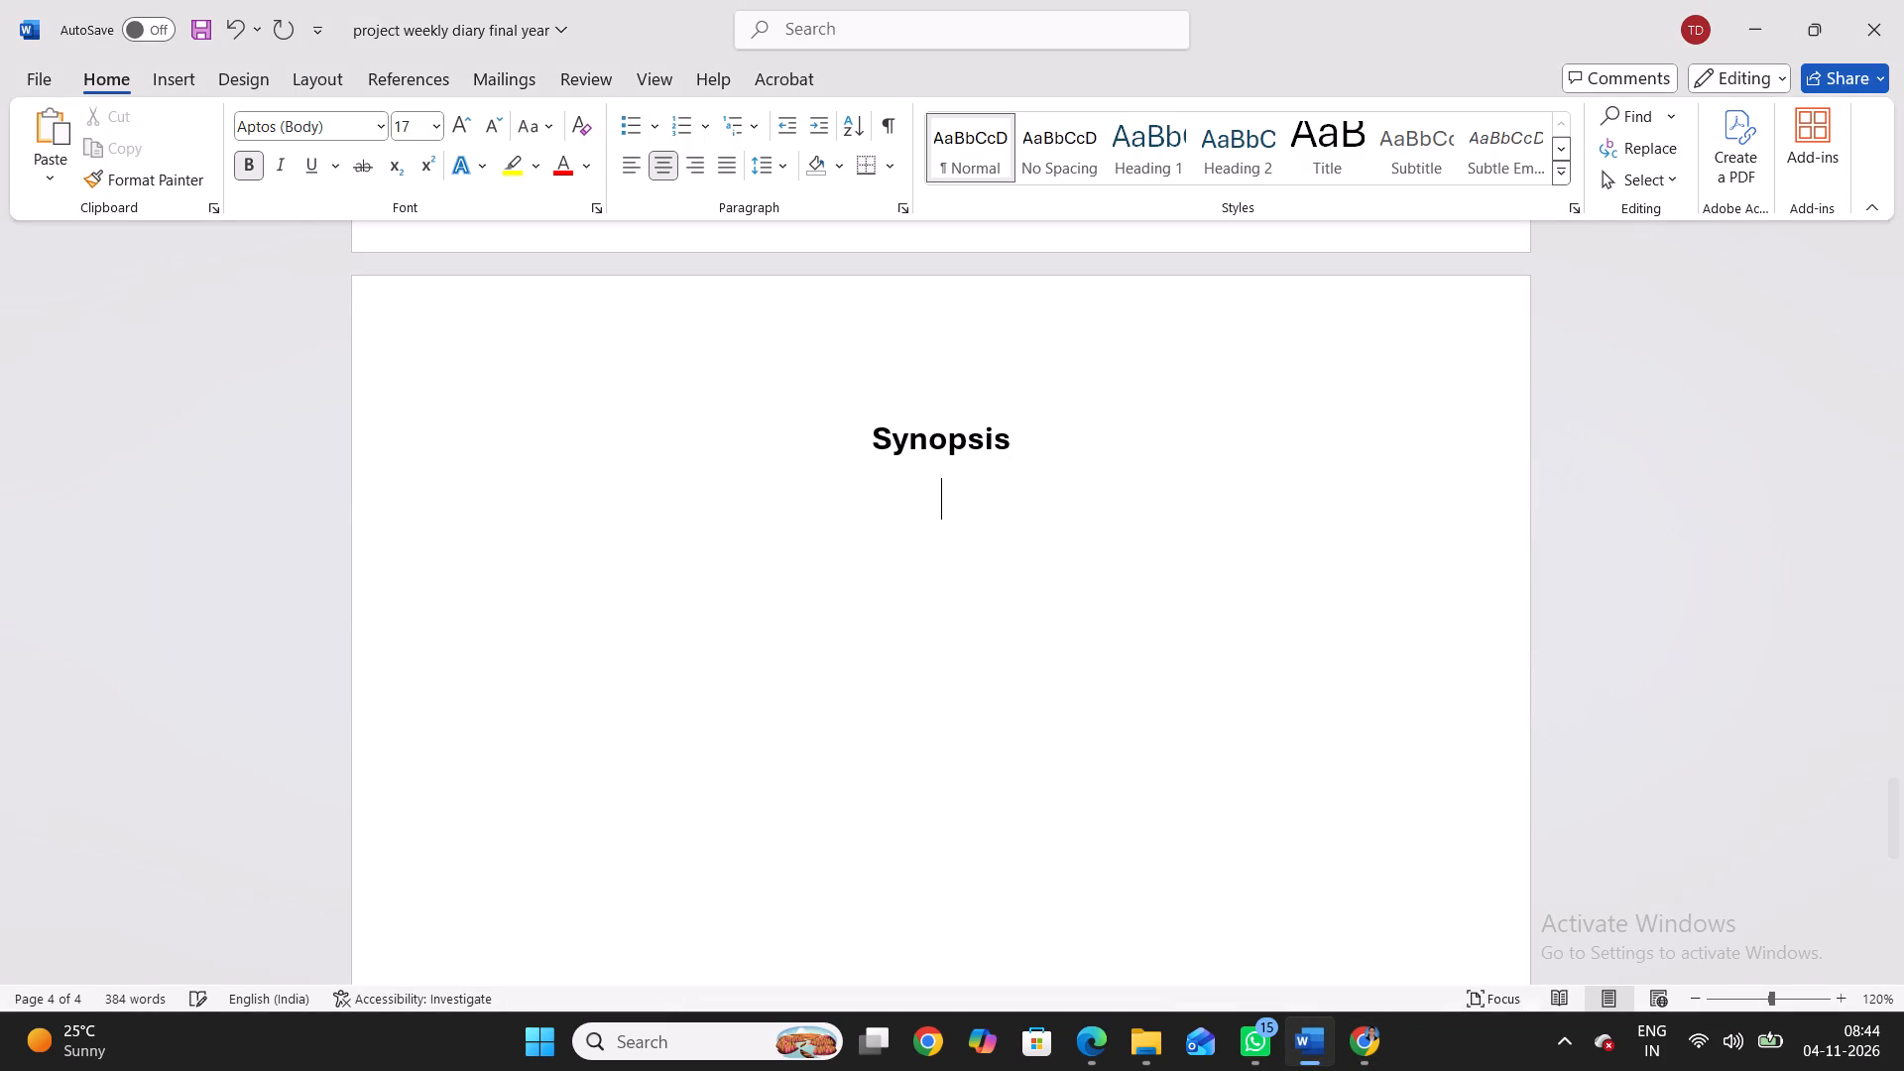
{"action": "key", "text": "BackSpace"}
{"action": "left_click", "coordinate": [244, 170]}
{"action": "left_click", "coordinate": [487, 505]}
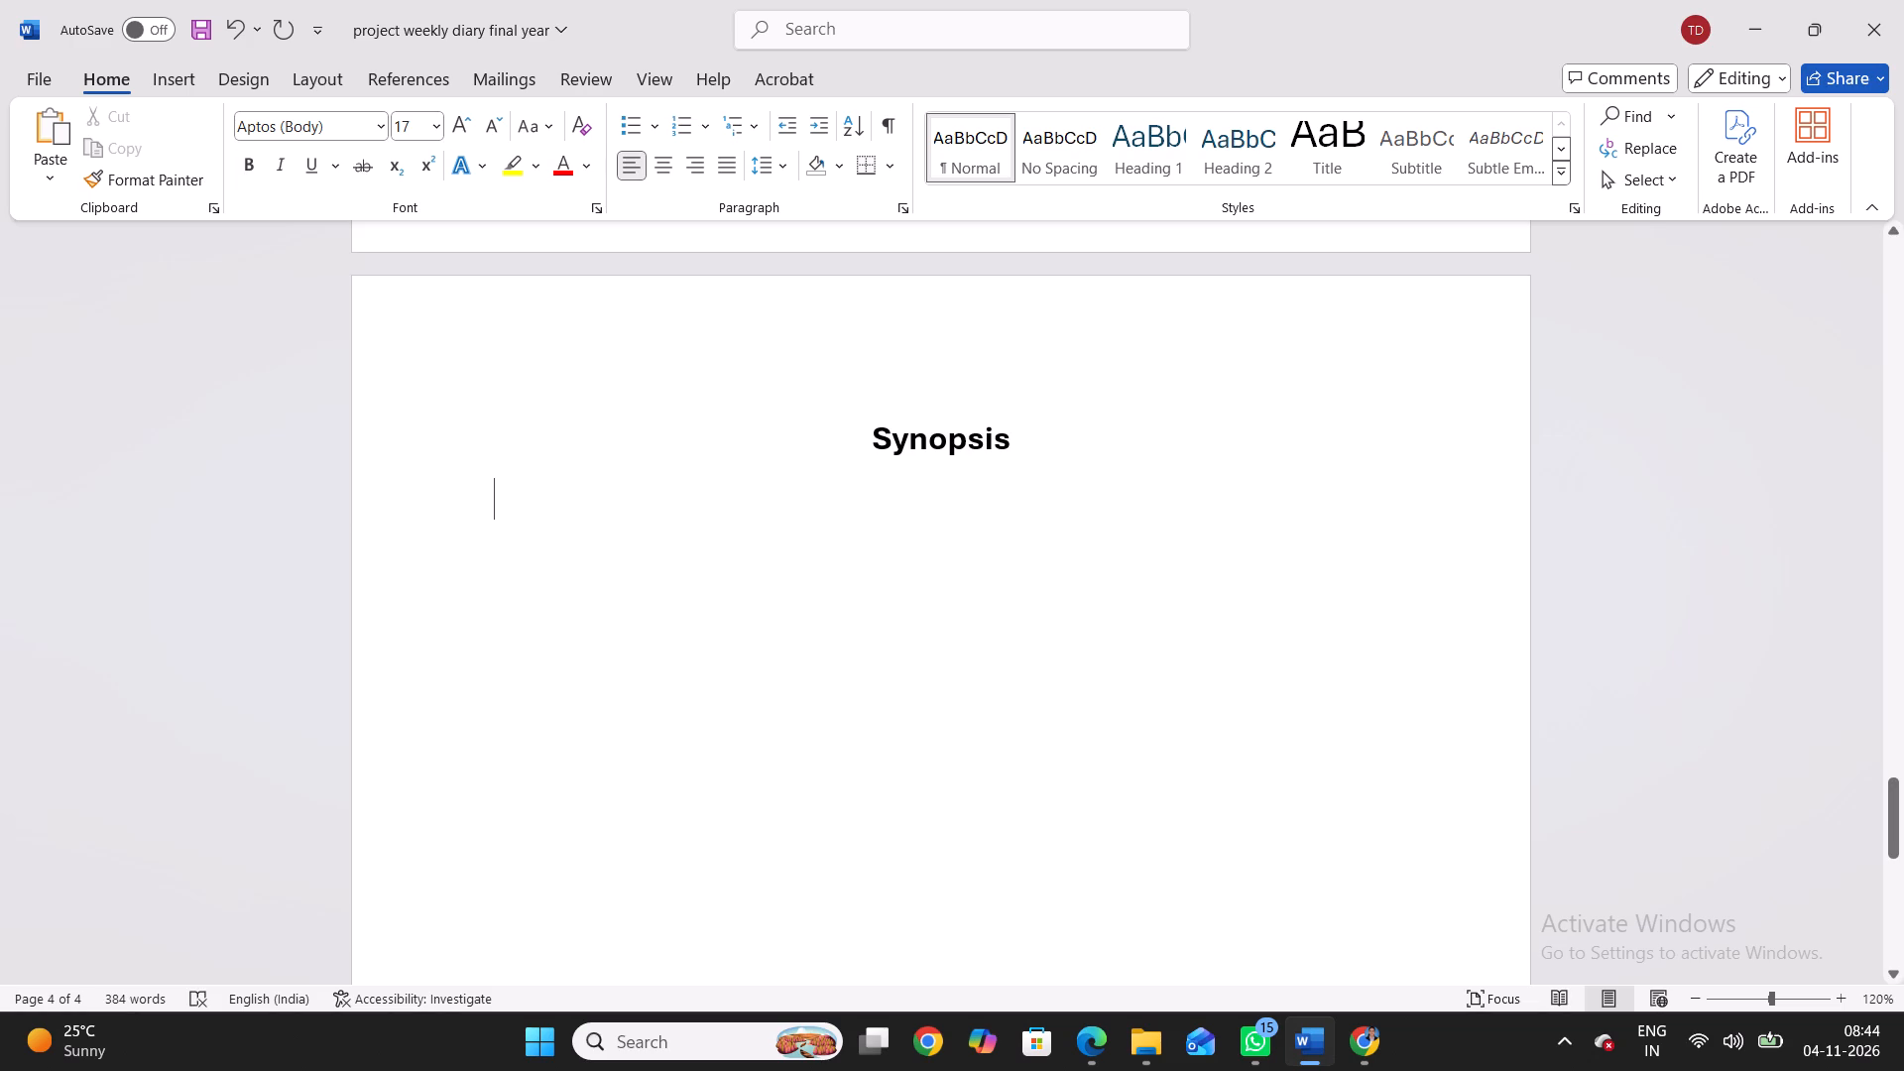
{"action": "key", "text": "BackSpace"}
{"action": "key", "text": "Return"}
{"action": "key", "text": "Return"}
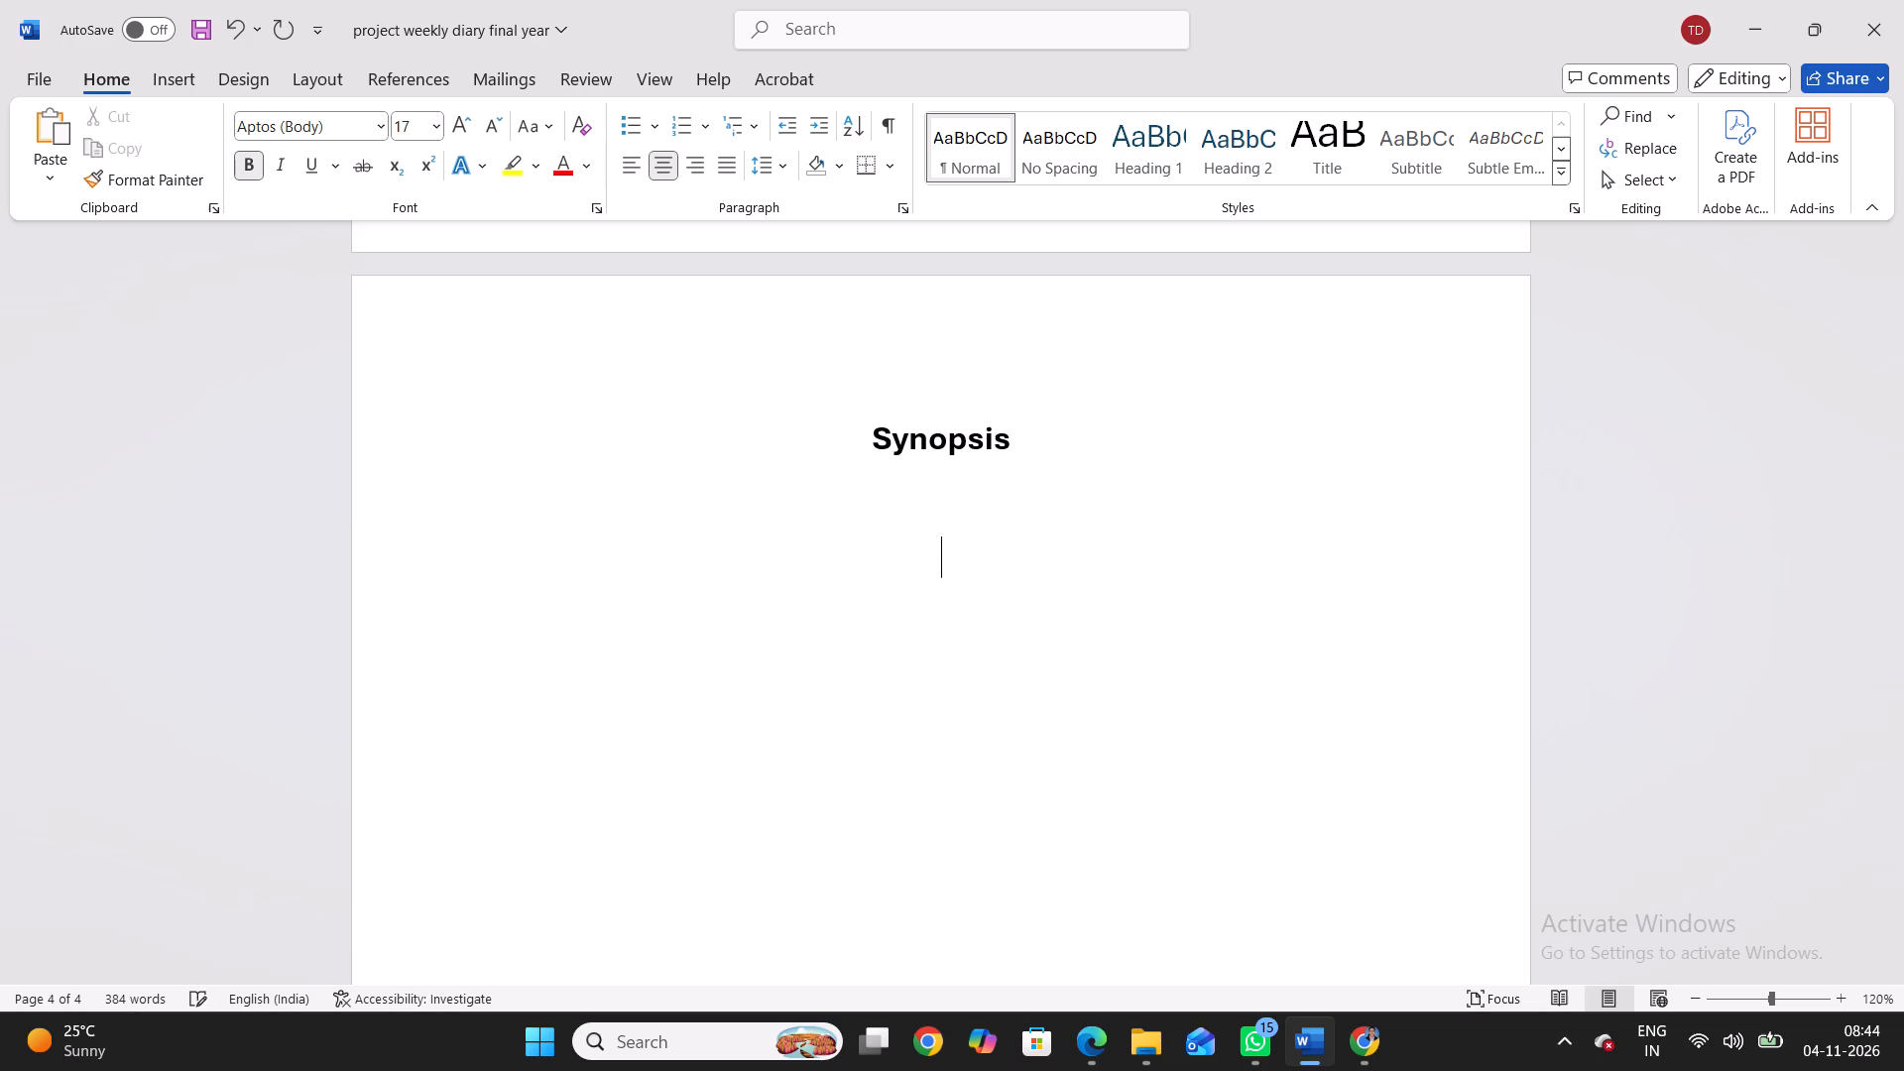
{"action": "key", "text": "Return"}
{"action": "key", "text": "BackSpace"}
{"action": "key", "text": "BackSpace"}
{"action": "left_click", "coordinate": [623, 169]}
{"action": "left_click", "coordinate": [246, 149]}
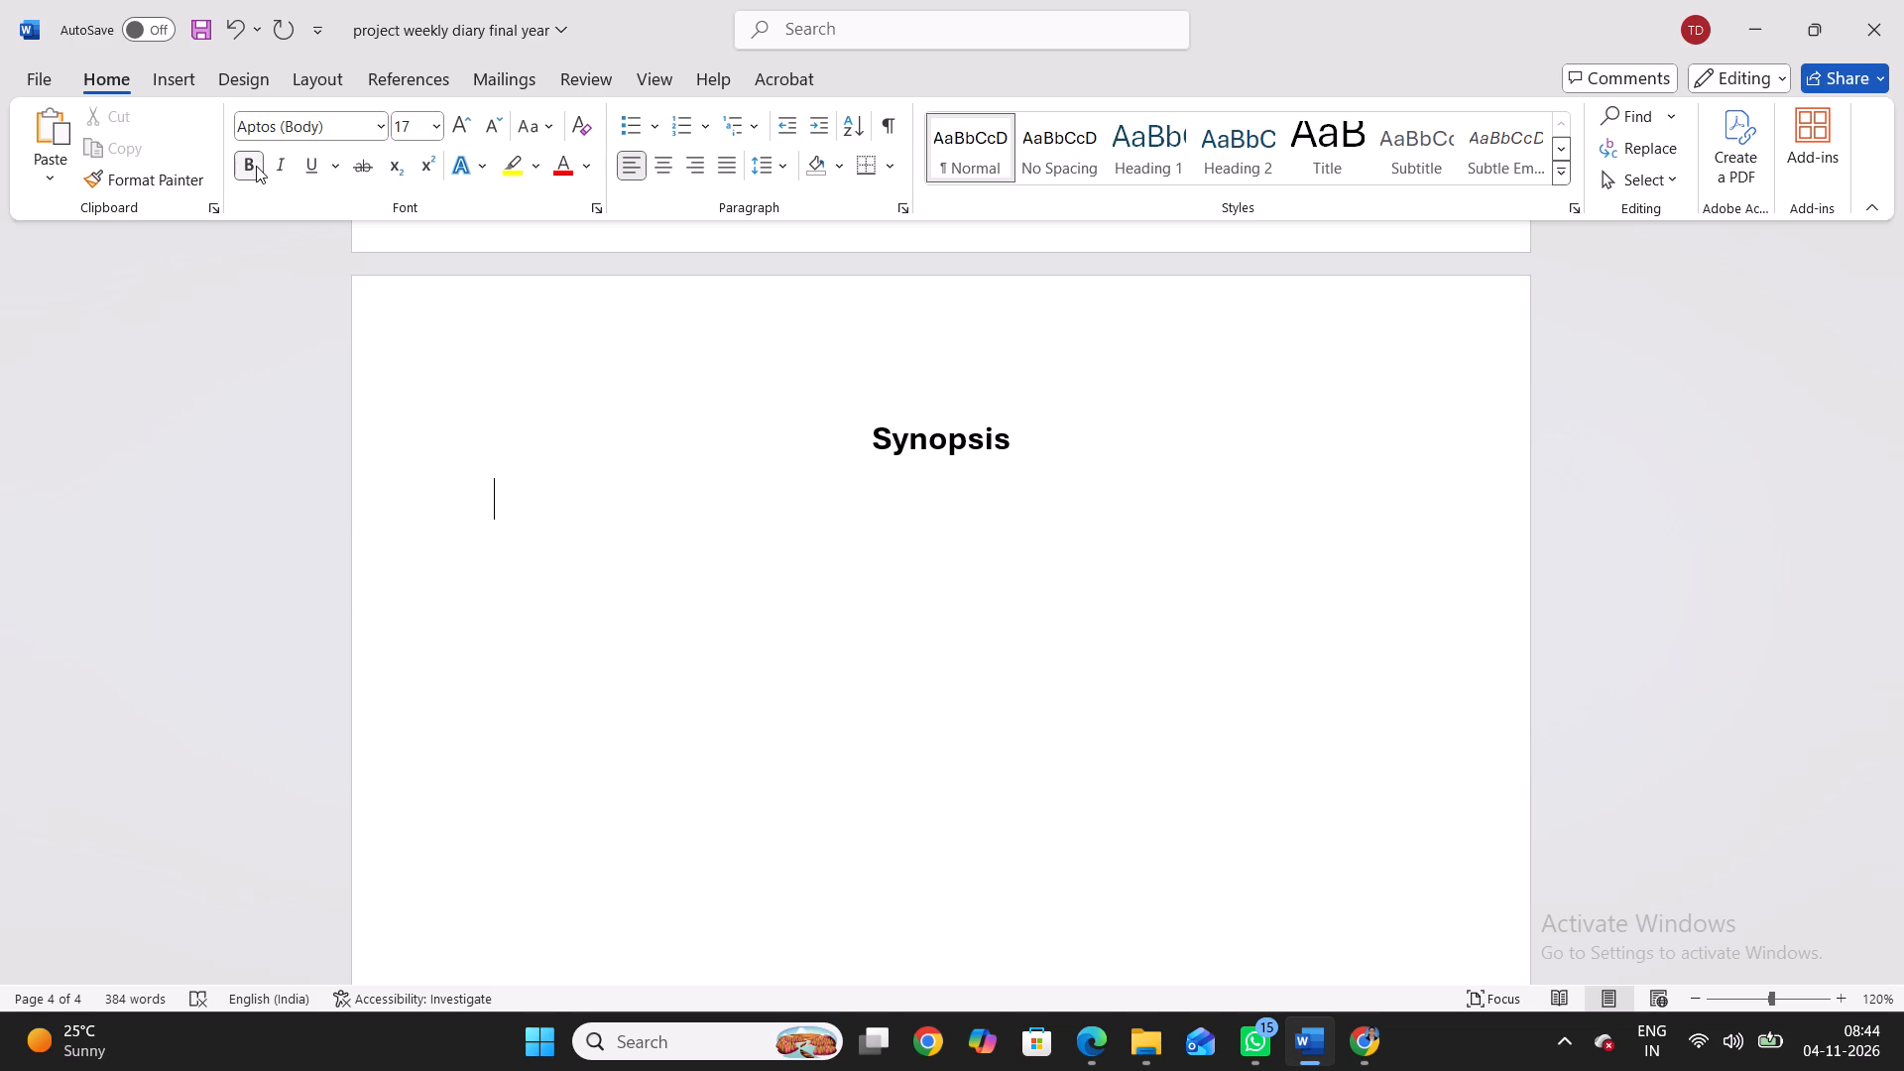
{"action": "left_click", "coordinate": [254, 164]}
{"action": "key", "text": "ctrl+v"}
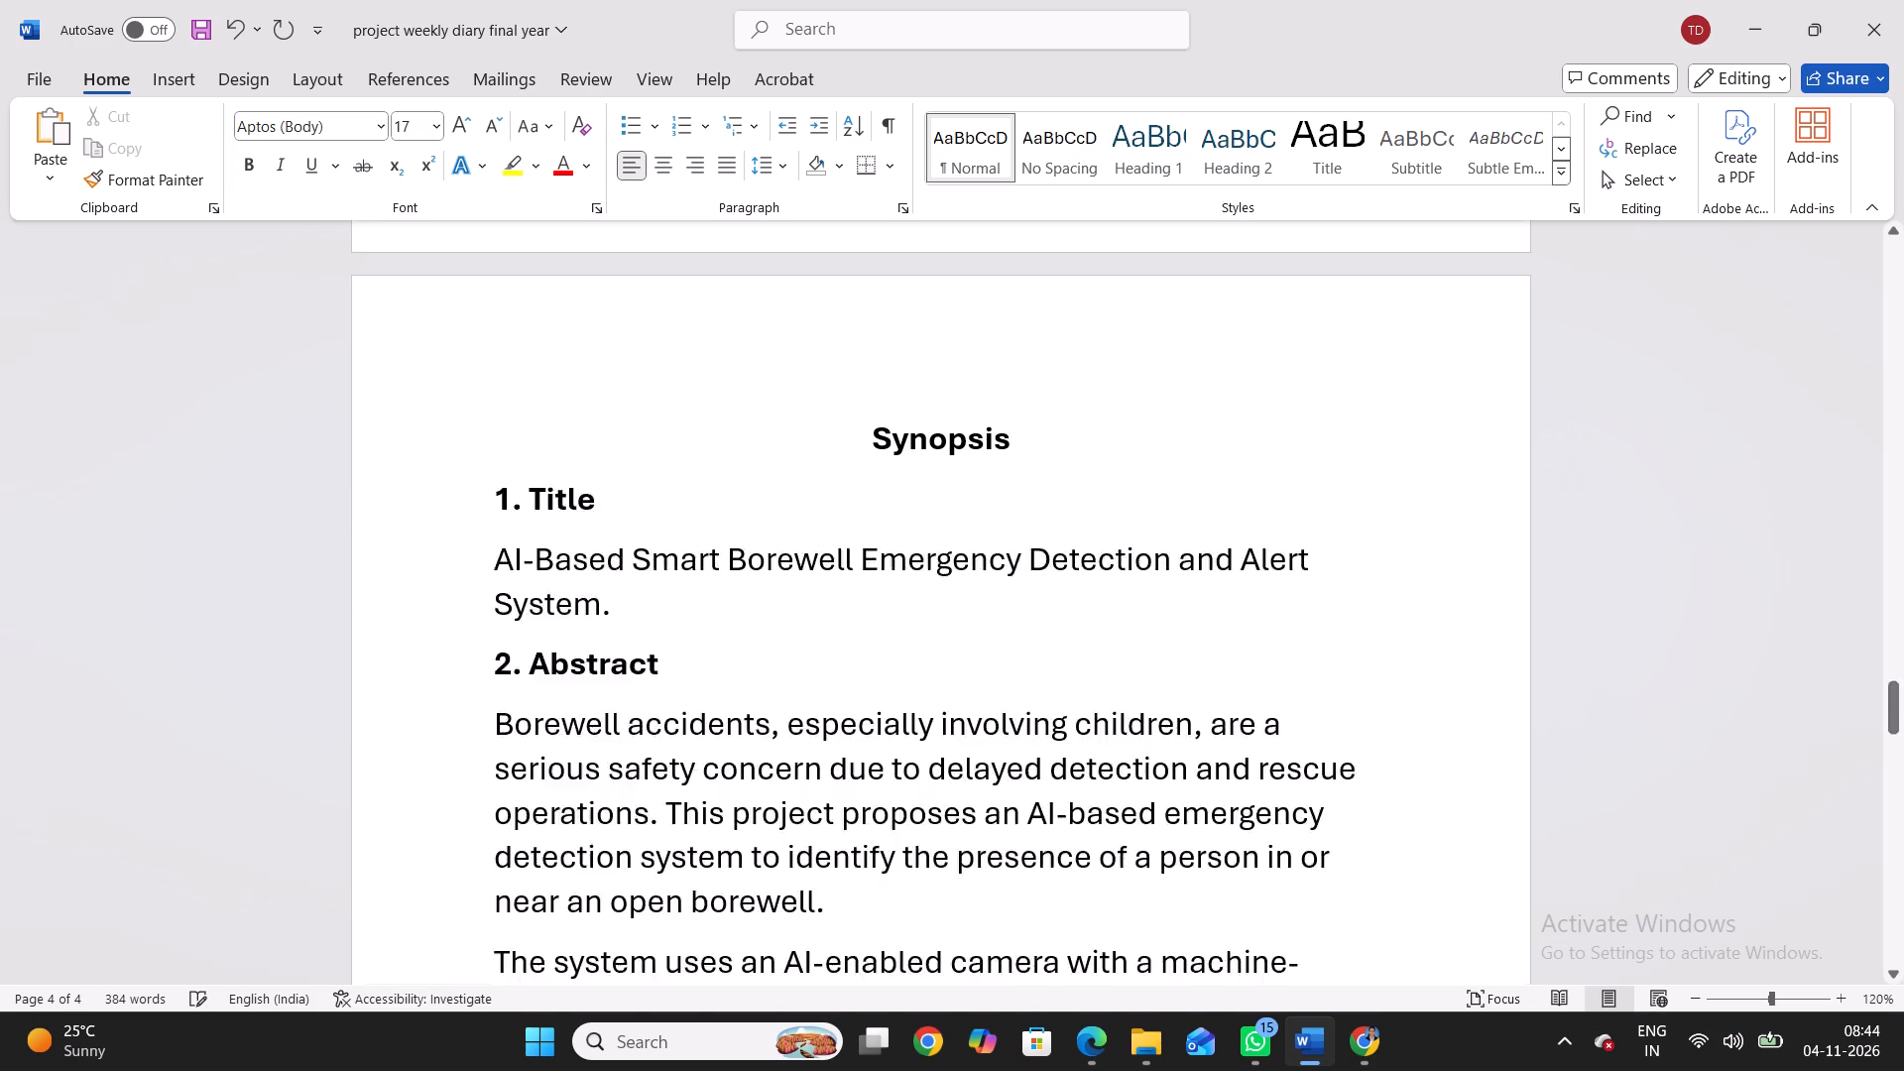
Set the font size of all the pasted synopsis text, from "1. Title" to the end of Scope, to 11.
{"action": "scroll", "coordinate": [454, 457], "scroll_direction": "up", "scroll_amount": 4}
{"action": "scroll", "coordinate": [454, 457], "scroll_direction": "down", "scroll_amount": 1, "text": "ctrl"}
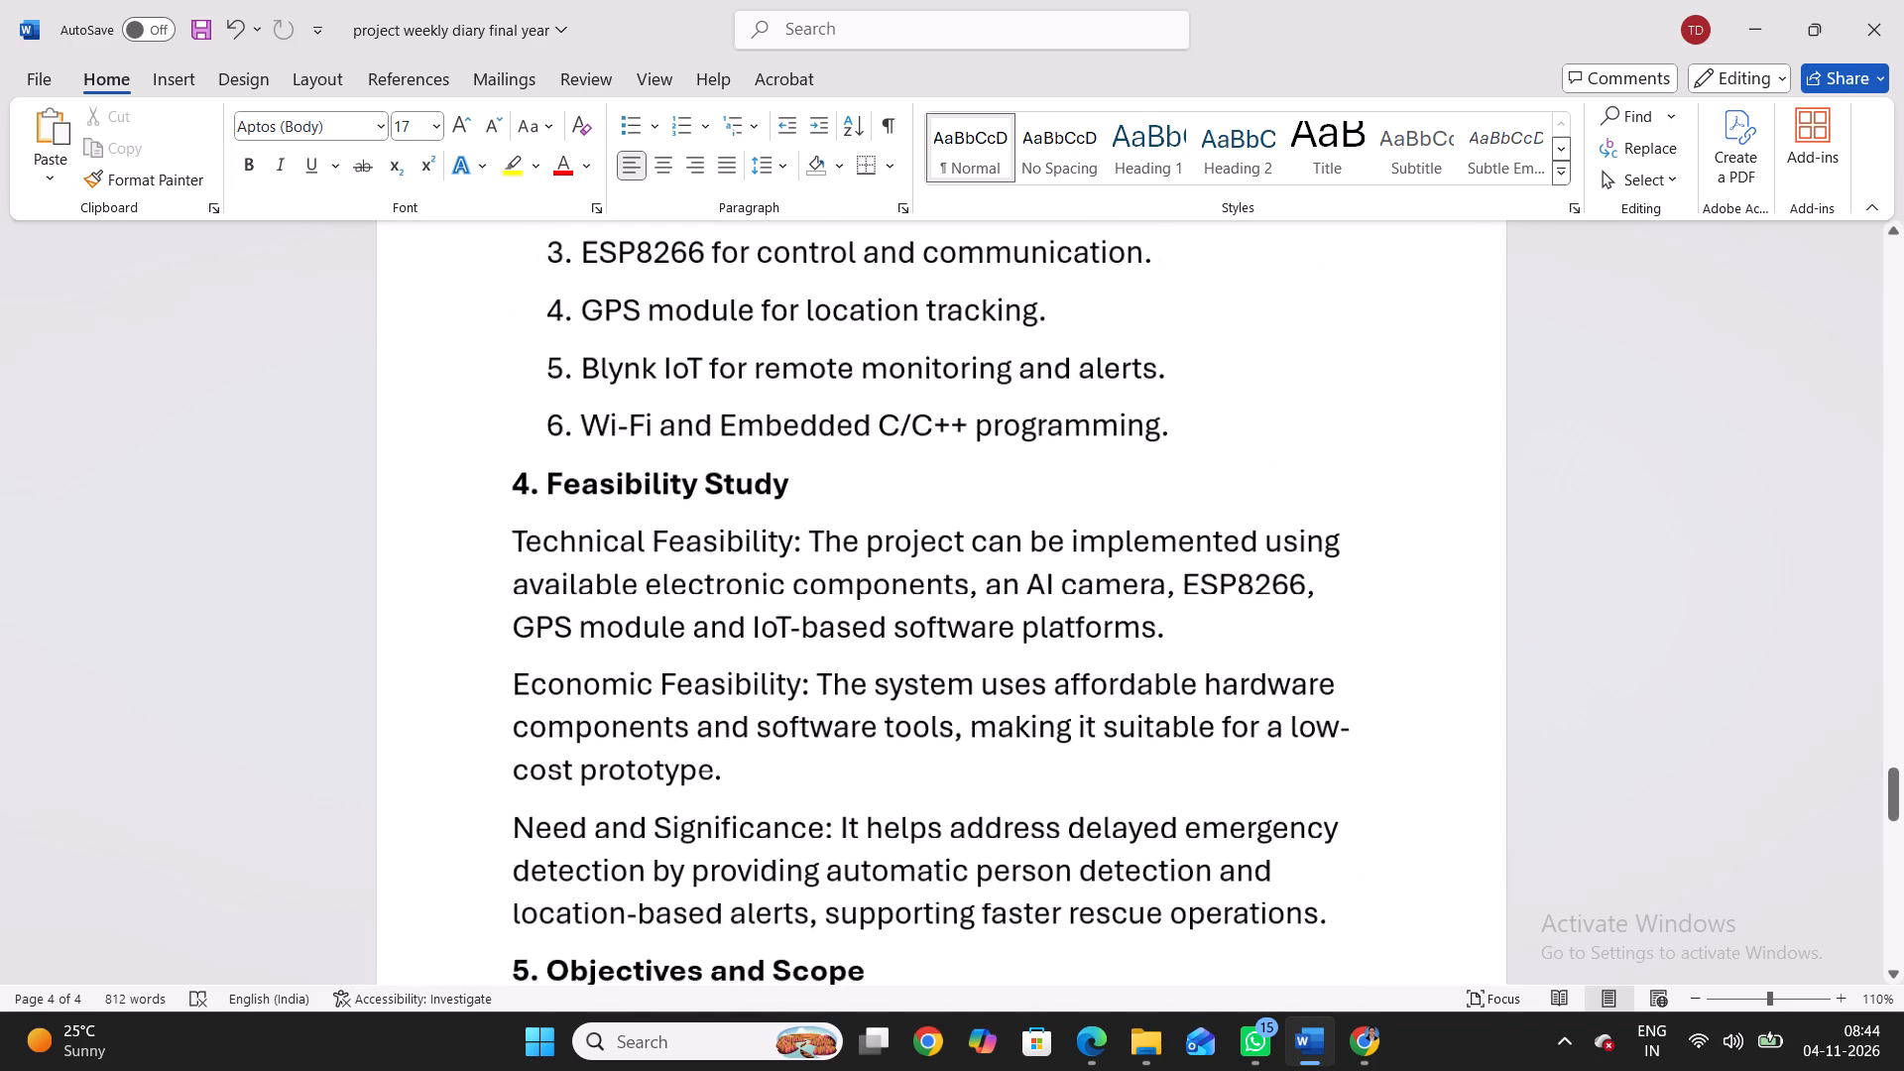
{"action": "scroll", "coordinate": [454, 457], "scroll_direction": "down", "scroll_amount": 3, "text": "ctrl"}
{"action": "scroll", "coordinate": [454, 457], "scroll_direction": "up", "scroll_amount": 4}
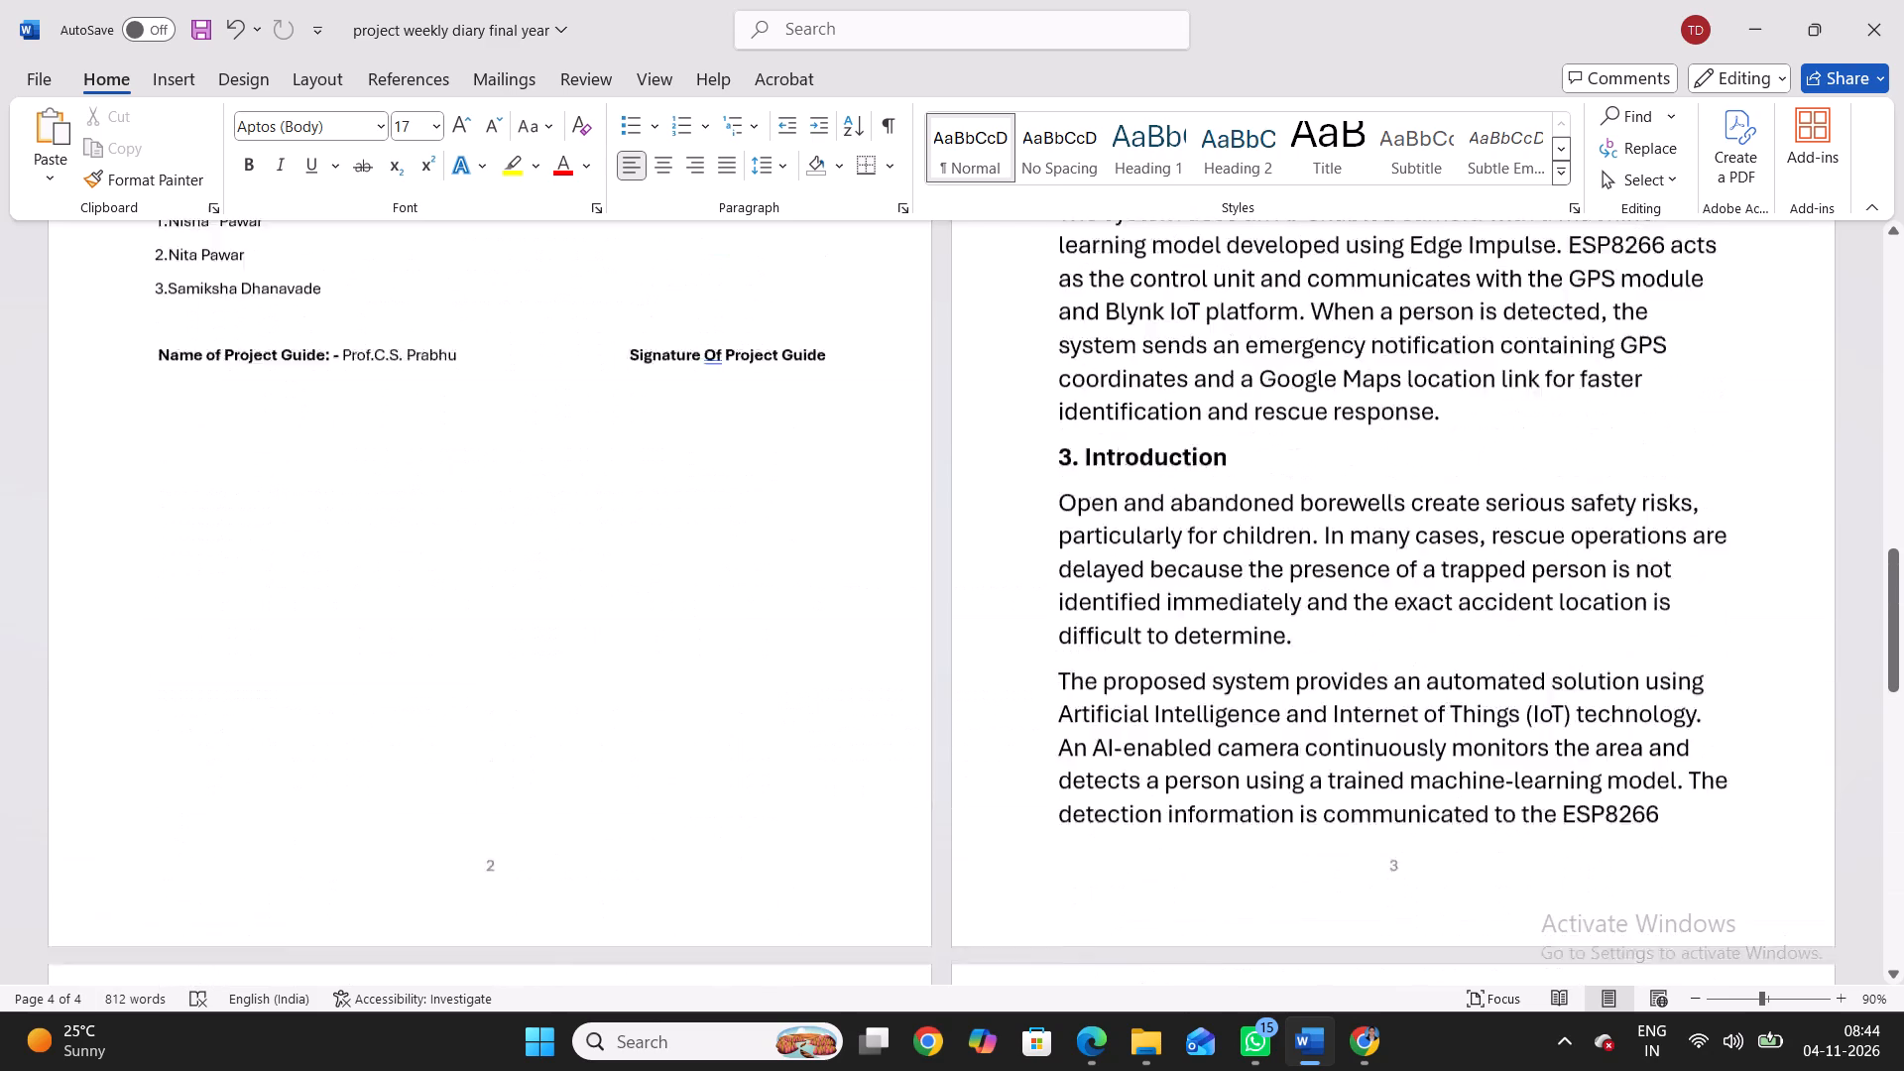
{"action": "scroll", "coordinate": [454, 457], "scroll_direction": "up", "scroll_amount": 1}
{"action": "left_click_drag", "start_coordinate": [530, 325], "coordinate": [611, 321]}
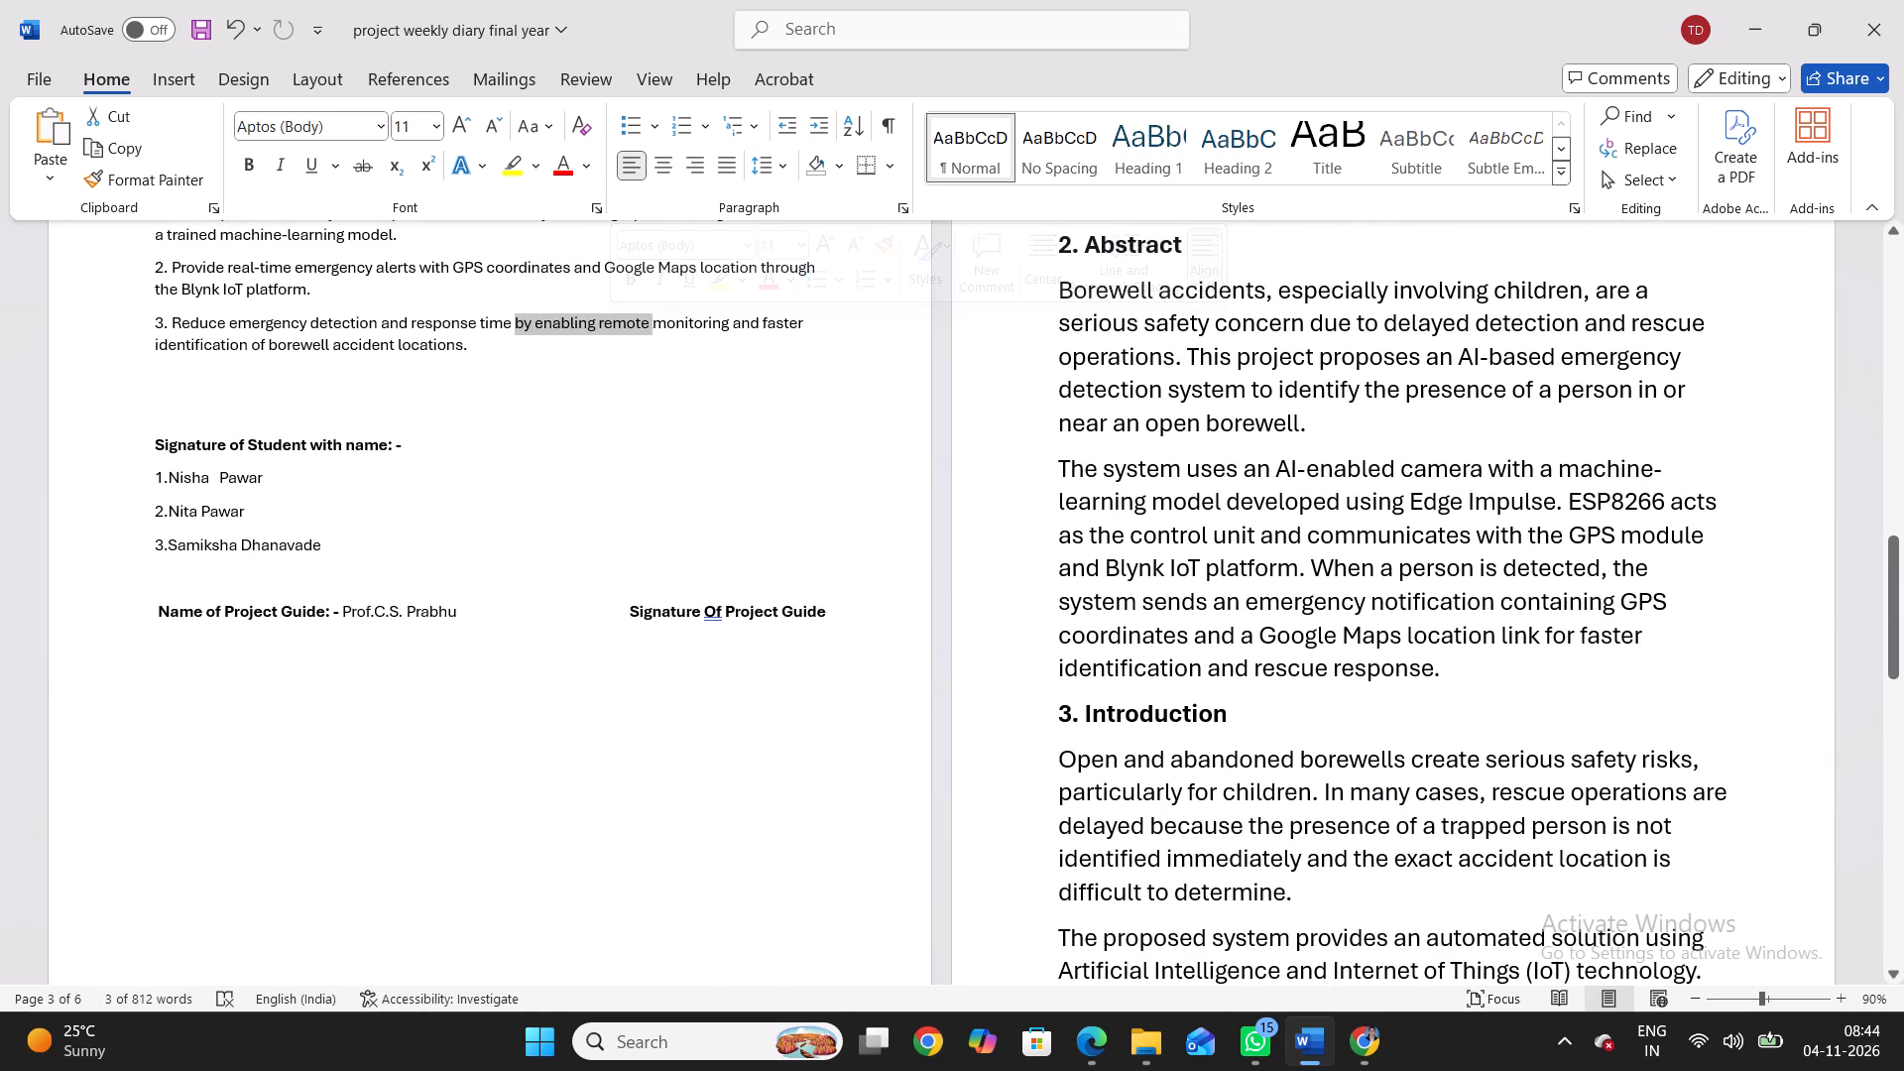
{"action": "scroll", "coordinate": [1054, 429], "scroll_direction": "up", "scroll_amount": 1}
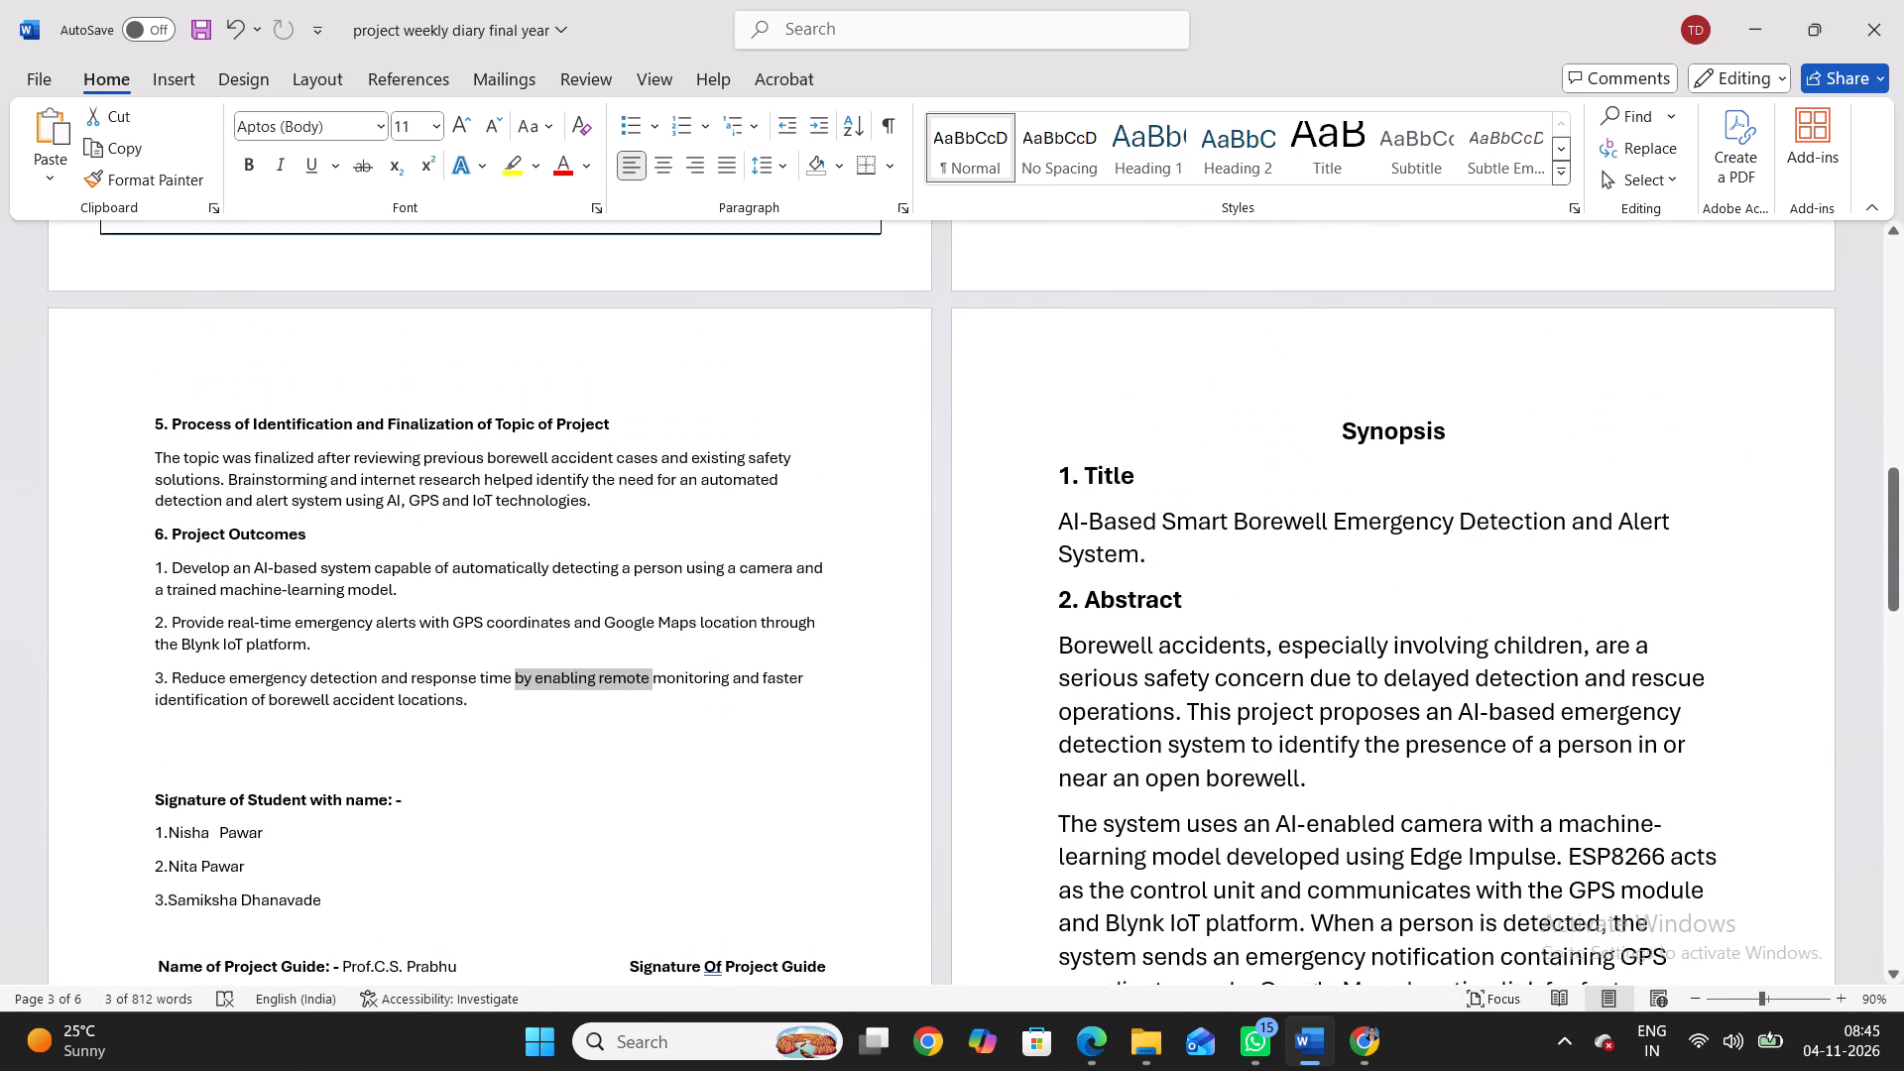
{"action": "scroll", "coordinate": [1054, 429], "scroll_direction": "up", "scroll_amount": 1}
{"action": "left_click_drag", "start_coordinate": [1056, 478], "coordinate": [1293, 791]}
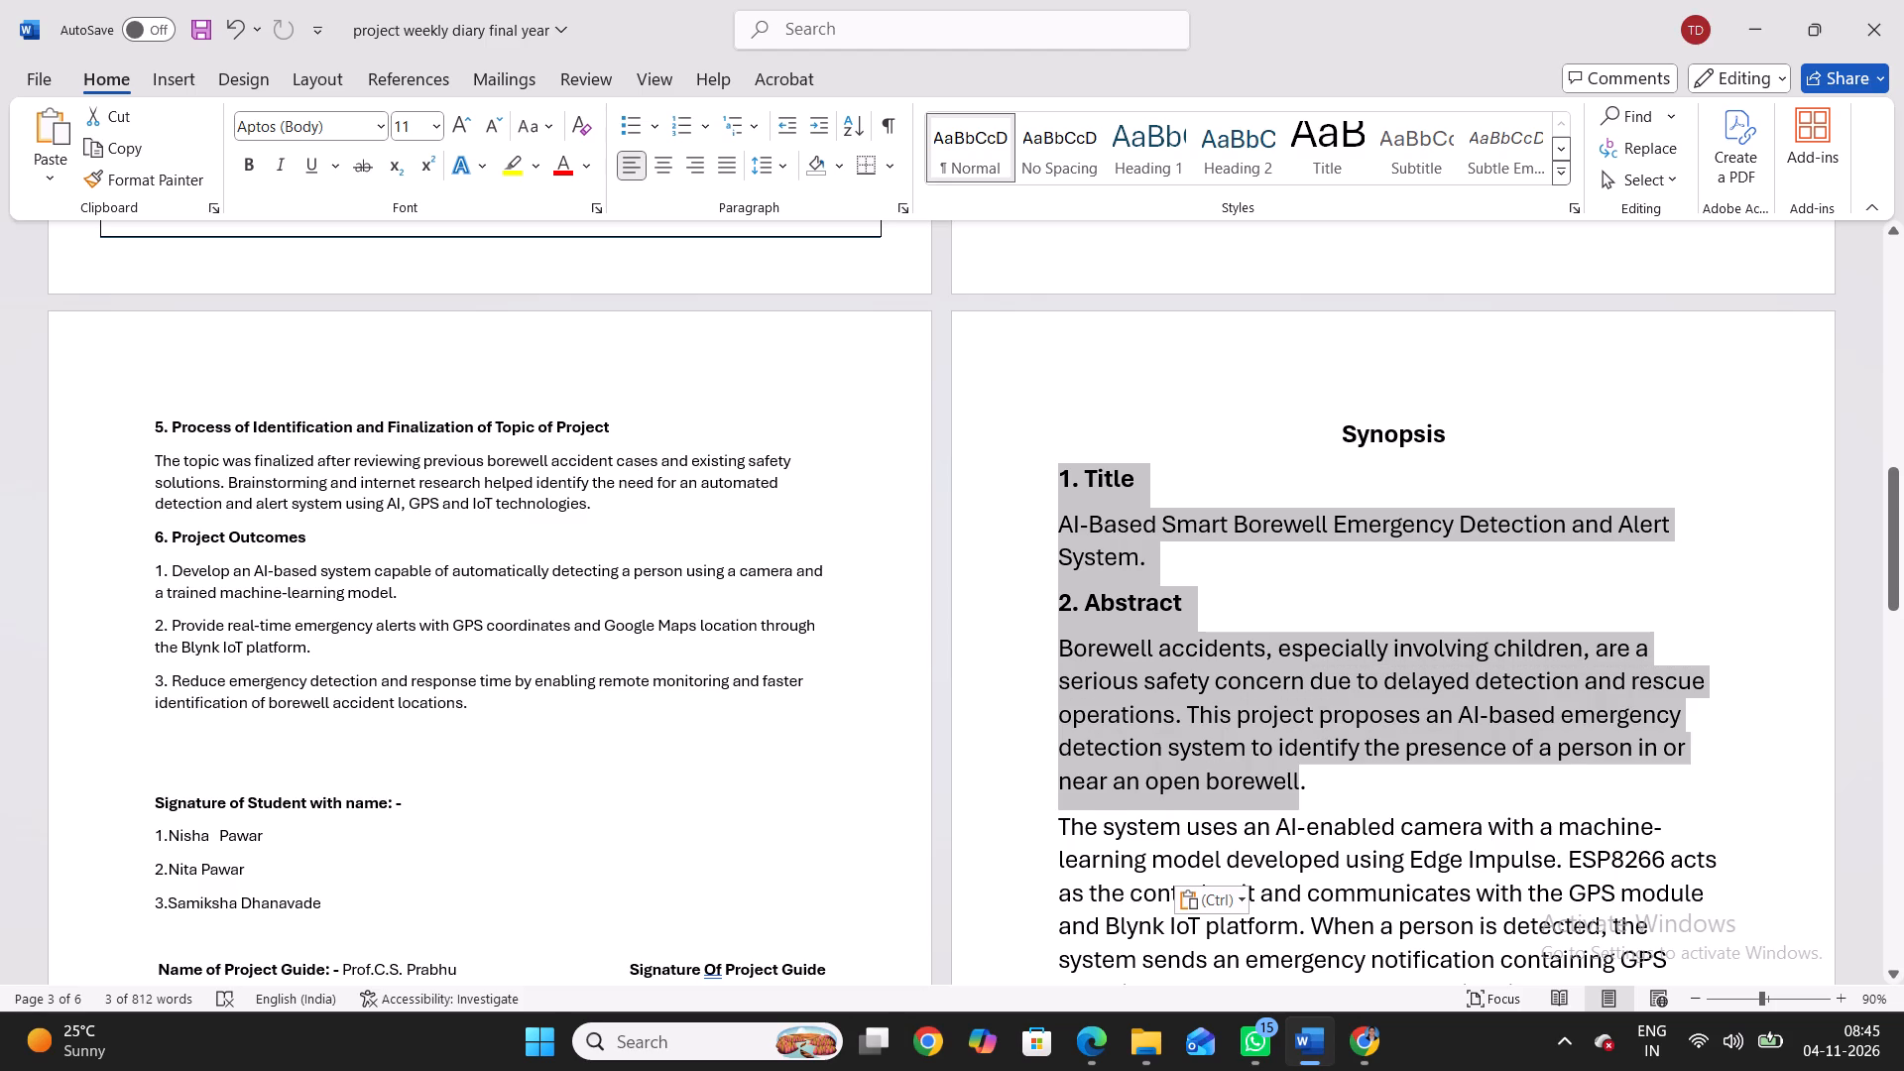
{"action": "left_click_drag", "start_coordinate": [1293, 791], "coordinate": [1498, 997]}
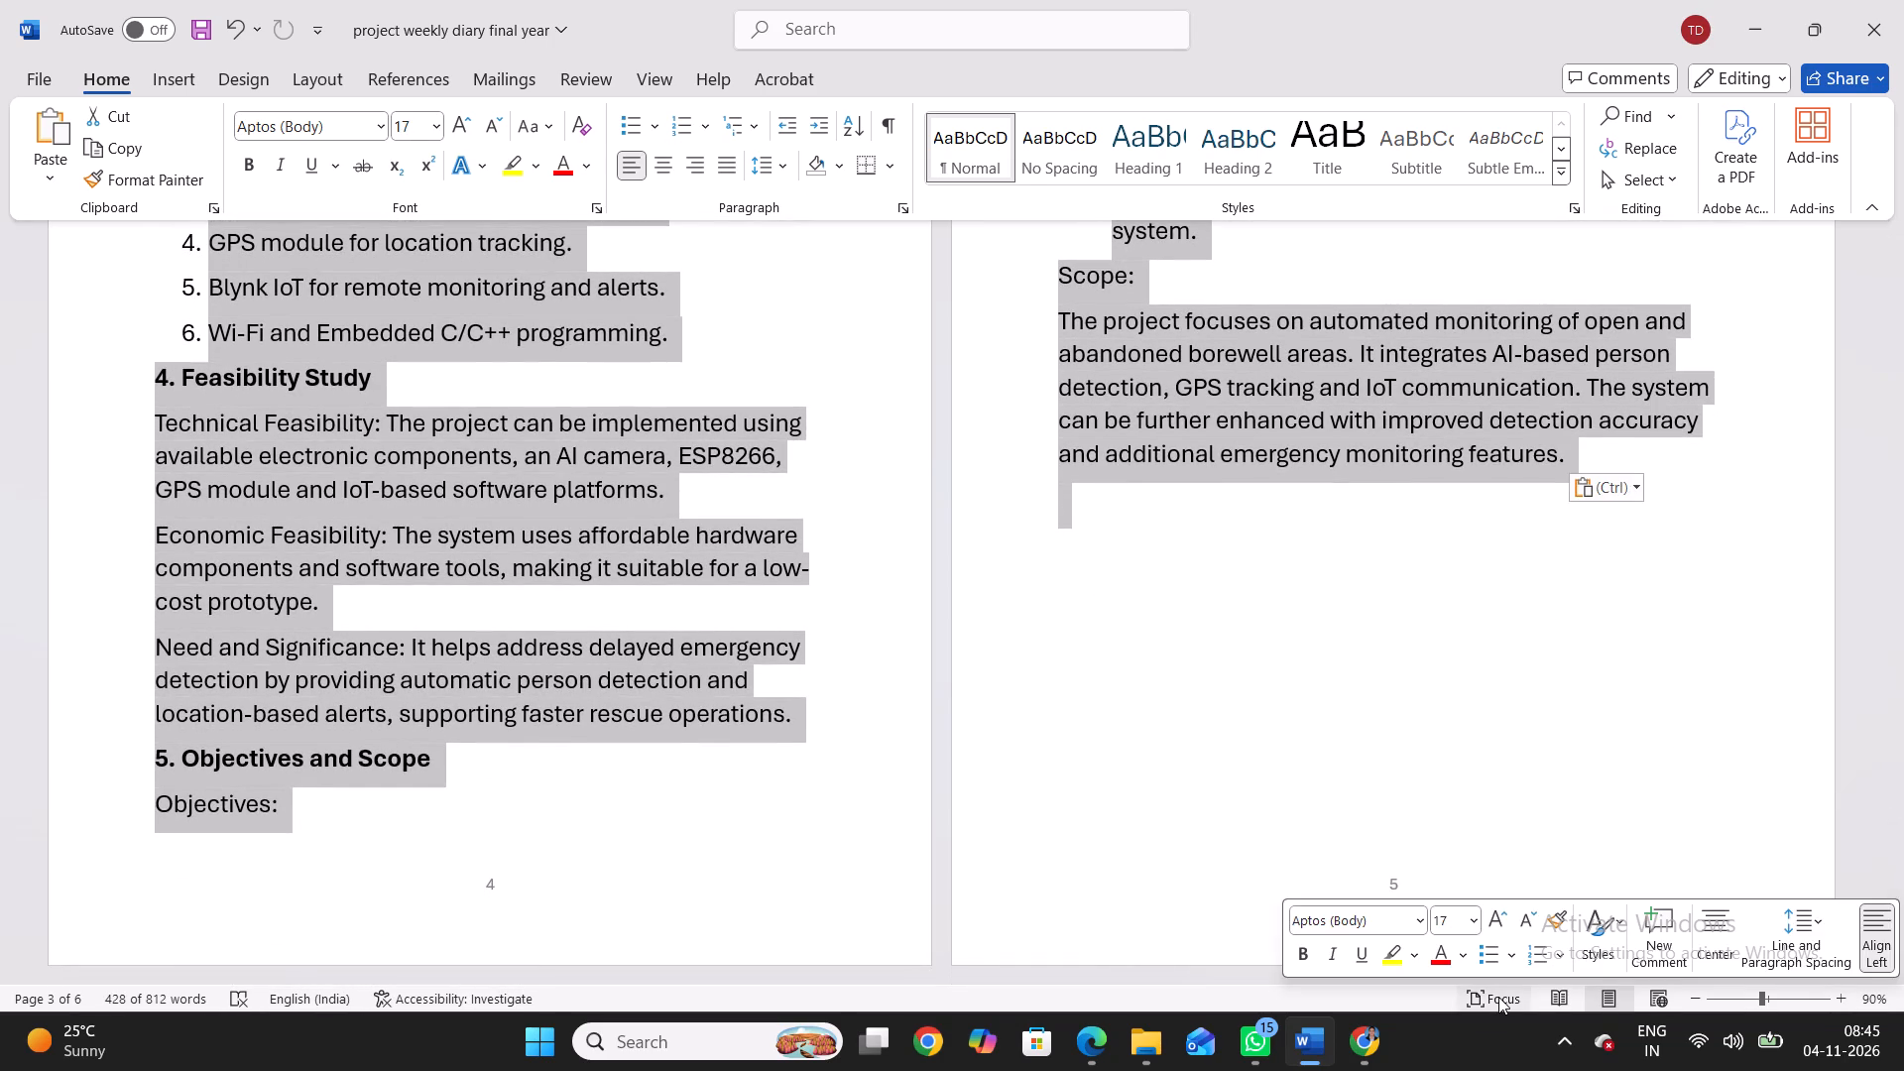
{"action": "left_click", "coordinate": [1478, 927]}
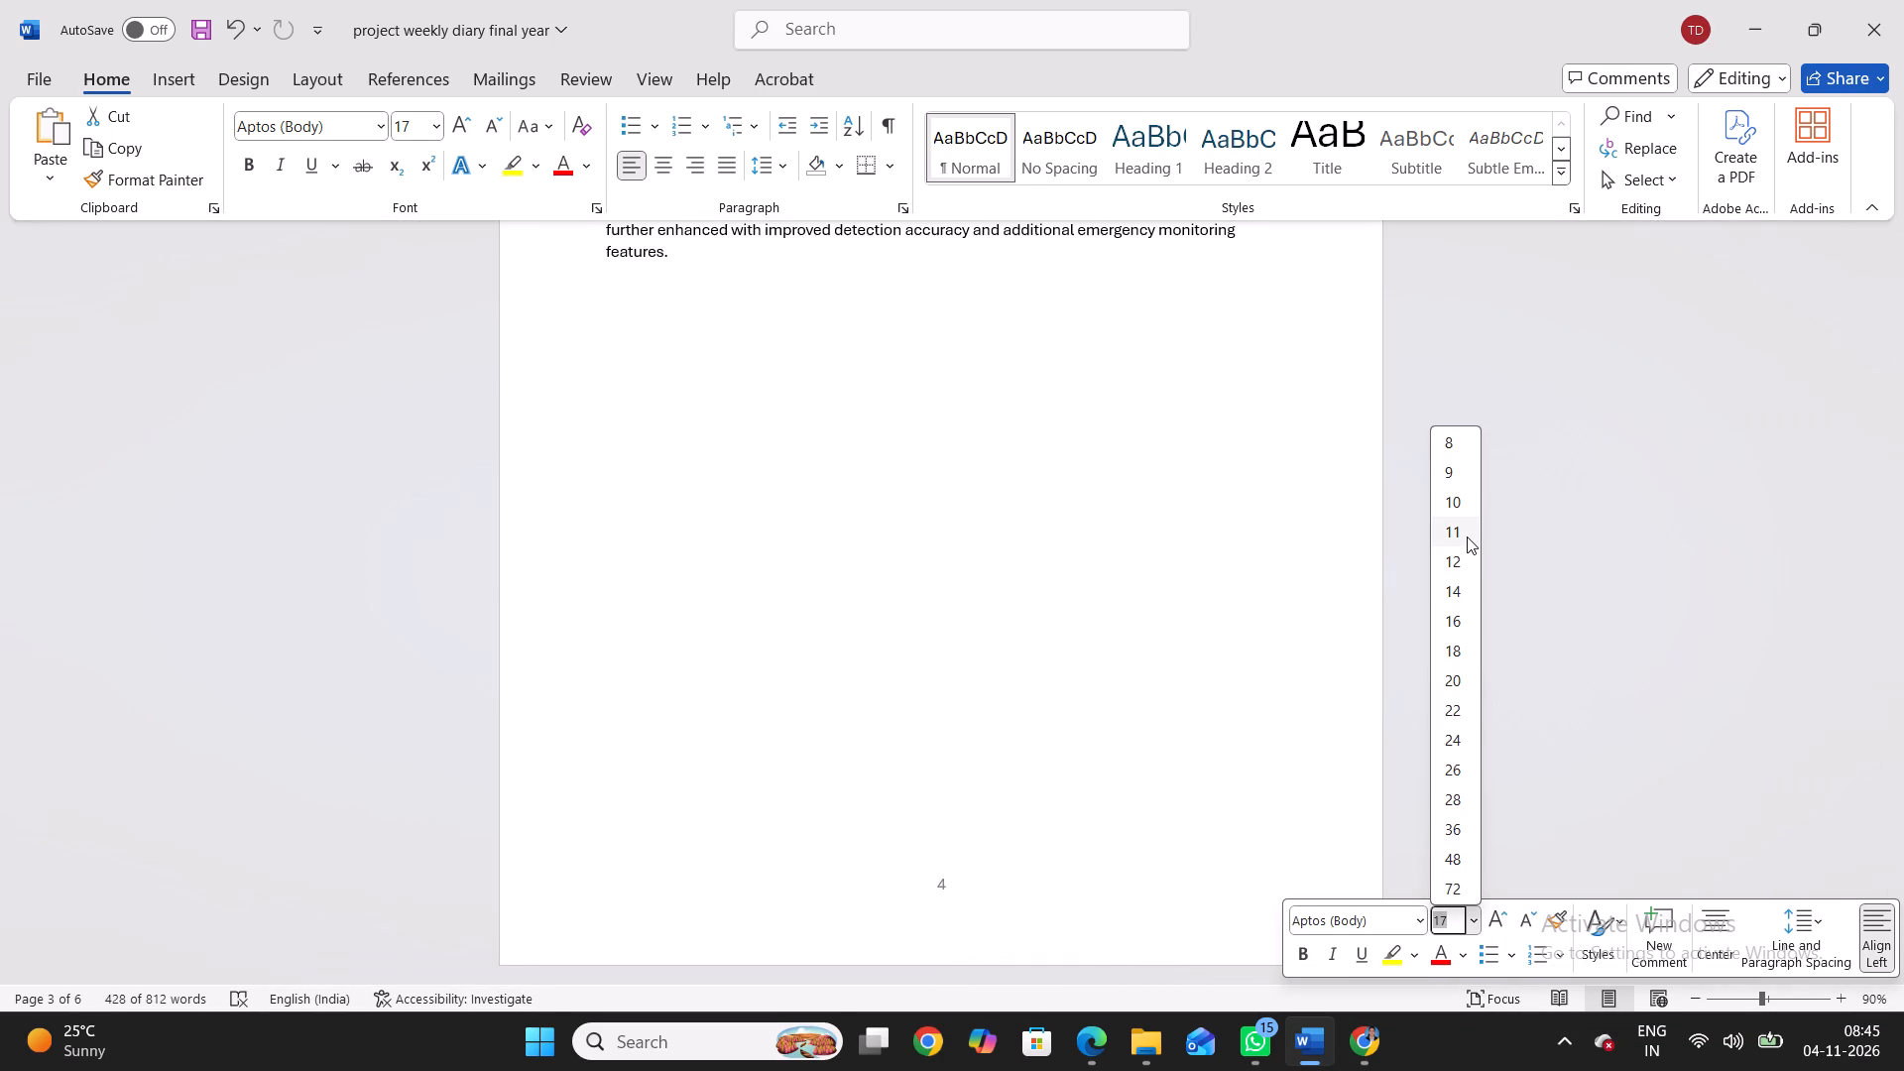
{"action": "left_click", "coordinate": [1467, 536]}
{"action": "left_click", "coordinate": [1121, 594]}
Review the layout of the resized synopsis from its heading down to the Scope paragraph.
{"action": "scroll", "coordinate": [1121, 594], "scroll_direction": "up", "scroll_amount": 4}
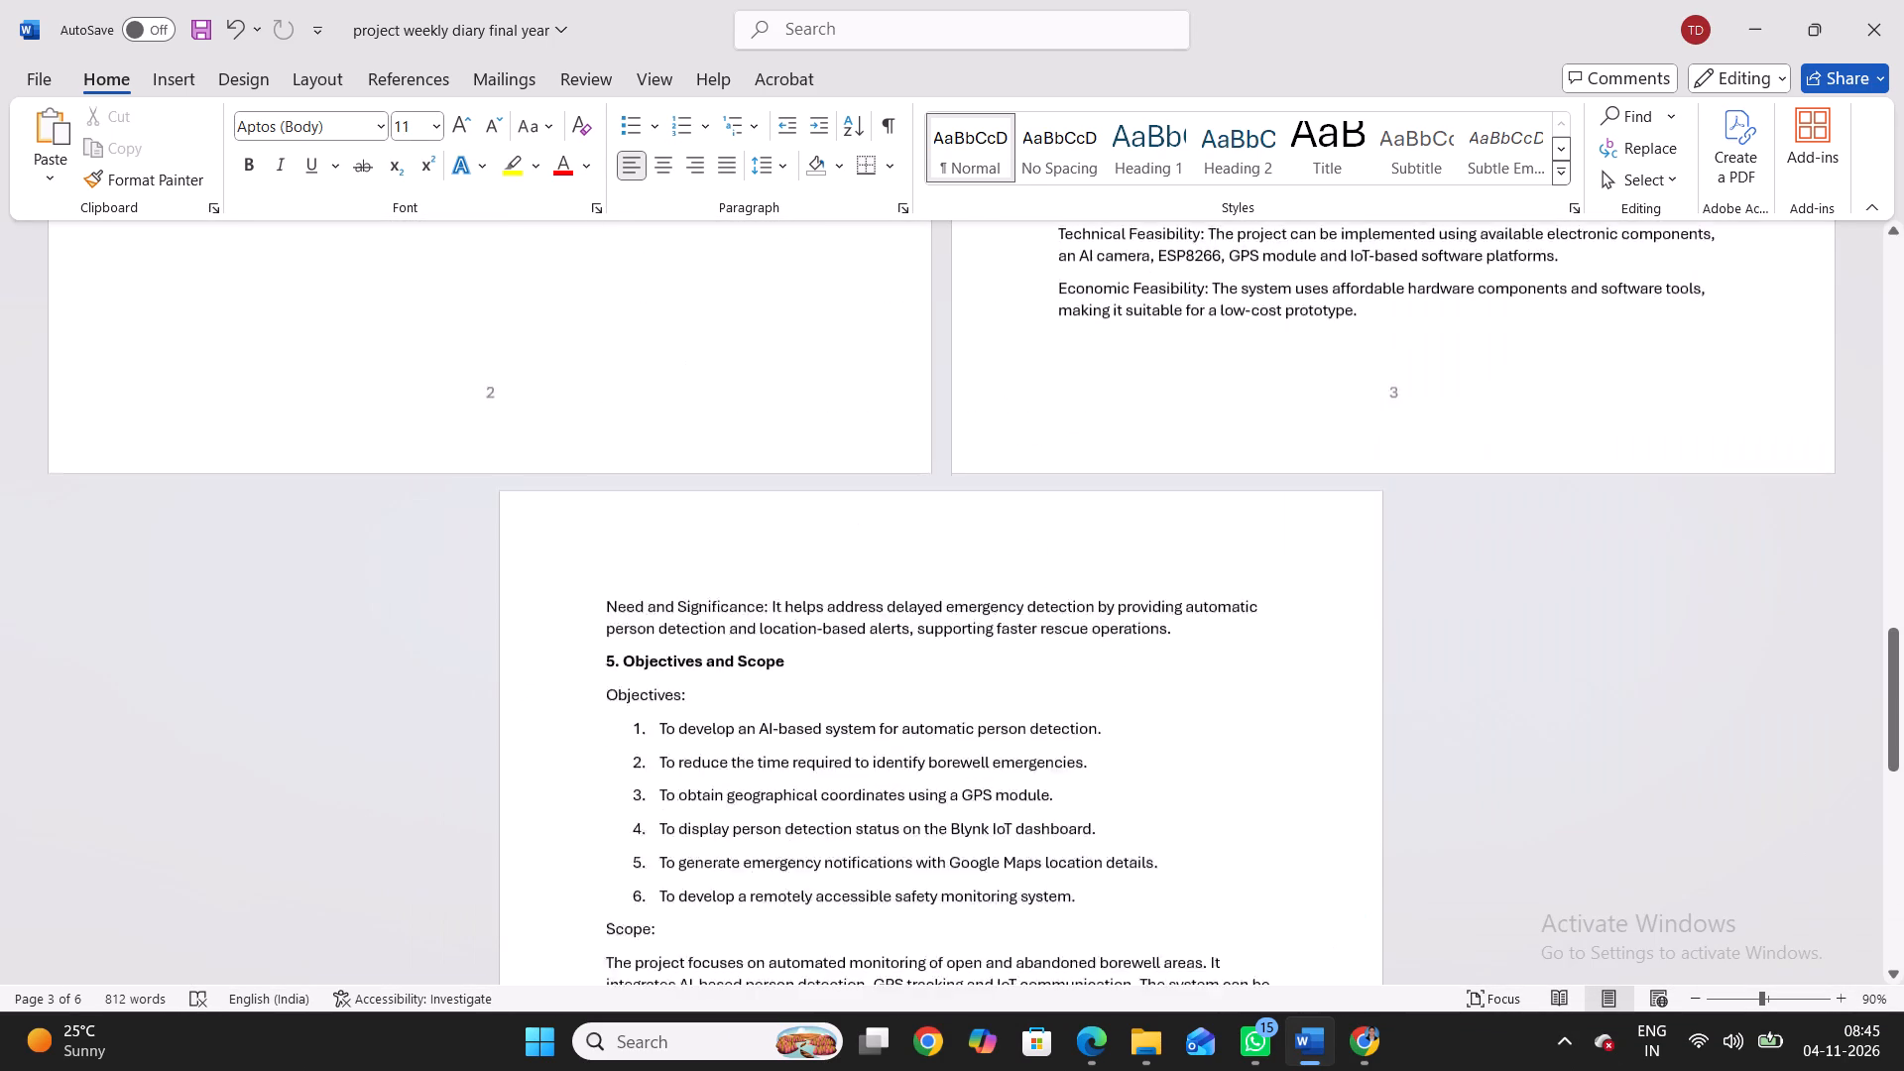
{"action": "scroll", "coordinate": [1121, 594], "scroll_direction": "up", "scroll_amount": 2}
{"action": "scroll", "coordinate": [1121, 594], "scroll_direction": "down", "scroll_amount": 1}
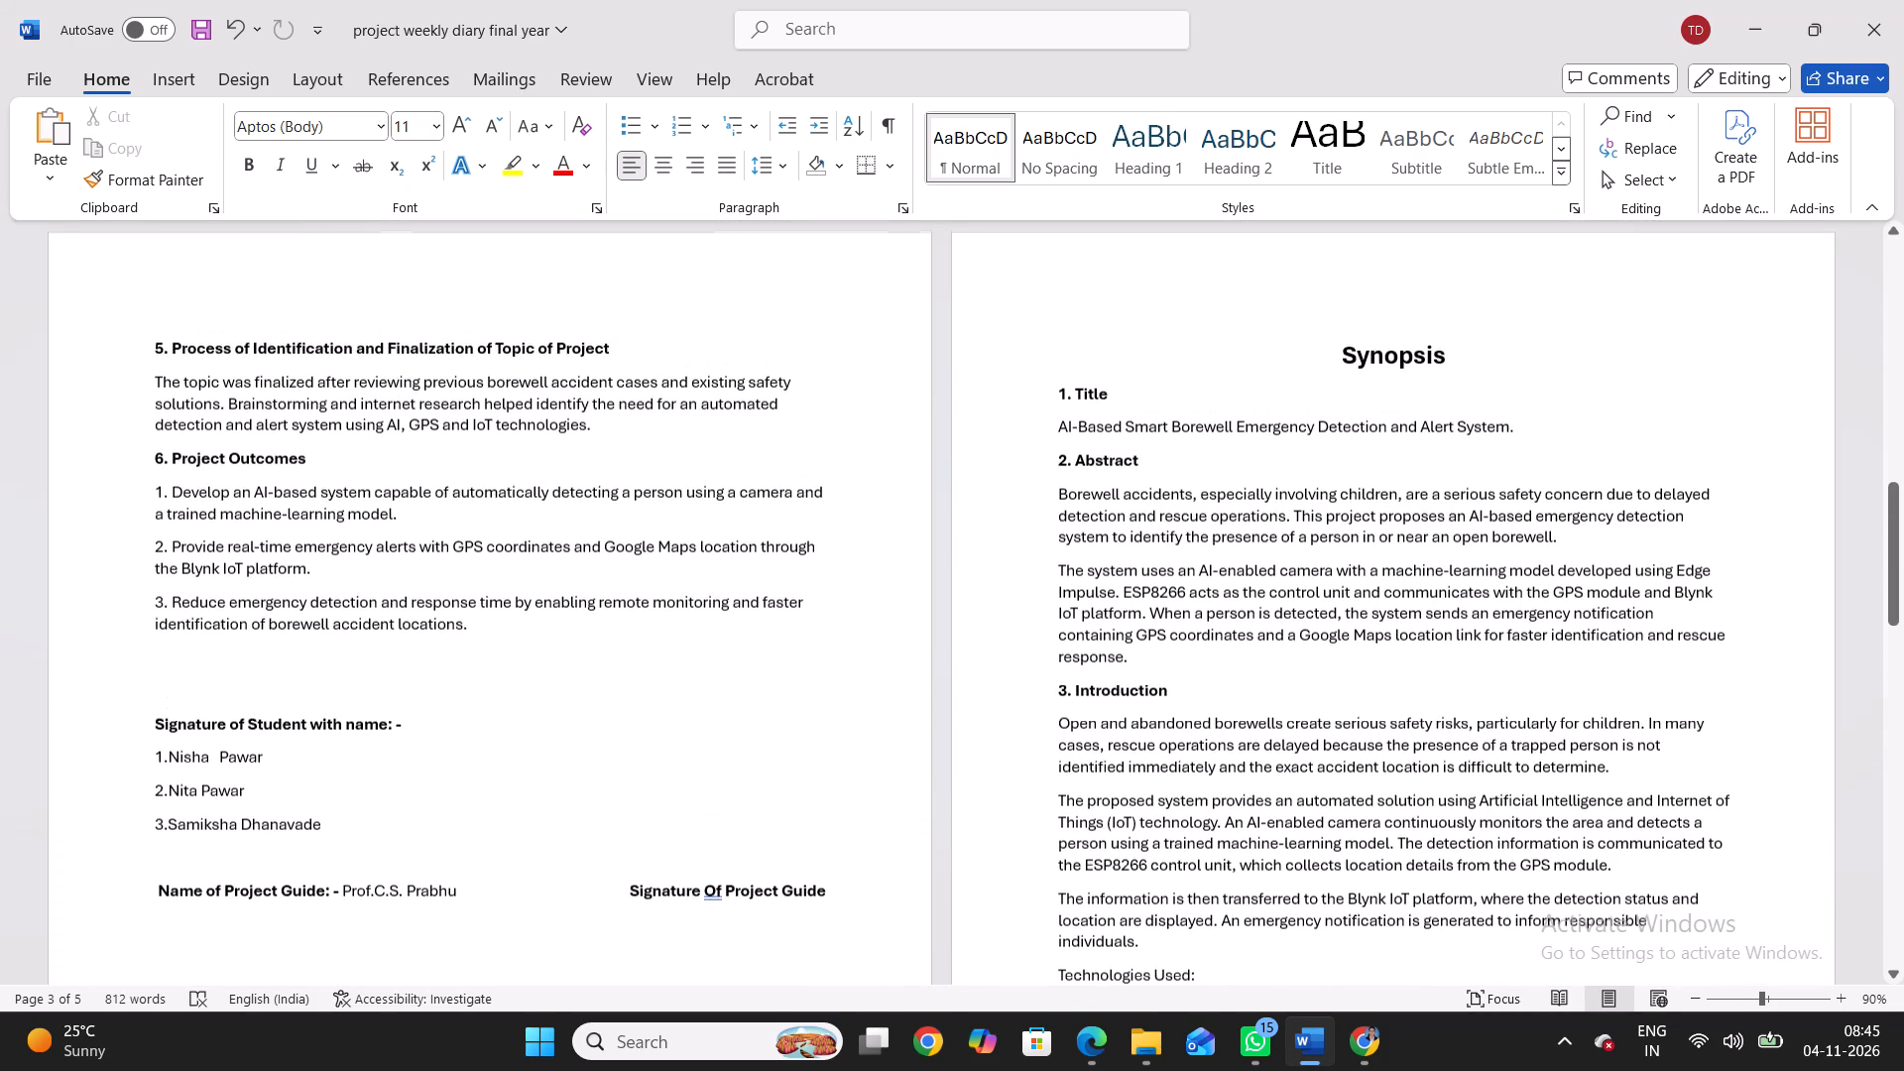
{"action": "scroll", "coordinate": [1121, 594], "scroll_direction": "down", "scroll_amount": 3}
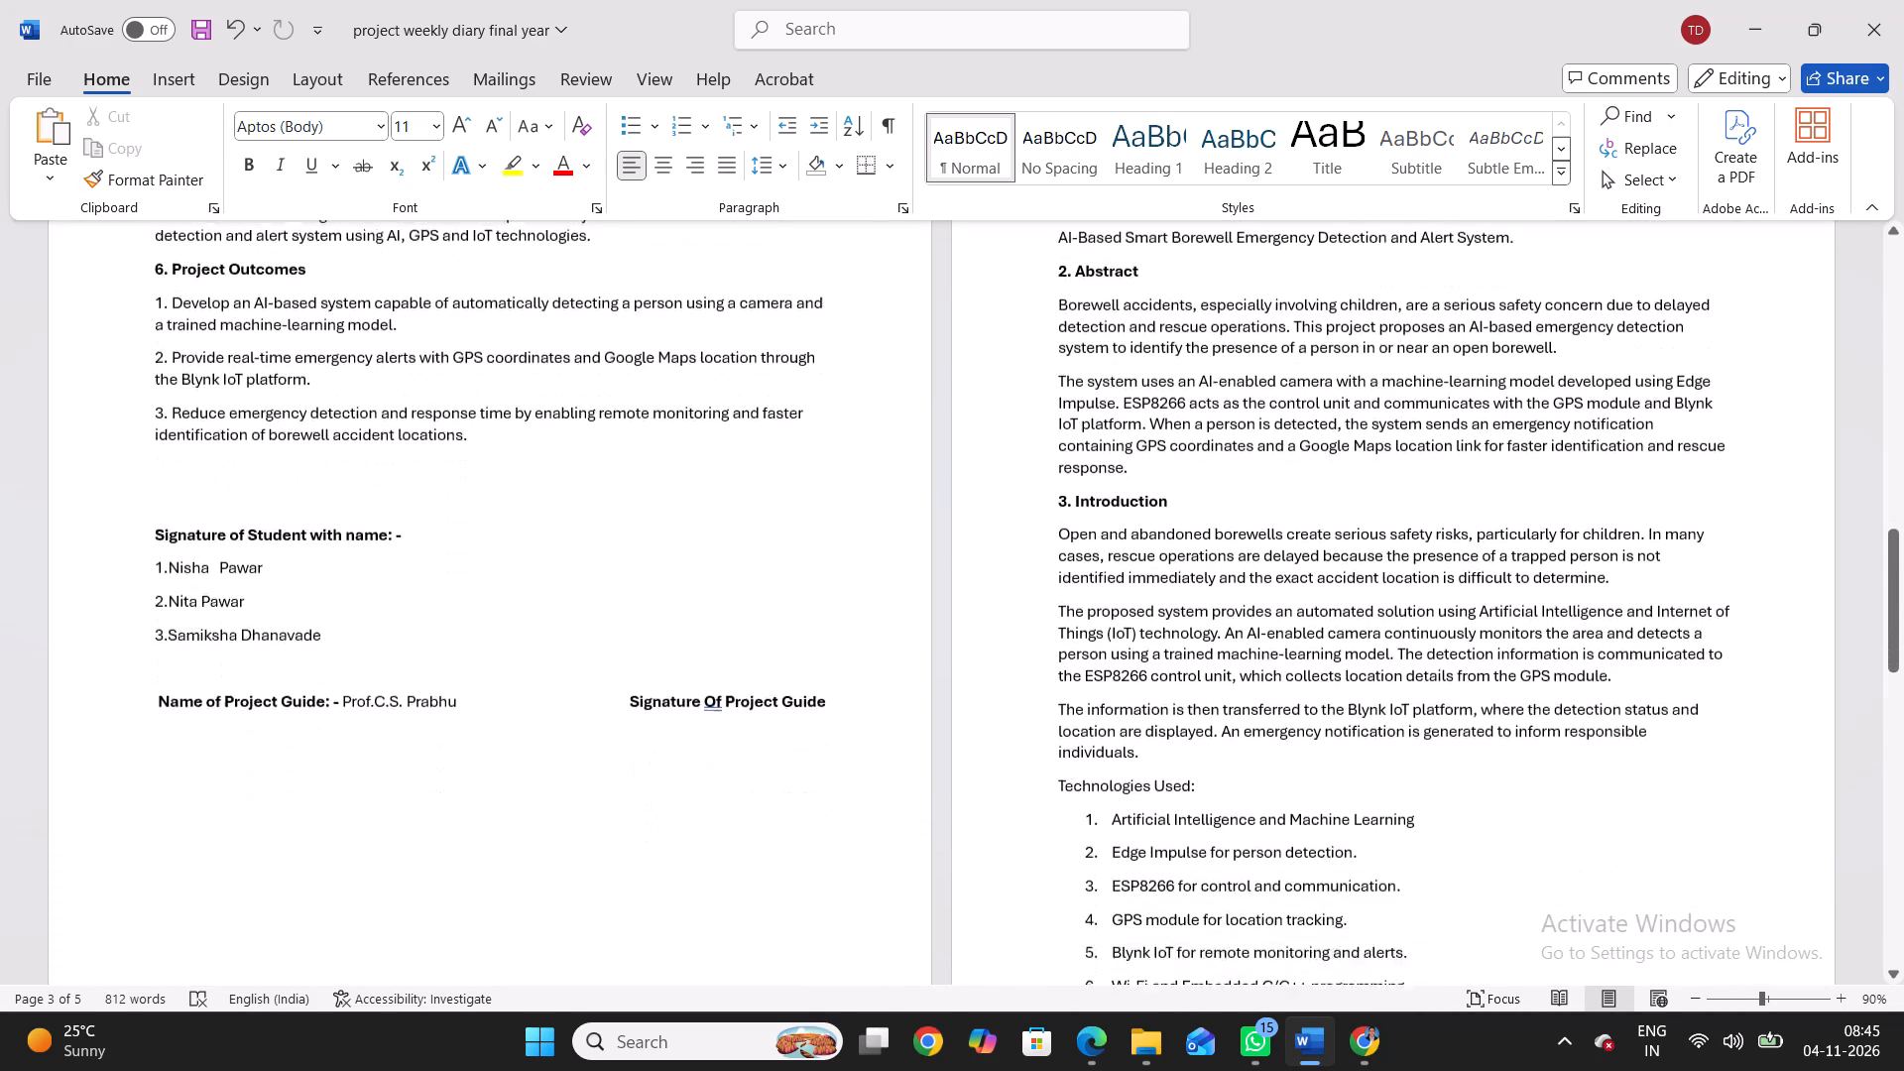
{"action": "scroll", "coordinate": [1121, 594], "scroll_direction": "down", "scroll_amount": 4}
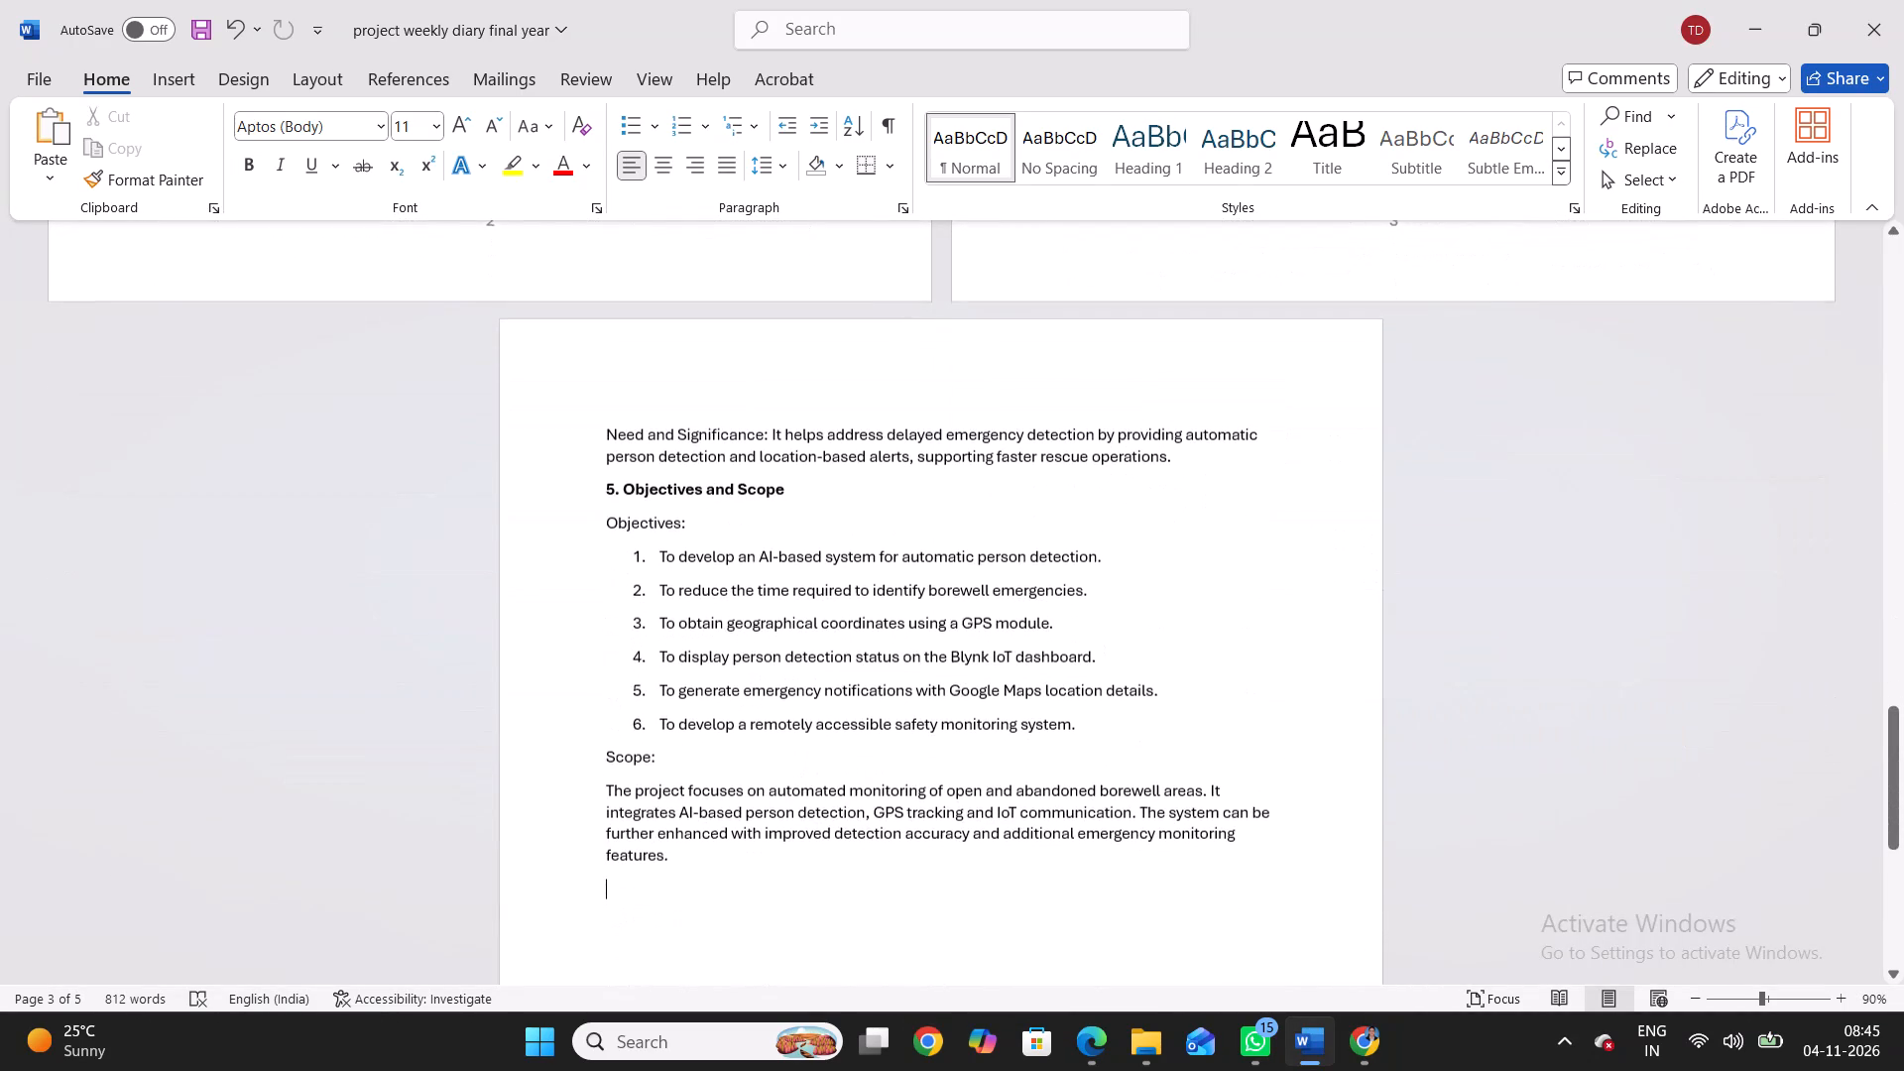
{"action": "scroll", "coordinate": [1121, 594], "scroll_direction": "down", "scroll_amount": 2}
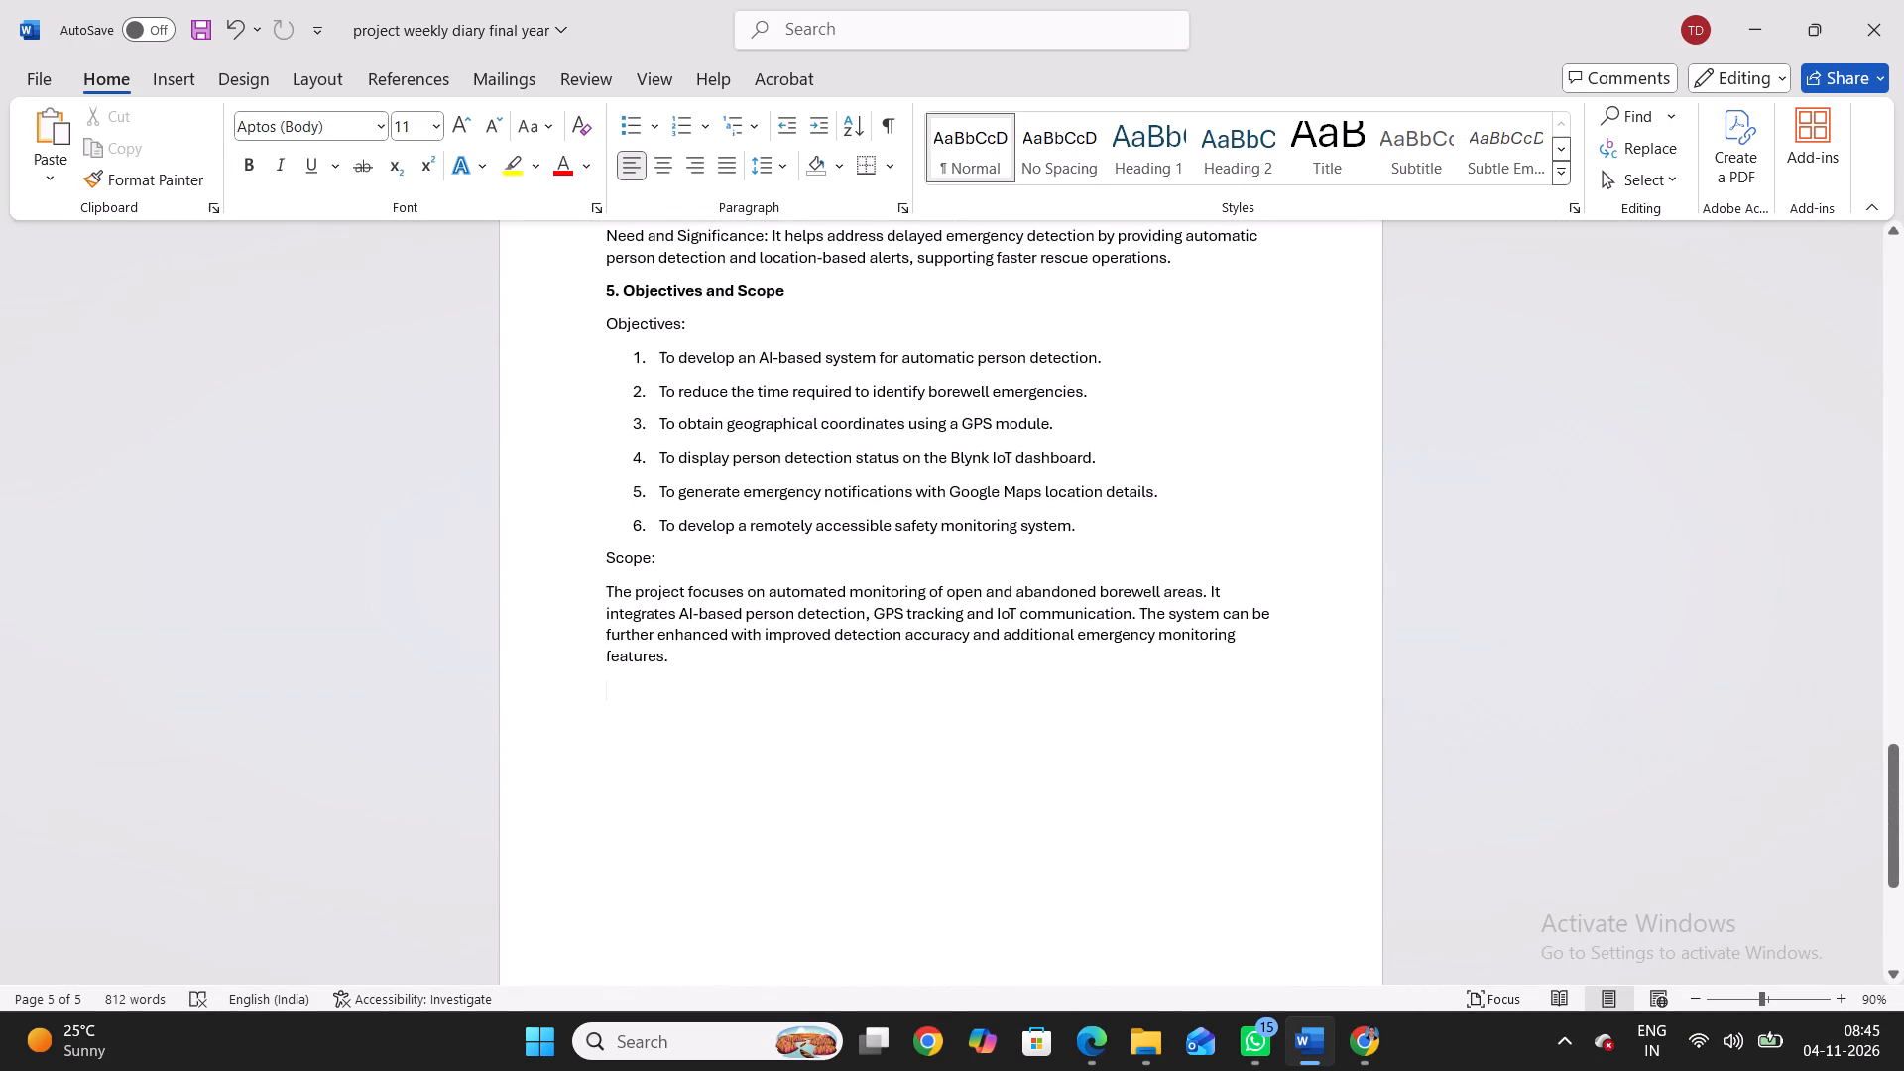
Add a solid round bullet to the "Objectives:" line under "5. Objectives and Scope".
{"action": "left_click_drag", "start_coordinate": [597, 555], "coordinate": [611, 555]}
{"action": "left_click", "coordinate": [708, 756]}
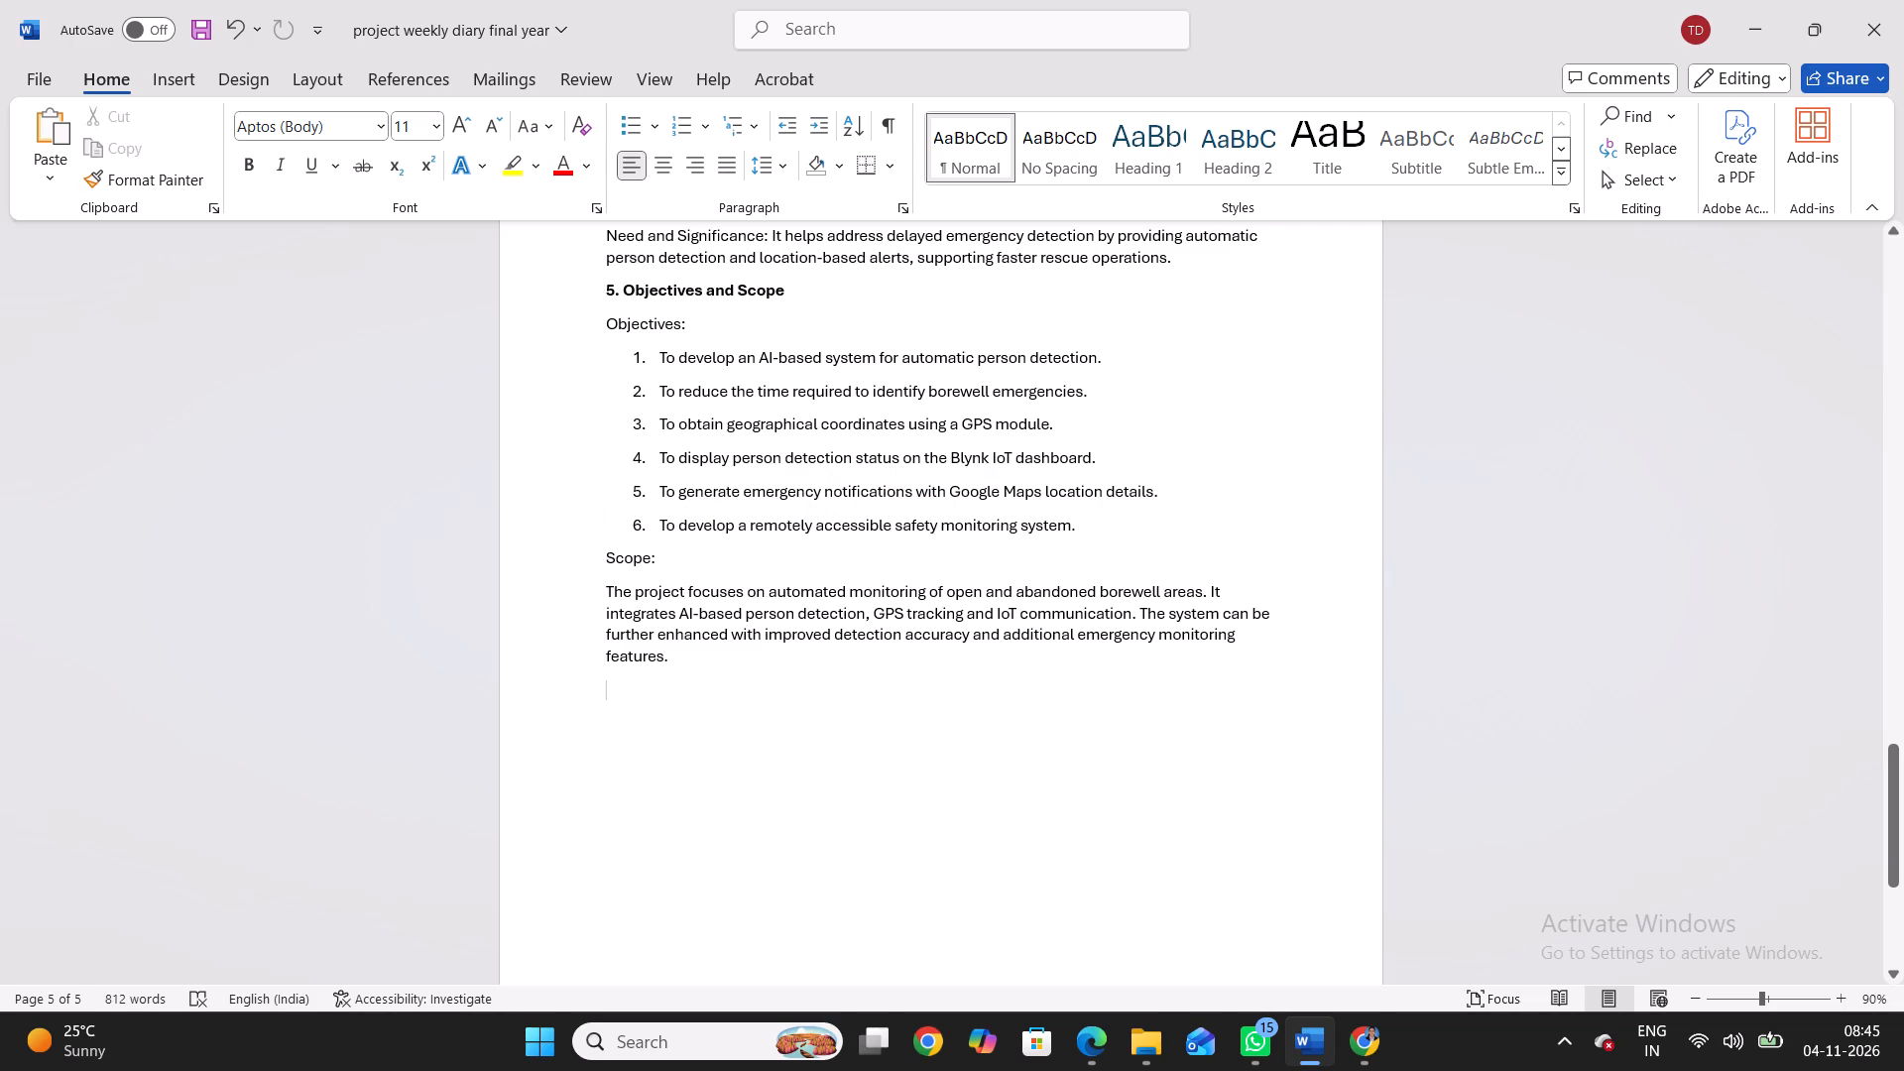
{"action": "left_click", "coordinate": [675, 658]}
{"action": "left_click", "coordinate": [607, 328]}
{"action": "left_click", "coordinate": [658, 127]}
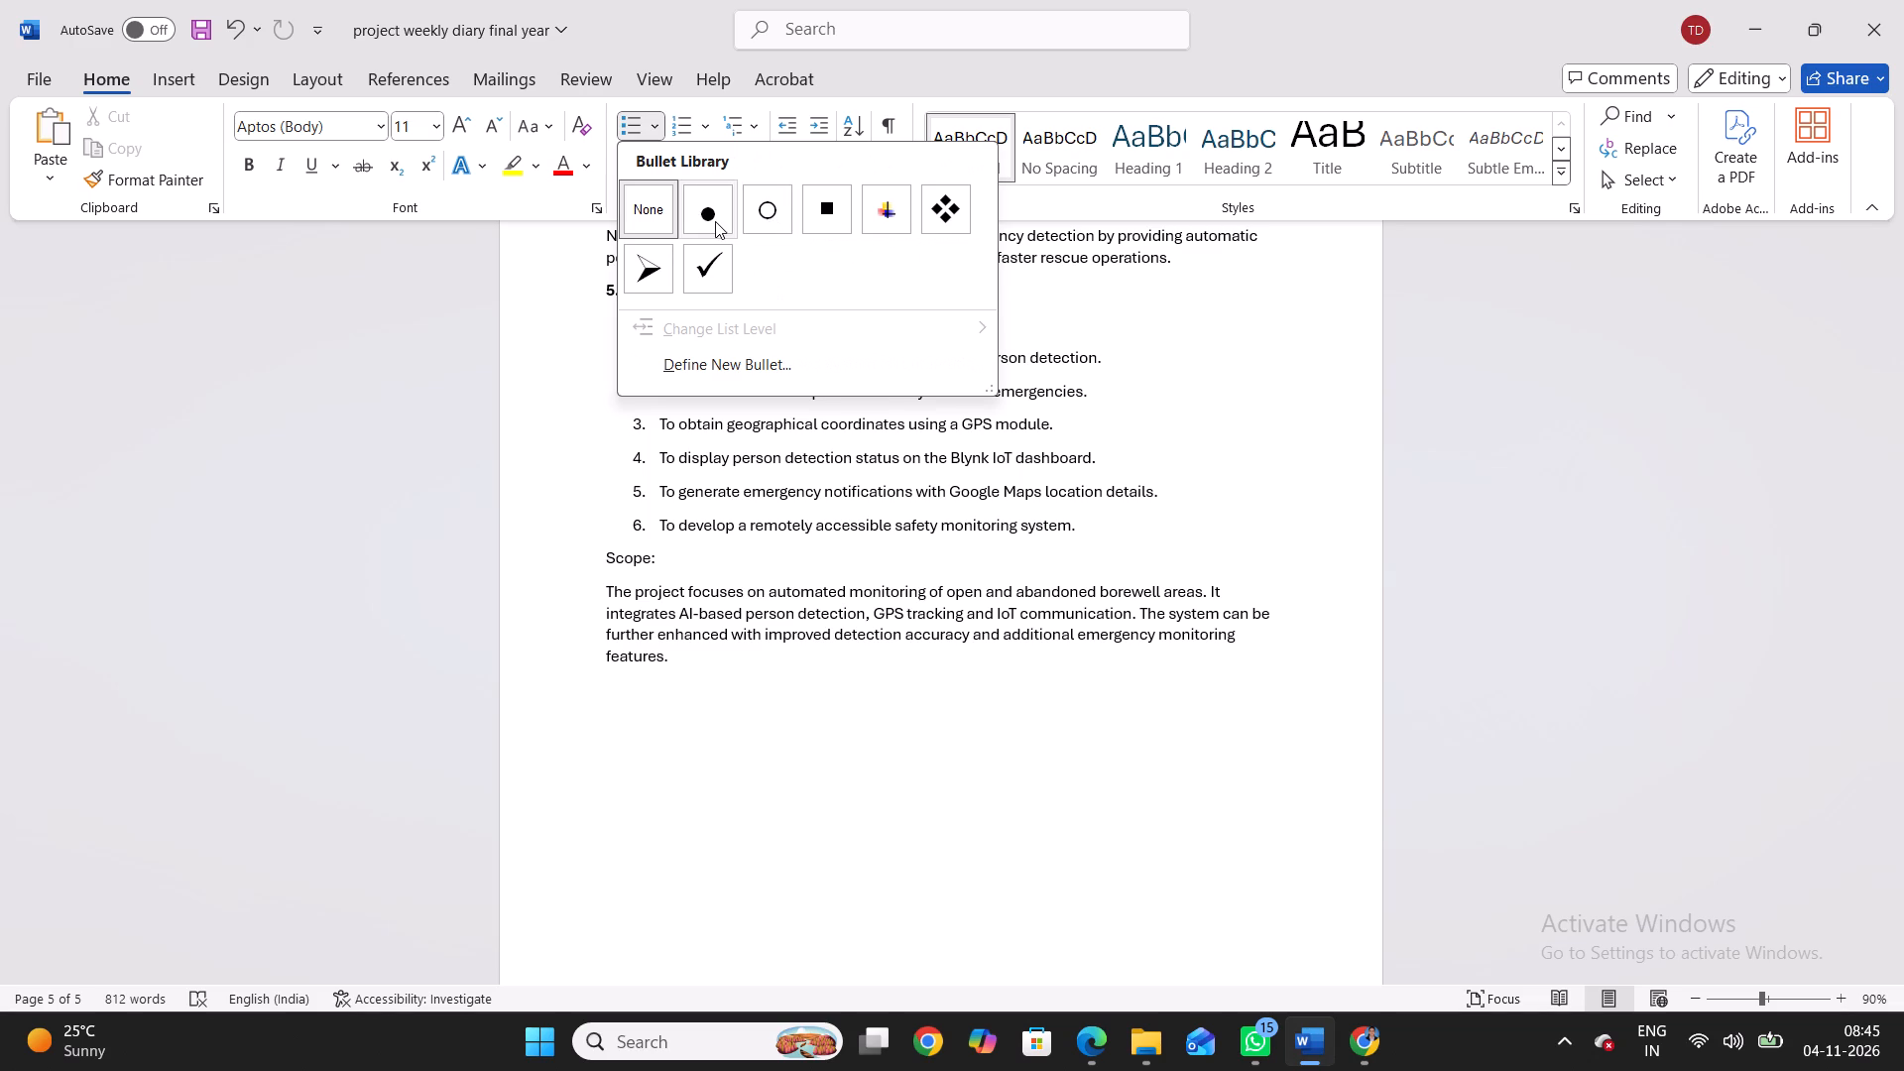
{"action": "left_click", "coordinate": [715, 221]}
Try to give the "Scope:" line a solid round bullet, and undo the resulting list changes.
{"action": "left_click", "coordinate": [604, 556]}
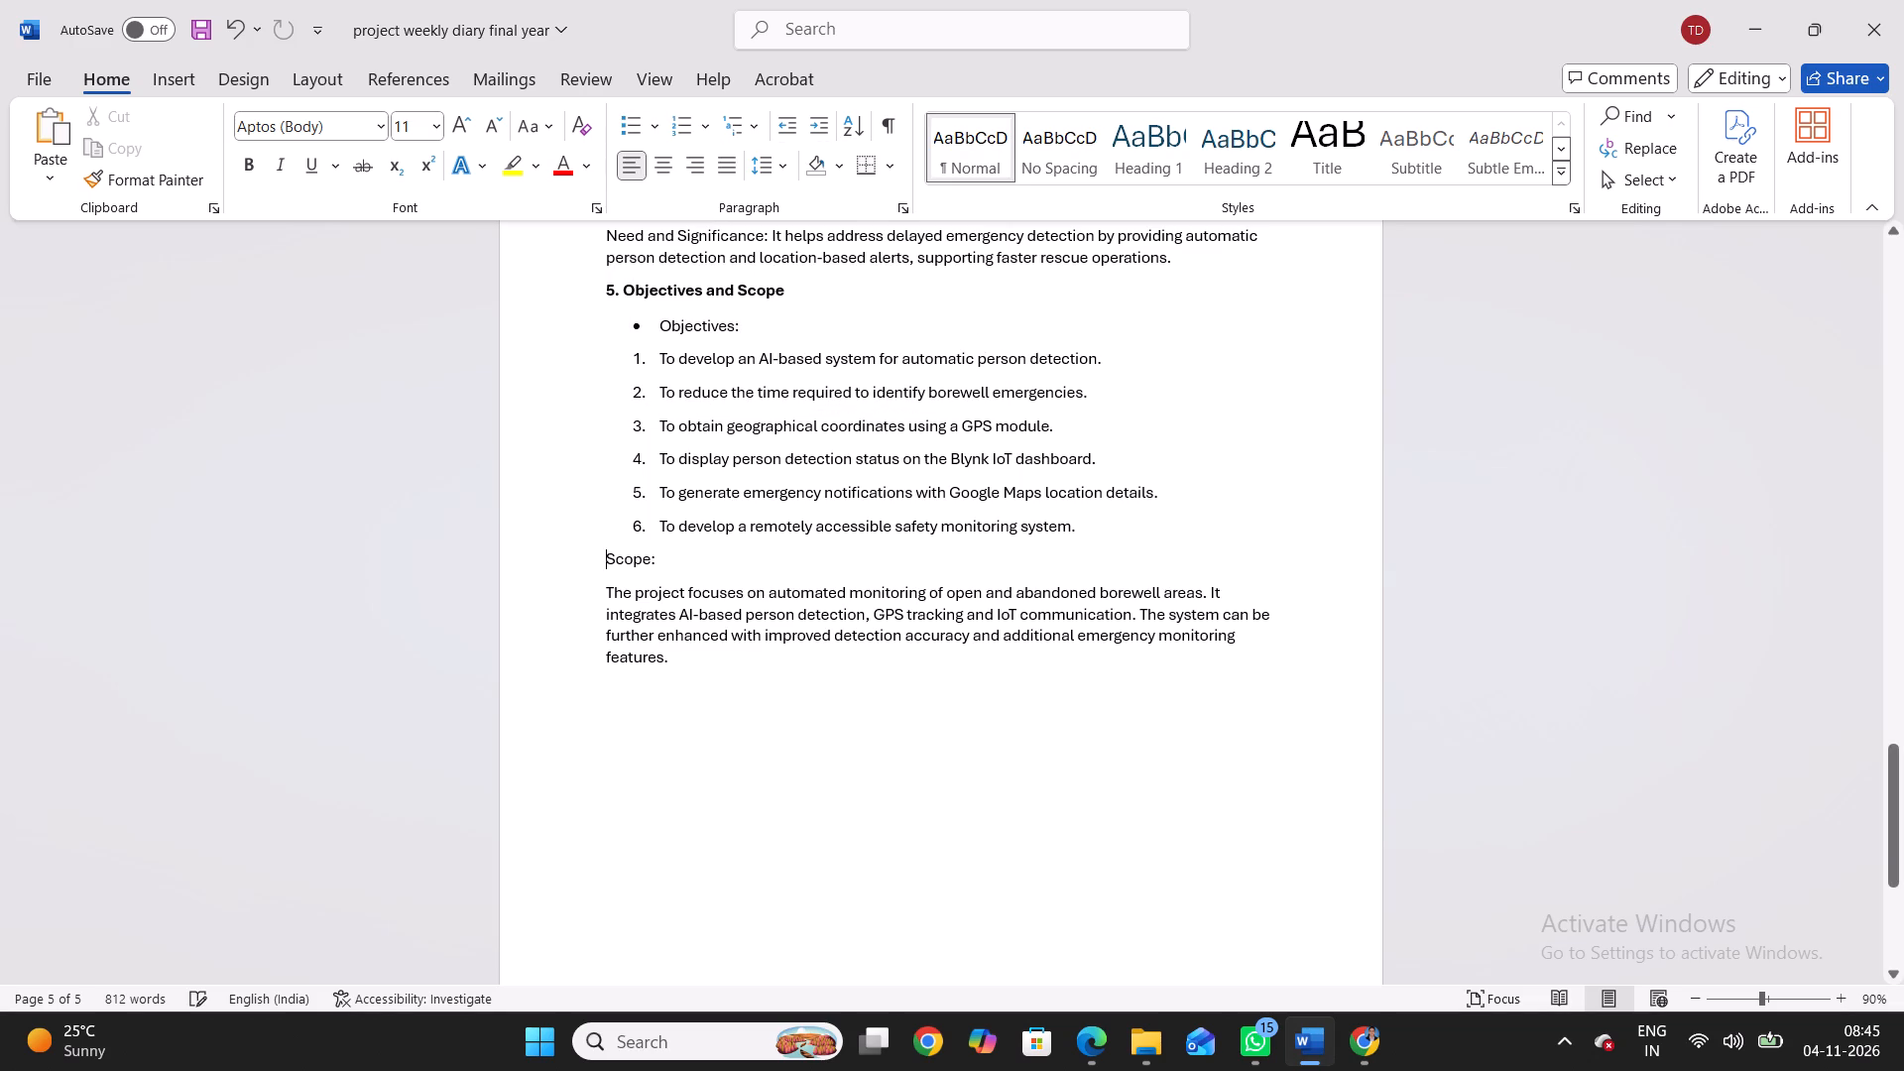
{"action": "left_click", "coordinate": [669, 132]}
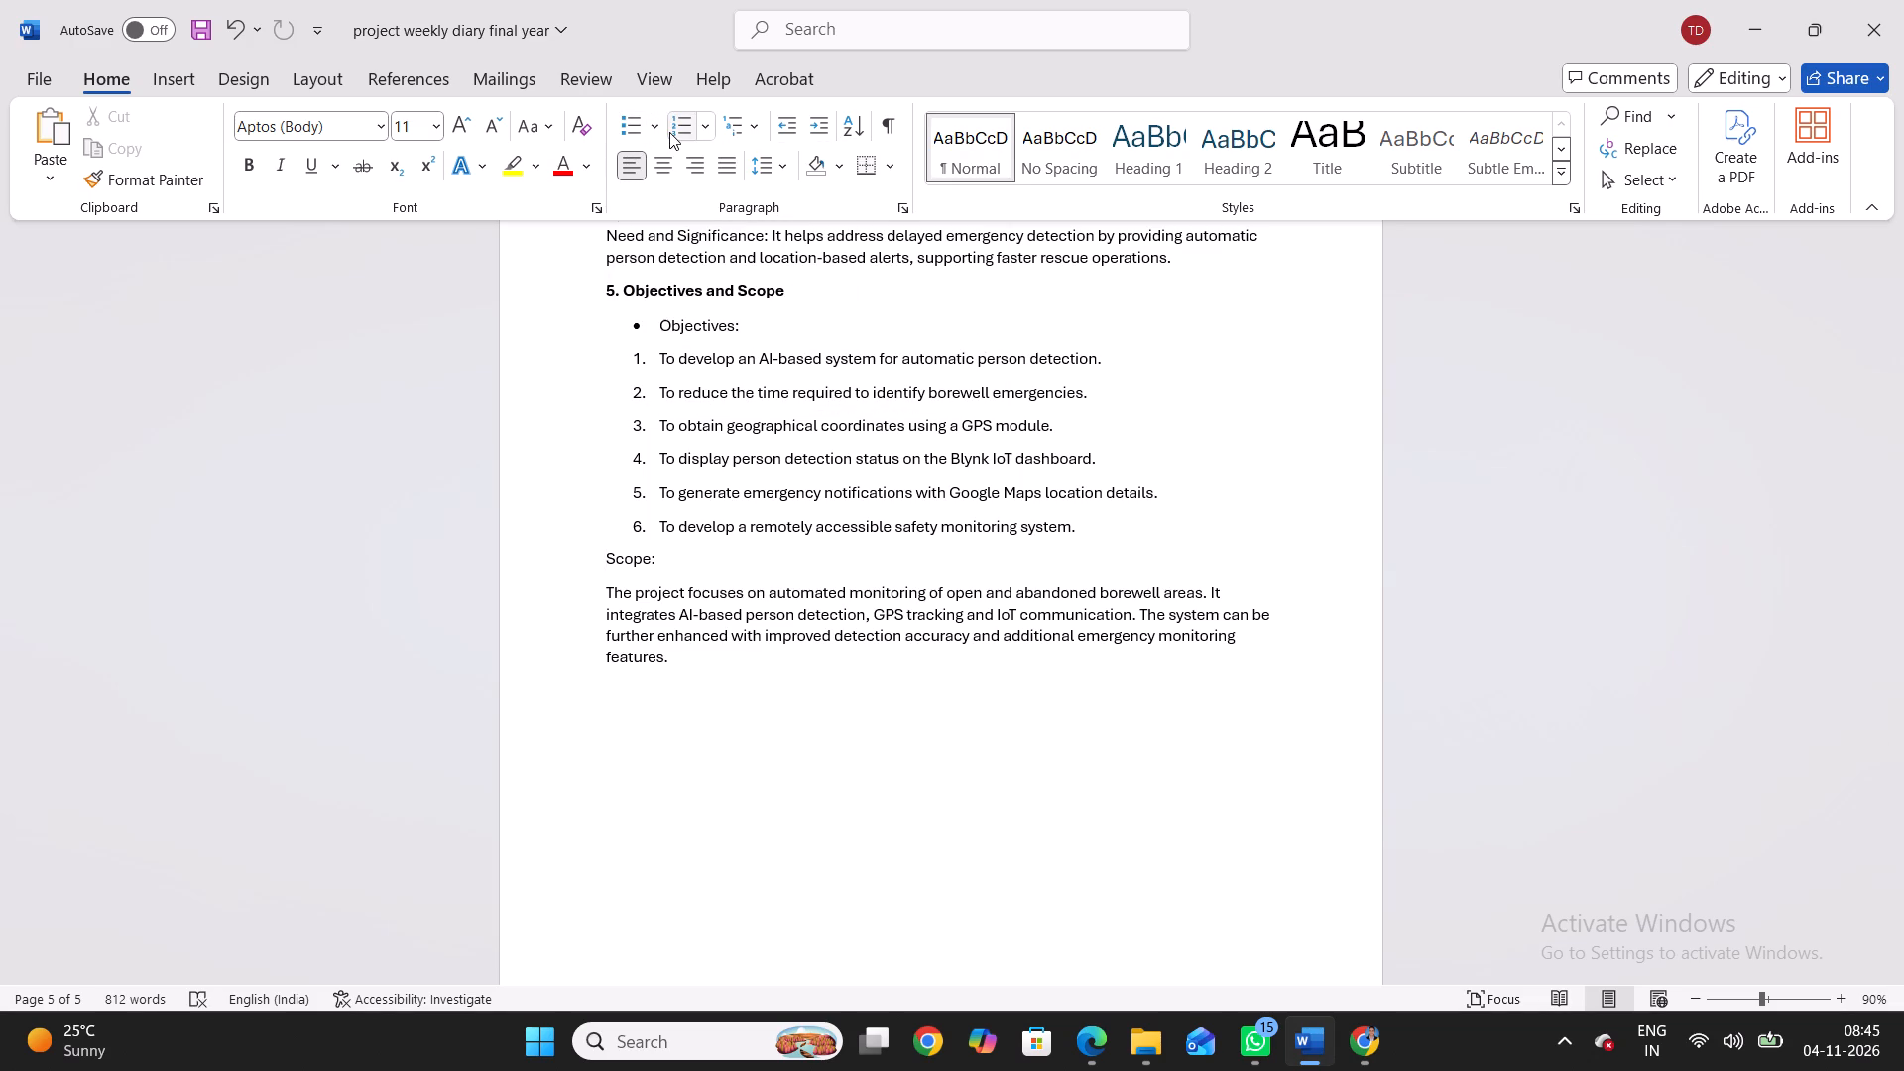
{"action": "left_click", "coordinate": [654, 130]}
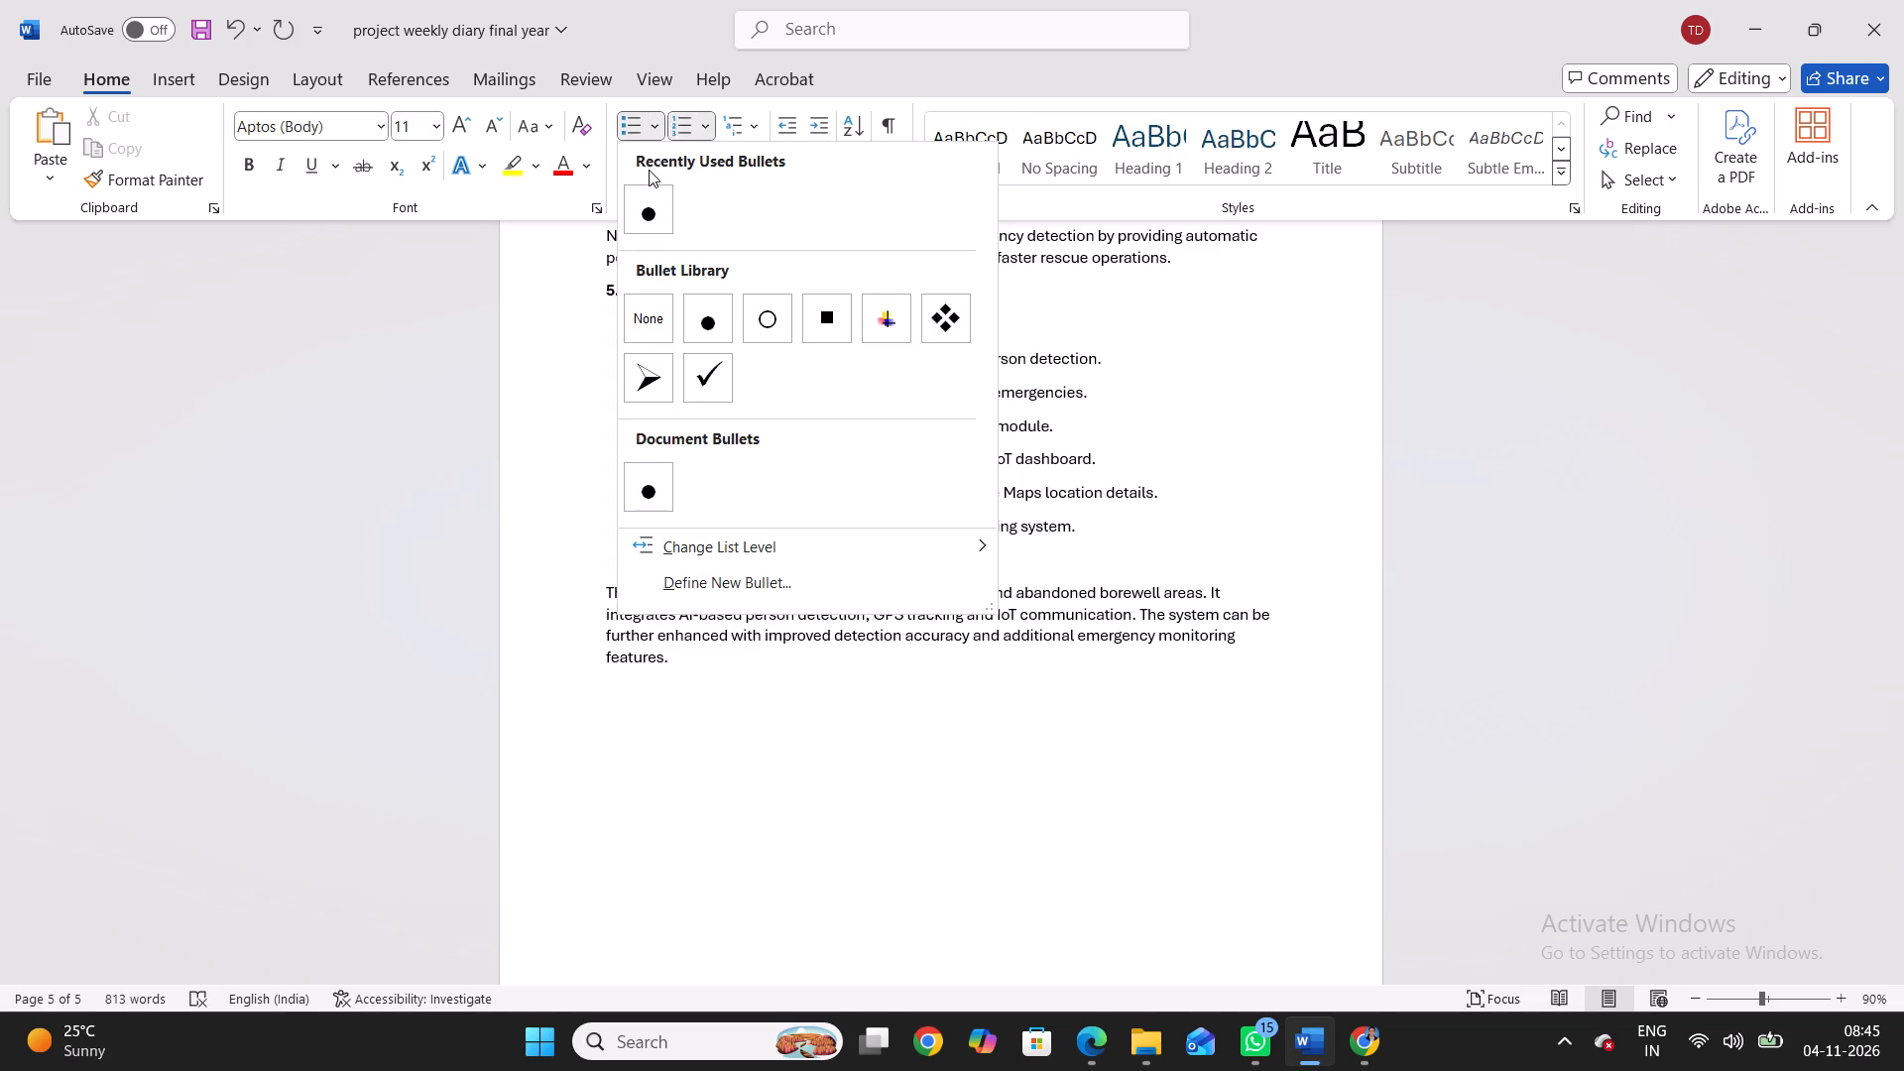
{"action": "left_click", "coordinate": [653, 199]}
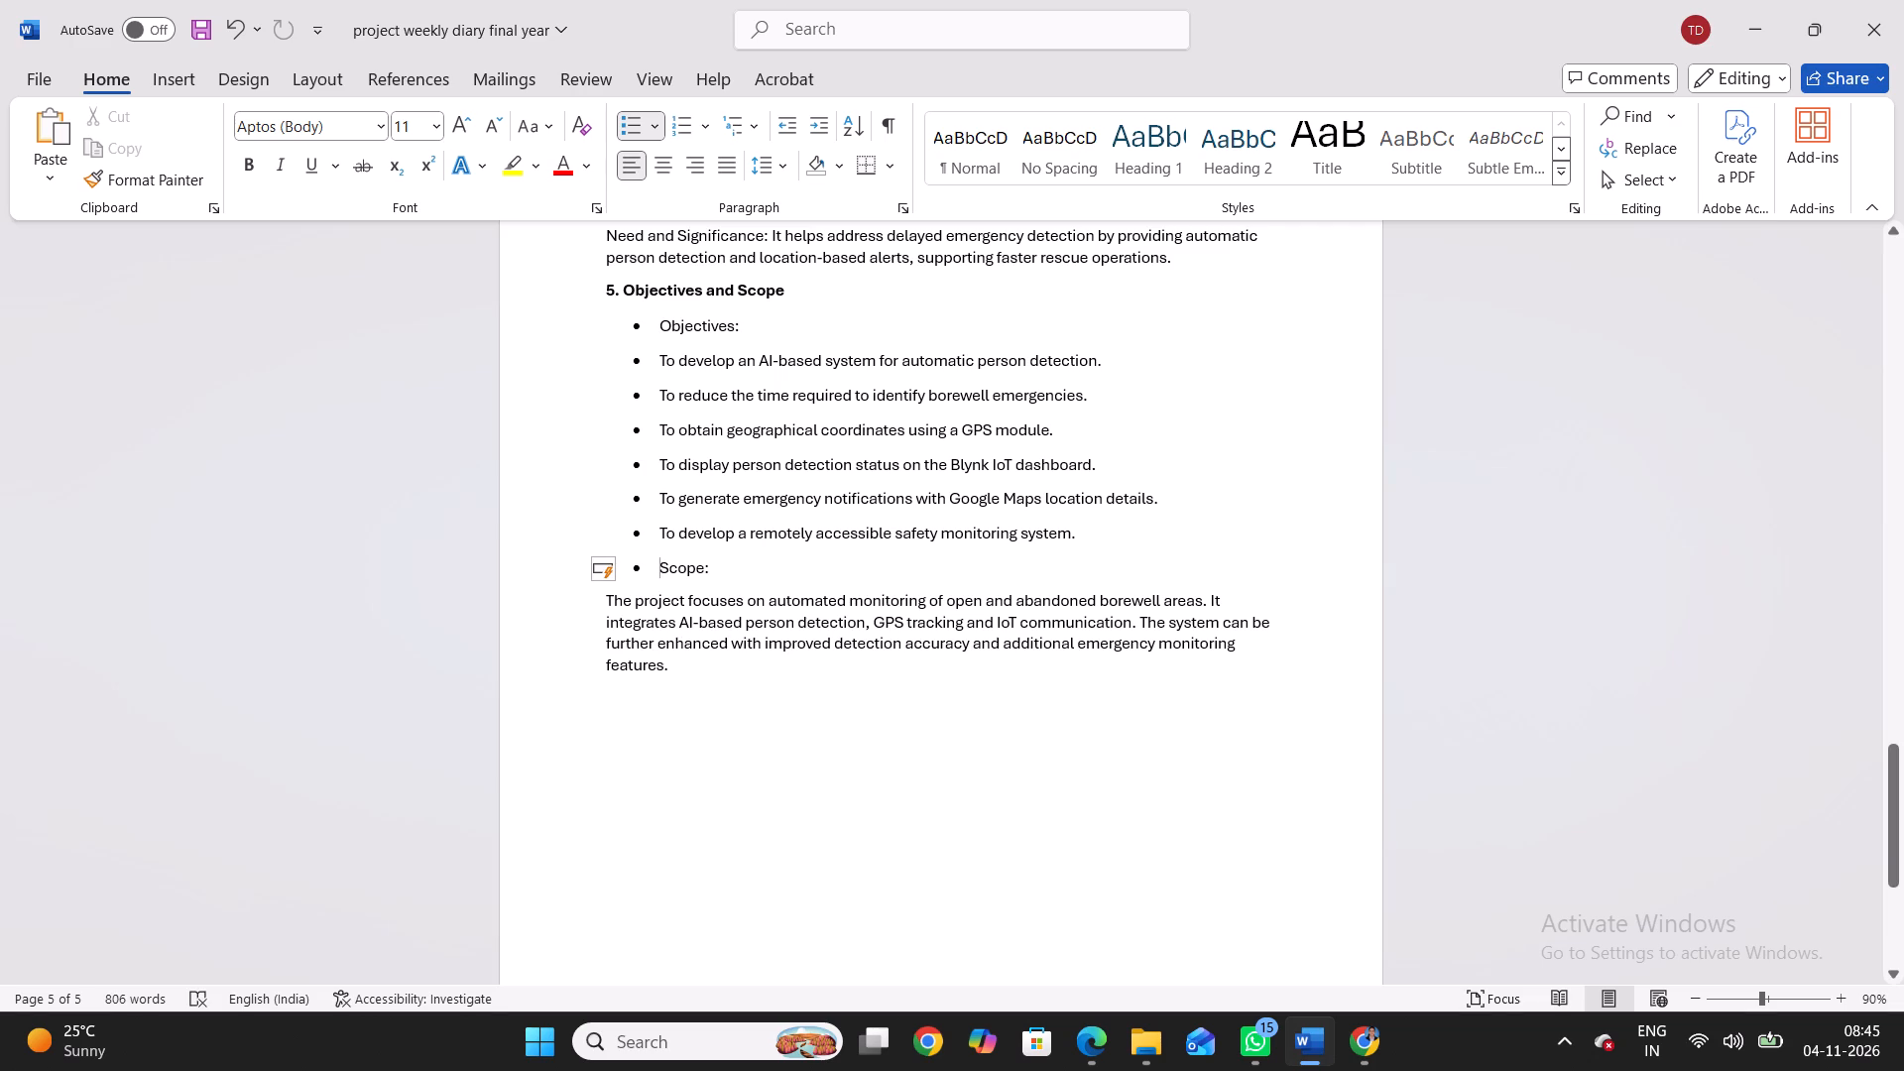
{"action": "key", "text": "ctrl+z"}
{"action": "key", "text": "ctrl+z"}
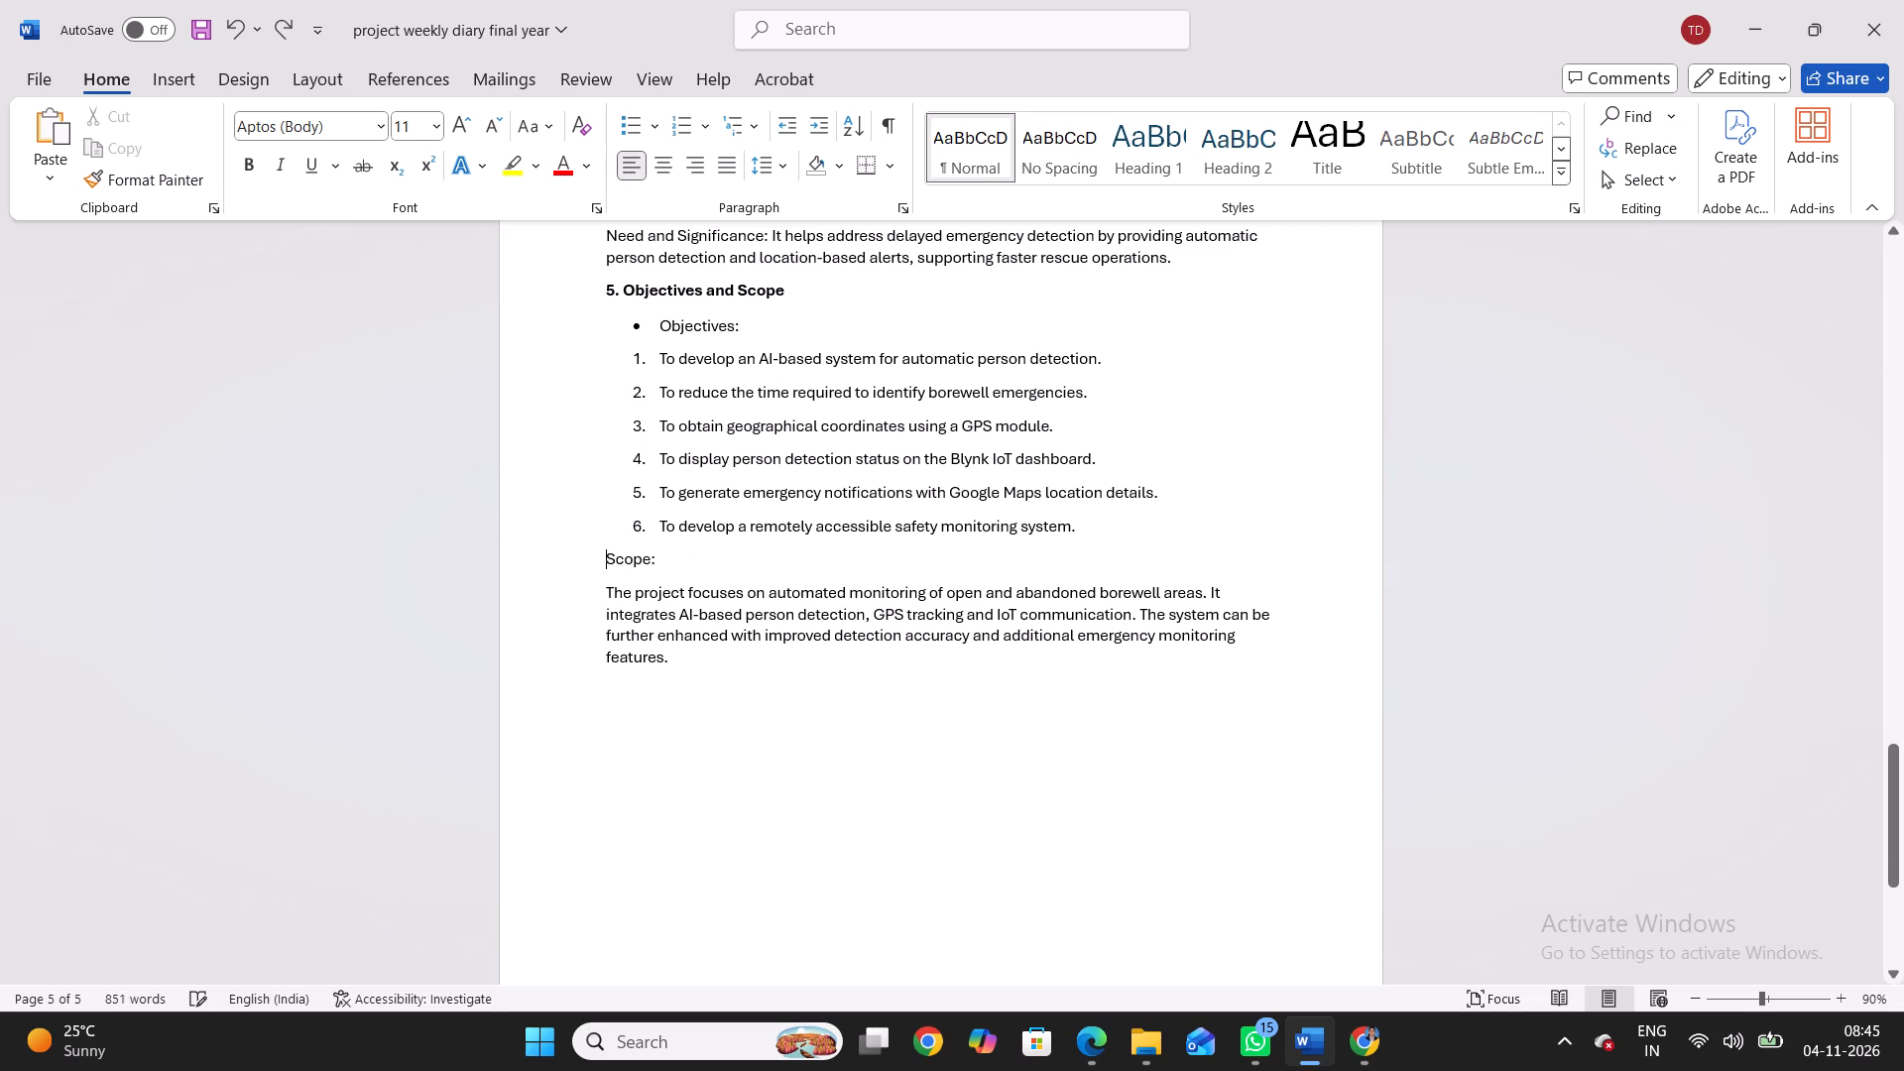
Add a solid round bullet to the "Scope:" line only, keeping the objectives above it numbered.
{"action": "left_click", "coordinate": [660, 131]}
{"action": "left_click", "coordinate": [651, 193]}
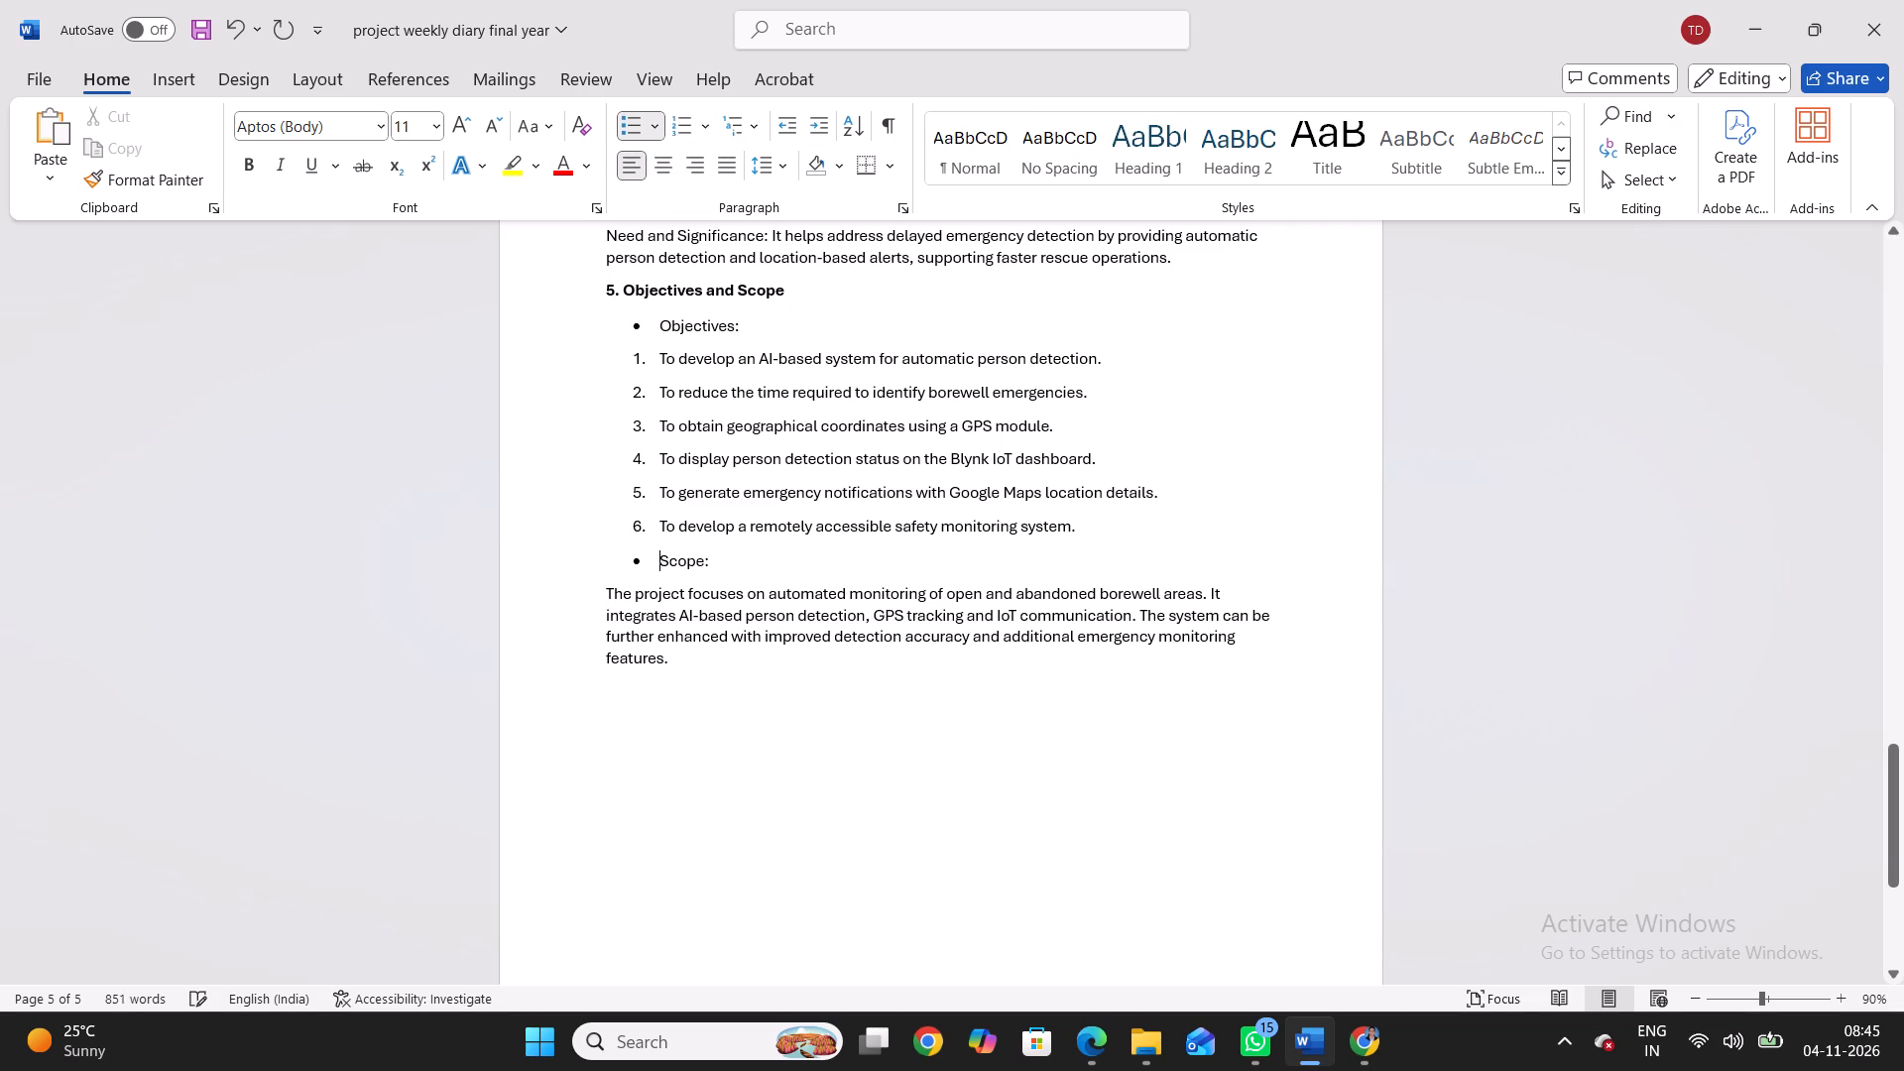
{"action": "scroll", "coordinate": [726, 768], "scroll_direction": "down", "scroll_amount": 1}
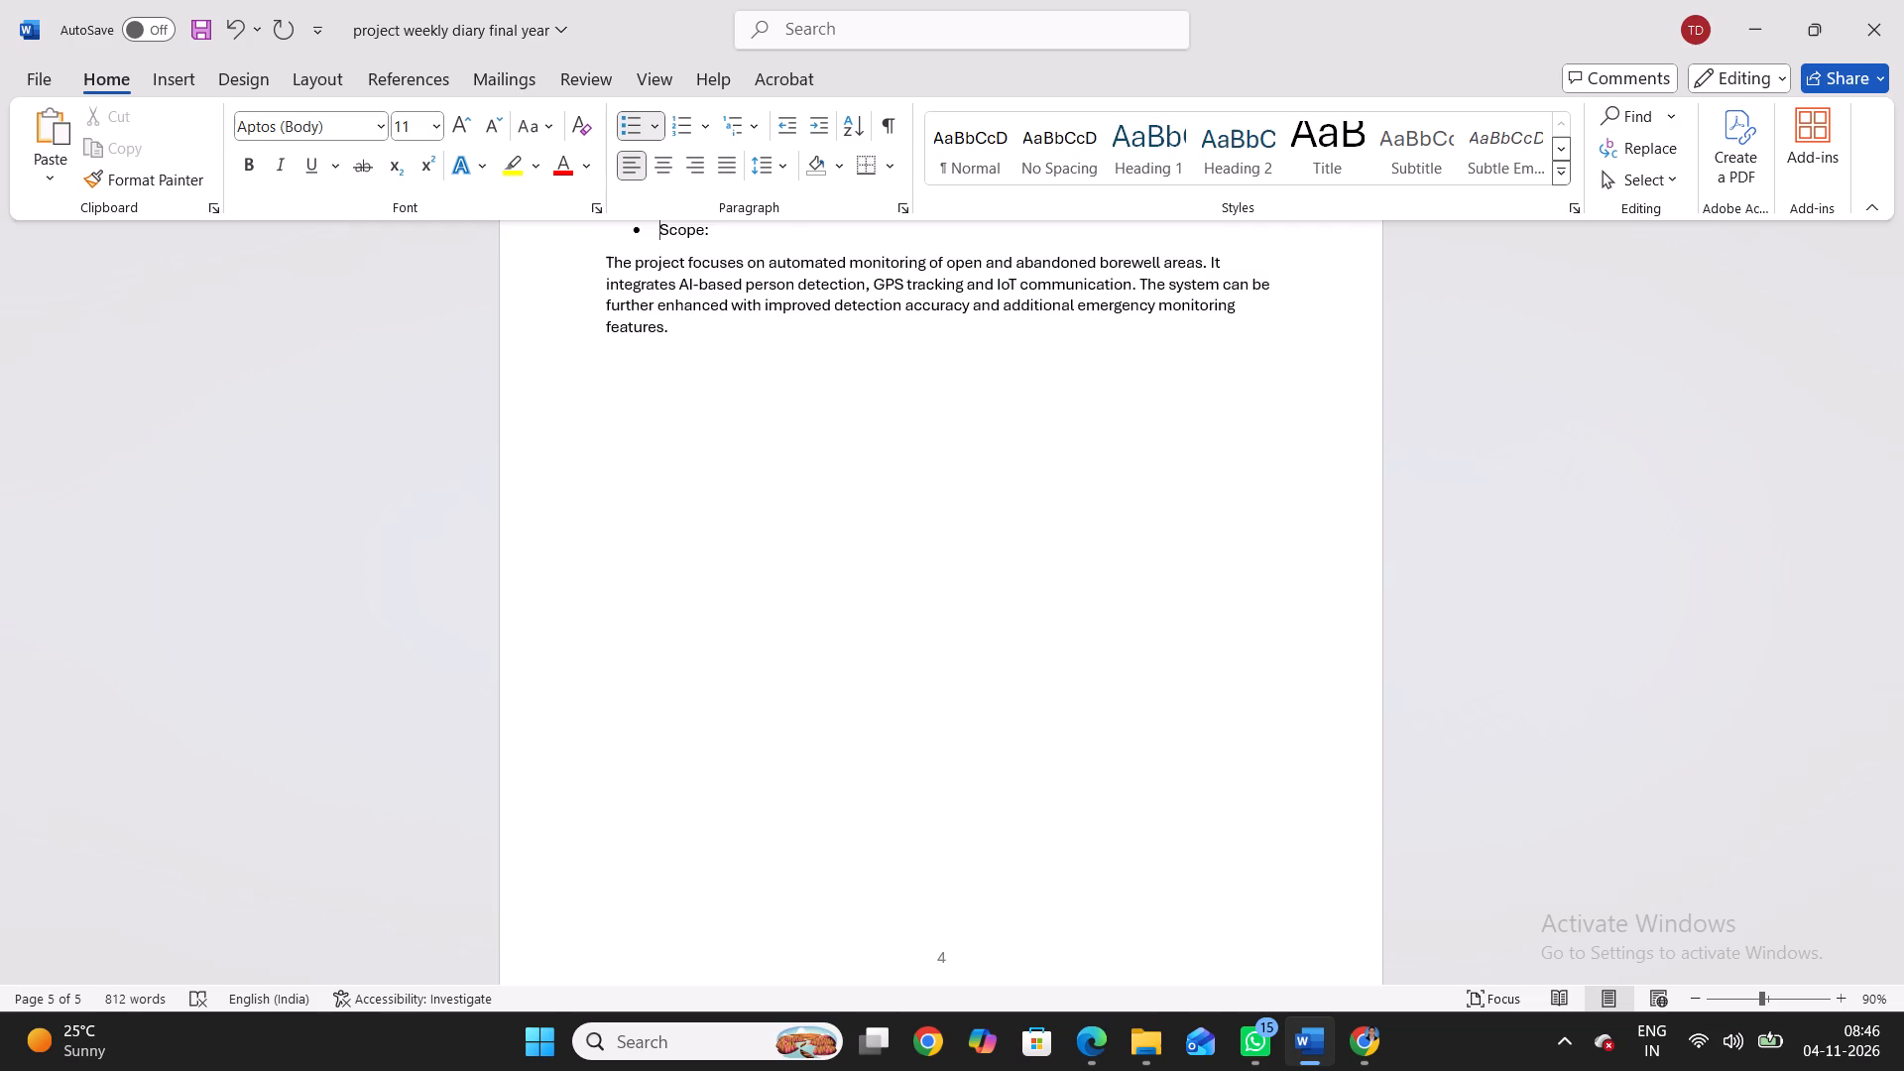
{"action": "scroll", "coordinate": [705, 391], "scroll_direction": "up", "scroll_amount": 4}
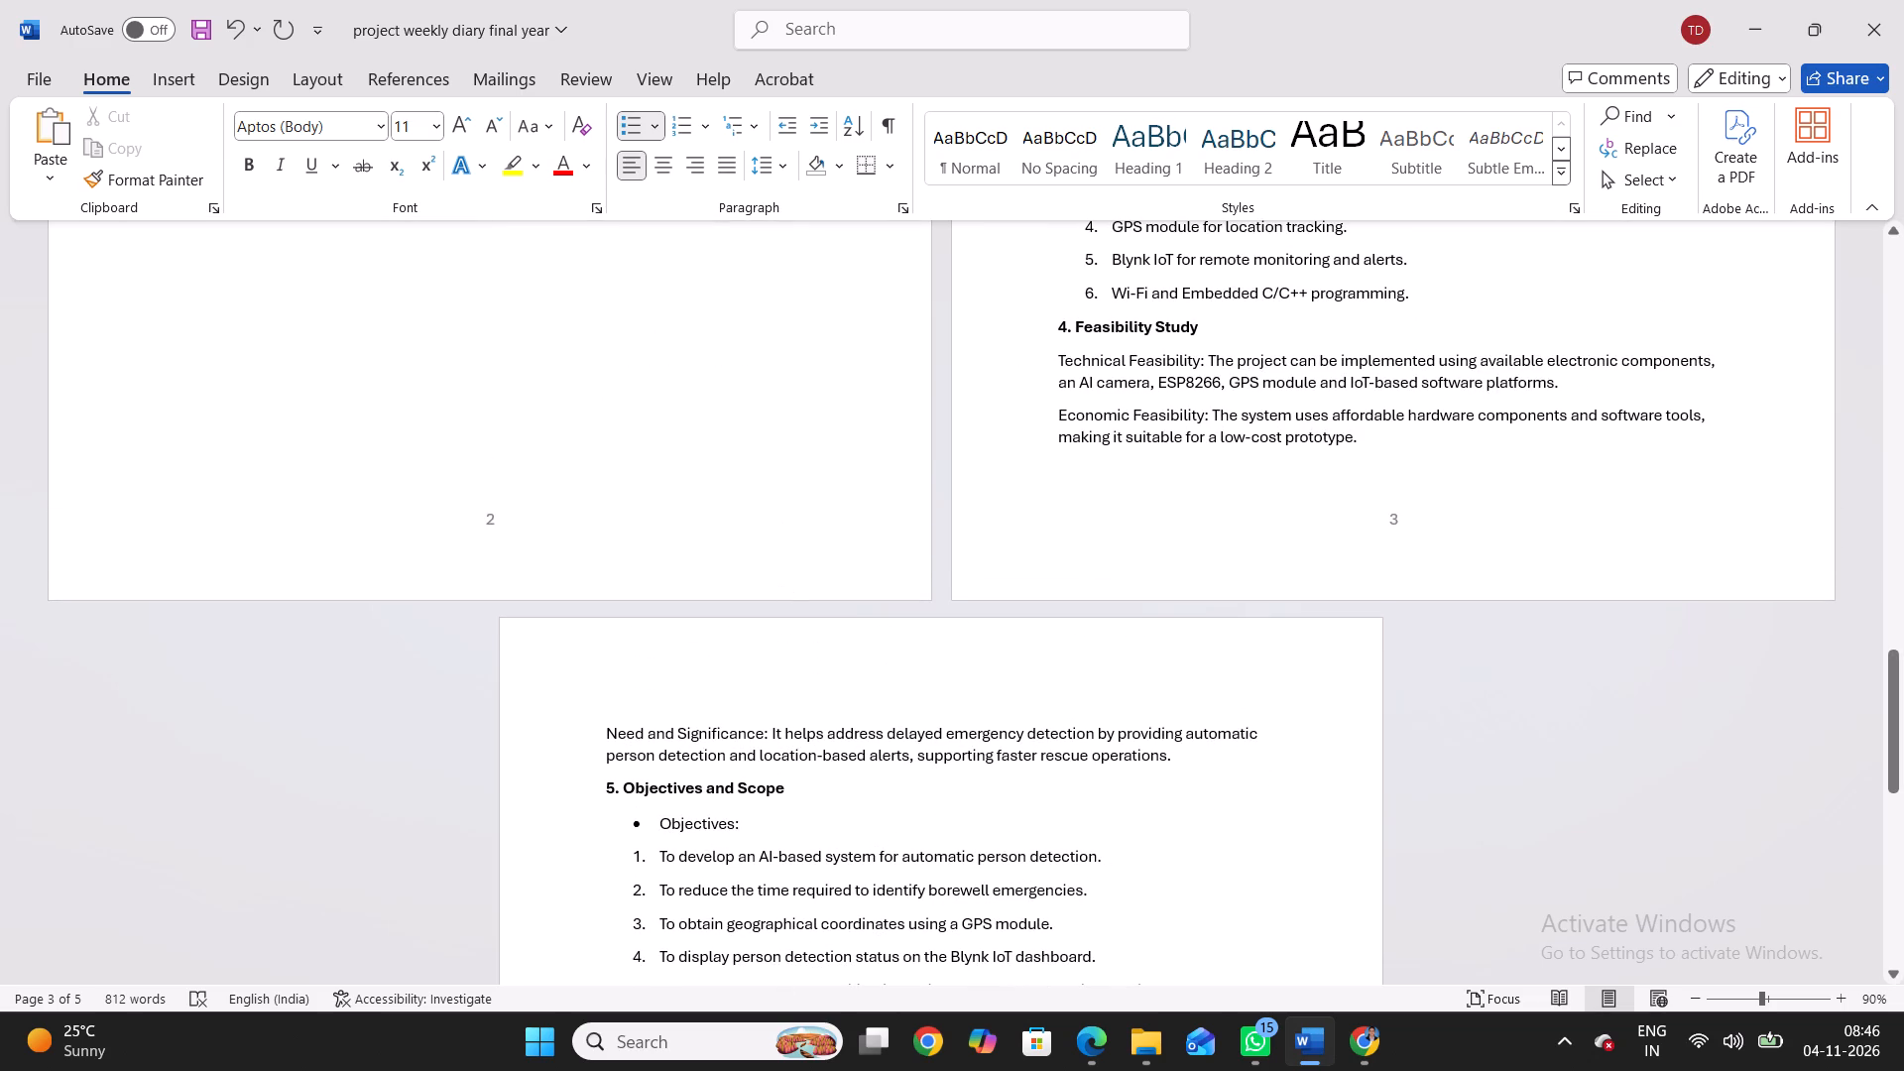
{"action": "left_click", "coordinate": [1358, 1070]}
{"action": "scroll", "coordinate": [1291, 555], "scroll_direction": "down", "scroll_amount": 2}
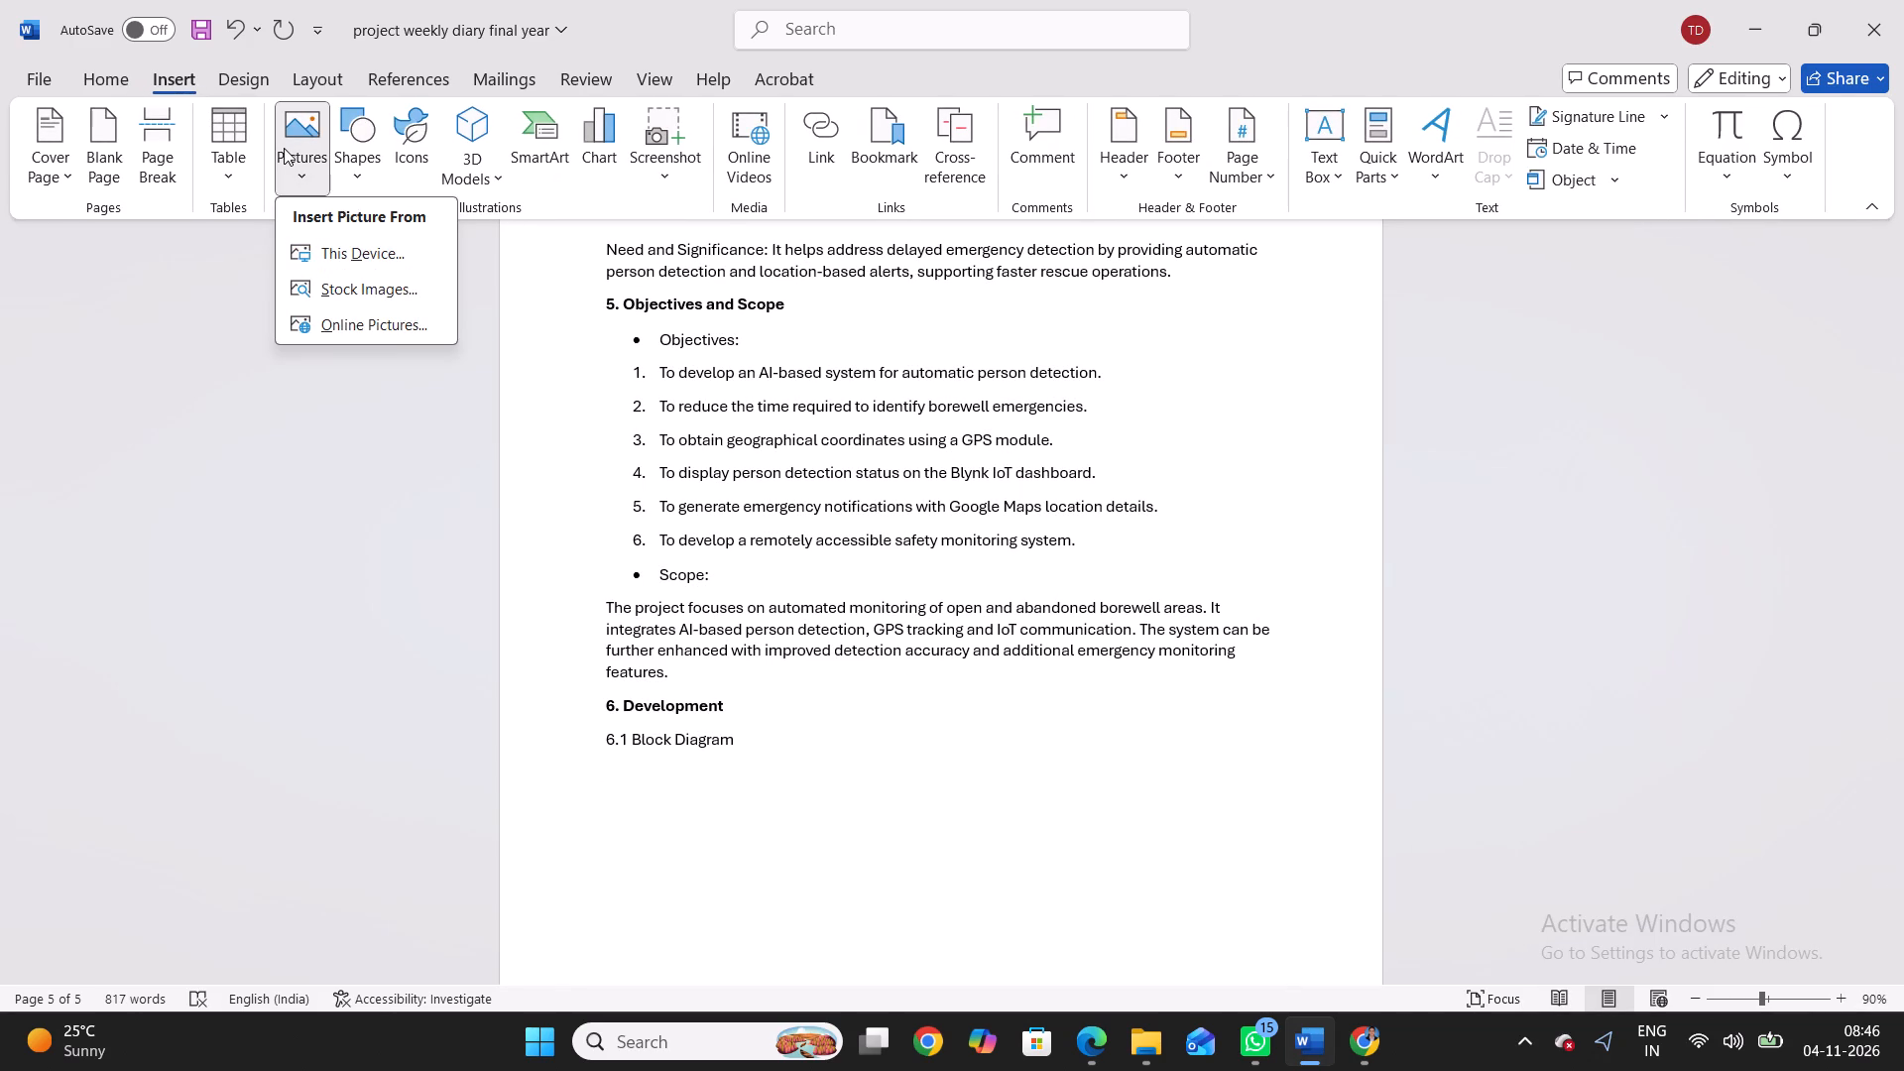
{"action": "left_click", "coordinate": [338, 237]}
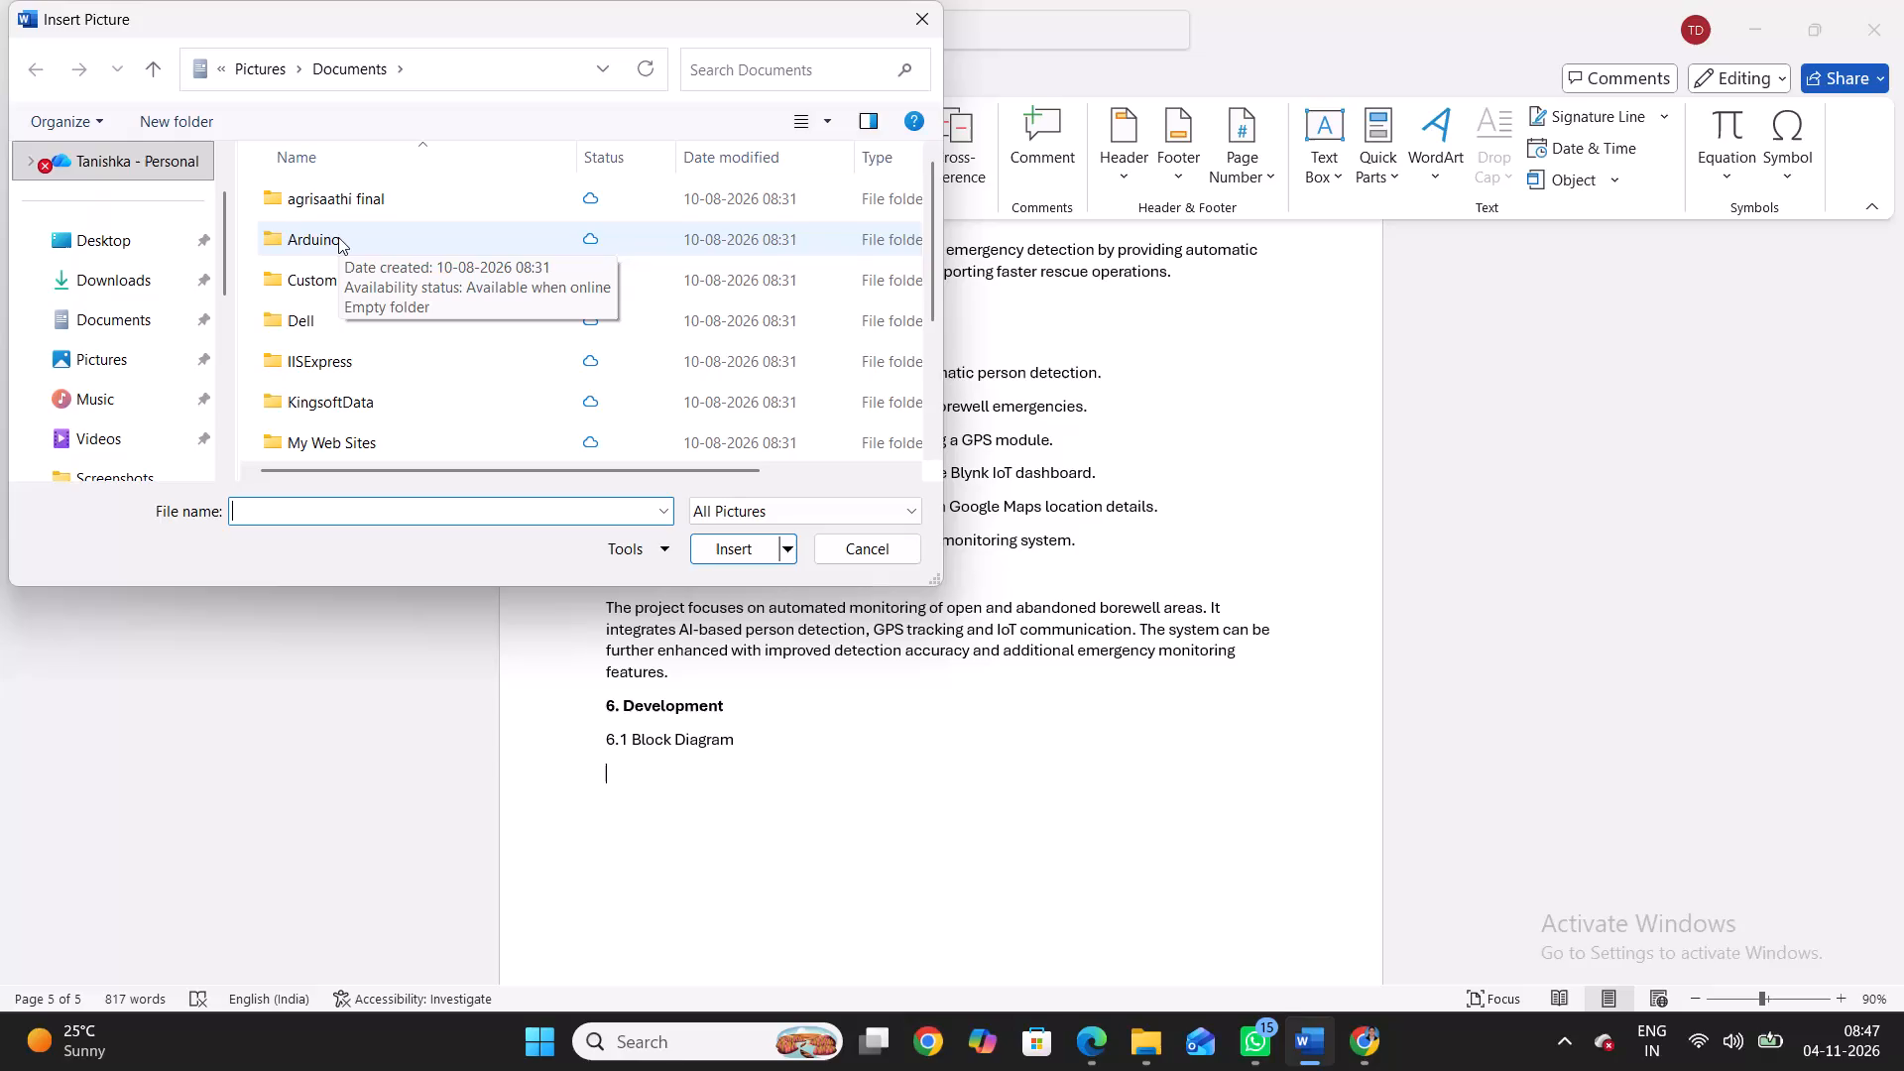
{"action": "scroll", "coordinate": [134, 300], "scroll_direction": "down", "scroll_amount": 1}
{"action": "scroll", "coordinate": [134, 300], "scroll_direction": "up", "scroll_amount": 1}
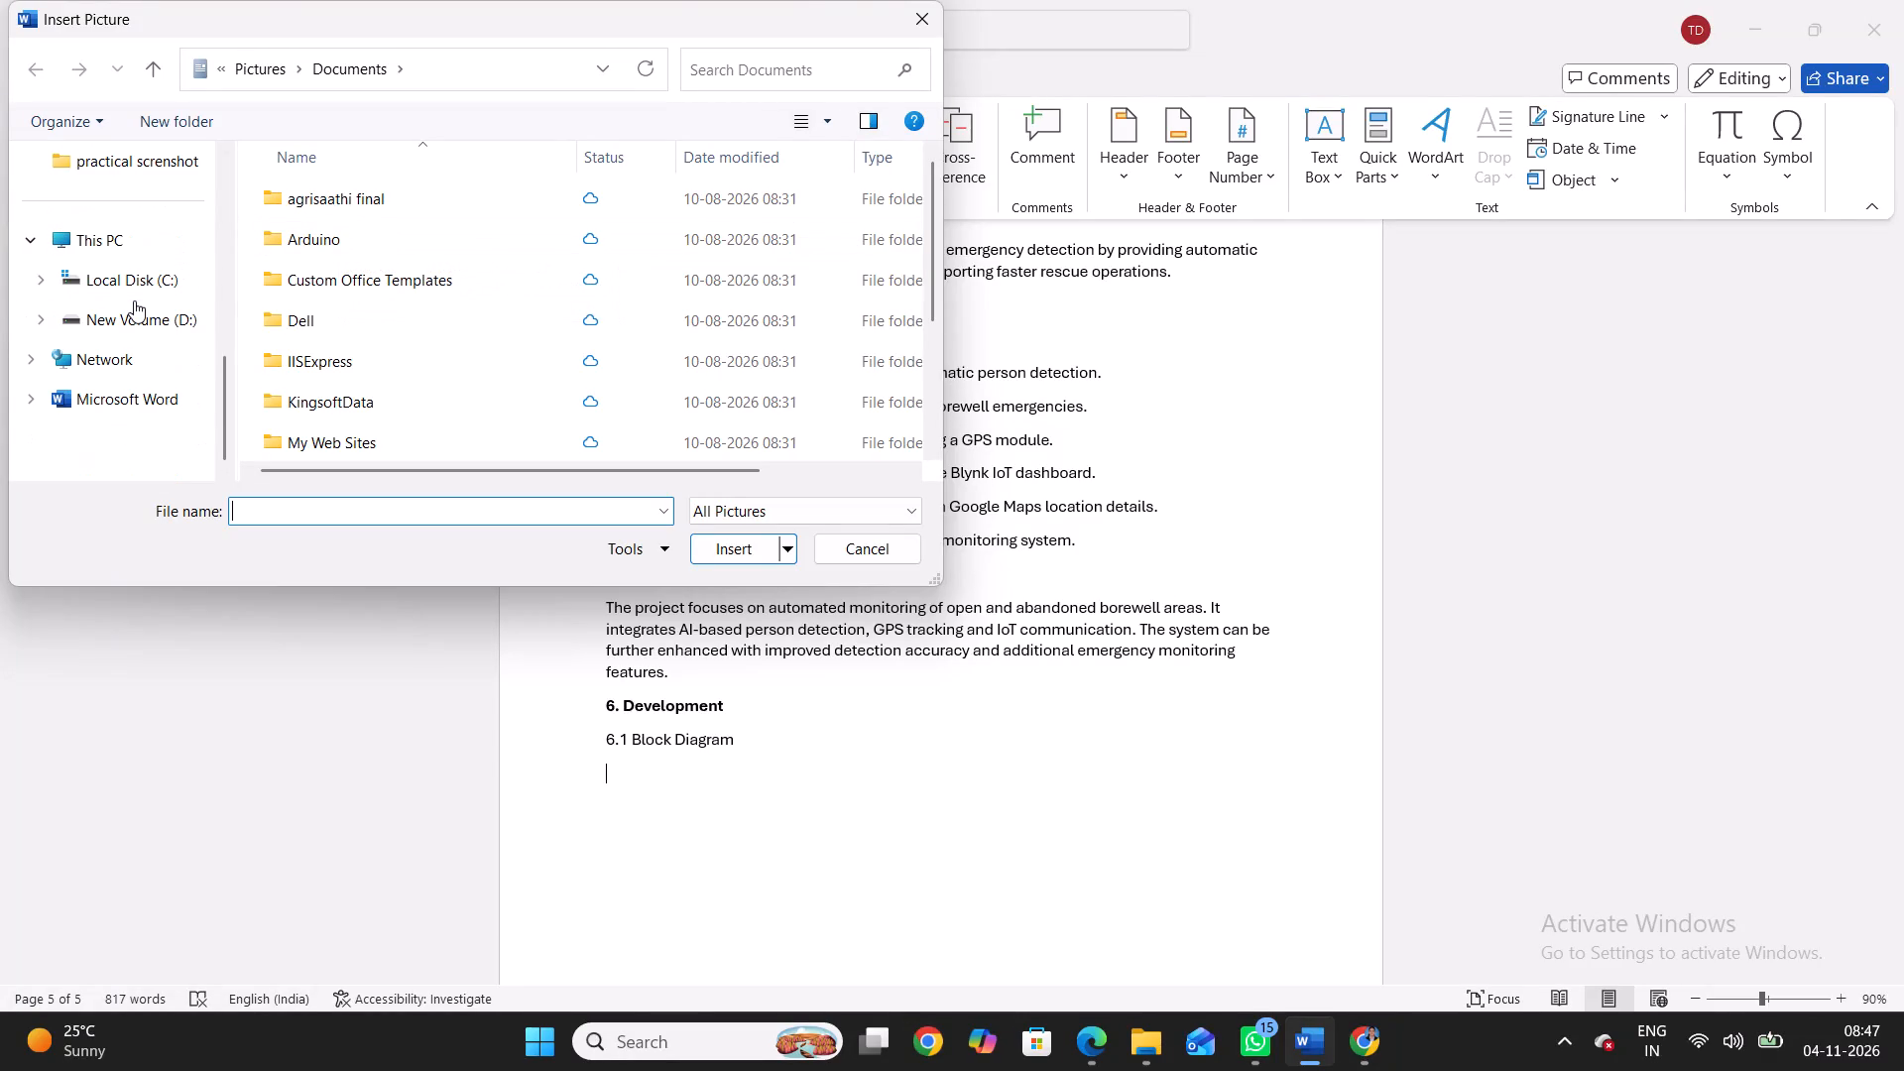
{"action": "scroll", "coordinate": [134, 300], "scroll_direction": "up", "scroll_amount": 2}
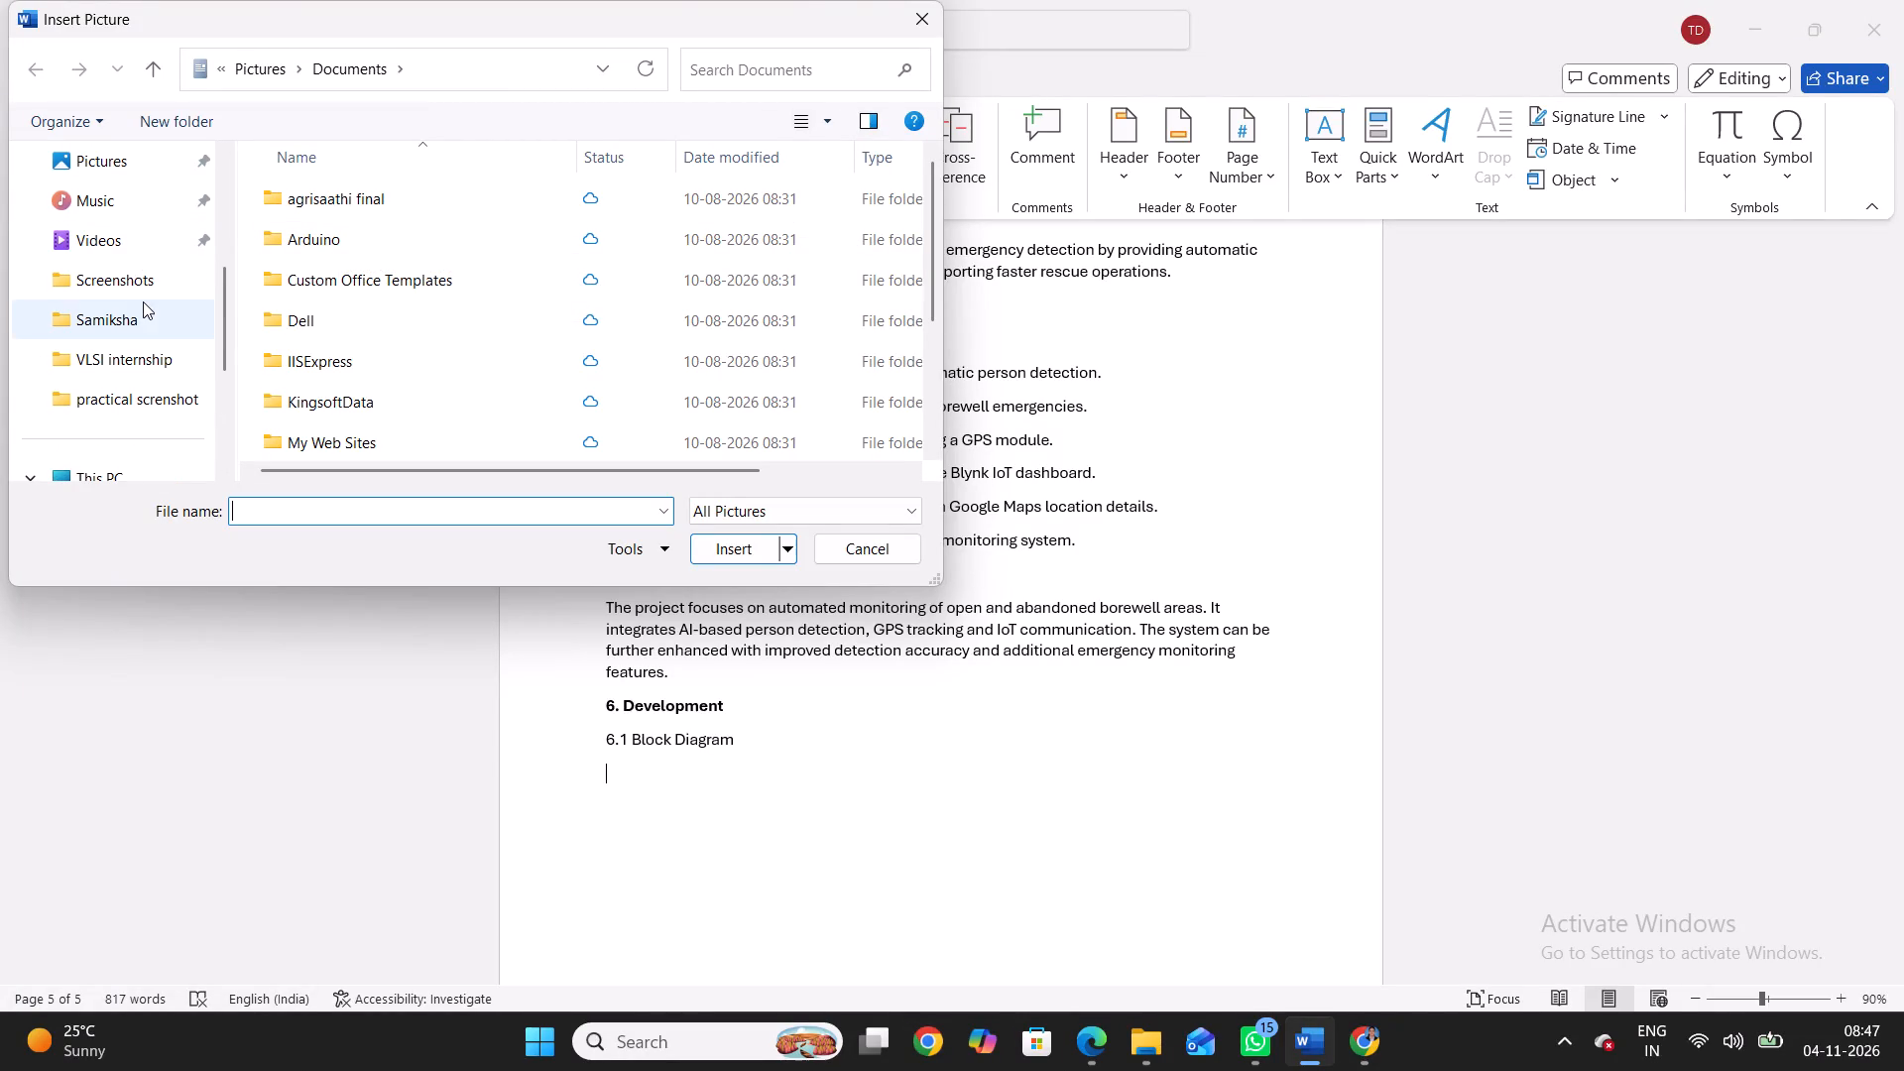
{"action": "double_click", "coordinate": [144, 292]}
{"action": "scroll", "coordinate": [360, 345], "scroll_direction": "down", "scroll_amount": 8}
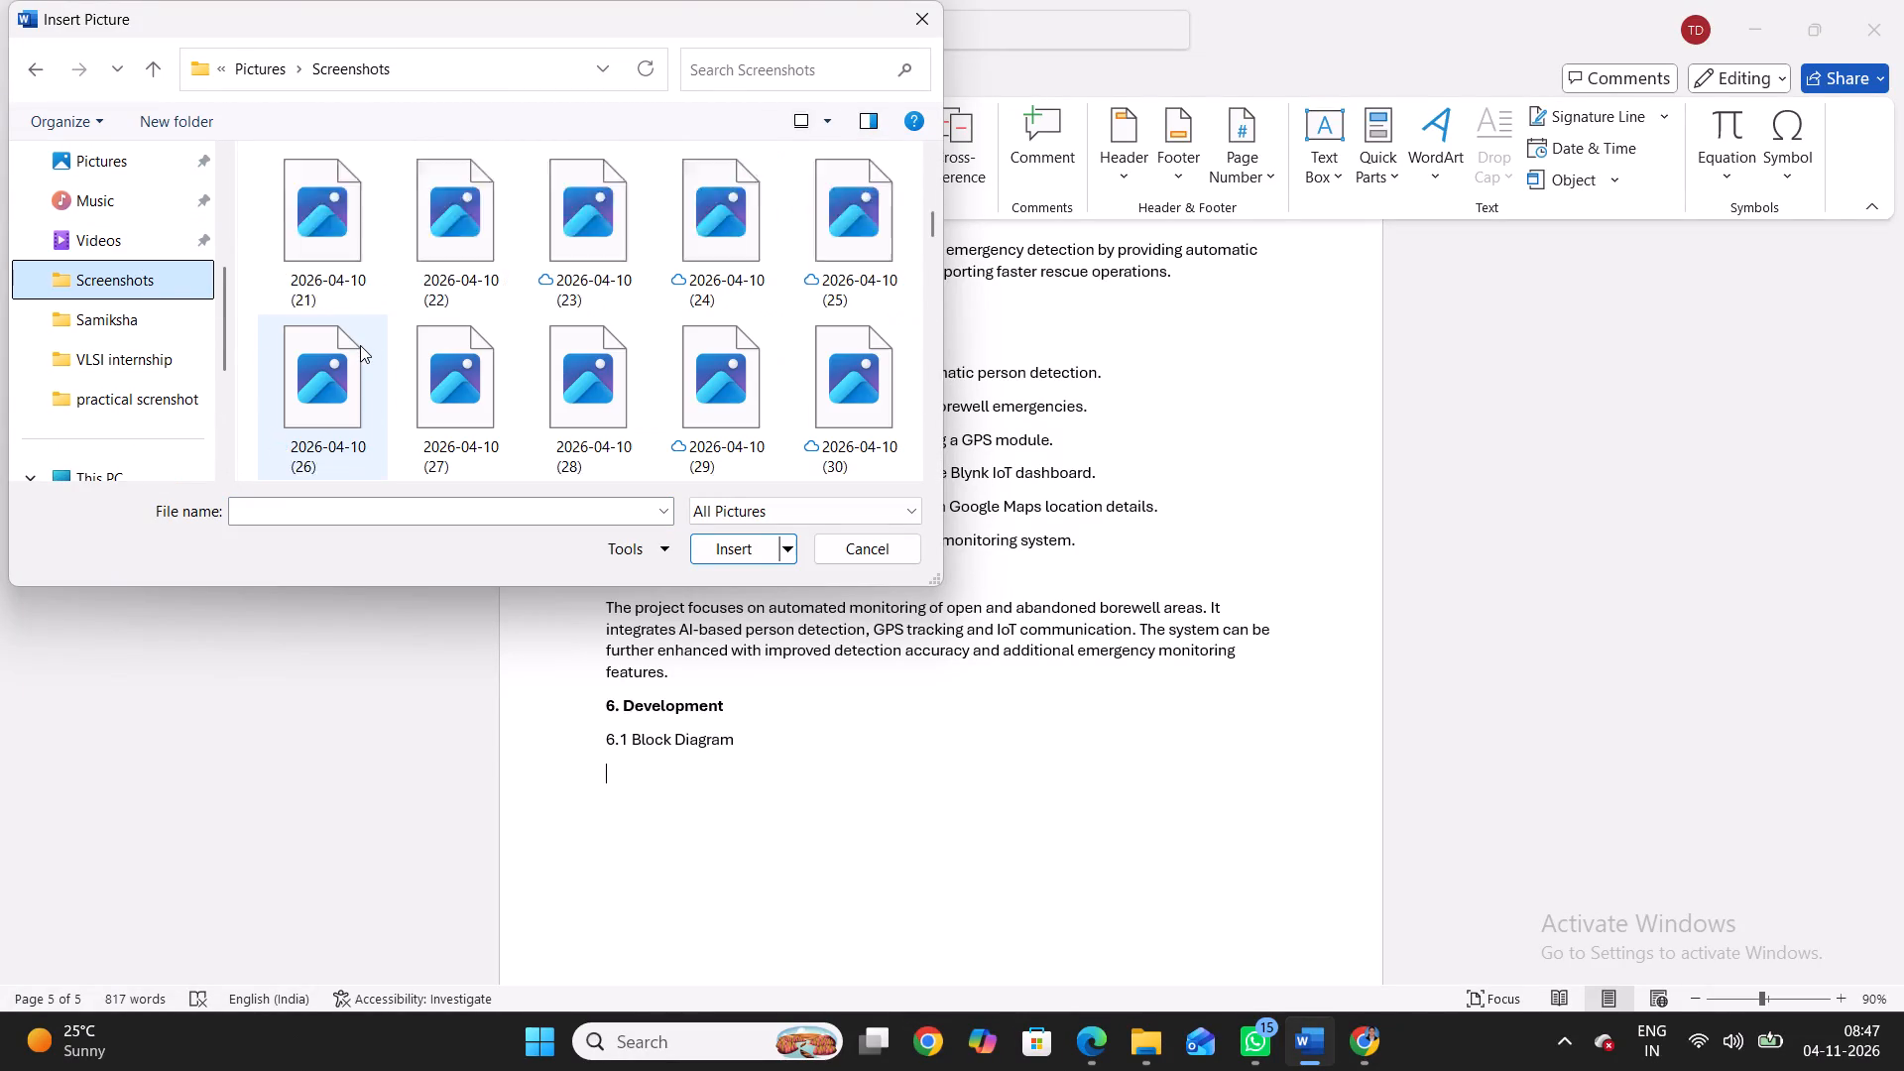
{"action": "scroll", "coordinate": [360, 345], "scroll_direction": "down", "scroll_amount": 20}
{"action": "scroll", "coordinate": [360, 345], "scroll_direction": "down", "scroll_amount": 7}
{"action": "left_click", "coordinate": [563, 402]}
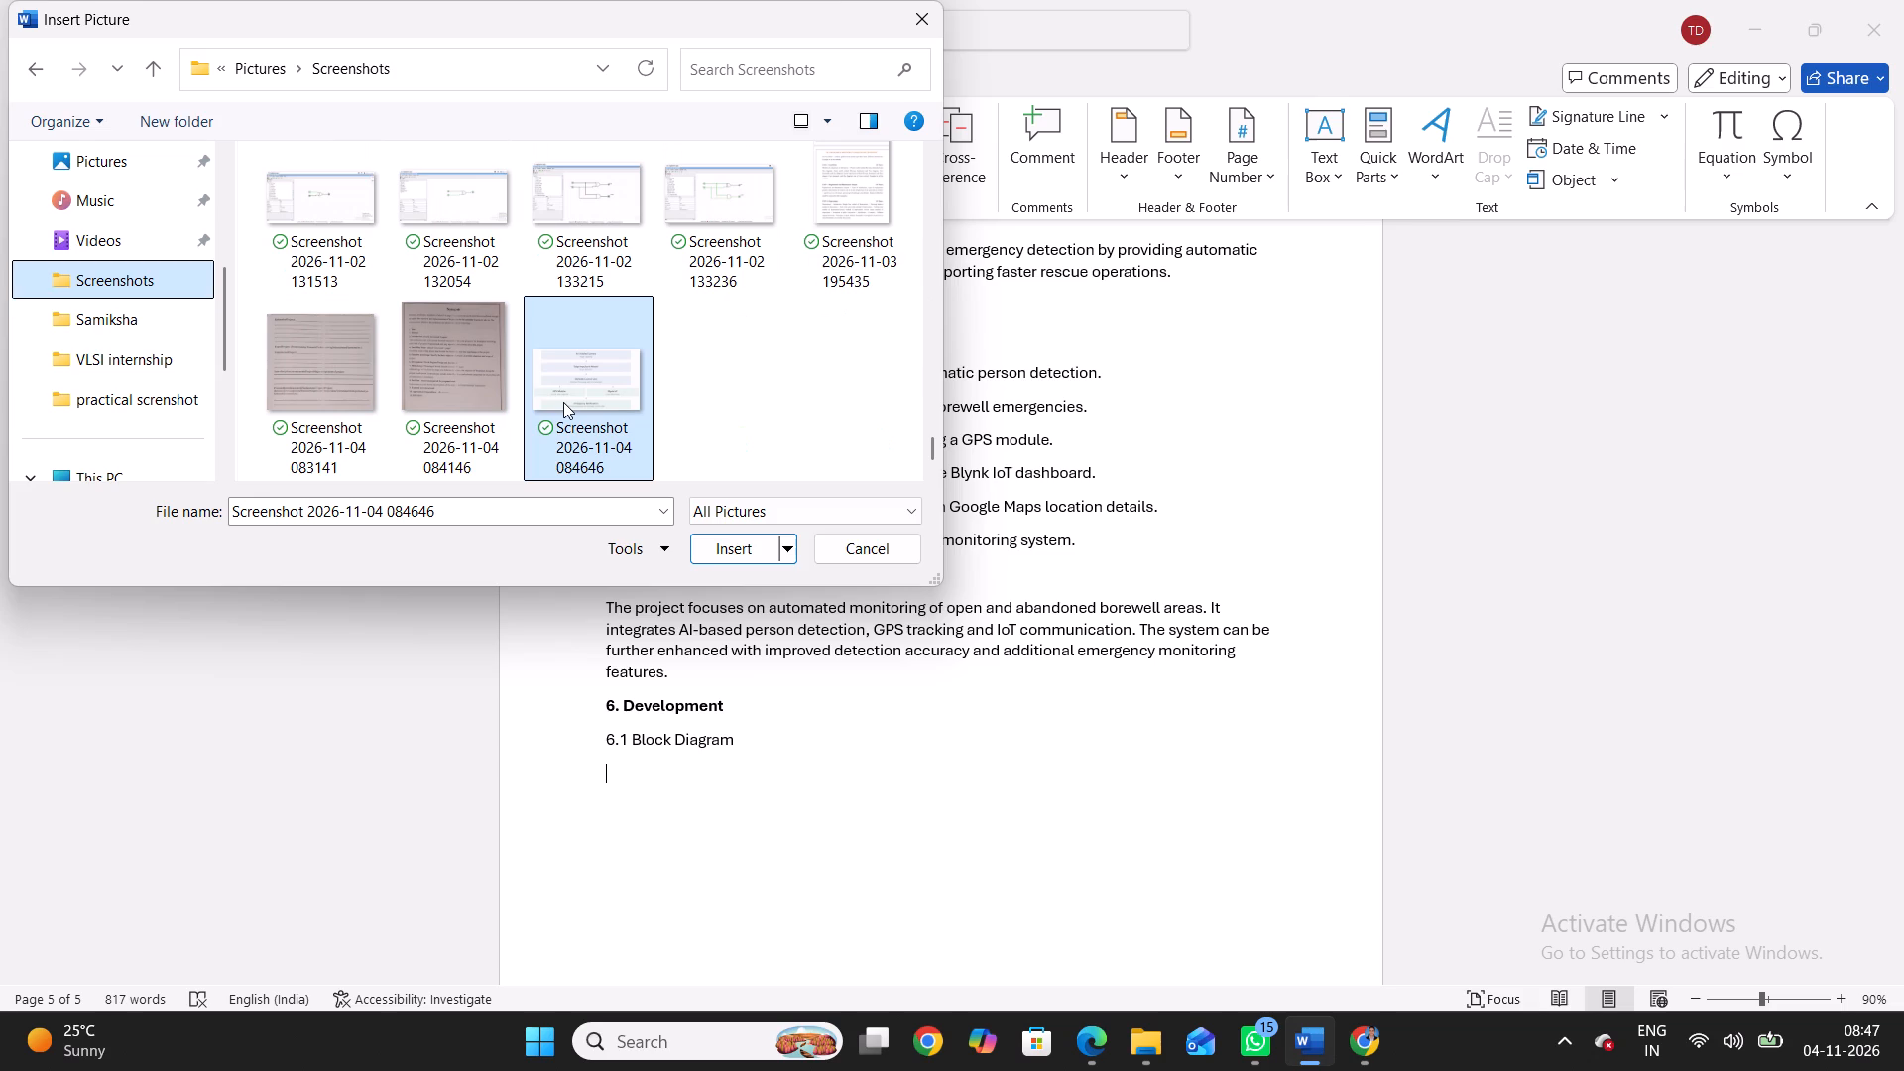
{"action": "left_click", "coordinate": [716, 552]}
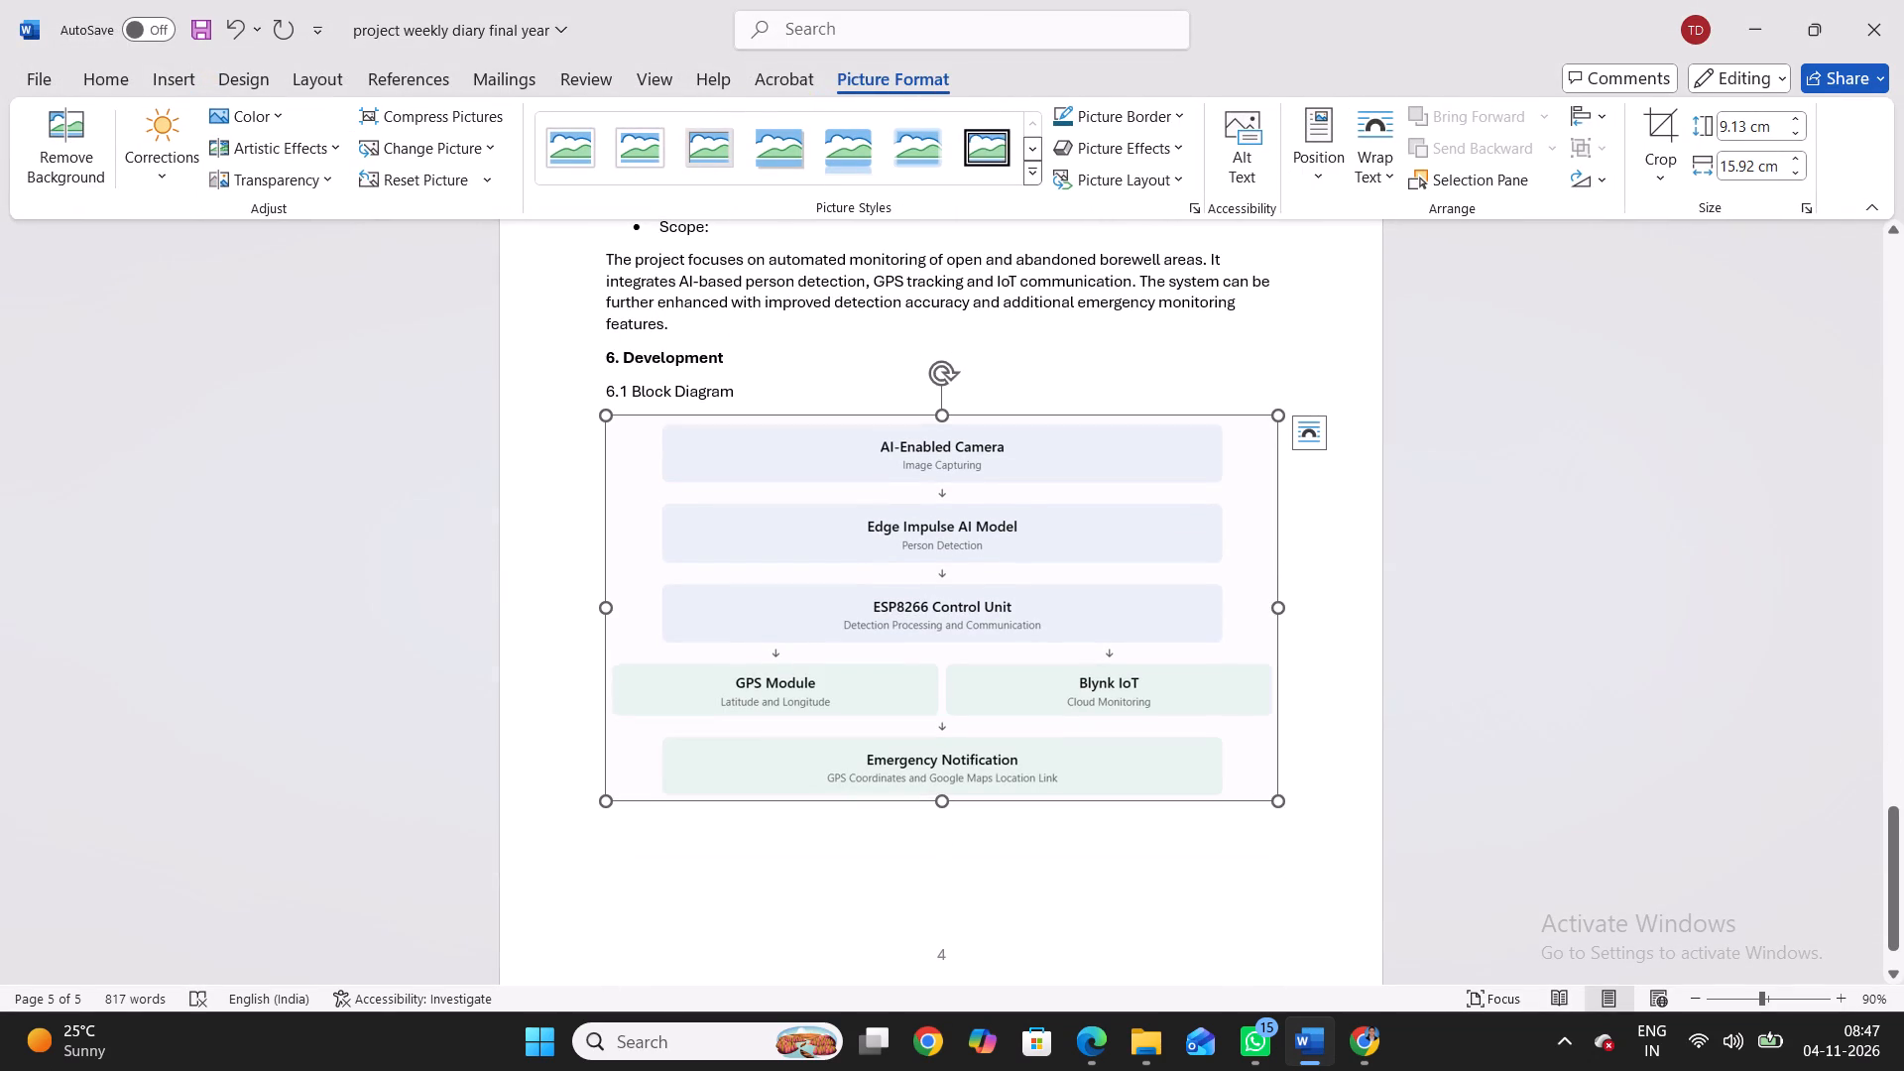
Narrow the block diagram picture to about 14.89 cm wide, keeping its height at 9.13 cm.
{"action": "left_click_drag", "start_coordinate": [1281, 608], "coordinate": [1231, 635]}
{"action": "left_click_drag", "start_coordinate": [1086, 727], "coordinate": [1146, 716]}
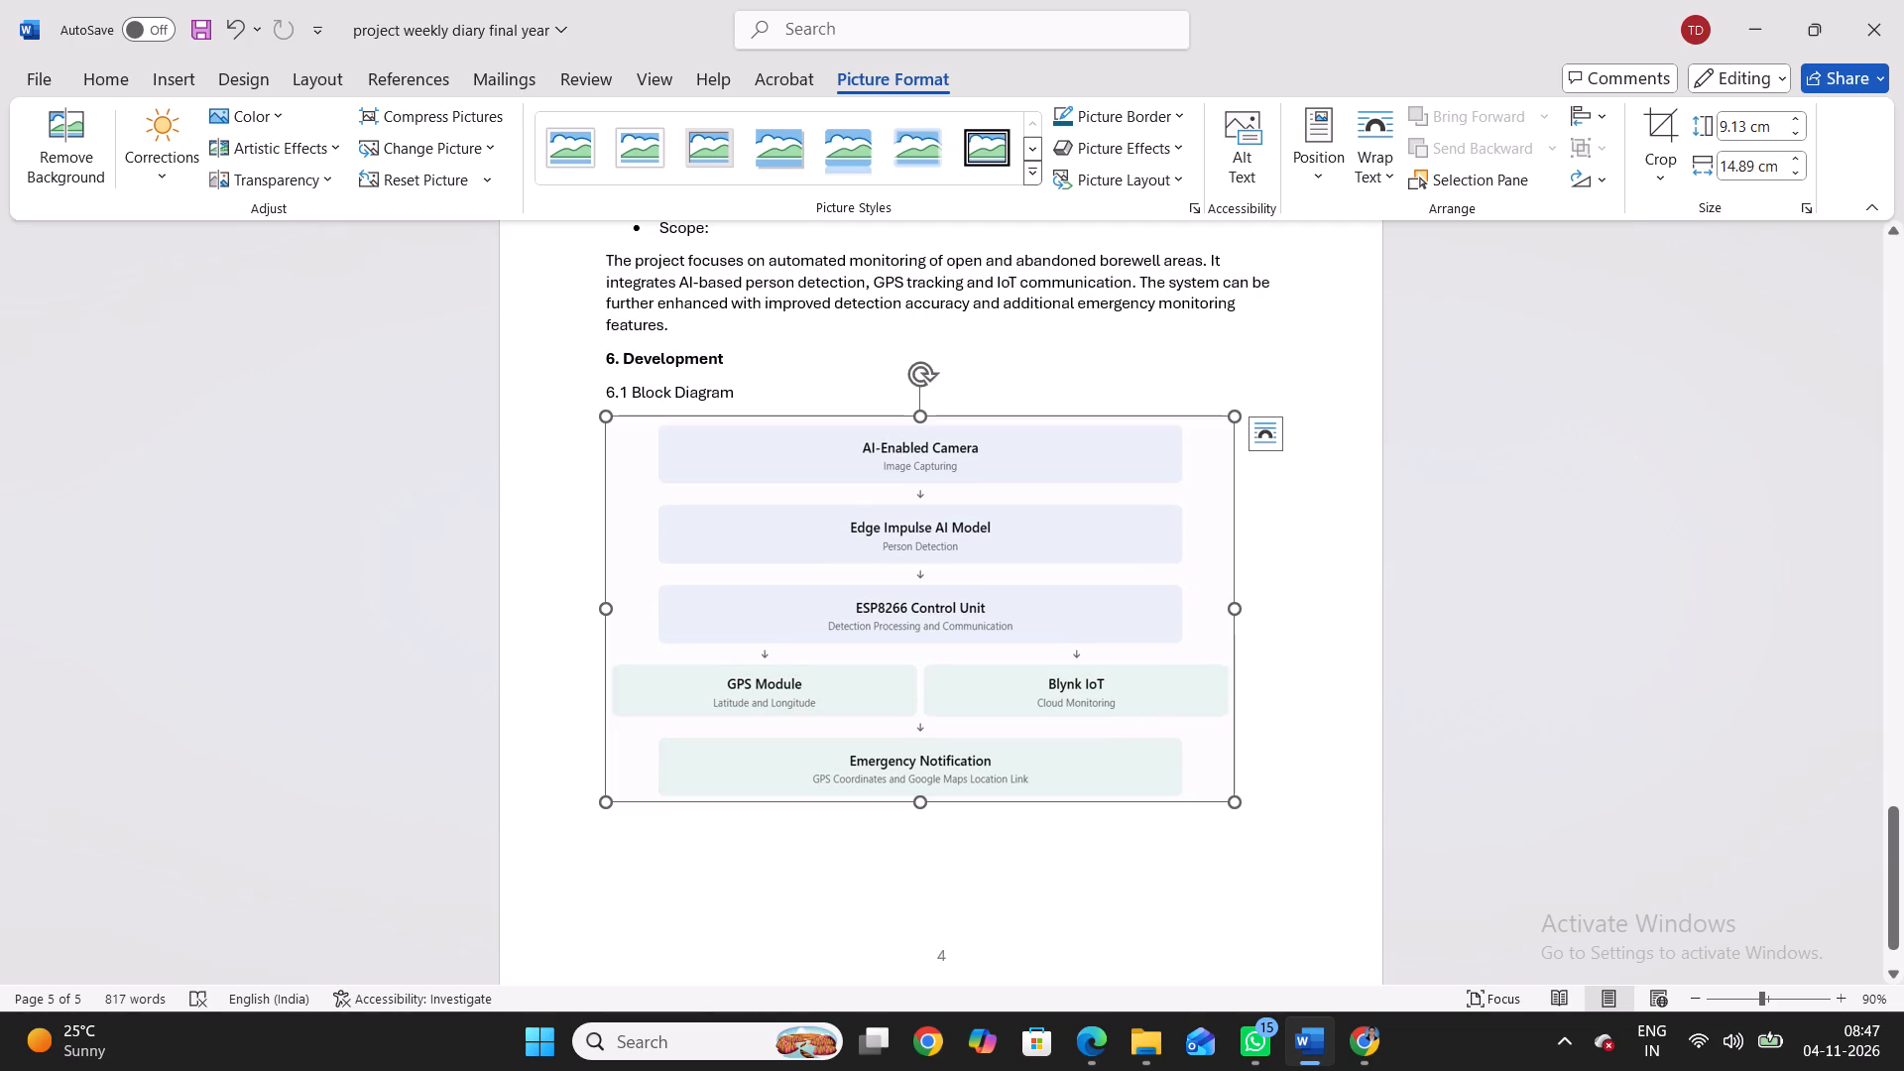
Set the text wrapping of the block diagram picture to Tight.
{"action": "left_click", "coordinate": [1270, 436]}
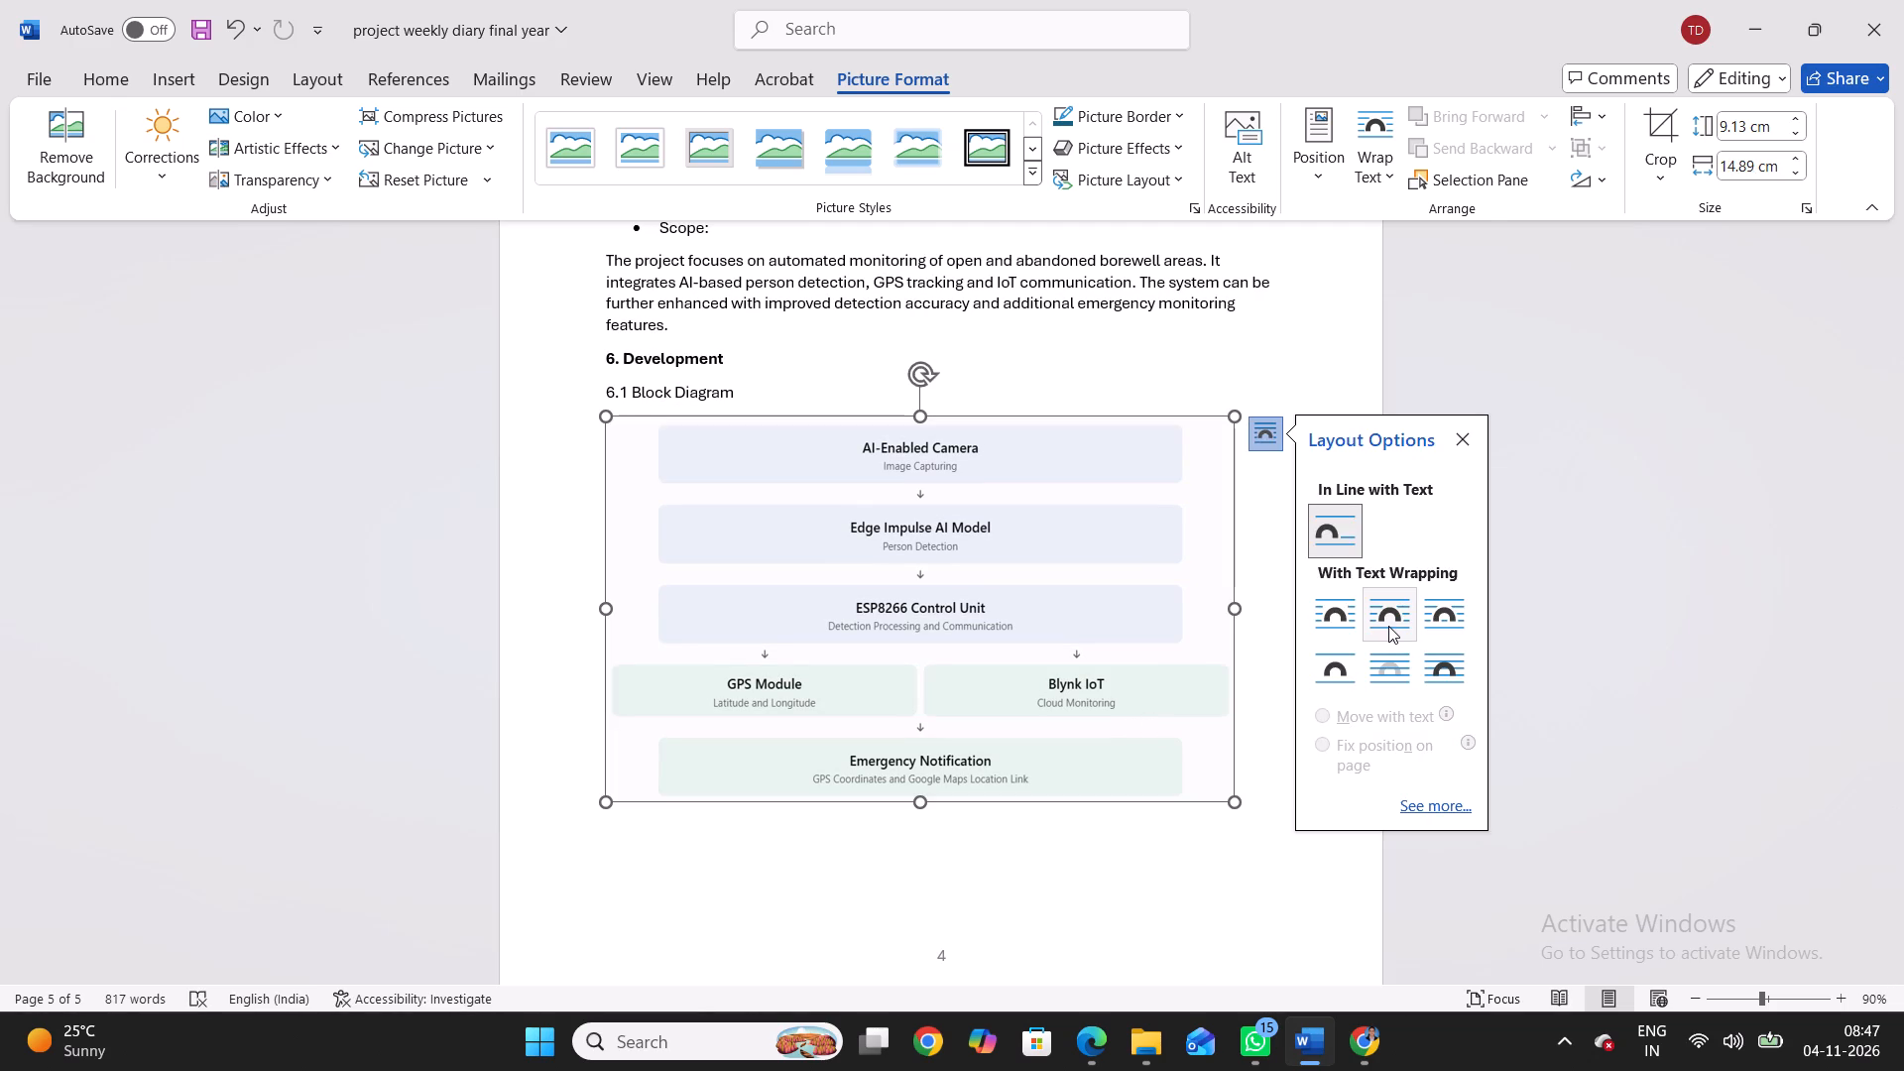
{"action": "left_click", "coordinate": [1388, 626]}
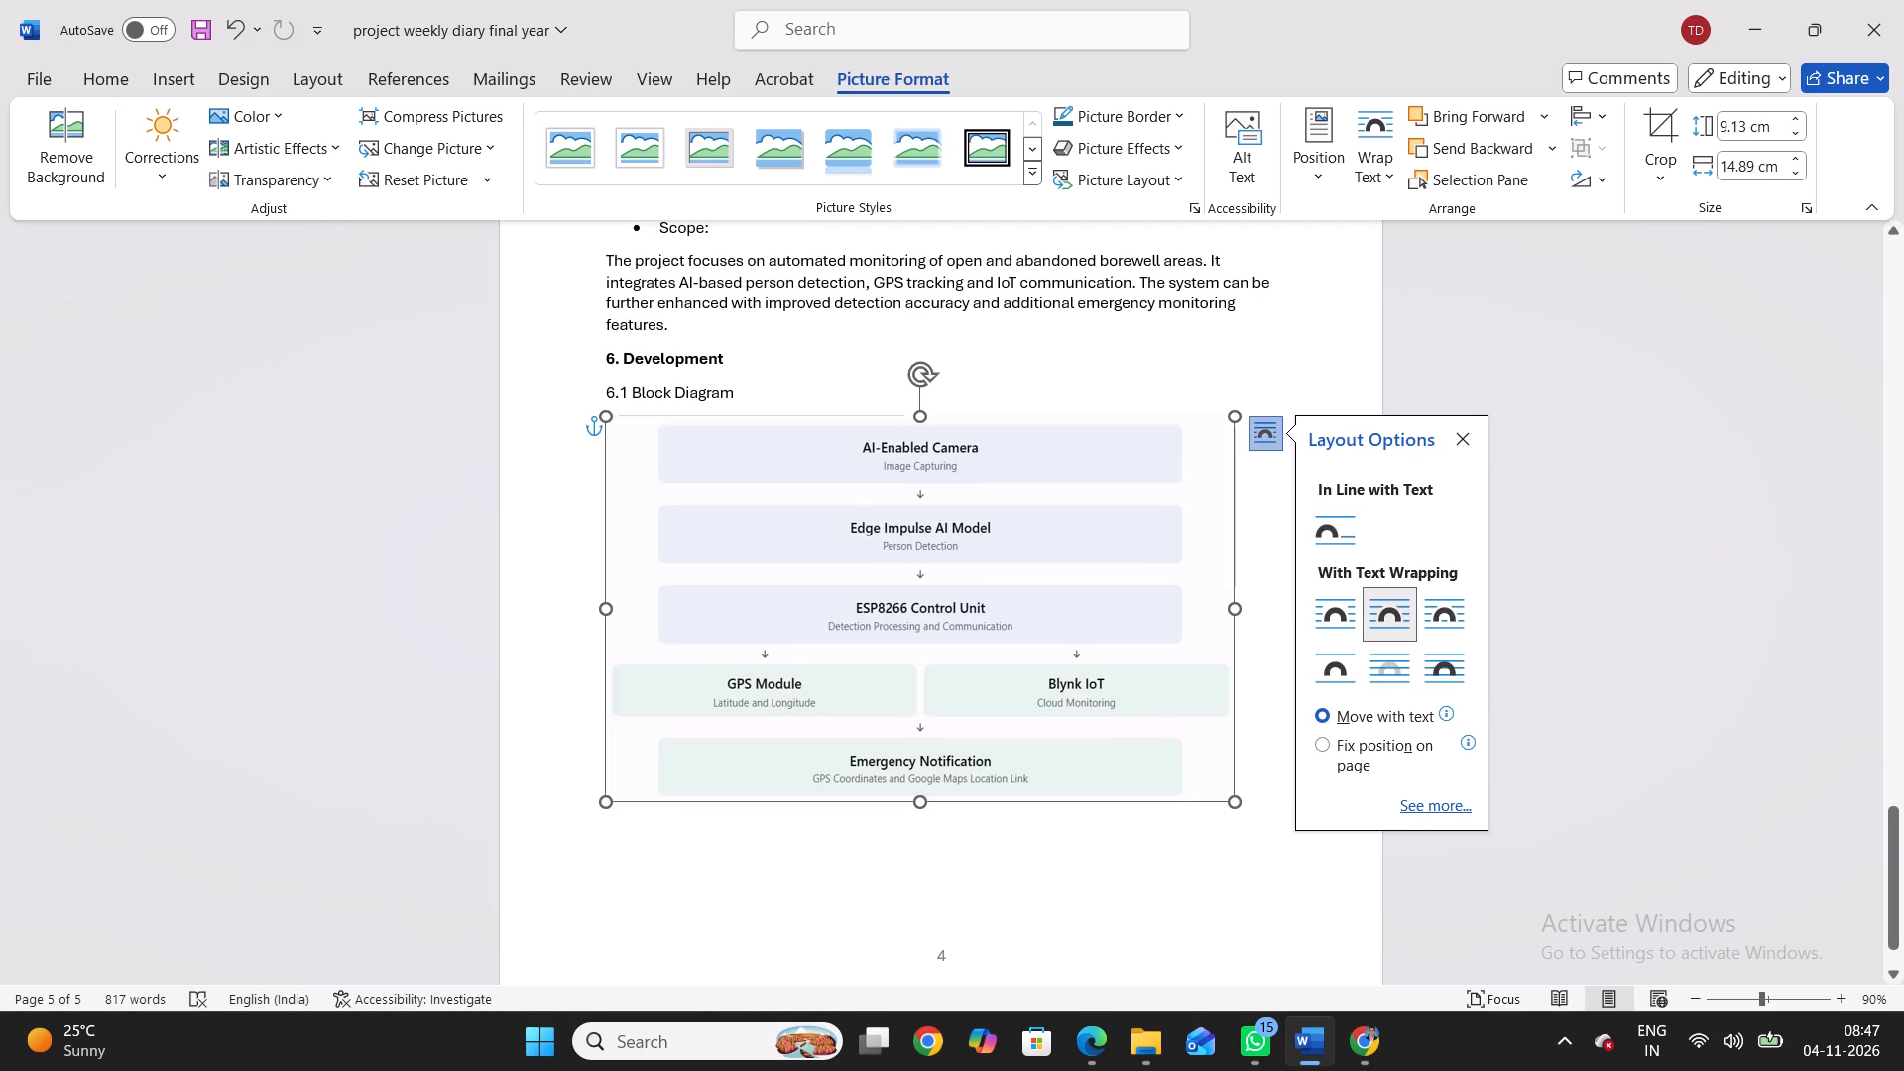
{"action": "left_click", "coordinate": [1074, 847]}
{"action": "left_click", "coordinate": [1027, 903]}
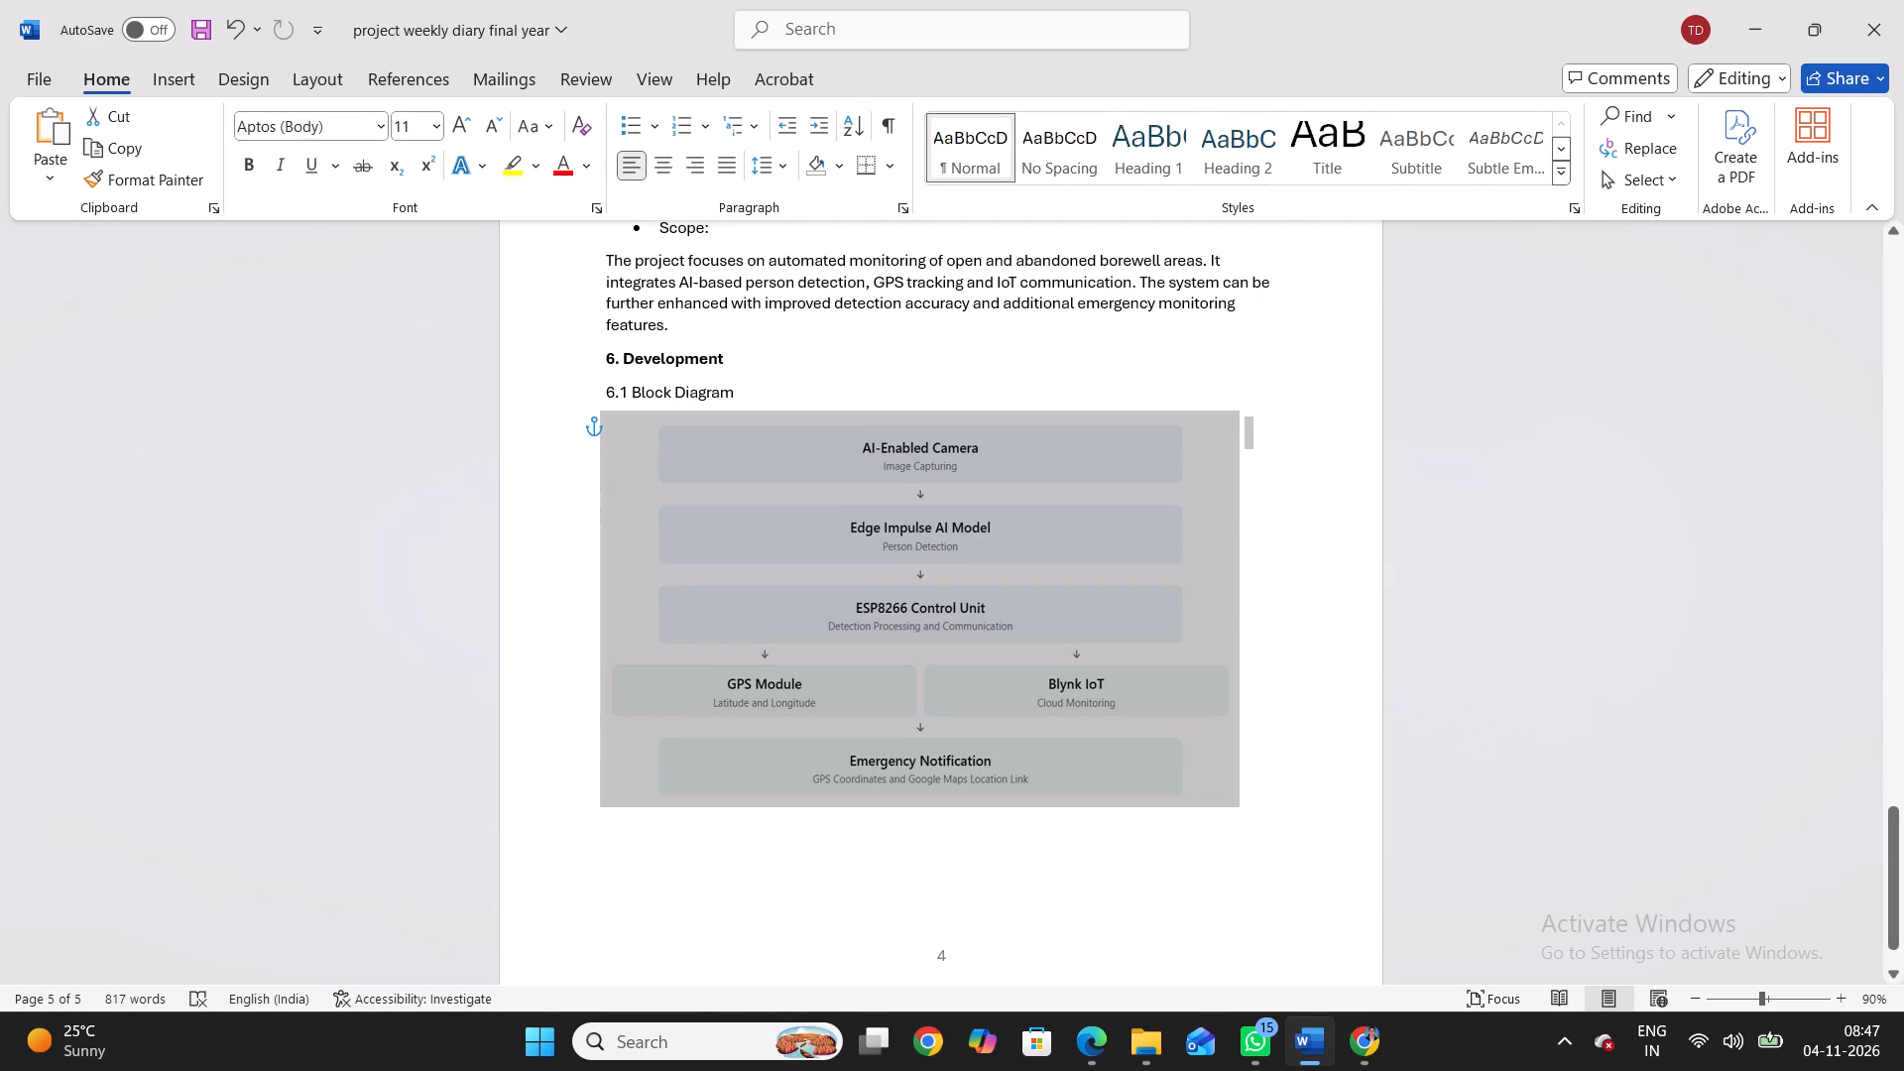
{"action": "left_click", "coordinate": [1293, 771]}
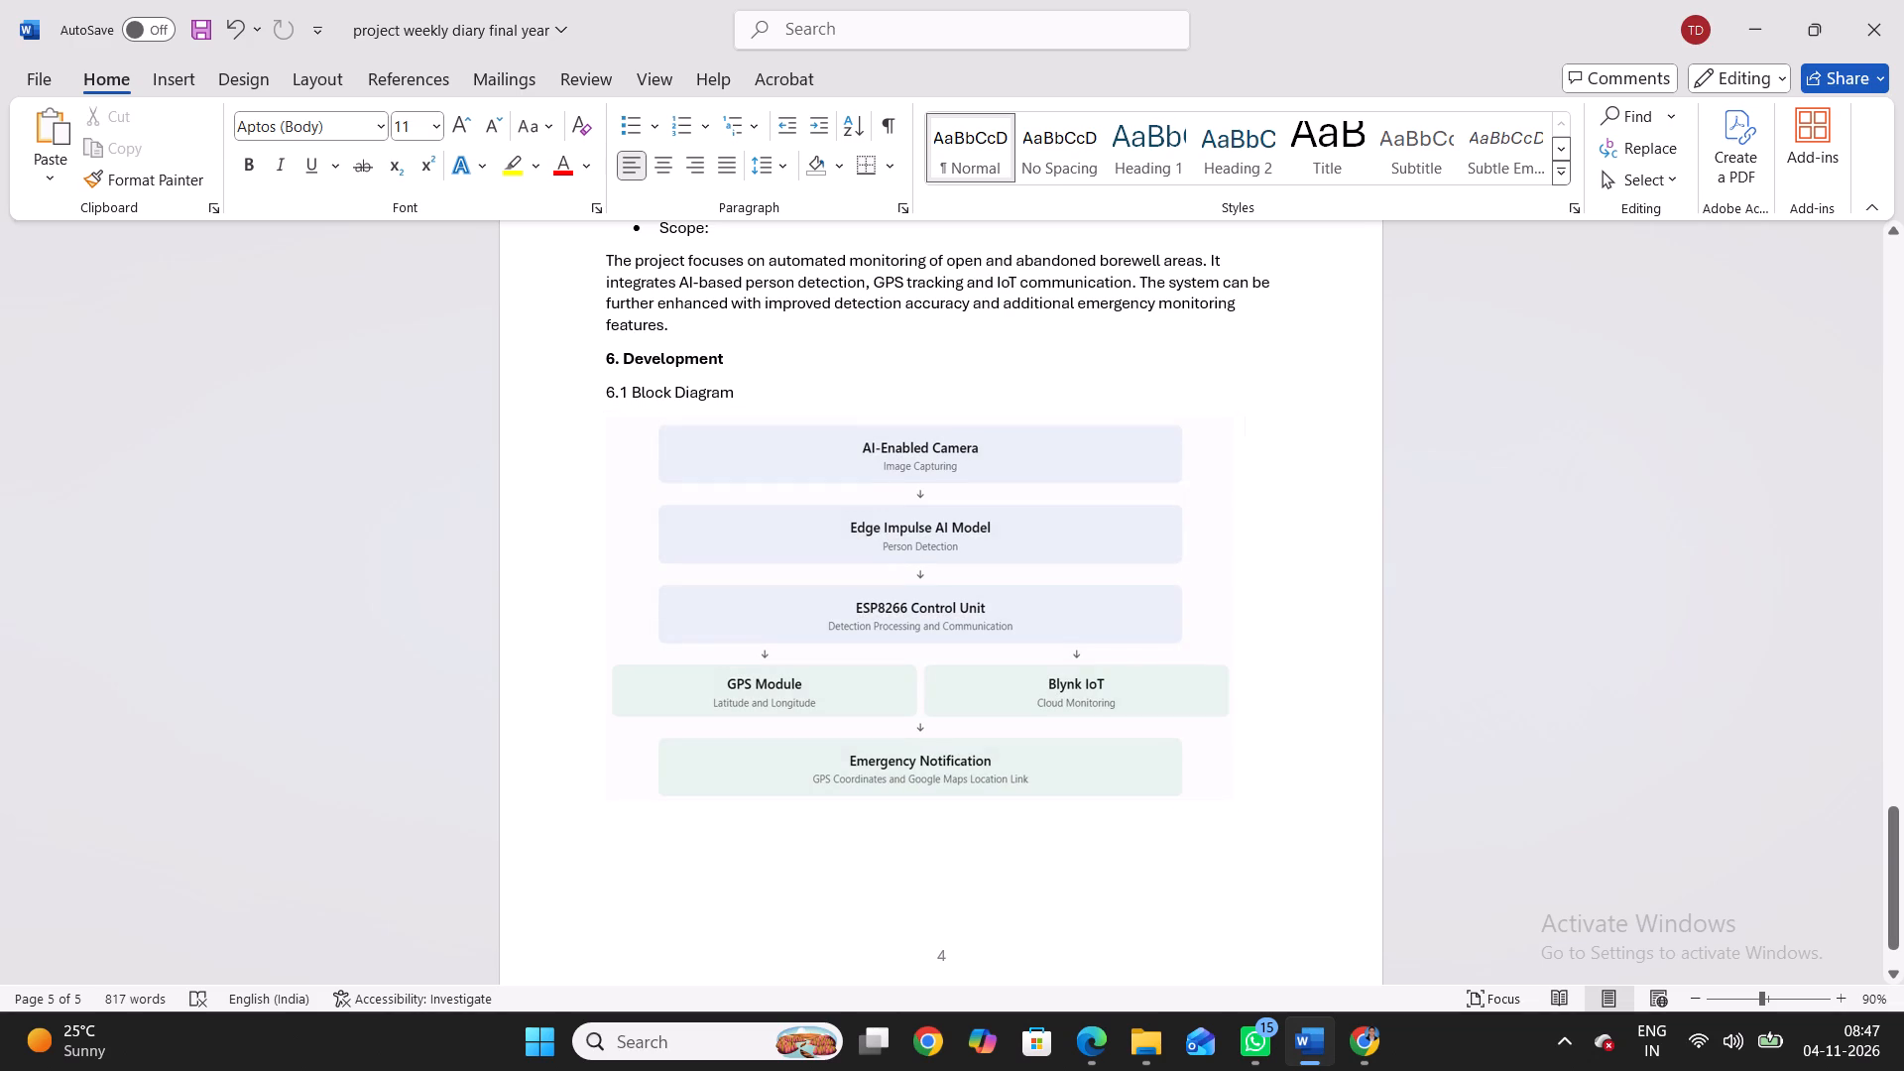
Move the block diagram picture slightly down and centre it horizontally on the page below "6.1 Block Diagram".
{"action": "left_click_drag", "start_coordinate": [1097, 729], "coordinate": [1130, 731]}
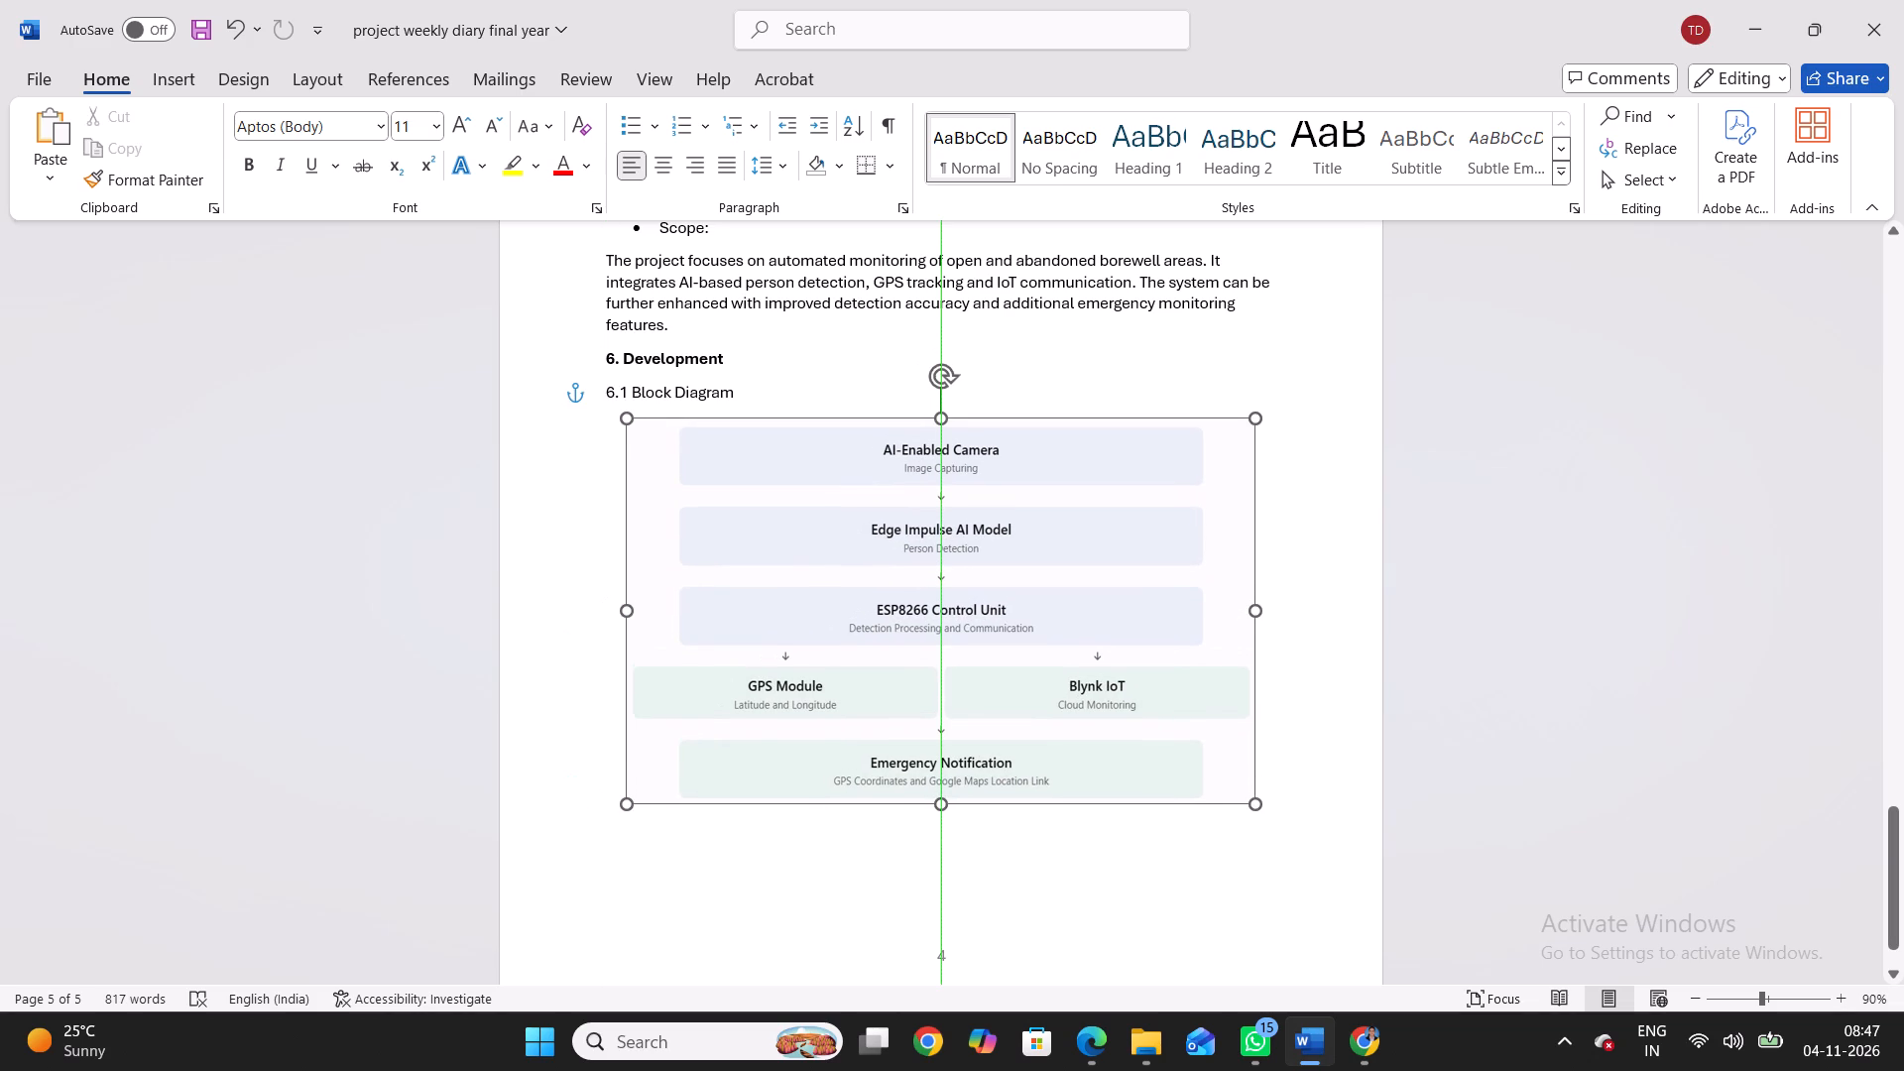
{"action": "left_click_drag", "start_coordinate": [1130, 731], "coordinate": [1145, 736]}
{"action": "left_click", "coordinate": [1090, 899]}
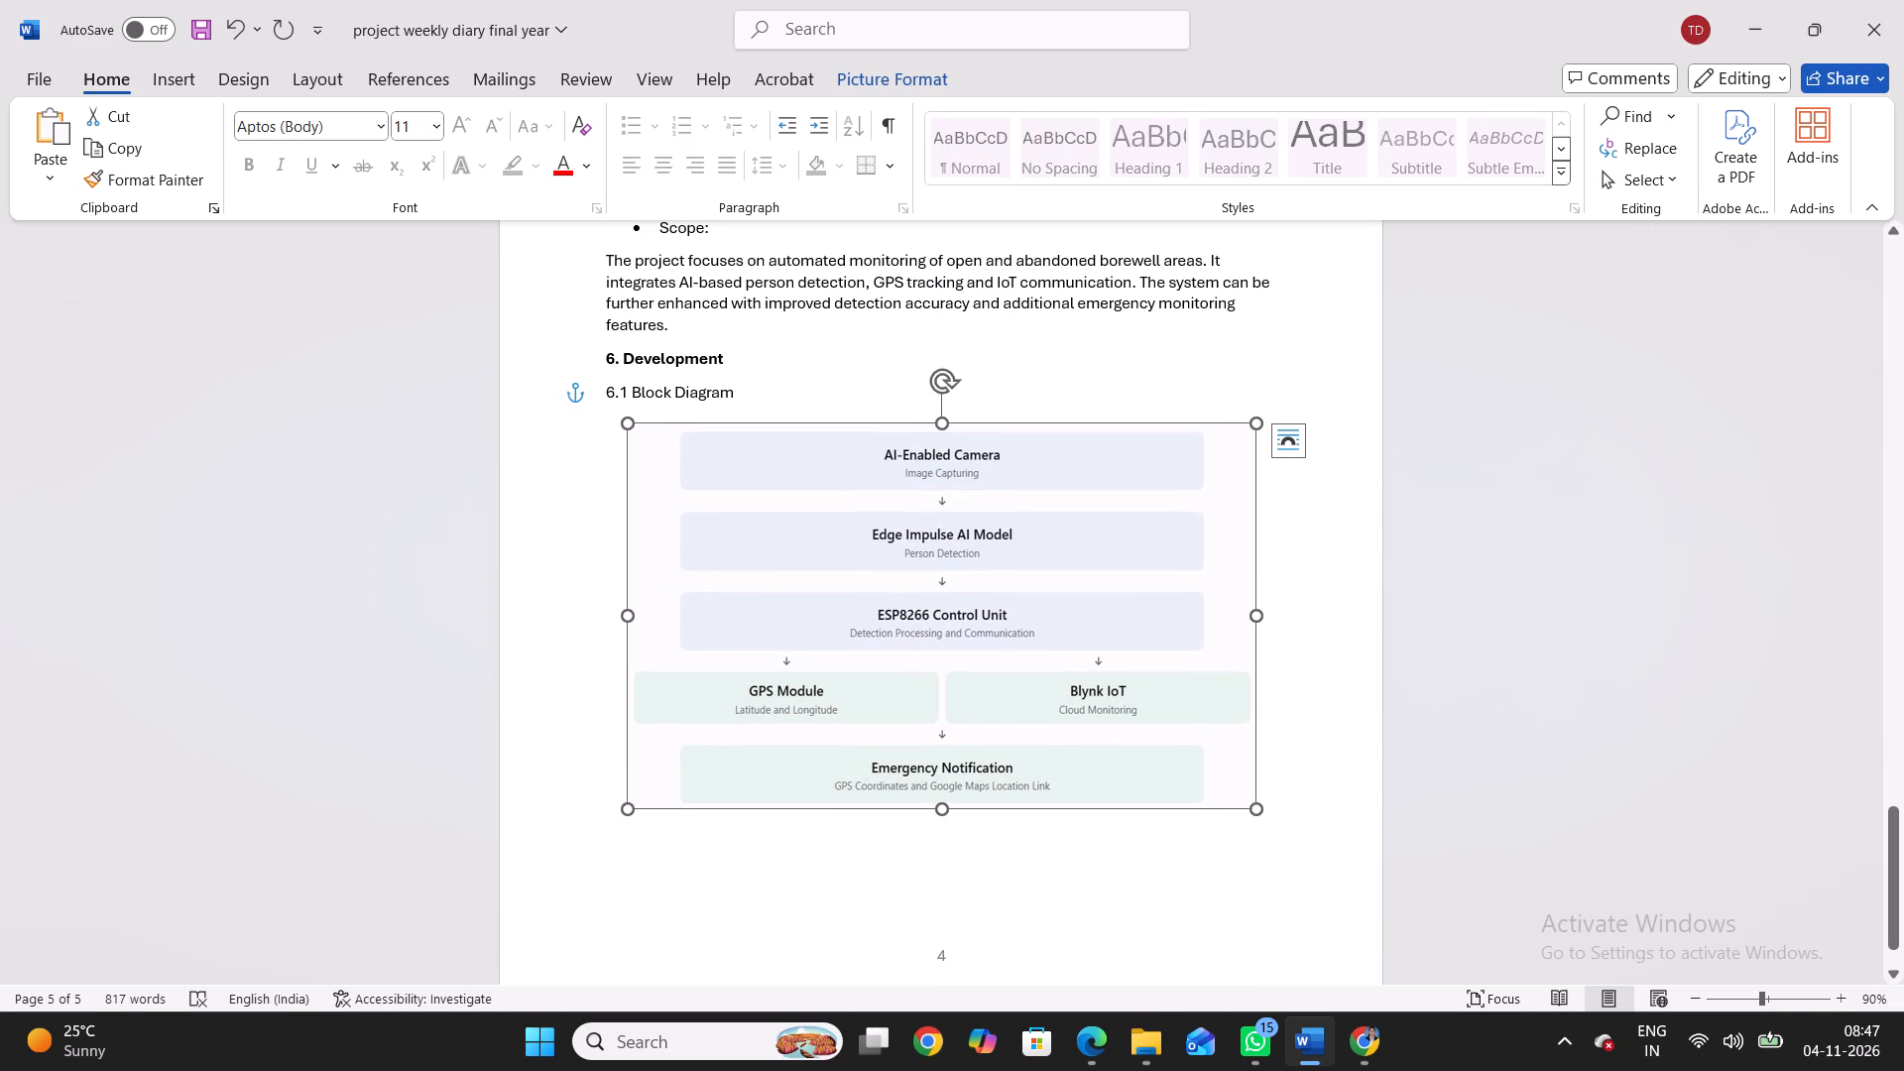
{"action": "scroll", "coordinate": [1090, 899], "scroll_direction": "down", "scroll_amount": 1}
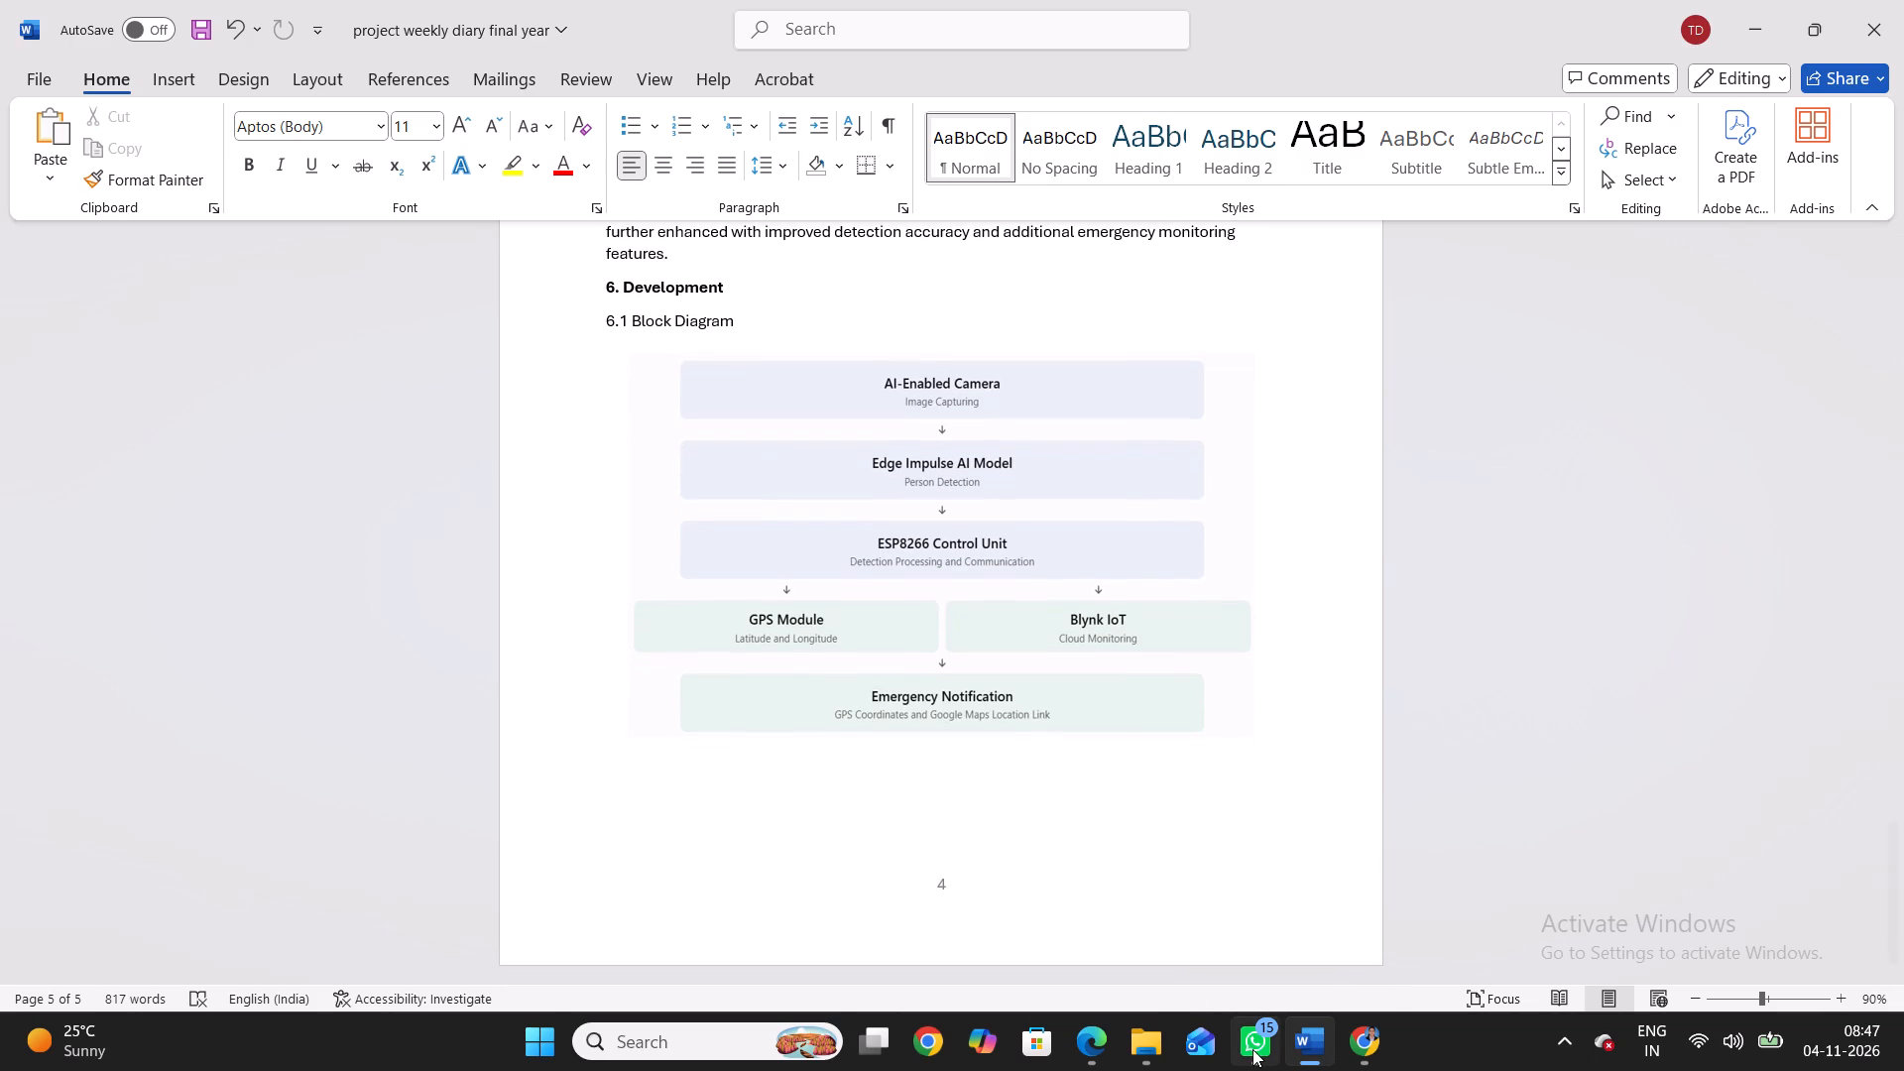
Switch to ChatGPT and review the synopsis after the block diagram, covering the methodology, activity schedule and required facilities sections.
{"action": "left_click", "coordinate": [1371, 1070]}
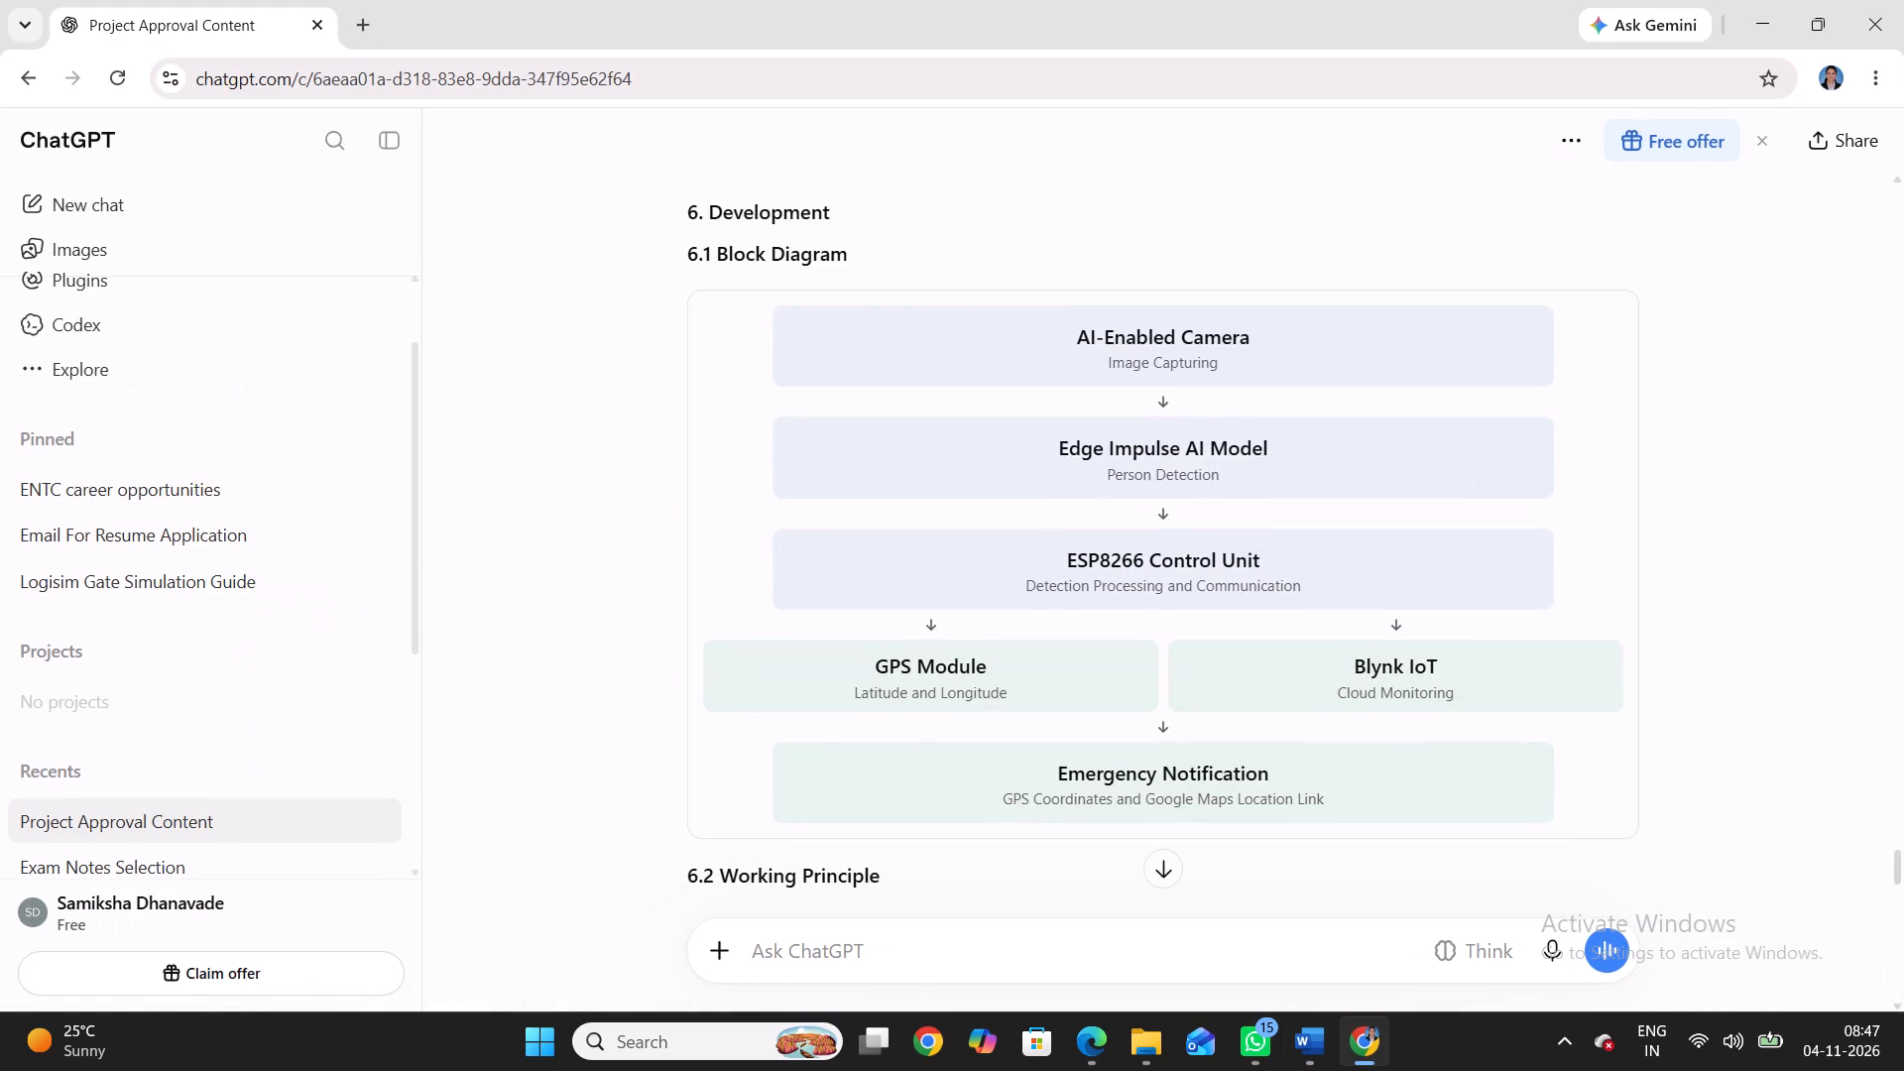
{"action": "scroll", "coordinate": [1156, 769], "scroll_direction": "down", "scroll_amount": 8}
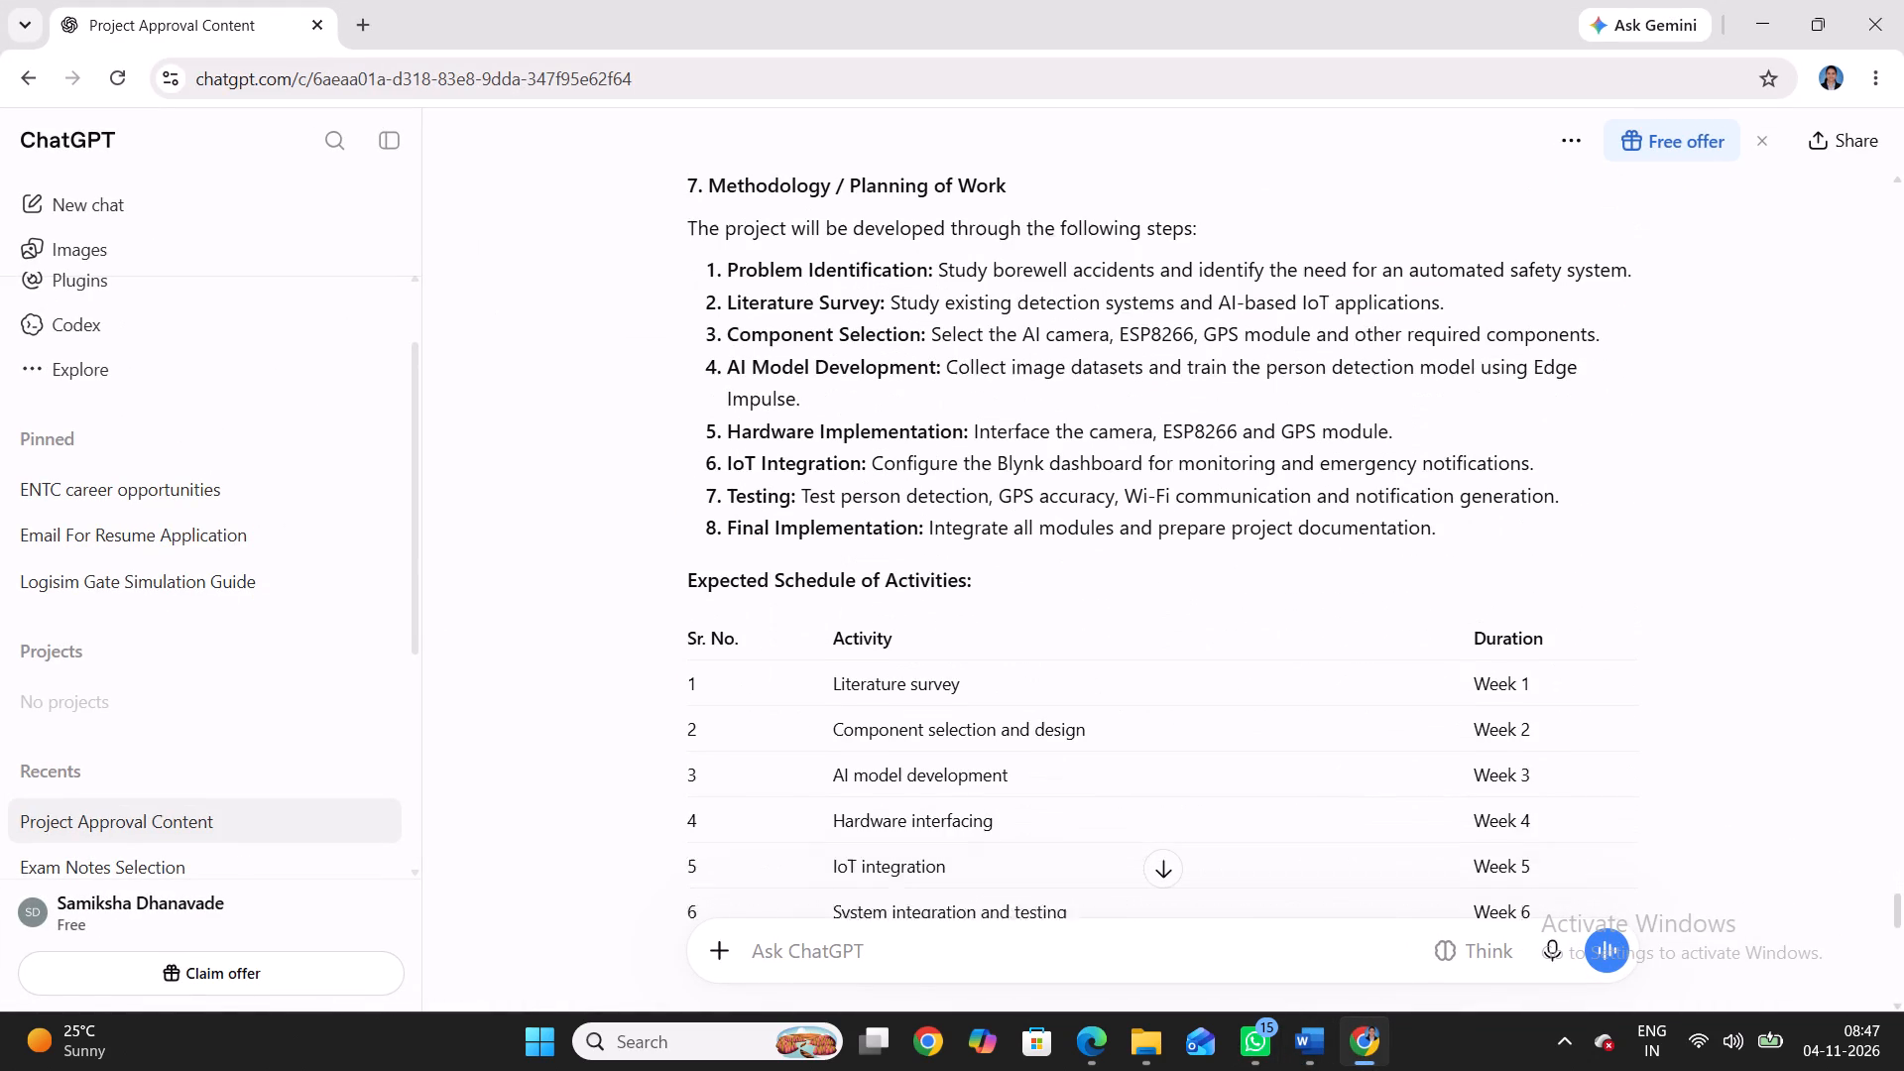
{"action": "scroll", "coordinate": [1156, 769], "scroll_direction": "down", "scroll_amount": 1}
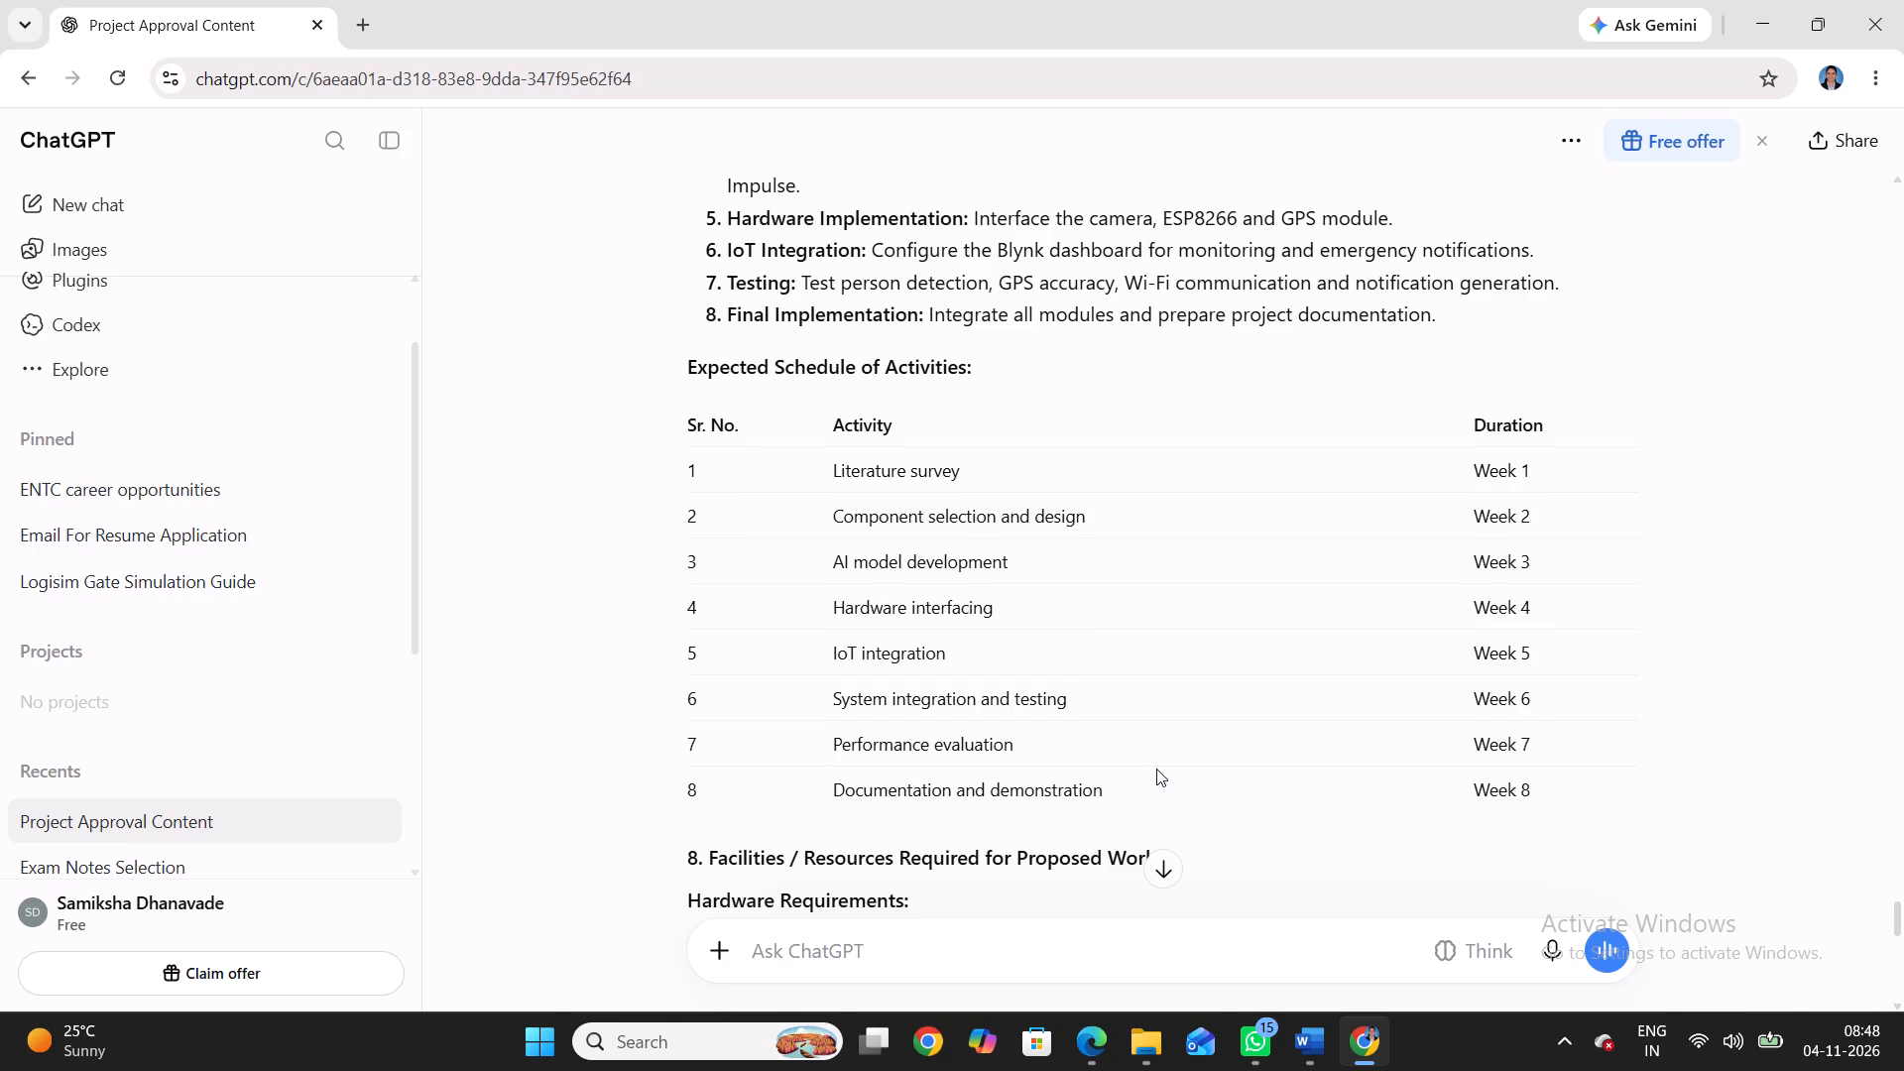
{"action": "scroll", "coordinate": [1156, 769], "scroll_direction": "down", "scroll_amount": 5}
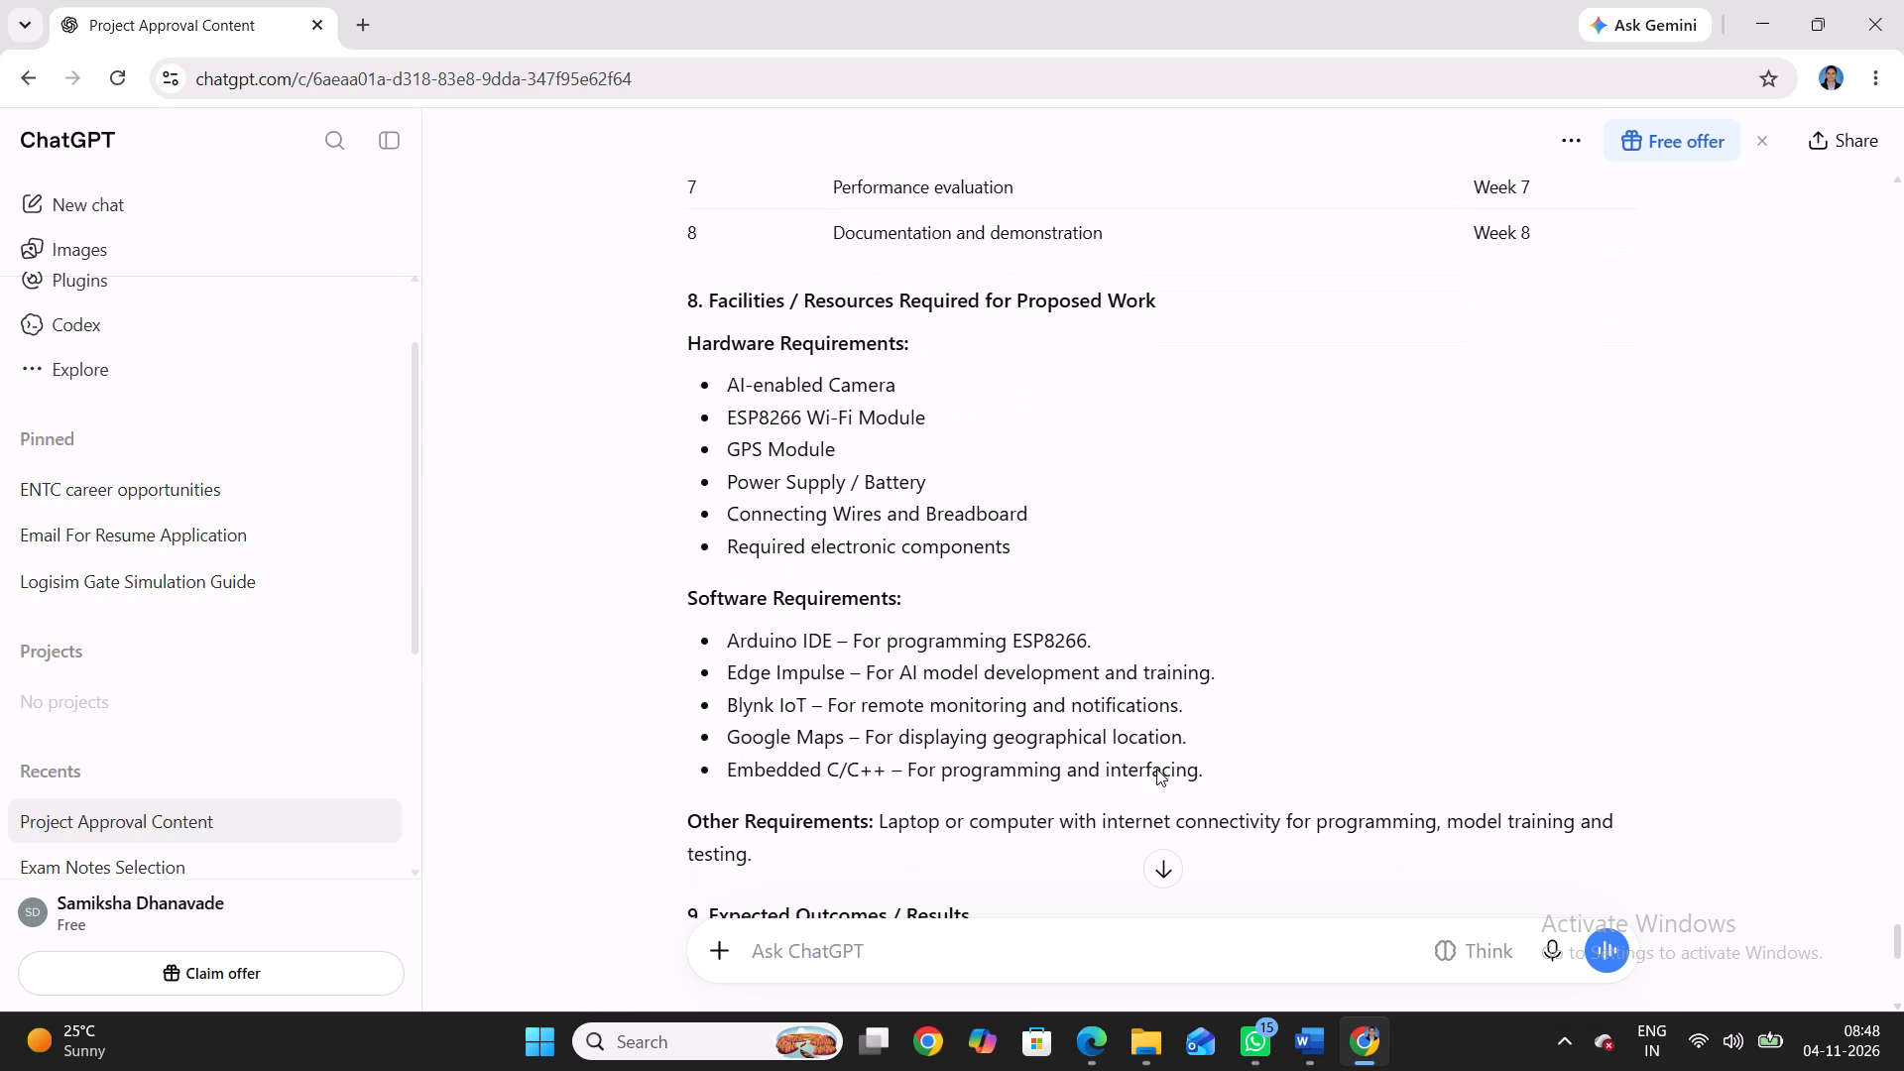
{"action": "scroll", "coordinate": [1156, 769], "scroll_direction": "up", "scroll_amount": 1}
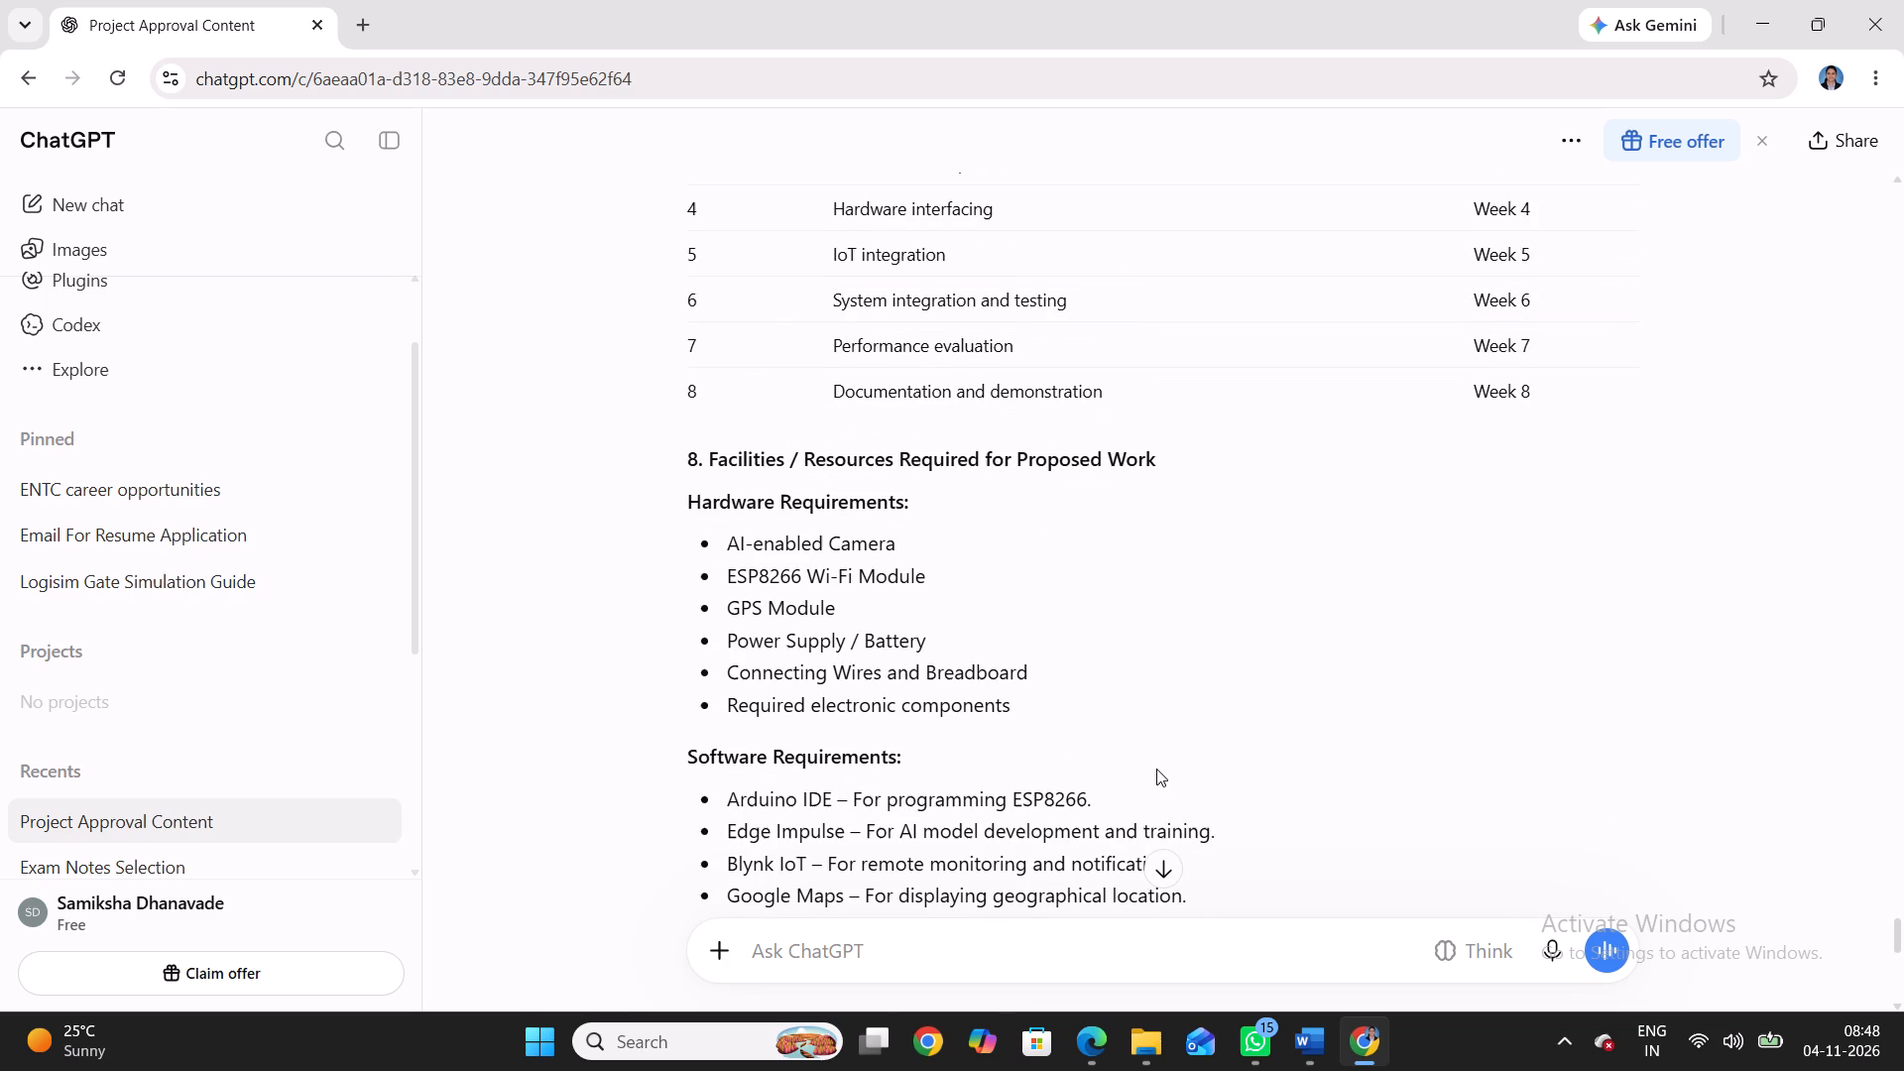
{"action": "scroll", "coordinate": [1156, 769], "scroll_direction": "down", "scroll_amount": 1}
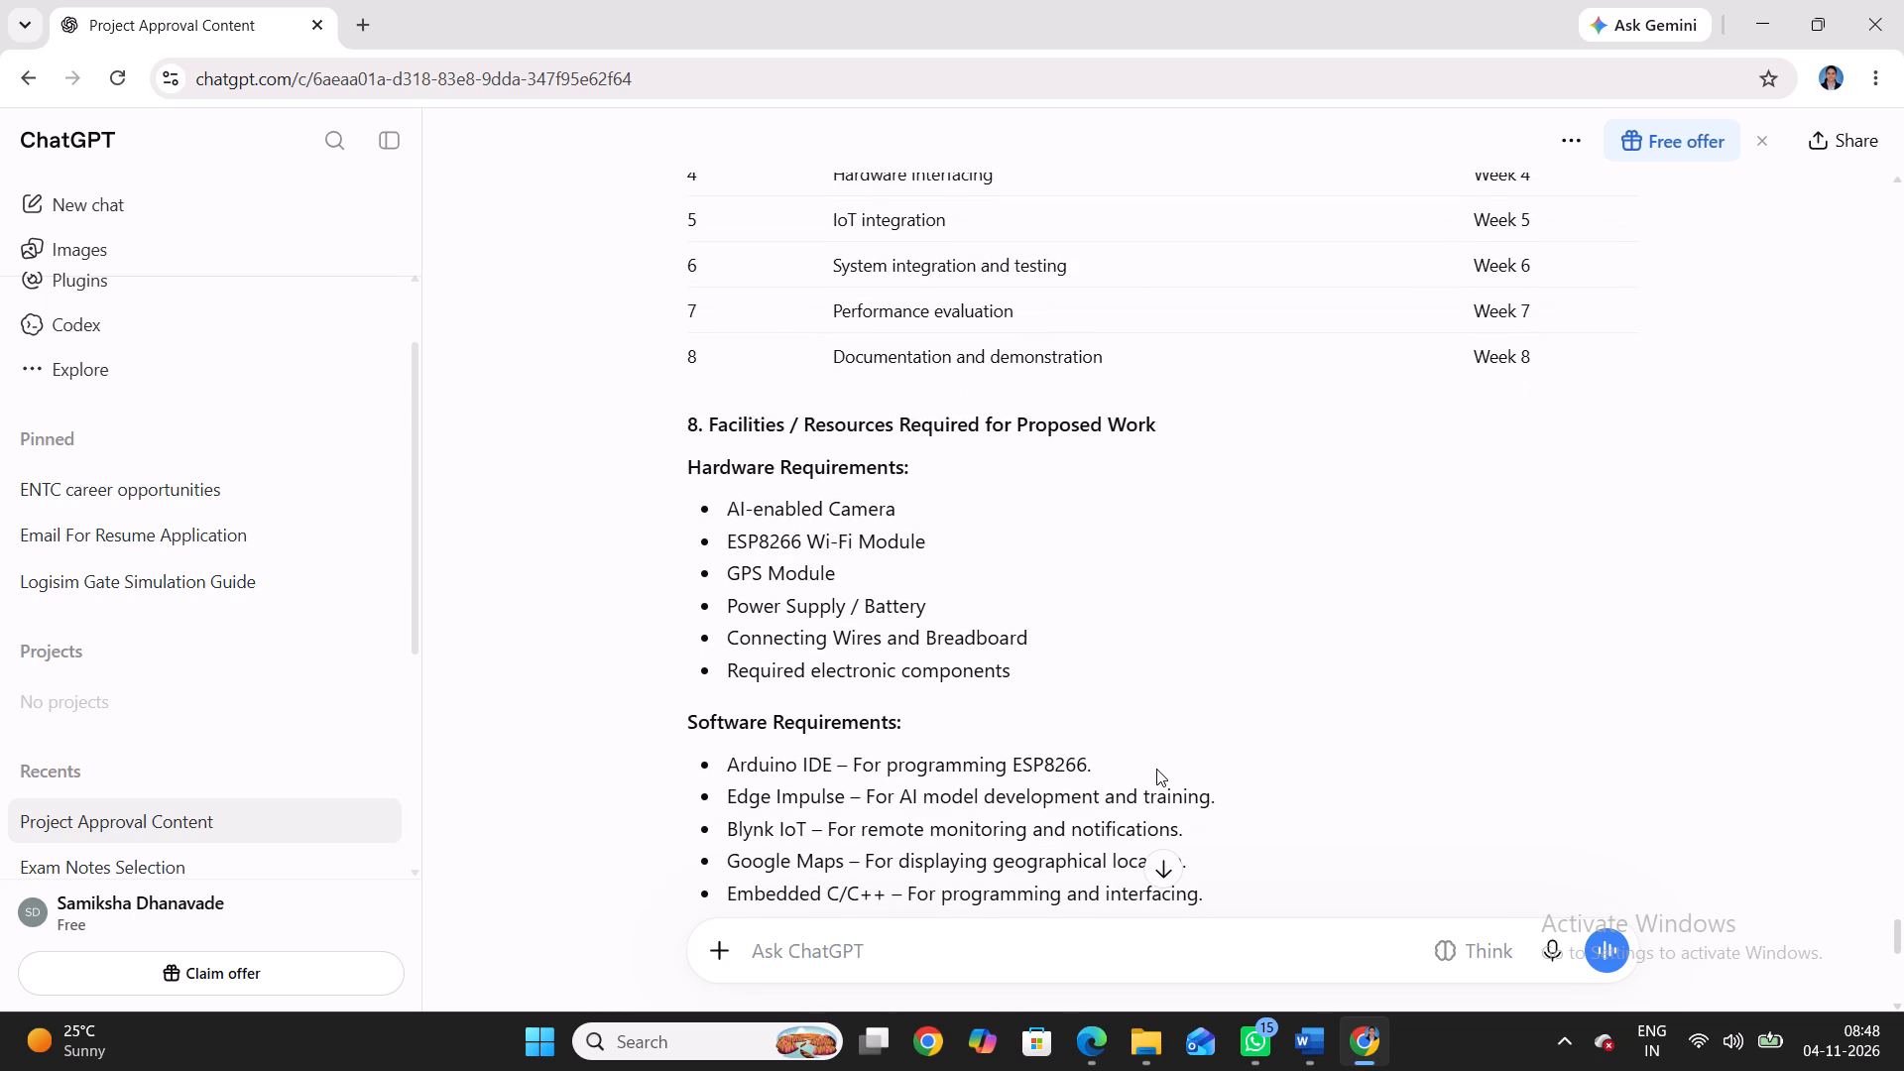
{"action": "scroll", "coordinate": [1156, 769], "scroll_direction": "up", "scroll_amount": 1}
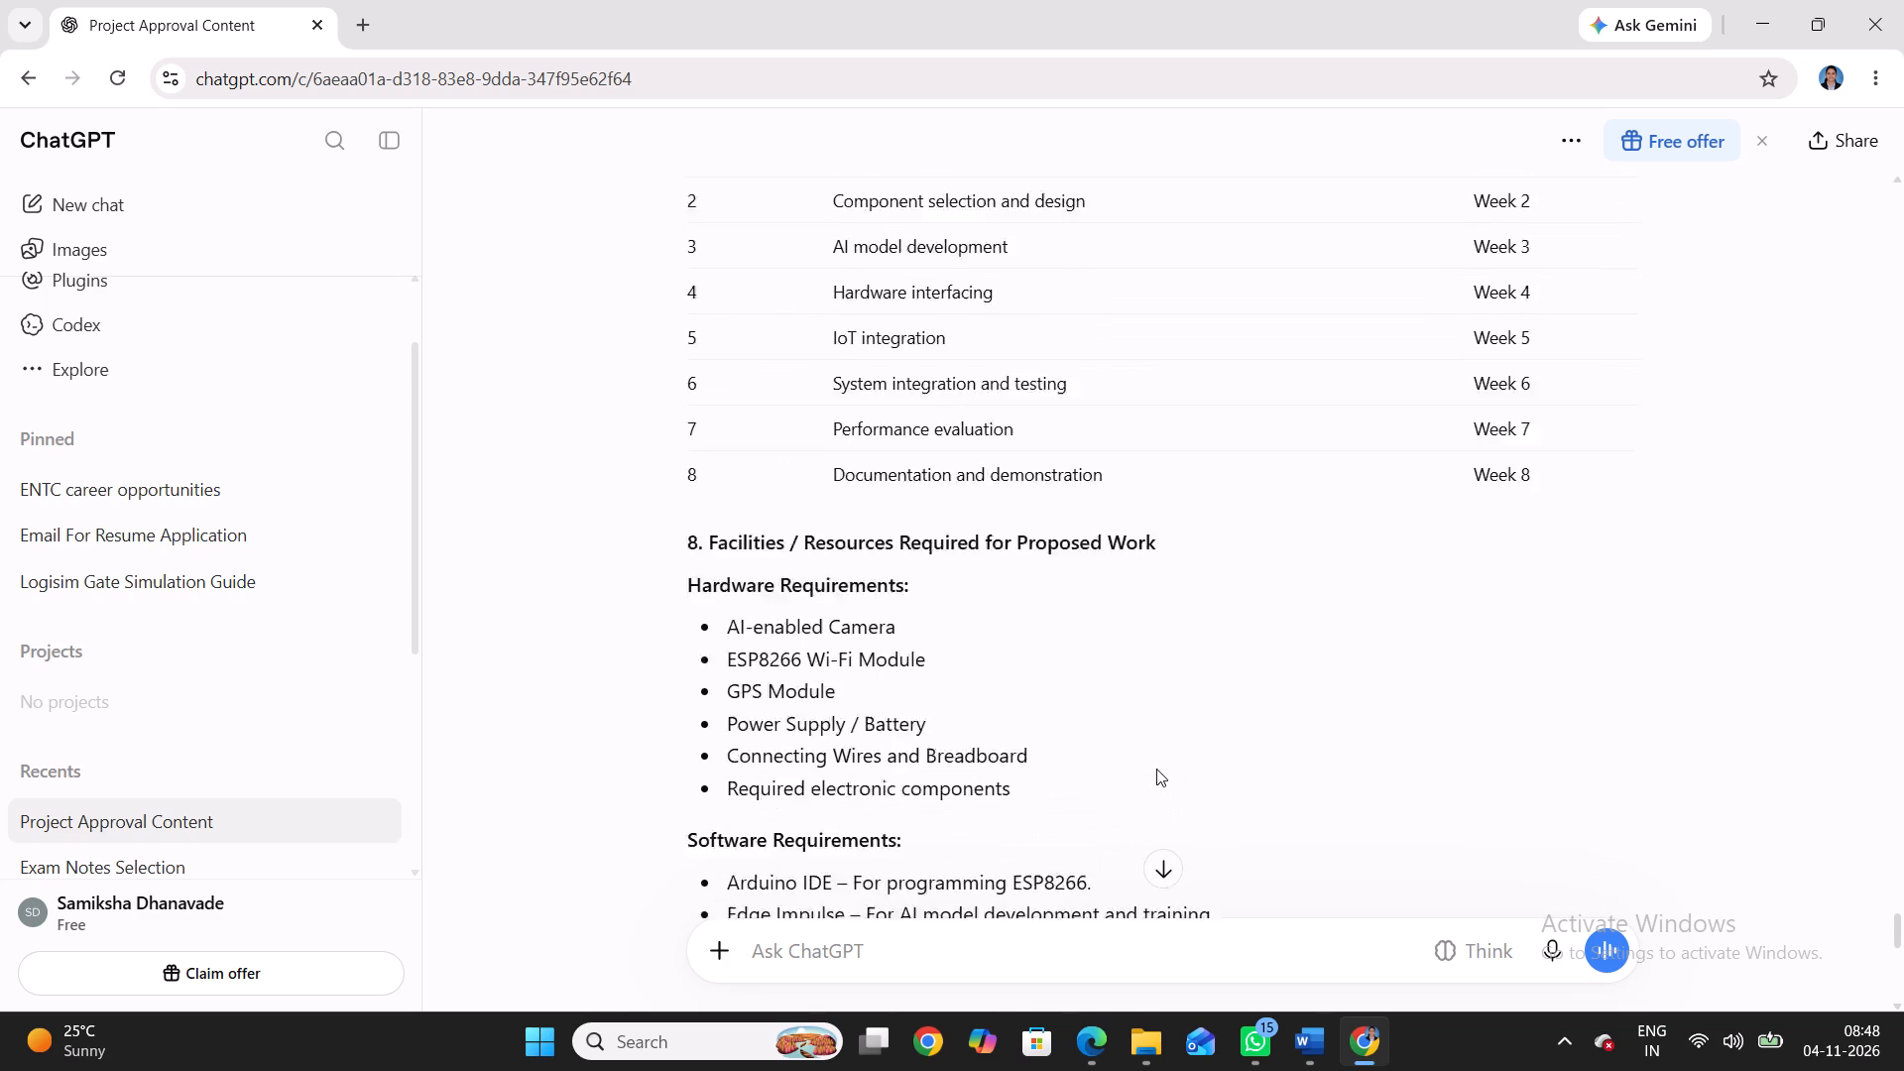
{"action": "scroll", "coordinate": [1156, 769], "scroll_direction": "up", "scroll_amount": 1}
{"action": "scroll", "coordinate": [1156, 769], "scroll_direction": "down", "scroll_amount": 8}
{"action": "scroll", "coordinate": [1156, 769], "scroll_direction": "up", "scroll_amount": 5}
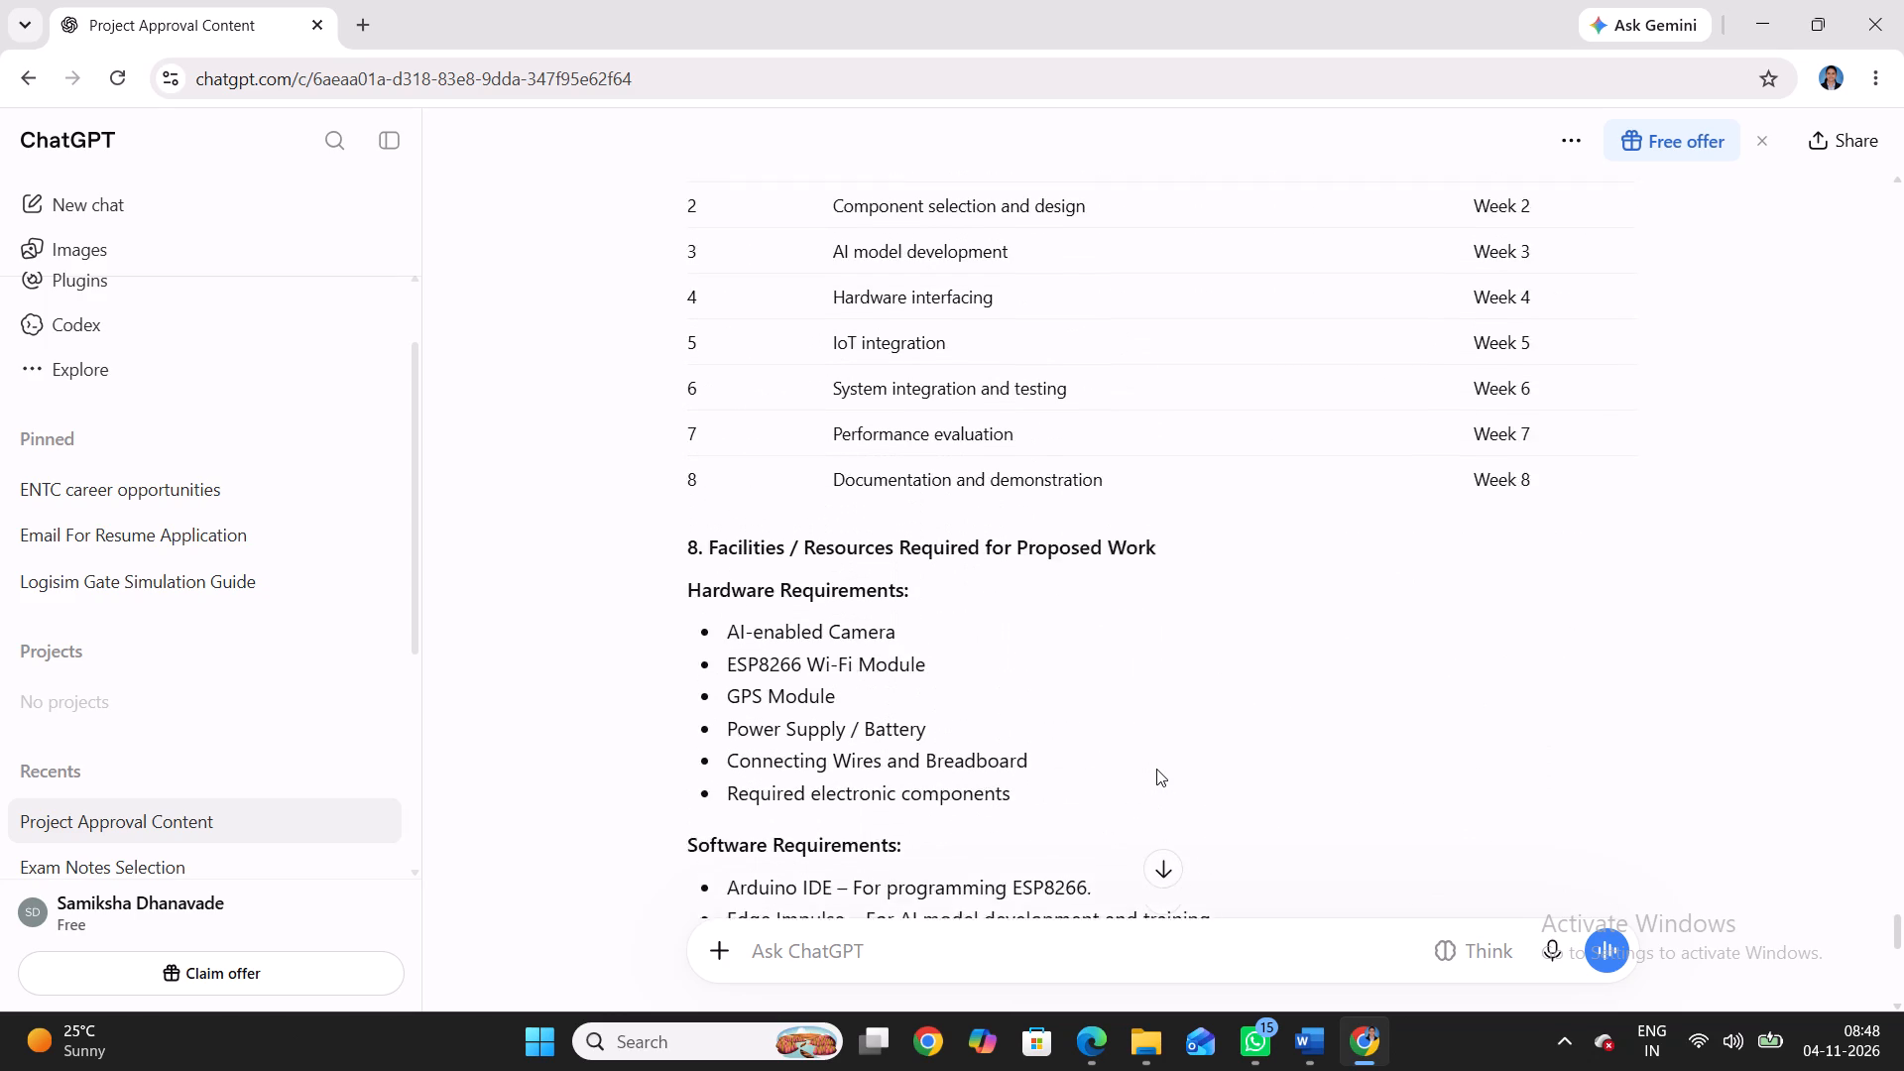
{"action": "scroll", "coordinate": [1156, 769], "scroll_direction": "up", "scroll_amount": 5}
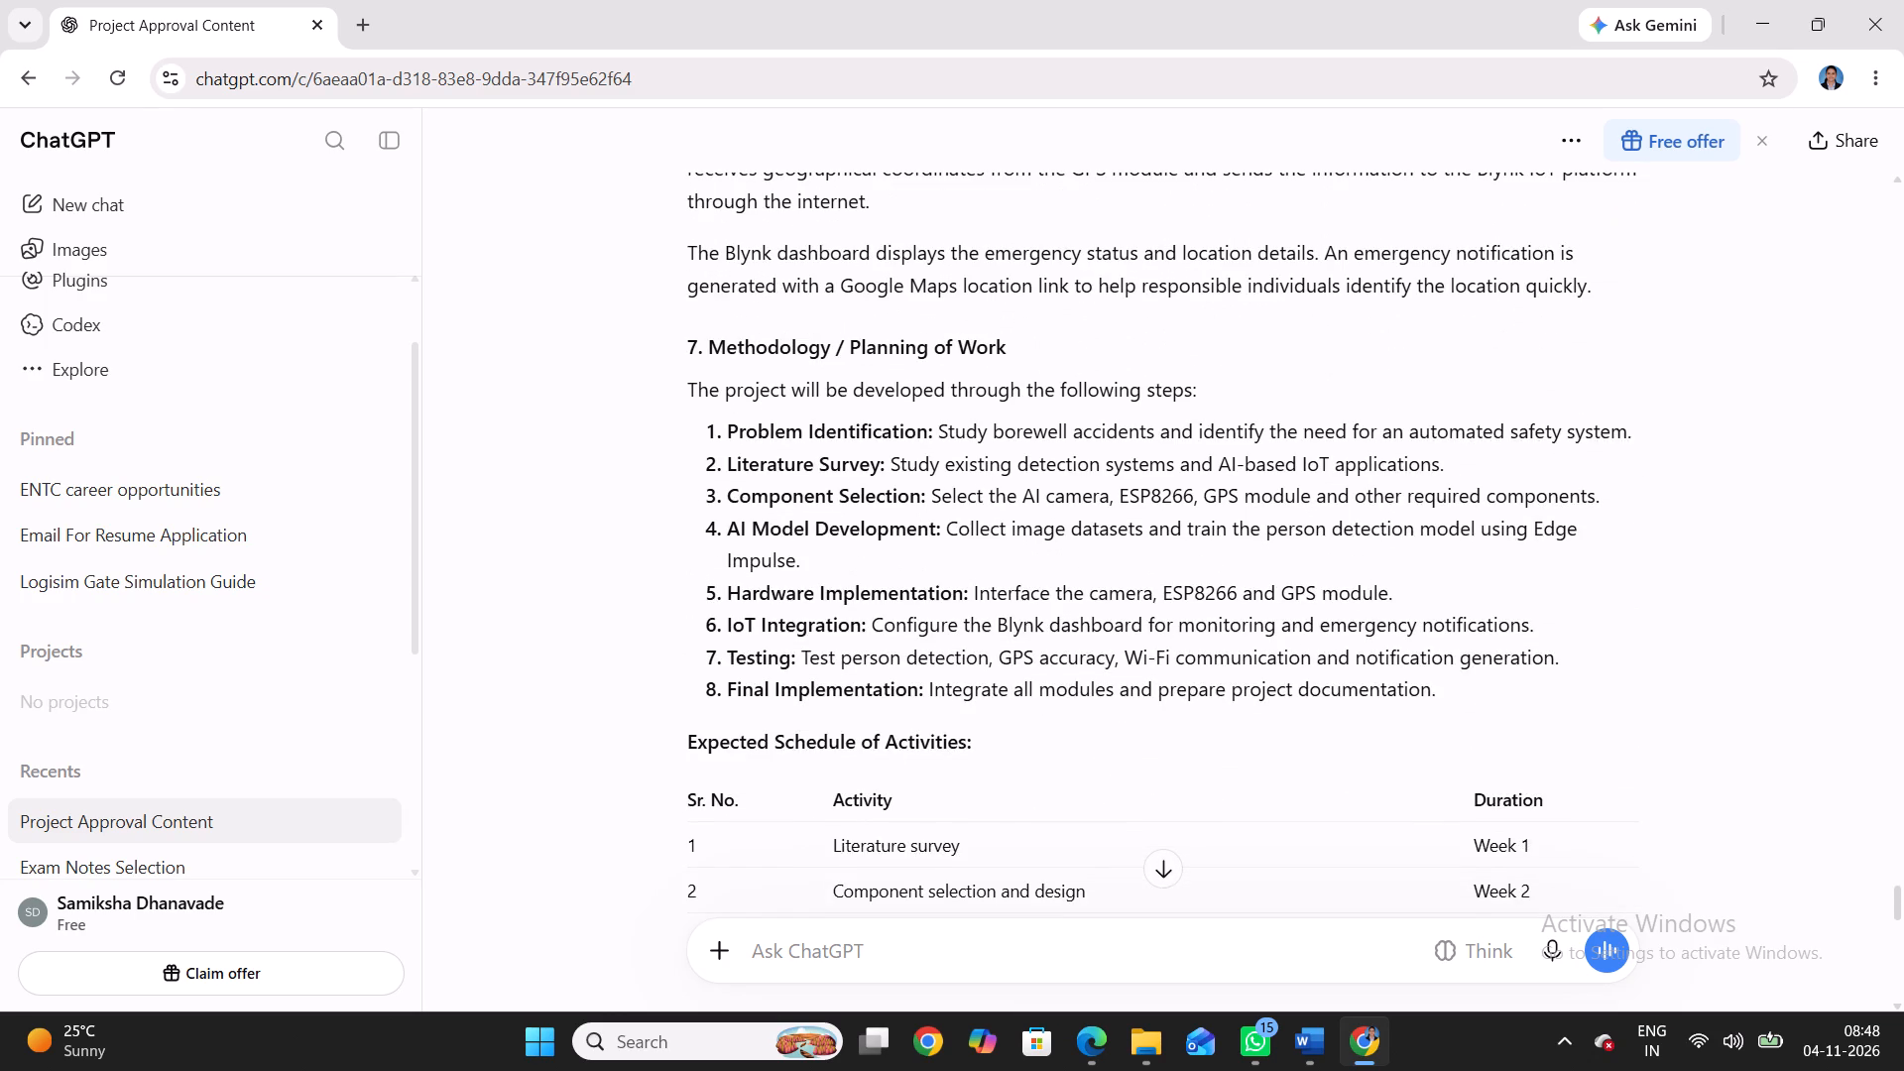
Copy ChatGPT's text from "6.2 Working Principle" through methodology step 8, Final Implementation, and paste it below the block diagram in Word.
{"action": "scroll", "coordinate": [957, 606], "scroll_direction": "up", "scroll_amount": 3}
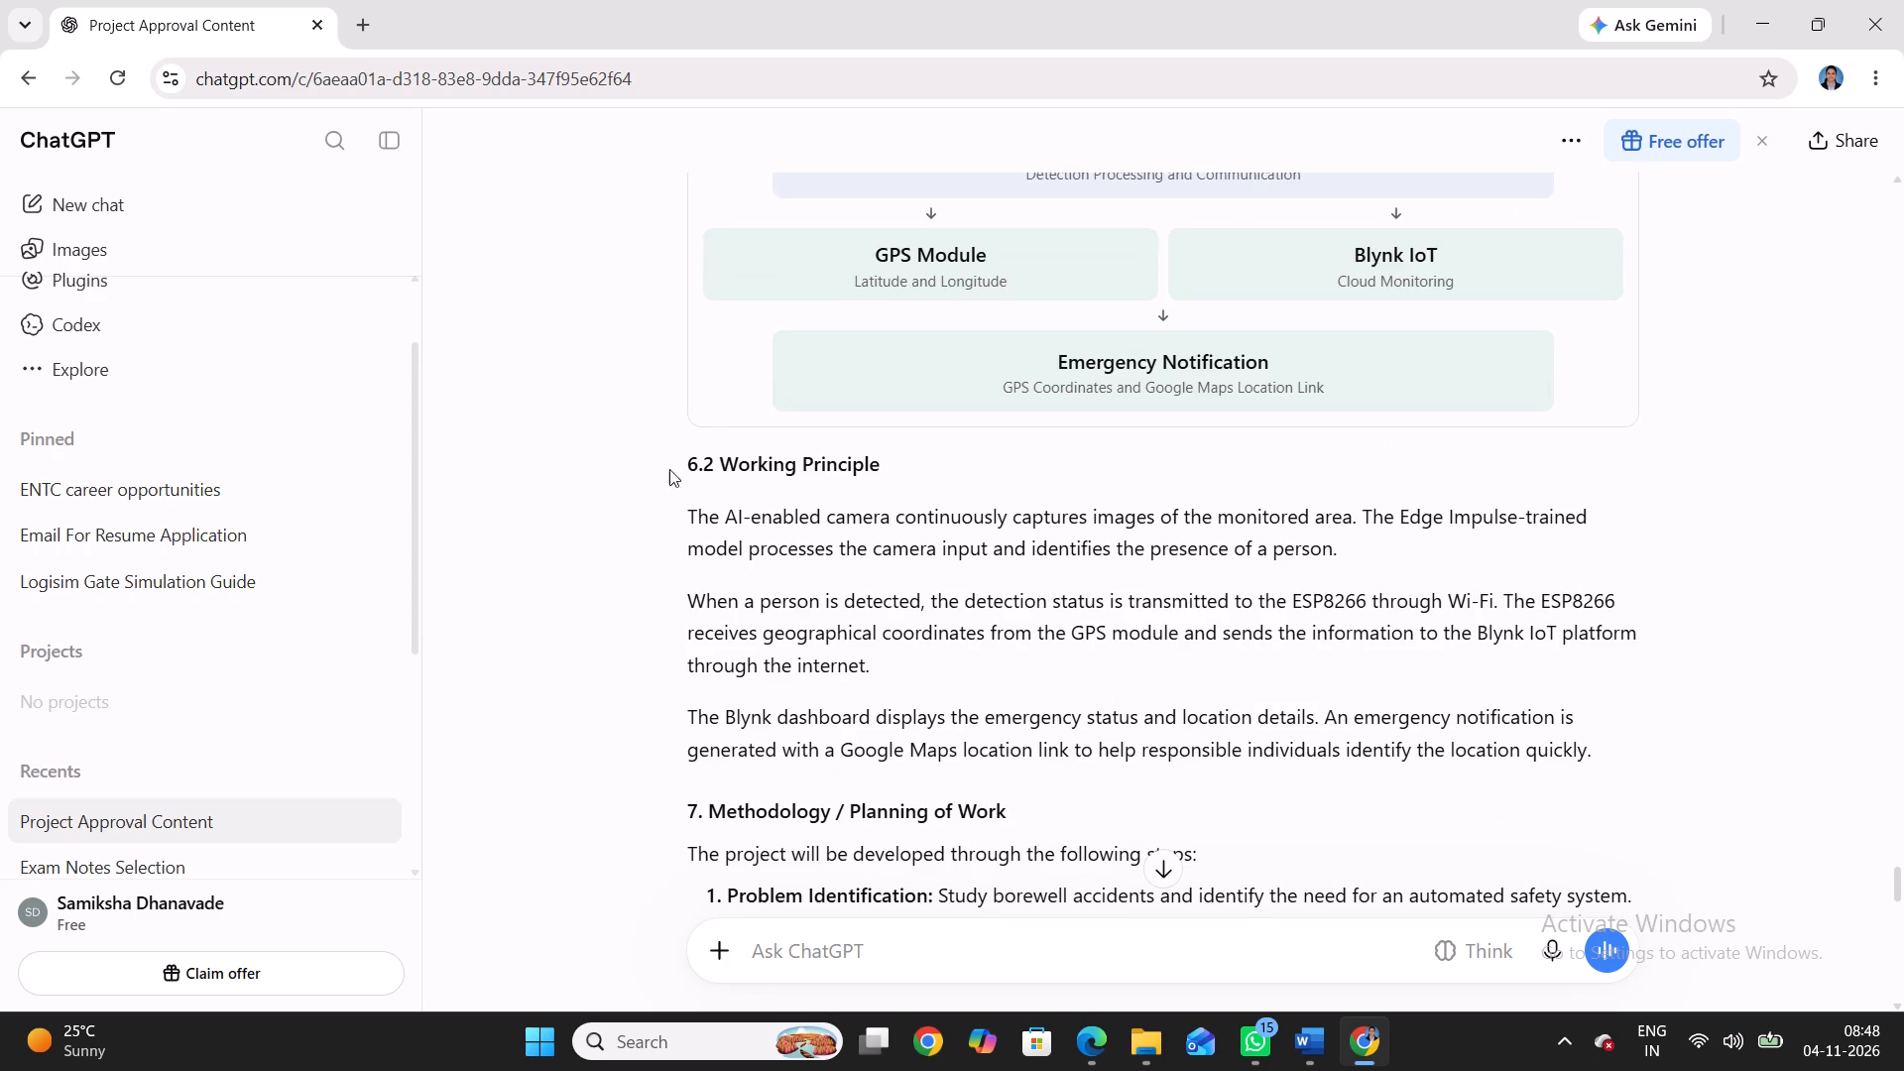
{"action": "left_click_drag", "start_coordinate": [689, 465], "coordinate": [922, 631]}
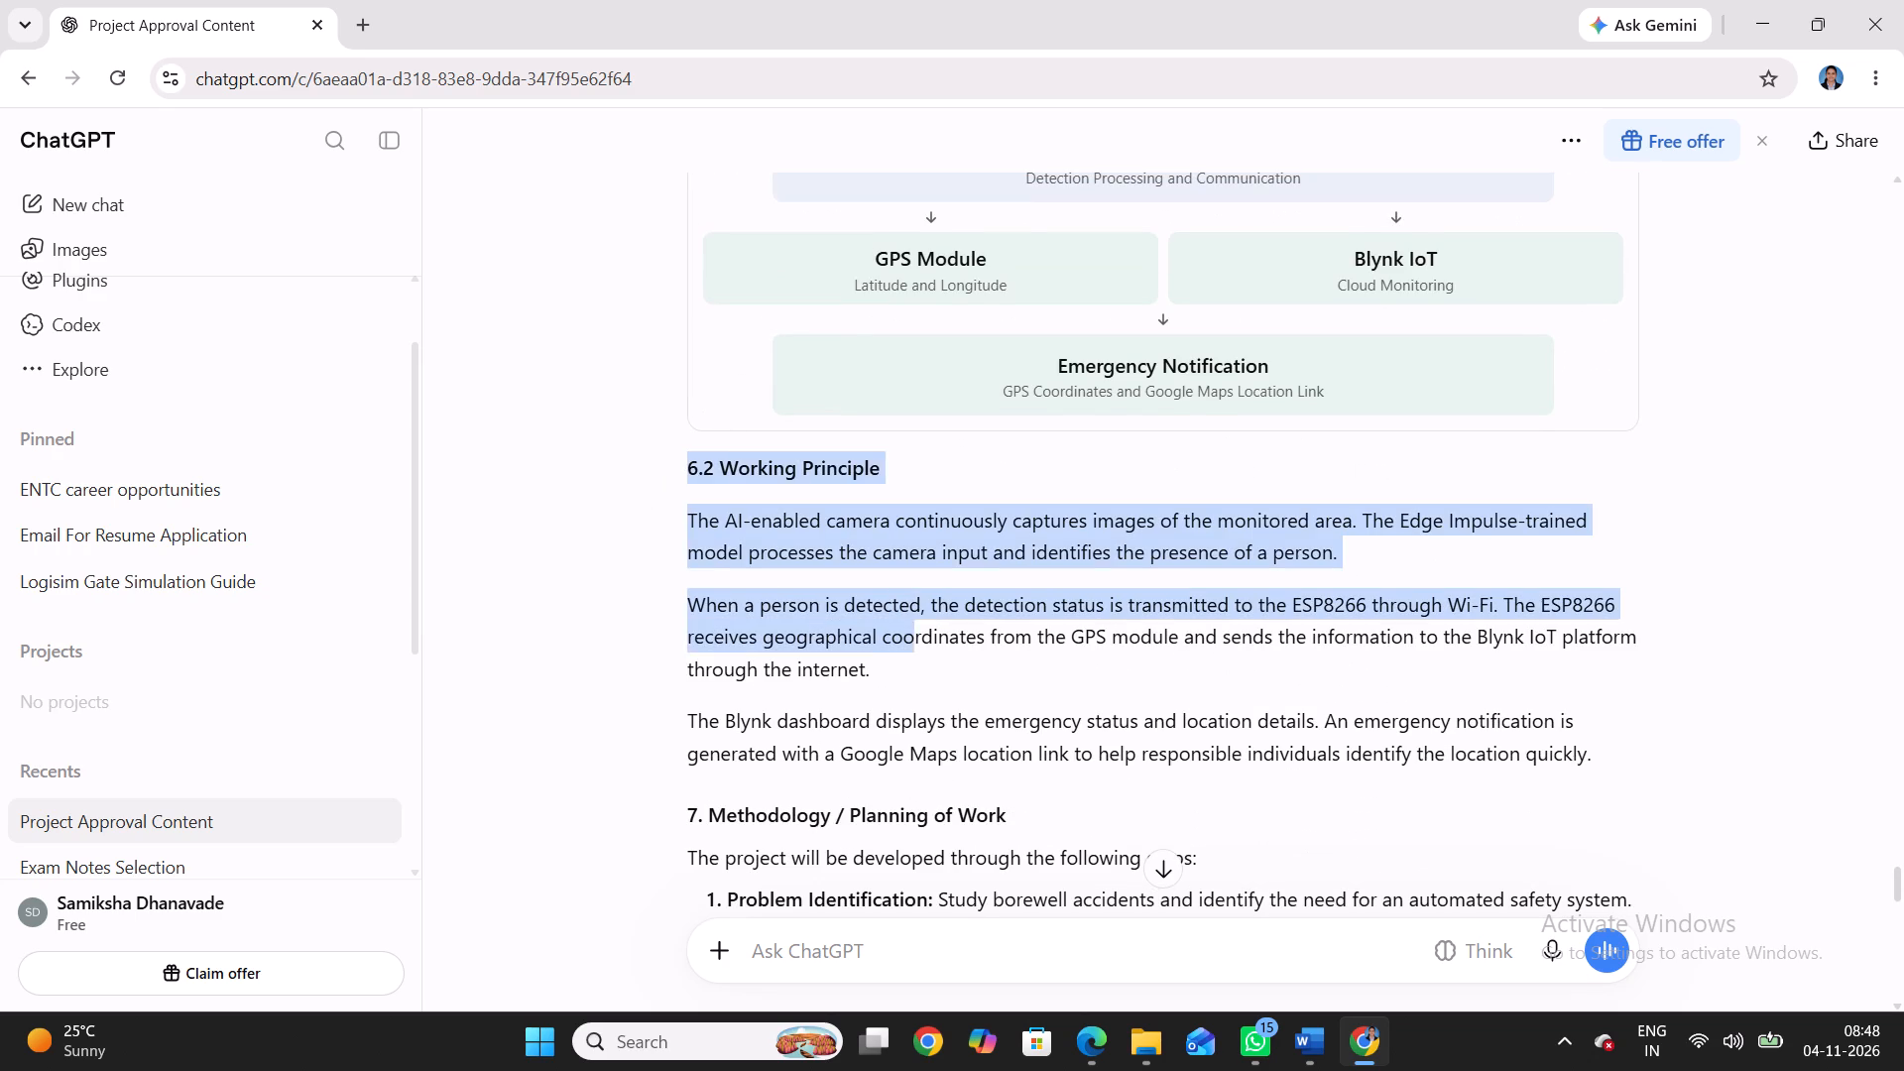
{"action": "left_click_drag", "start_coordinate": [922, 631], "coordinate": [1325, 903]}
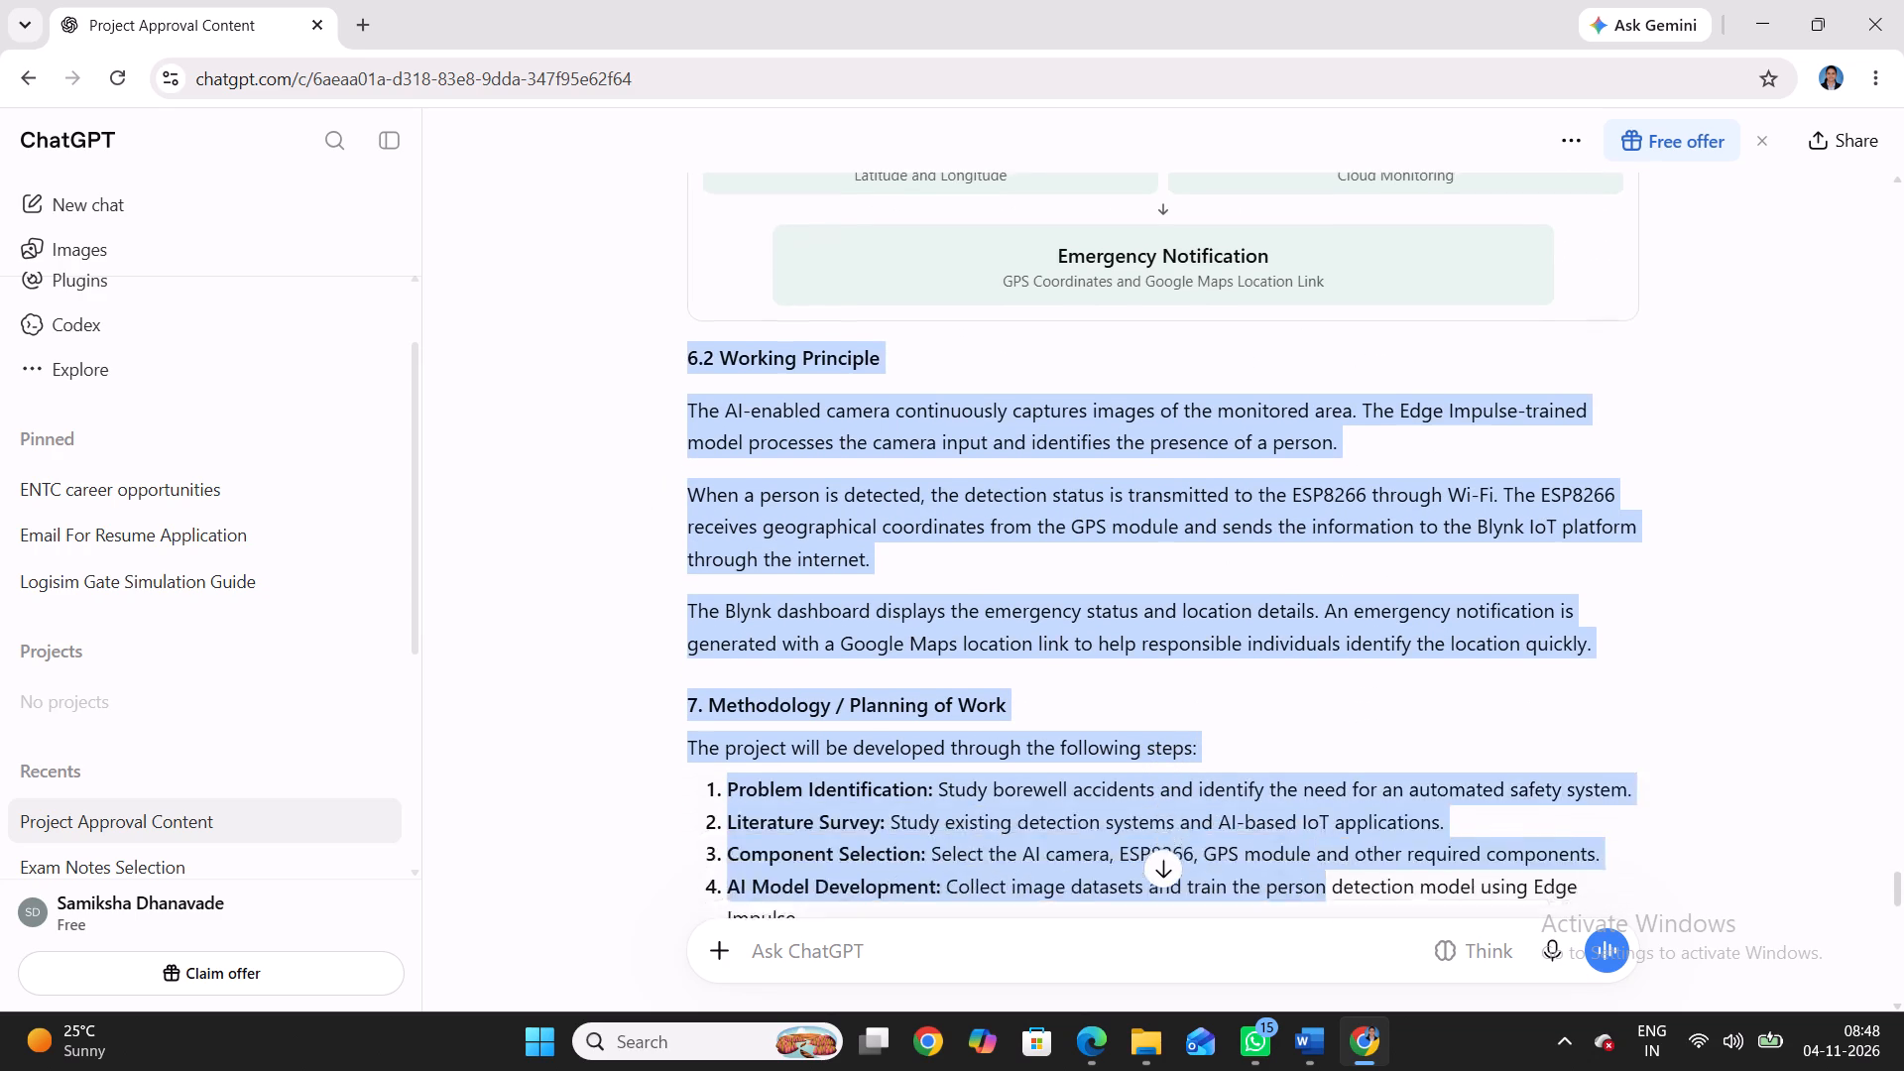
{"action": "left_click_drag", "start_coordinate": [1325, 903], "coordinate": [1529, 708]}
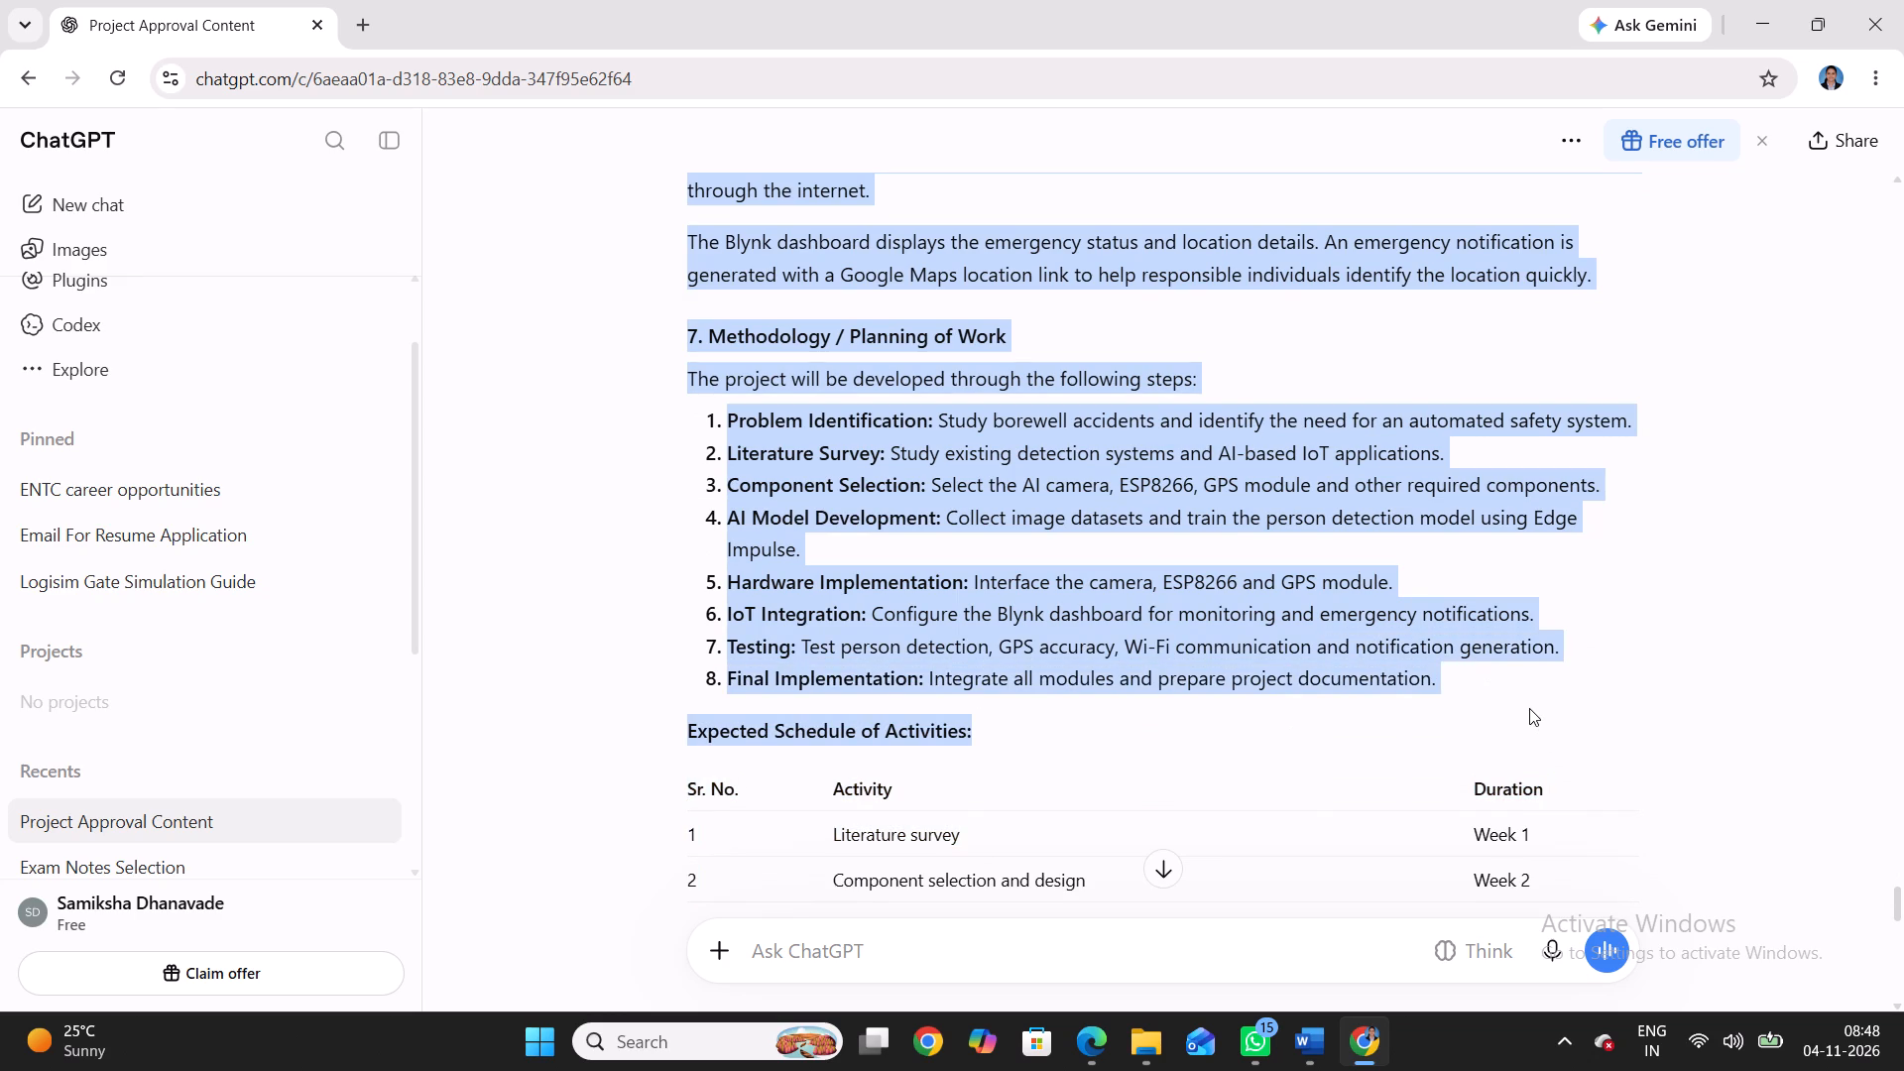
{"action": "left_click_drag", "start_coordinate": [1529, 708], "coordinate": [1538, 681]}
{"action": "key", "text": "ctrl+c"}
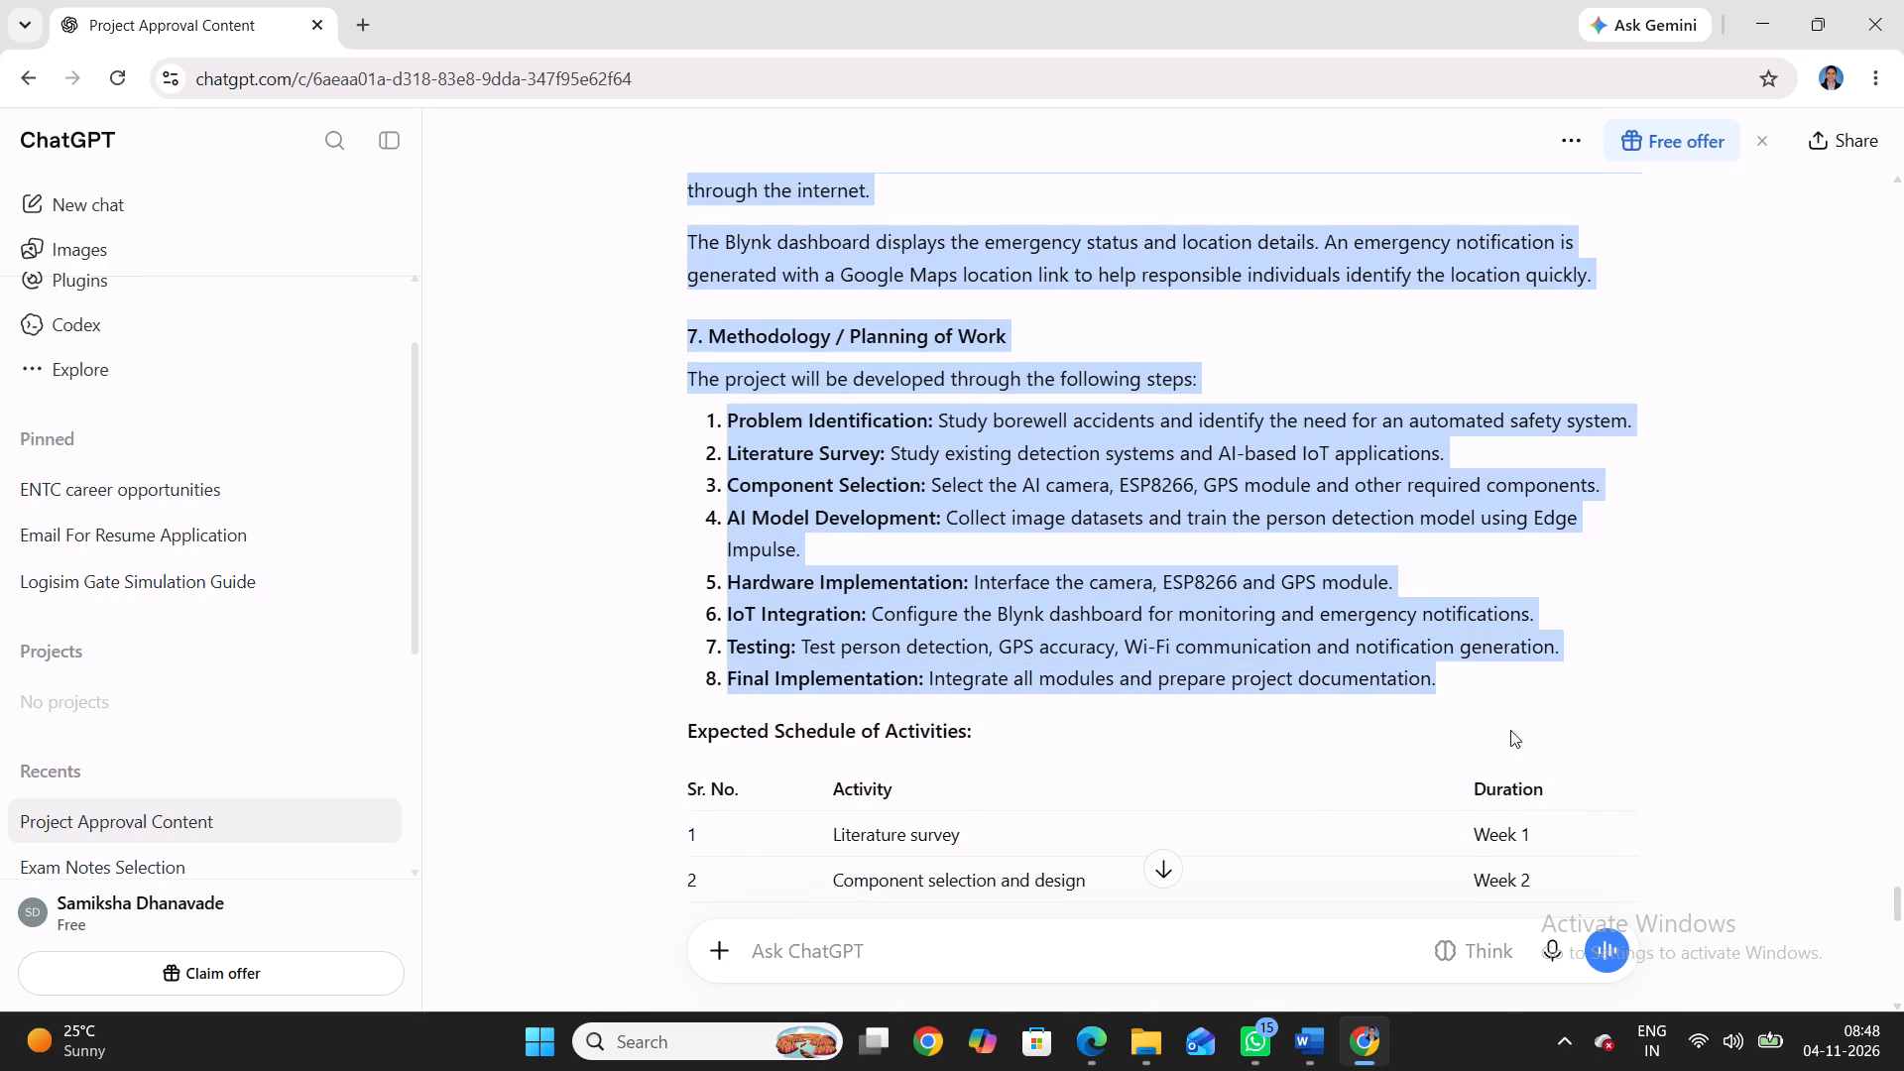
{"action": "left_click", "coordinate": [1310, 1051]}
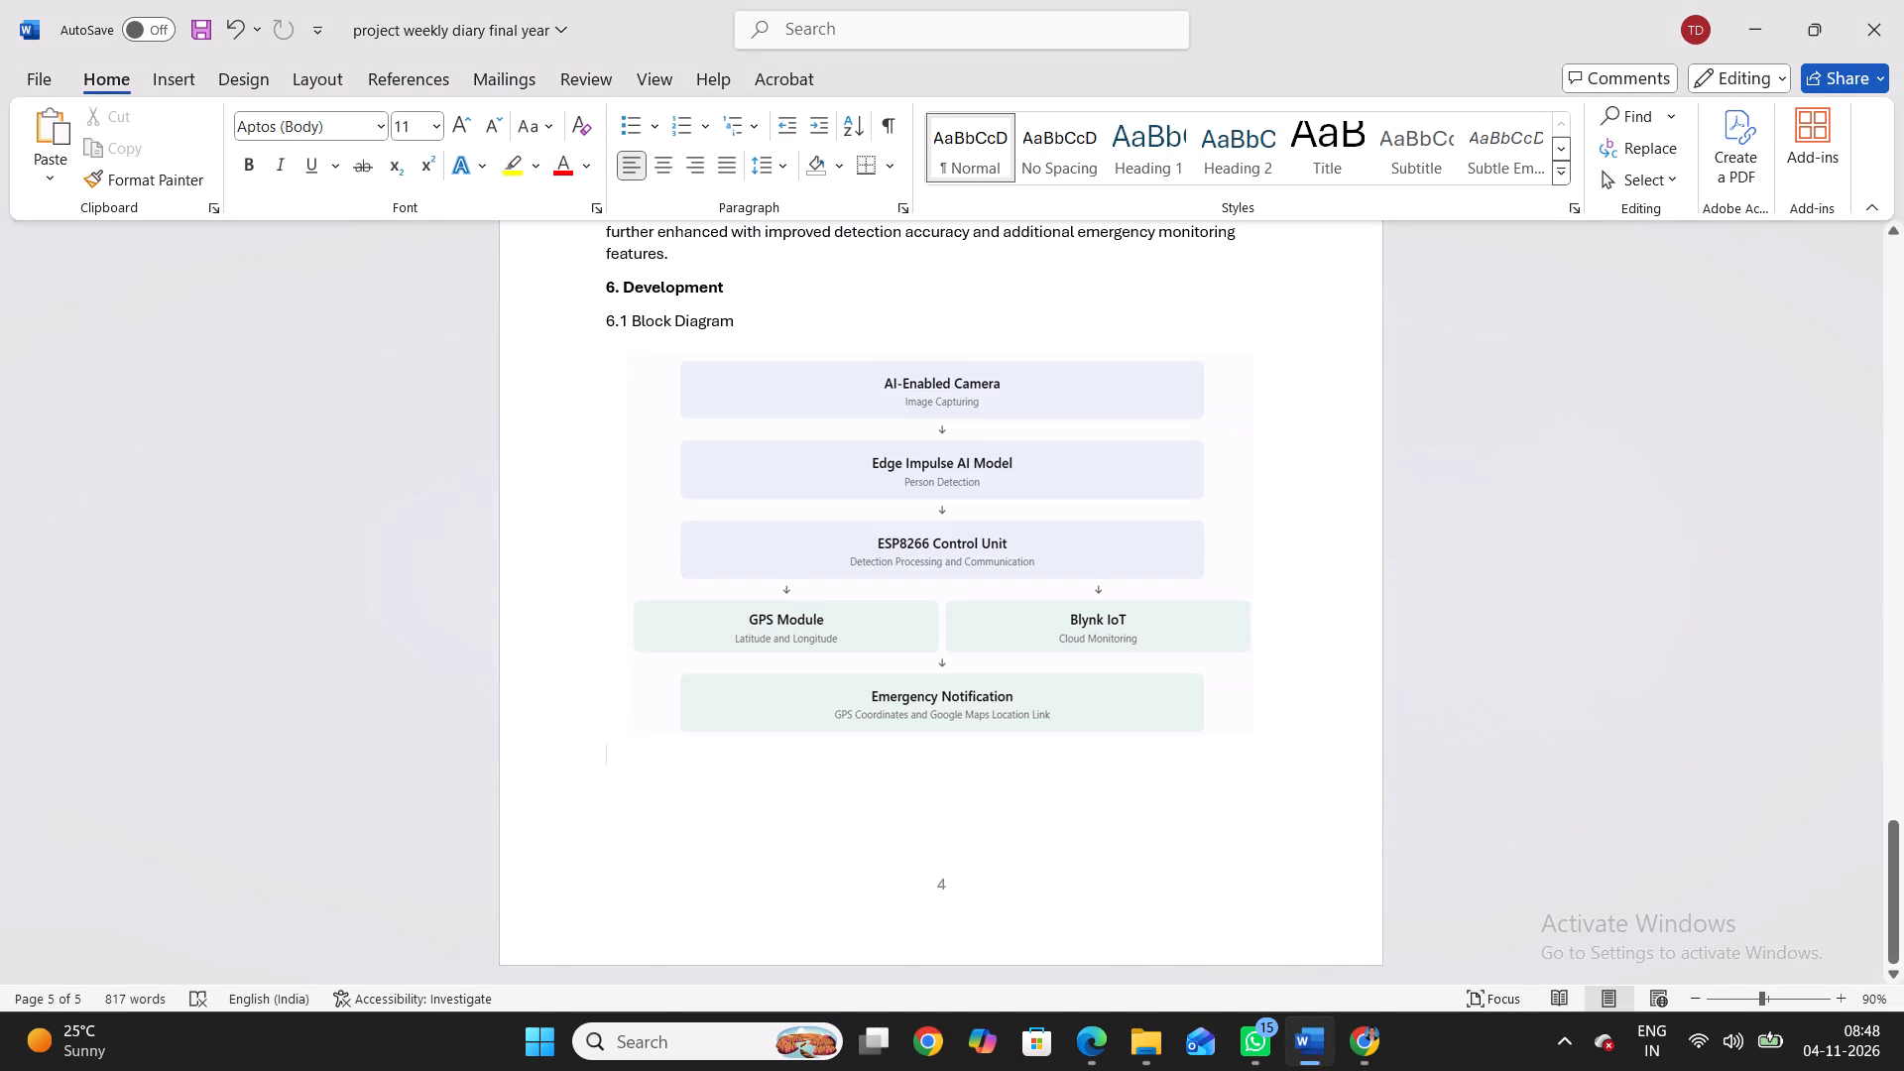
{"action": "key", "text": "ctrl+v"}
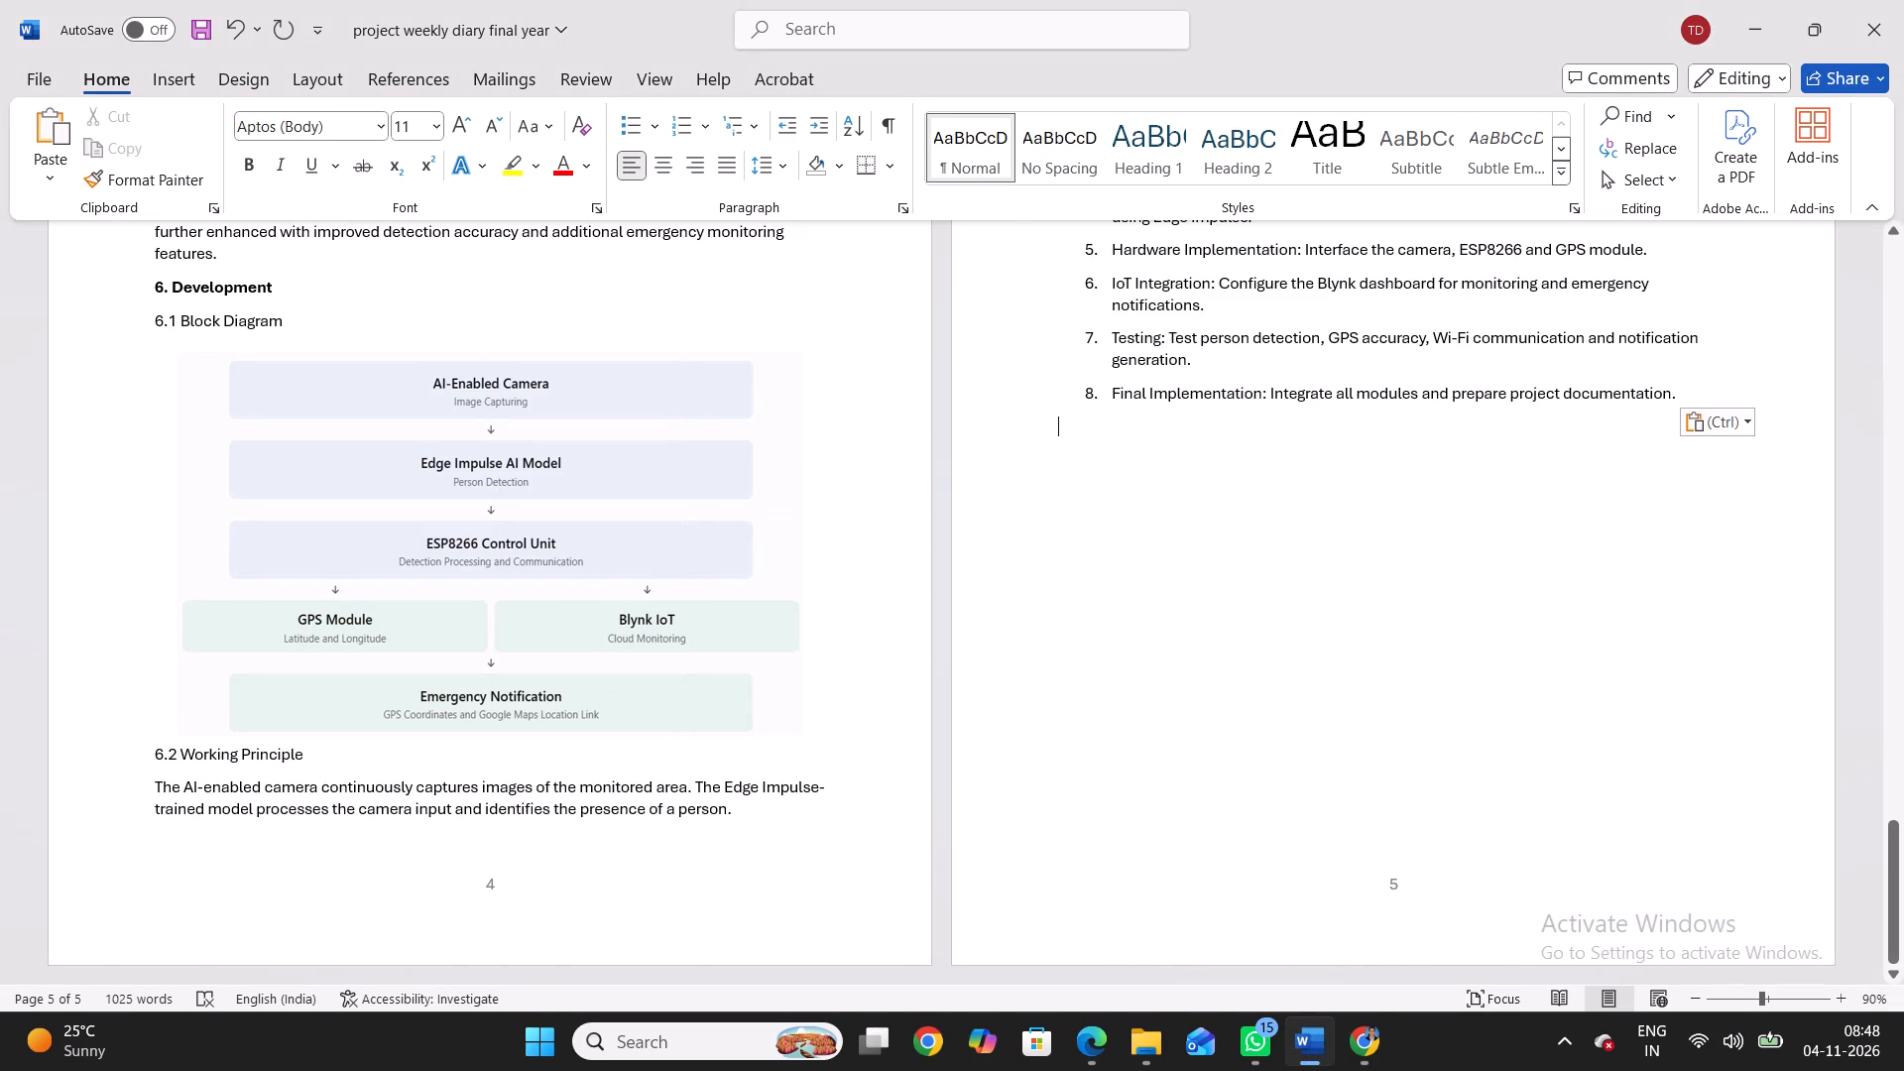
Move the "6.2 Working Principle" heading onto the next page by adding three blank lines above it.
{"action": "left_click", "coordinate": [146, 753]}
{"action": "key", "text": "Return"}
{"action": "key", "text": "Return"}
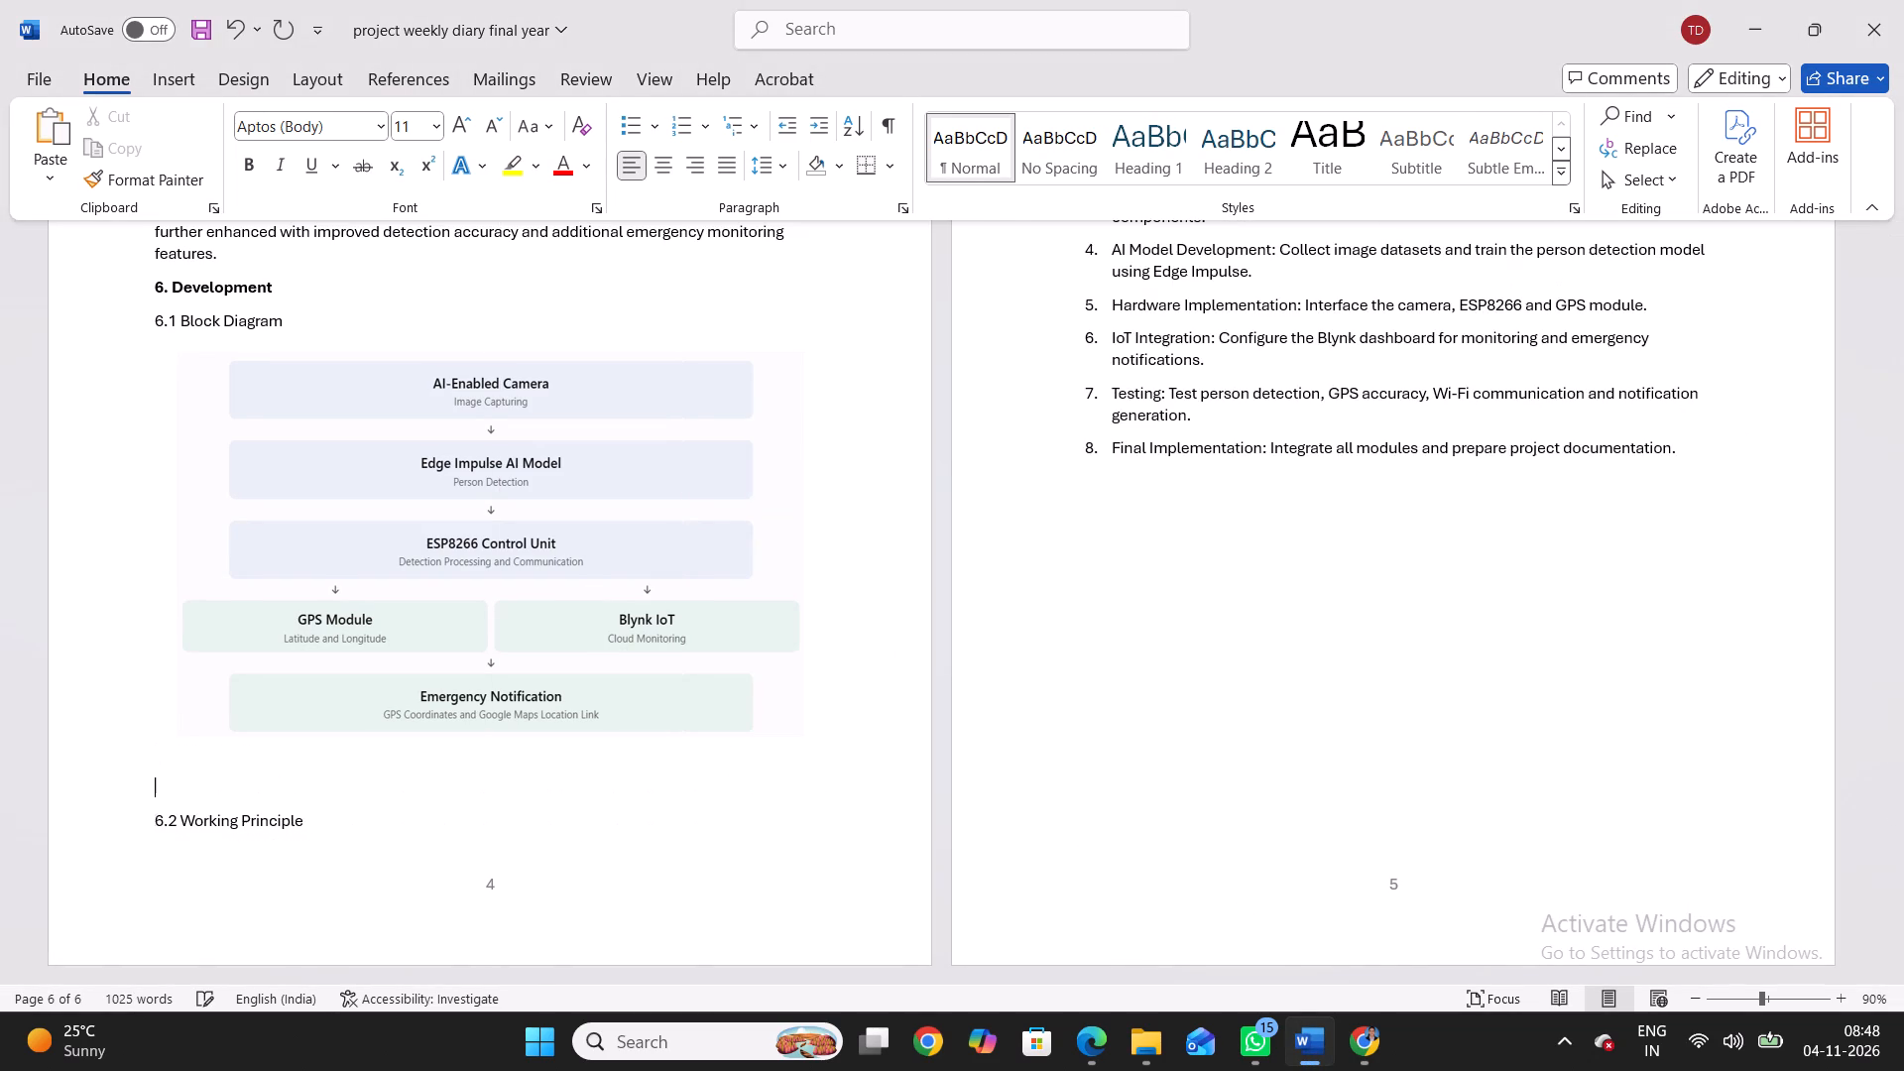
{"action": "key", "text": "Return"}
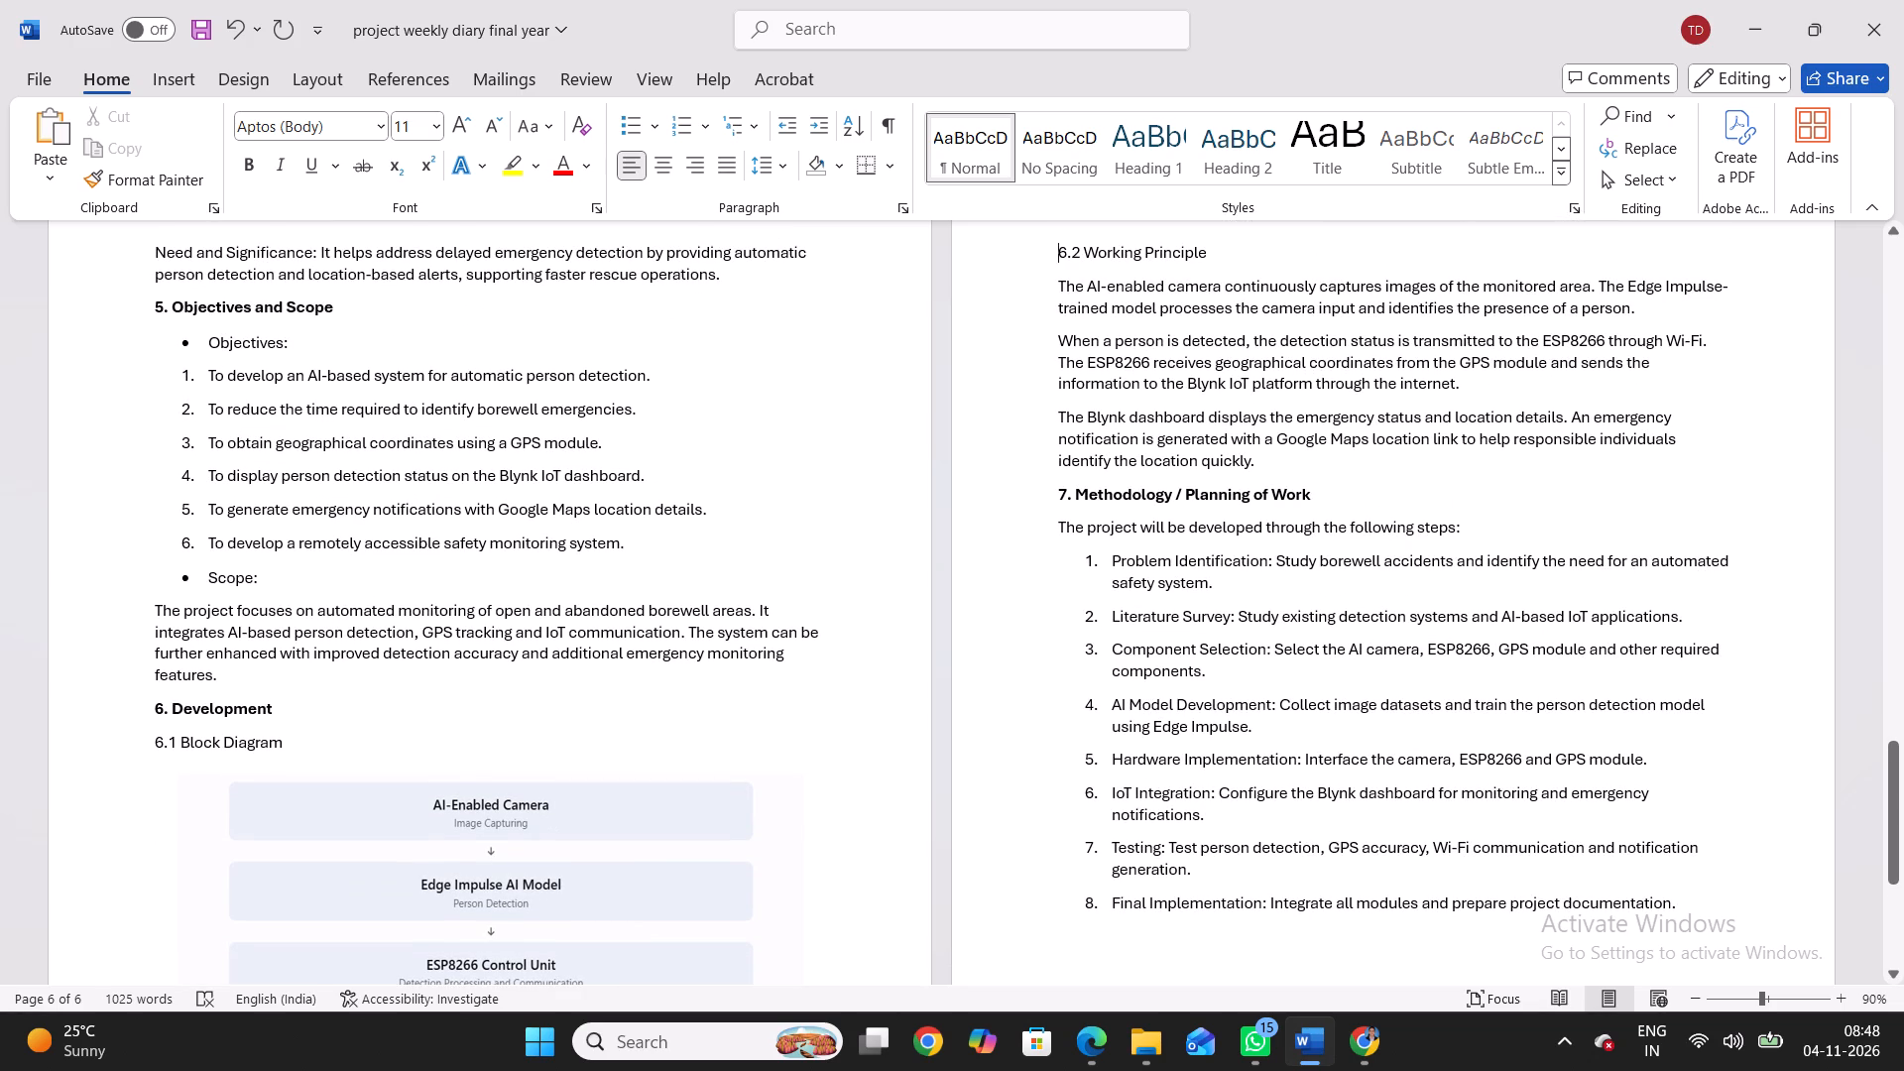
{"action": "scroll", "coordinate": [315, 683], "scroll_direction": "down", "scroll_amount": 3}
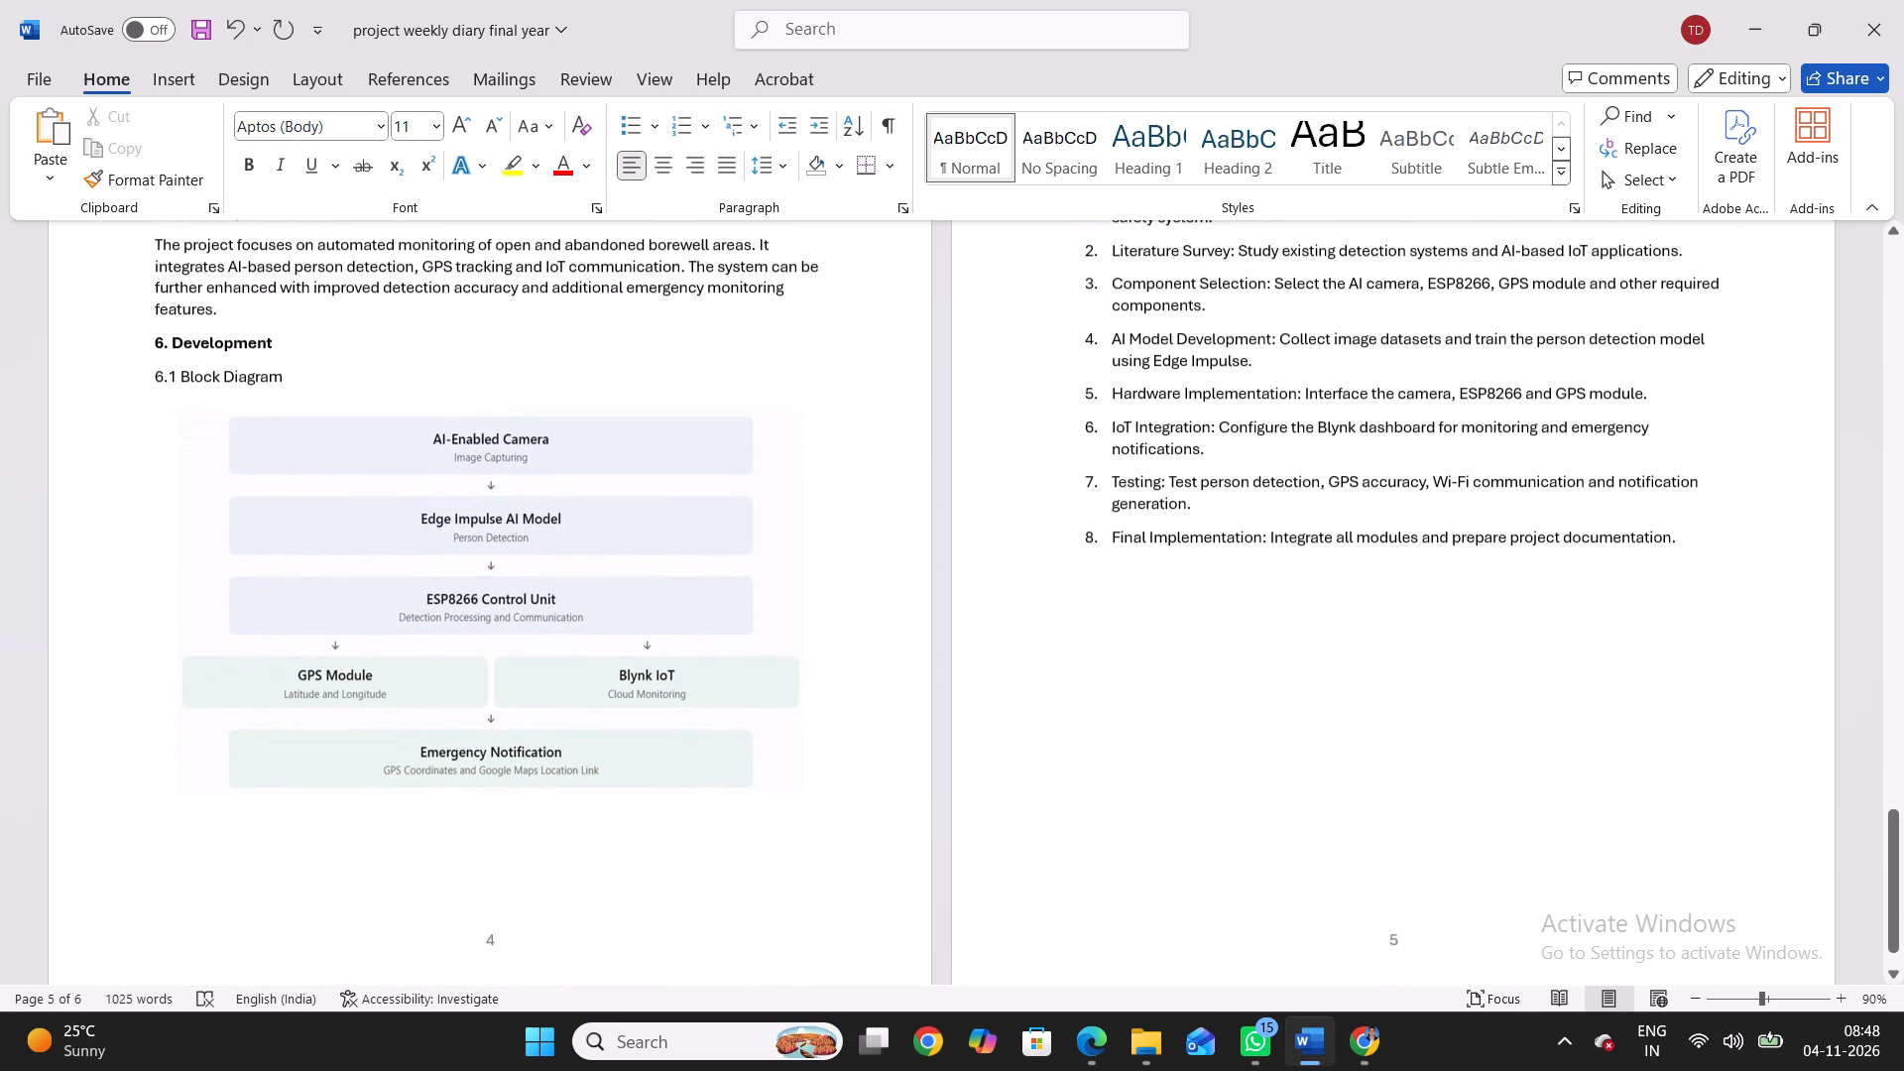
{"action": "left_click_drag", "start_coordinate": [445, 645], "coordinate": [428, 652]}
{"action": "scroll", "coordinate": [1005, 677], "scroll_direction": "up", "scroll_amount": 1}
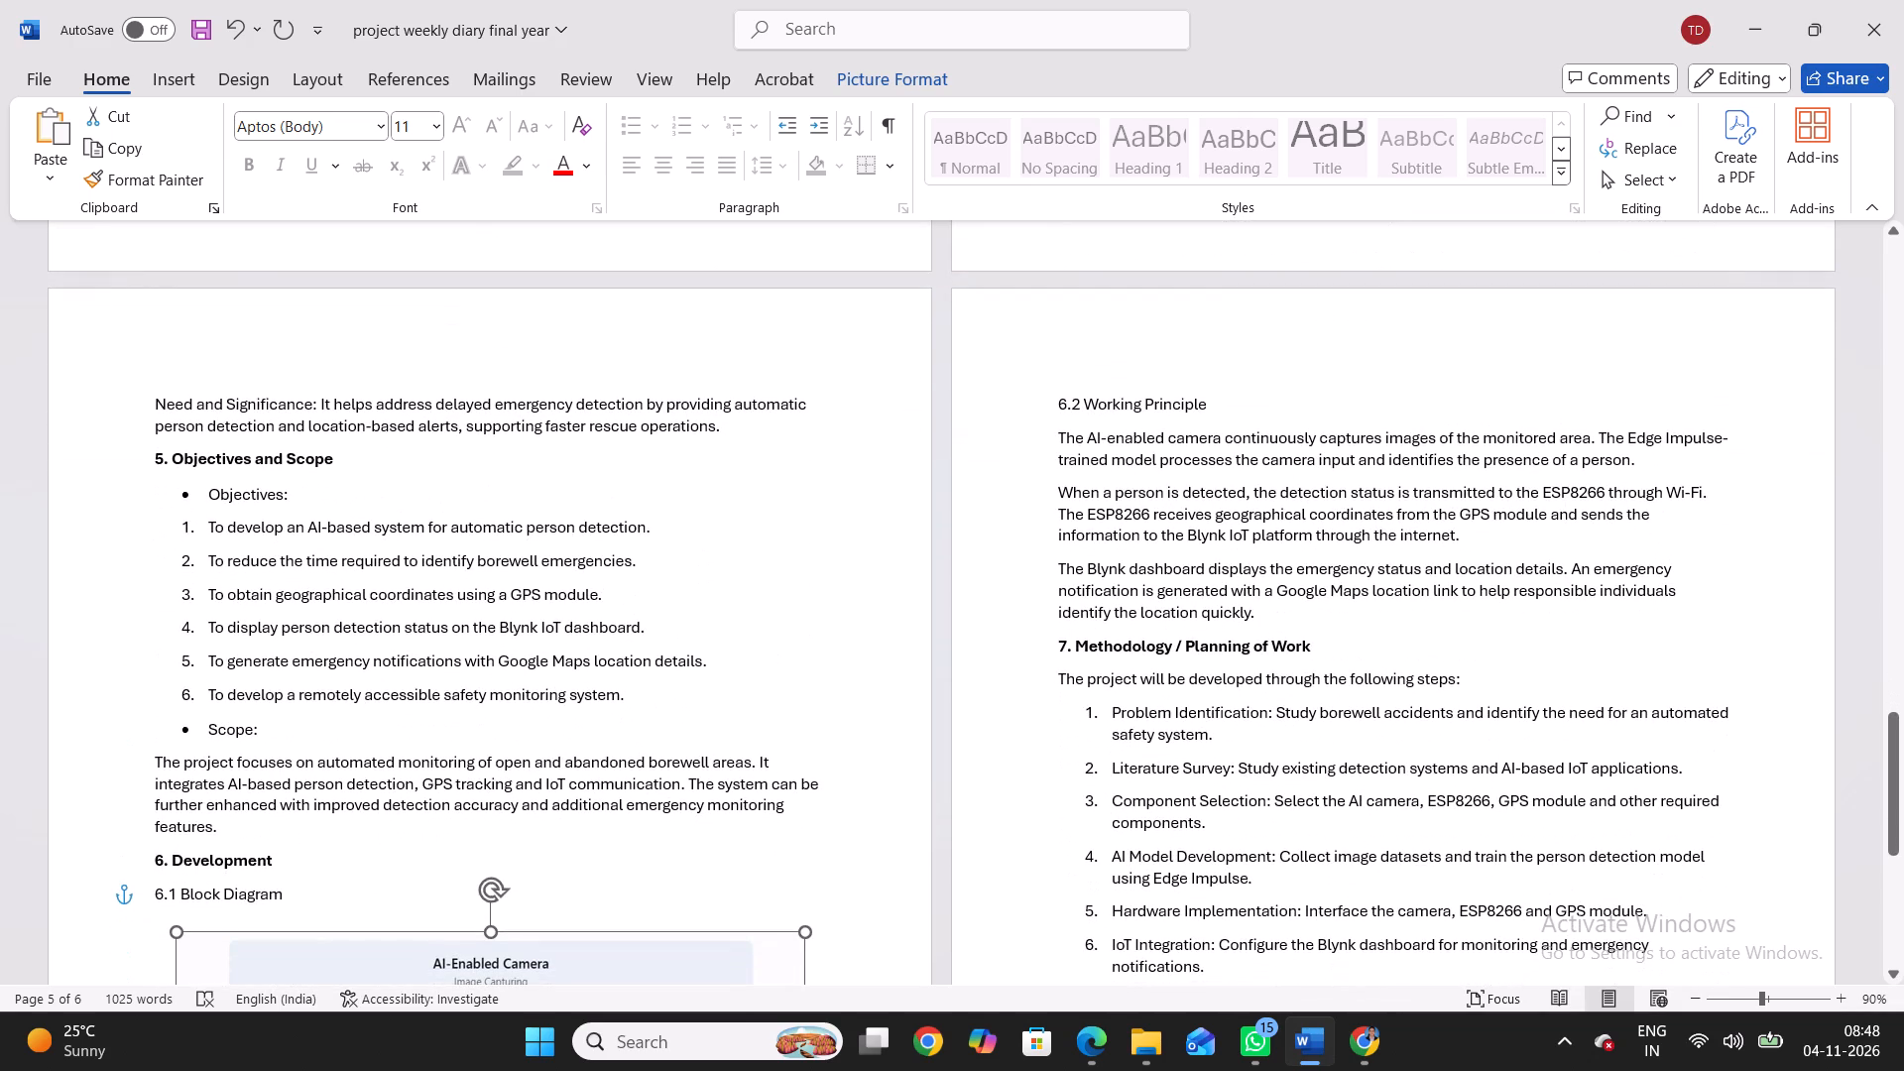
{"action": "left_click", "coordinate": [1365, 1043]}
{"action": "left_click", "coordinate": [1383, 730]}
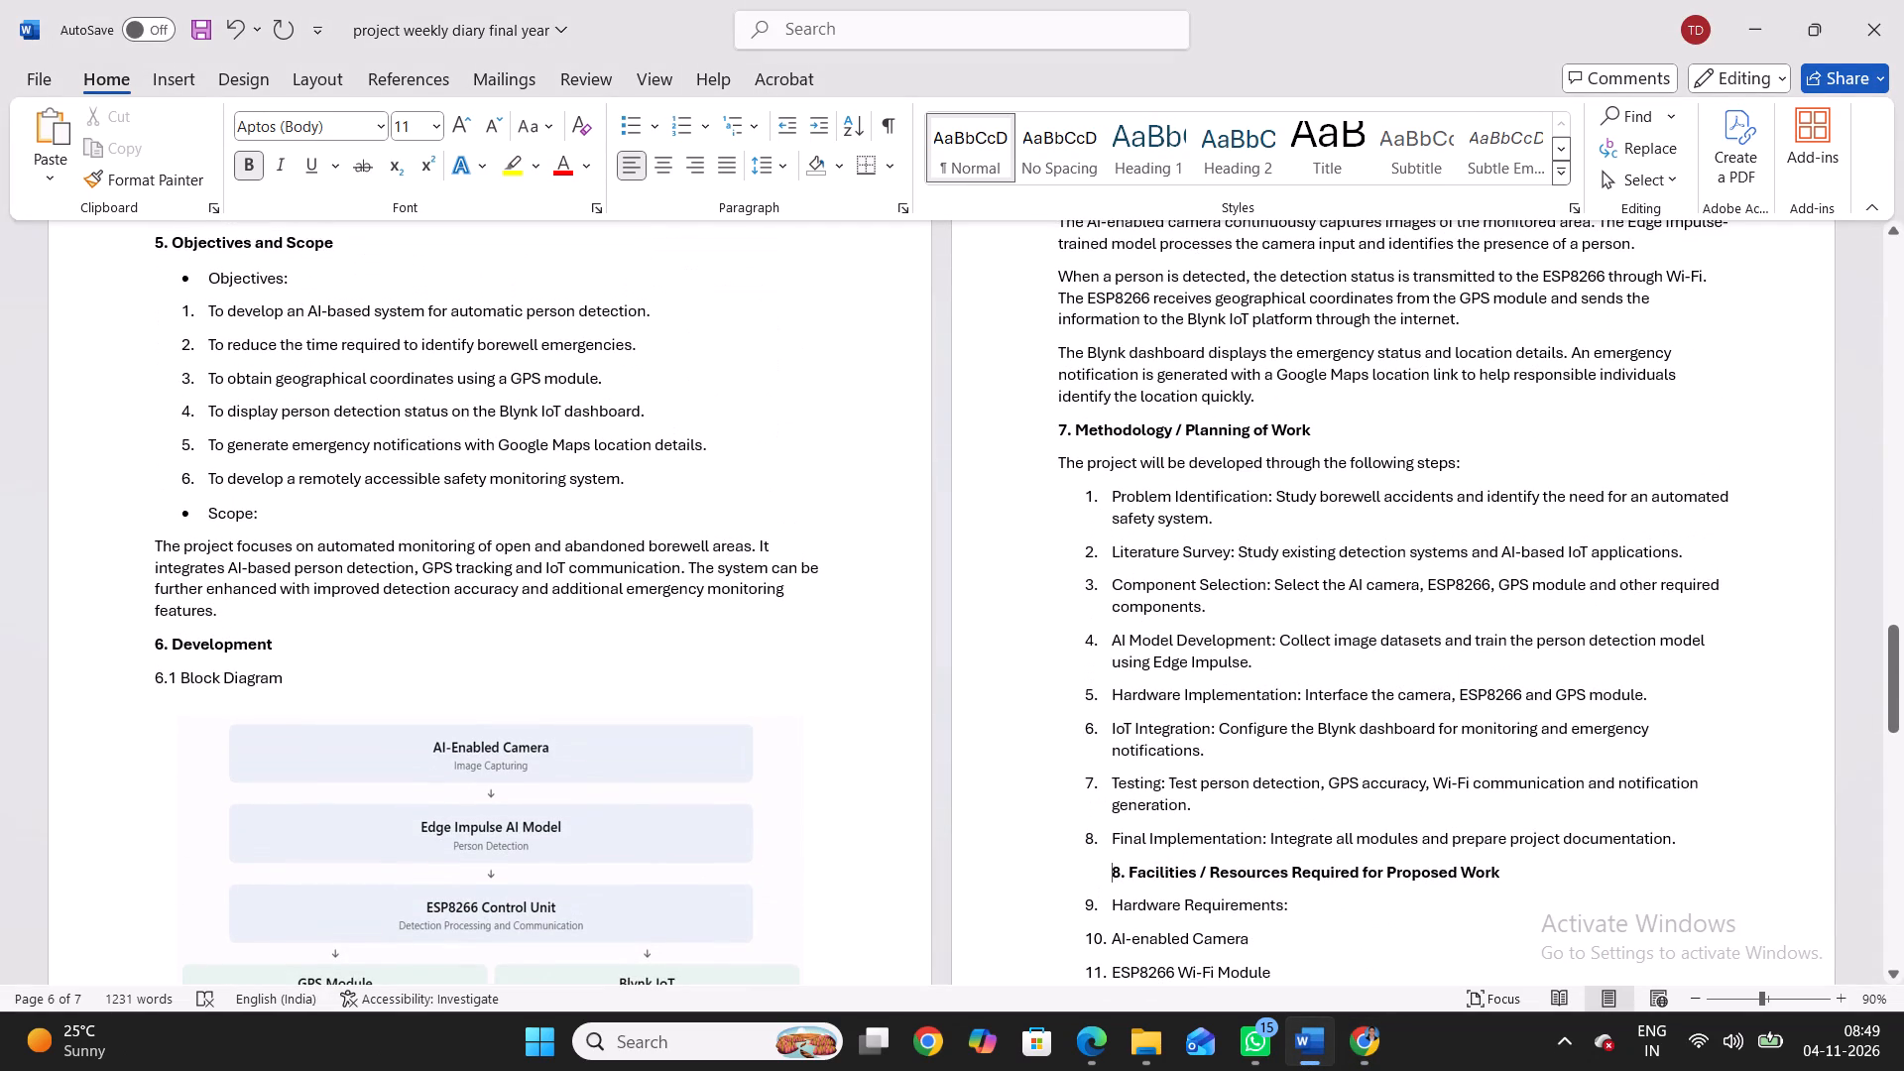
{"action": "scroll", "coordinate": [1387, 720], "scroll_direction": "down", "scroll_amount": 1}
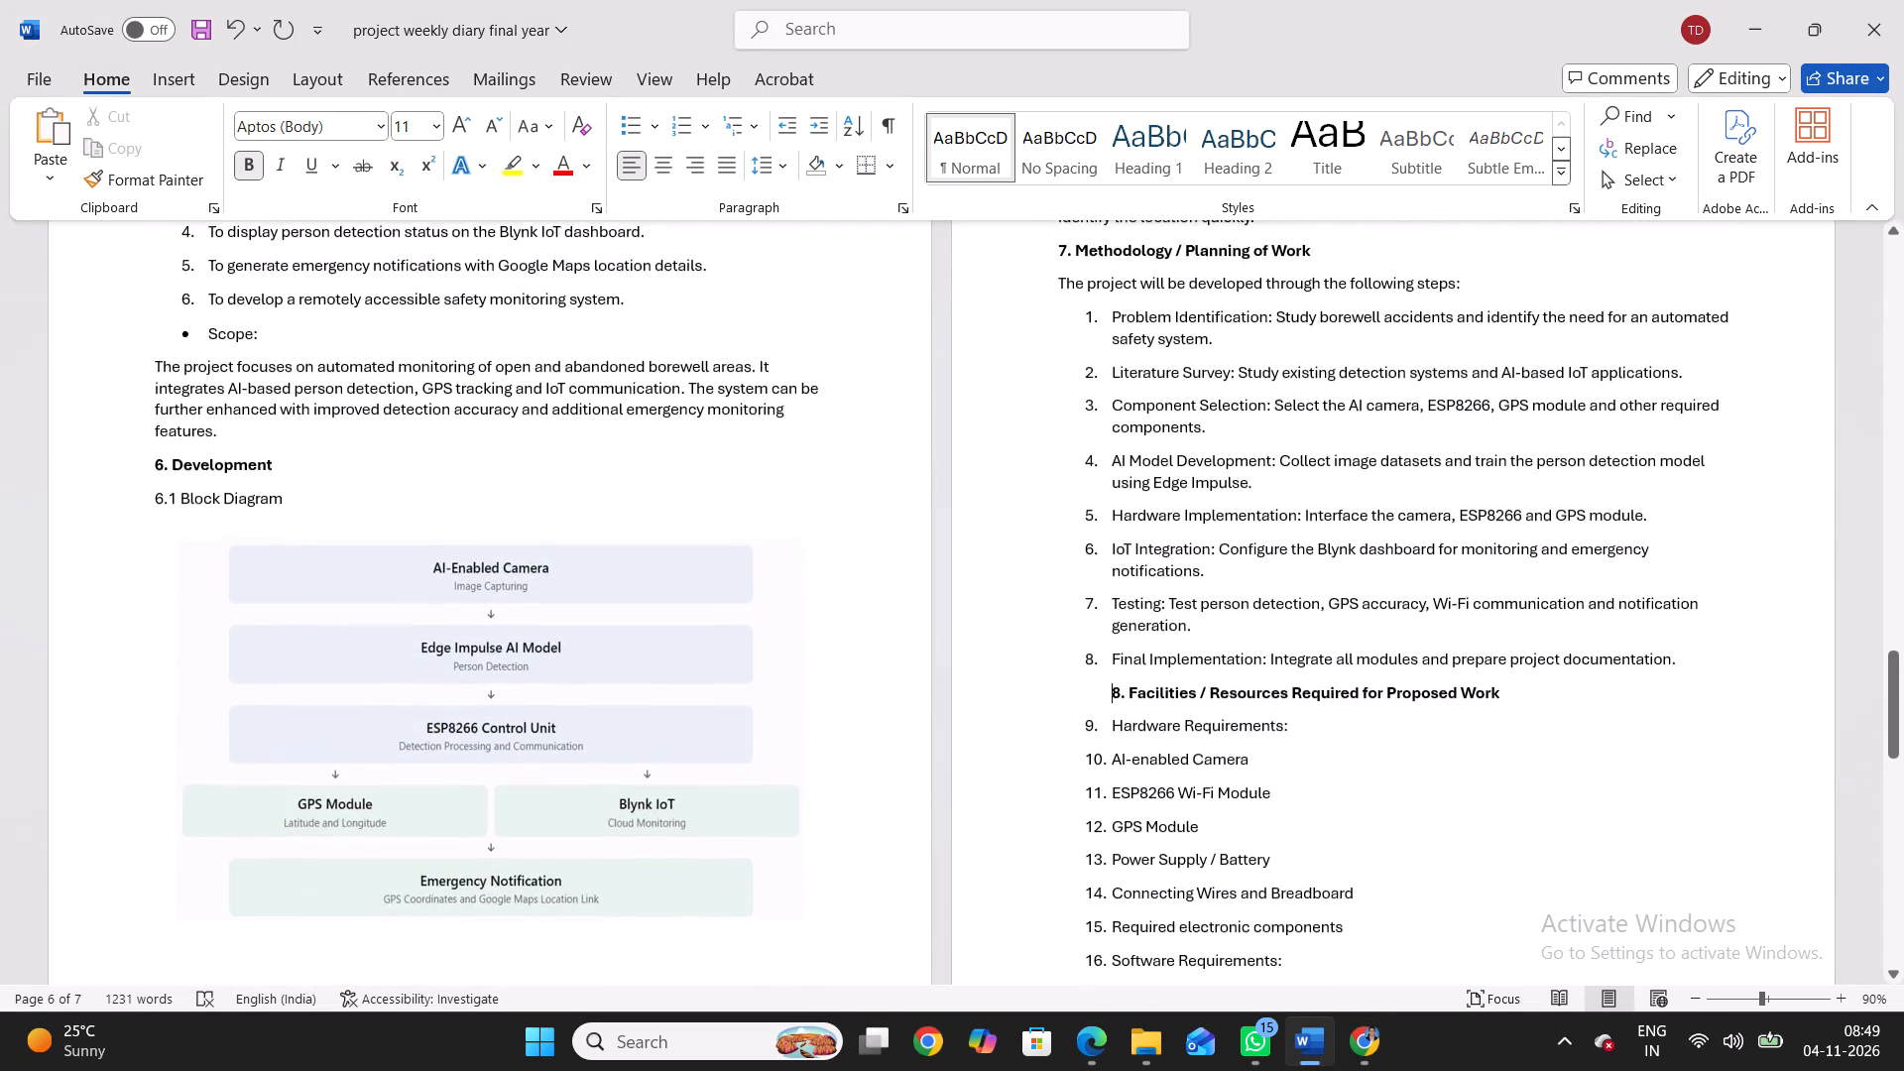
{"action": "scroll", "coordinate": [1387, 720], "scroll_direction": "down", "scroll_amount": 4}
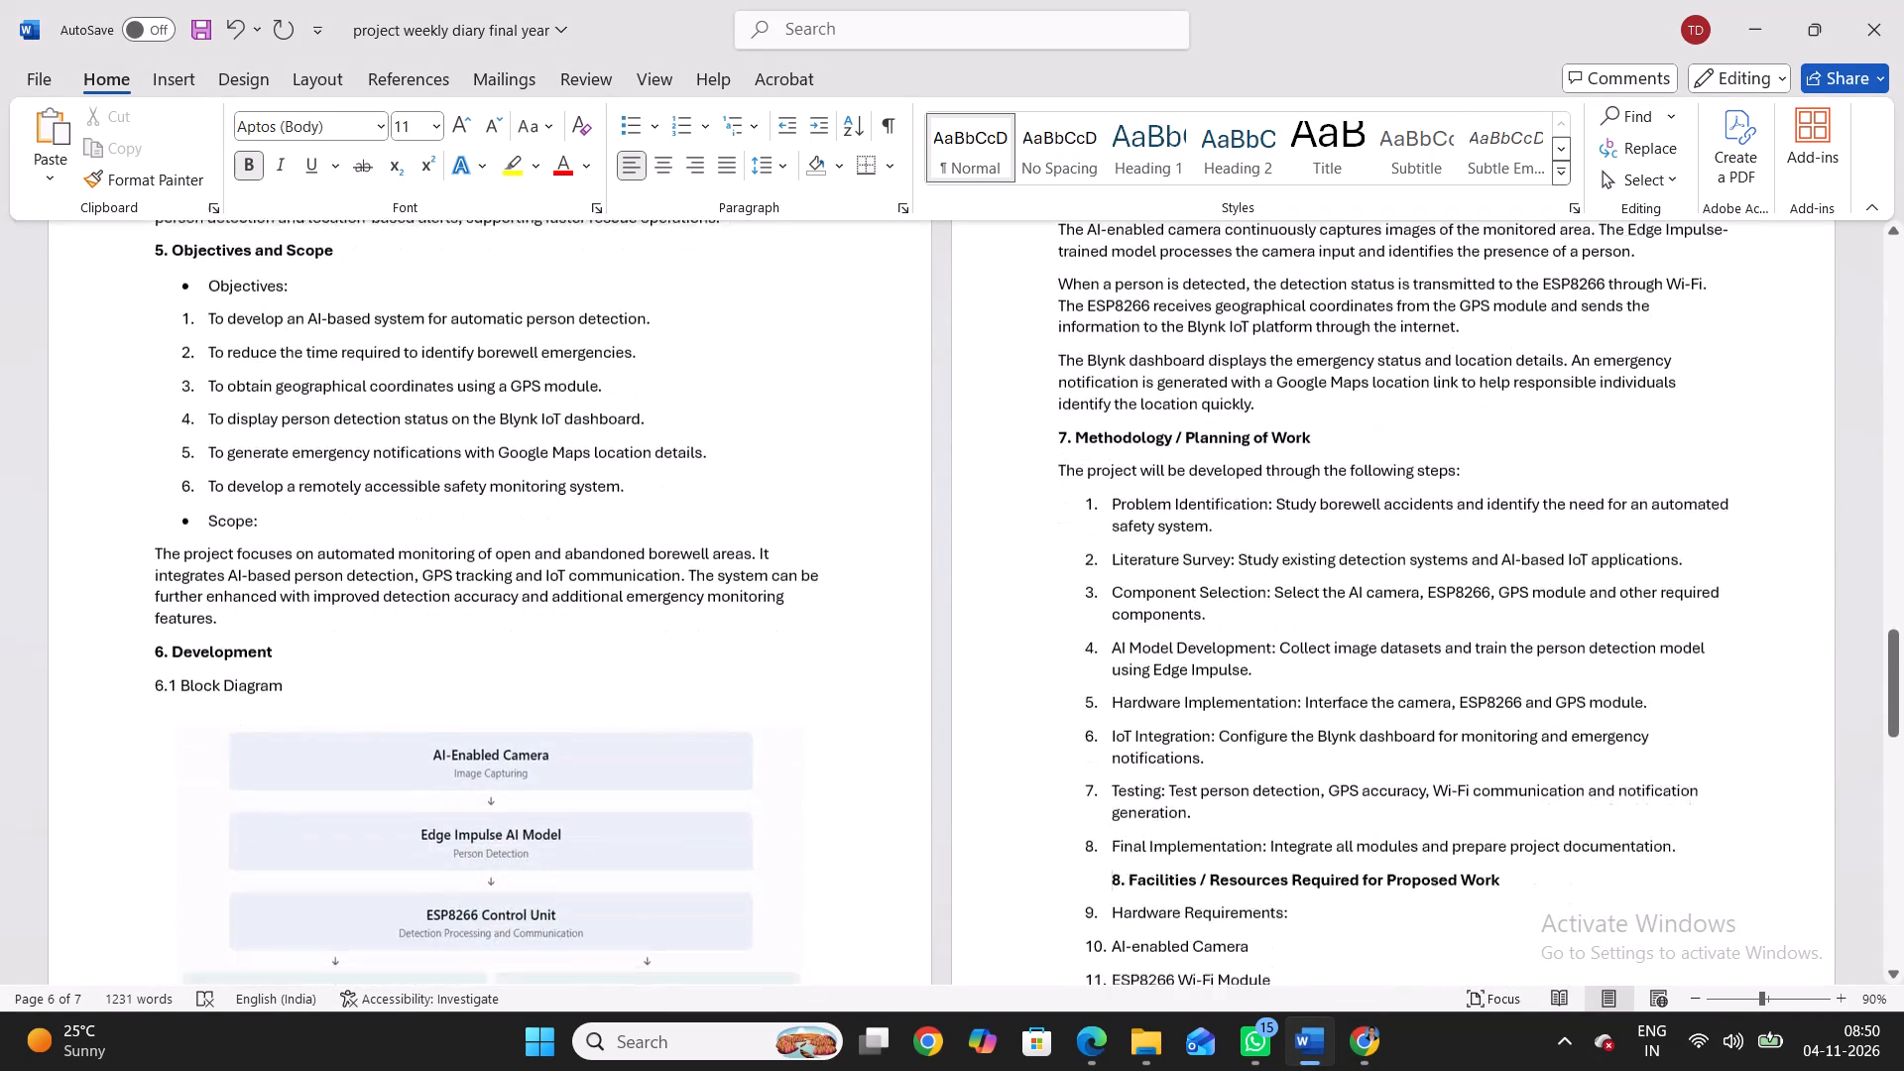
{"action": "scroll", "coordinate": [1387, 720], "scroll_direction": "down", "scroll_amount": 1}
{"action": "scroll", "coordinate": [1387, 720], "scroll_direction": "up", "scroll_amount": 2}
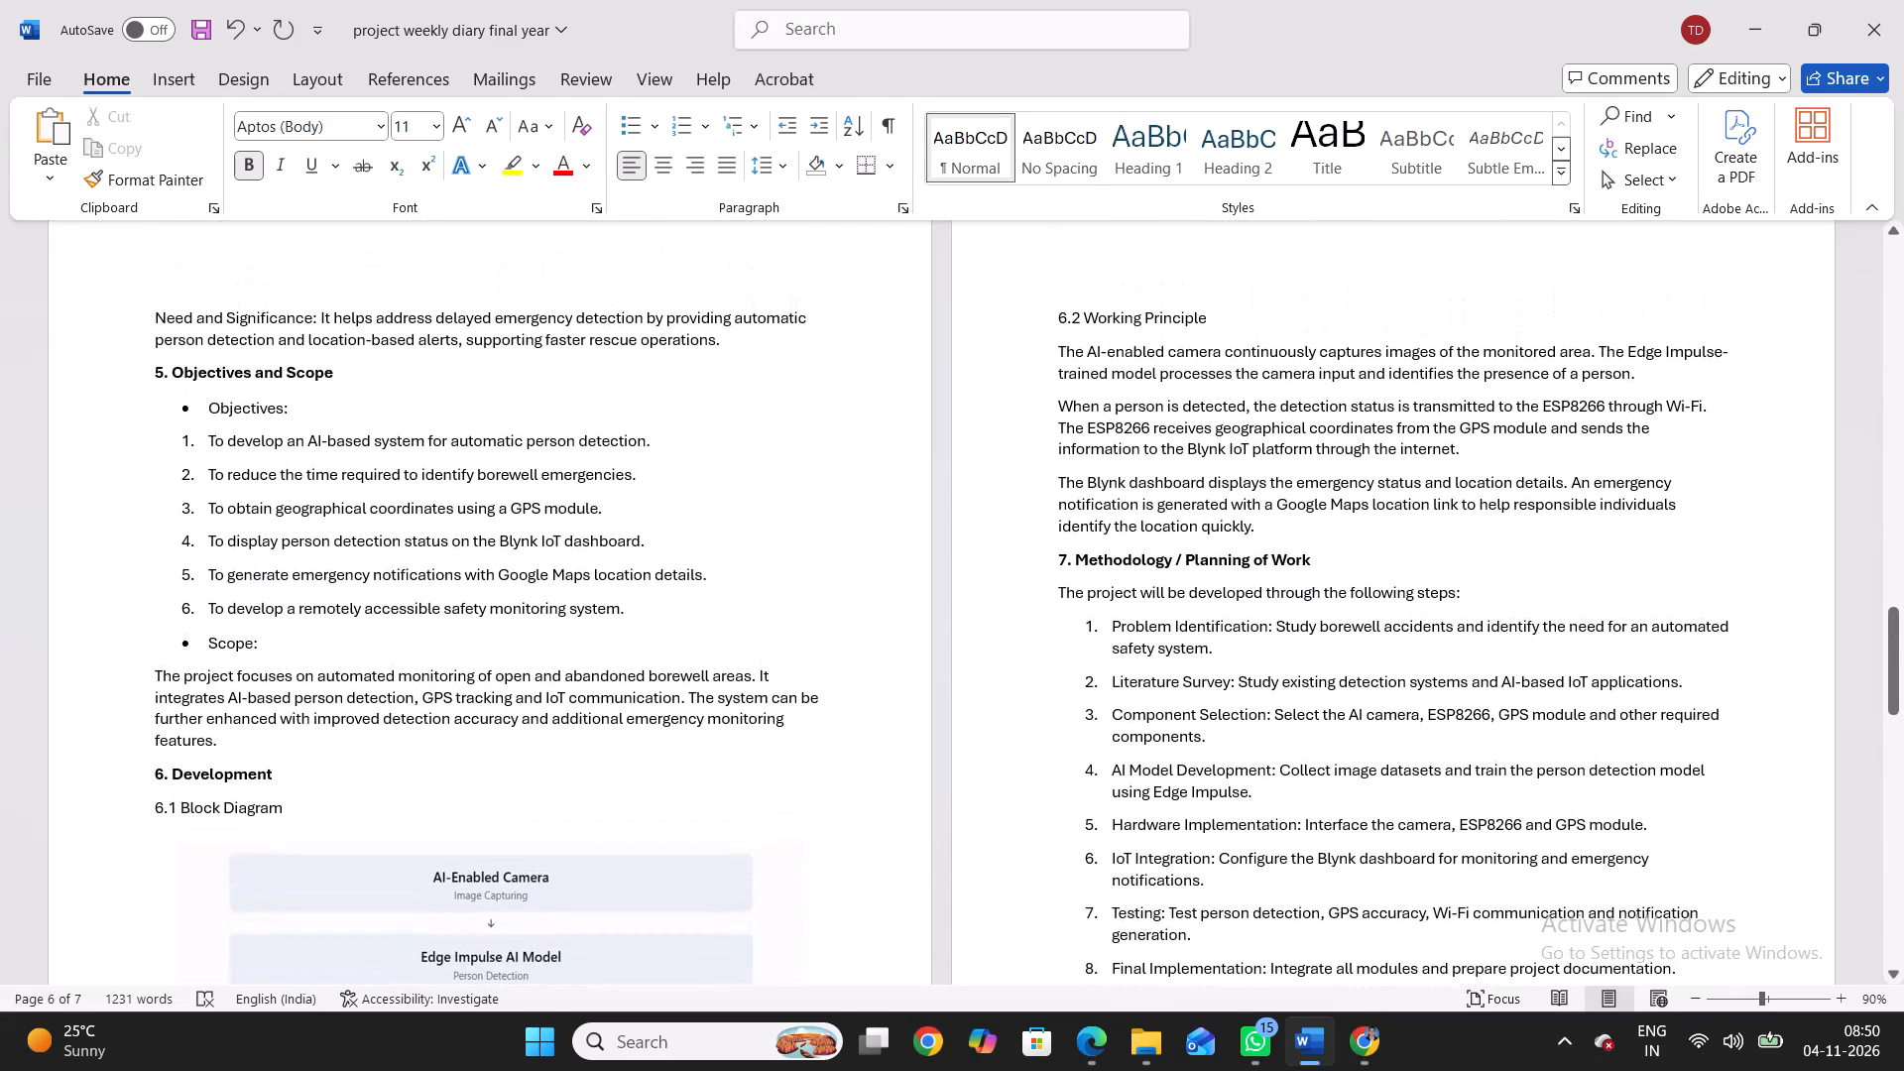
{"action": "scroll", "coordinate": [1387, 720], "scroll_direction": "up", "scroll_amount": 1}
{"action": "left_click_drag", "start_coordinate": [1057, 311], "coordinate": [1226, 326]}
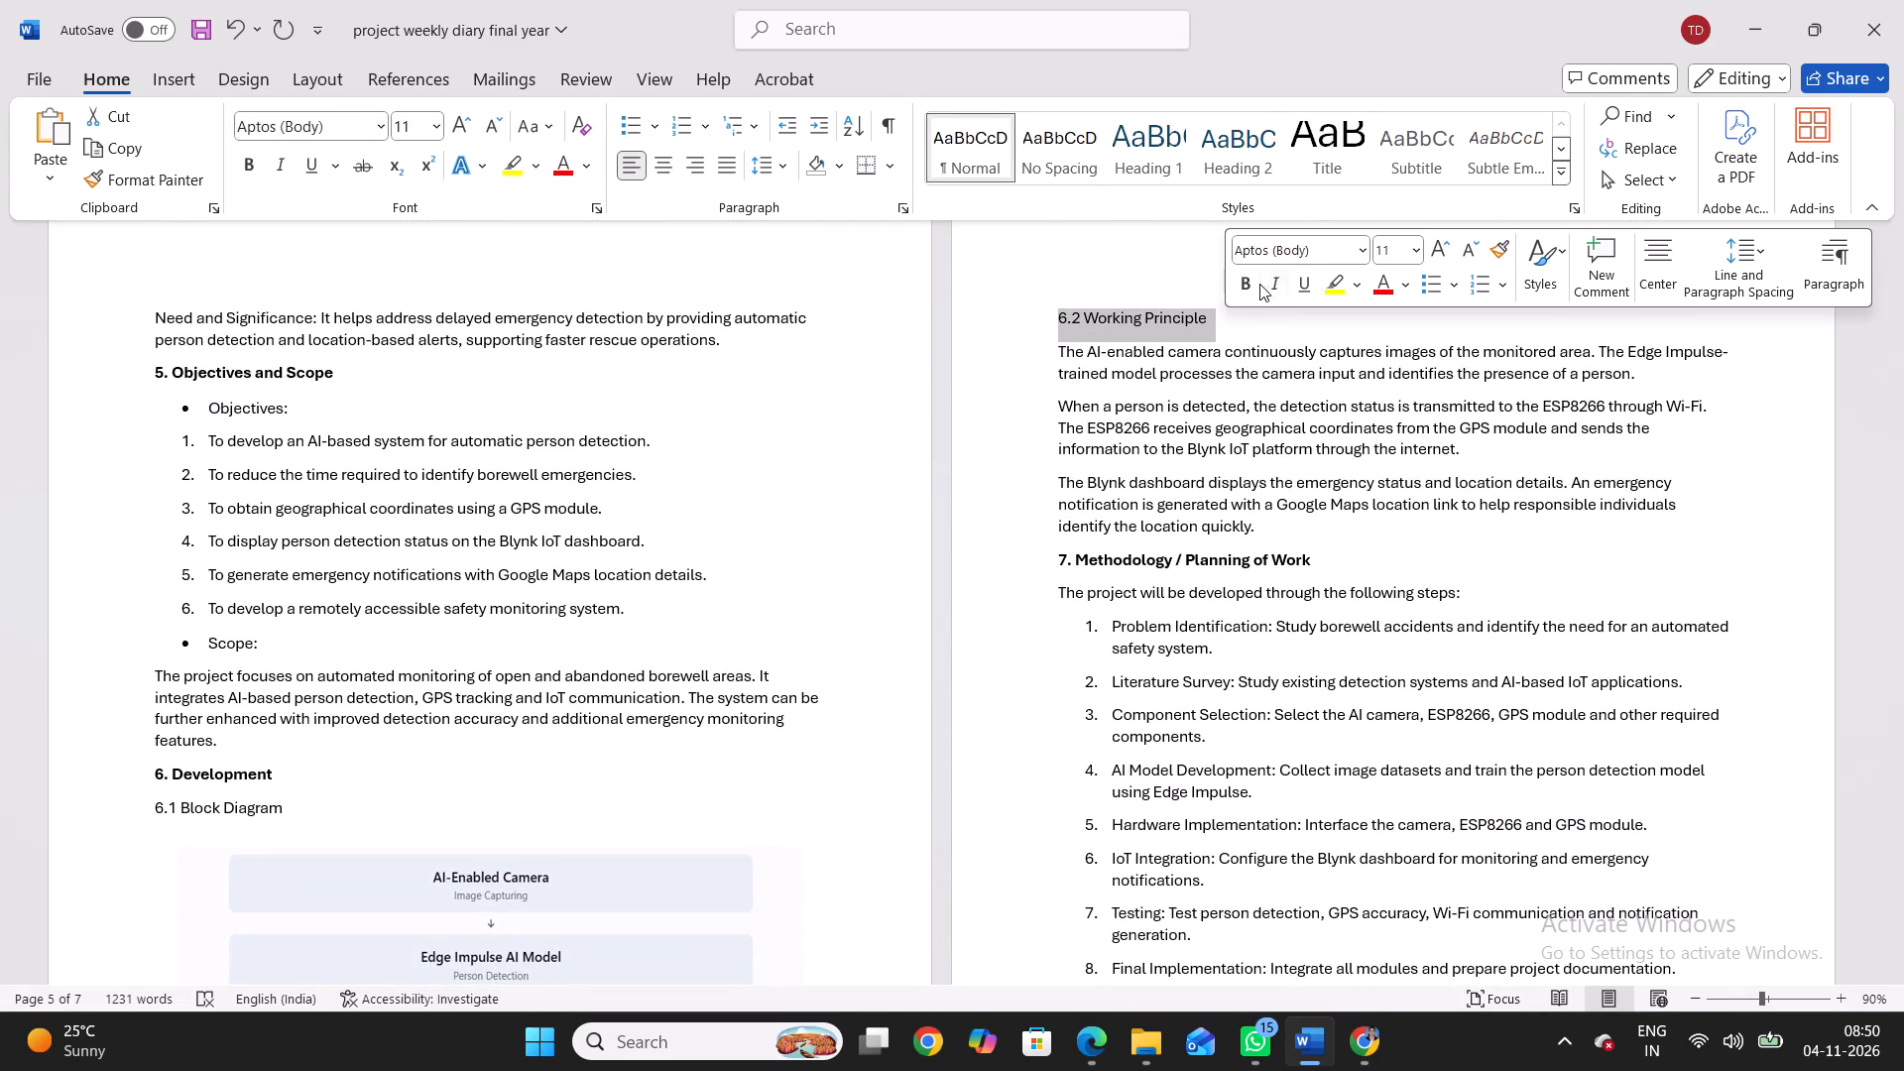
{"action": "left_click", "coordinate": [1251, 284]}
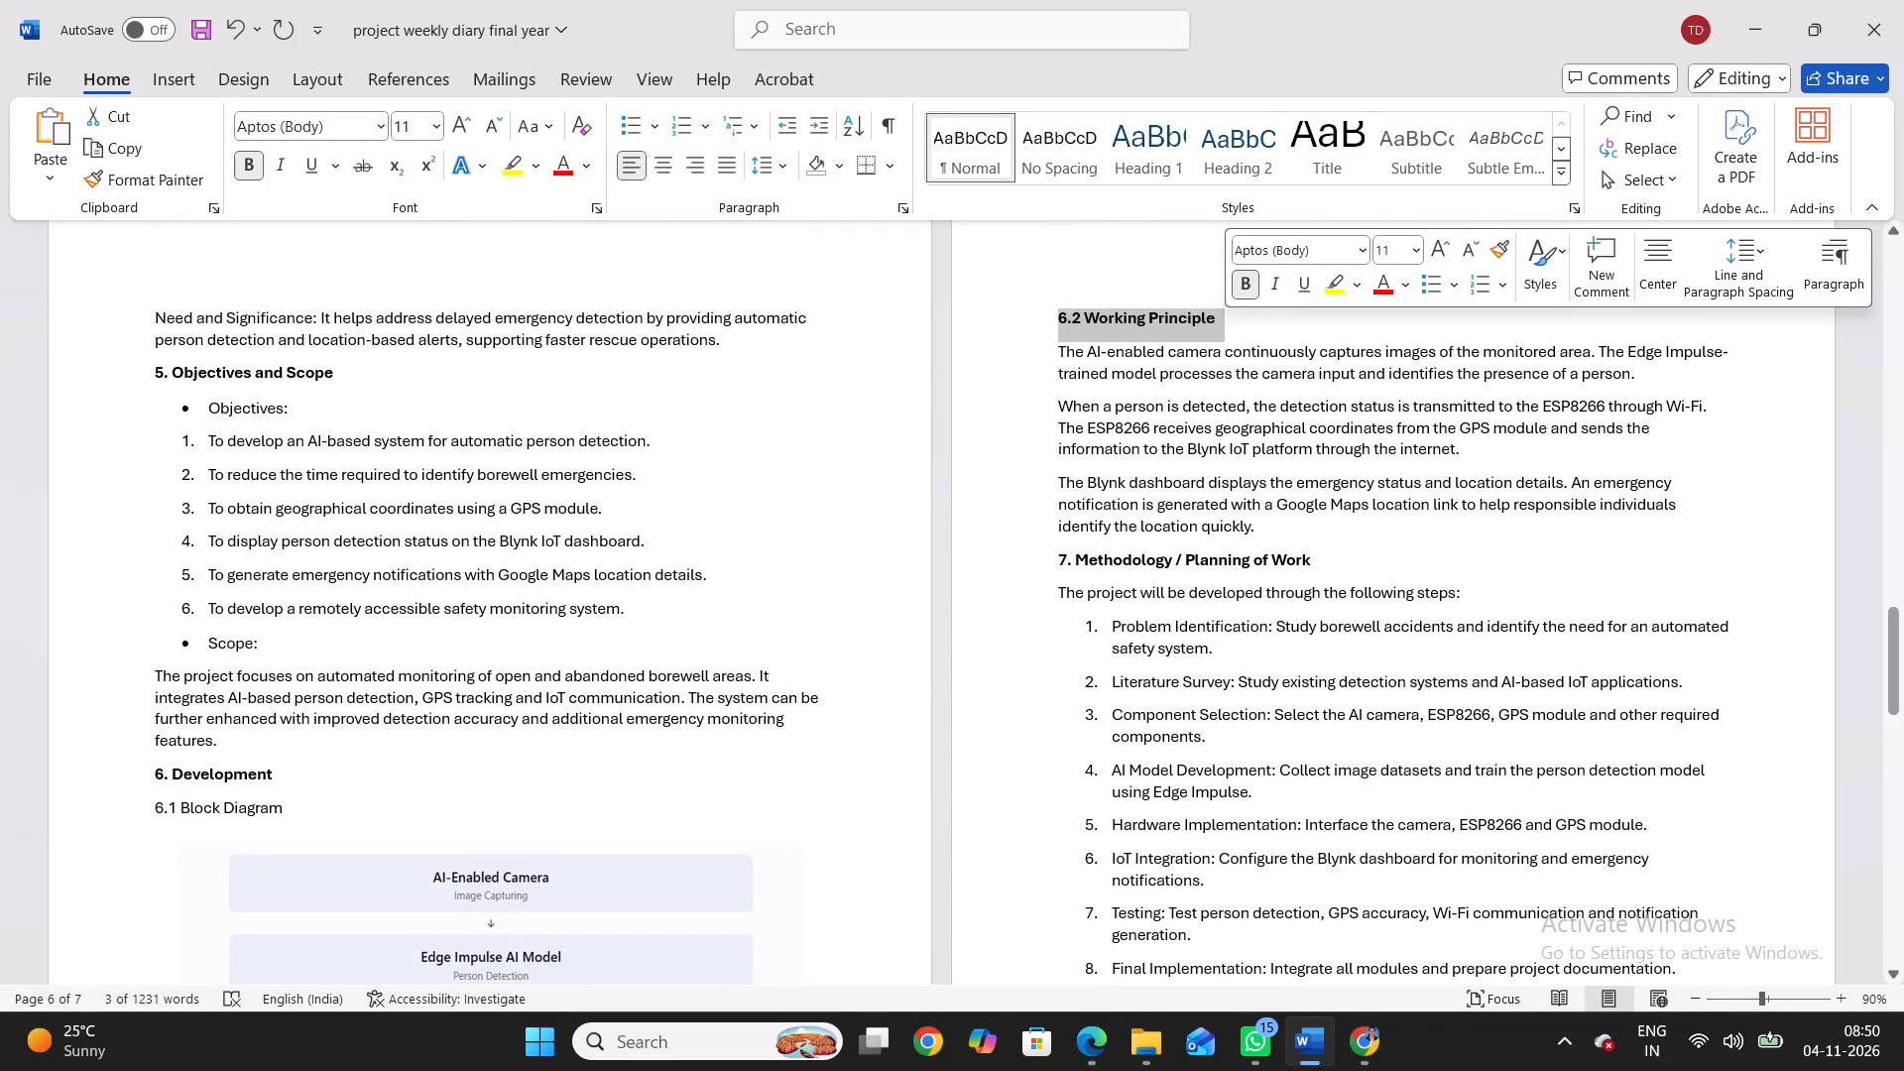
{"action": "left_click_drag", "start_coordinate": [985, 461], "coordinate": [1093, 316]}
Replace the number of the "Working Principle" heading with "6 .".
{"action": "left_click", "coordinate": [1093, 316]}
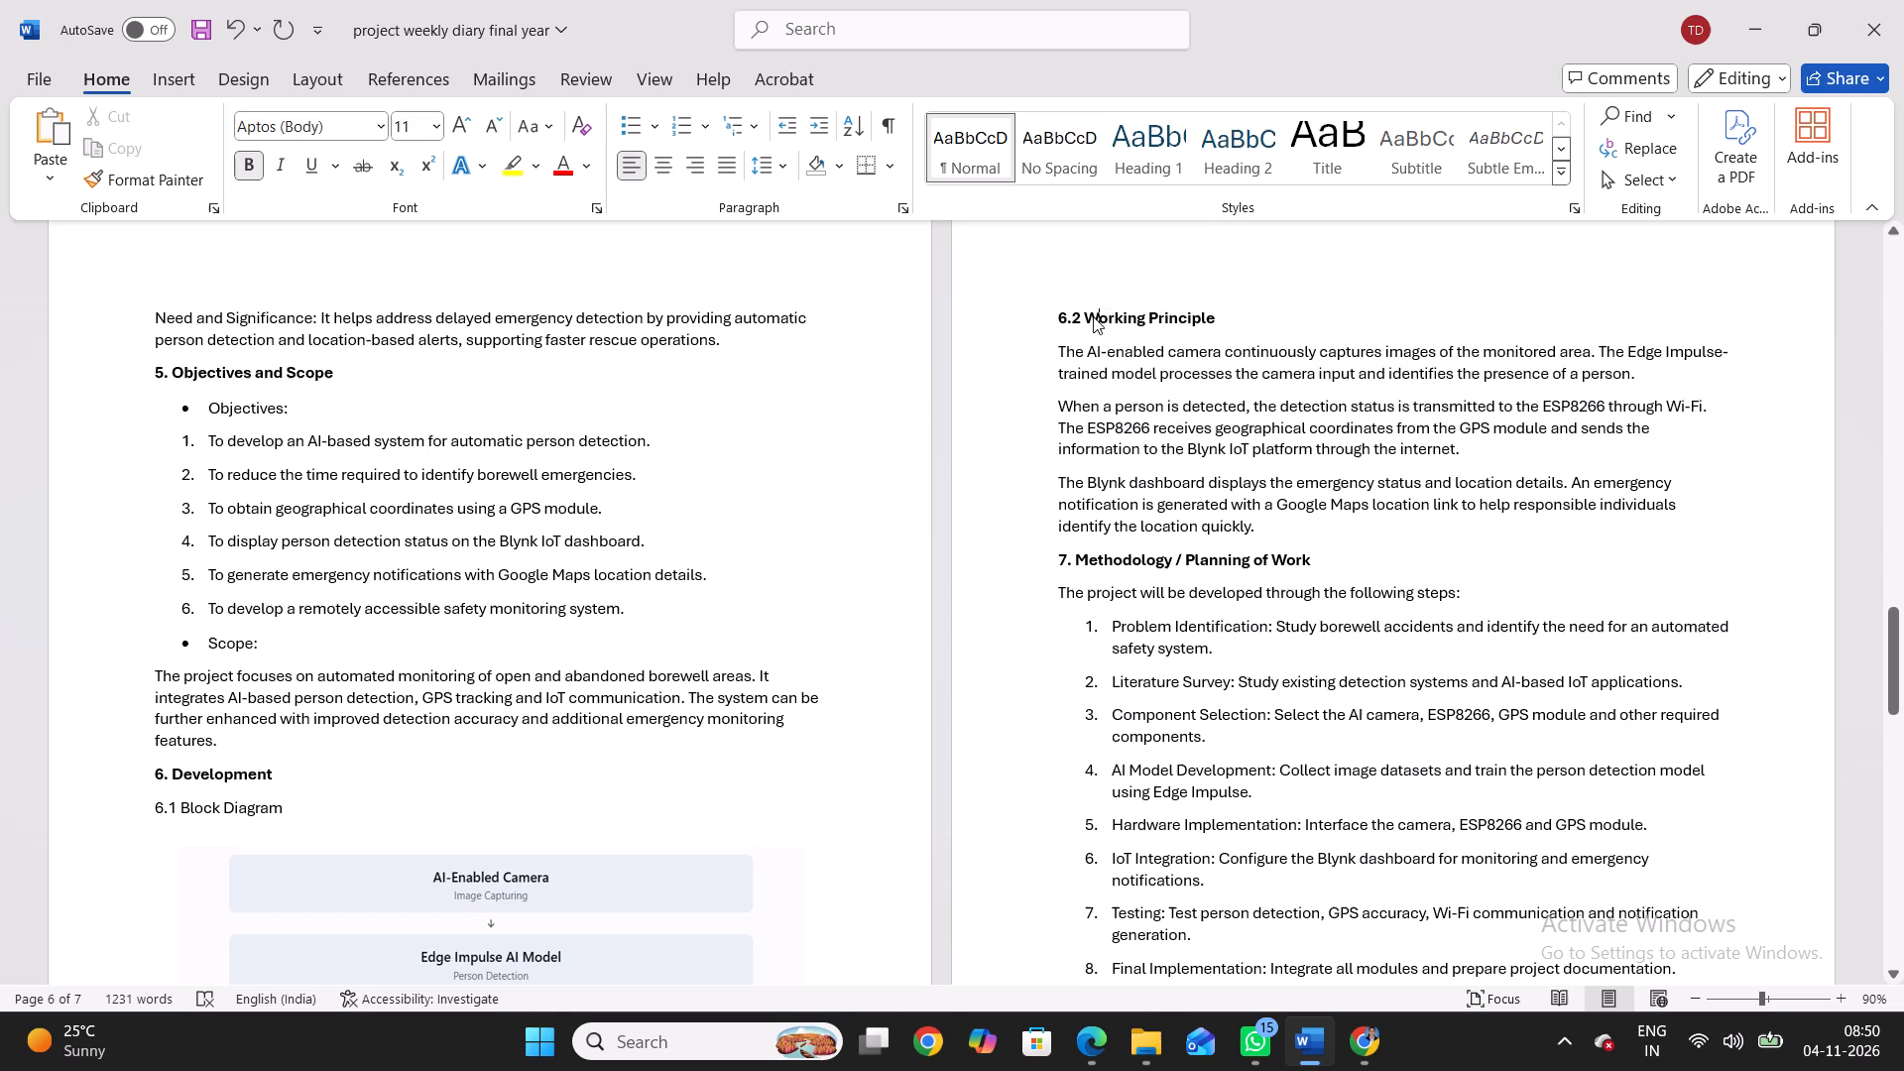
{"action": "left_click", "coordinate": [1083, 315]}
{"action": "key", "text": "BackSpace"}
{"action": "key", "text": "BackSpace"}
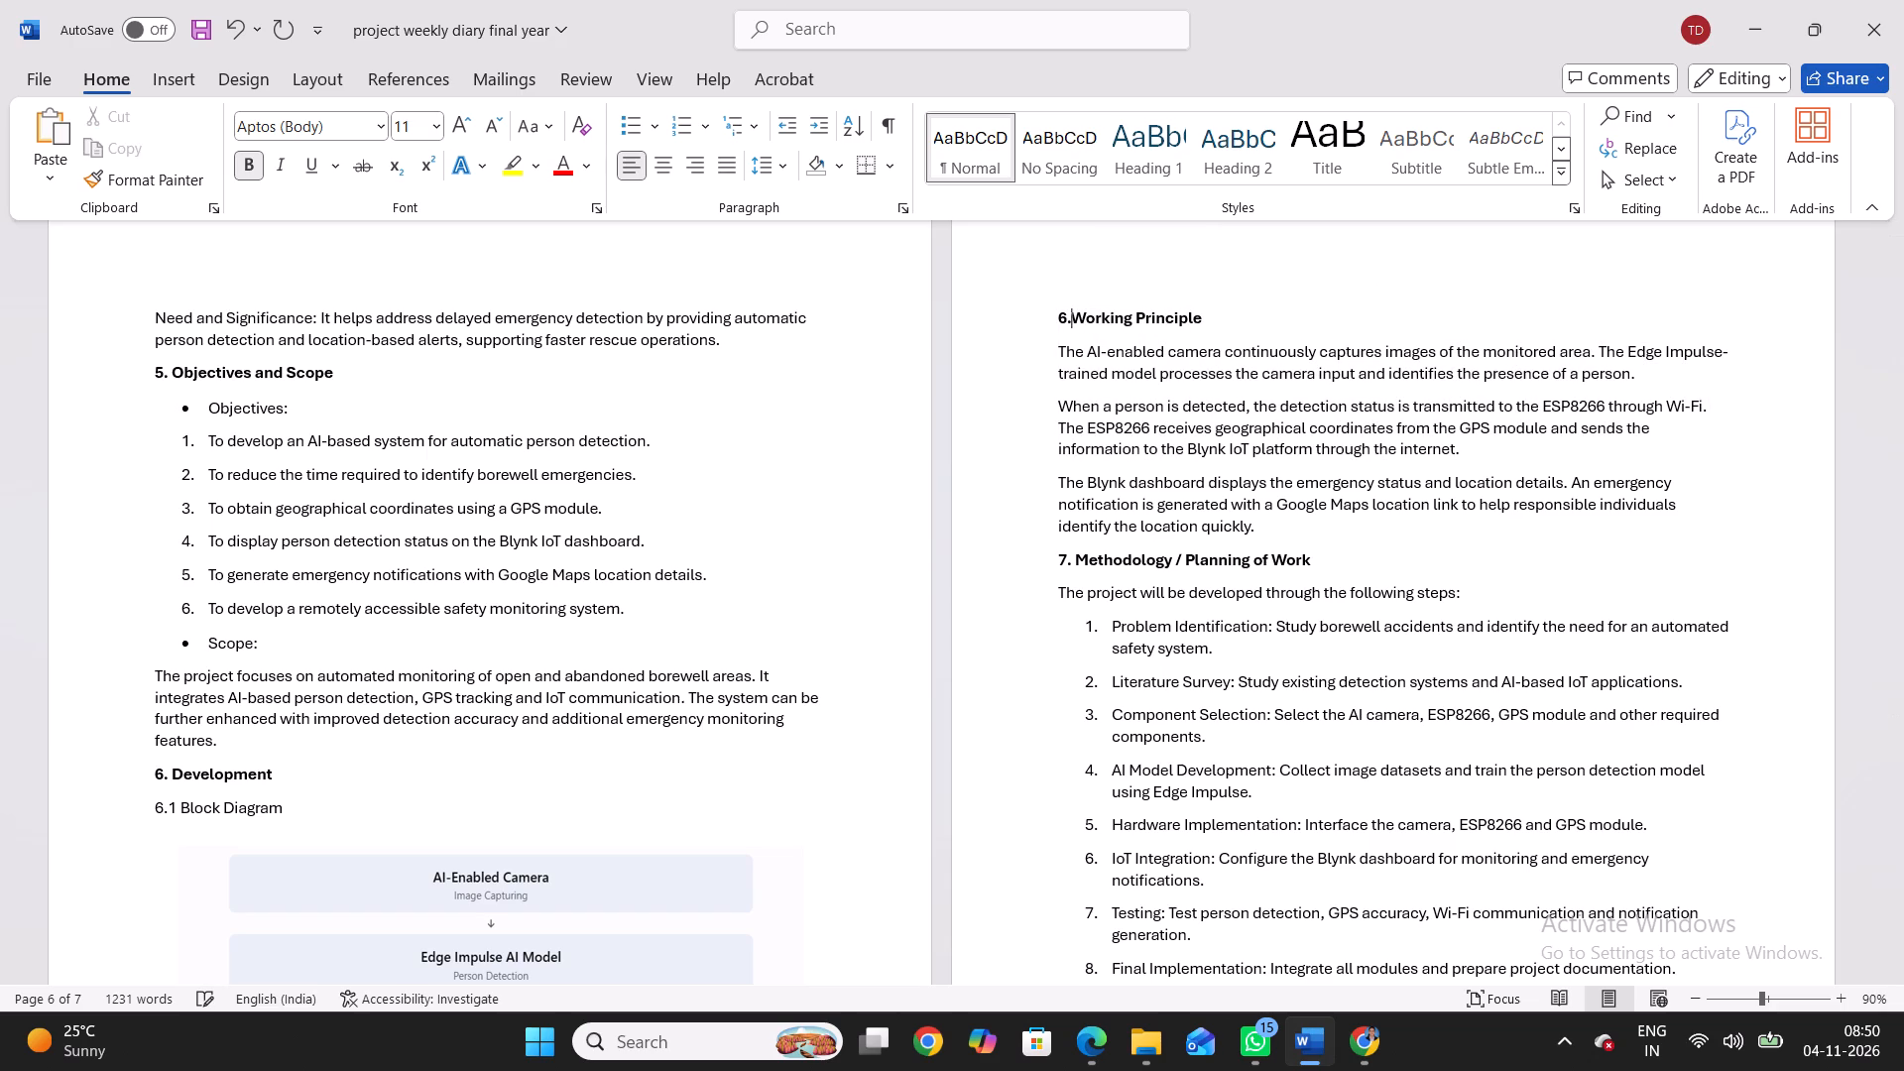
{"action": "key", "text": "BackSpace"}
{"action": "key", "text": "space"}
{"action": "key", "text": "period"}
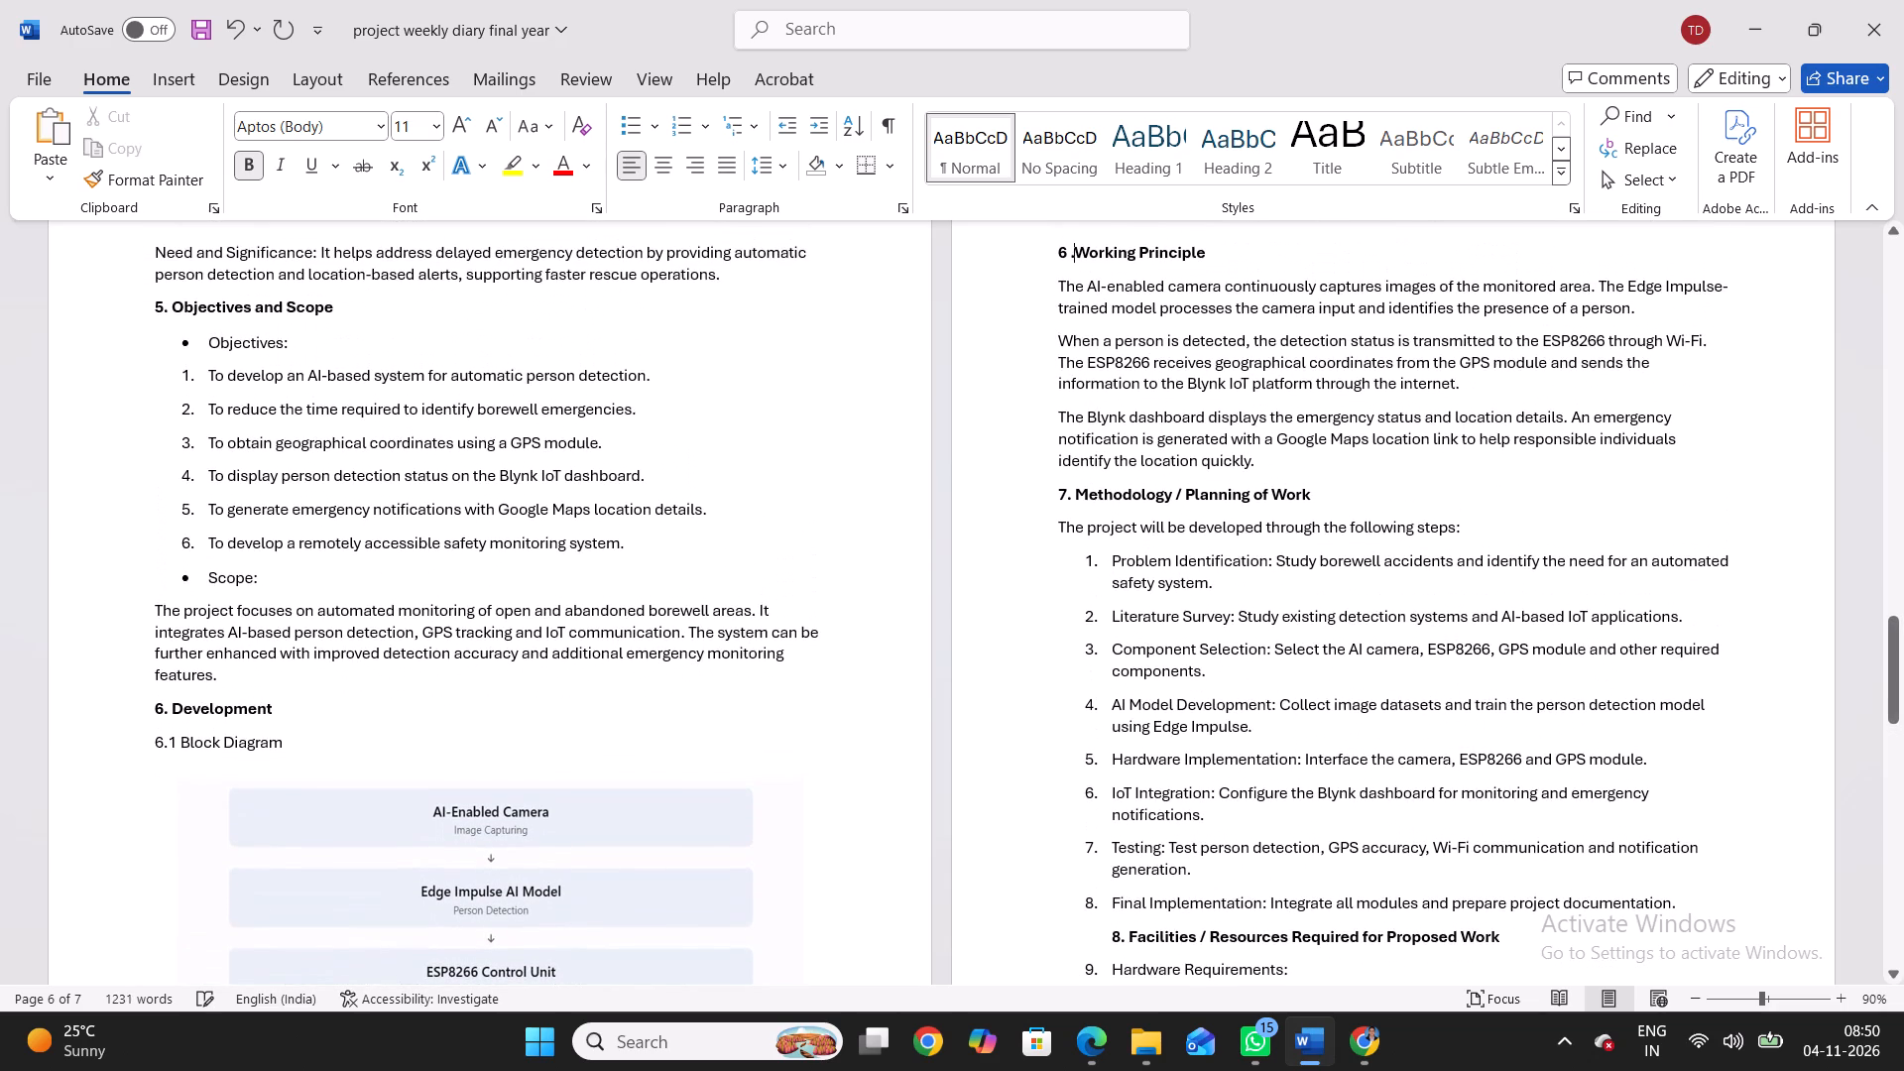
Correct the number of the "Working Principle" heading so it reads "6. Working Principle".
{"action": "key", "text": "BackSpace"}
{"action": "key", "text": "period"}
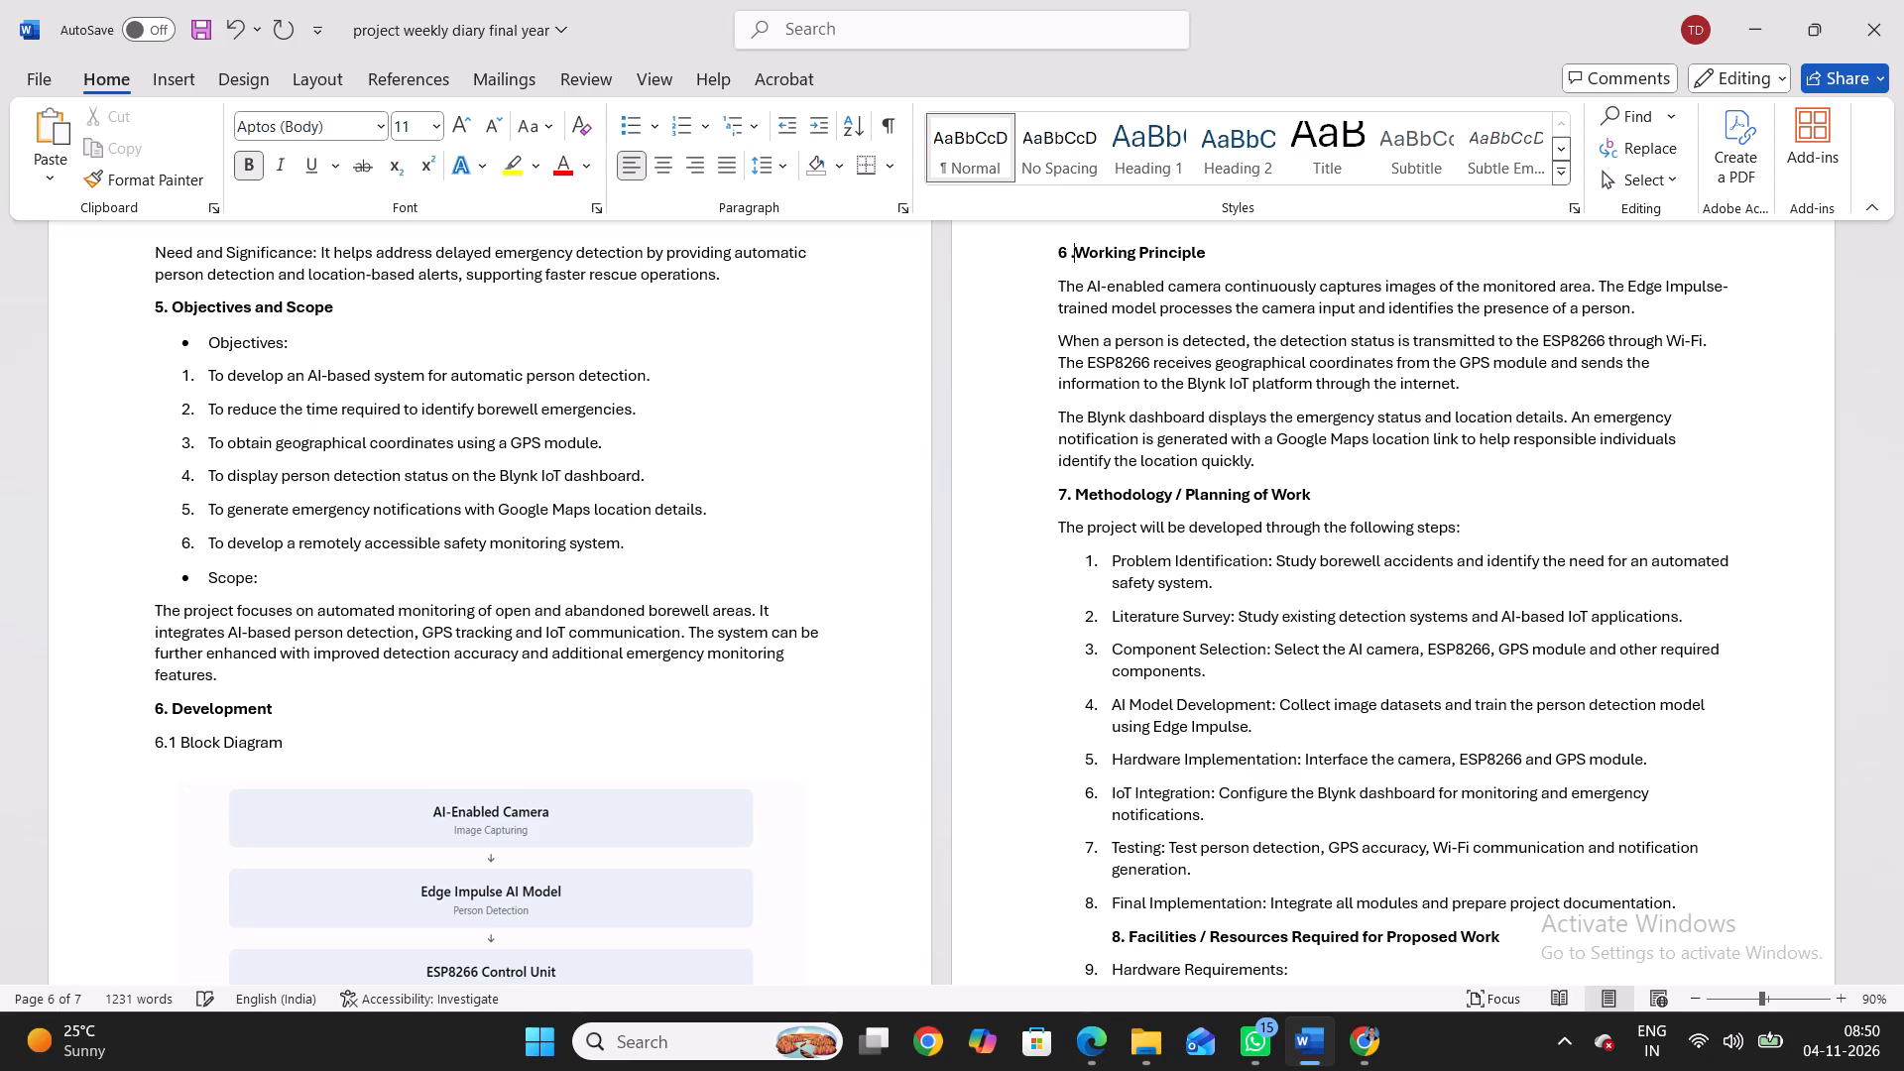
{"action": "key", "text": "BackSpace"}
{"action": "key", "text": "BackSpace"}
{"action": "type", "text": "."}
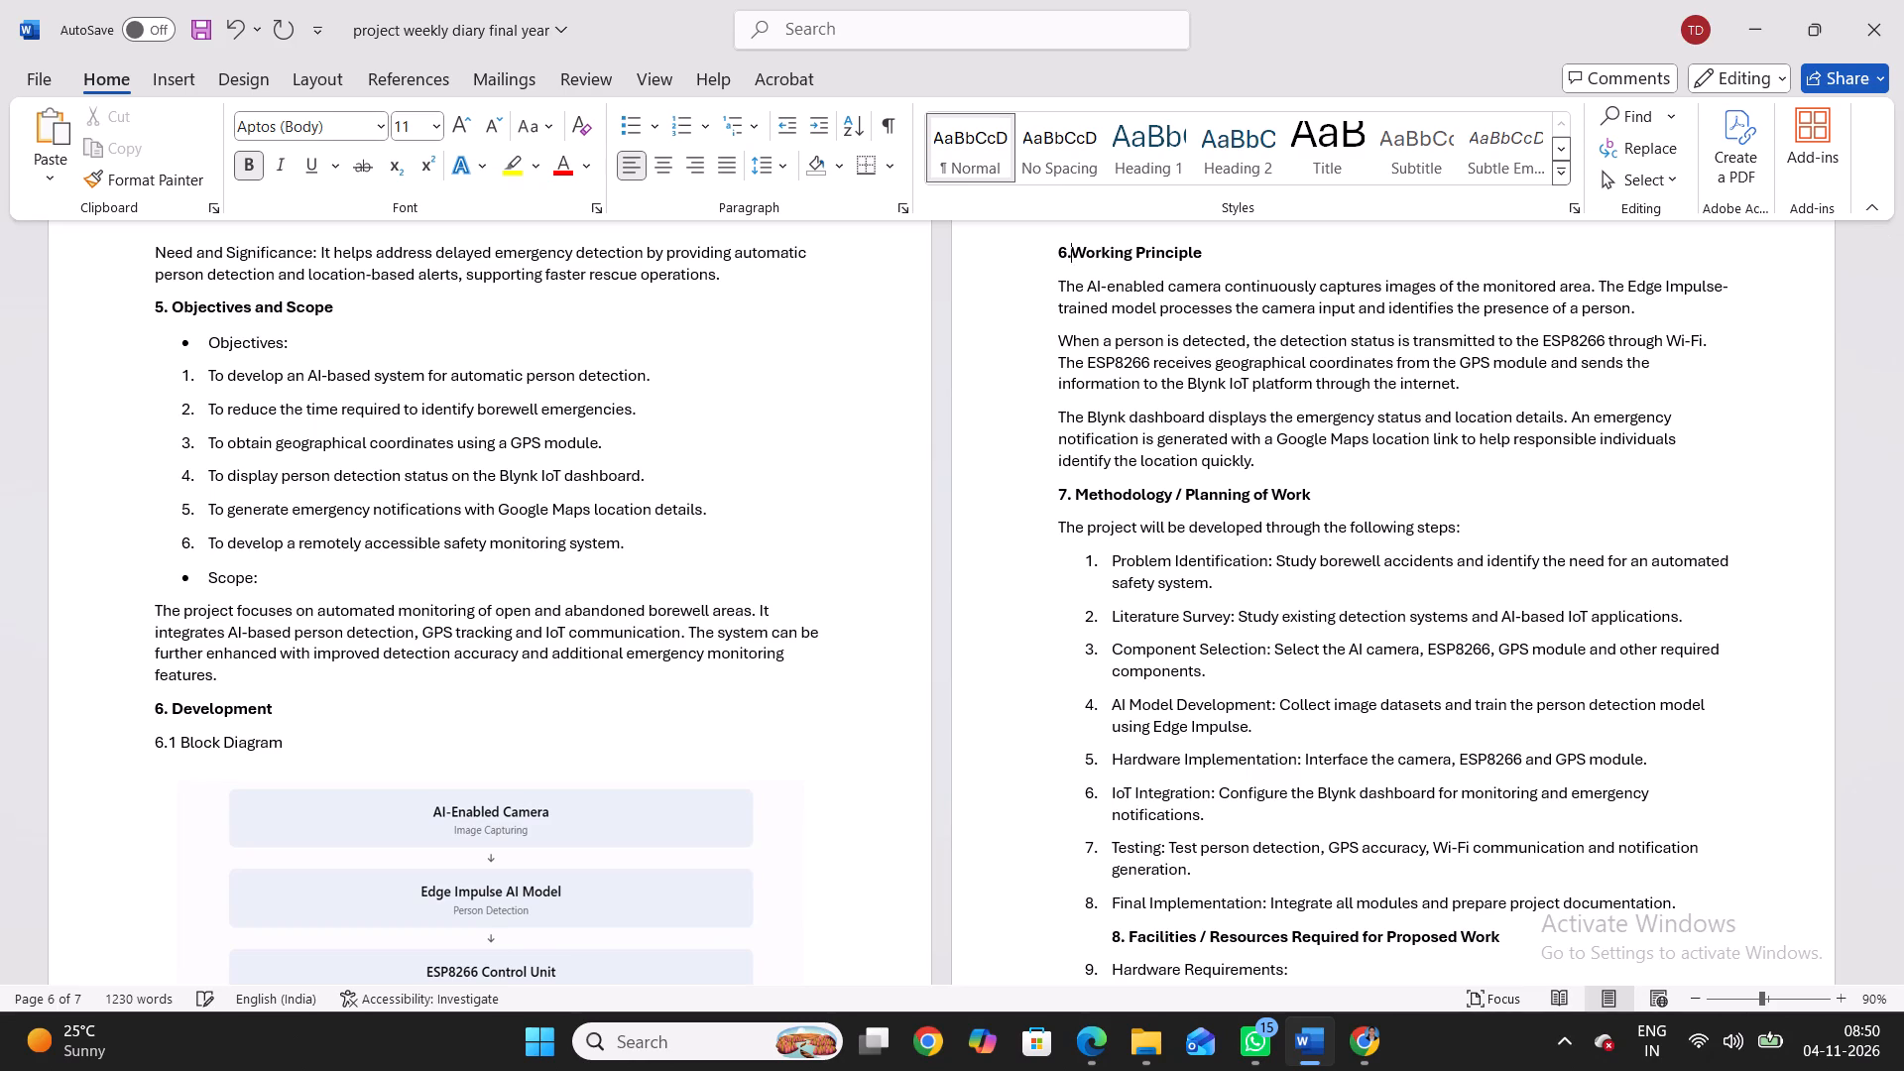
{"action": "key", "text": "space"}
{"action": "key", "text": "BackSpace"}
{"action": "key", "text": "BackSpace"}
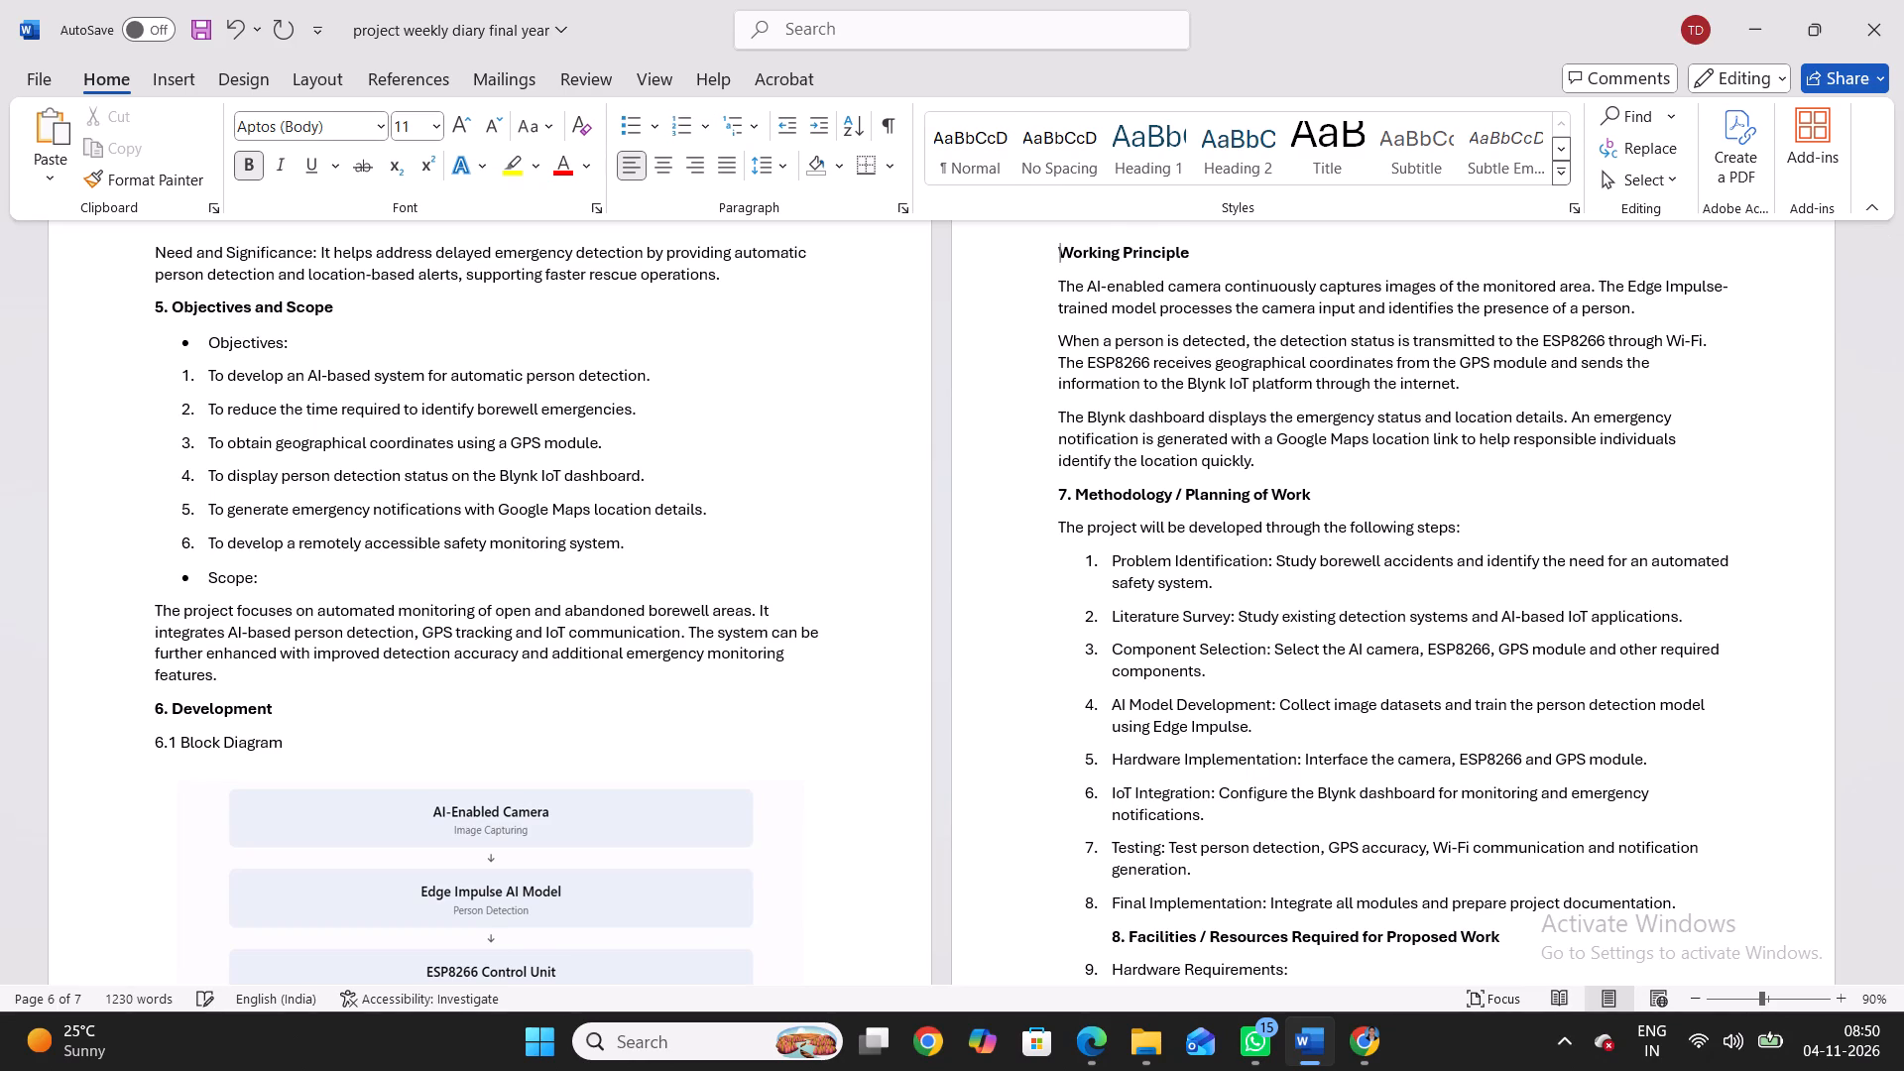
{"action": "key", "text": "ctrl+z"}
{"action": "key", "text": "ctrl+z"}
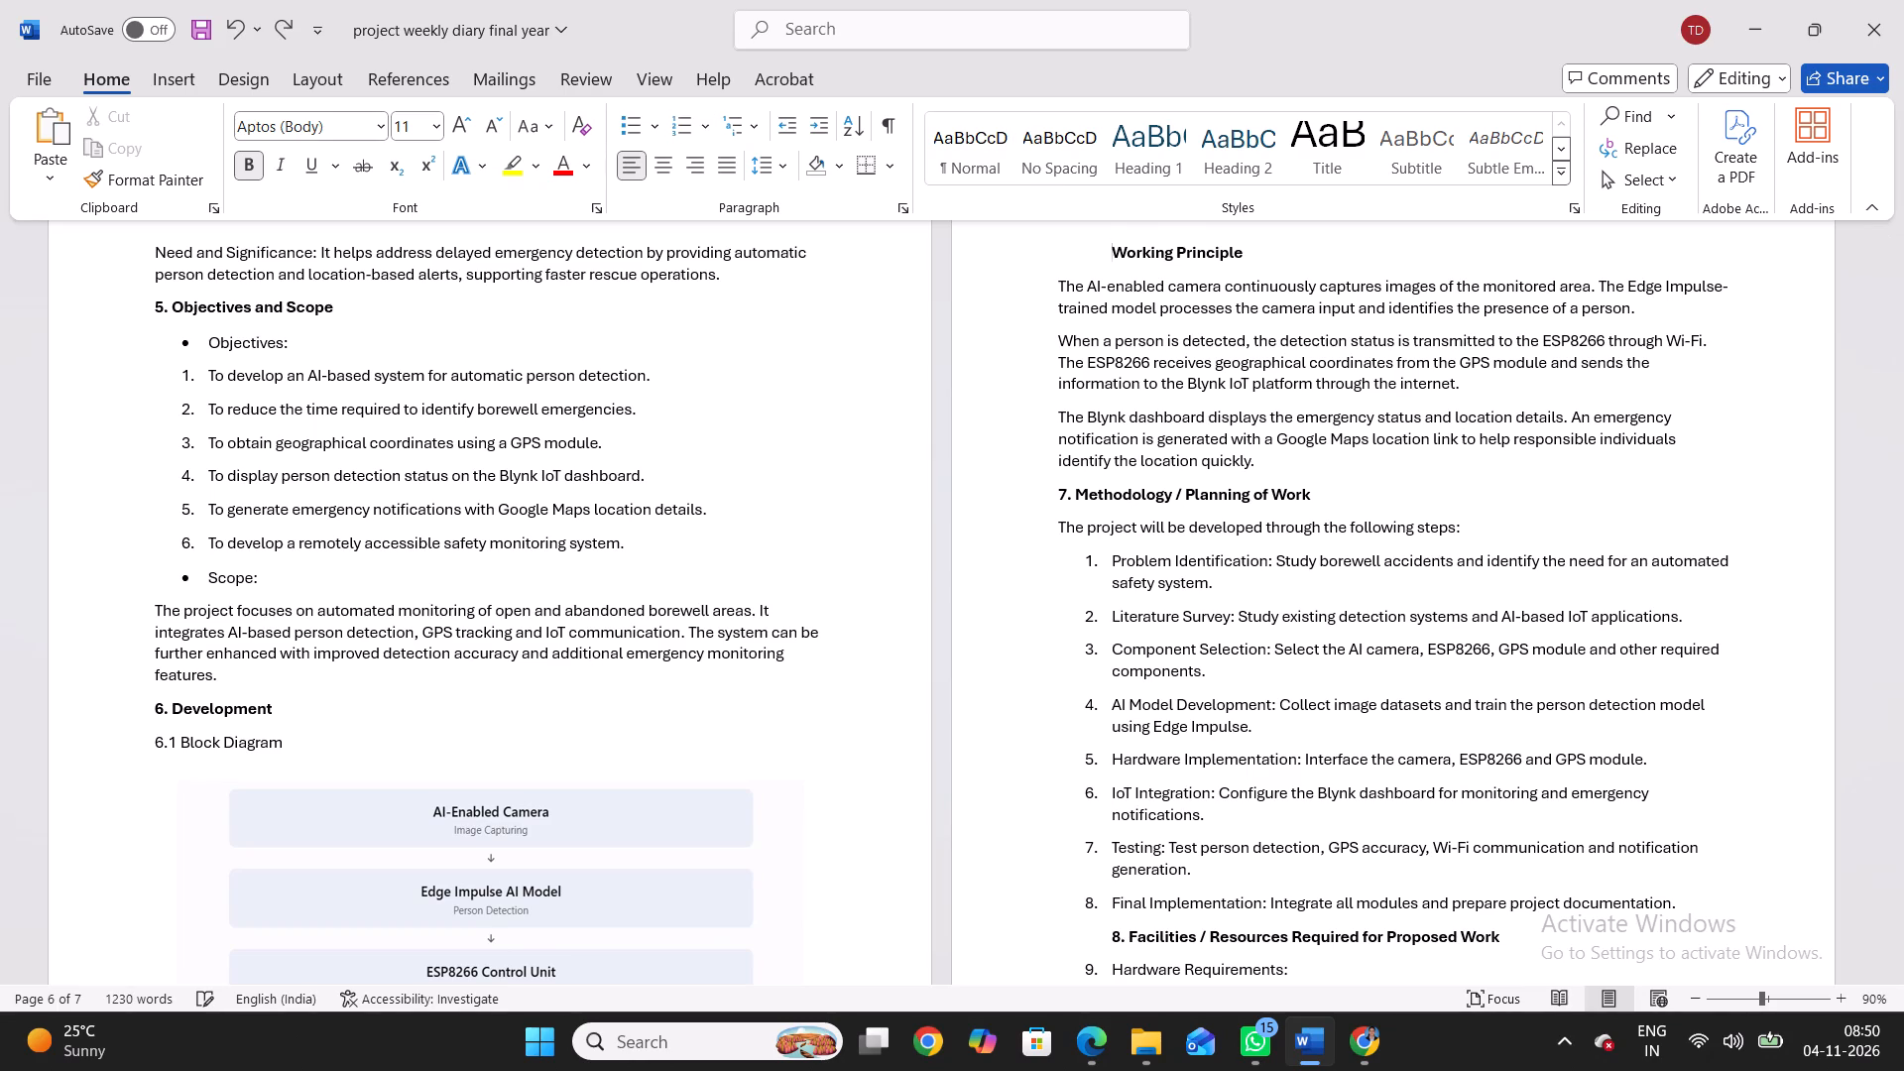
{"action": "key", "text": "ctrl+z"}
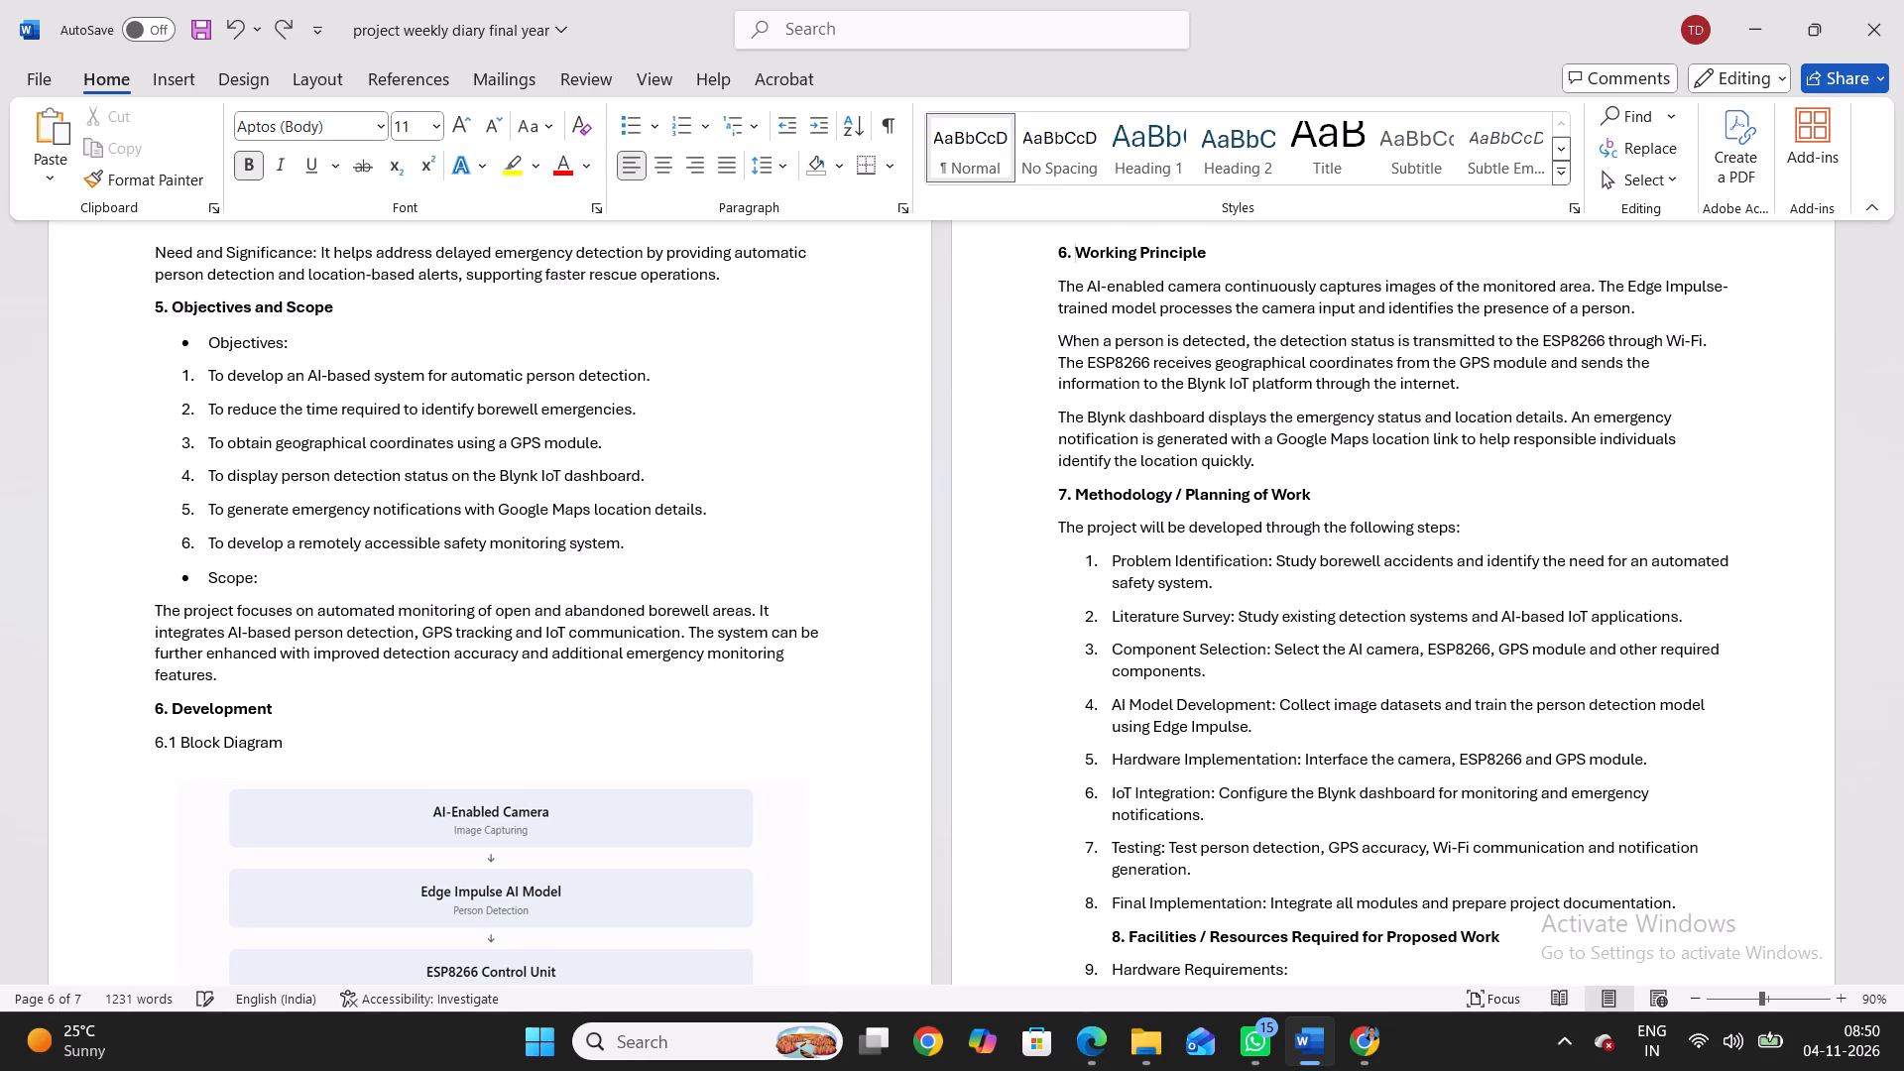
Remove the automatic list number in front of the "Hardware Requirements:" line in section 8.
{"action": "scroll", "coordinate": [1083, 315], "scroll_direction": "down", "scroll_amount": 2}
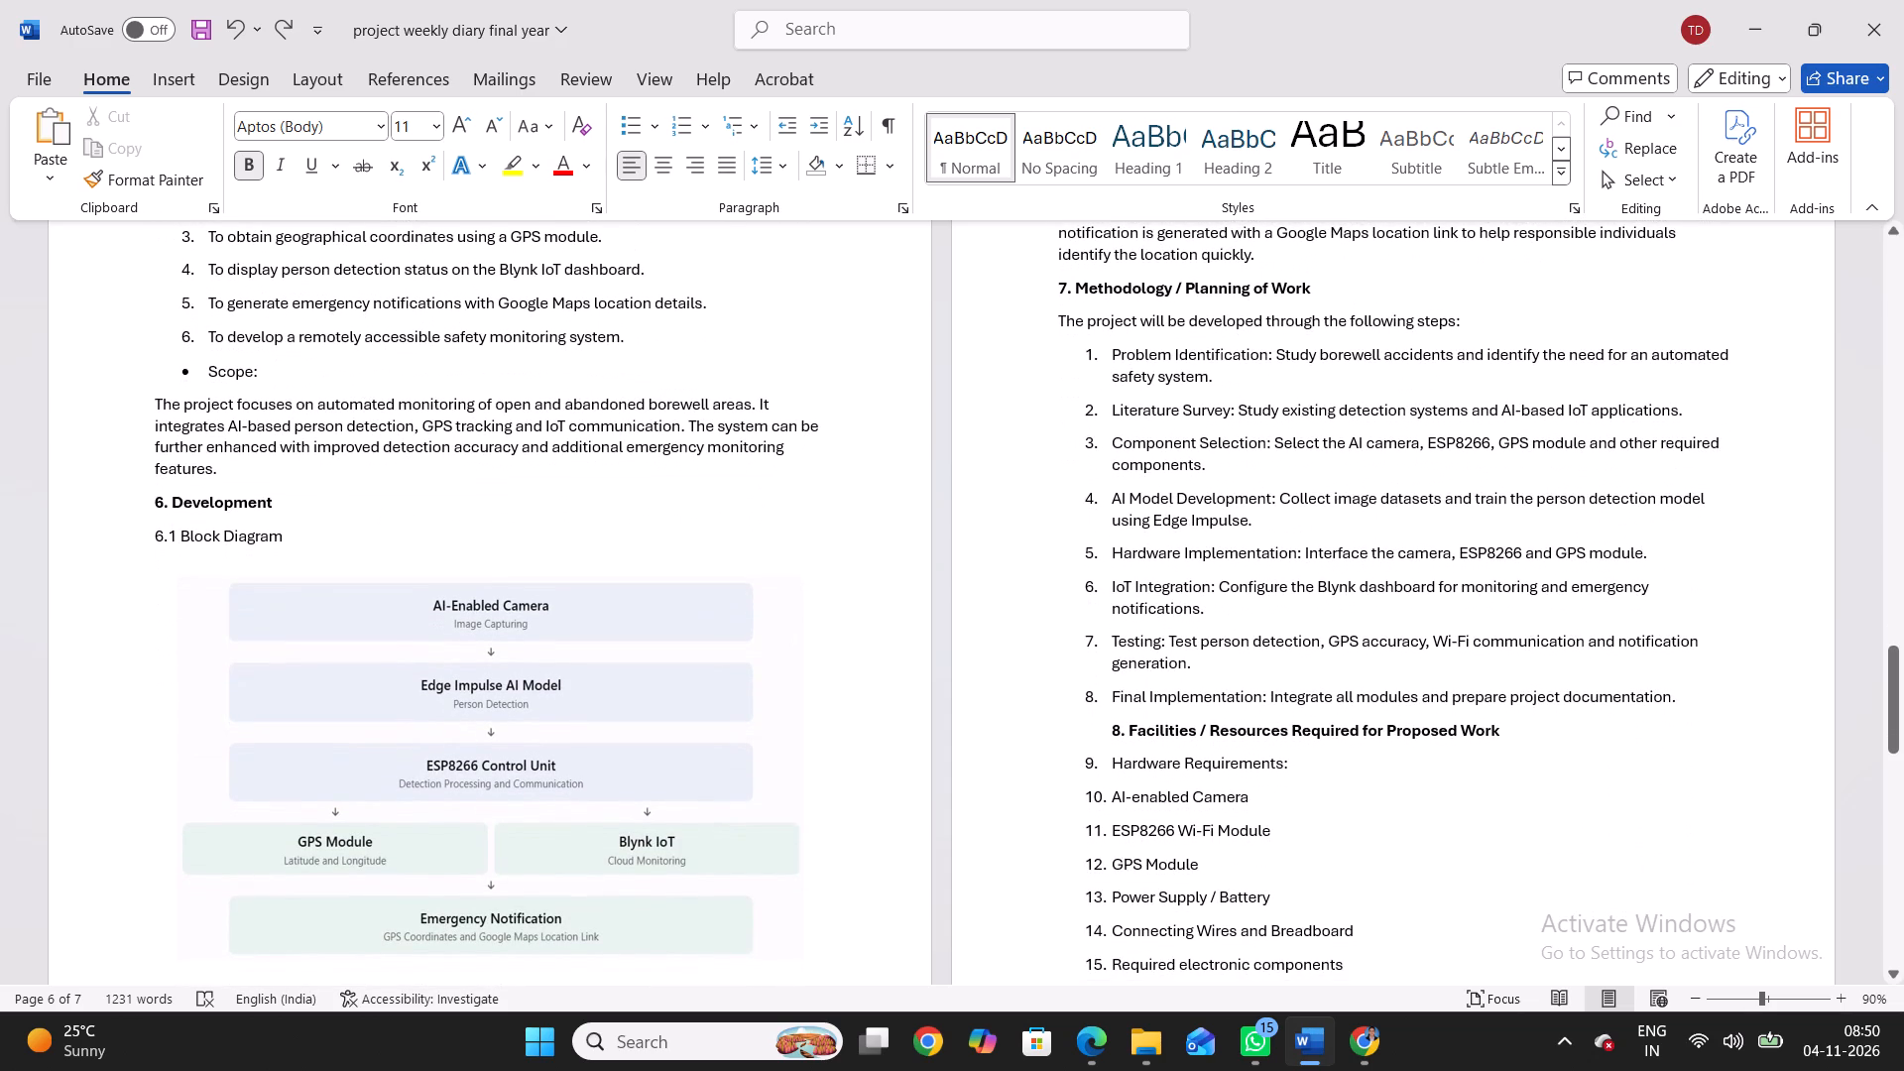
{"action": "scroll", "coordinate": [1083, 315], "scroll_direction": "down", "scroll_amount": 1}
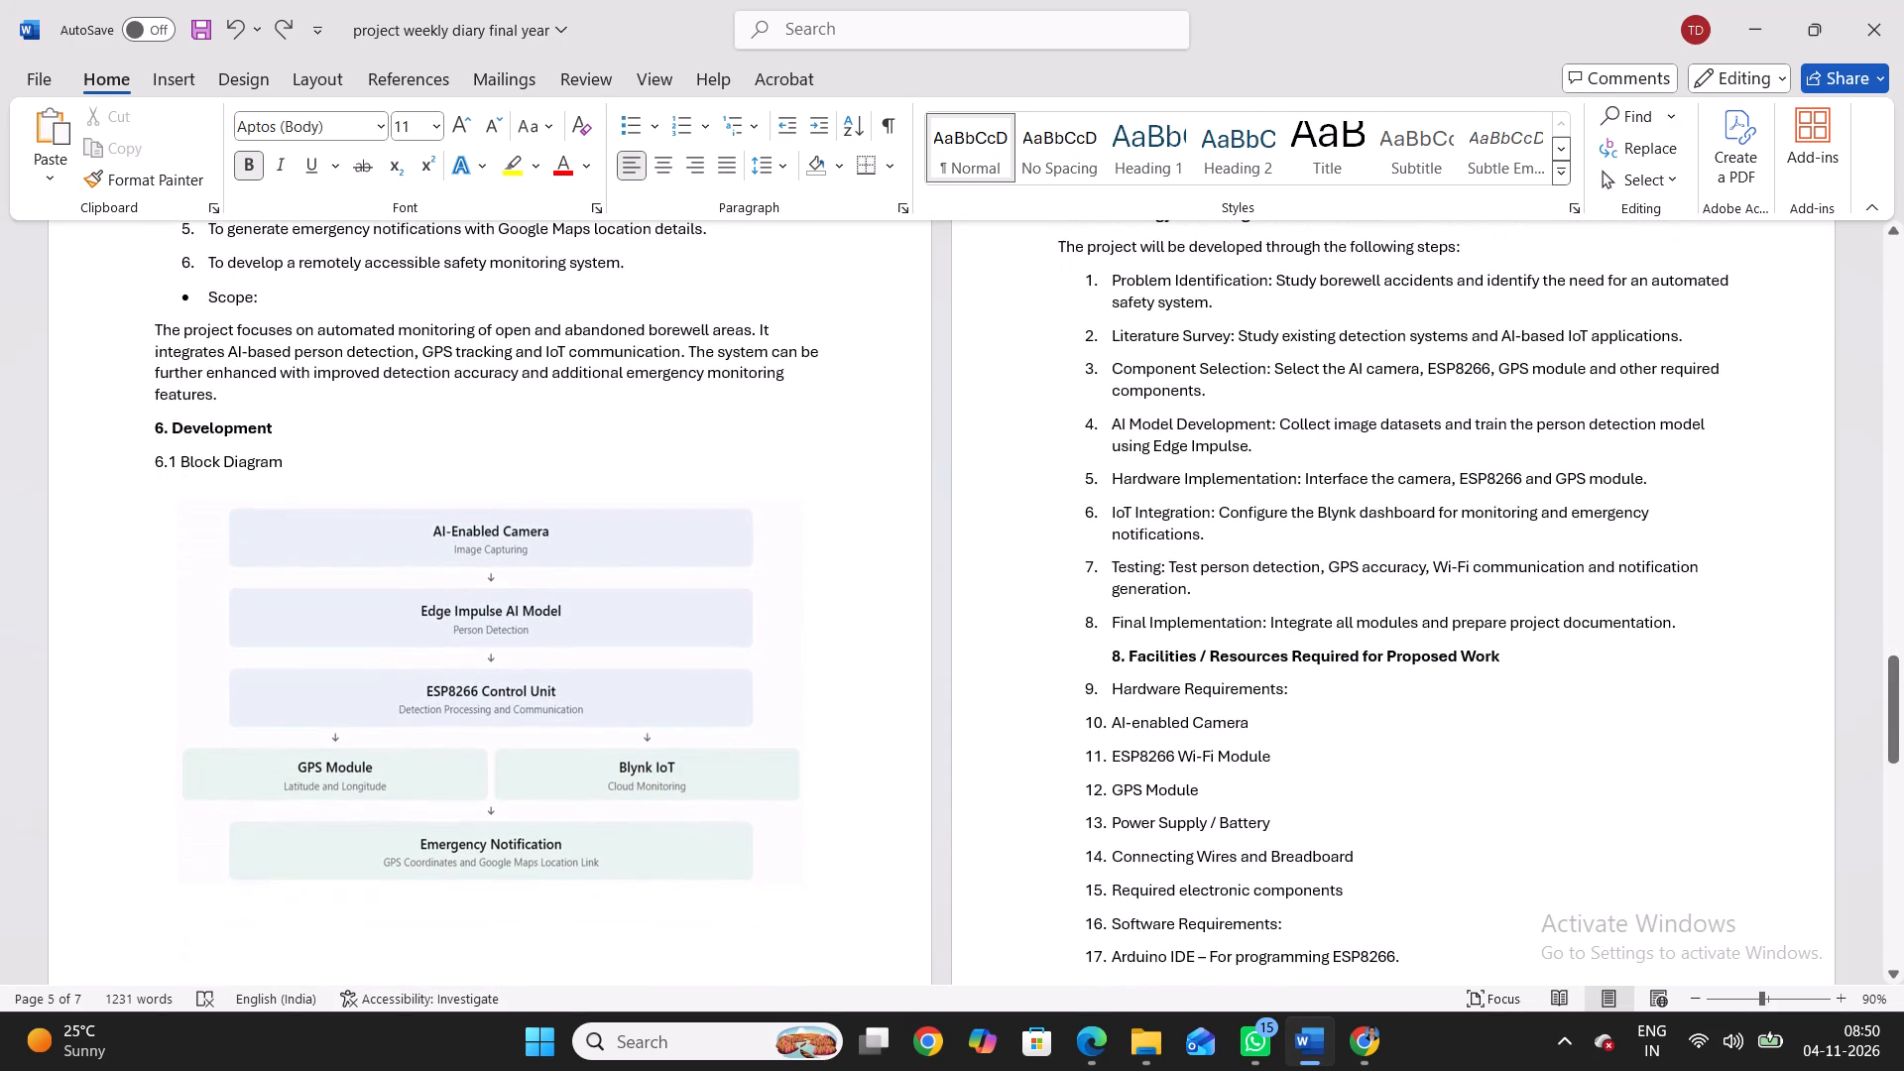
{"action": "scroll", "coordinate": [1083, 315], "scroll_direction": "down", "scroll_amount": 1}
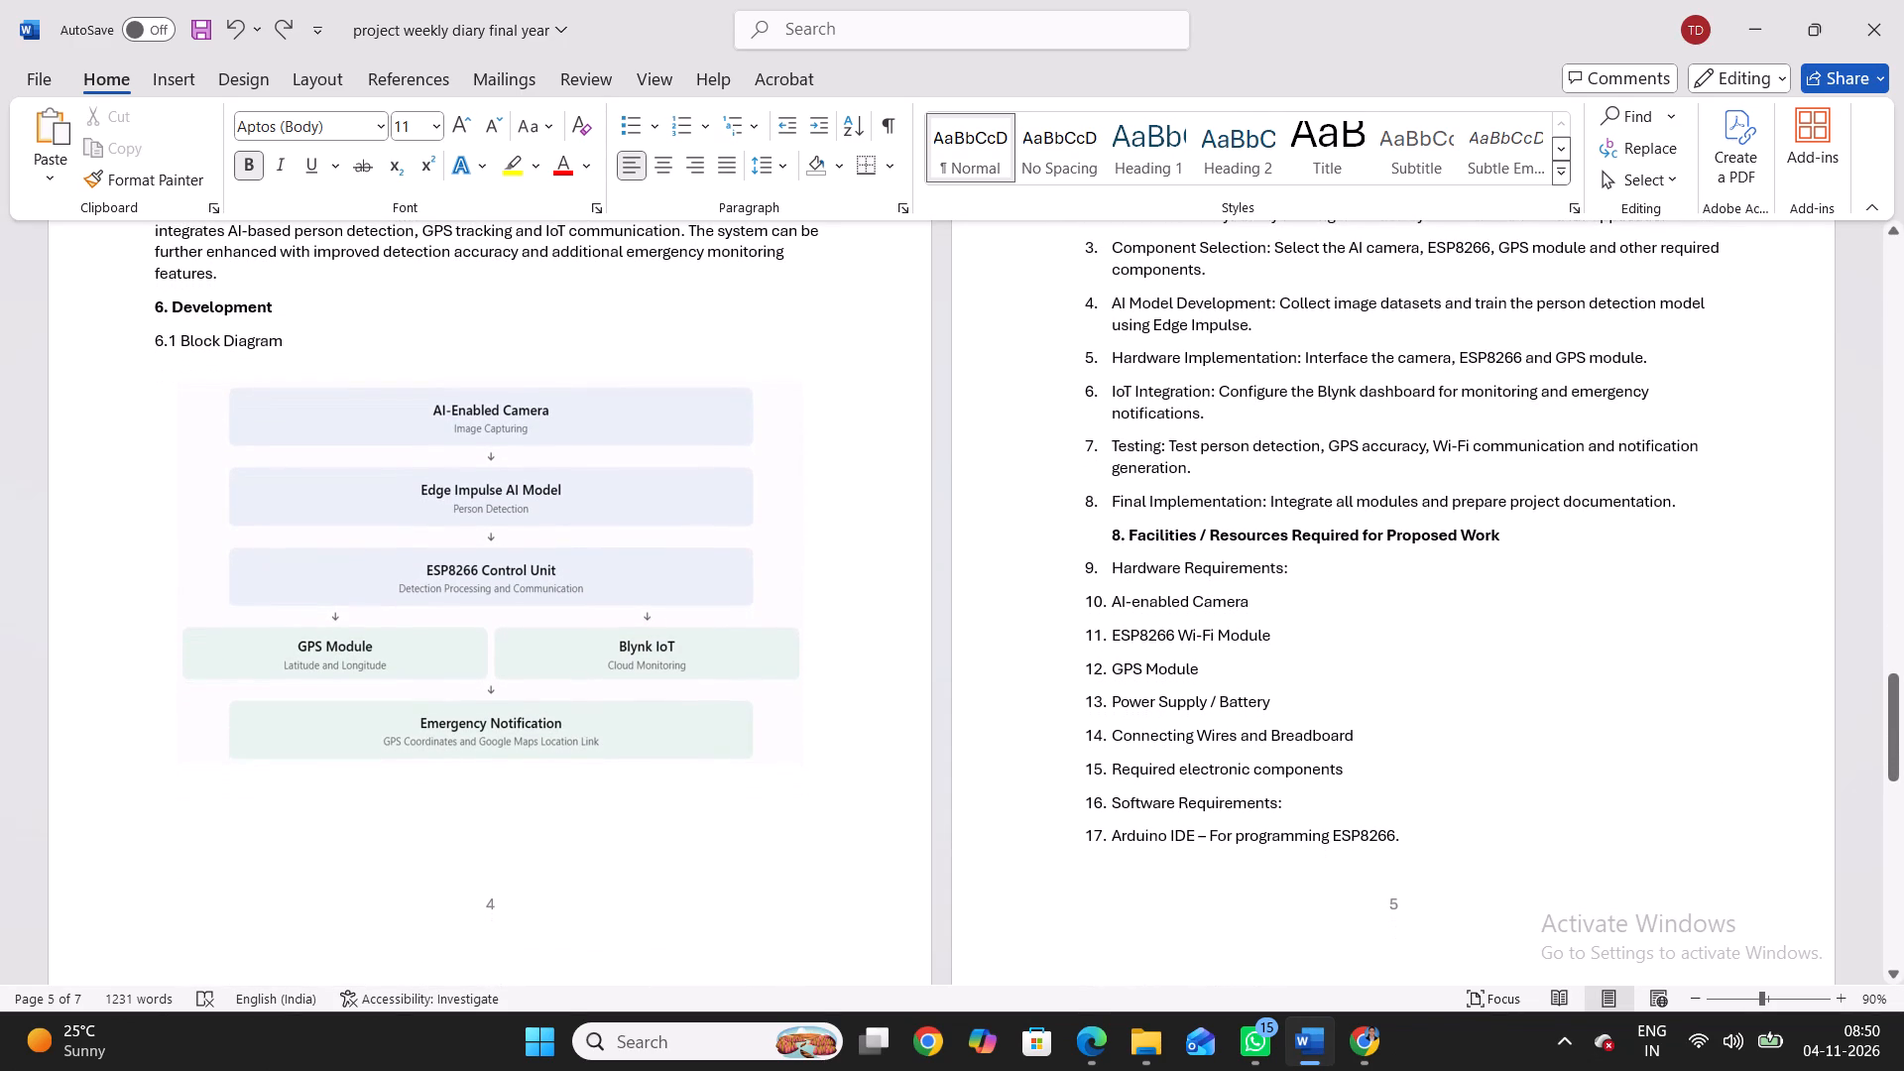
{"action": "left_click", "coordinate": [1109, 574]}
{"action": "key", "text": "BackSpace"}
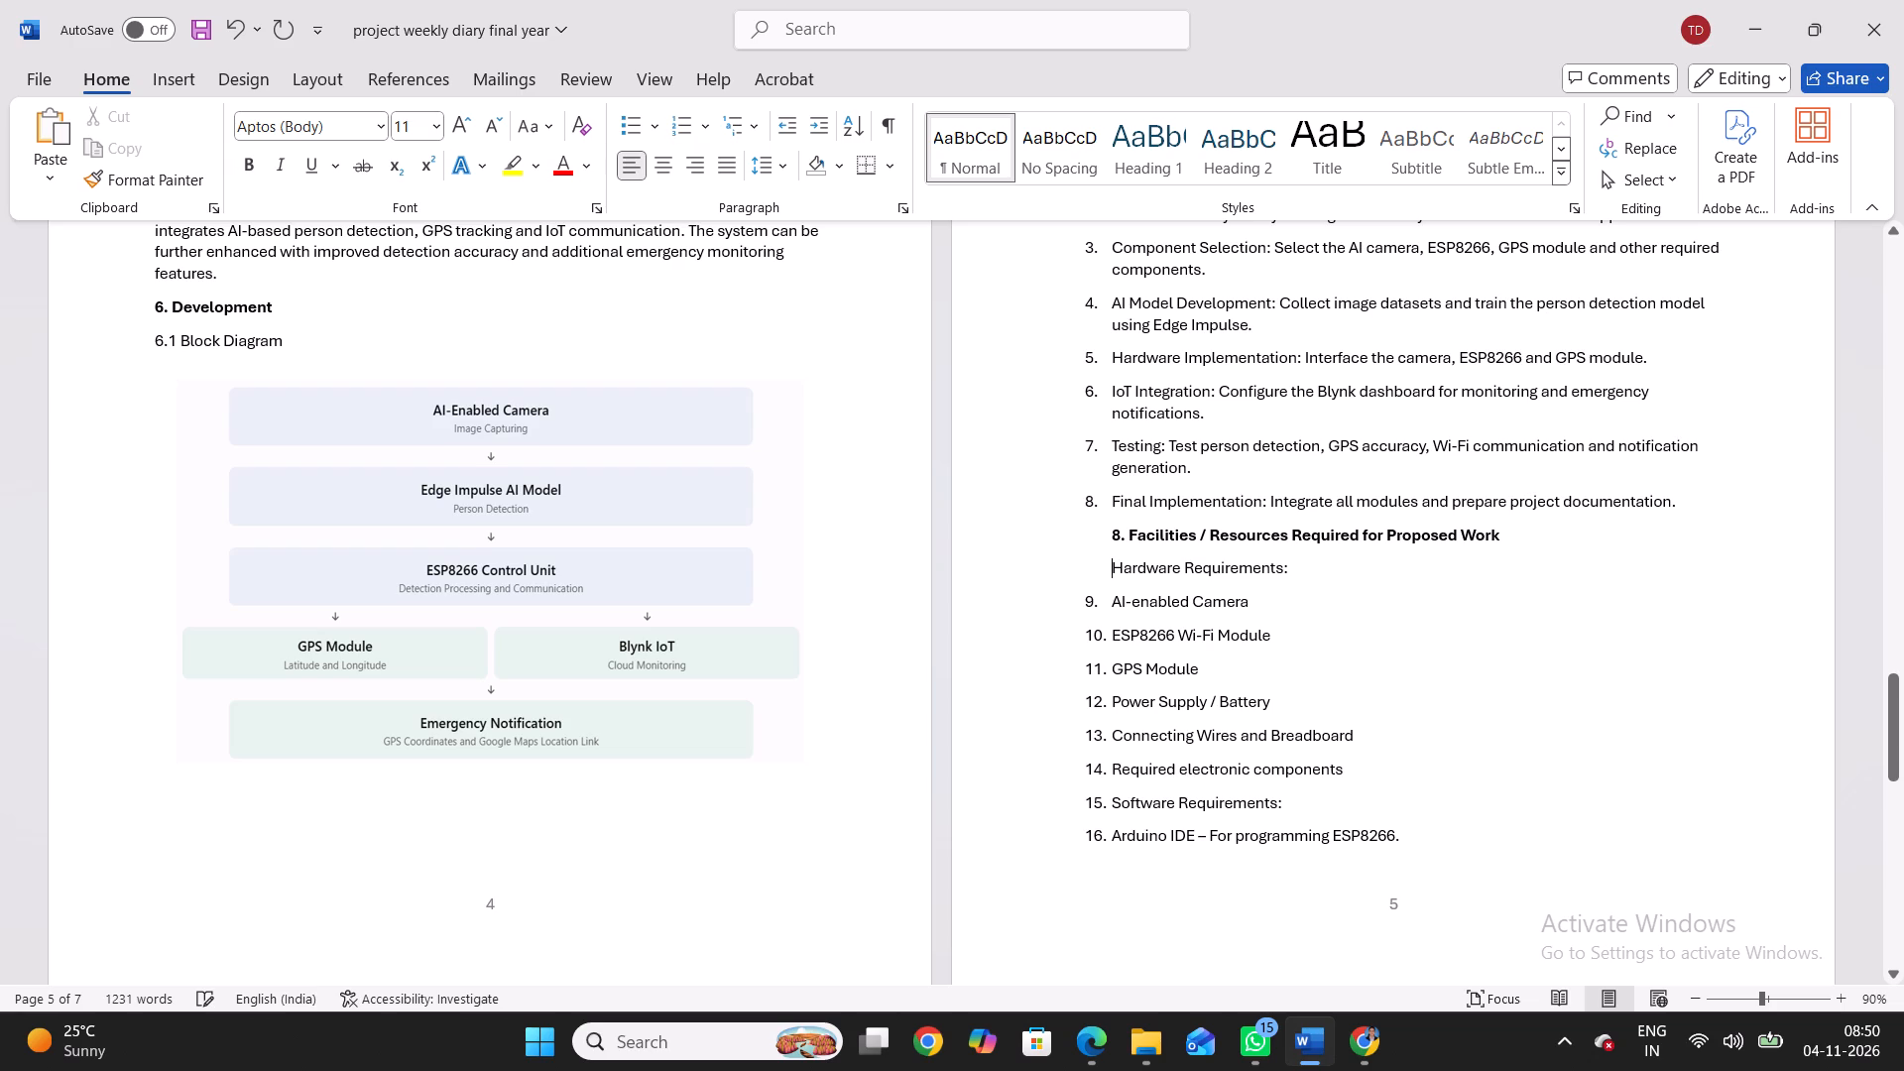
Reduce the indent of the "8. Facilities / Resources Required for Proposed Work" heading.
{"action": "left_click", "coordinate": [1110, 534]}
{"action": "key", "text": "BackSpace"}
Change the numbered steps in section 7, from Problem Identification to Final Implementation, into a round-bullet list.
{"action": "scroll", "coordinate": [1110, 534], "scroll_direction": "up", "scroll_amount": 1}
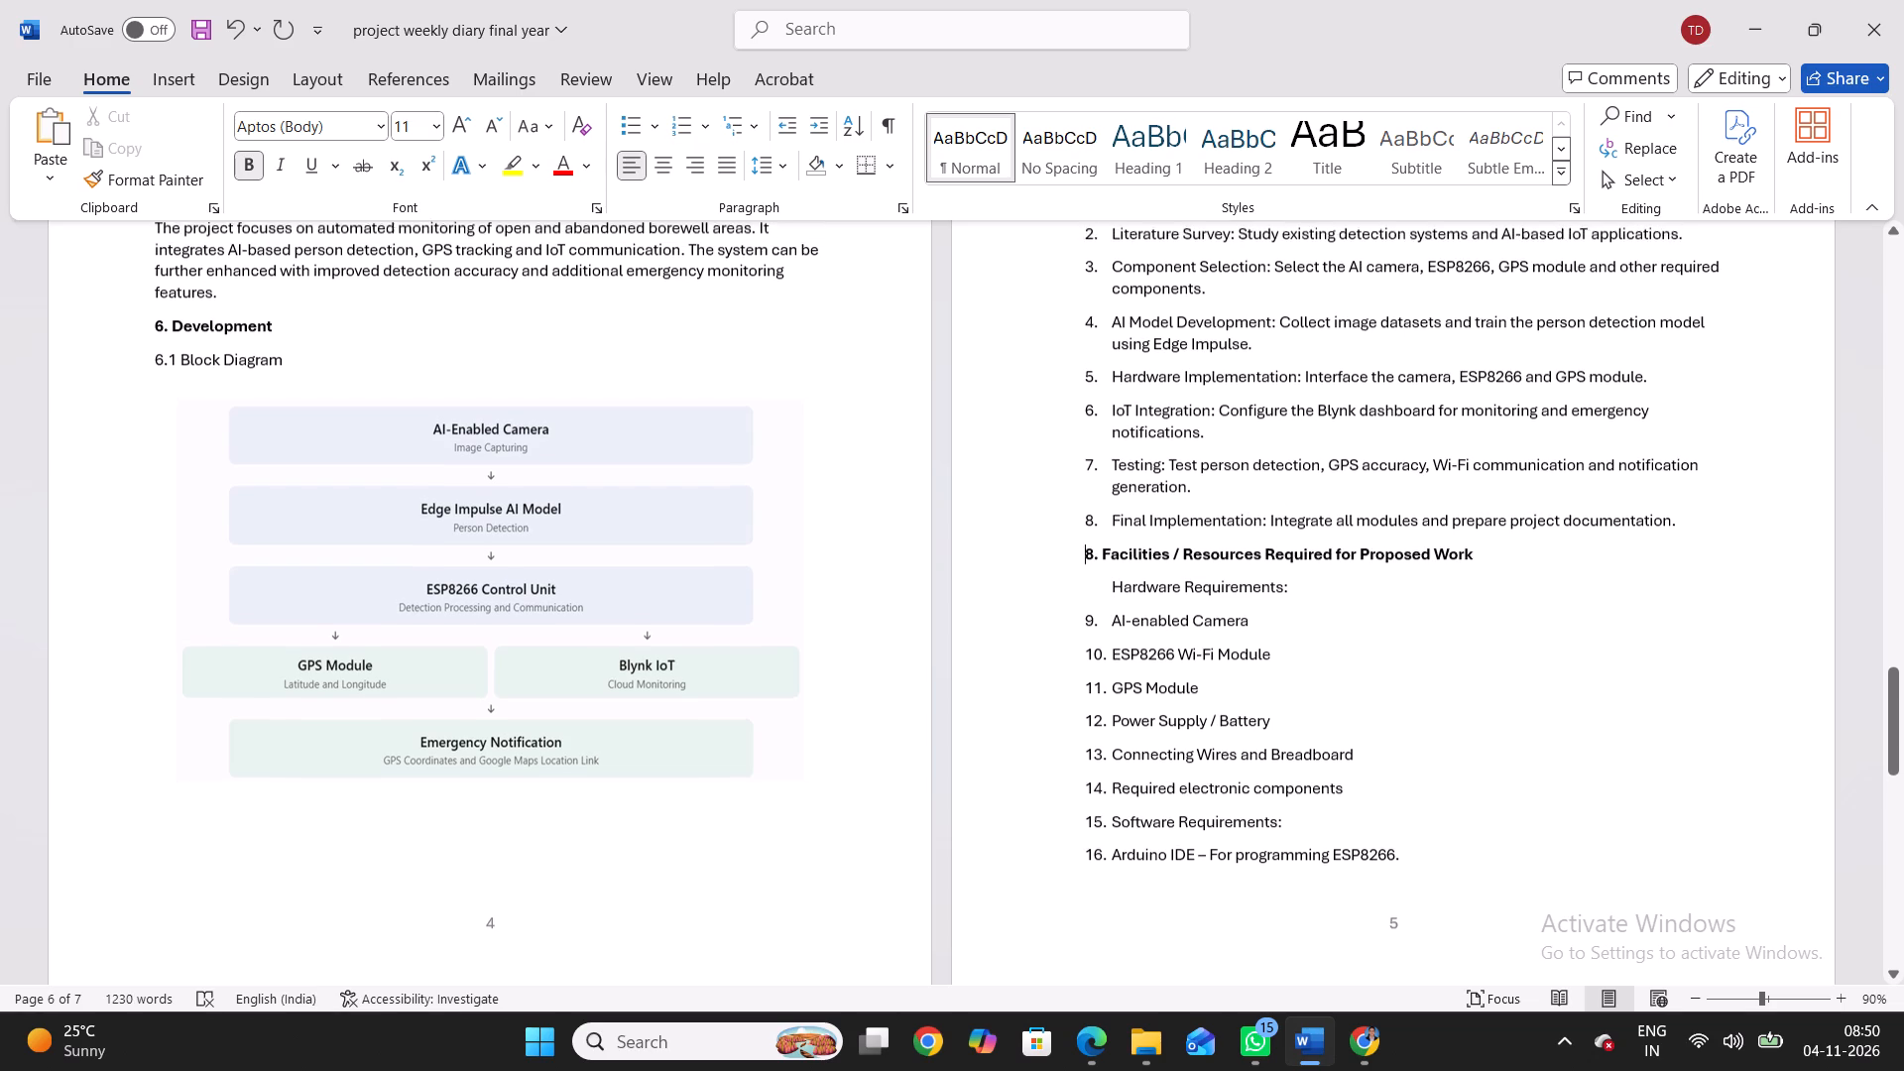
{"action": "scroll", "coordinate": [1110, 534], "scroll_direction": "up", "scroll_amount": 3}
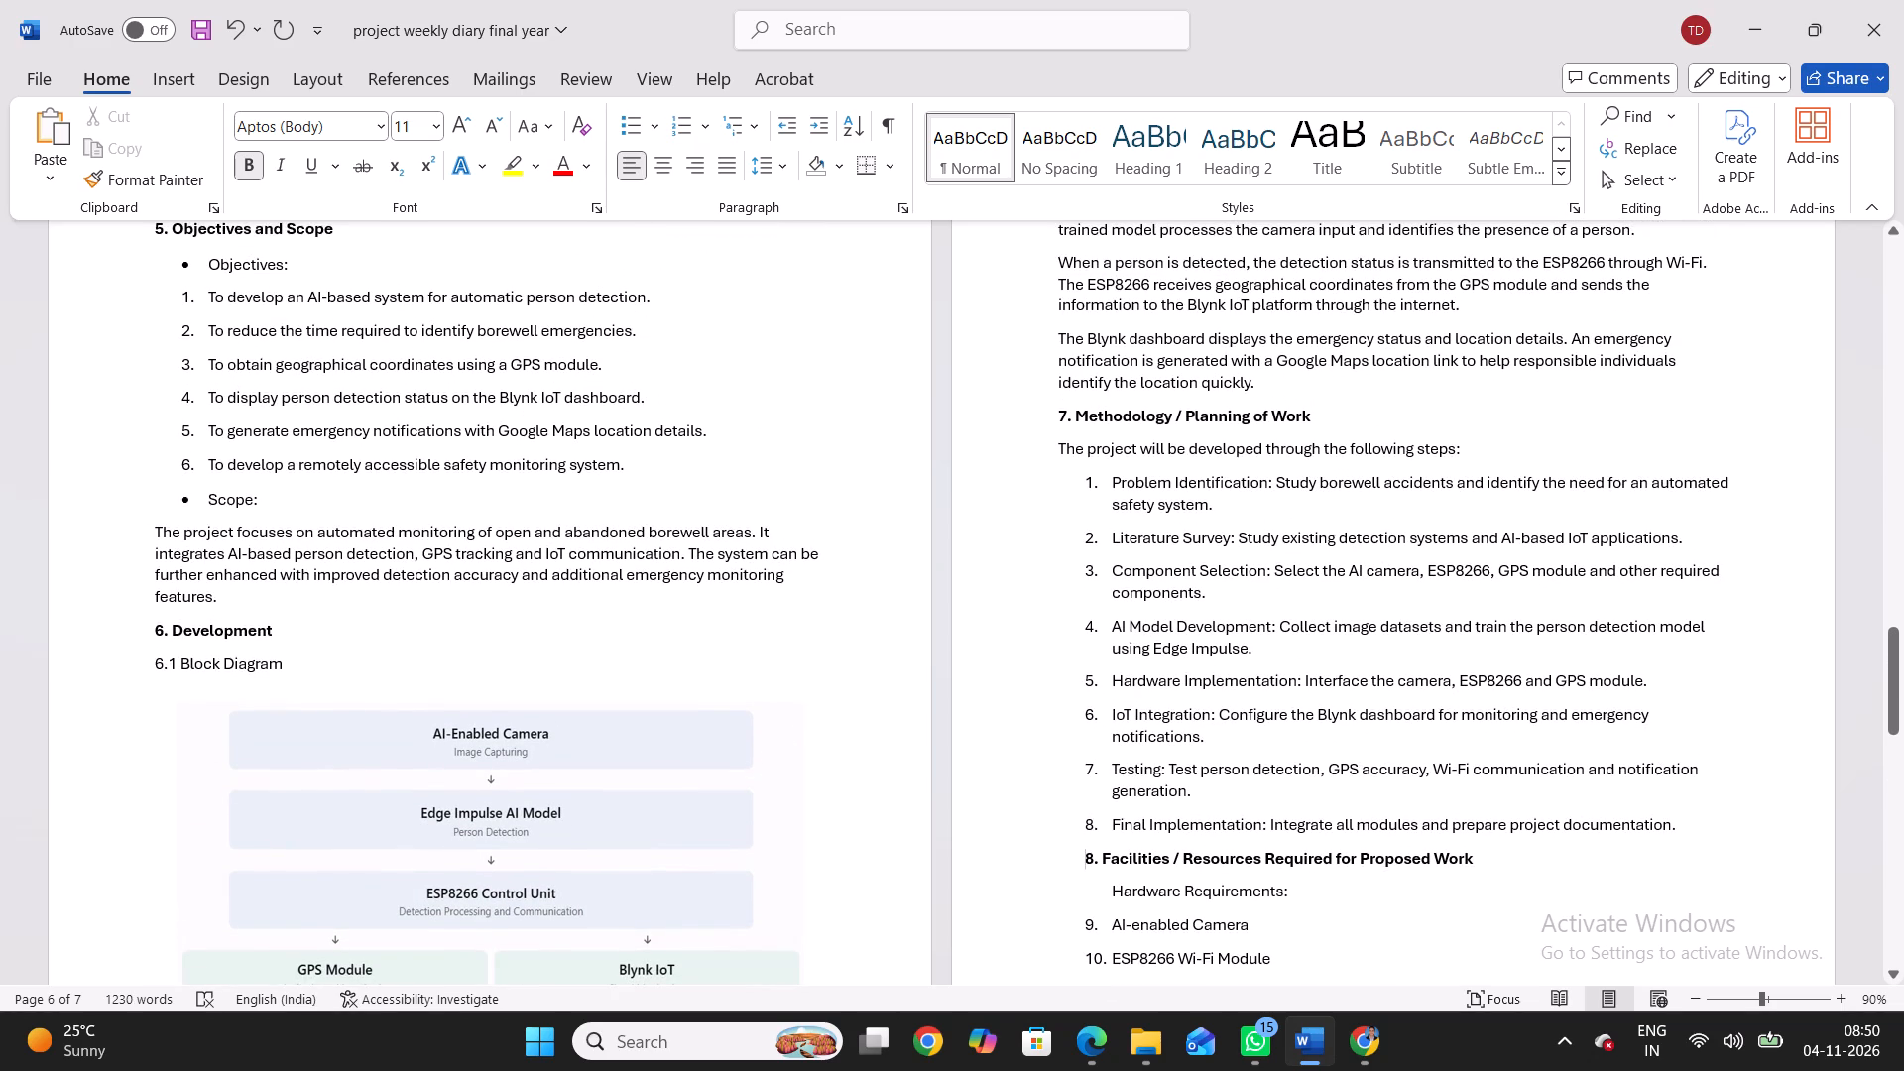
{"action": "left_click_drag", "start_coordinate": [1101, 484], "coordinate": [1105, 757]}
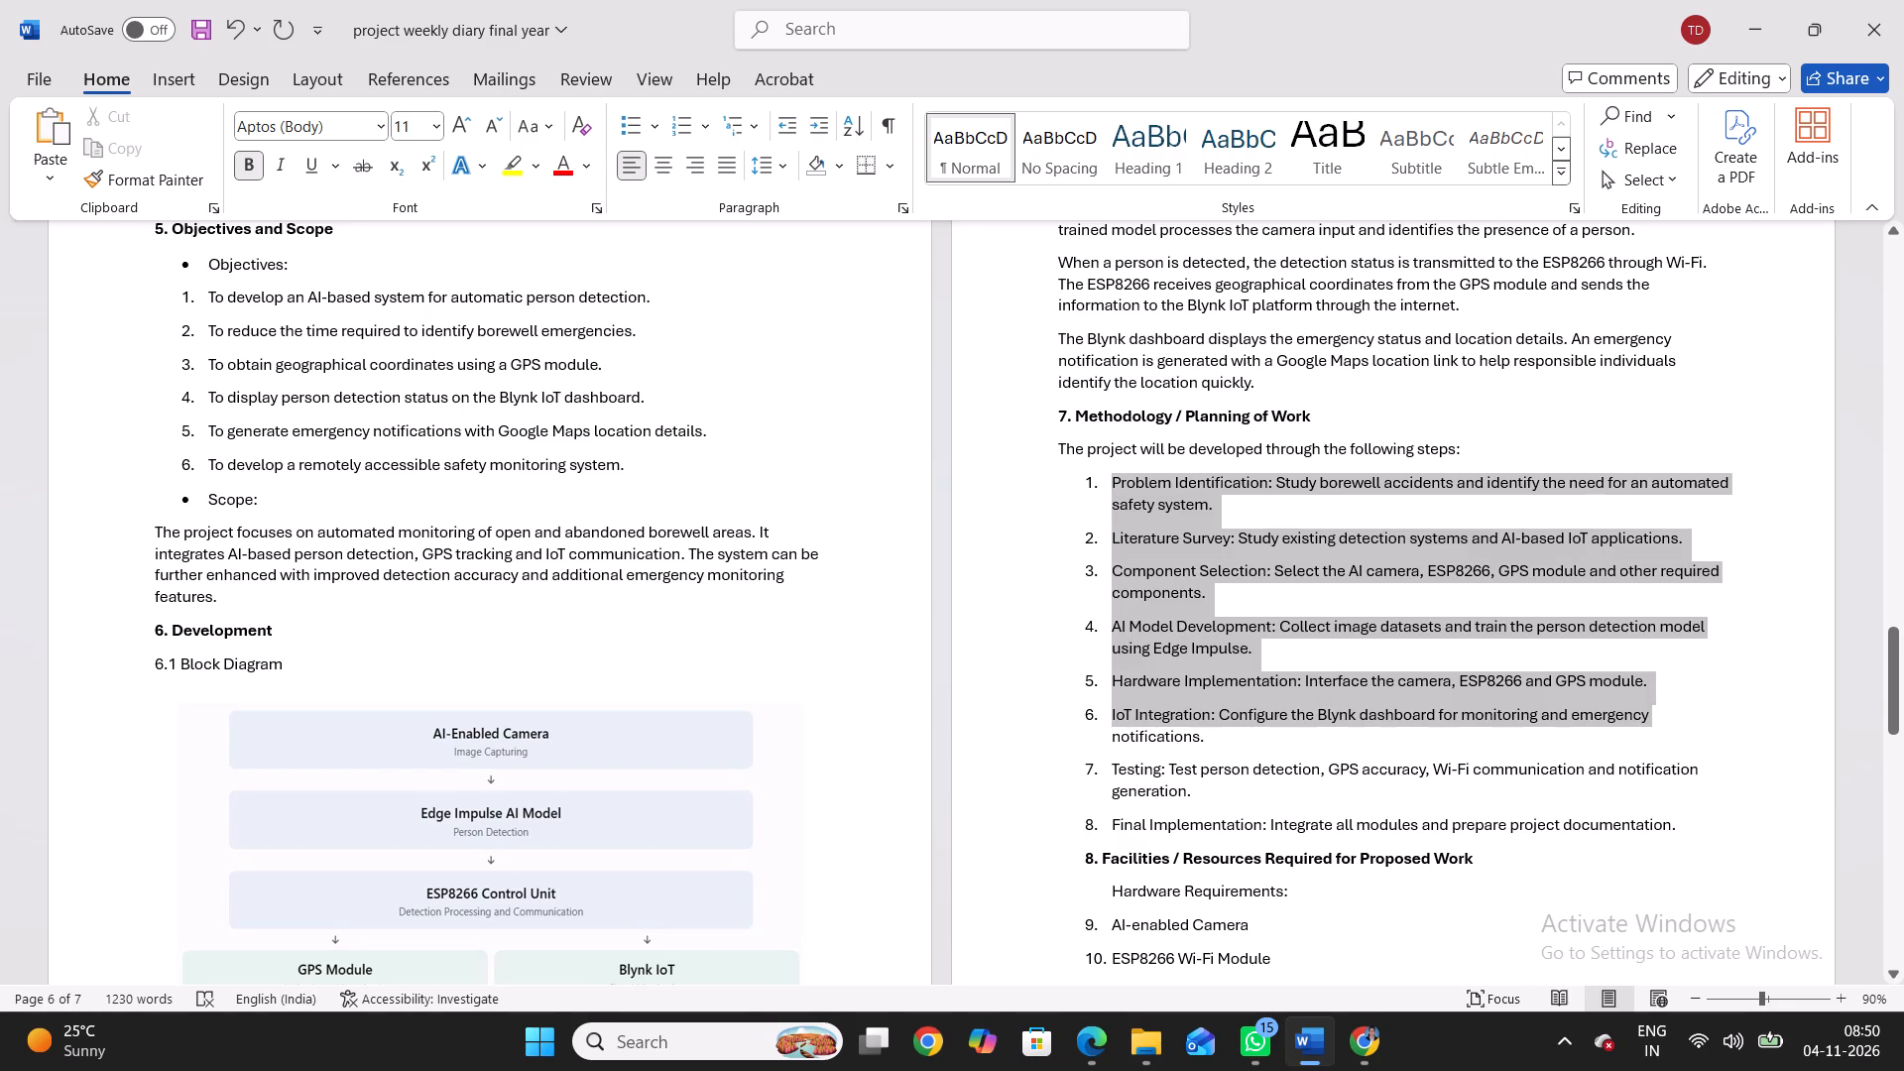
{"action": "left_click_drag", "start_coordinate": [1105, 757], "coordinate": [1118, 835]}
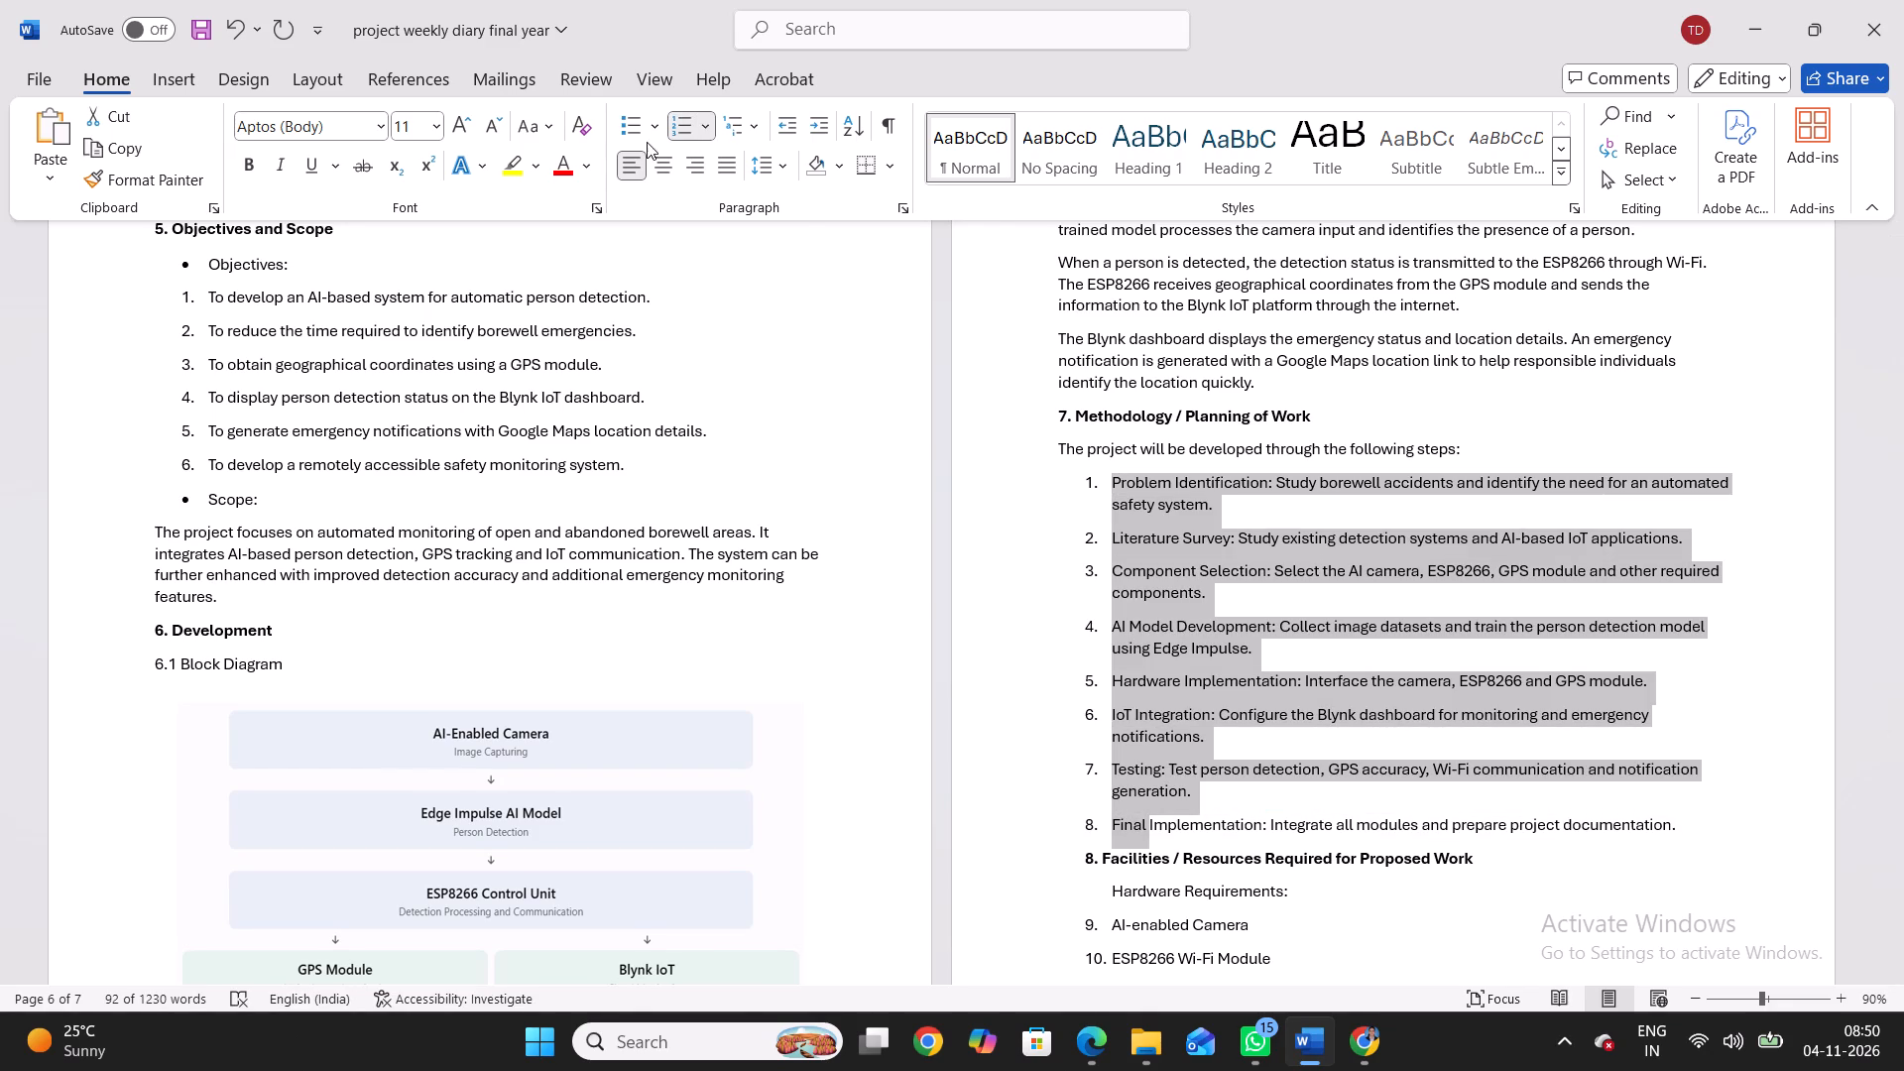
{"action": "left_click", "coordinate": [647, 131]}
{"action": "left_click", "coordinate": [667, 235]}
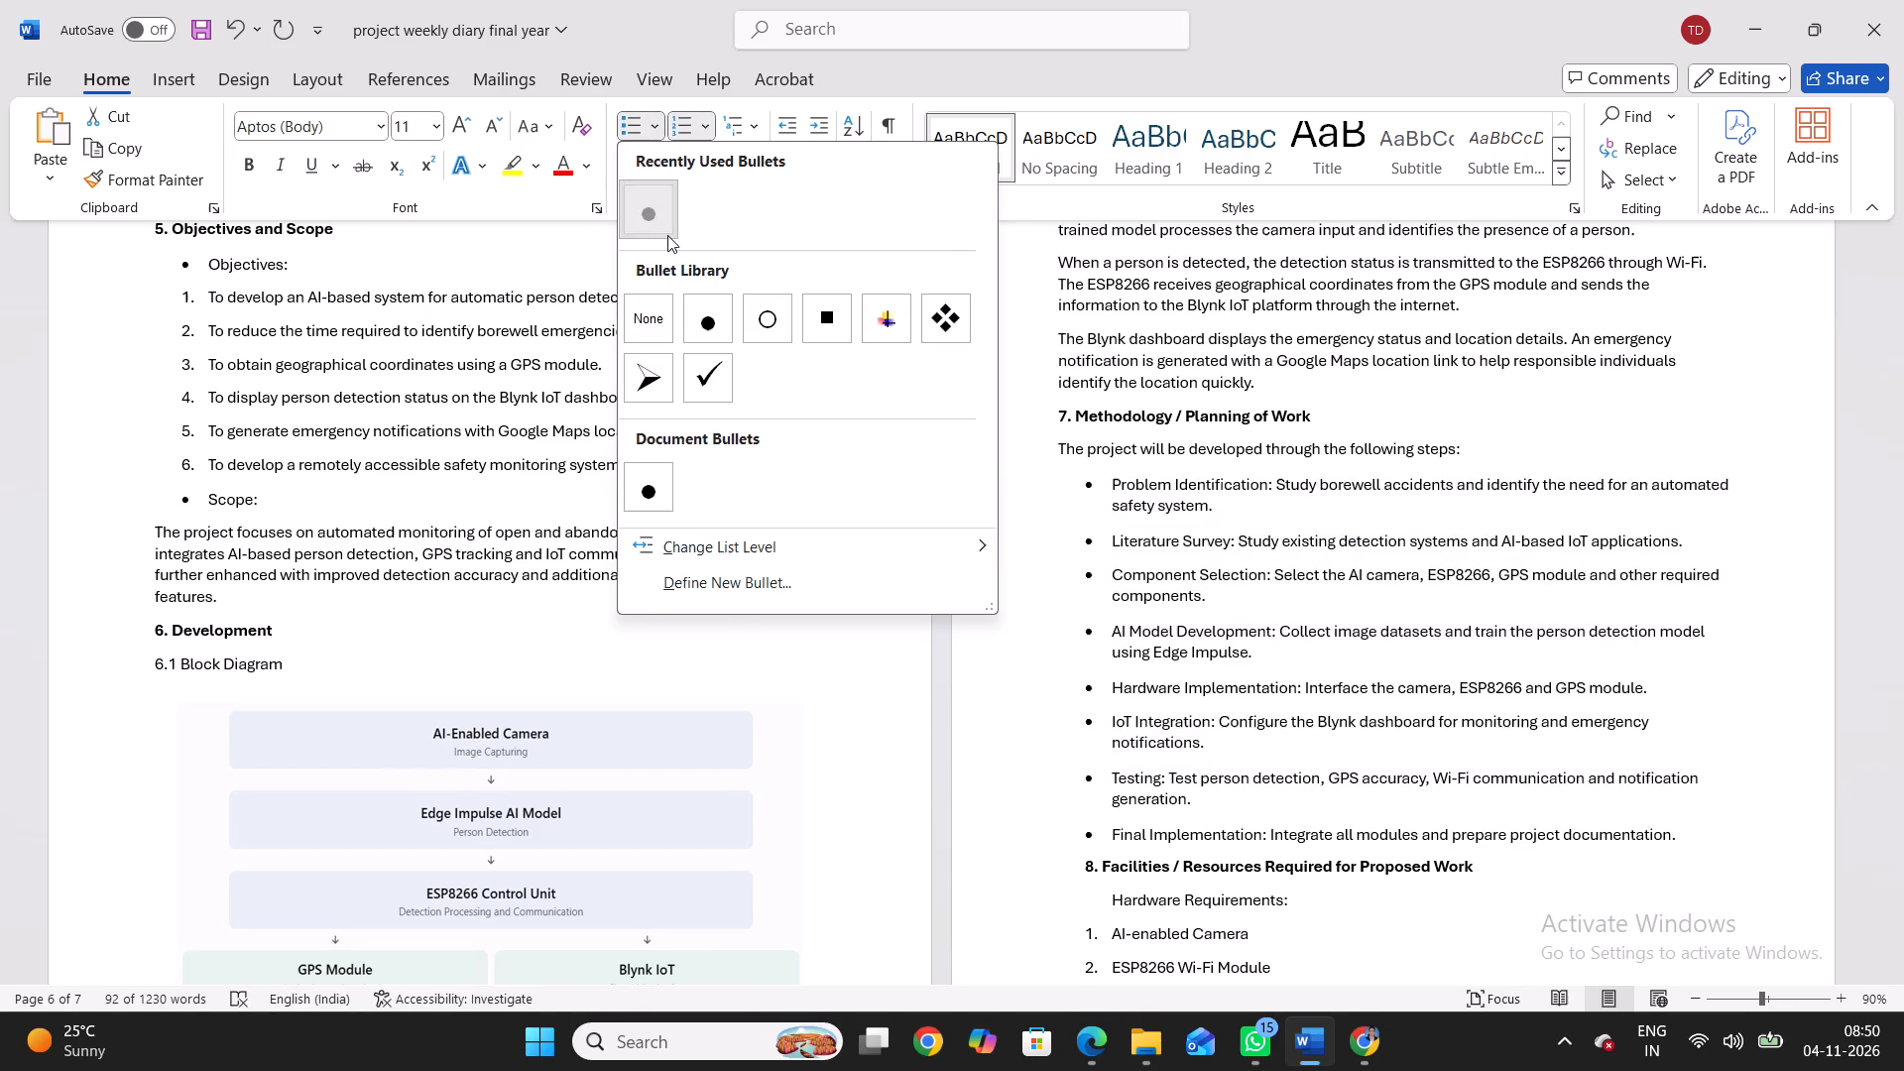
{"action": "left_click", "coordinate": [1027, 648]}
Change the numbered items in section 8, from AI-enabled Camera to Arduino IDE, into left-aligned round bullets.
{"action": "scroll", "coordinate": [1027, 648], "scroll_direction": "down", "scroll_amount": 1}
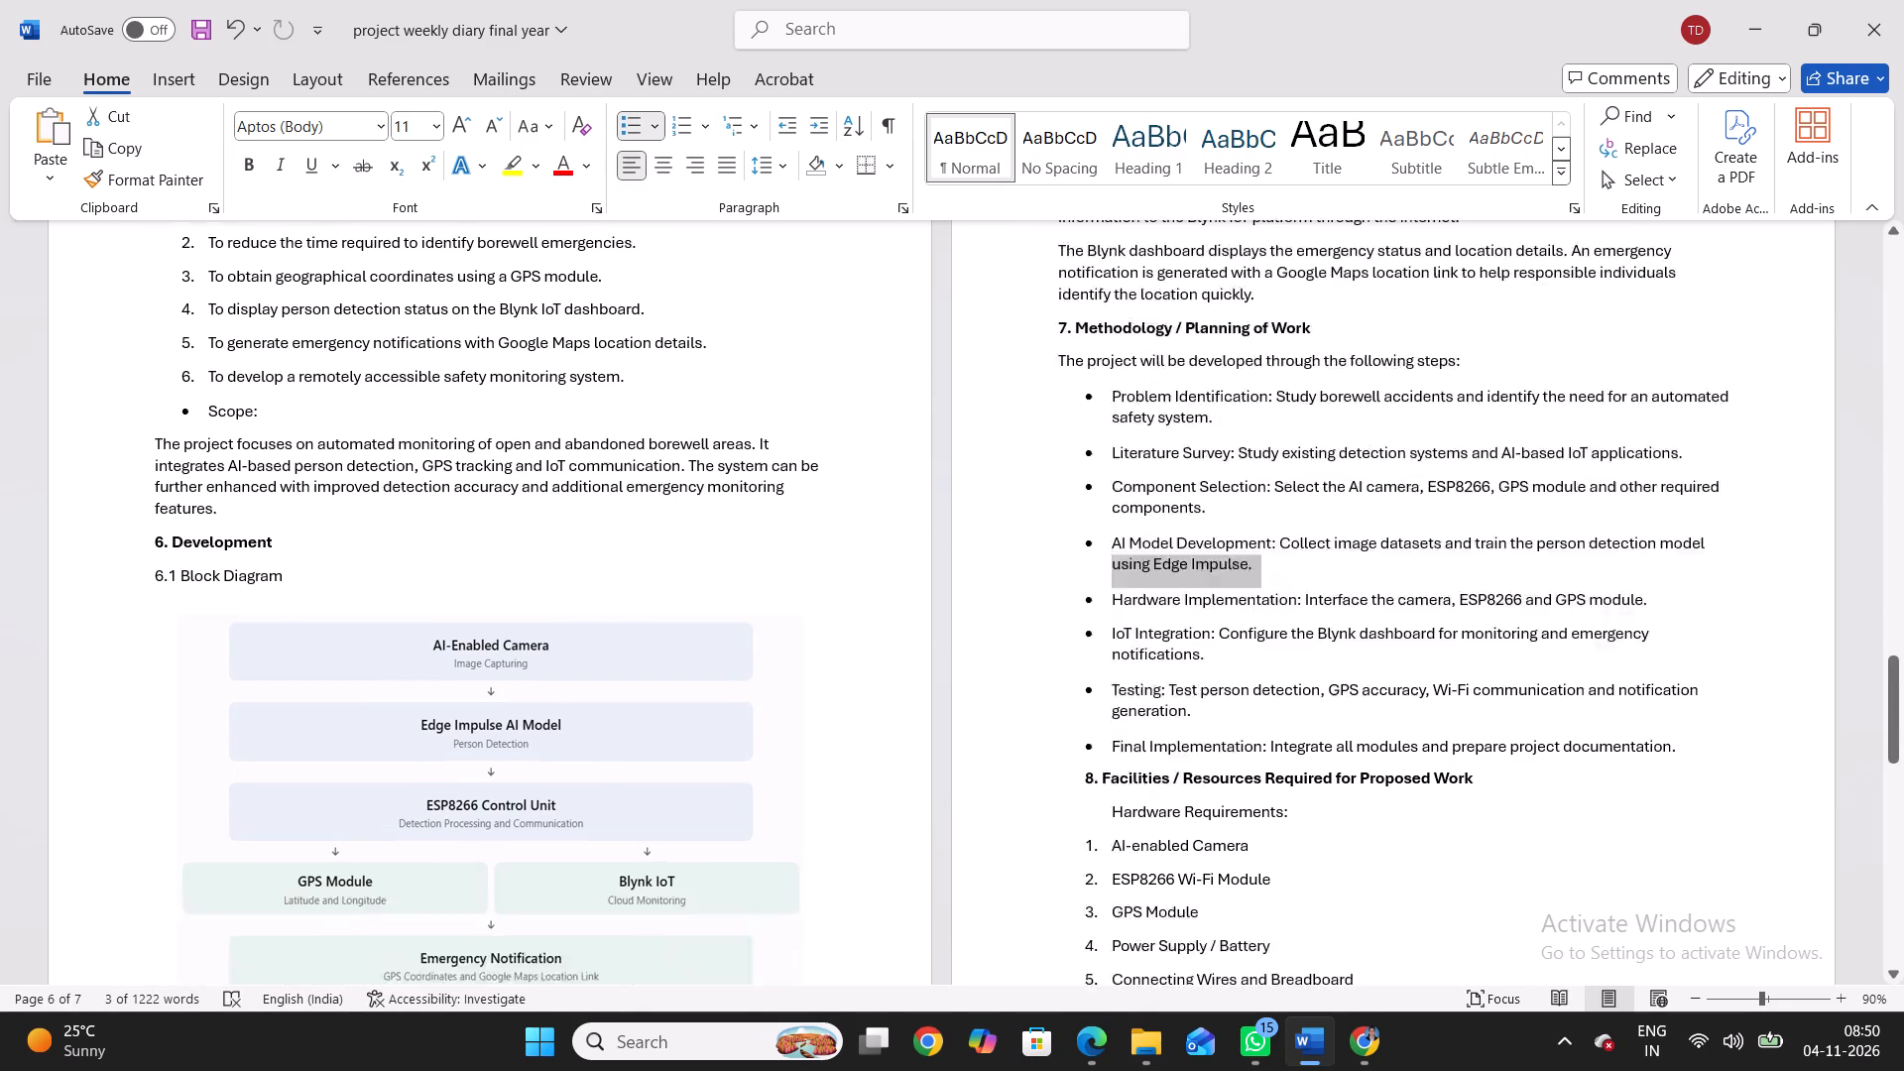
{"action": "scroll", "coordinate": [1027, 648], "scroll_direction": "down", "scroll_amount": 1}
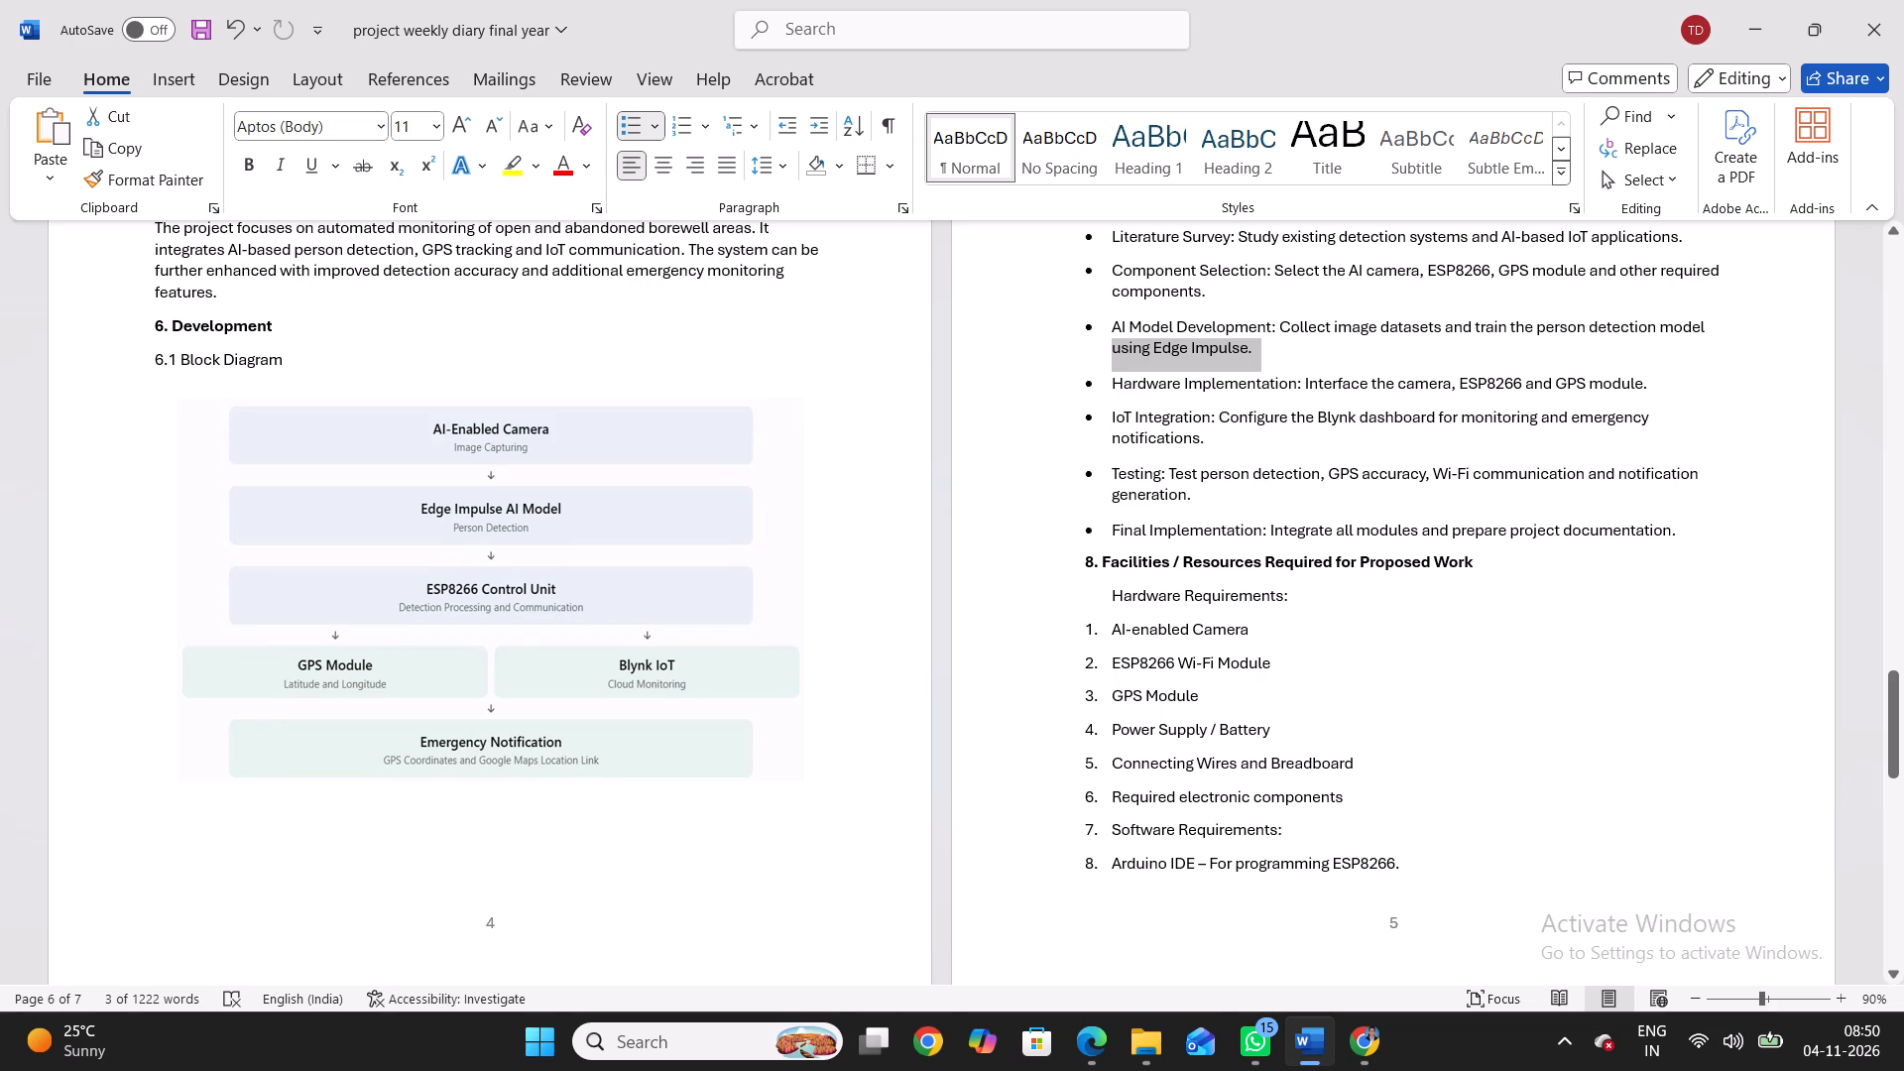
{"action": "left_click_drag", "start_coordinate": [1105, 632], "coordinate": [1458, 872]}
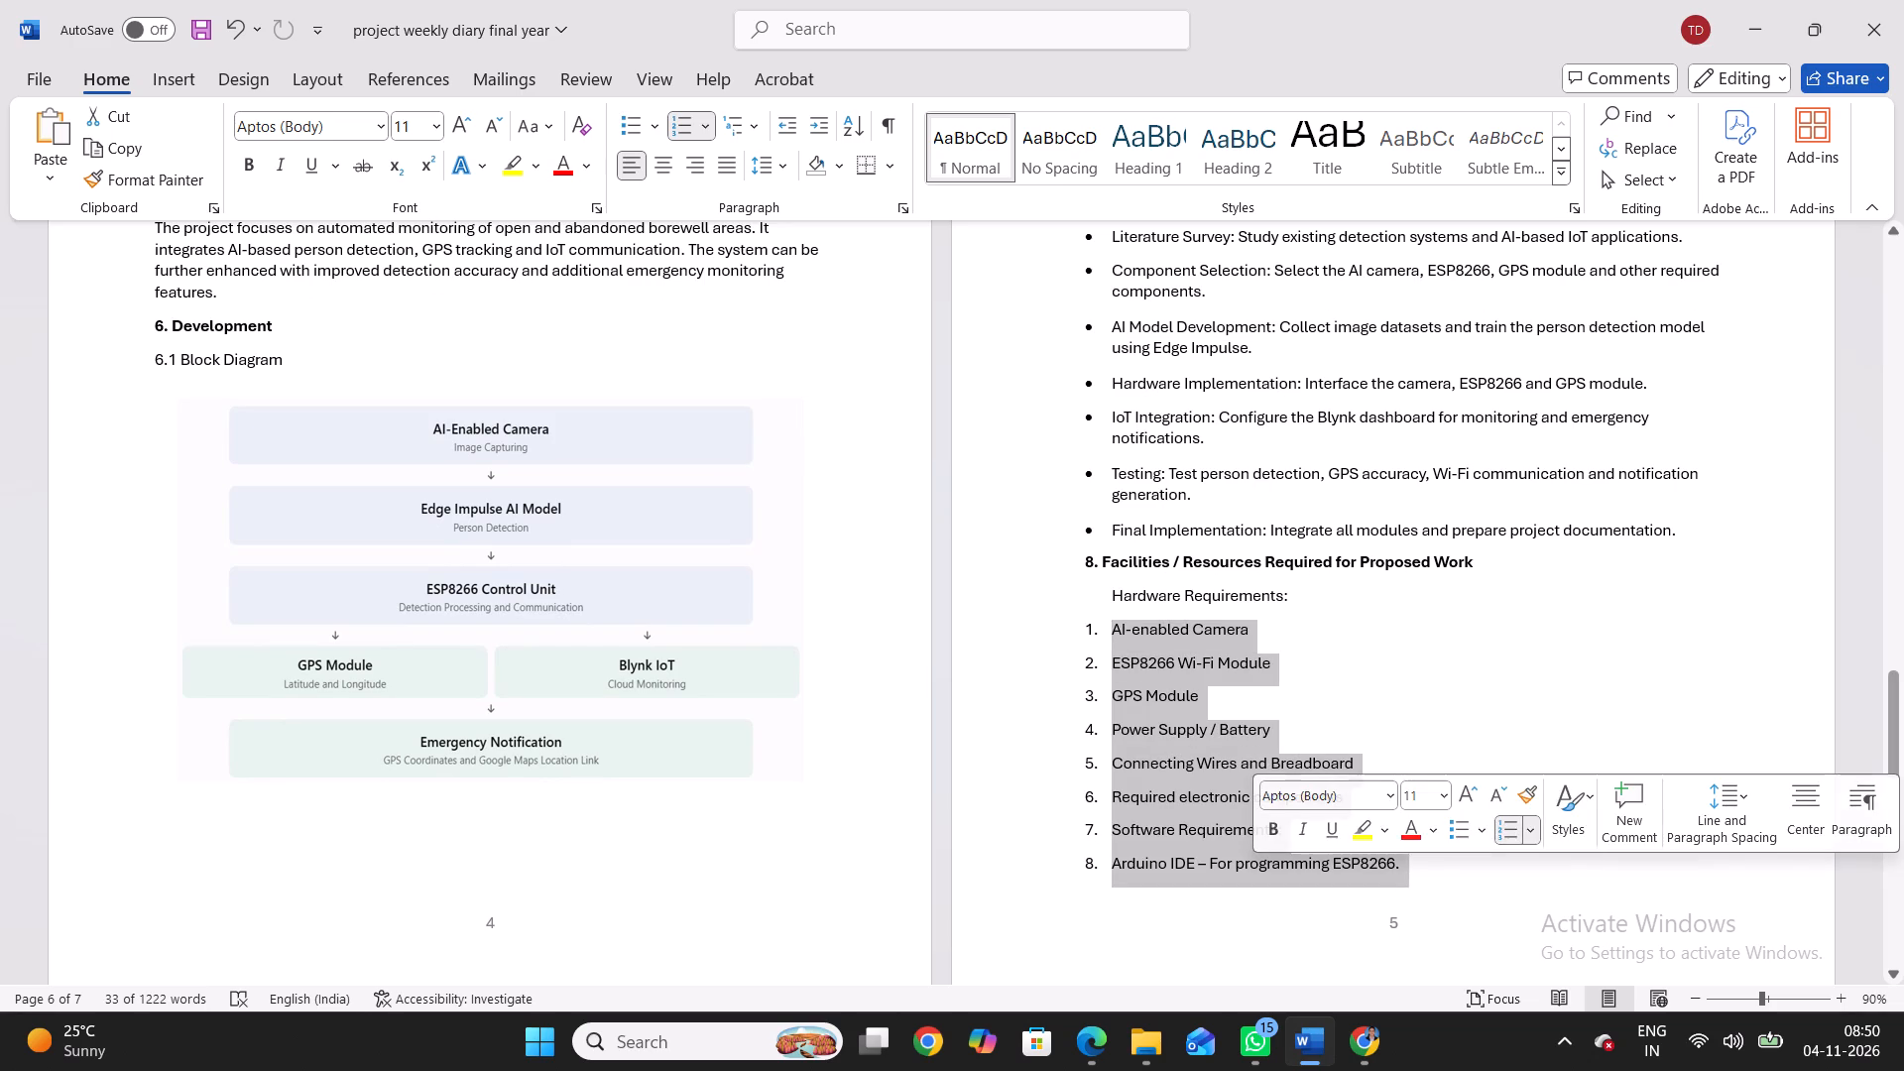
{"action": "left_click", "coordinate": [673, 153]}
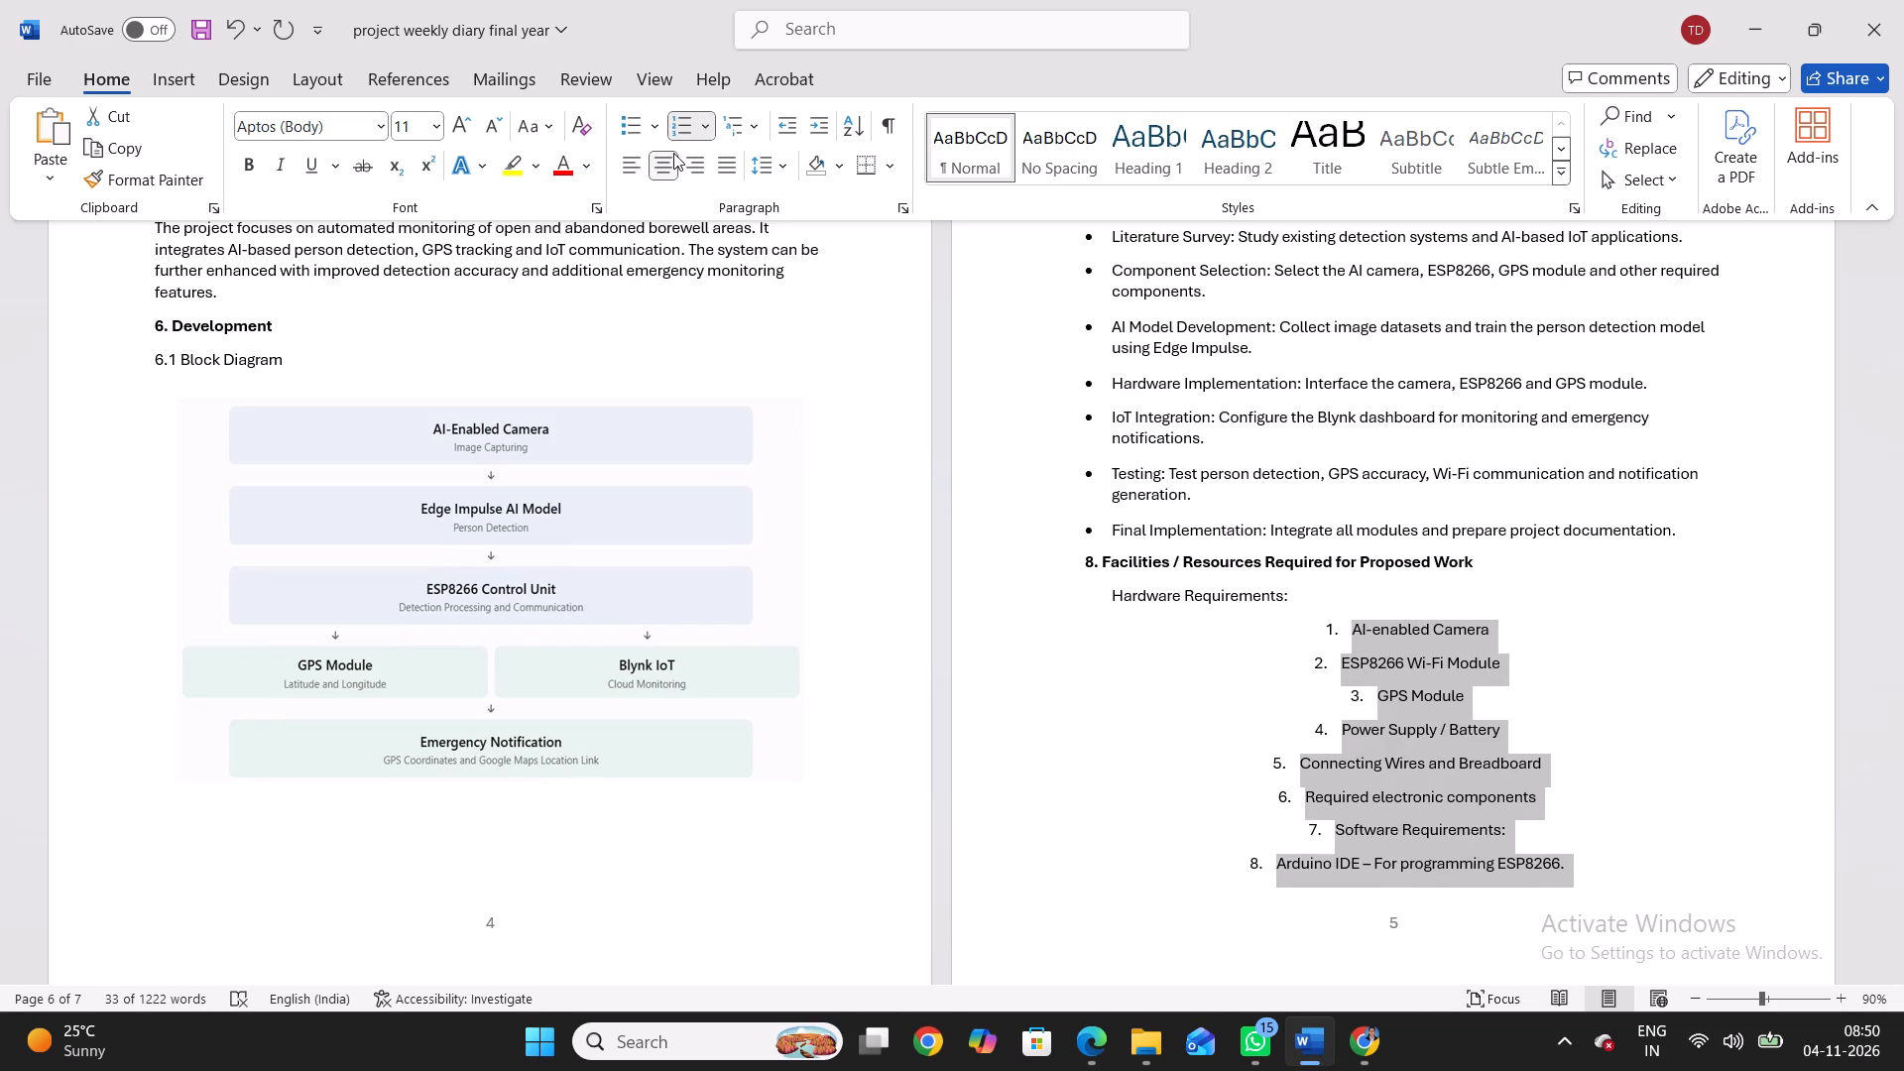
{"action": "left_click", "coordinate": [636, 173]}
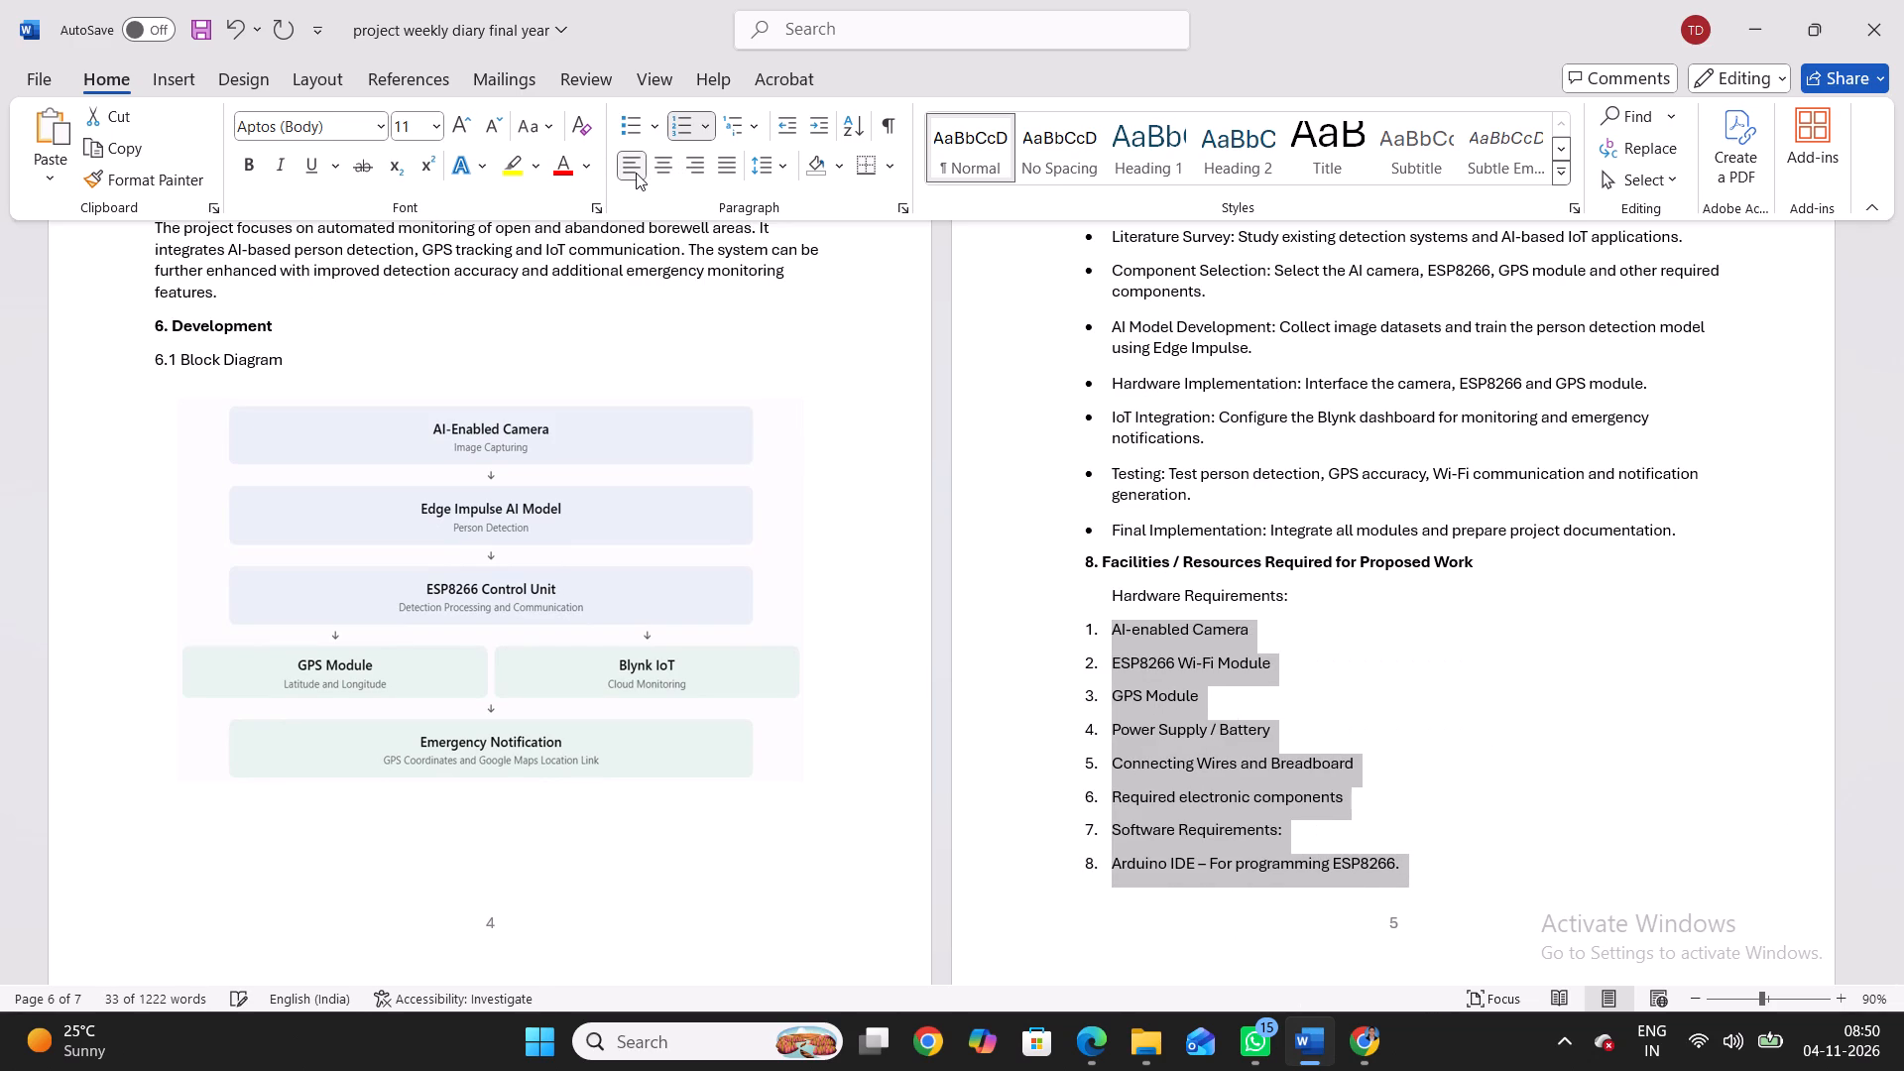
{"action": "left_click", "coordinate": [654, 125]}
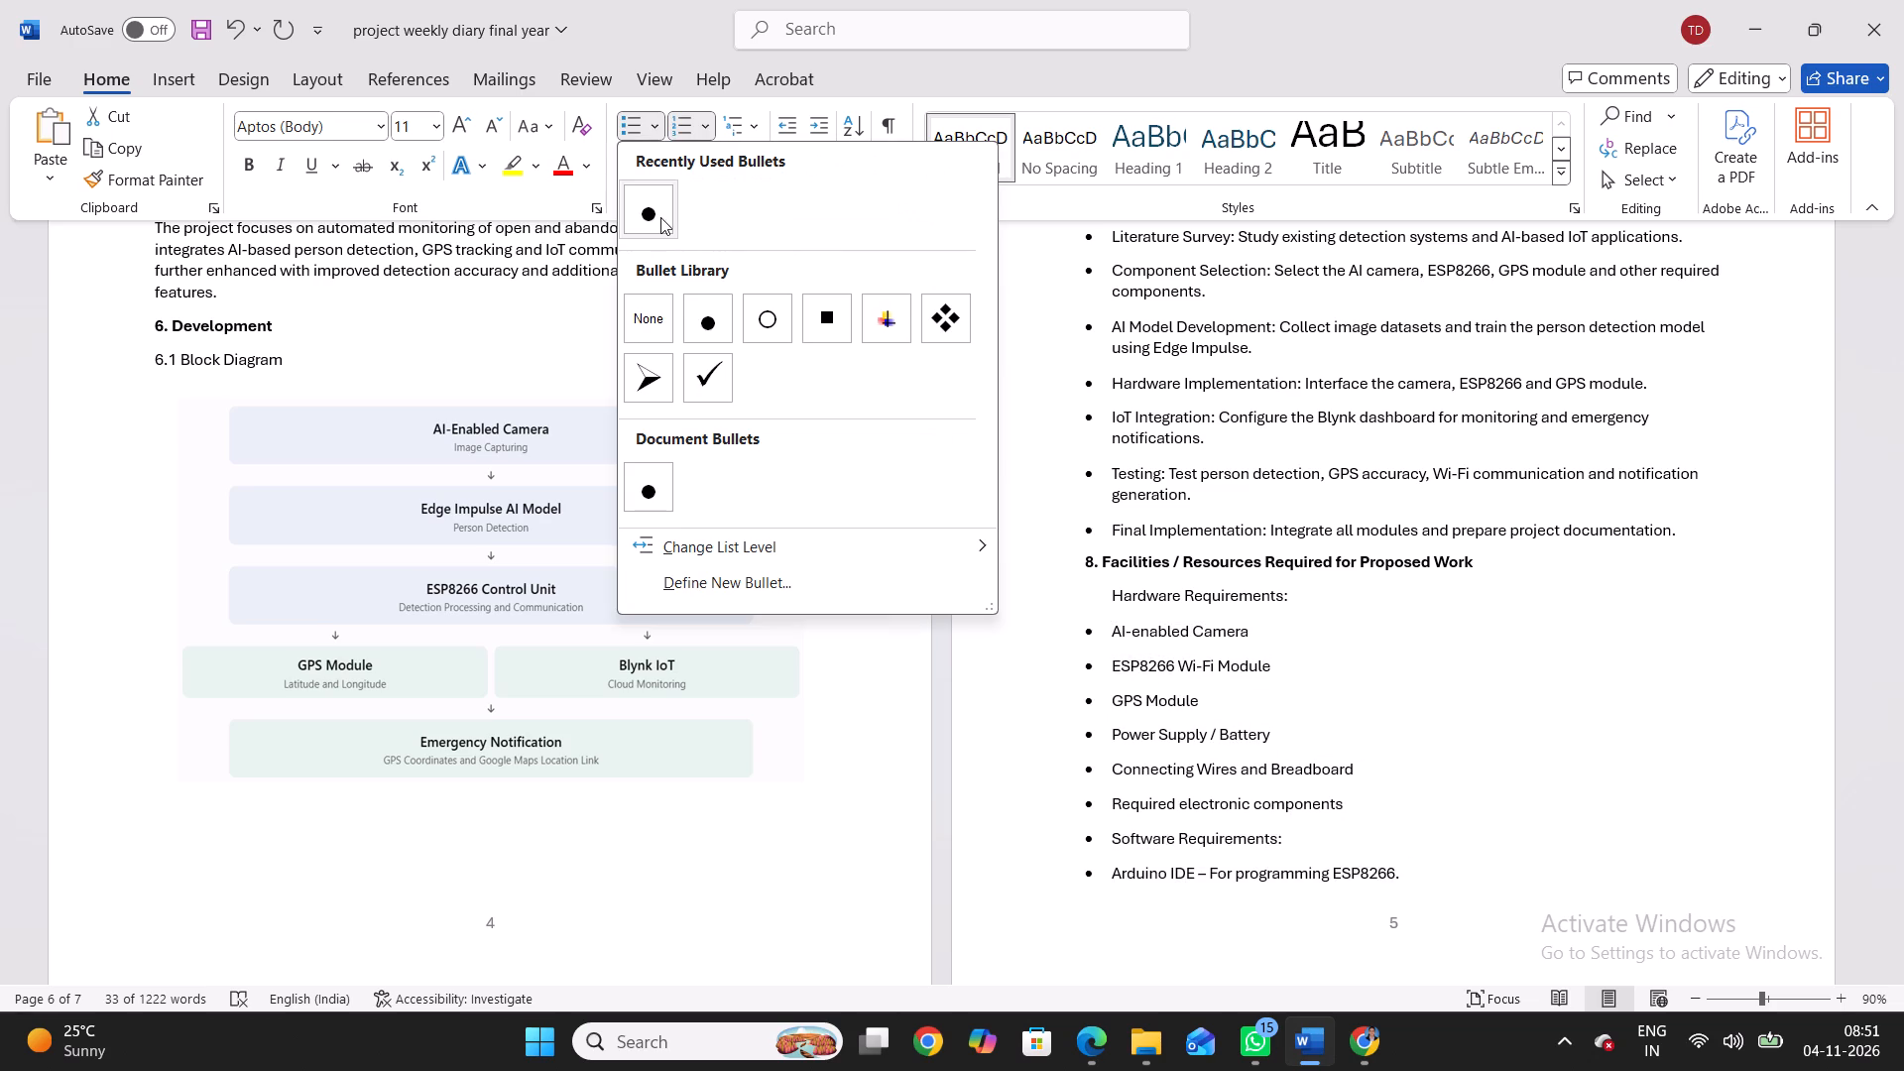
{"action": "left_click", "coordinate": [660, 217]}
{"action": "left_click", "coordinate": [1071, 813]}
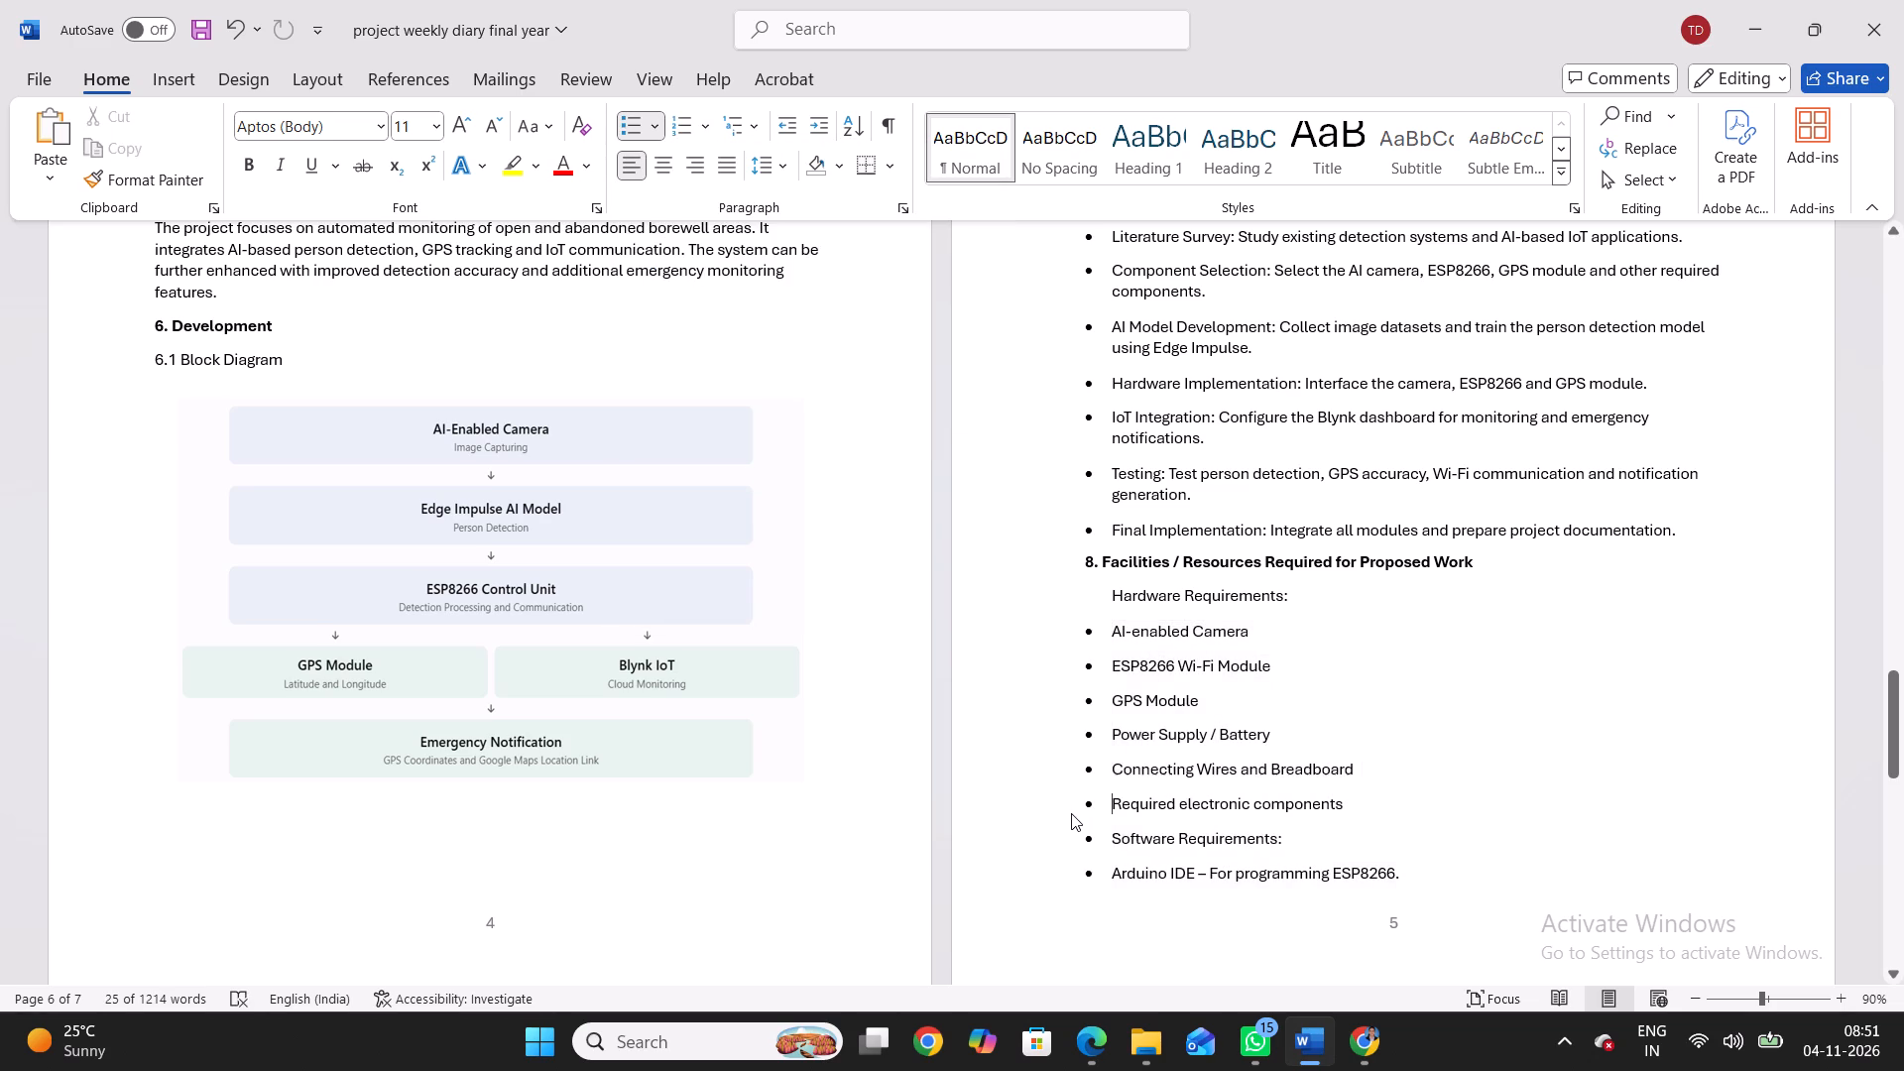
Place the text cursor at the start of the "Software Requirements:" line in section 8.
{"action": "scroll", "coordinate": [1103, 704], "scroll_direction": "down", "scroll_amount": 4}
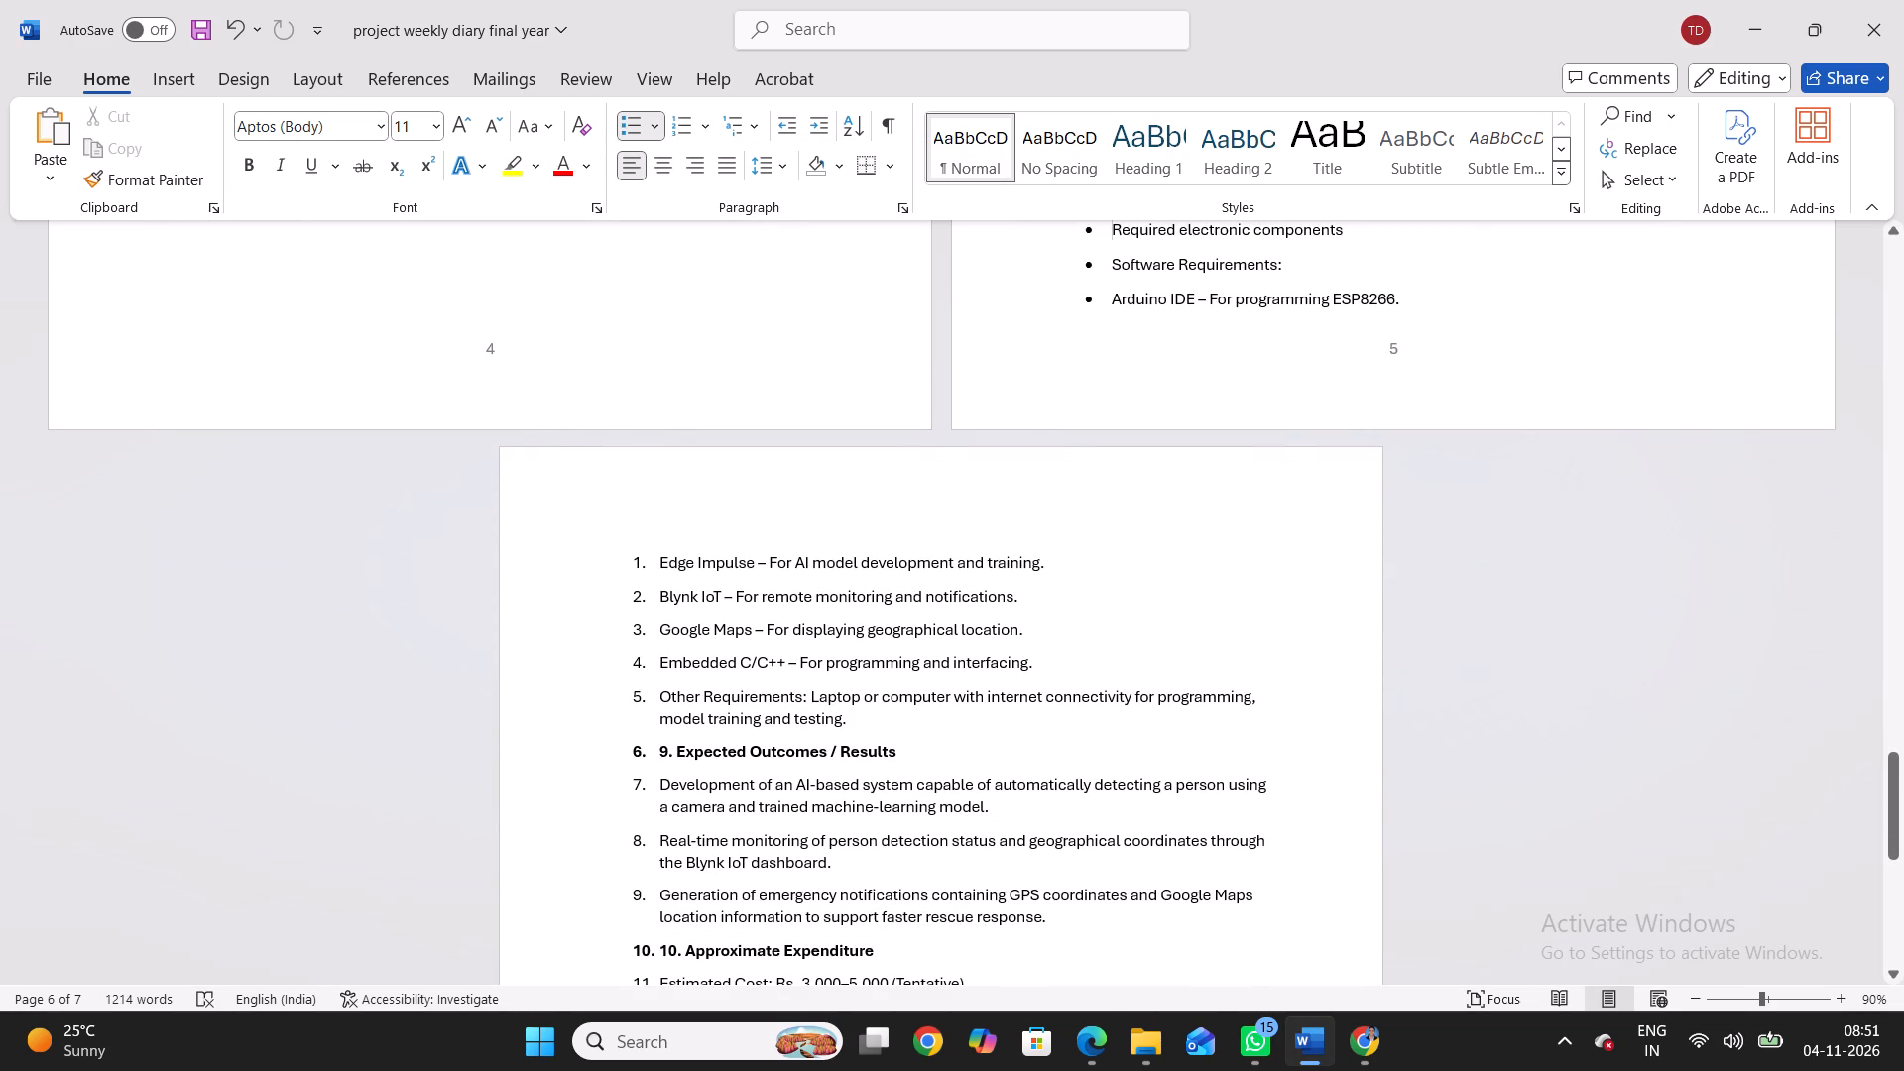
{"action": "scroll", "coordinate": [1103, 704], "scroll_direction": "up", "scroll_amount": 2}
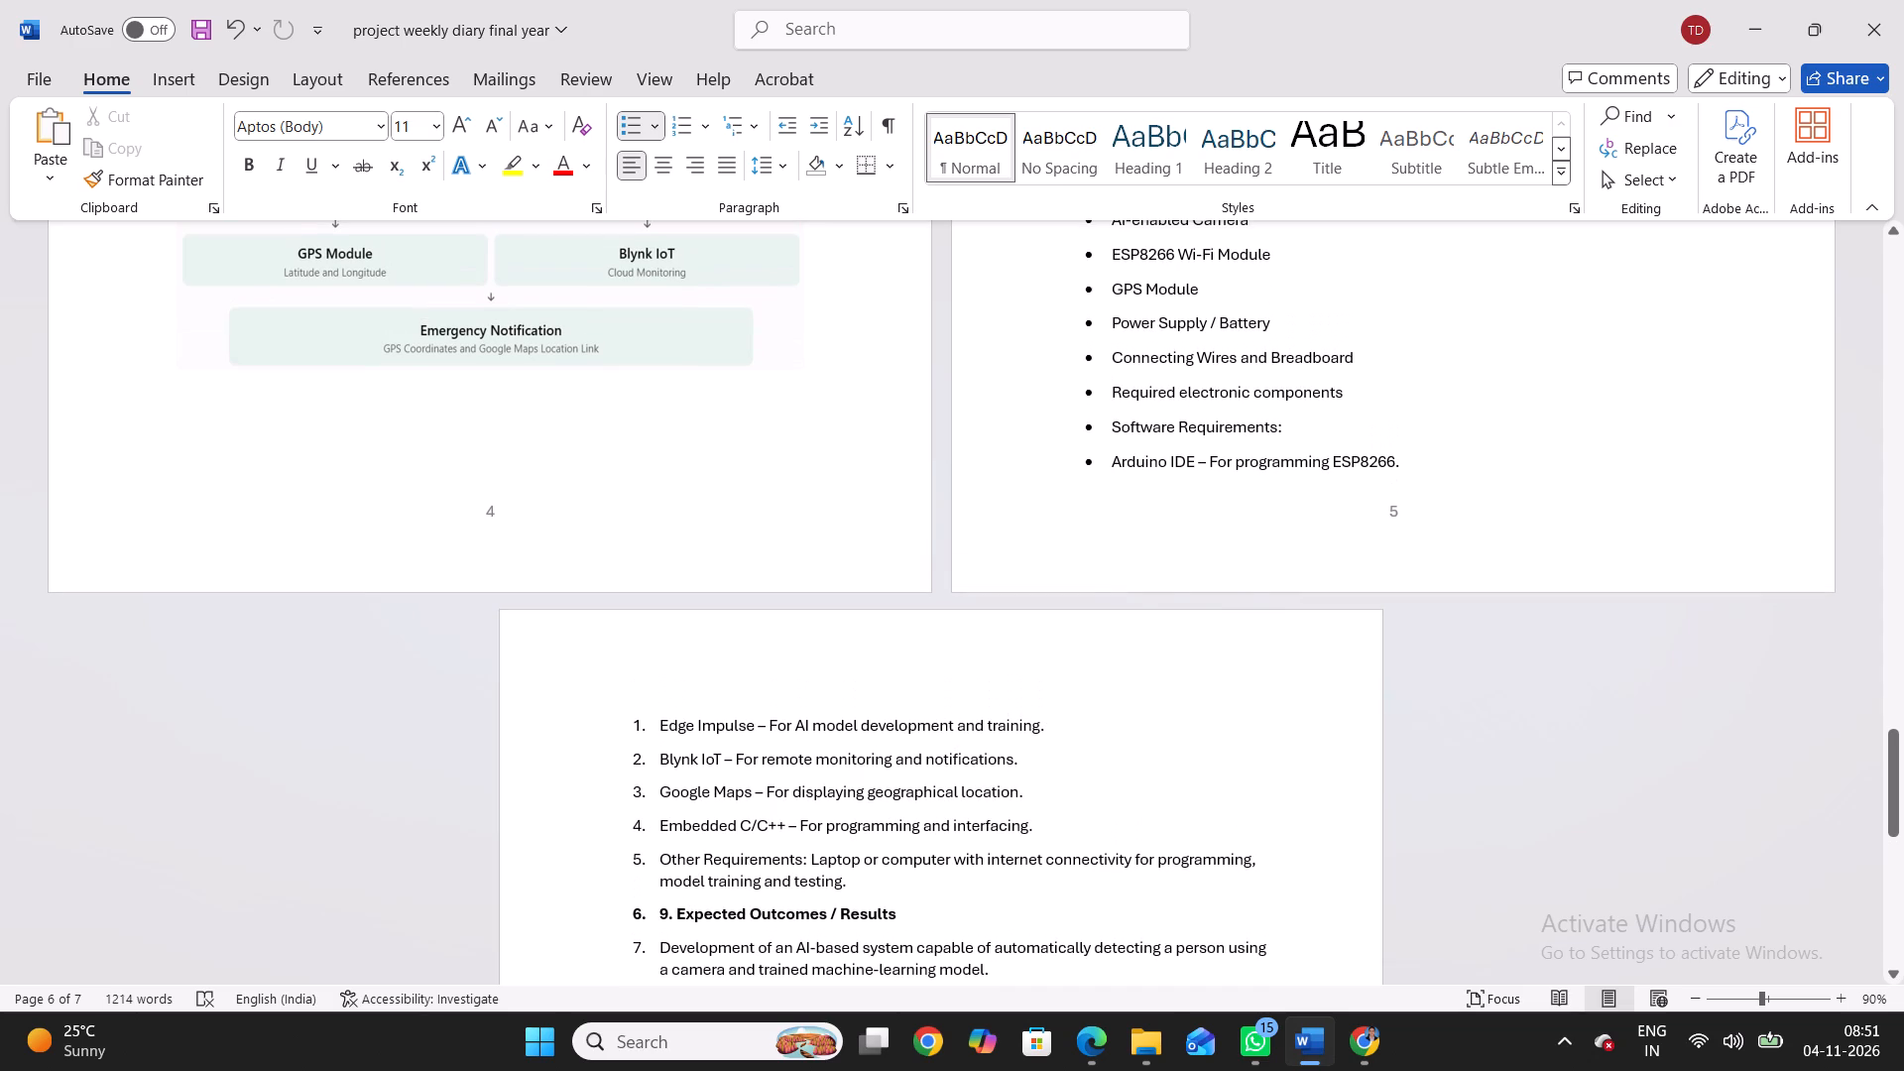
{"action": "scroll", "coordinate": [1092, 430], "scroll_direction": "up", "scroll_amount": 1}
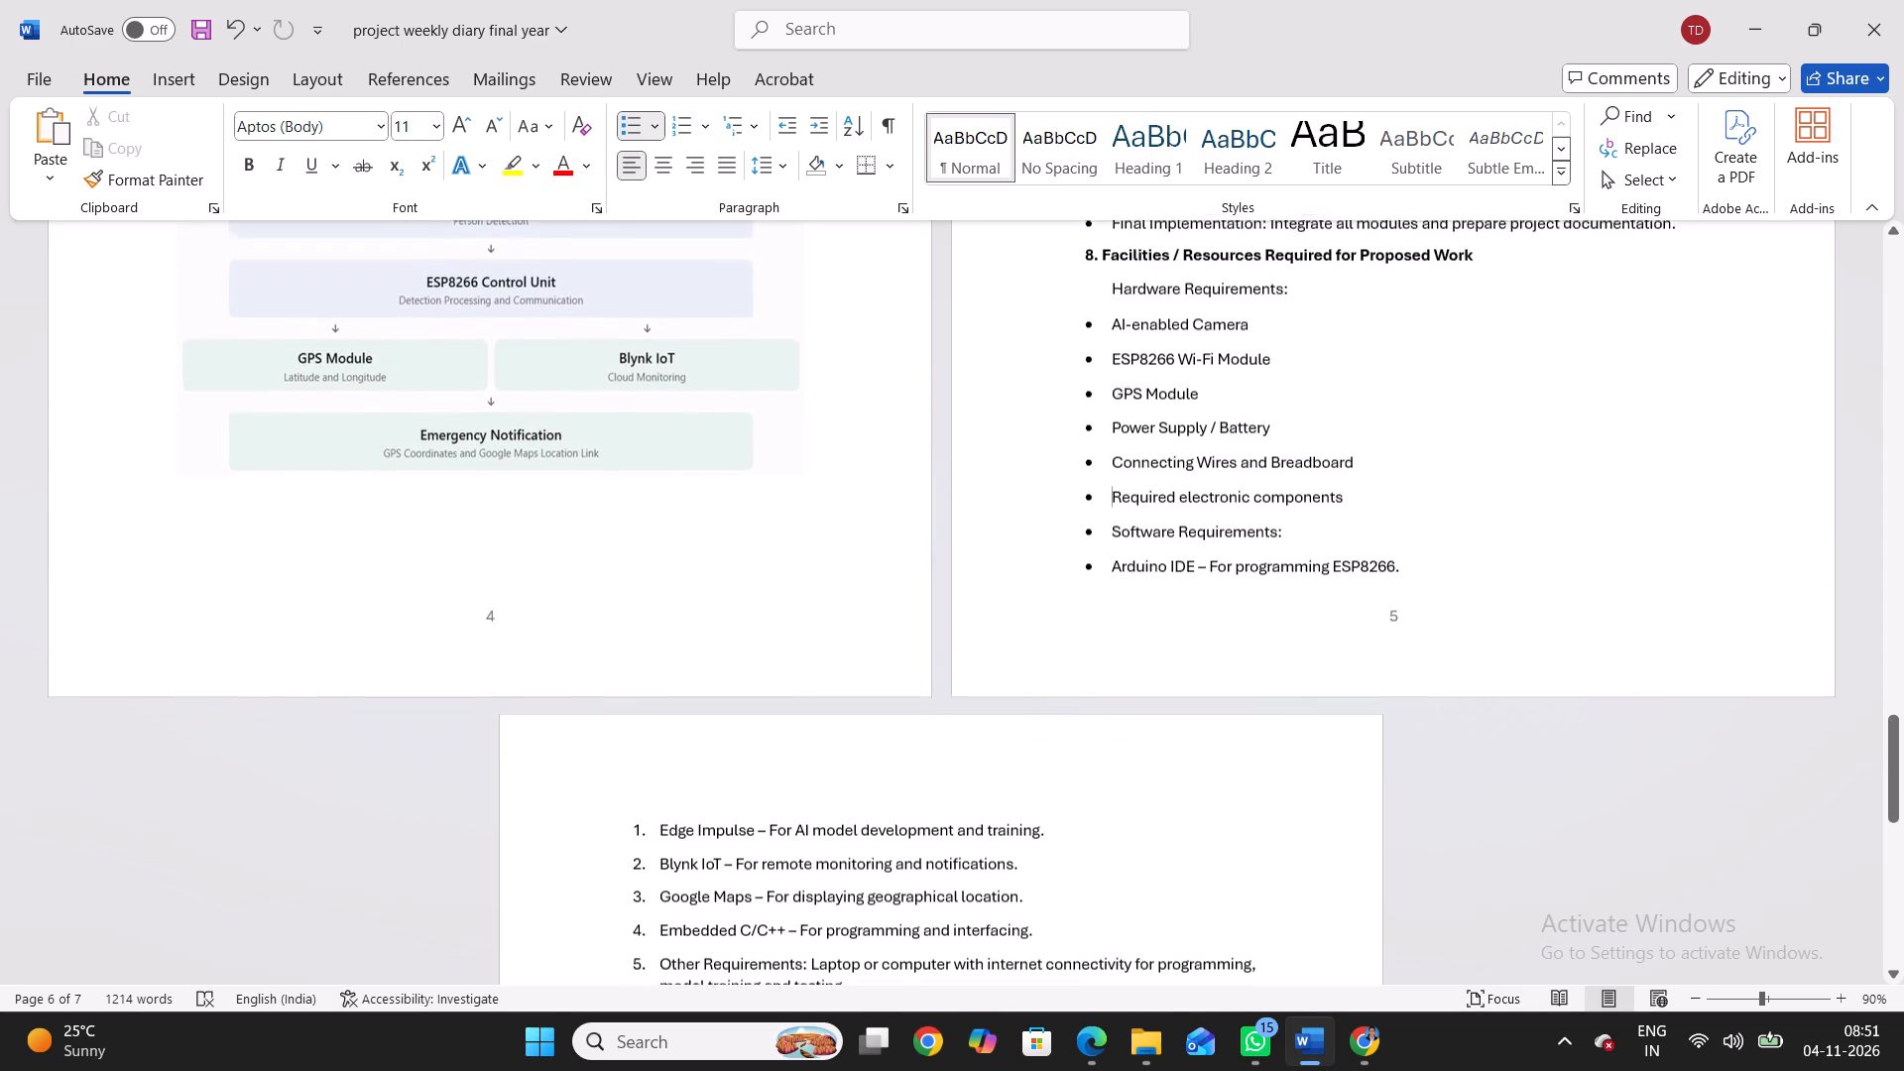
{"action": "scroll", "coordinate": [1092, 430], "scroll_direction": "up", "scroll_amount": 1}
{"action": "left_click", "coordinate": [1111, 528]}
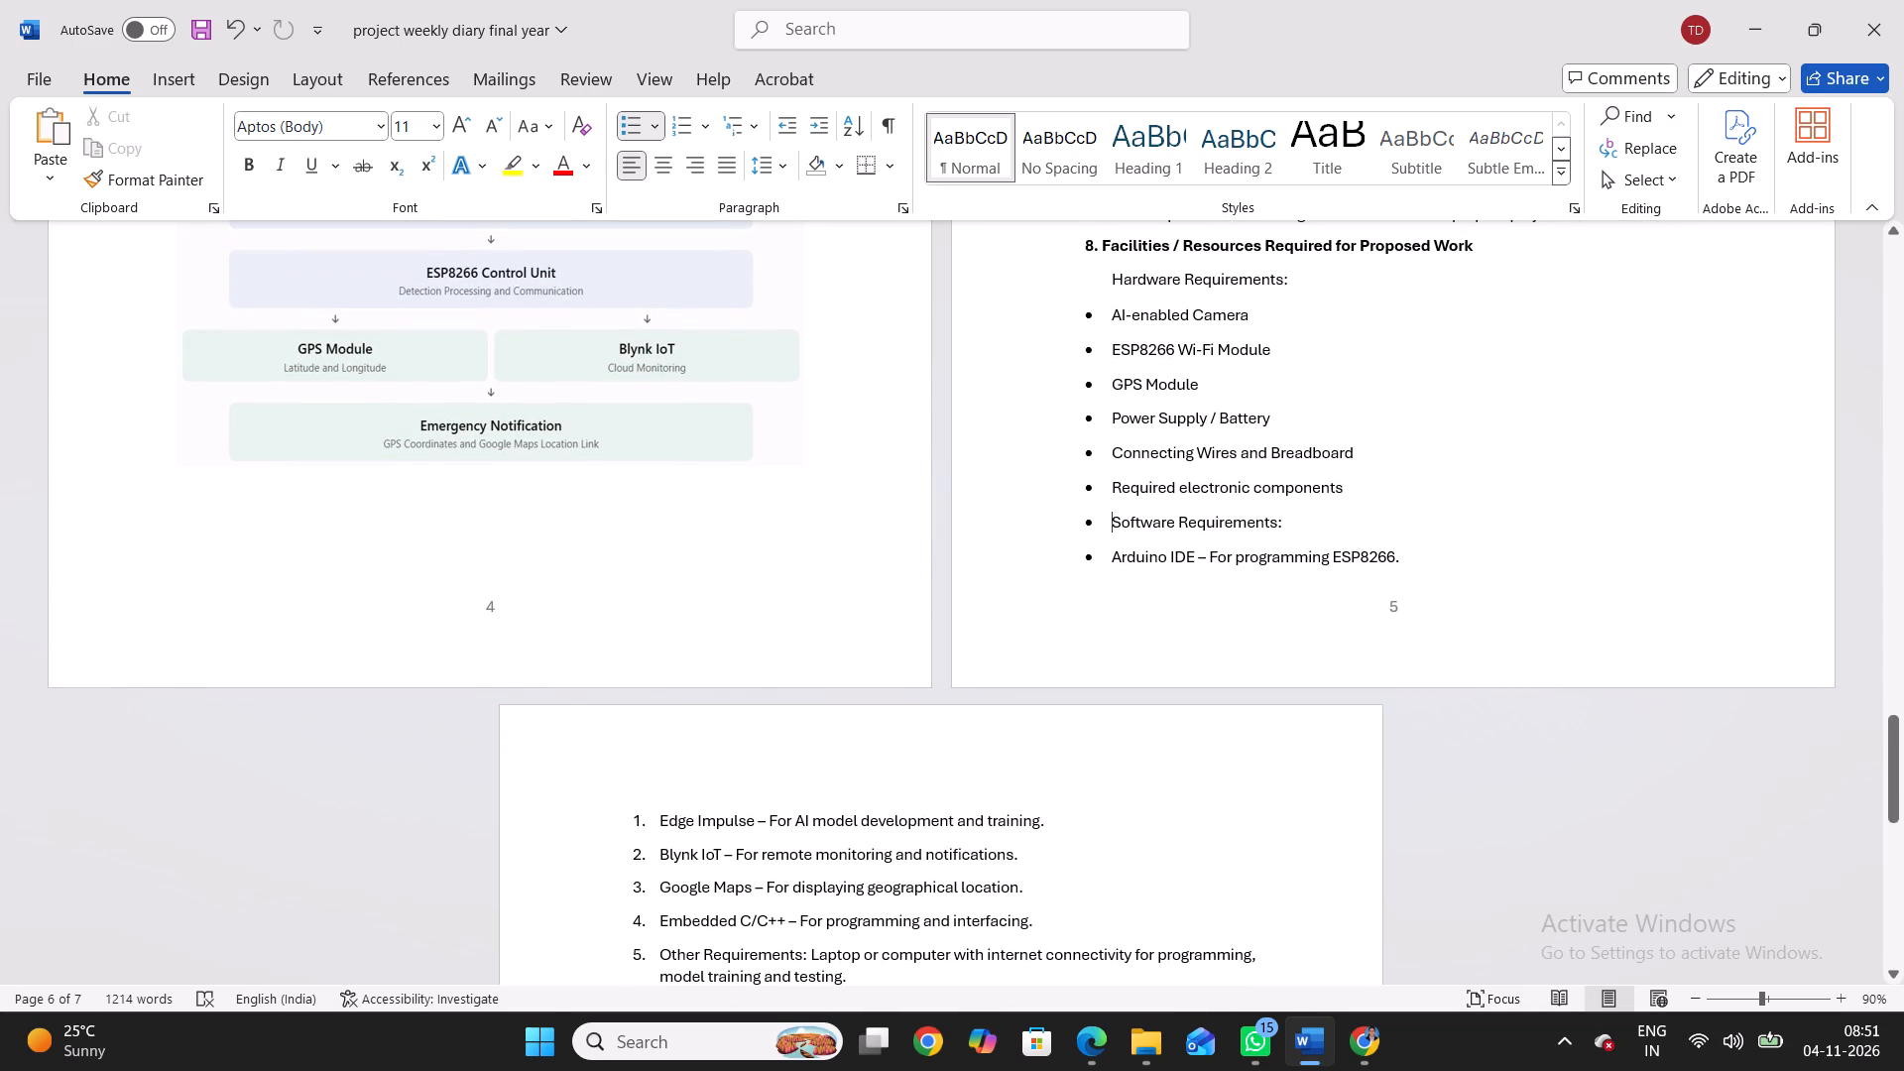
Remove the bullet in front of the "Software Requirements:" line.
{"action": "key", "text": "BackSpace"}
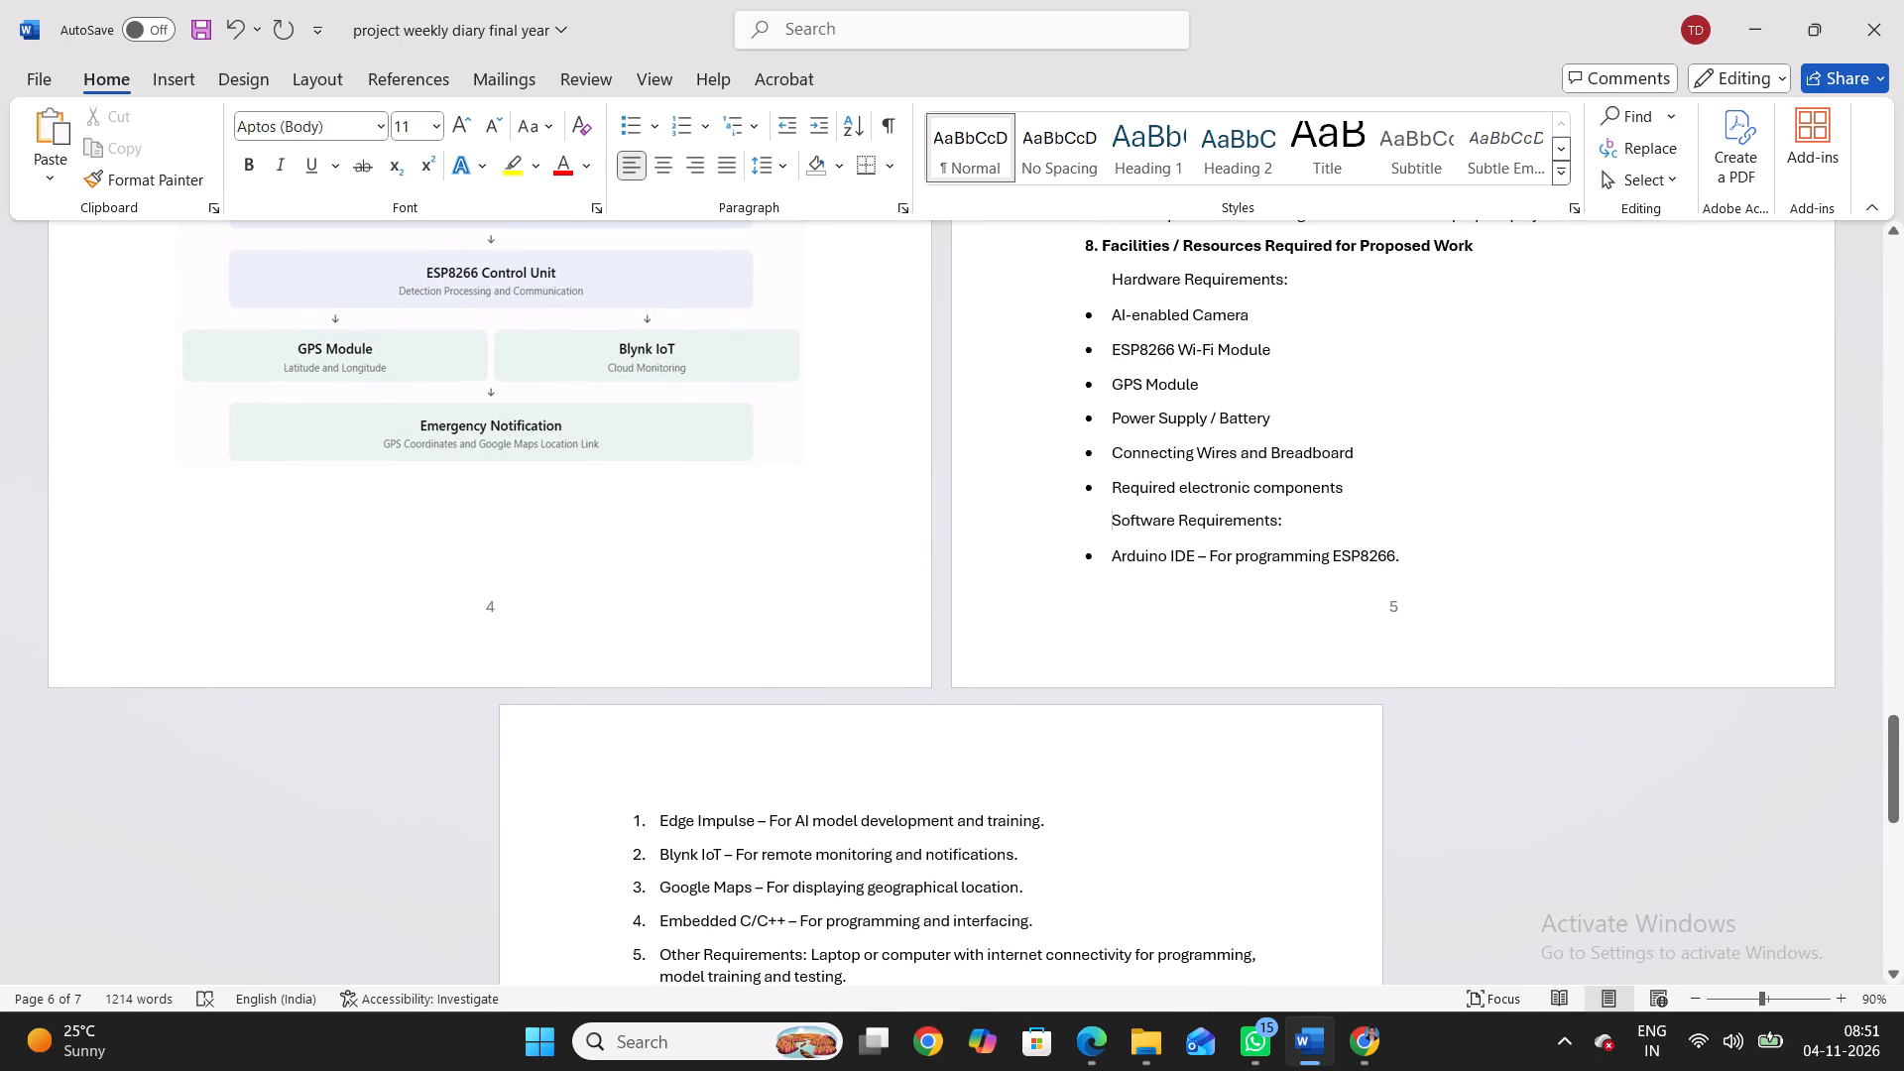
Replace the bullet of the "Arduino IDE – For programming ESP8266." line with a manually entered "1.".
{"action": "scroll", "coordinate": [1052, 756], "scroll_direction": "down", "scroll_amount": 2}
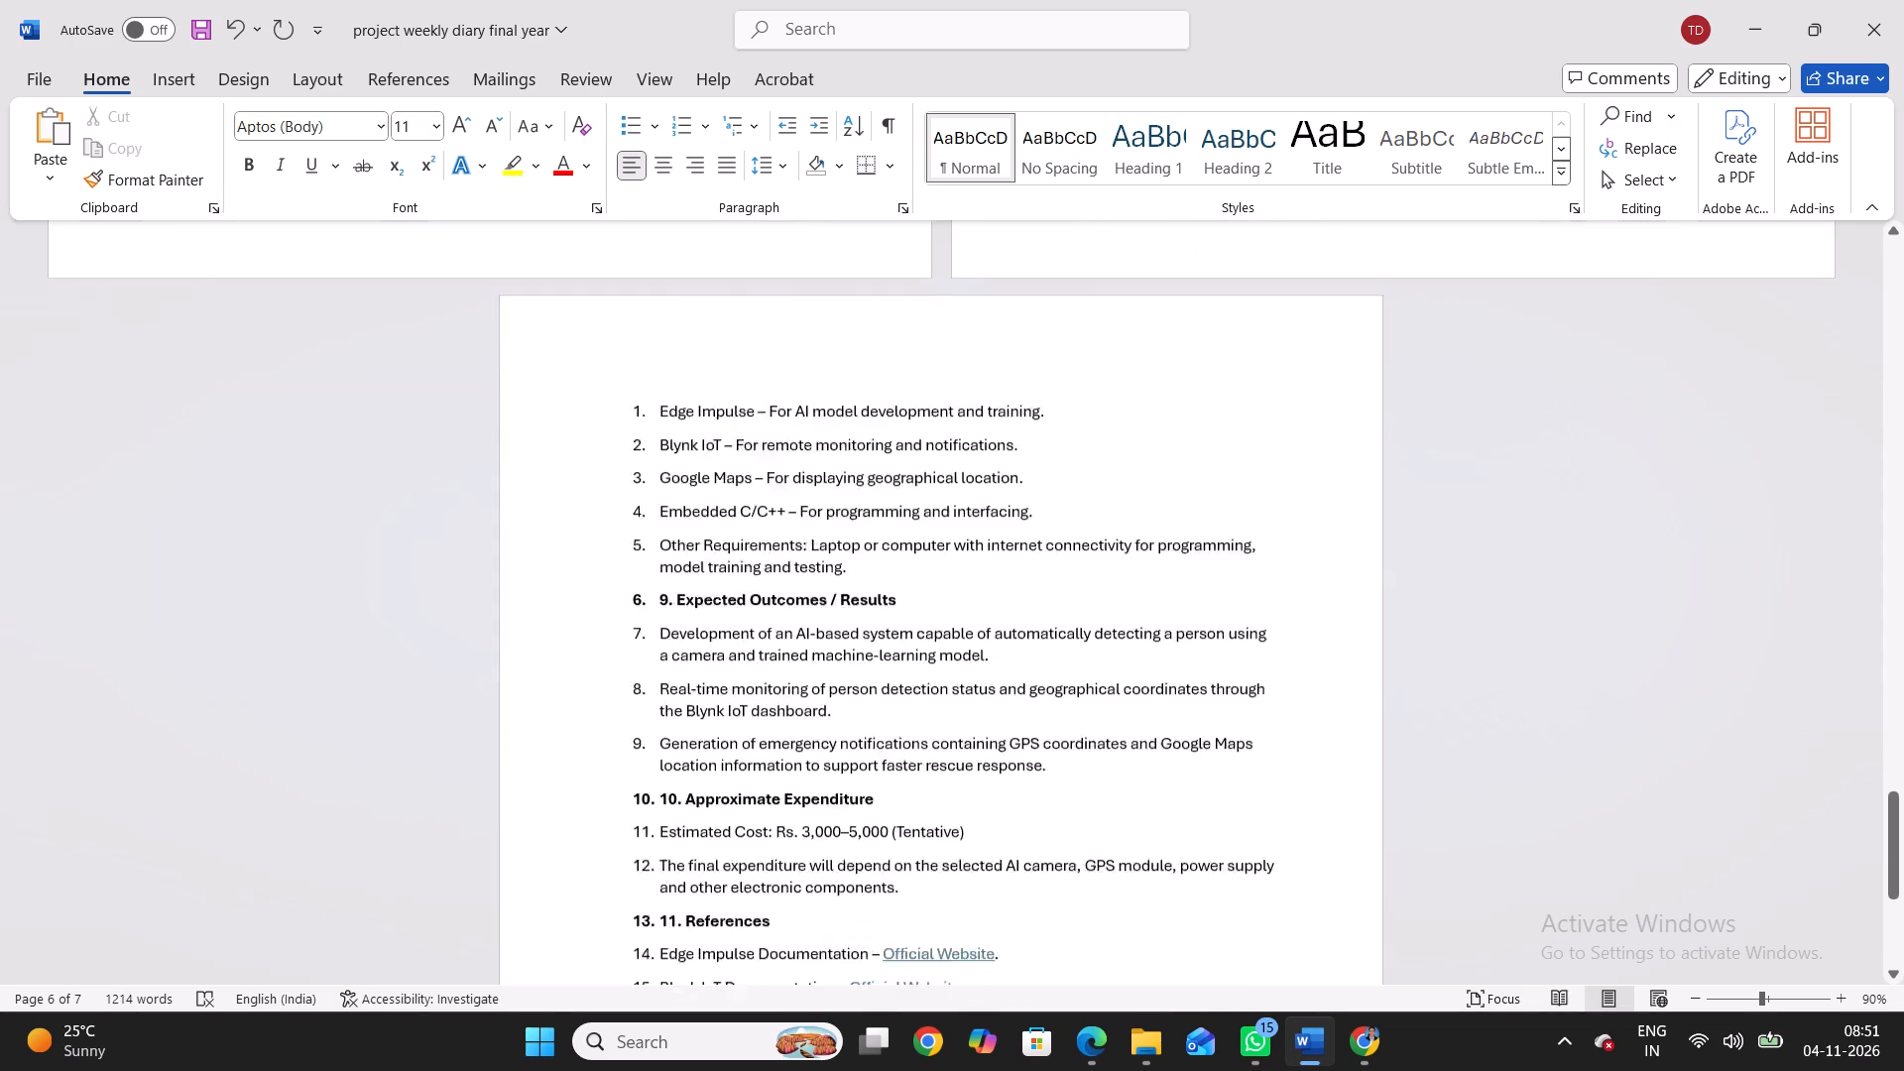
{"action": "scroll", "coordinate": [1052, 756], "scroll_direction": "up", "scroll_amount": 1}
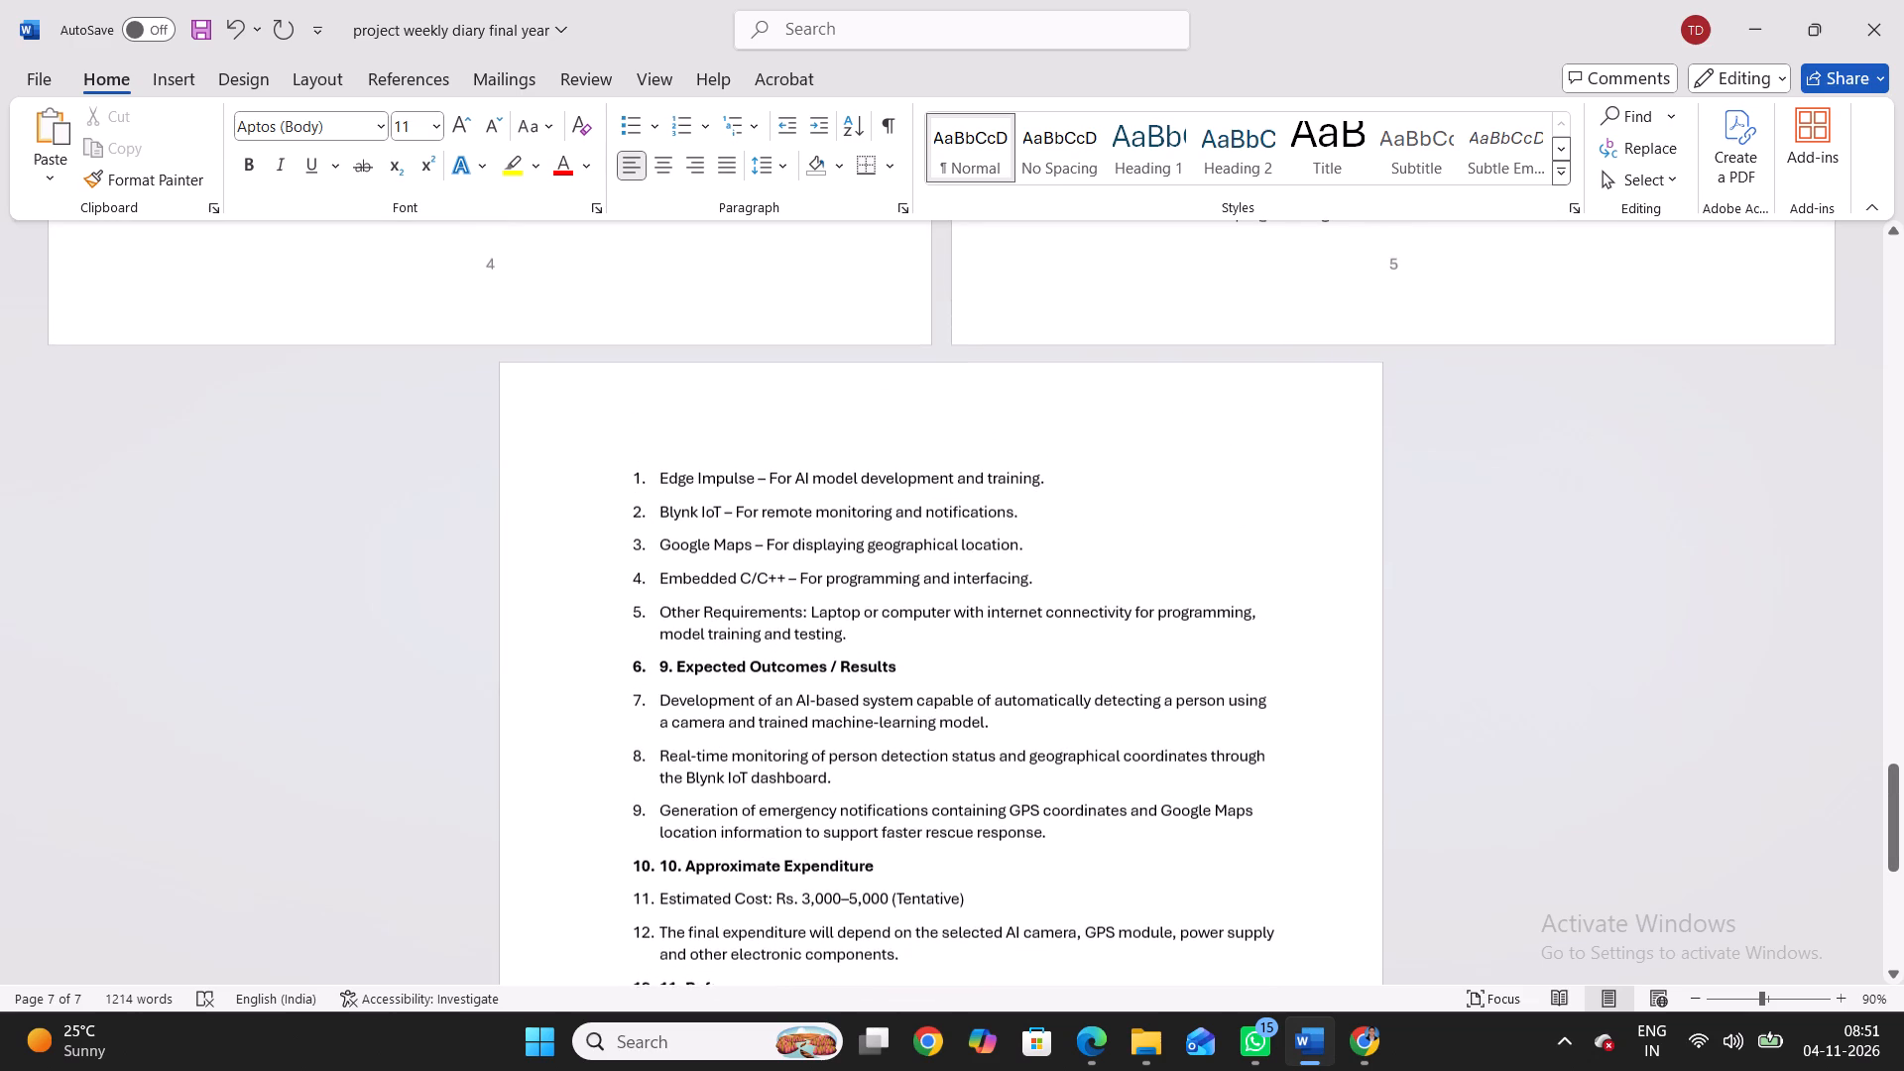
{"action": "scroll", "coordinate": [1052, 756], "scroll_direction": "up", "scroll_amount": 2}
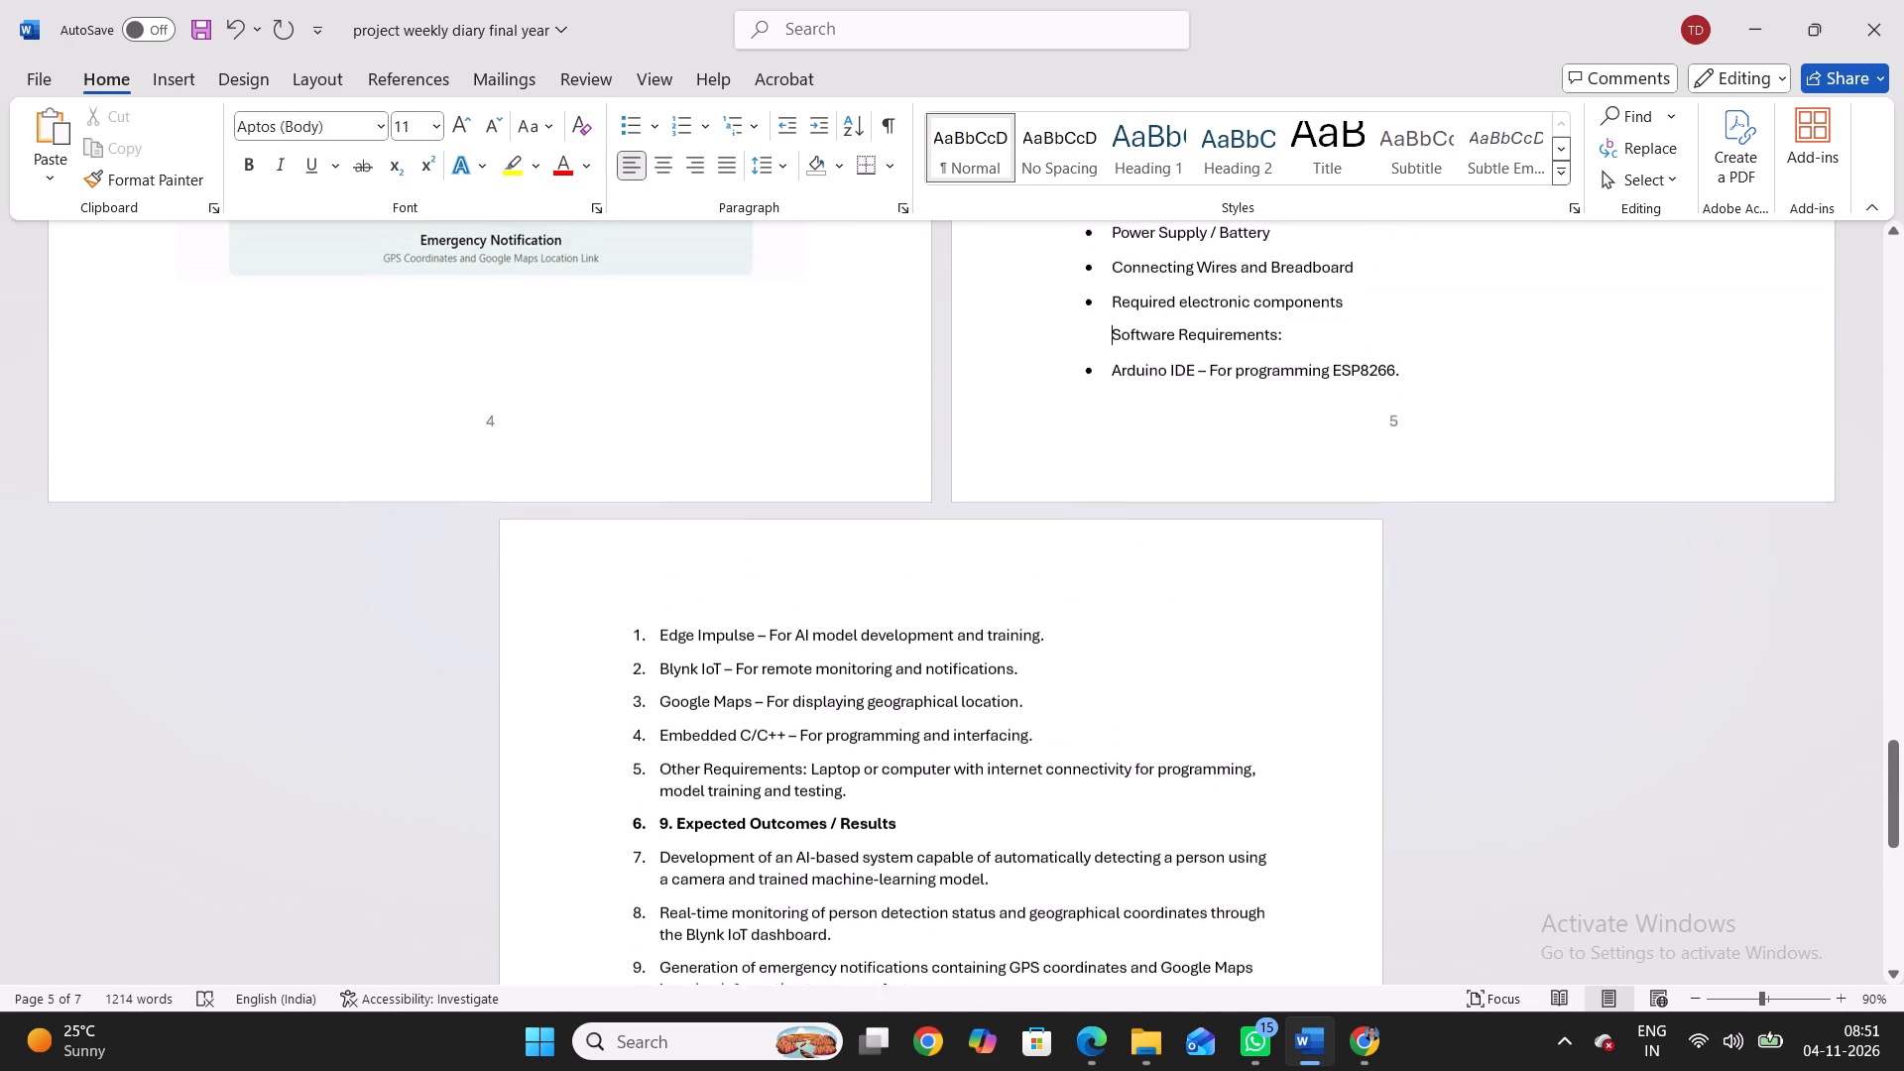
{"action": "scroll", "coordinate": [1052, 756], "scroll_direction": "up", "scroll_amount": 2}
{"action": "left_click", "coordinate": [1100, 410]}
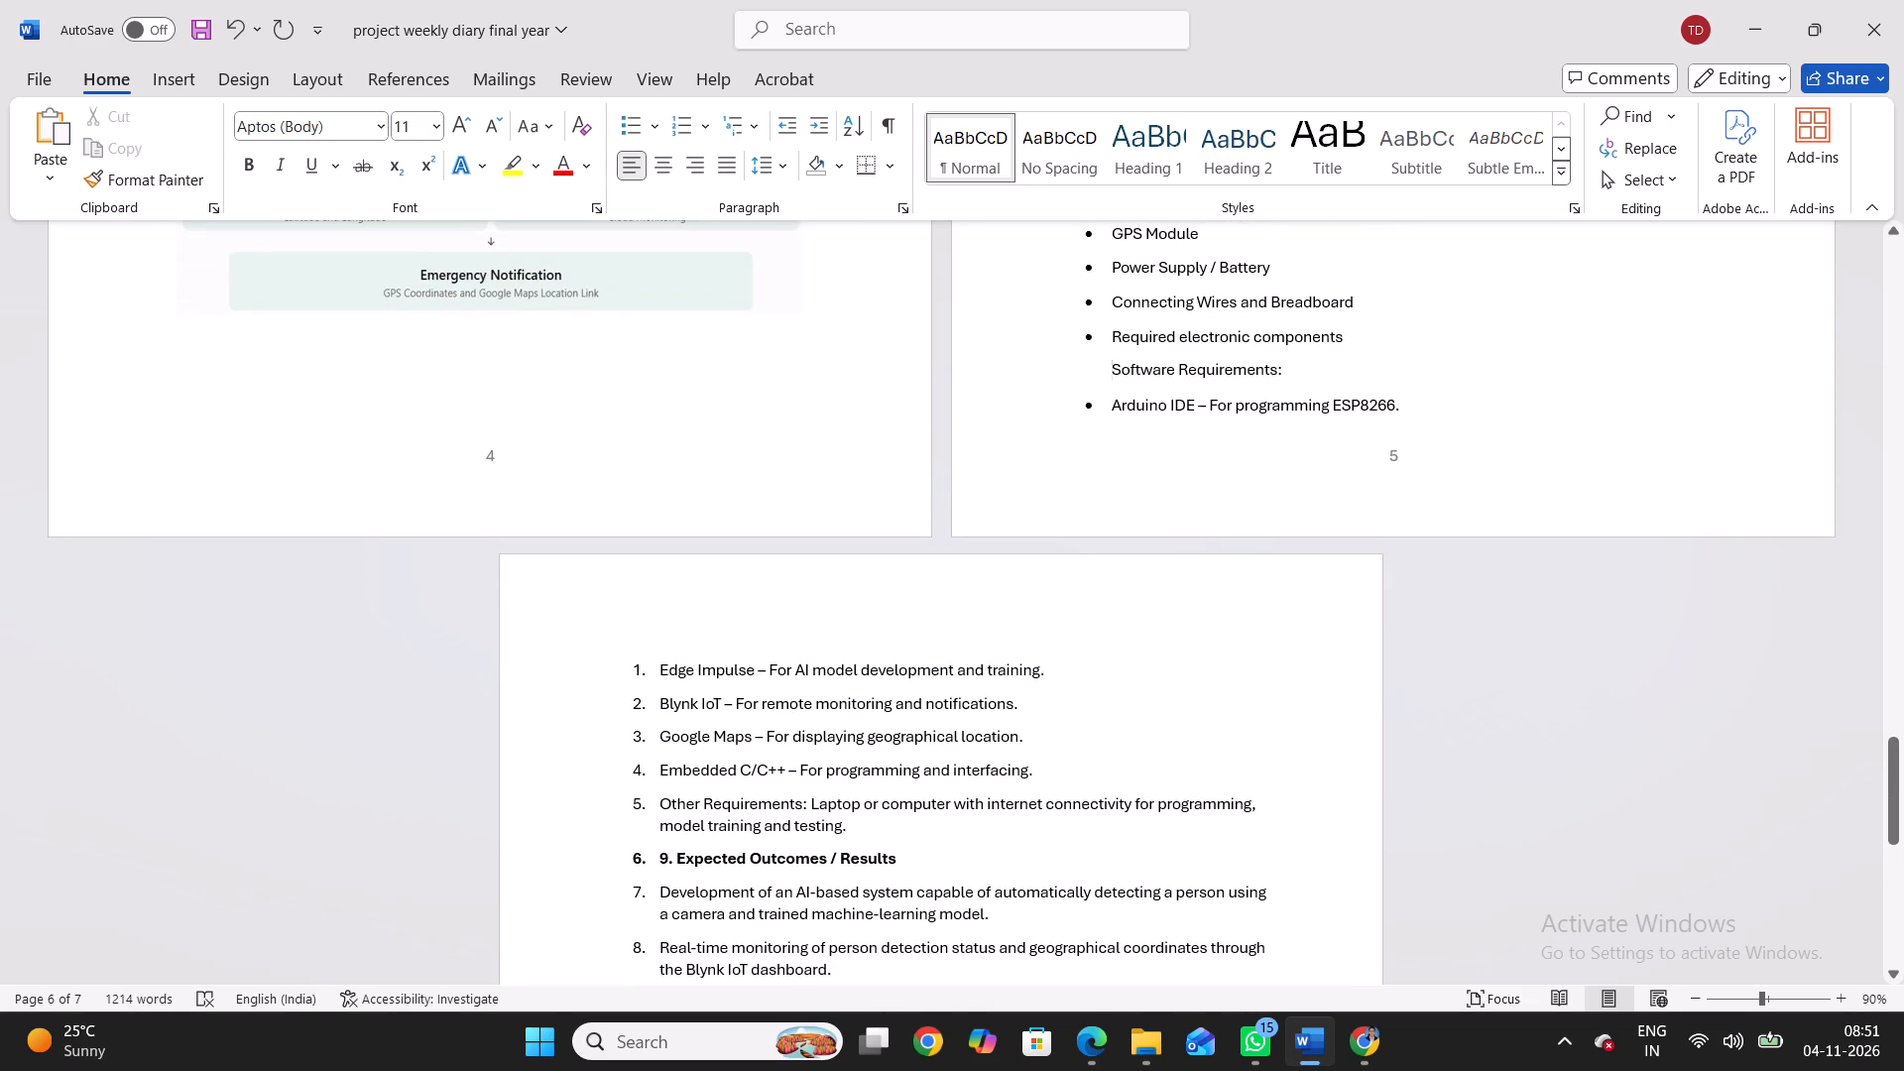
{"action": "key", "text": "BackSpace"}
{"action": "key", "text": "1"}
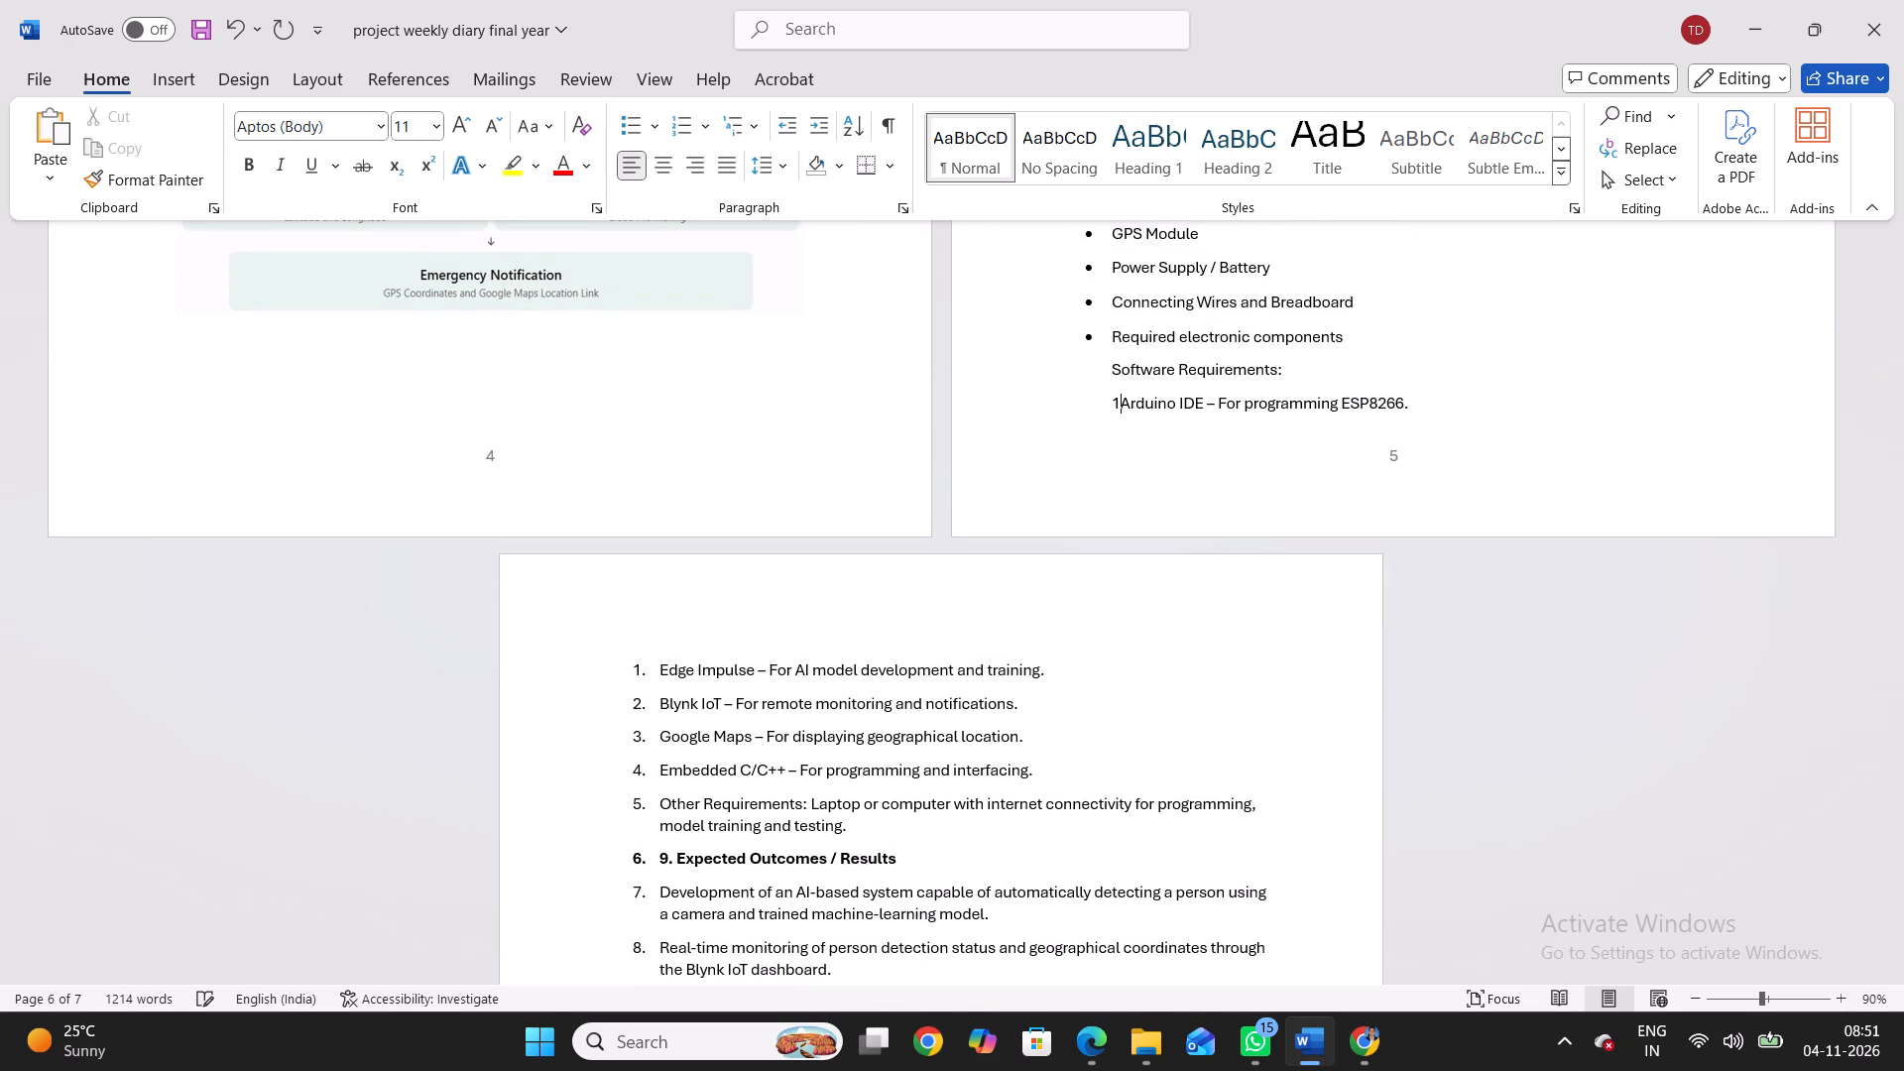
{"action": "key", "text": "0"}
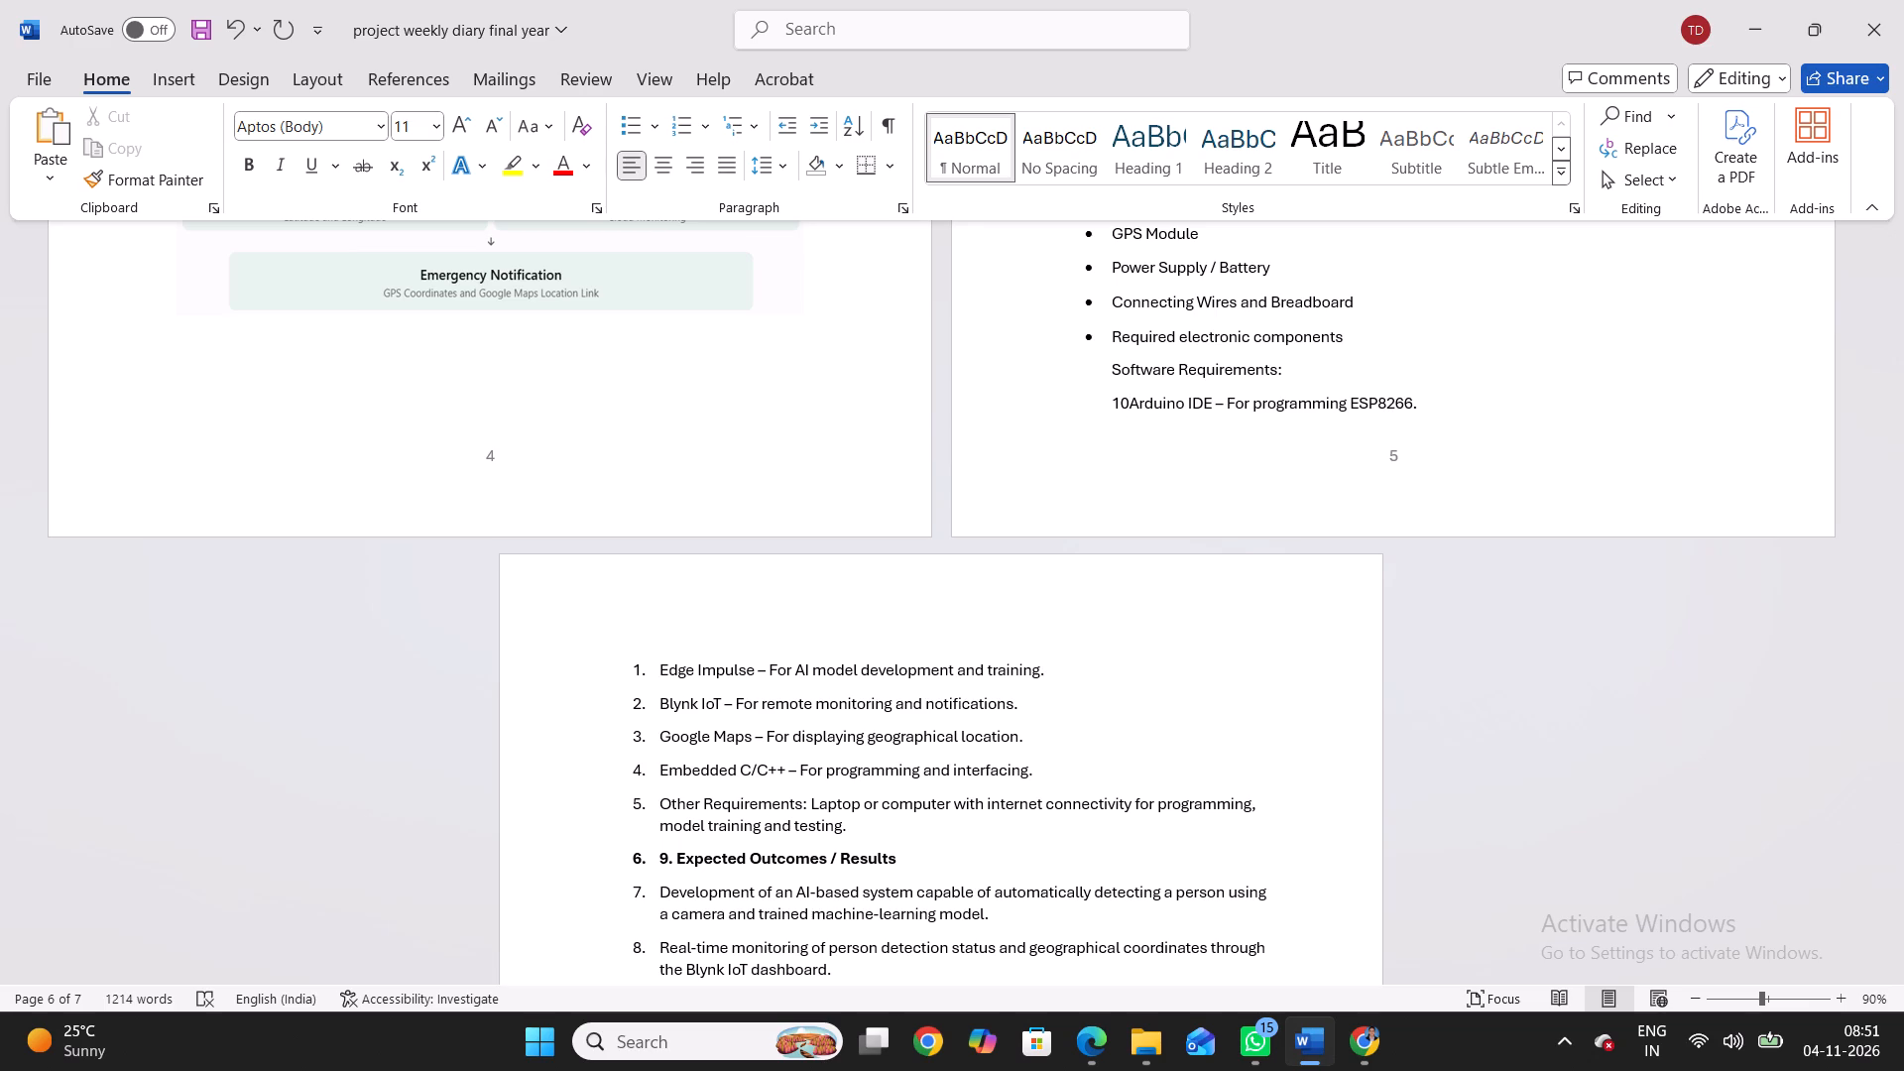
{"action": "key", "text": "BackSpace"}
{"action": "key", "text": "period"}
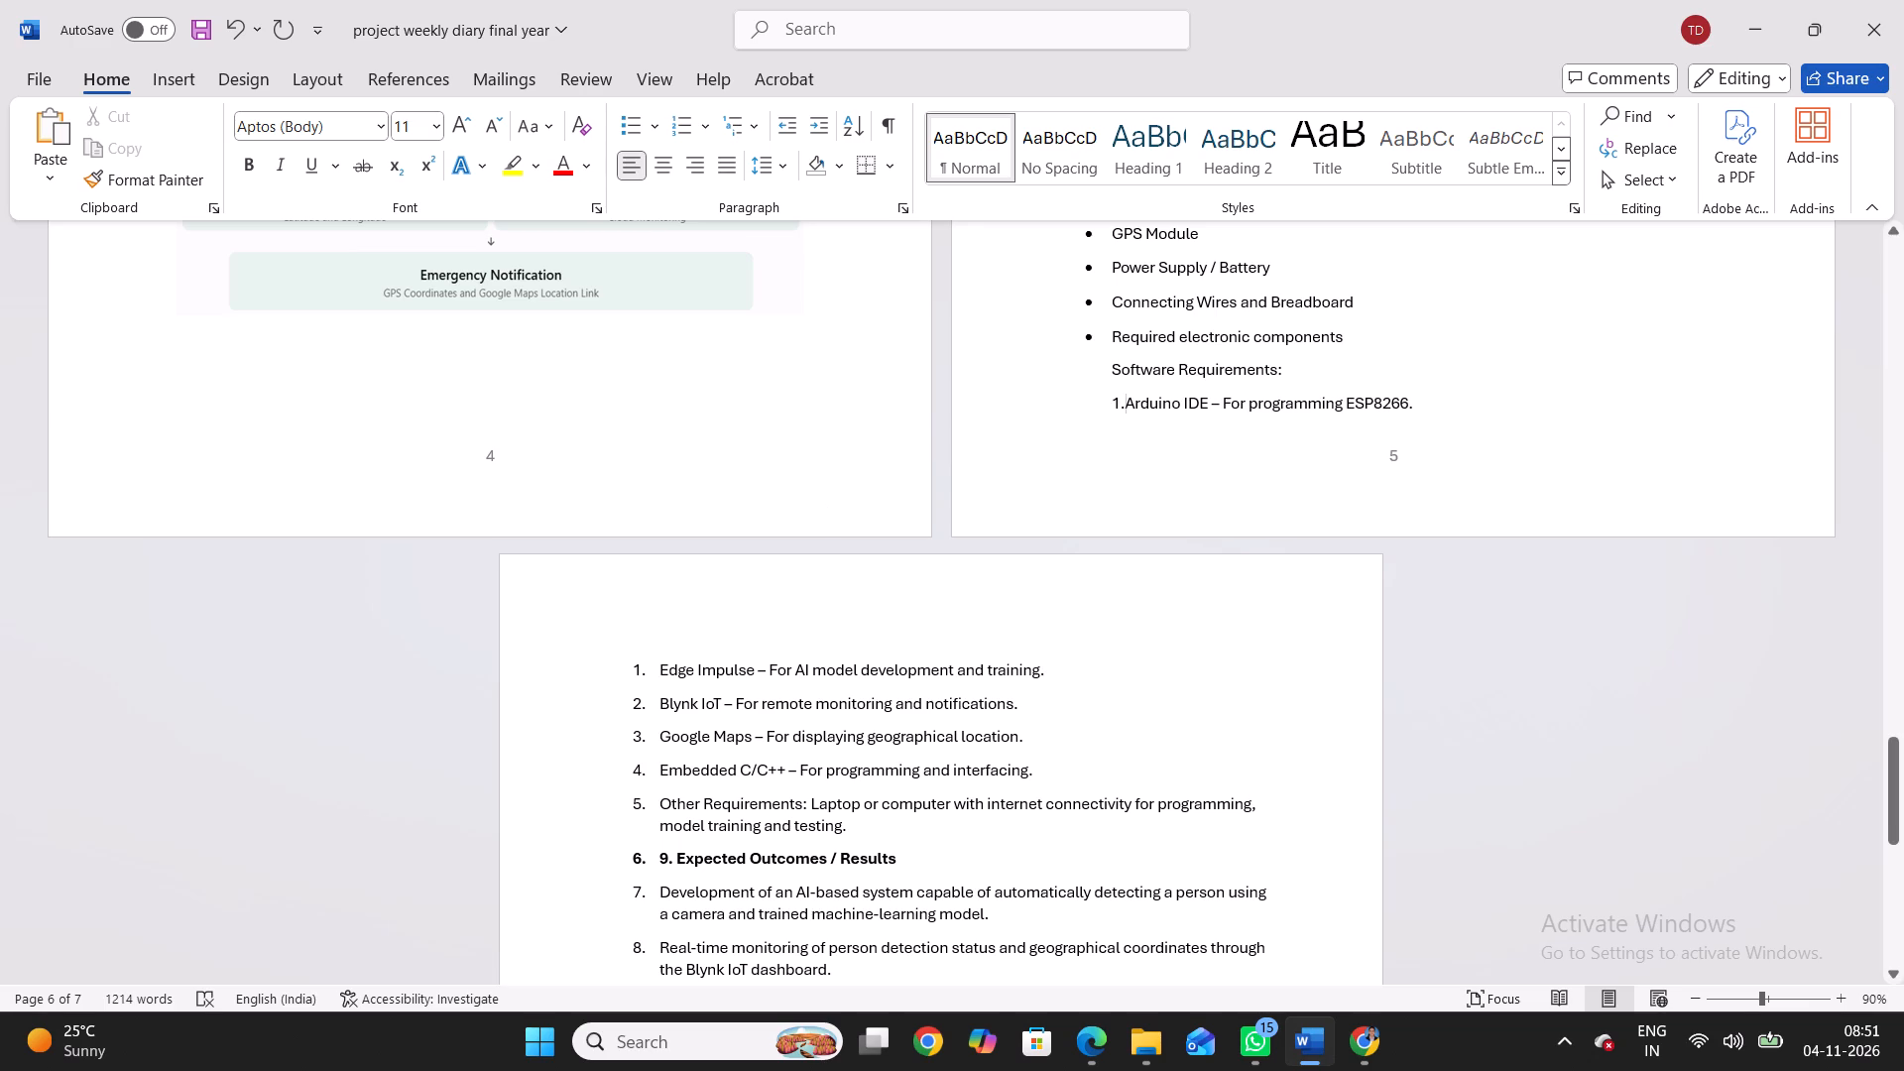
Remove the indent of the "1.Arduino IDE" line and use leading spaces to align it with the bullets above.
{"action": "left_click", "coordinate": [1107, 407]}
{"action": "key", "text": "BackSpace"}
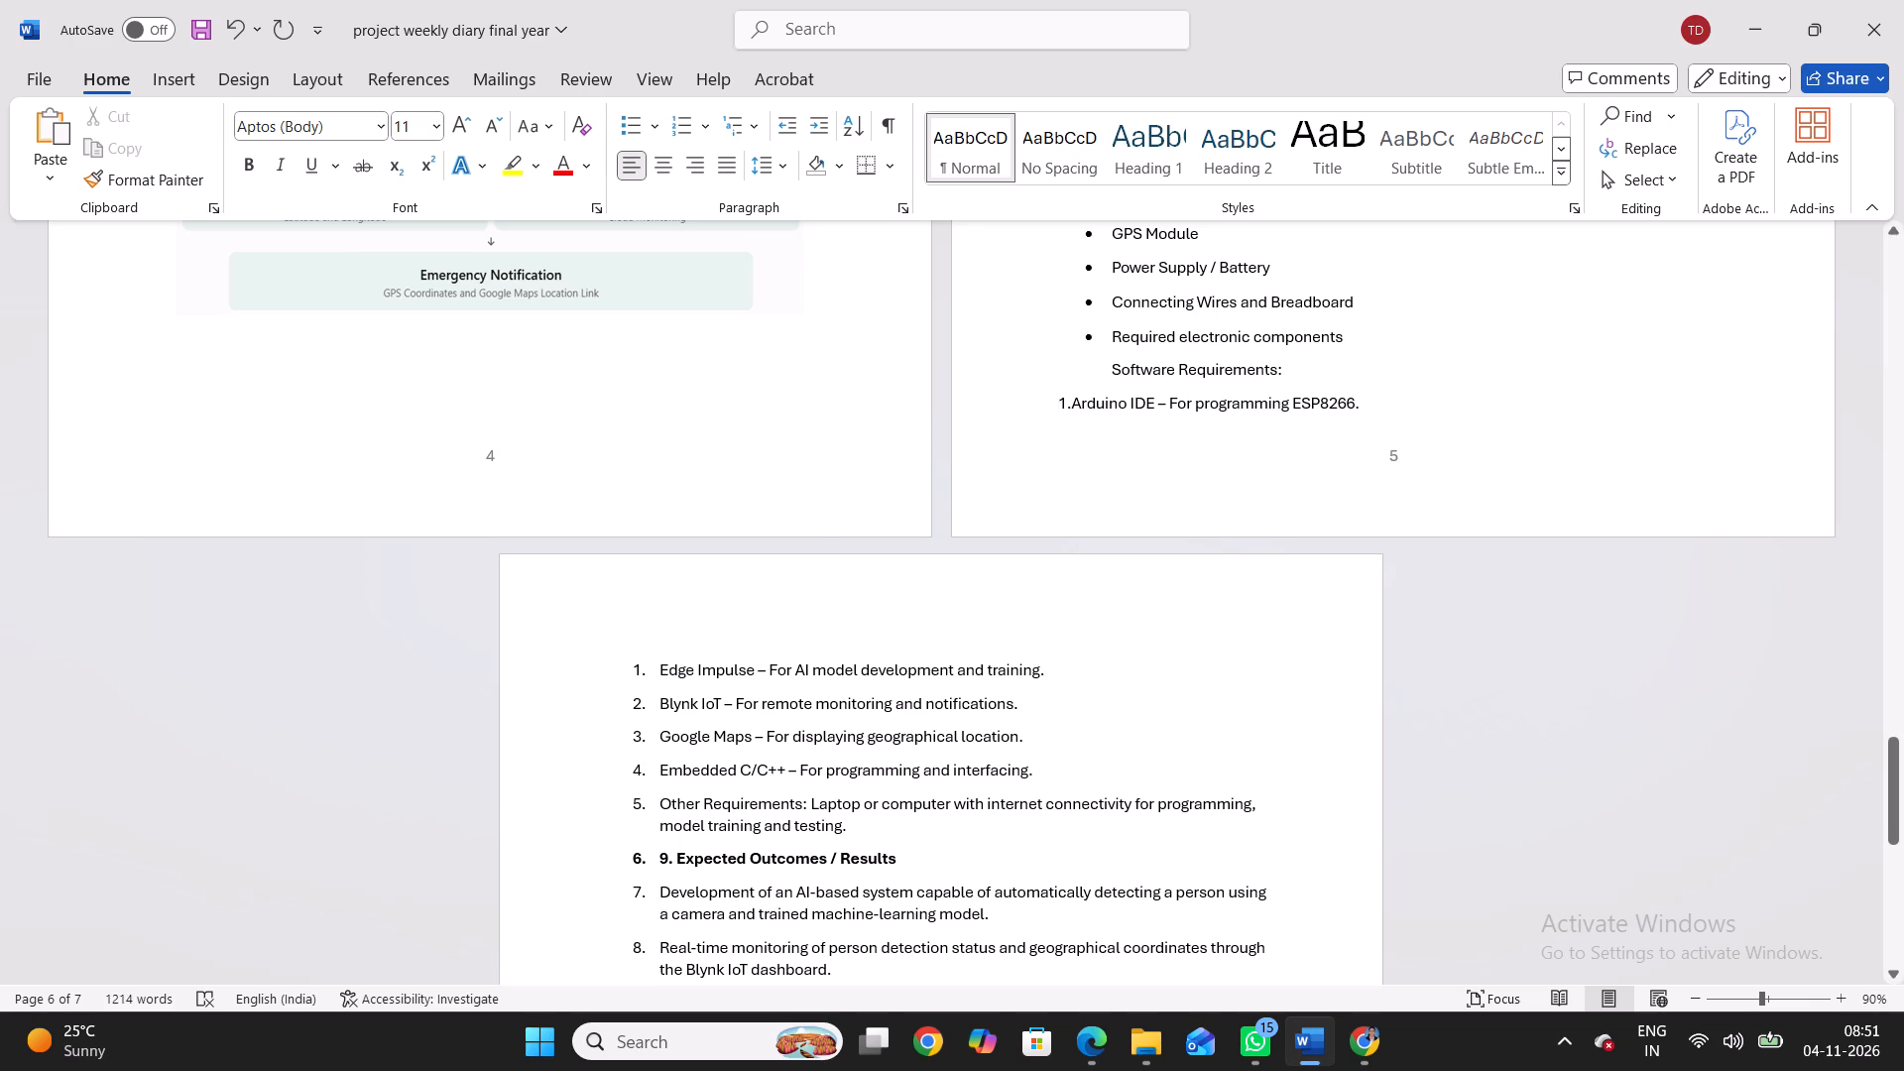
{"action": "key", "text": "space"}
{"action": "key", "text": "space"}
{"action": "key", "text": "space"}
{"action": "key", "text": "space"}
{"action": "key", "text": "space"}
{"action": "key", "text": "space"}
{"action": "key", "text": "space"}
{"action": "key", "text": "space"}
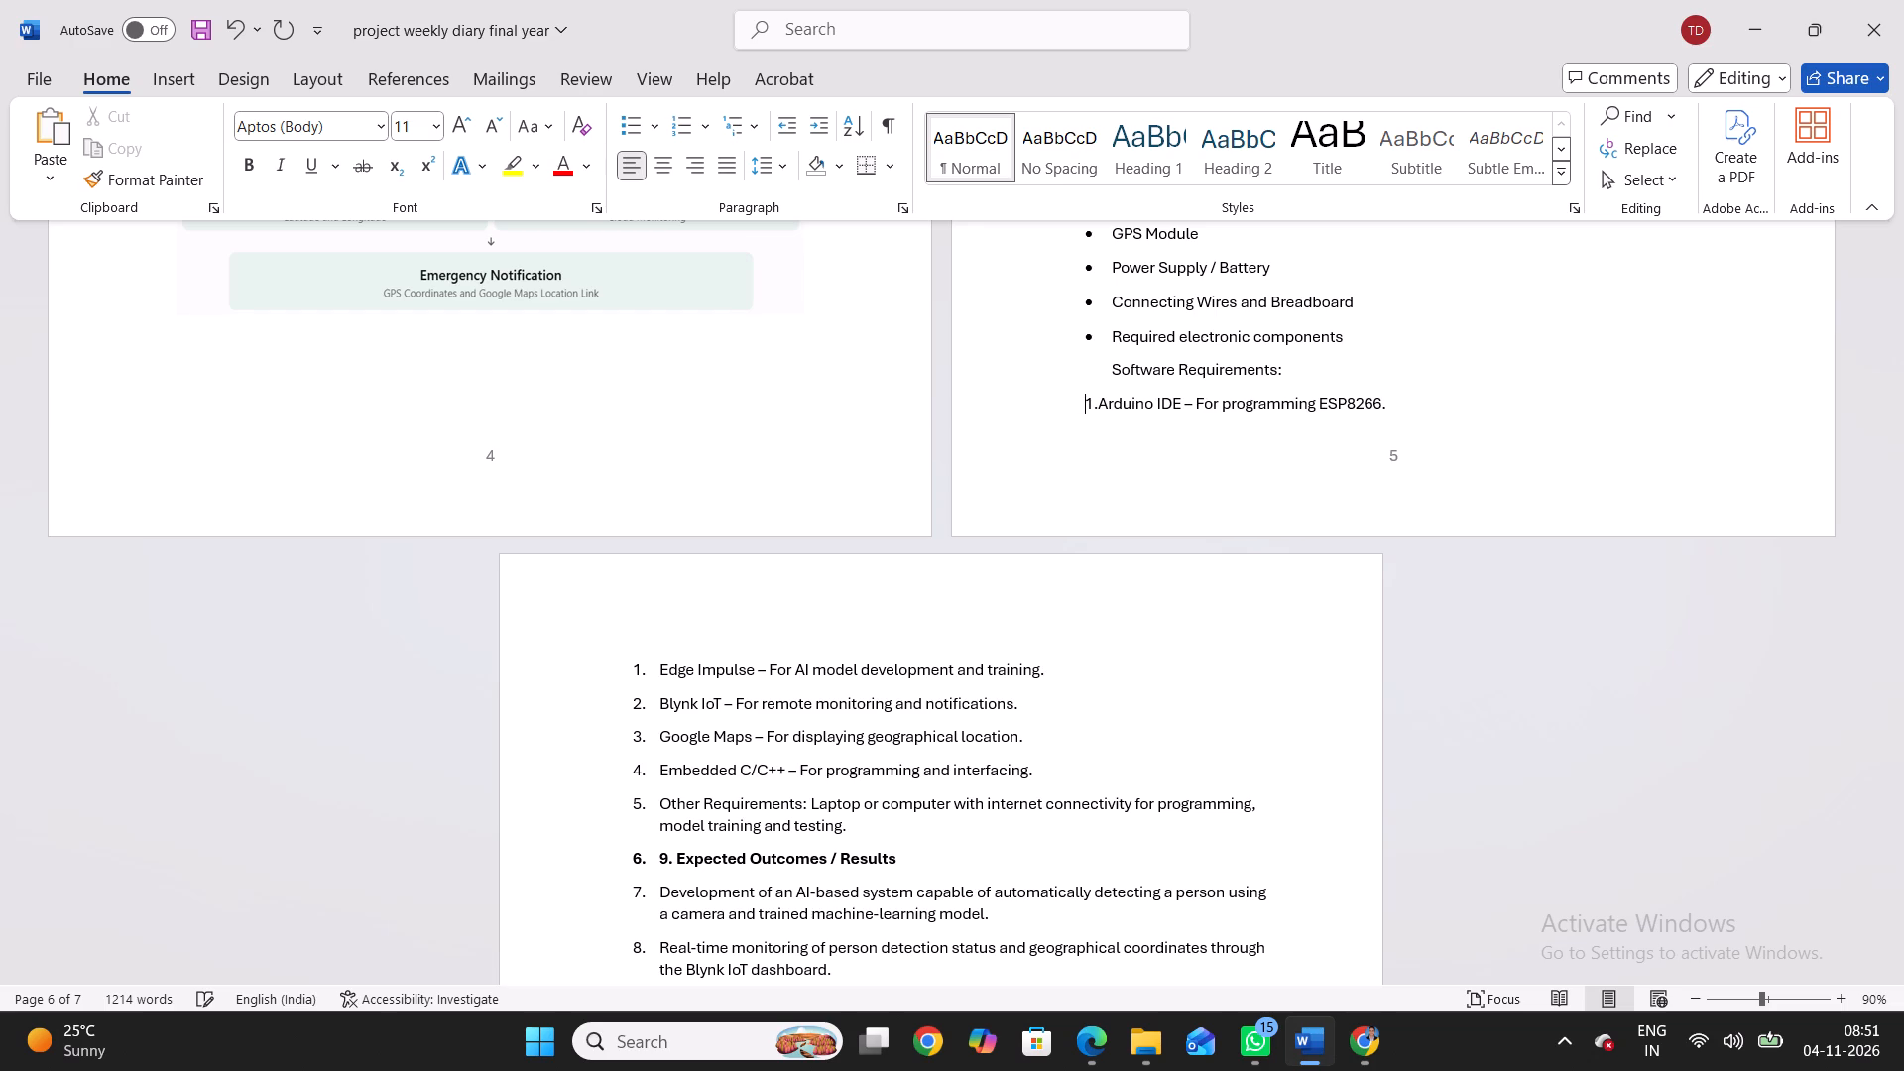
Delete the manual "9." from the "Expected Outcomes / Results" heading, keeping its automatic list number.
{"action": "scroll", "coordinate": [1107, 407], "scroll_direction": "down", "scroll_amount": 1}
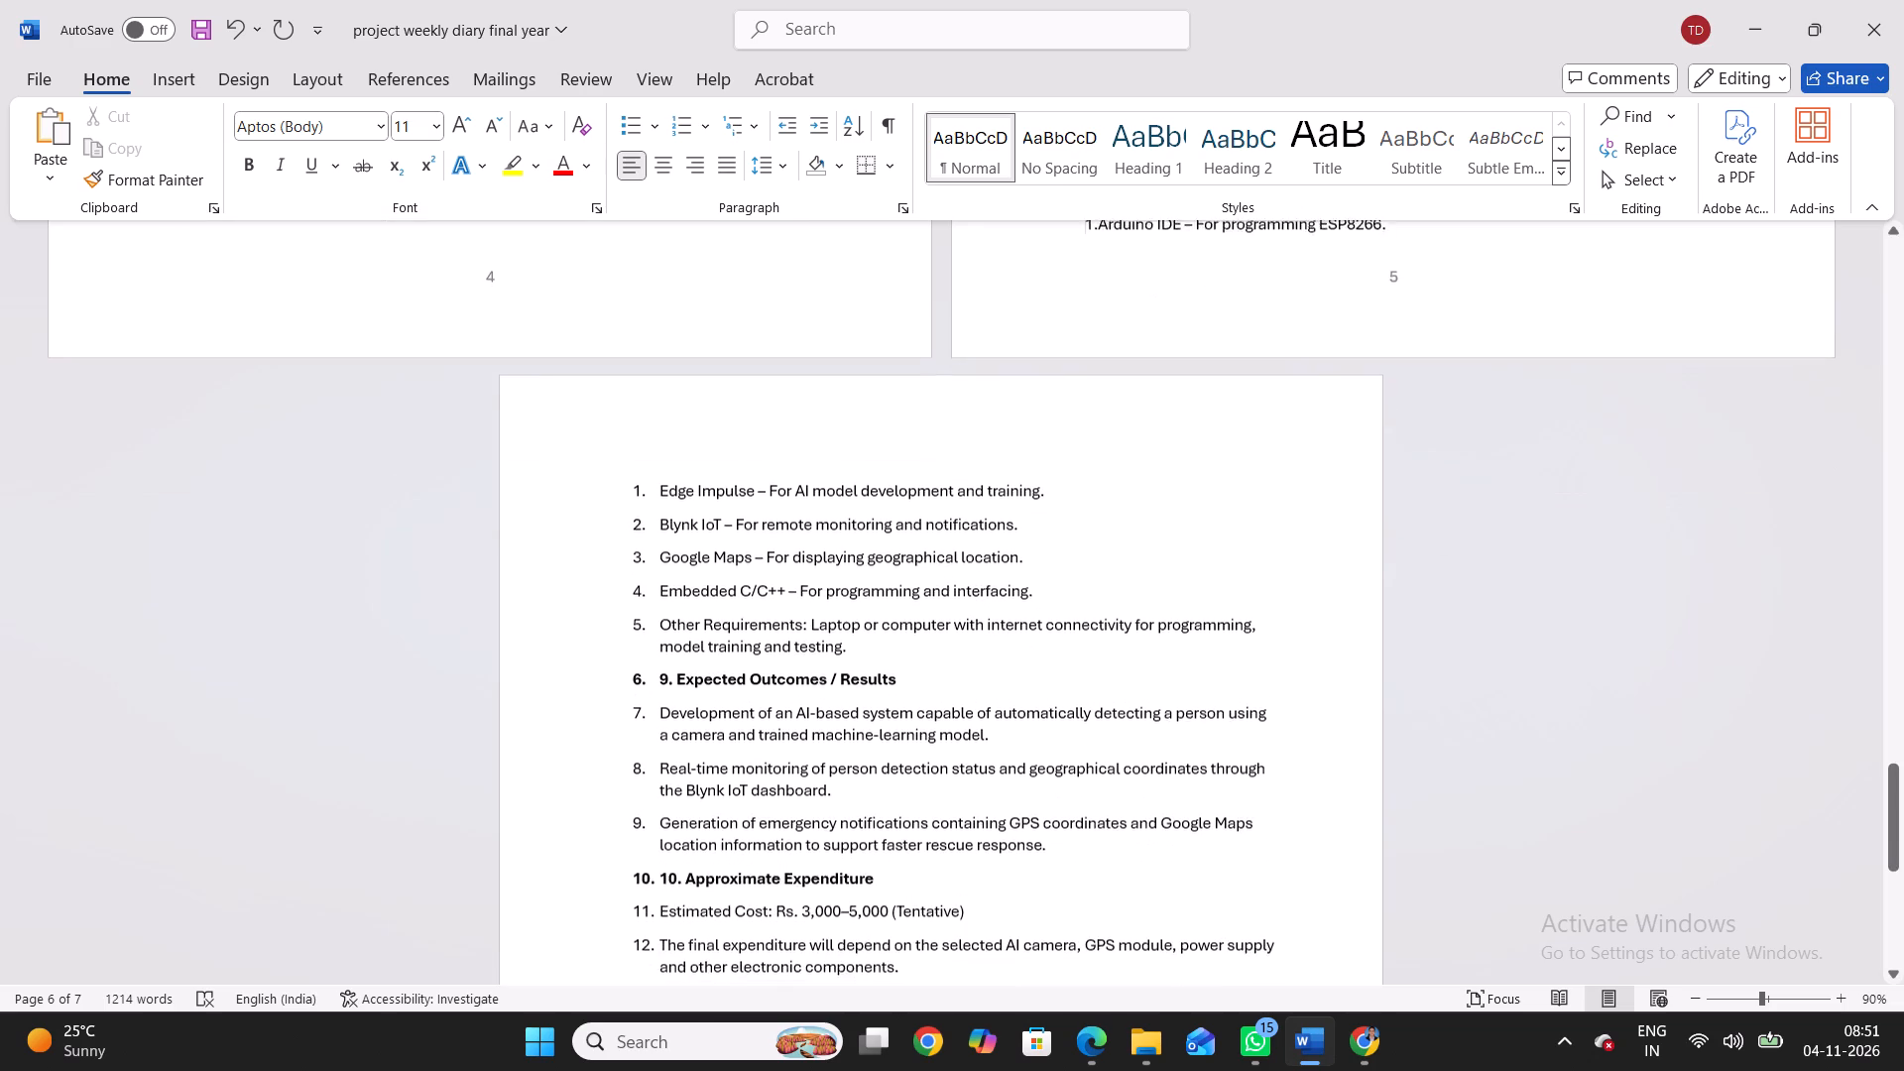
{"action": "scroll", "coordinate": [1107, 407], "scroll_direction": "down", "scroll_amount": 1}
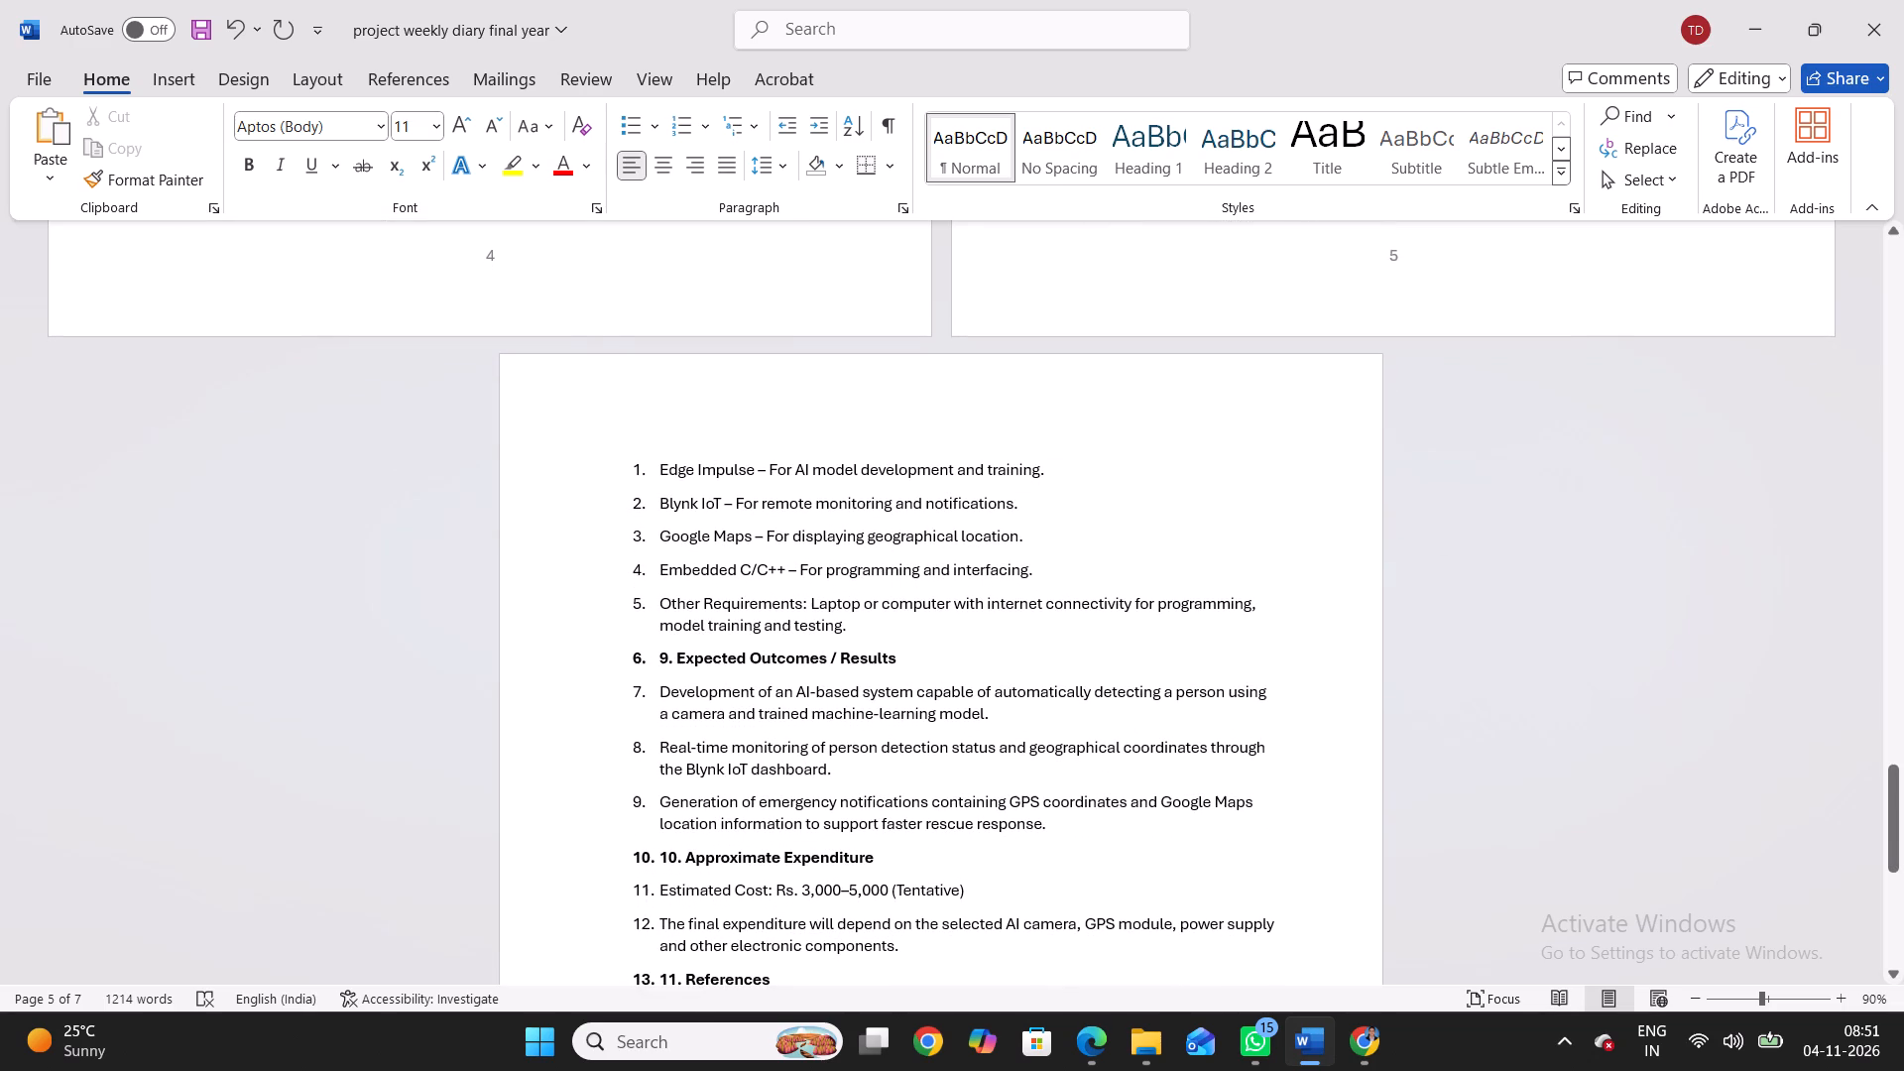
{"action": "left_click", "coordinate": [671, 665]}
{"action": "key", "text": "BackSpace"}
{"action": "key", "text": "BackSpace"}
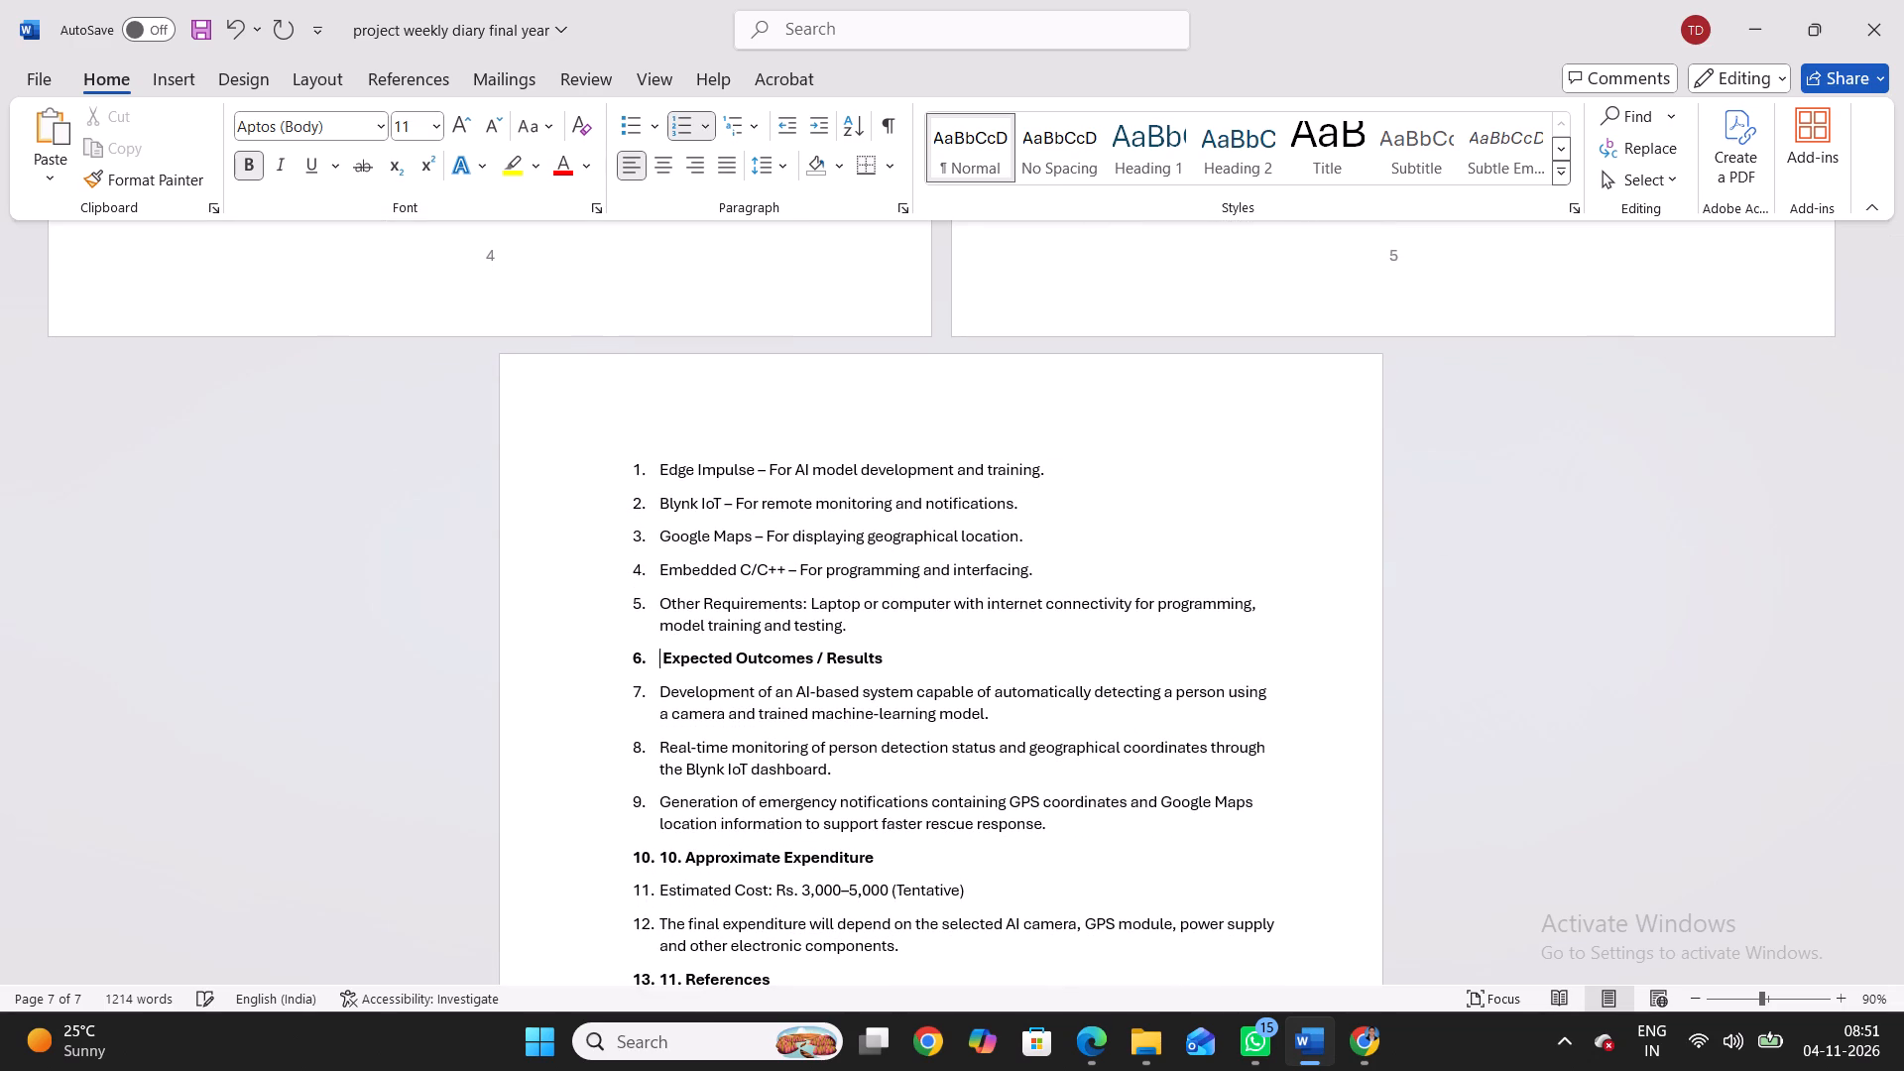
{"action": "key", "text": "BackSpace"}
{"action": "key", "text": "ctrl+z"}
Change the three numbered items under "Expected Outcomes / Results" to solid round bullets.
{"action": "scroll", "coordinate": [671, 665], "scroll_direction": "down", "scroll_amount": 1}
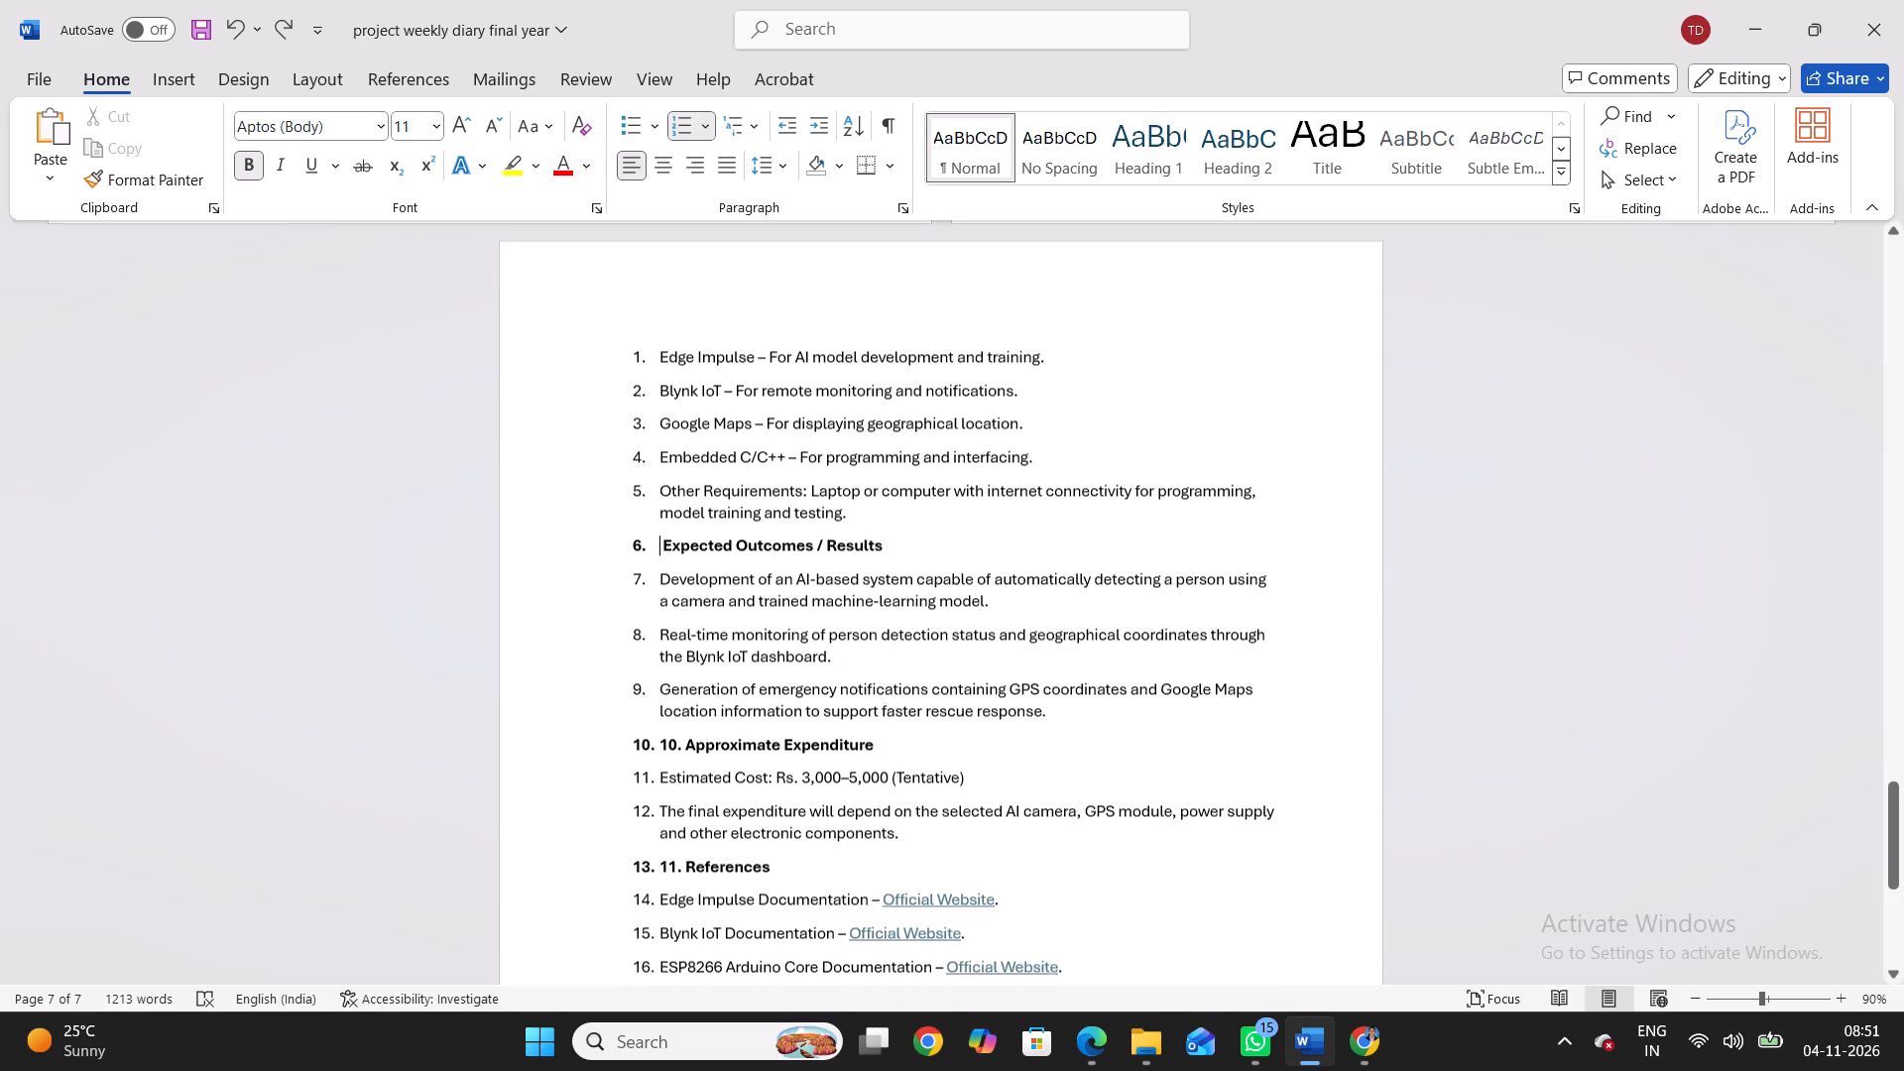
{"action": "left_click", "coordinate": [654, 575]}
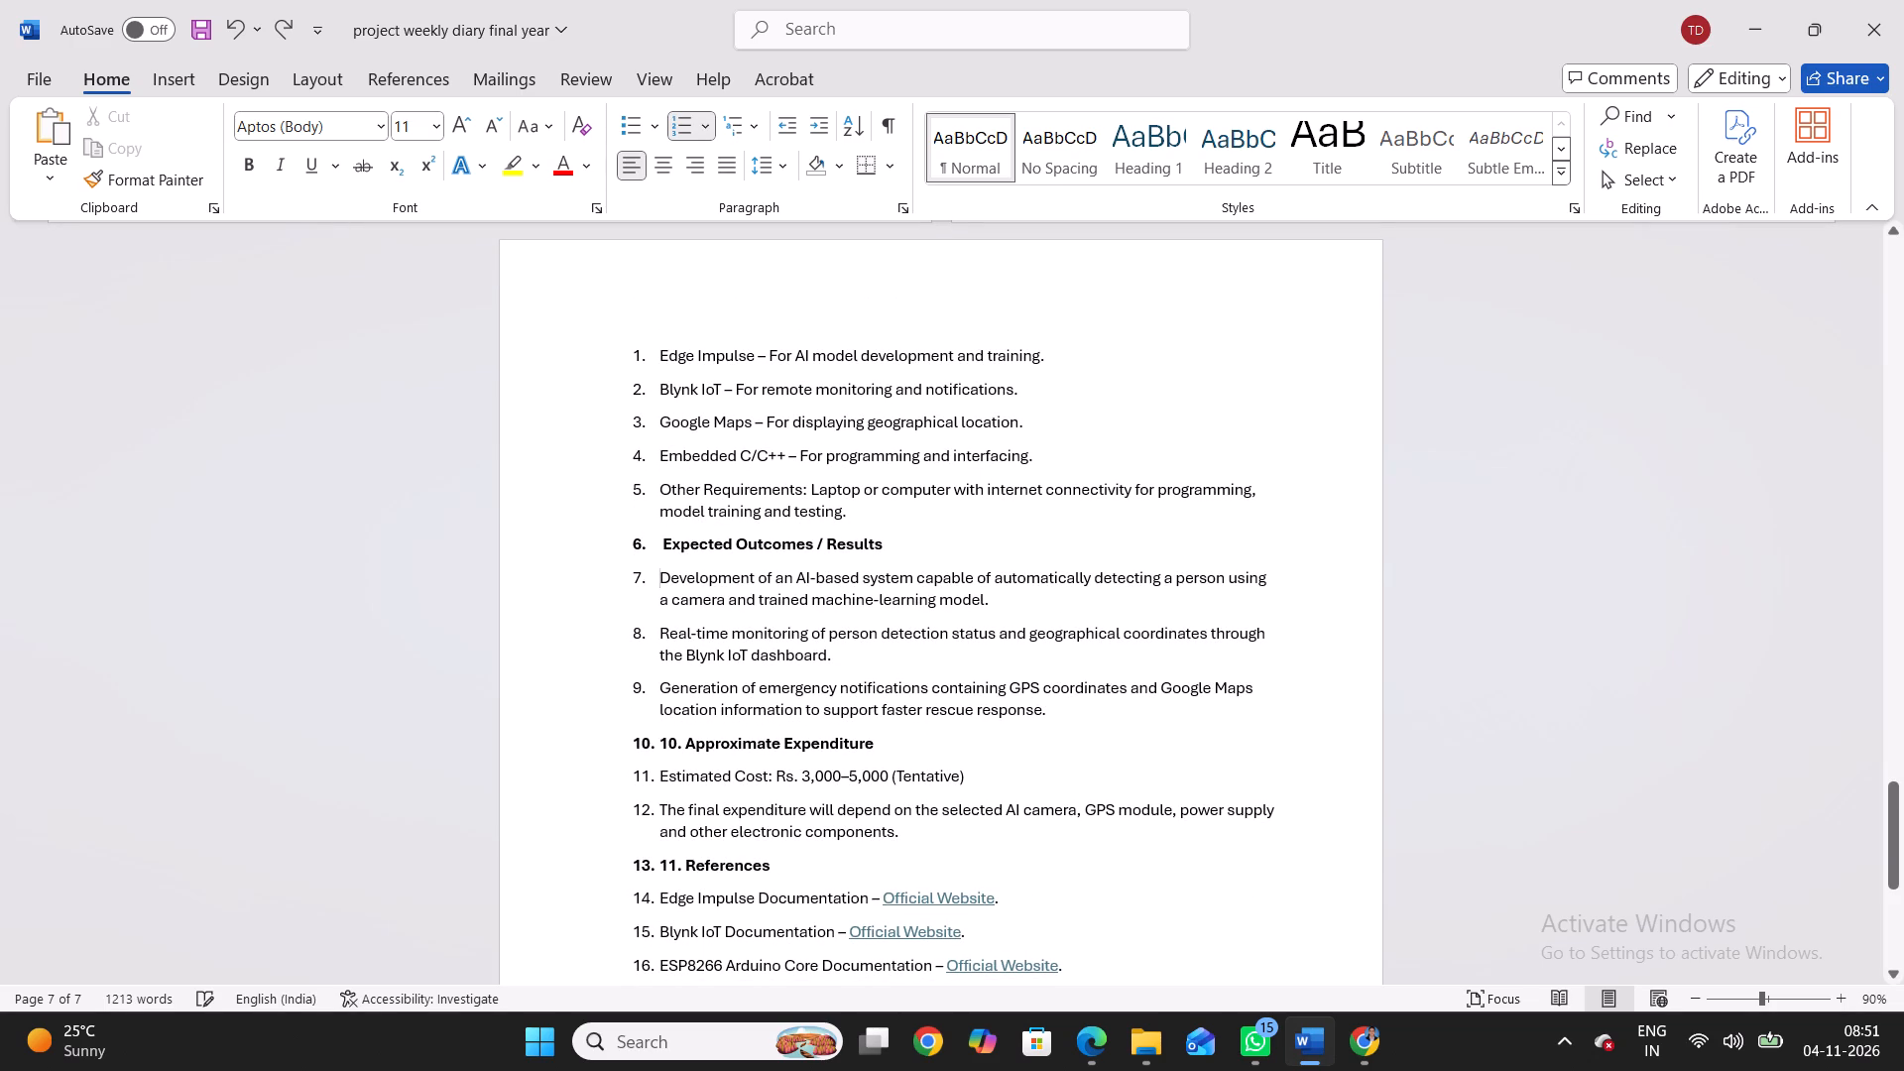
{"action": "left_click_drag", "start_coordinate": [654, 575], "coordinate": [1038, 744]}
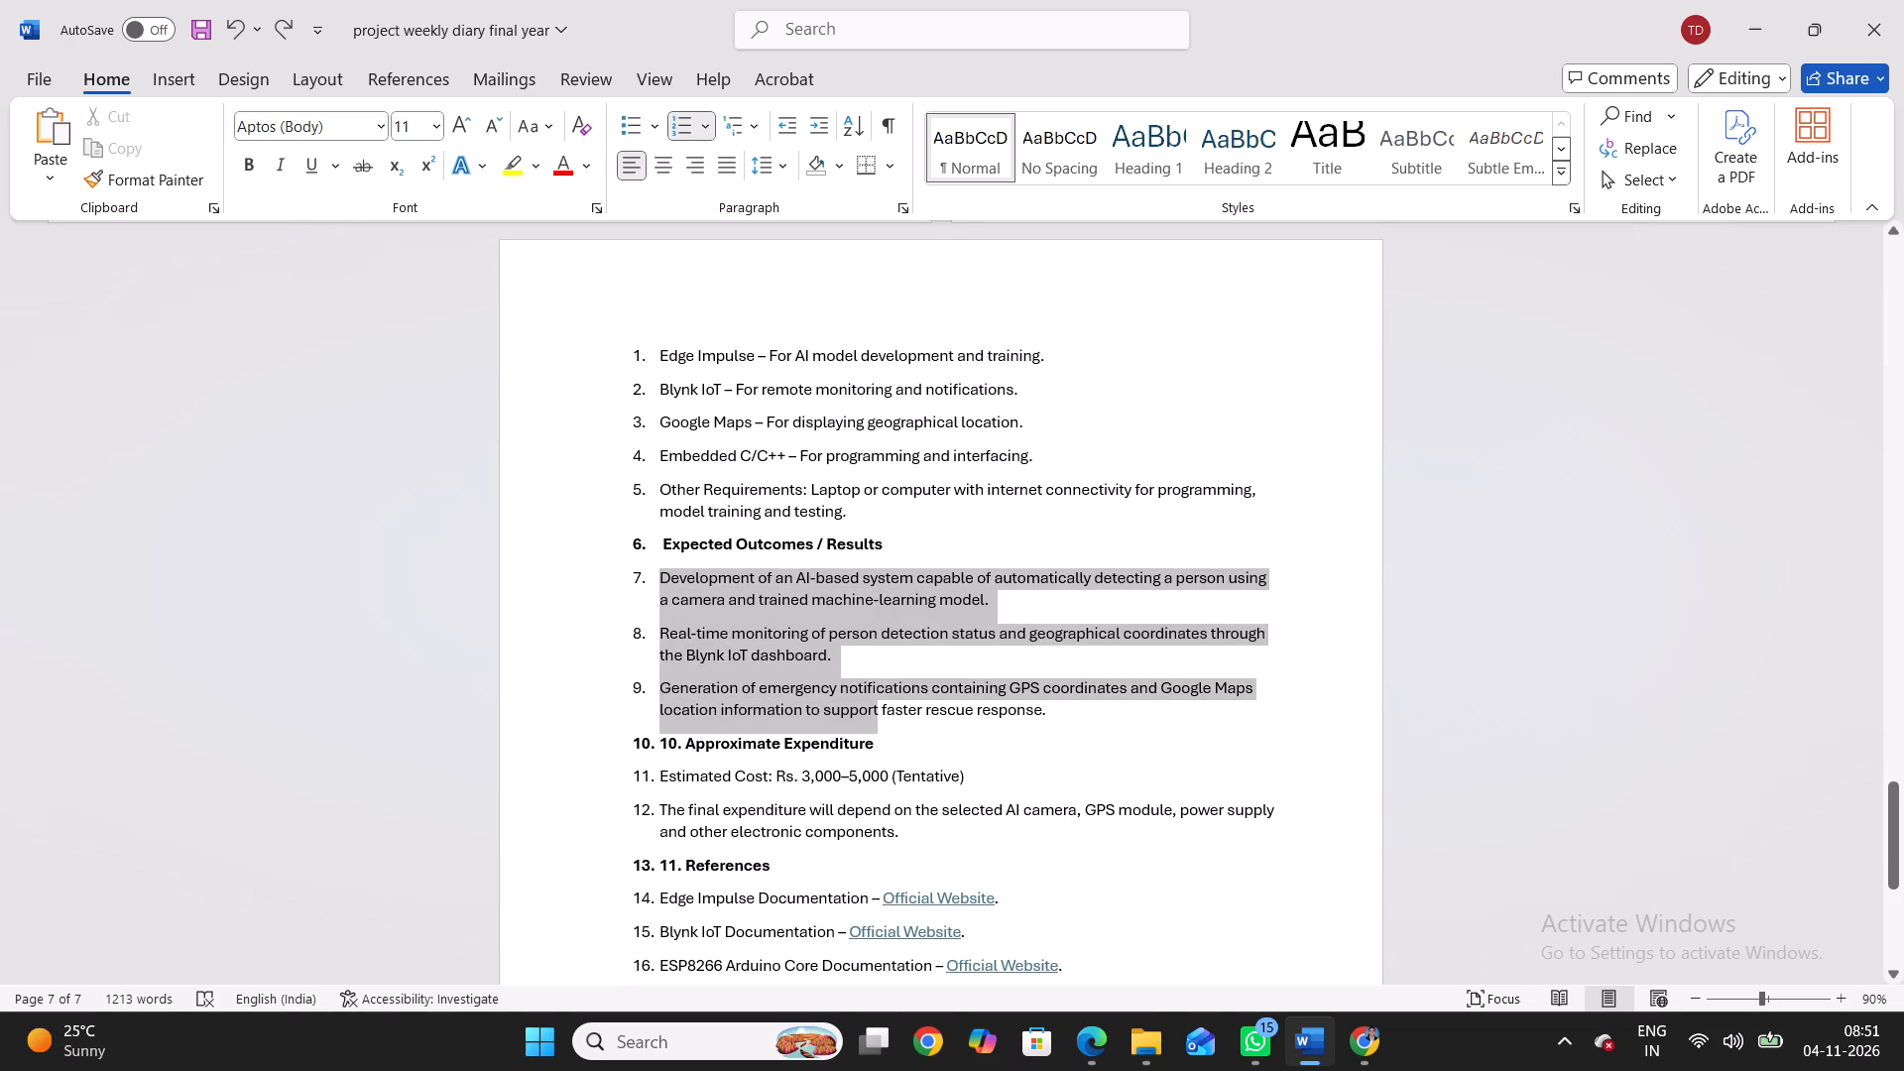
{"action": "left_click_drag", "start_coordinate": [1038, 744], "coordinate": [1105, 705]}
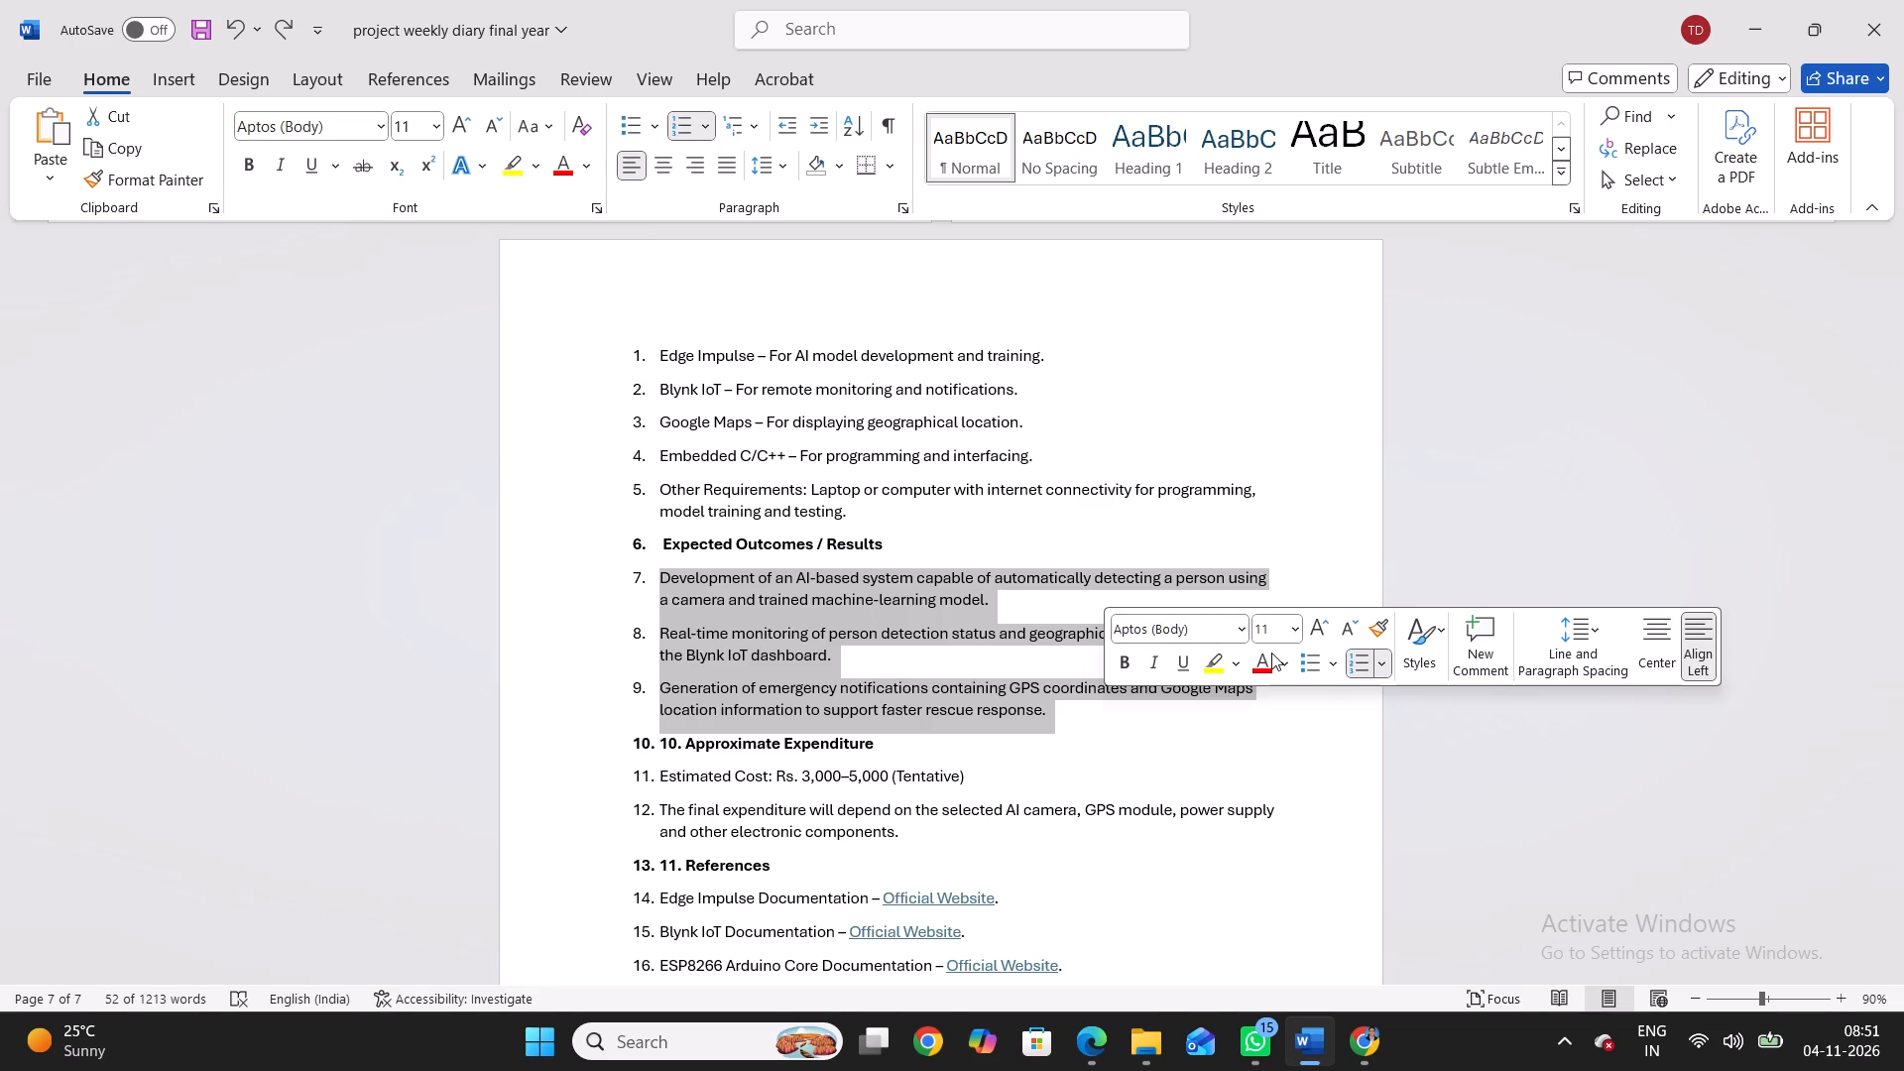
{"action": "left_click", "coordinate": [1327, 667]}
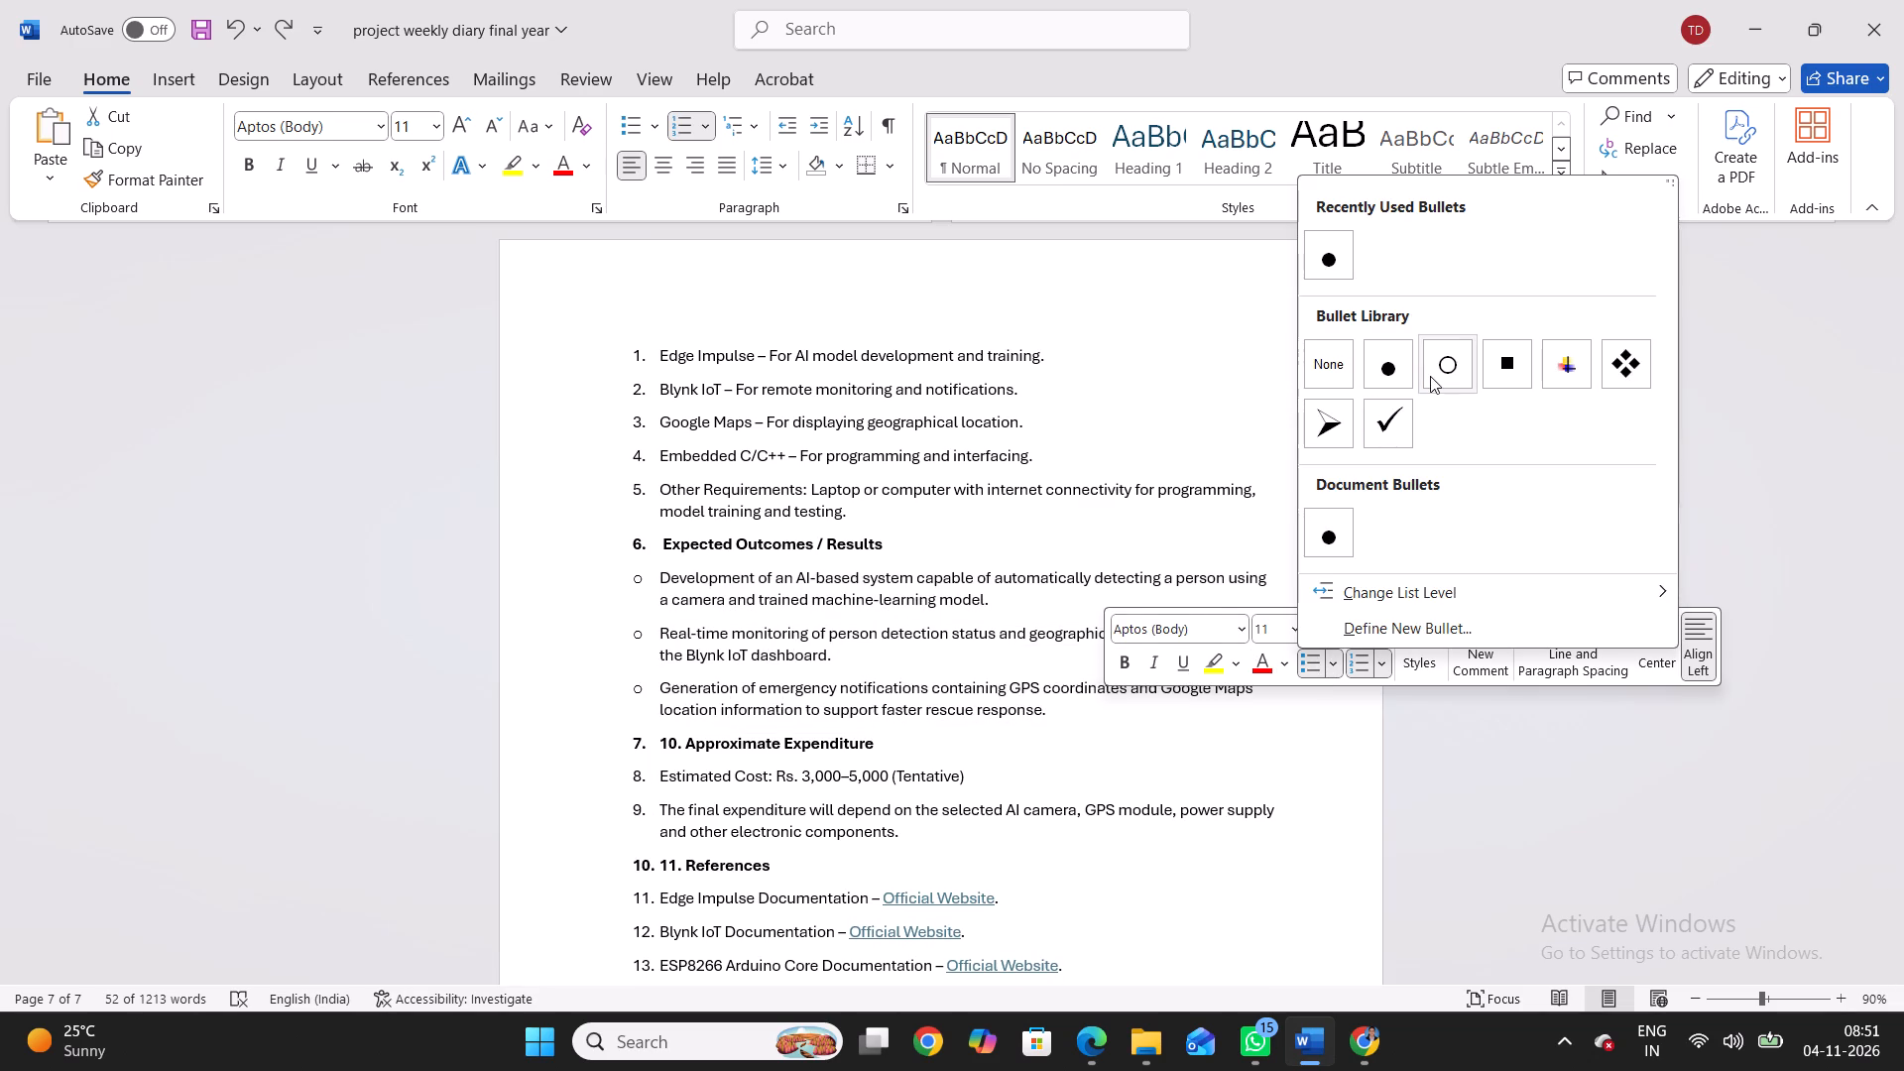
{"action": "left_click", "coordinate": [1395, 371]}
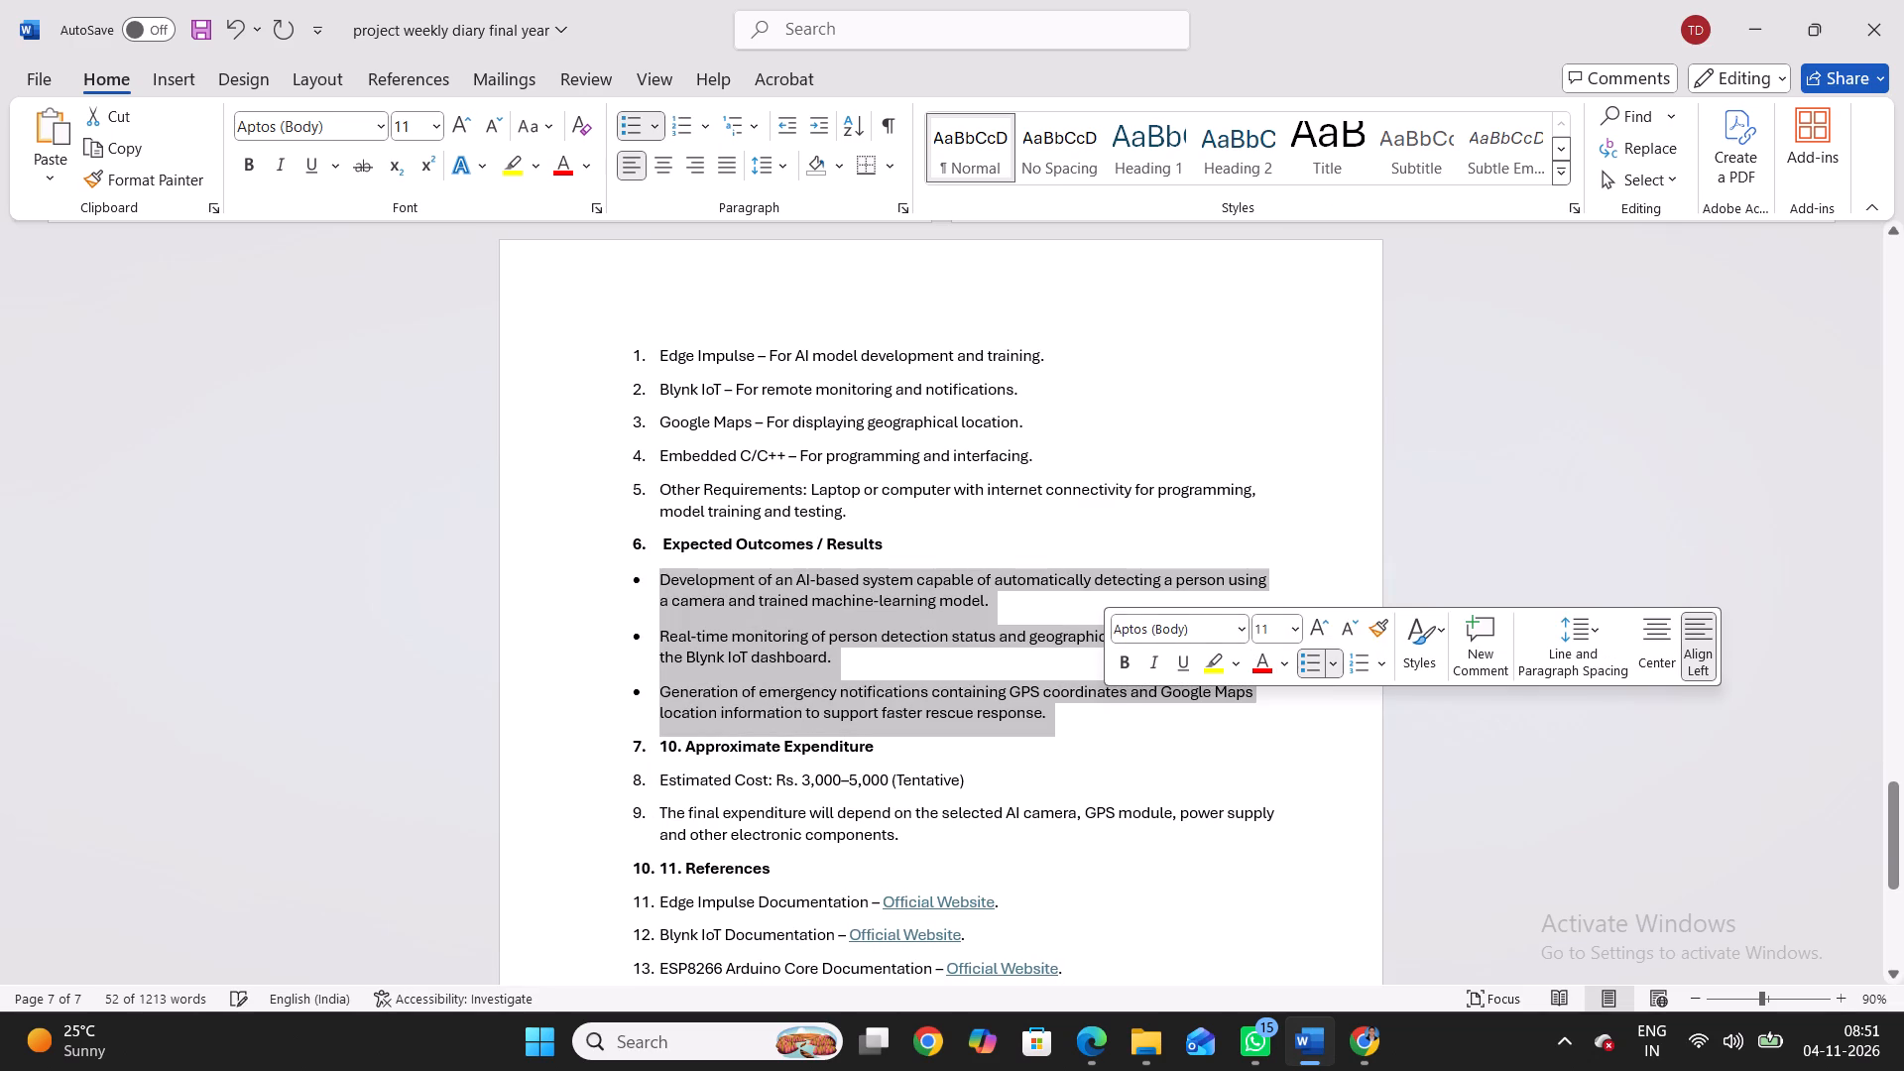
{"action": "left_click", "coordinate": [1160, 743]}
Delete the manual "10." from the "Approximate Expenditure" heading, keeping its automatic list number.
{"action": "scroll", "coordinate": [972, 832], "scroll_direction": "down", "scroll_amount": 1}
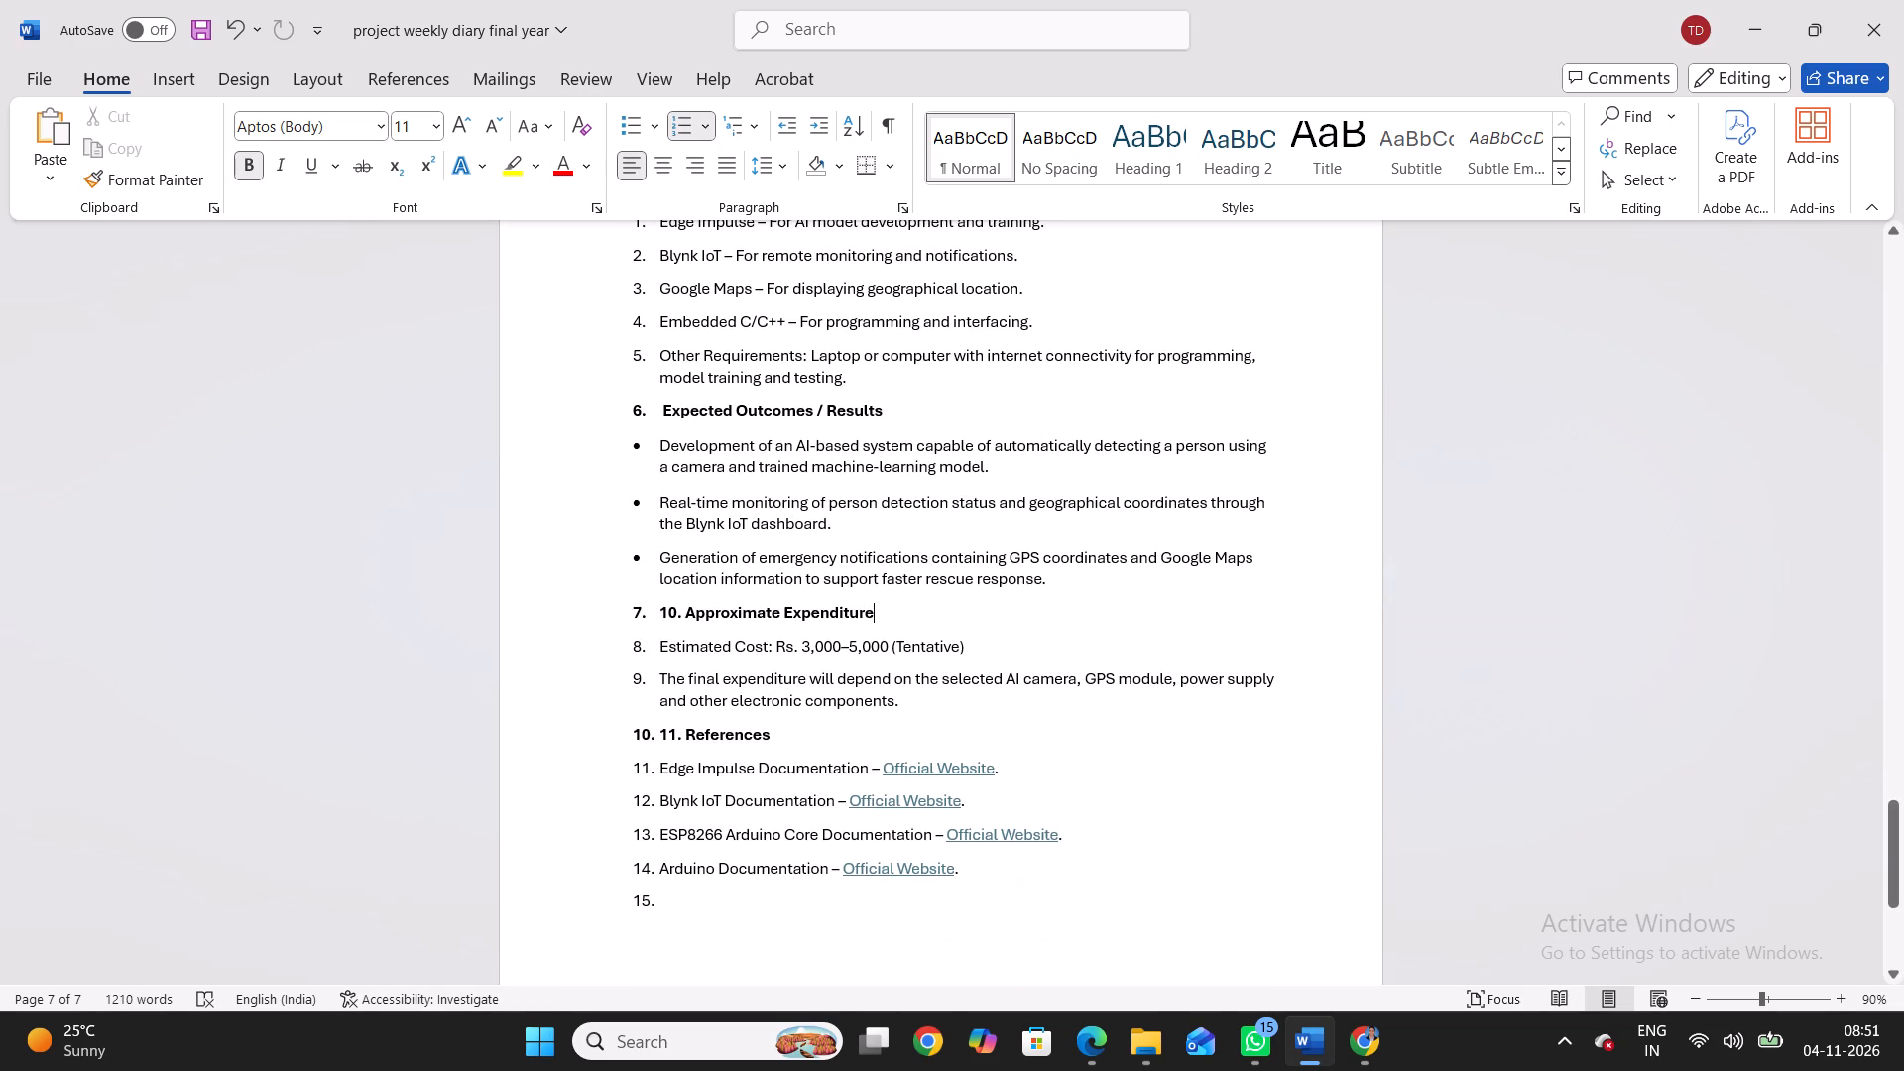
{"action": "left_click", "coordinate": [686, 611]}
{"action": "key", "text": "BackSpace"}
{"action": "key", "text": "BackSpace"}
{"action": "key", "text": "BackSpace"}
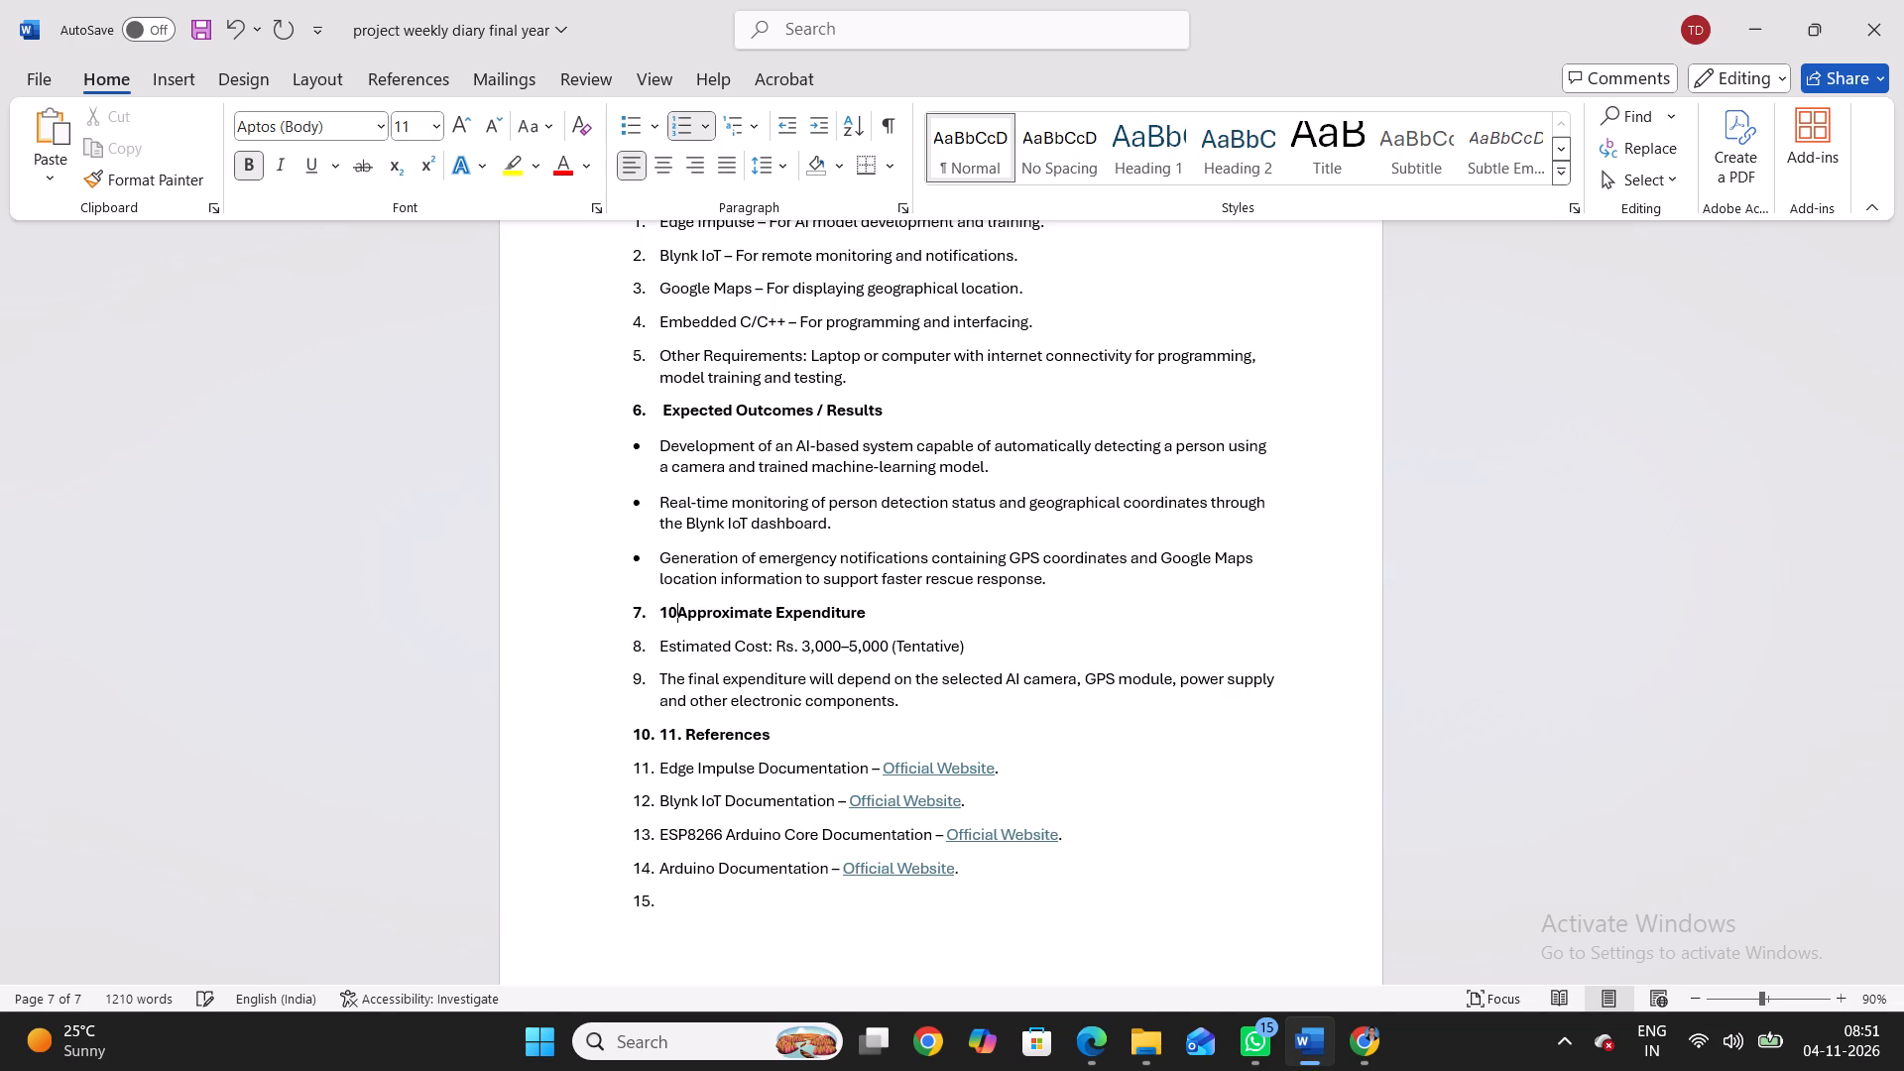
{"action": "key", "text": "BackSpace"}
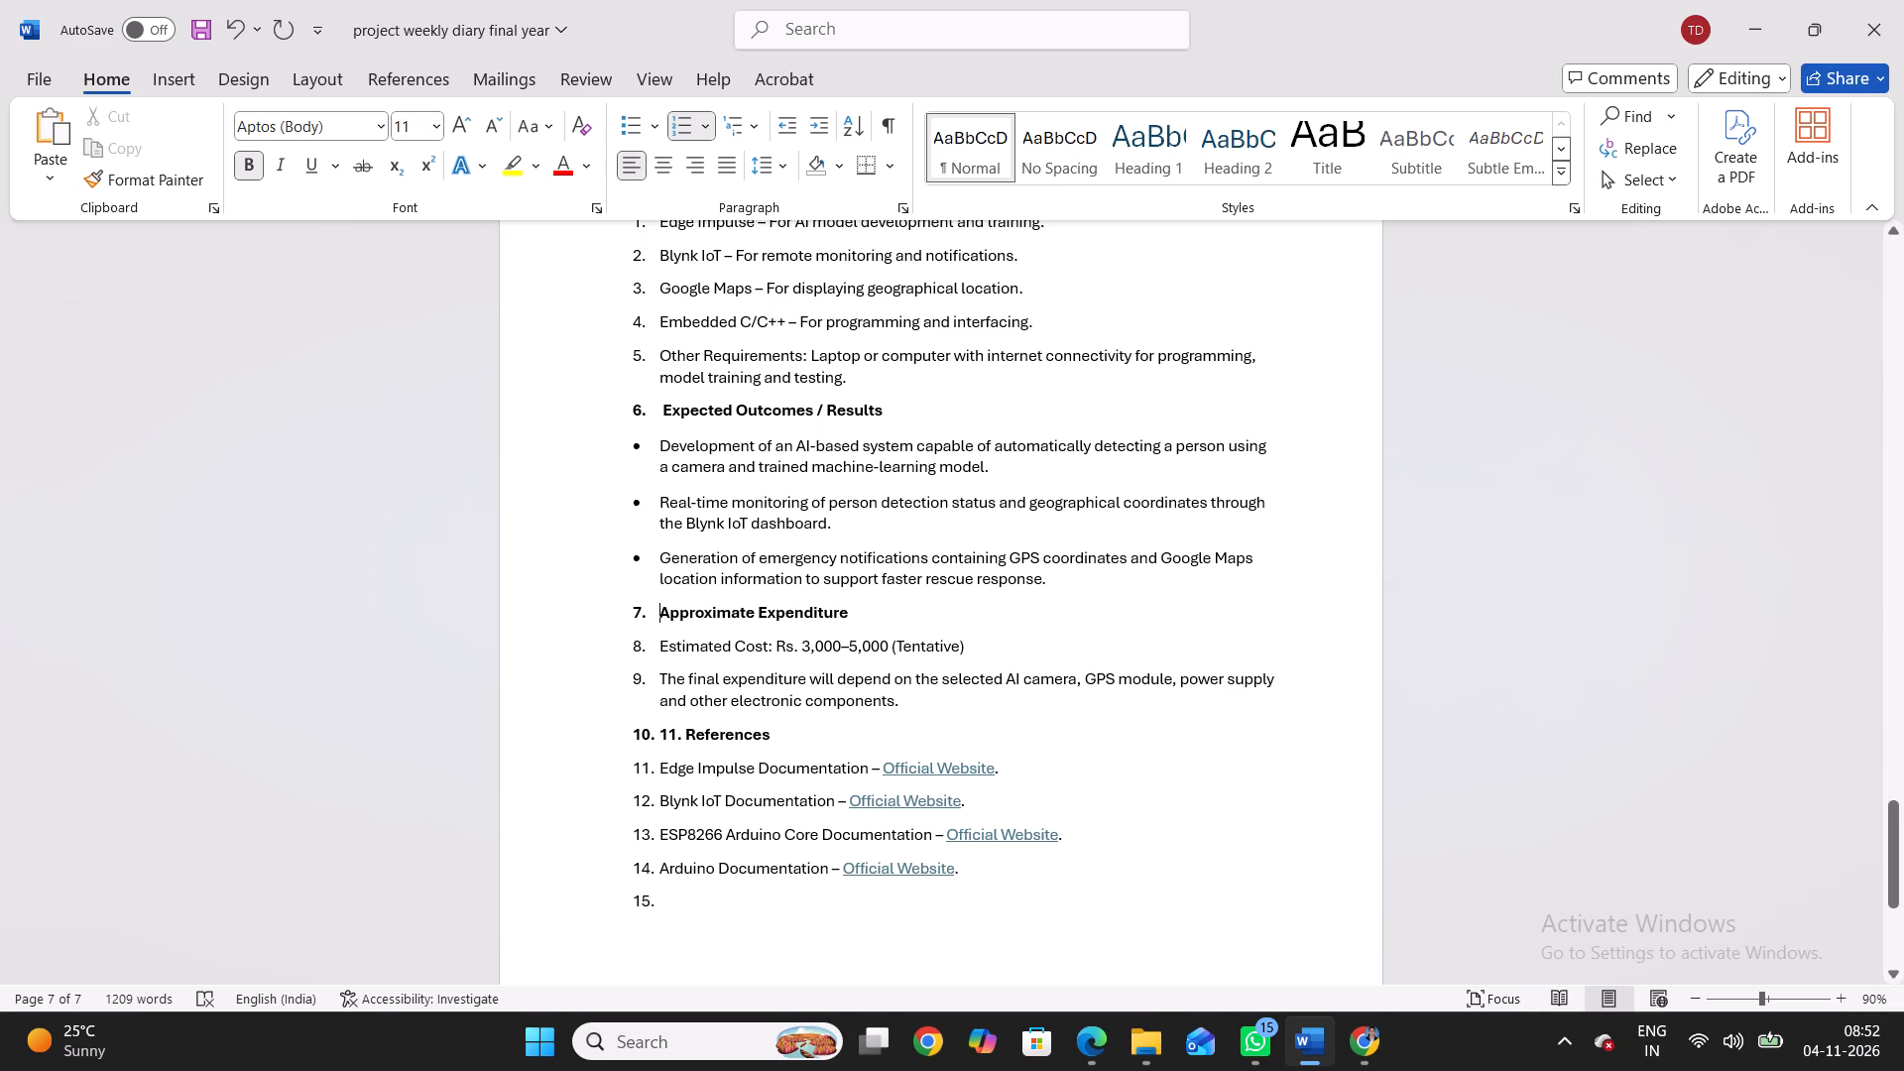
Change the estimated cost and final expenditure items under "Approximate Expenditure" to solid round bullets.
{"action": "left_click_drag", "start_coordinate": [621, 643], "coordinate": [887, 703]}
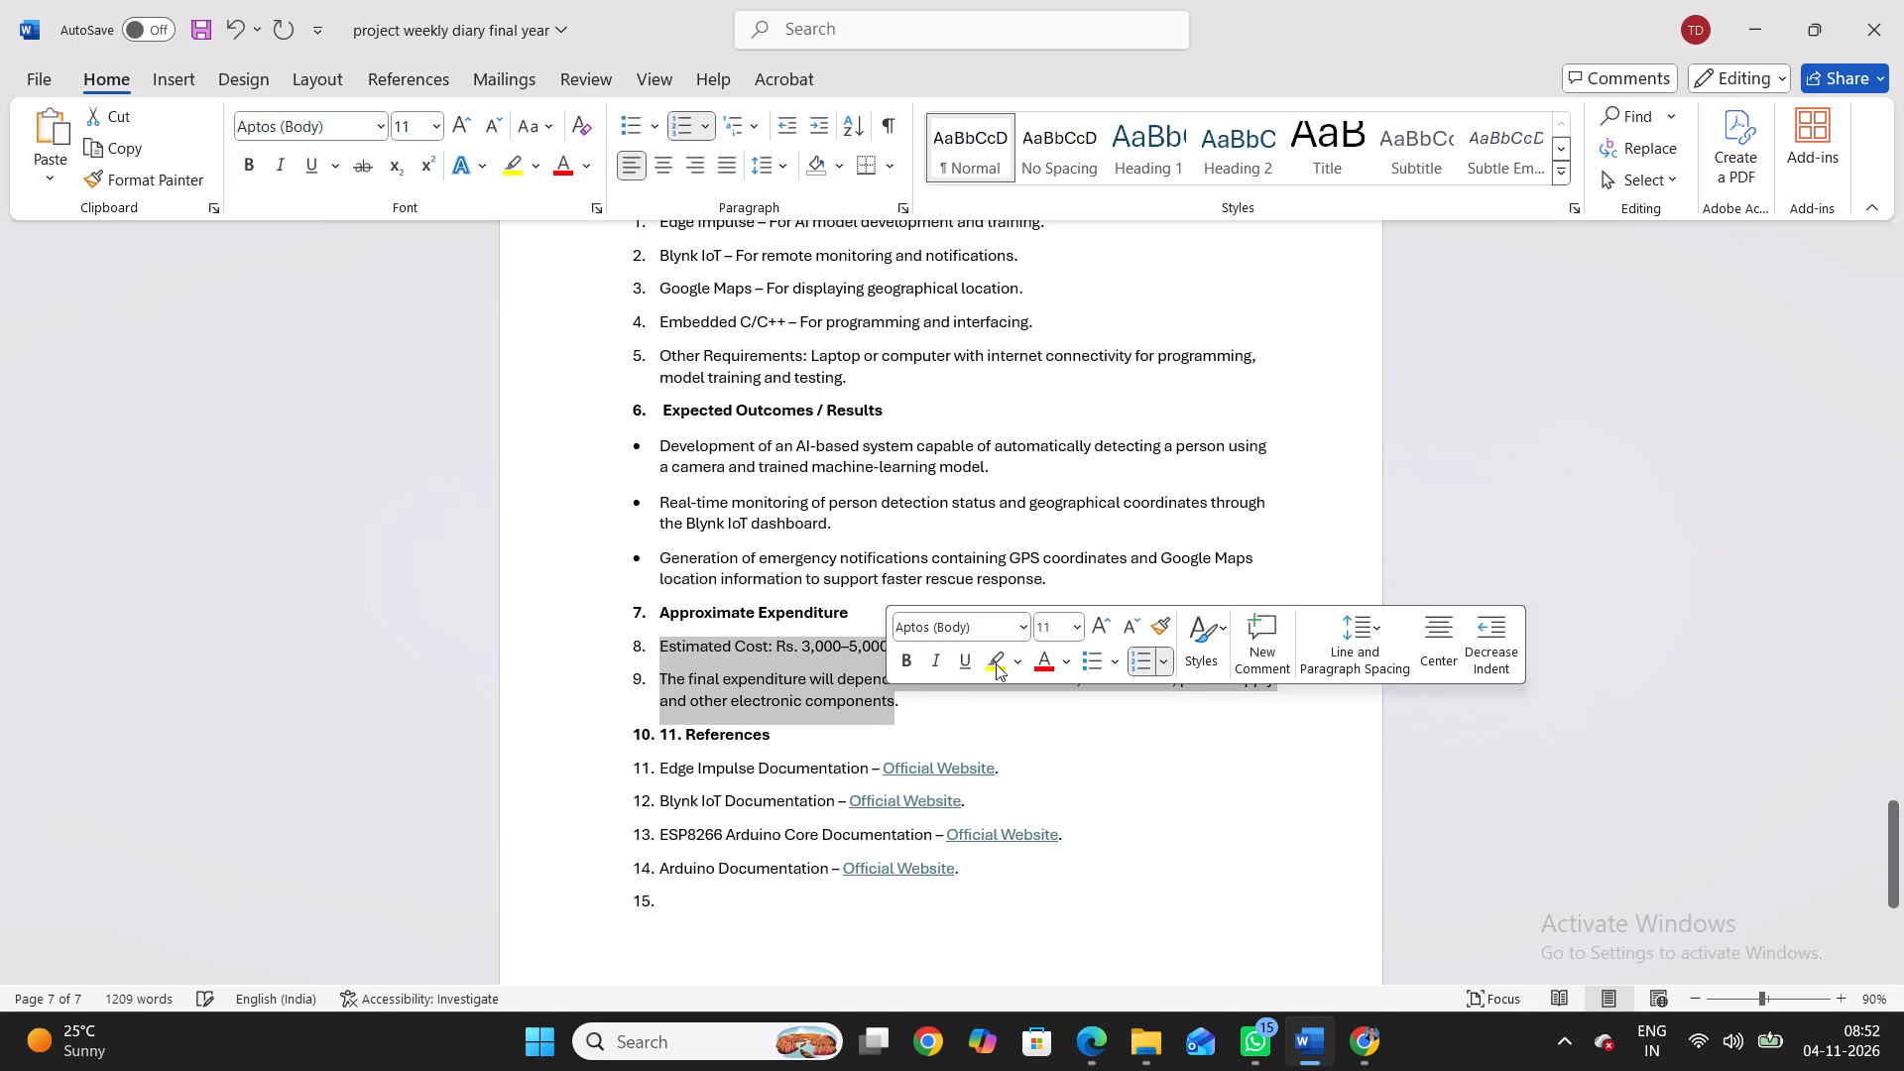
{"action": "left_click", "coordinate": [1125, 666]}
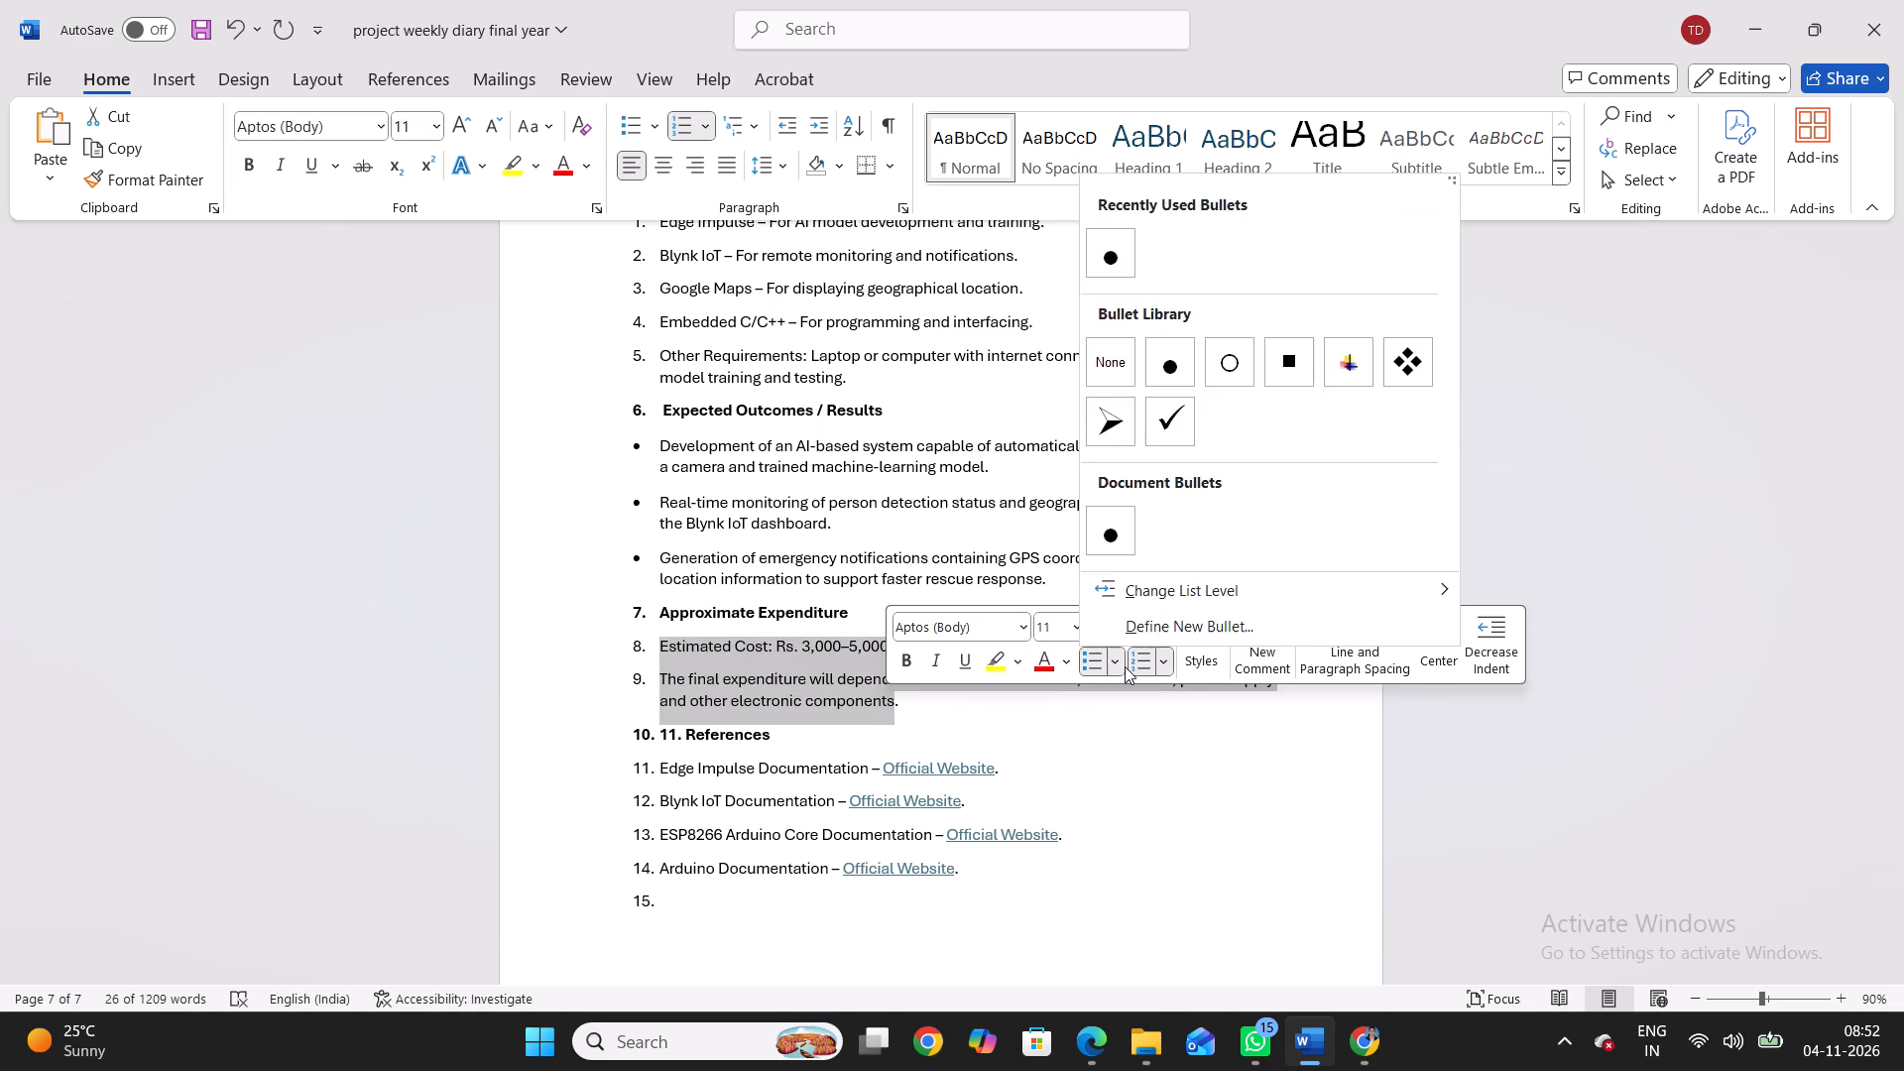
{"action": "left_click", "coordinate": [1132, 269]}
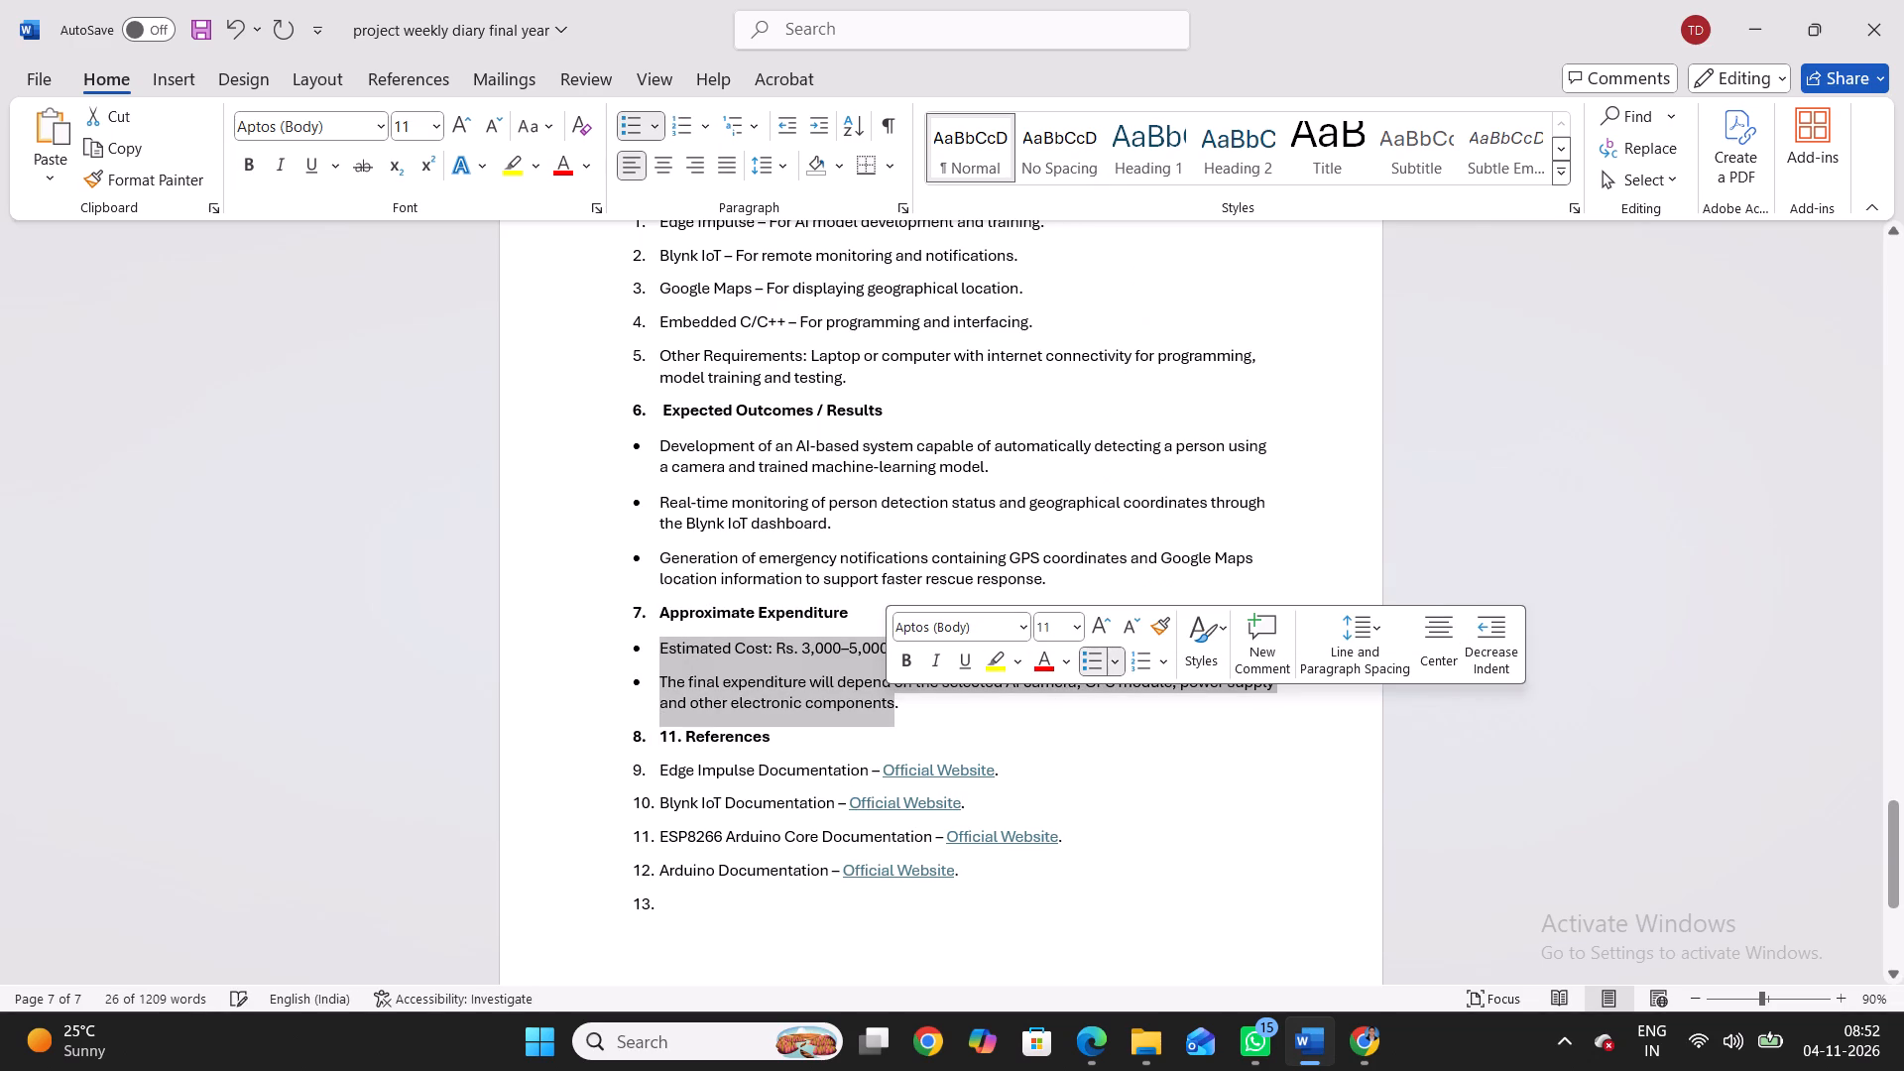
Change the four documentation entries under "References" to solid round bullets and remove the bullet from the empty line after them.
{"action": "left_click", "coordinate": [1097, 823]}
{"action": "left_click_drag", "start_coordinate": [624, 765], "coordinate": [901, 984]}
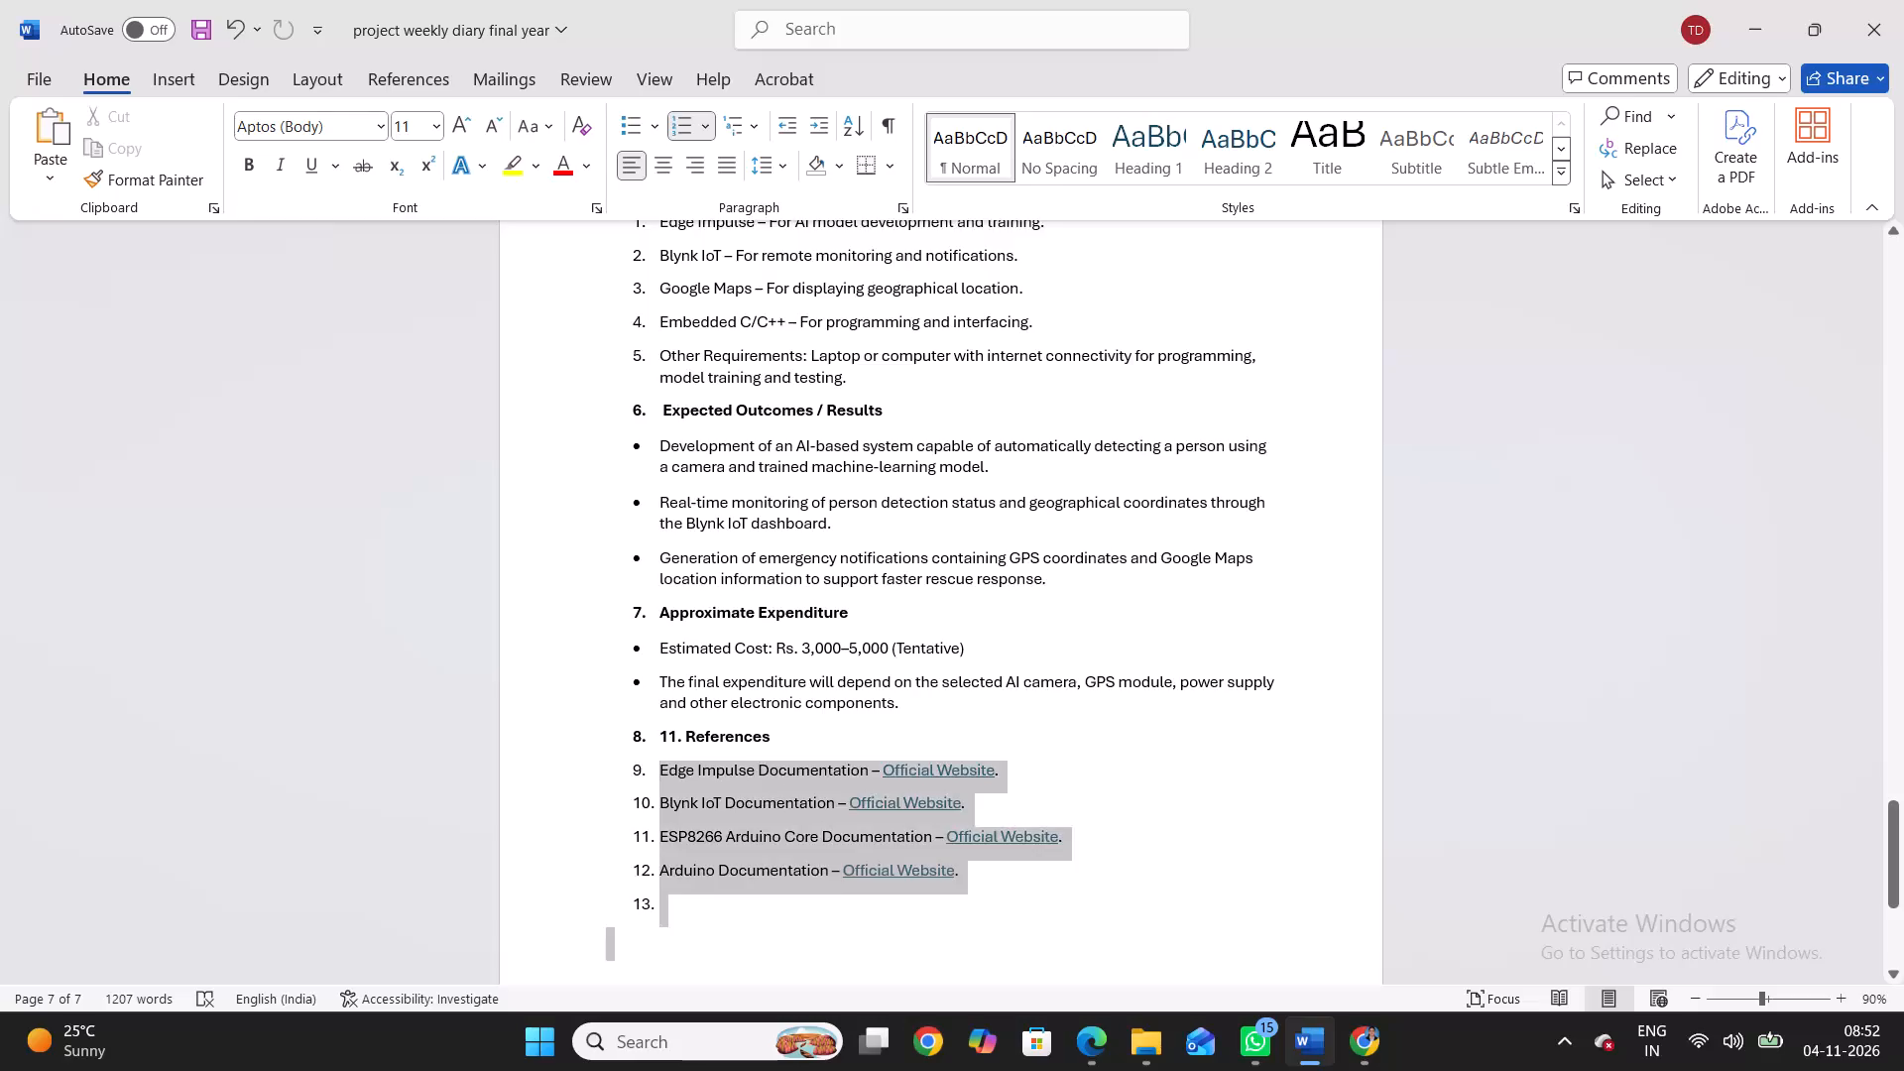
{"action": "left_click_drag", "start_coordinate": [901, 984], "coordinate": [911, 1012]}
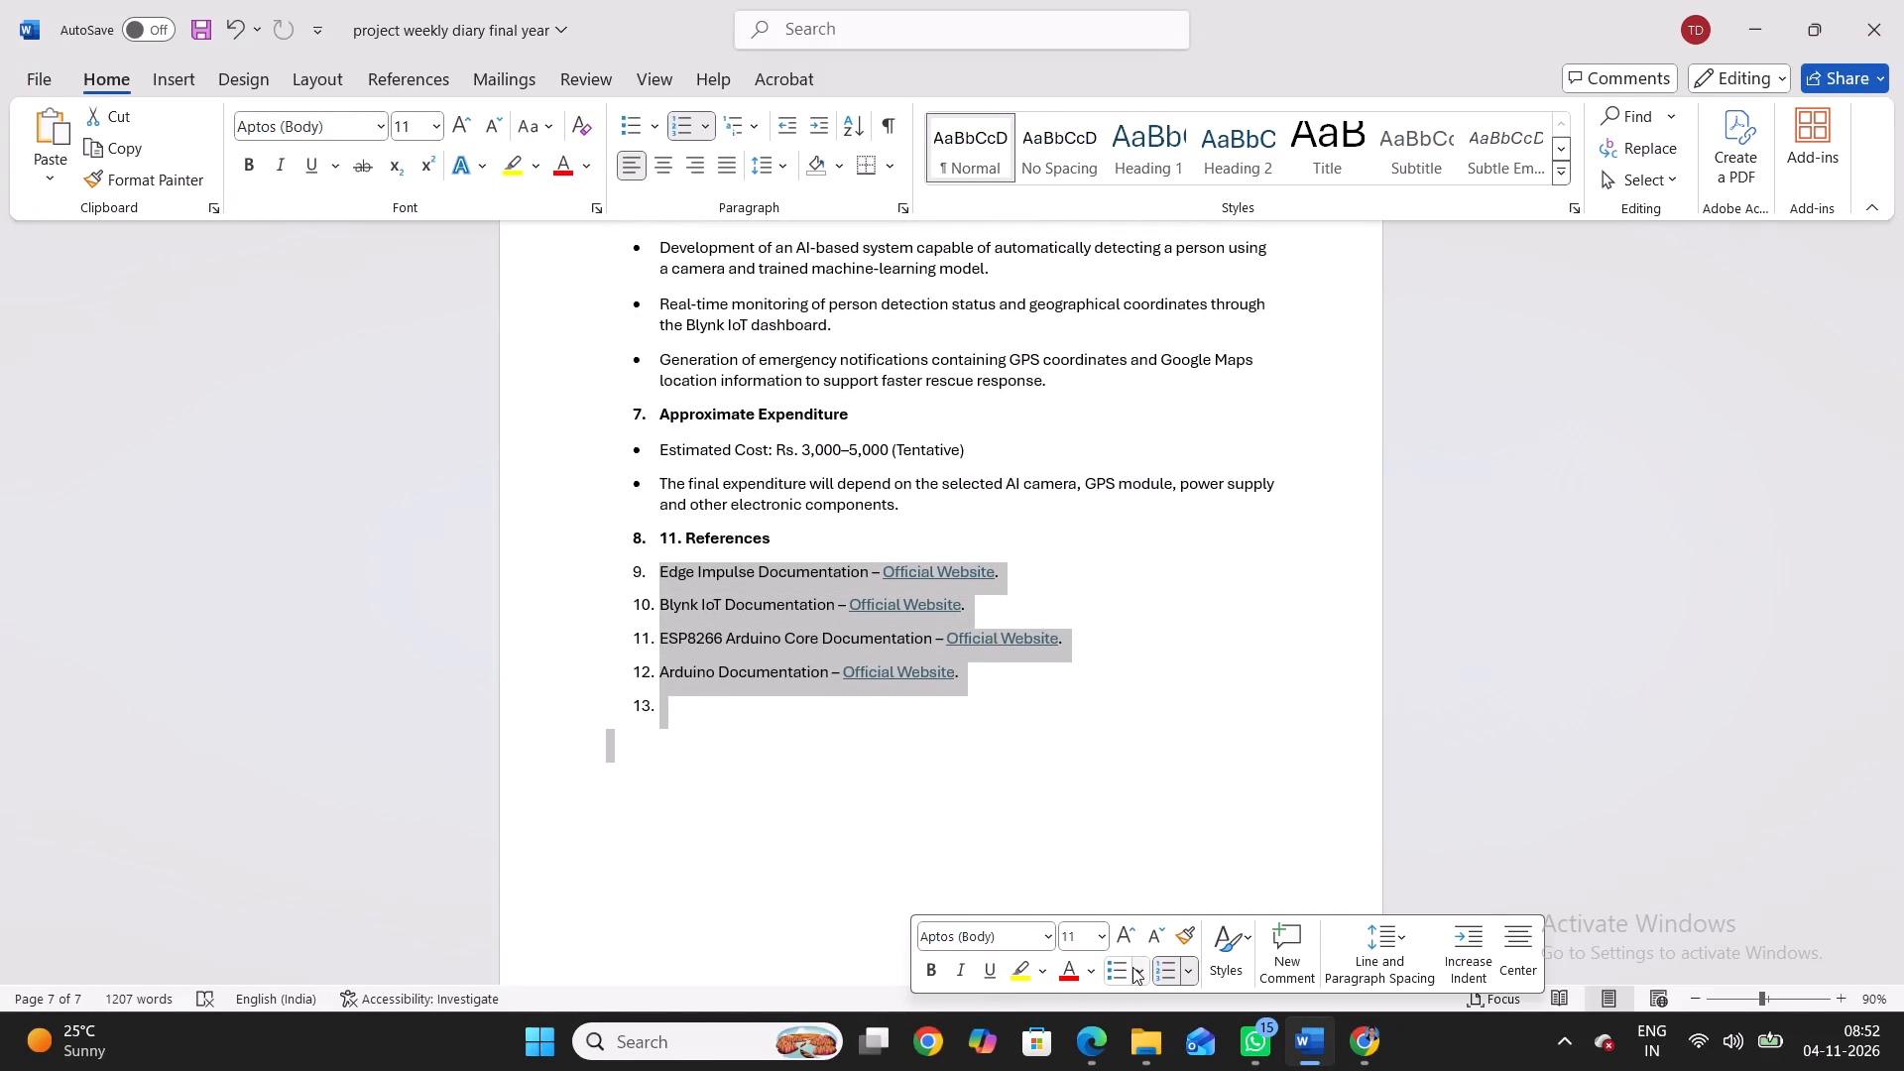
{"action": "left_click", "coordinate": [1132, 967]}
{"action": "left_click", "coordinate": [1156, 583]}
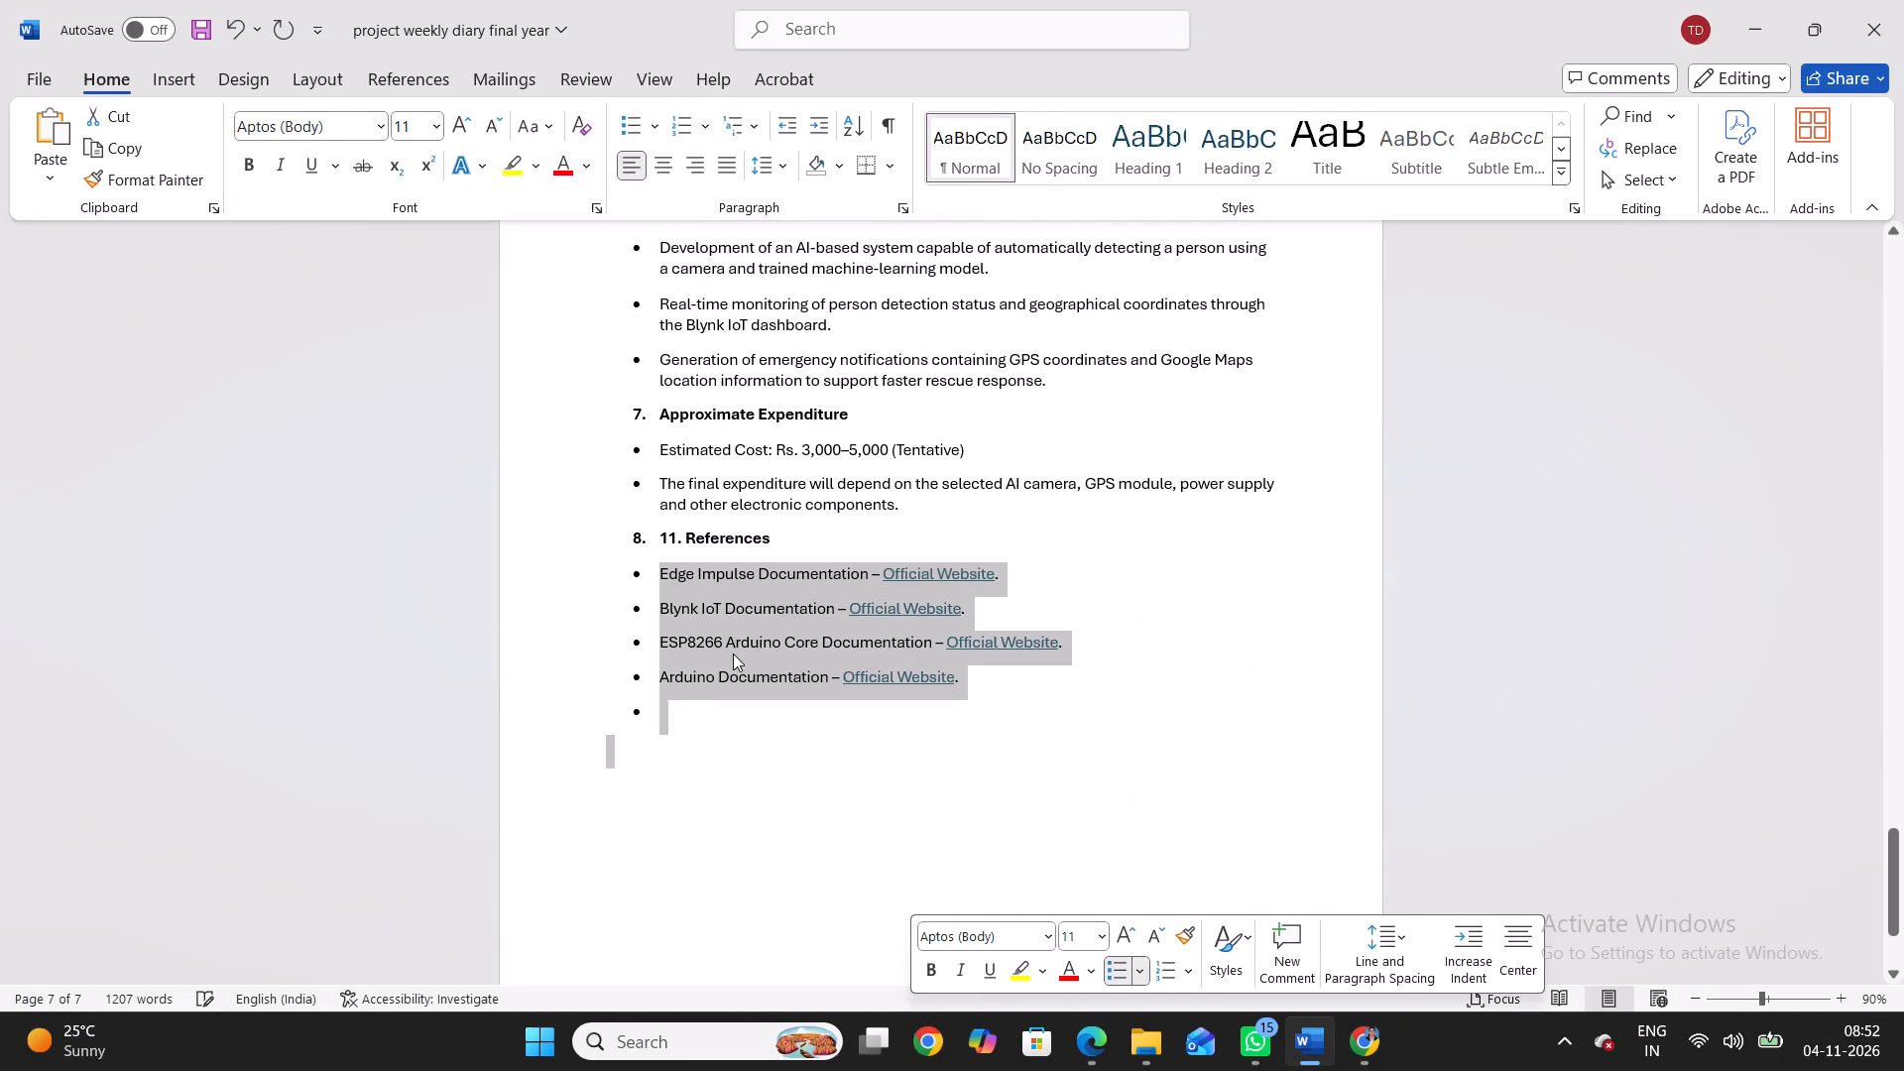
{"action": "left_click", "coordinate": [670, 712]}
{"action": "key", "text": "BackSpace"}
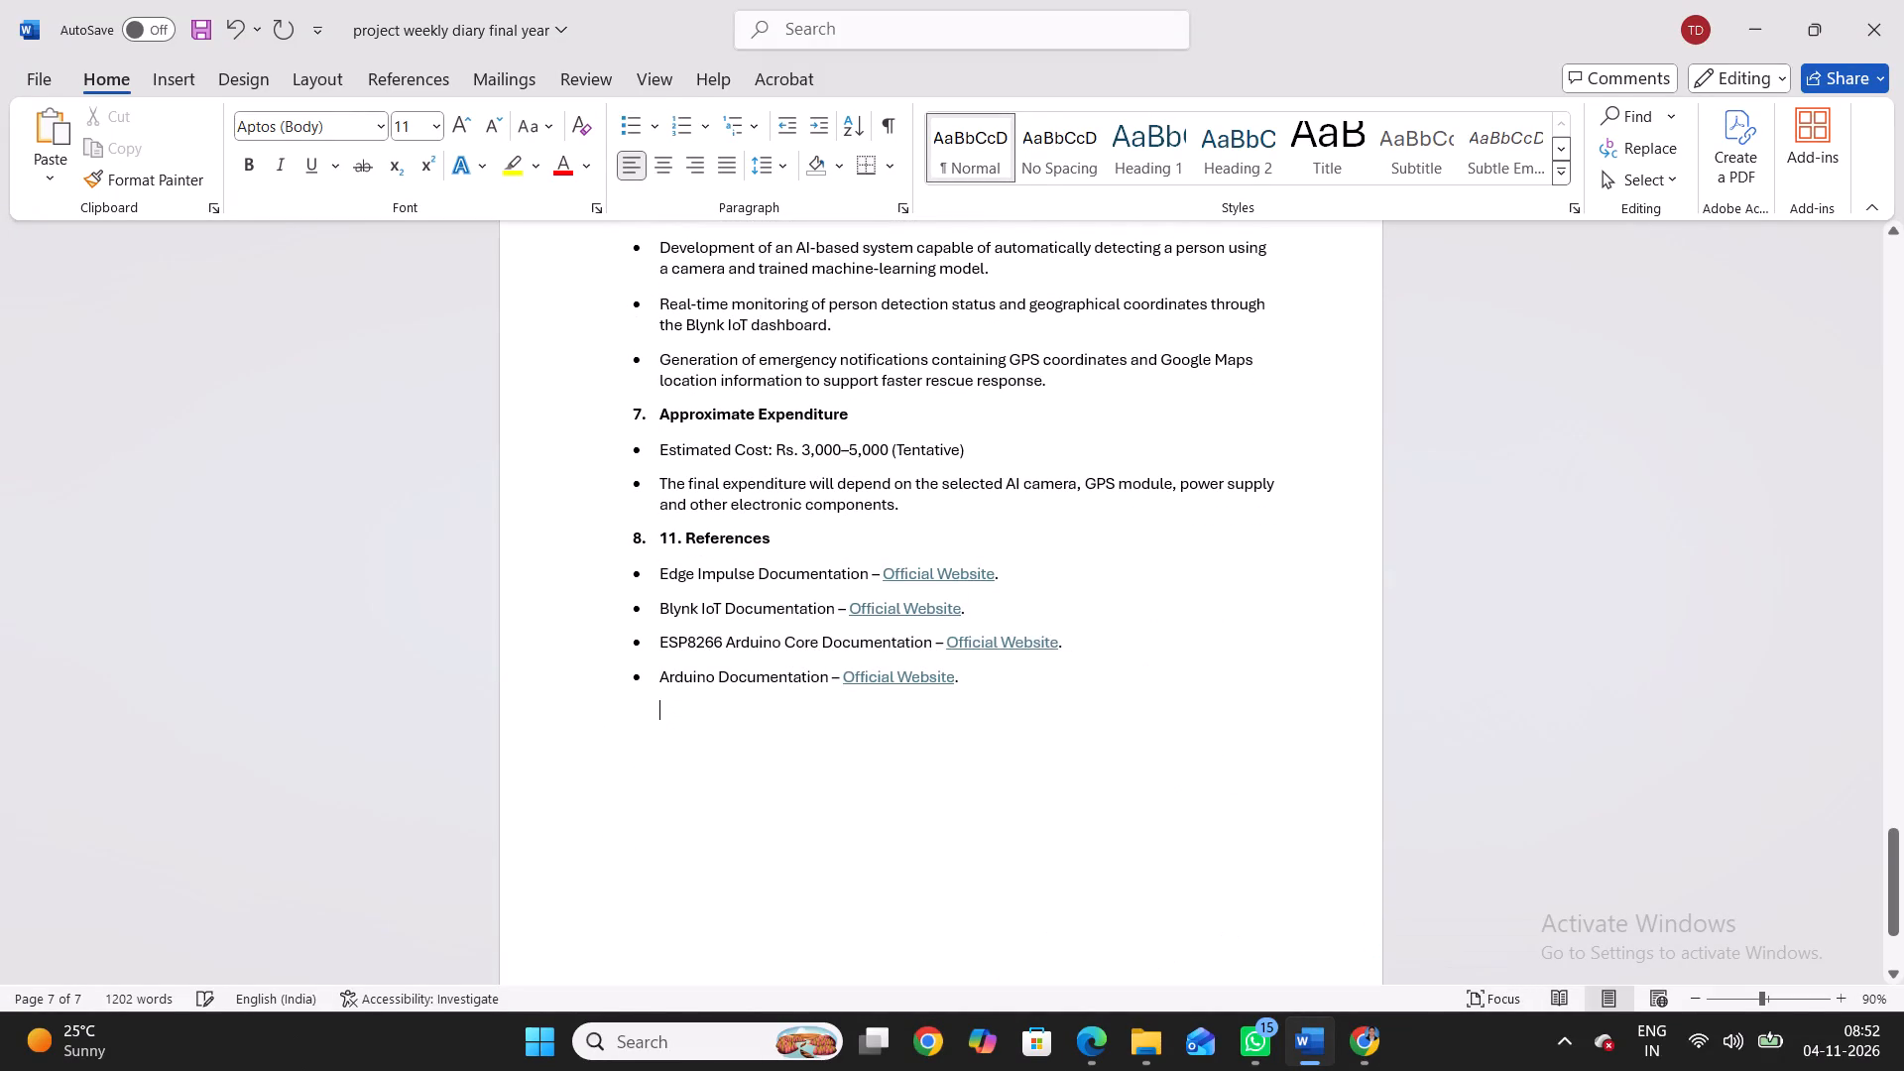
Delete the manual "11." from the "References" heading, keeping its automatic list number.
{"action": "left_click", "coordinate": [680, 542]}
{"action": "key", "text": "BackSpace"}
{"action": "key", "text": "BackSpace"}
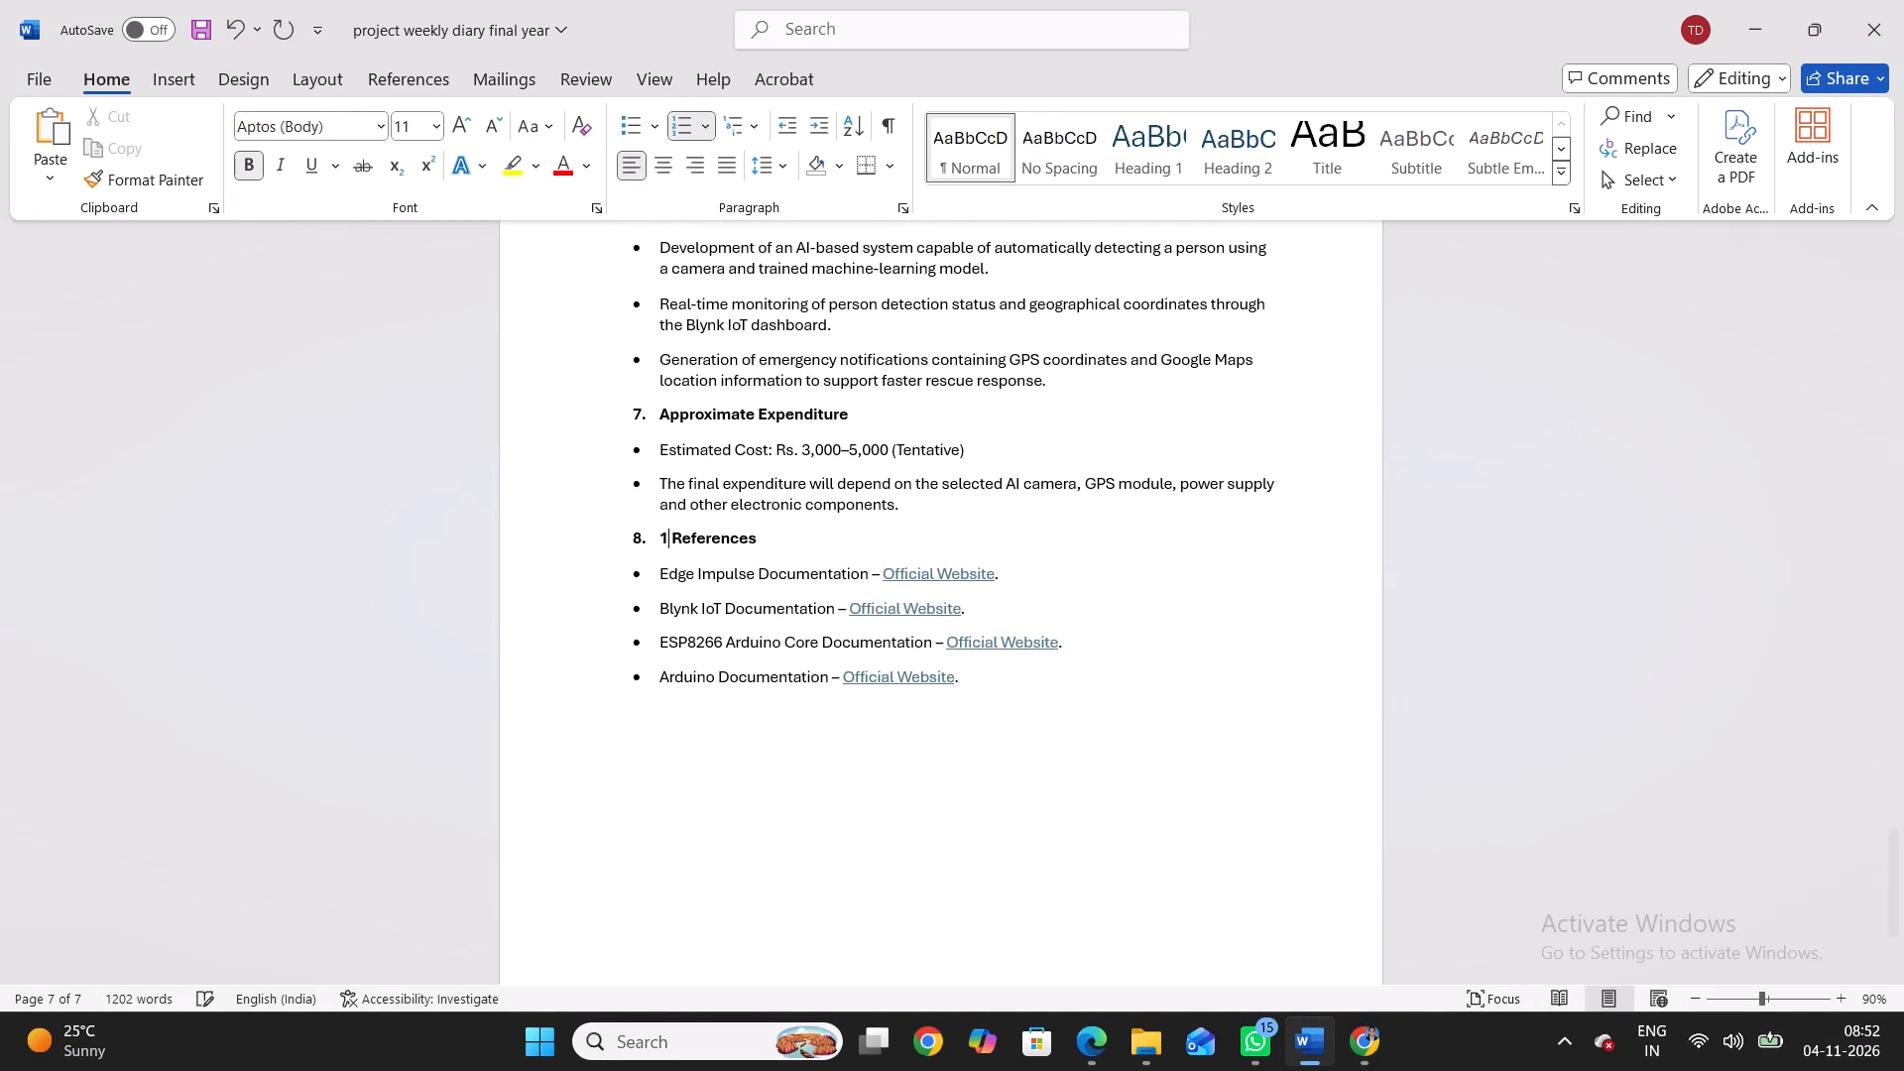
{"action": "key", "text": "BackSpace"}
Add another blank line below the reference list at the end of the document.
{"action": "scroll", "coordinate": [680, 542], "scroll_direction": "up", "scroll_amount": 5}
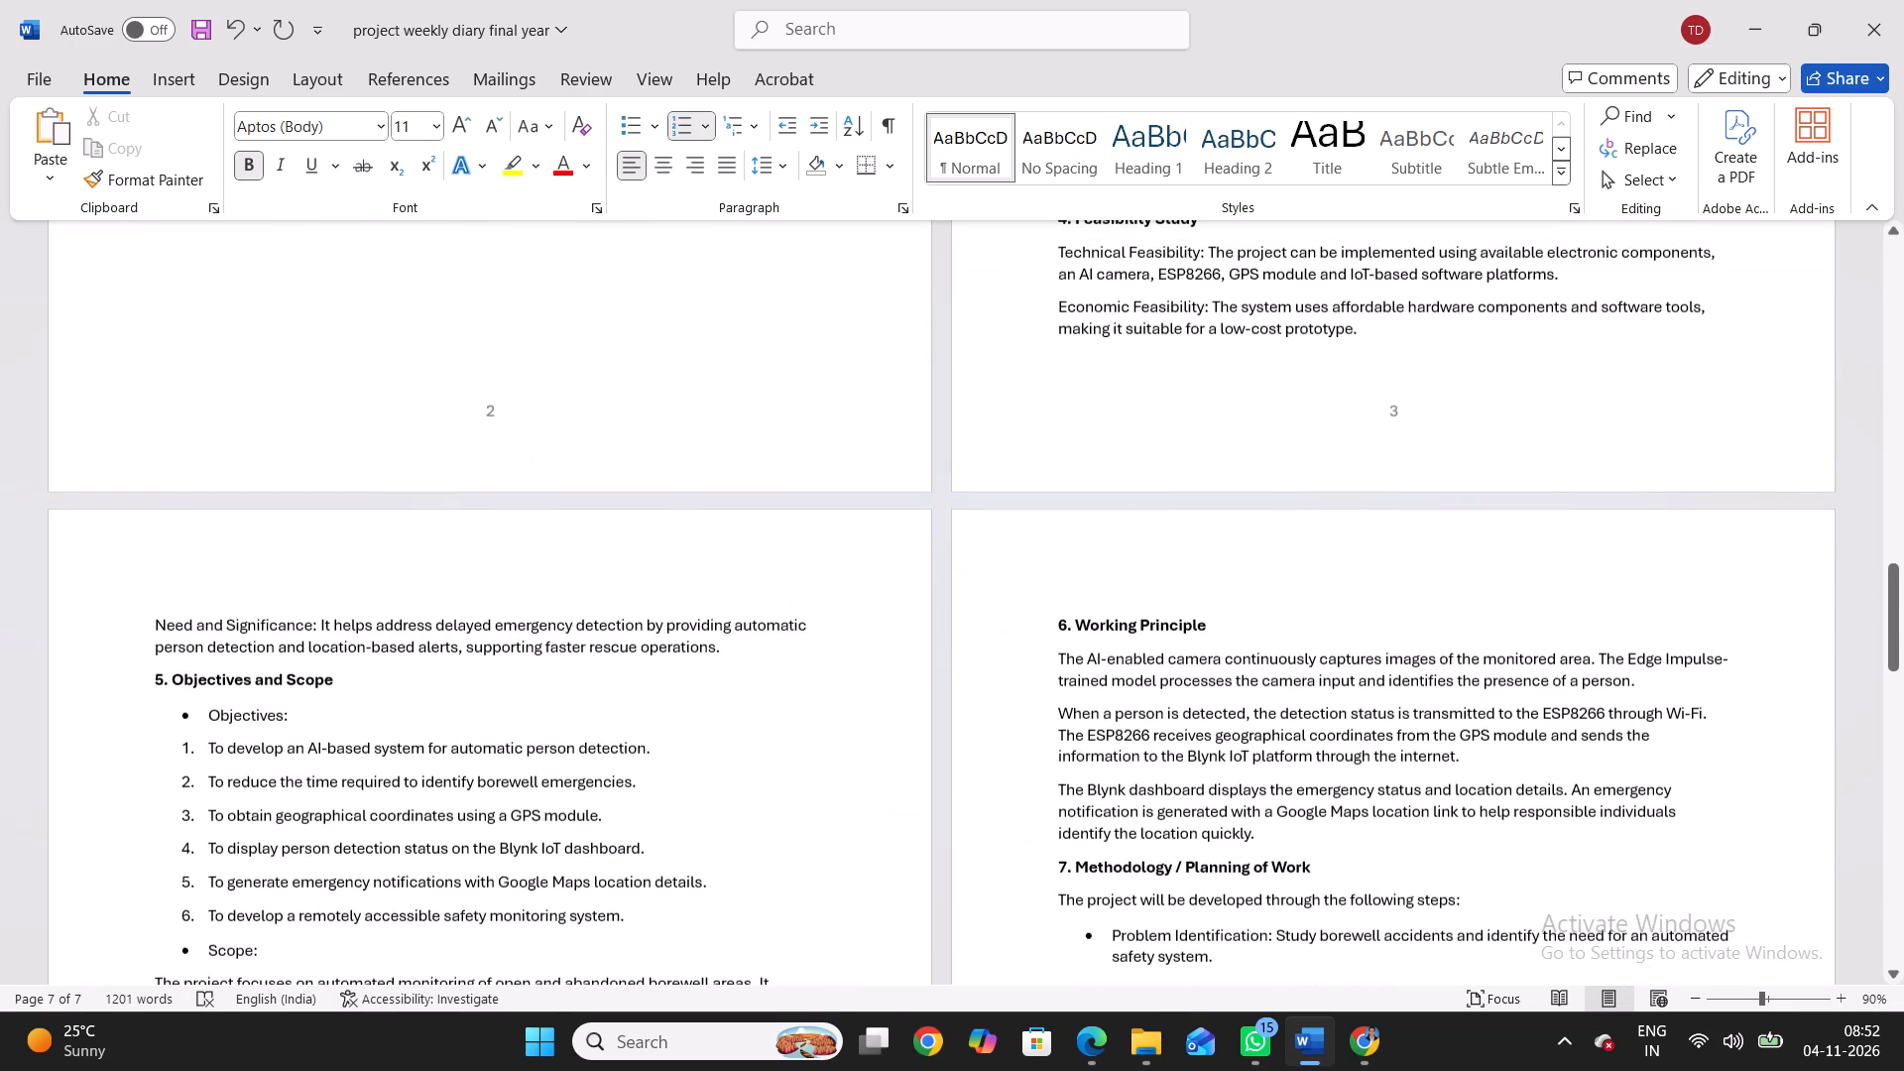
{"action": "scroll", "coordinate": [680, 542], "scroll_direction": "up", "scroll_amount": 4}
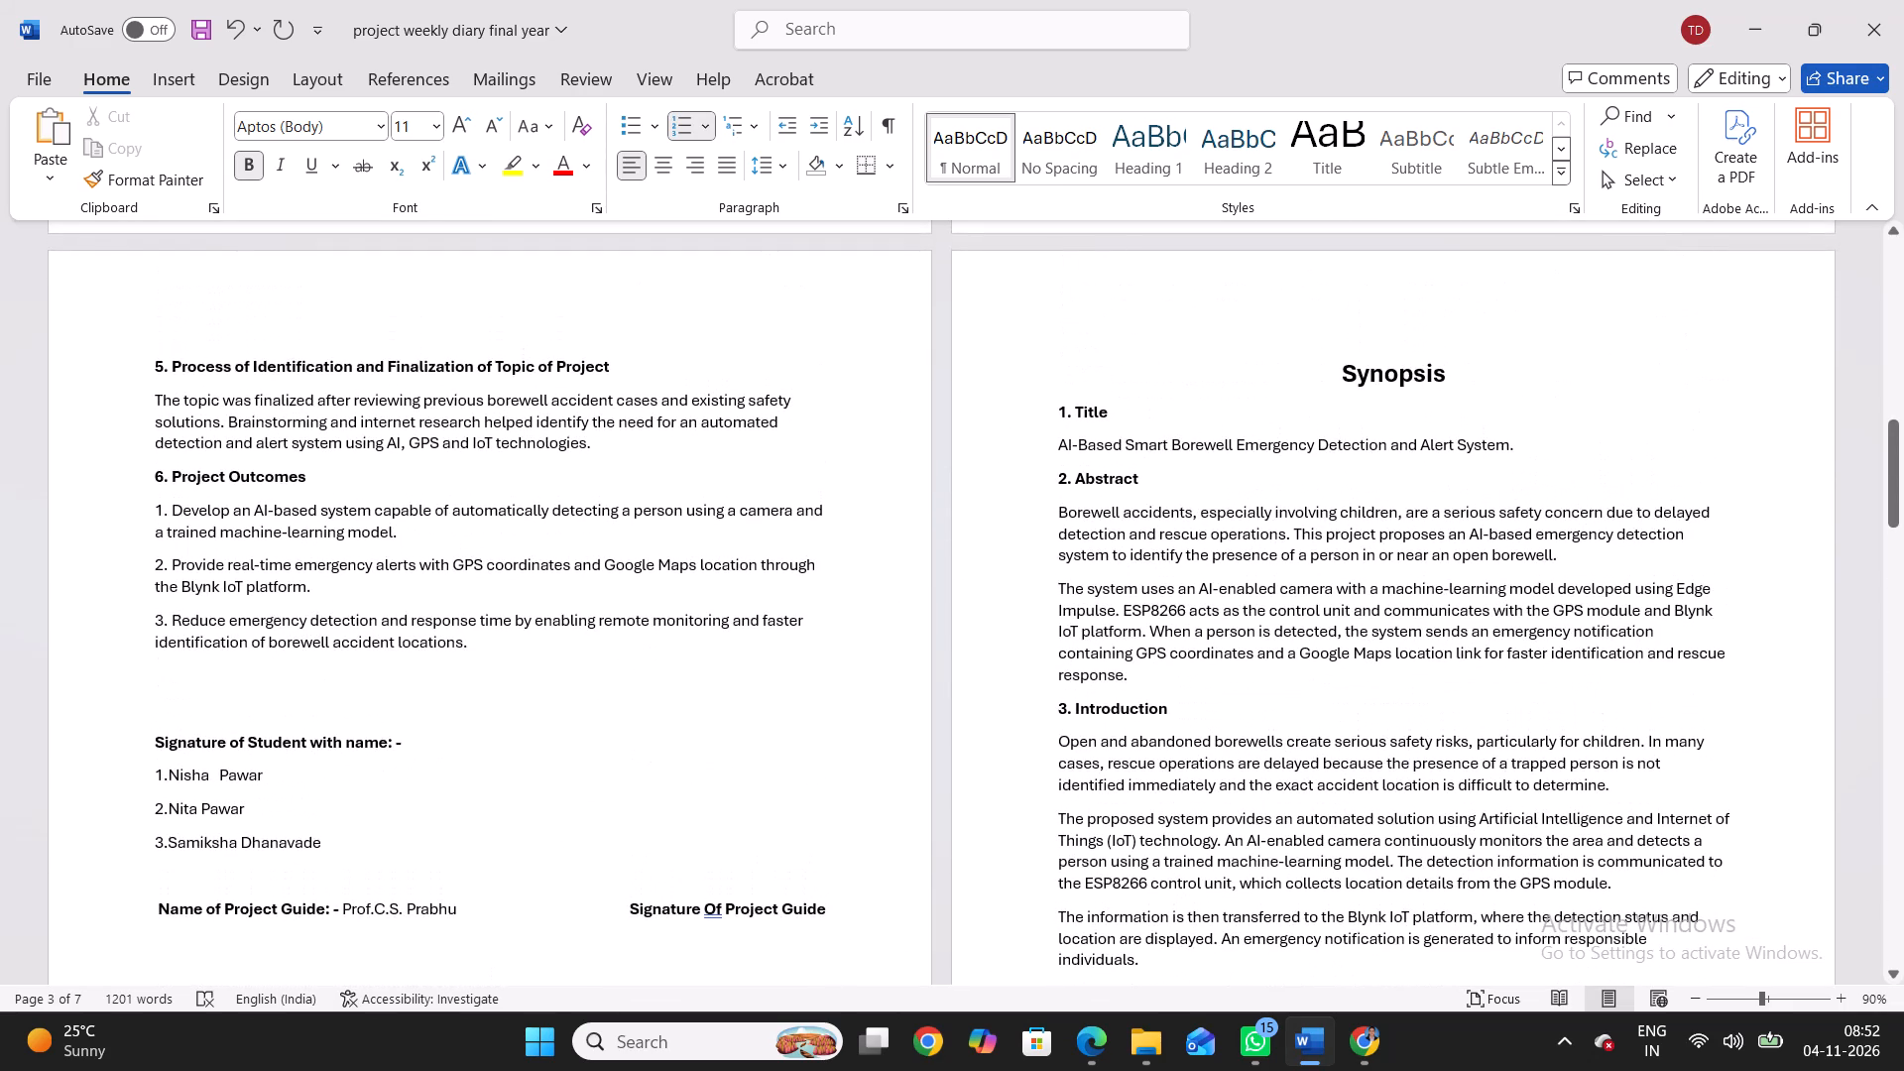
{"action": "scroll", "coordinate": [680, 542], "scroll_direction": "down", "scroll_amount": 9}
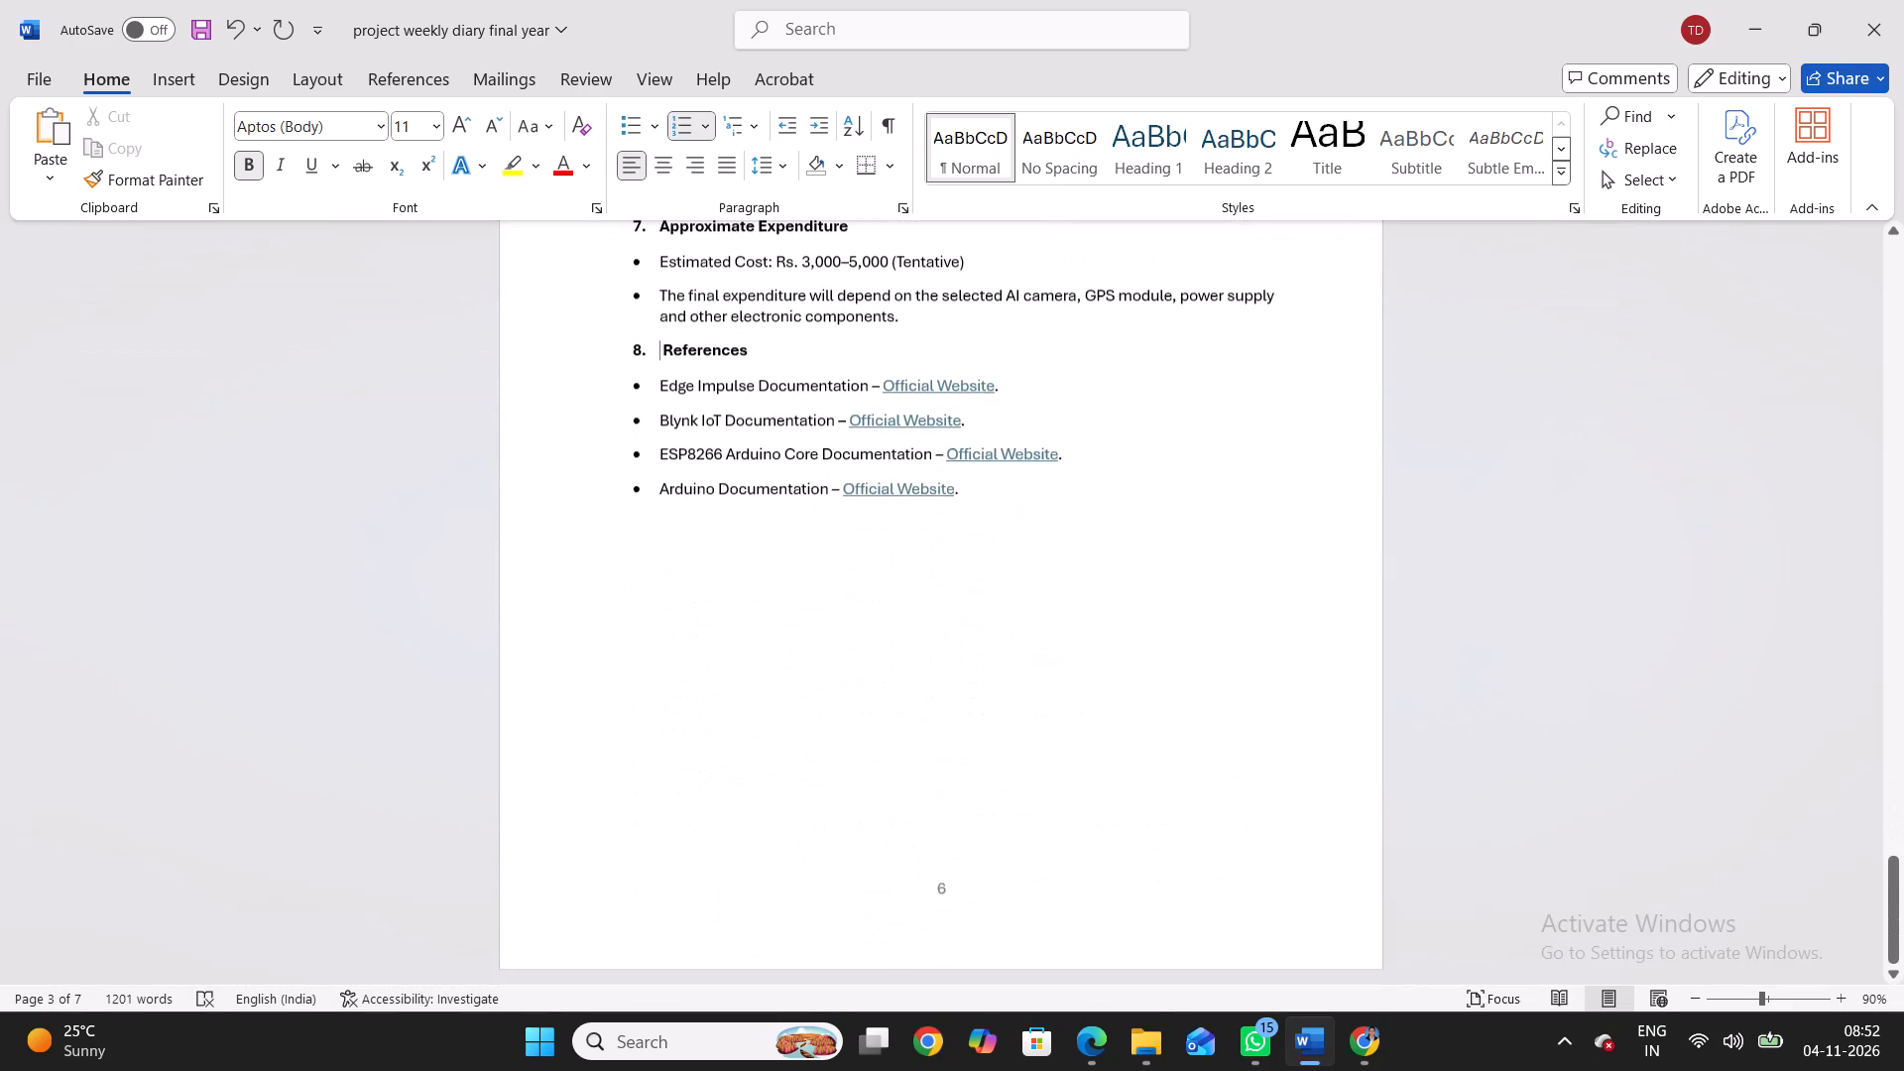
{"action": "scroll", "coordinate": [680, 542], "scroll_direction": "down", "scroll_amount": 1}
{"action": "left_click", "coordinate": [679, 577]}
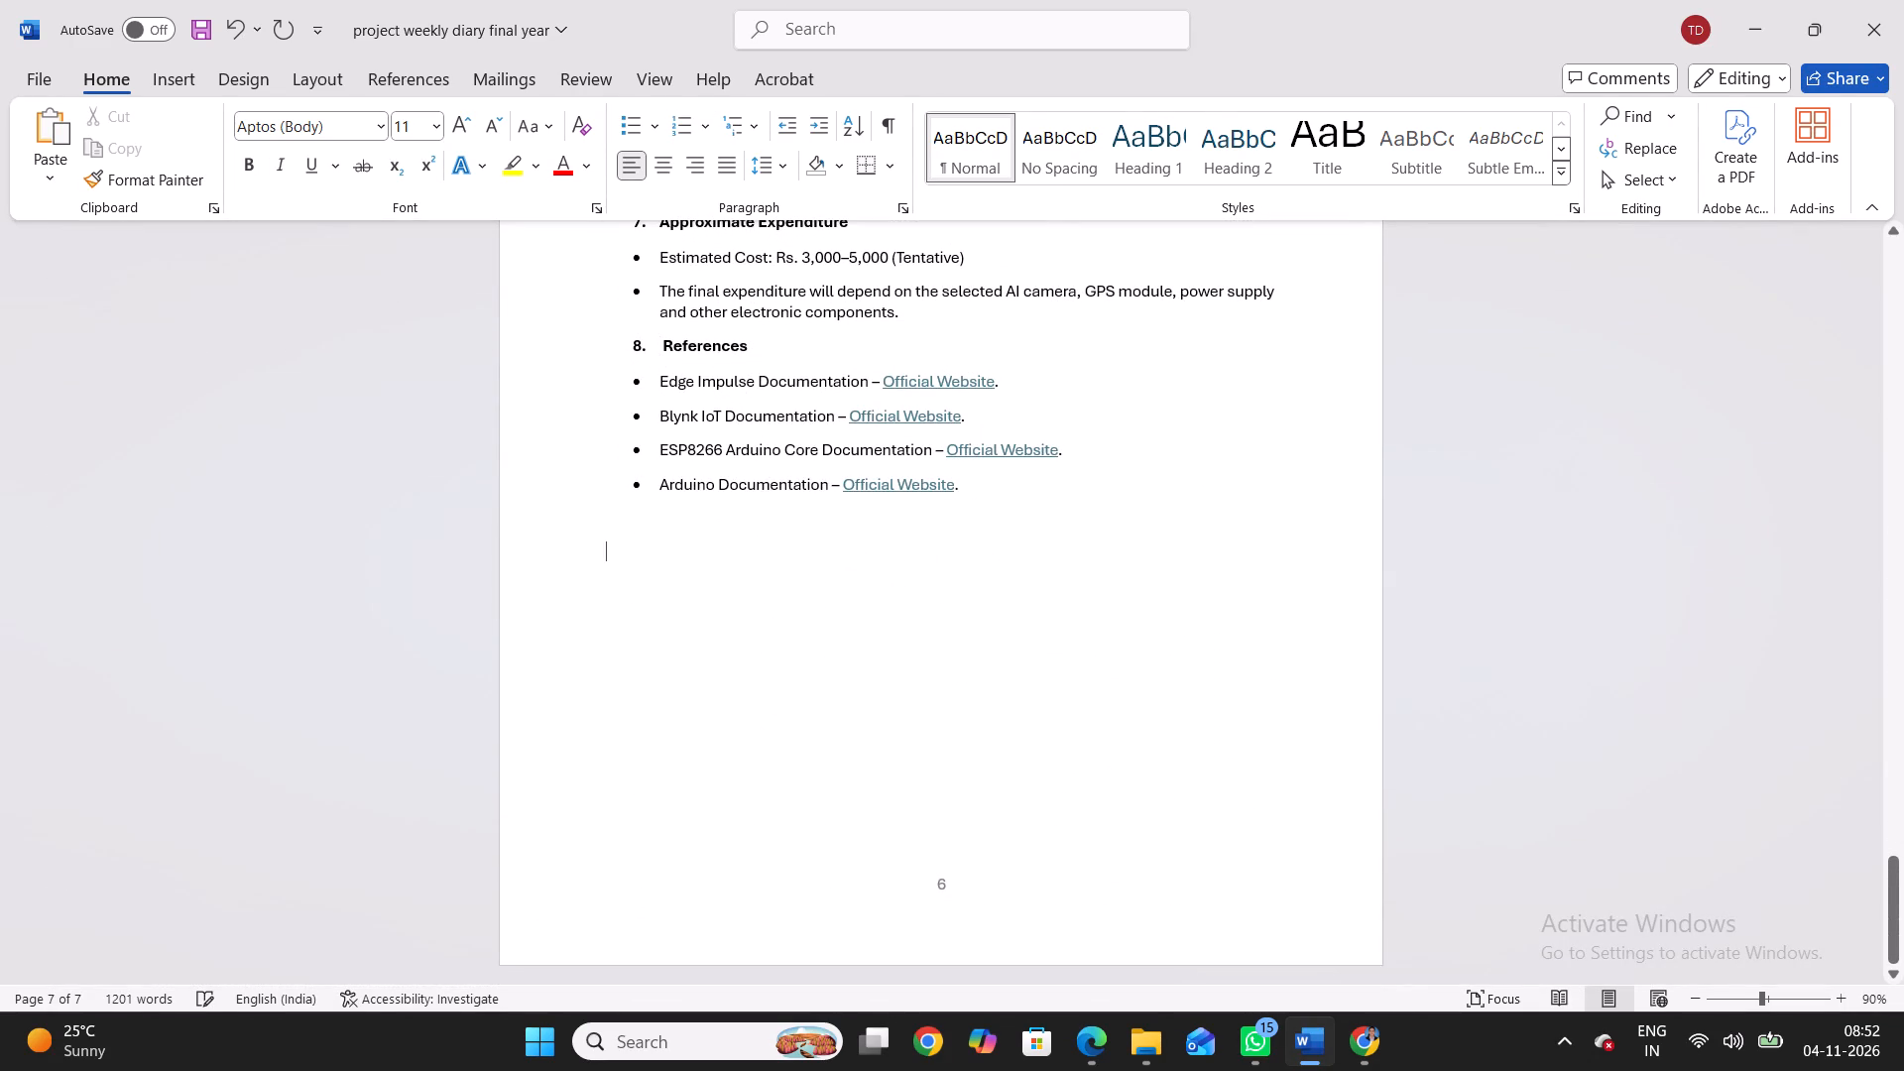
{"action": "key", "text": "Return"}
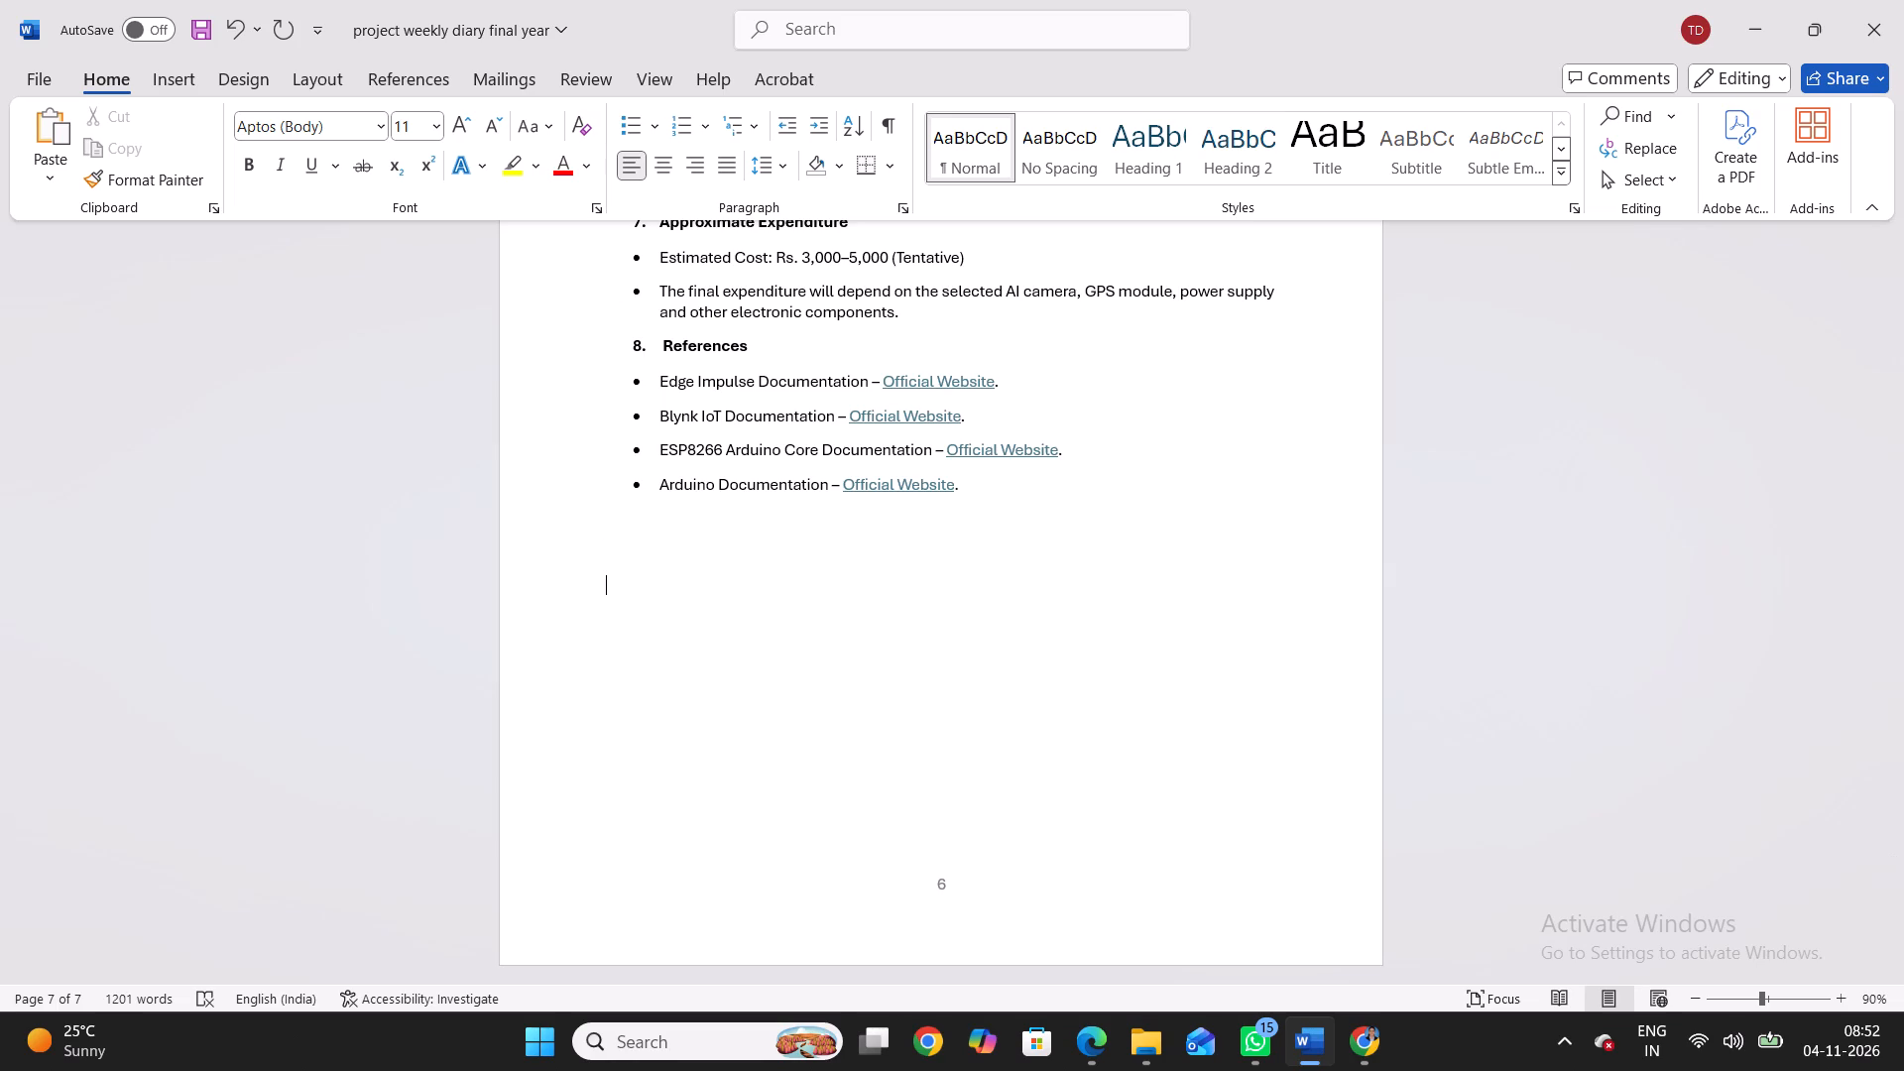
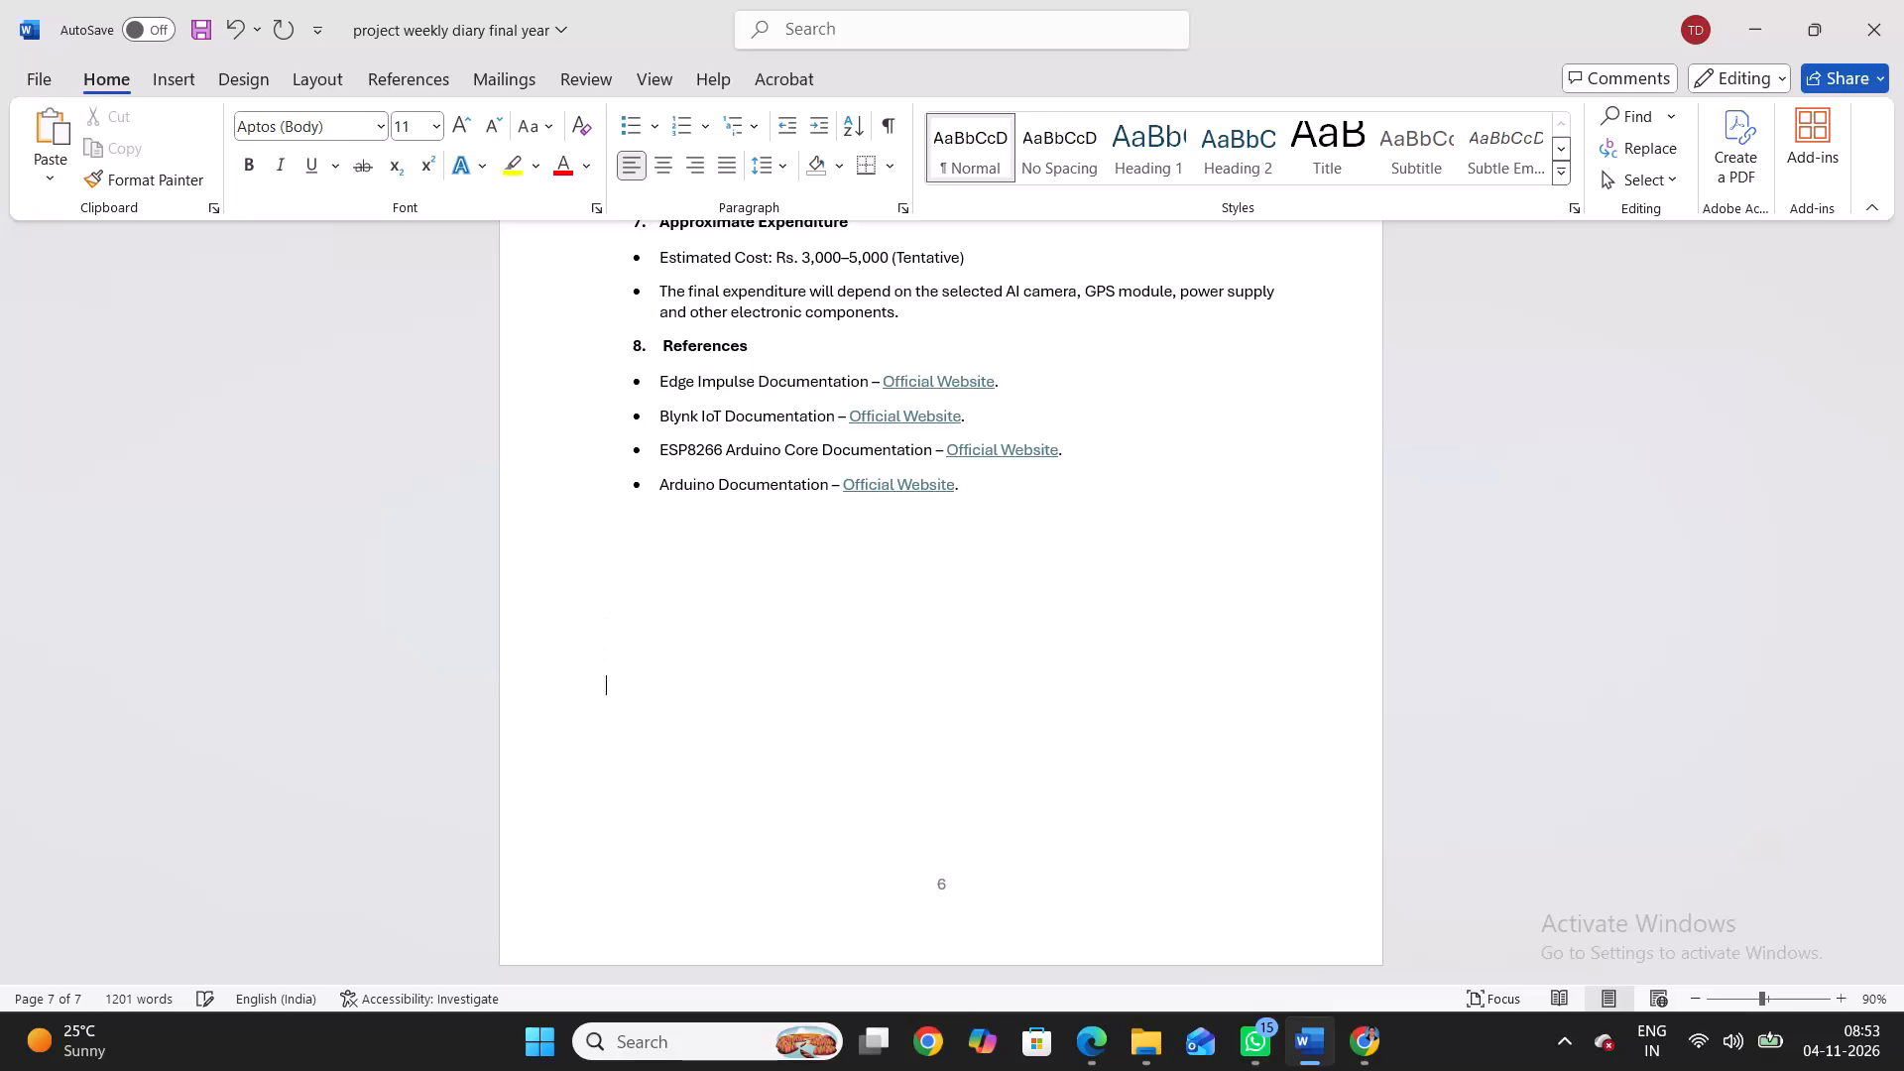
Add blank lines below the reference list until the insertion point sits at the top of a new page.
{"action": "key", "text": "Return"}
{"action": "key", "text": "Return"}
{"action": "key", "text": "Return"}
{"action": "key", "text": "Return"}
{"action": "key", "text": "Return"}
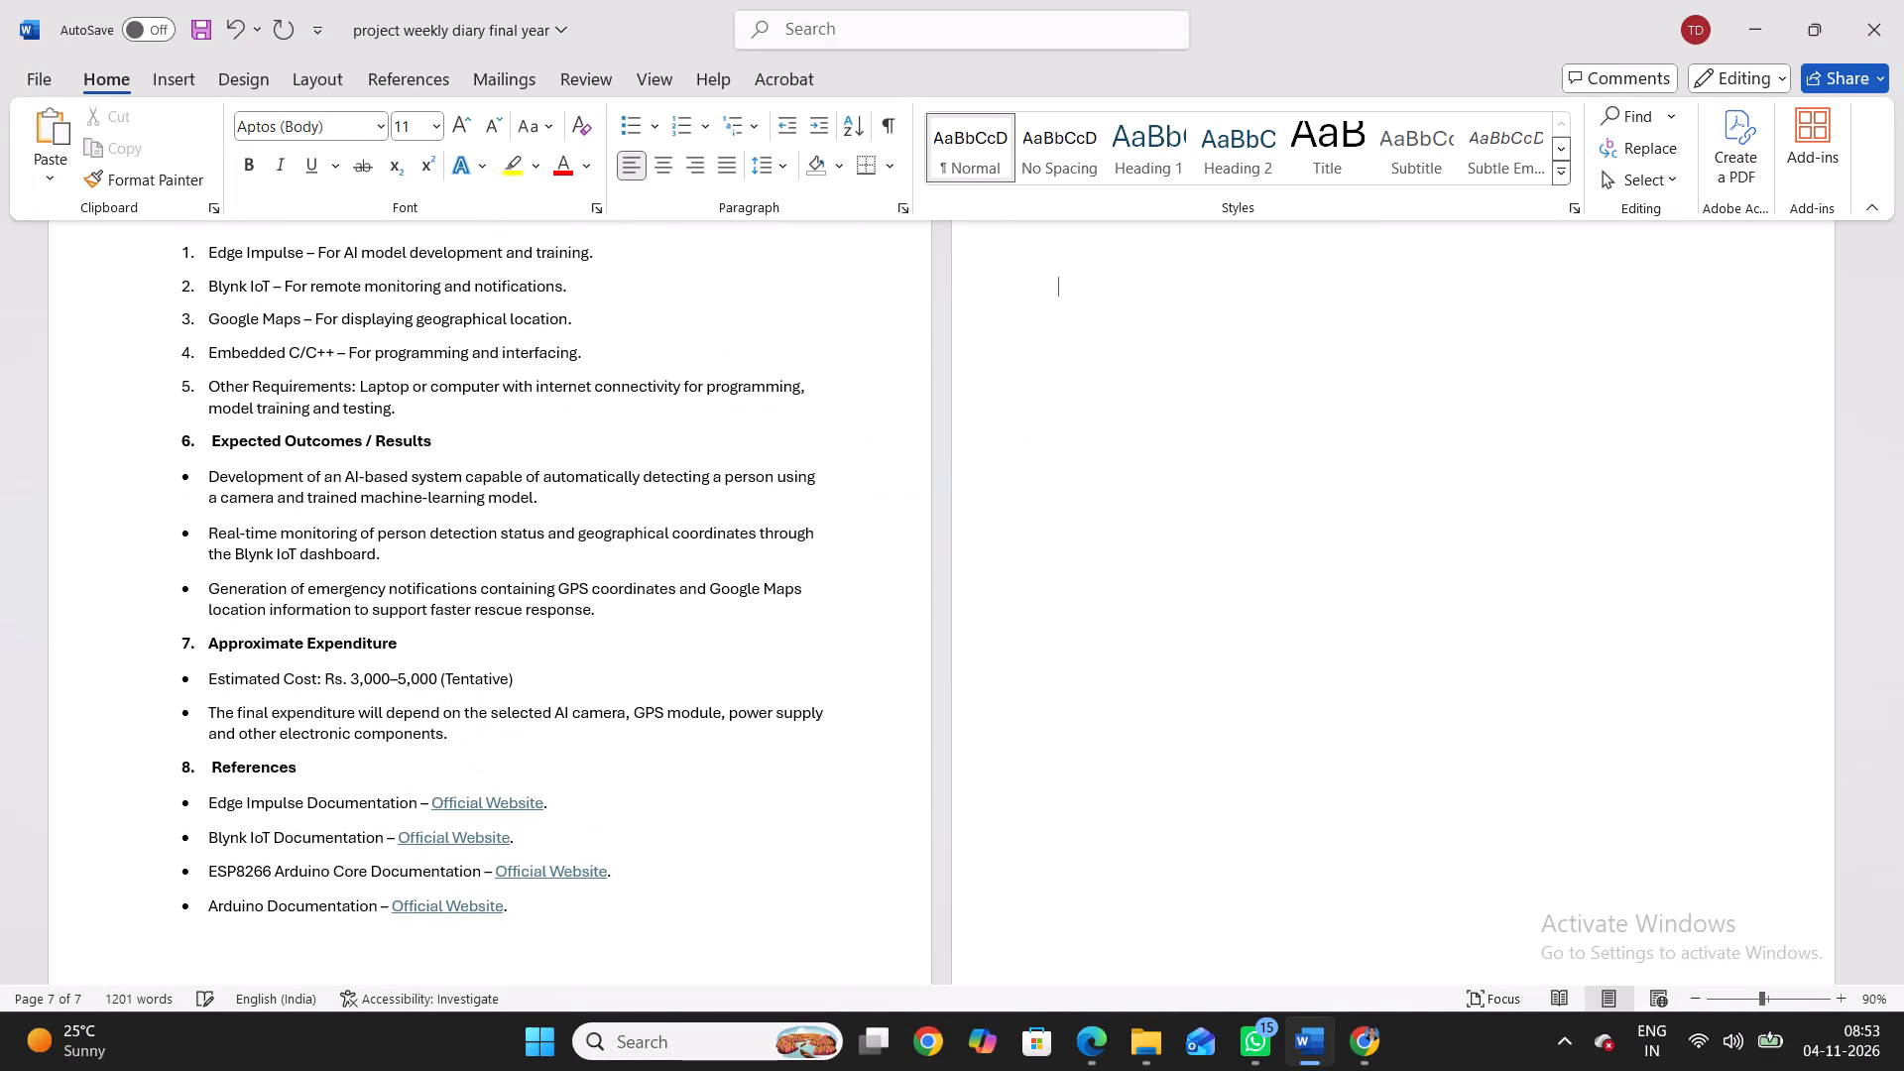
{"action": "key", "text": "BackSpace"}
{"action": "scroll", "coordinate": [679, 577], "scroll_direction": "up", "scroll_amount": 2}
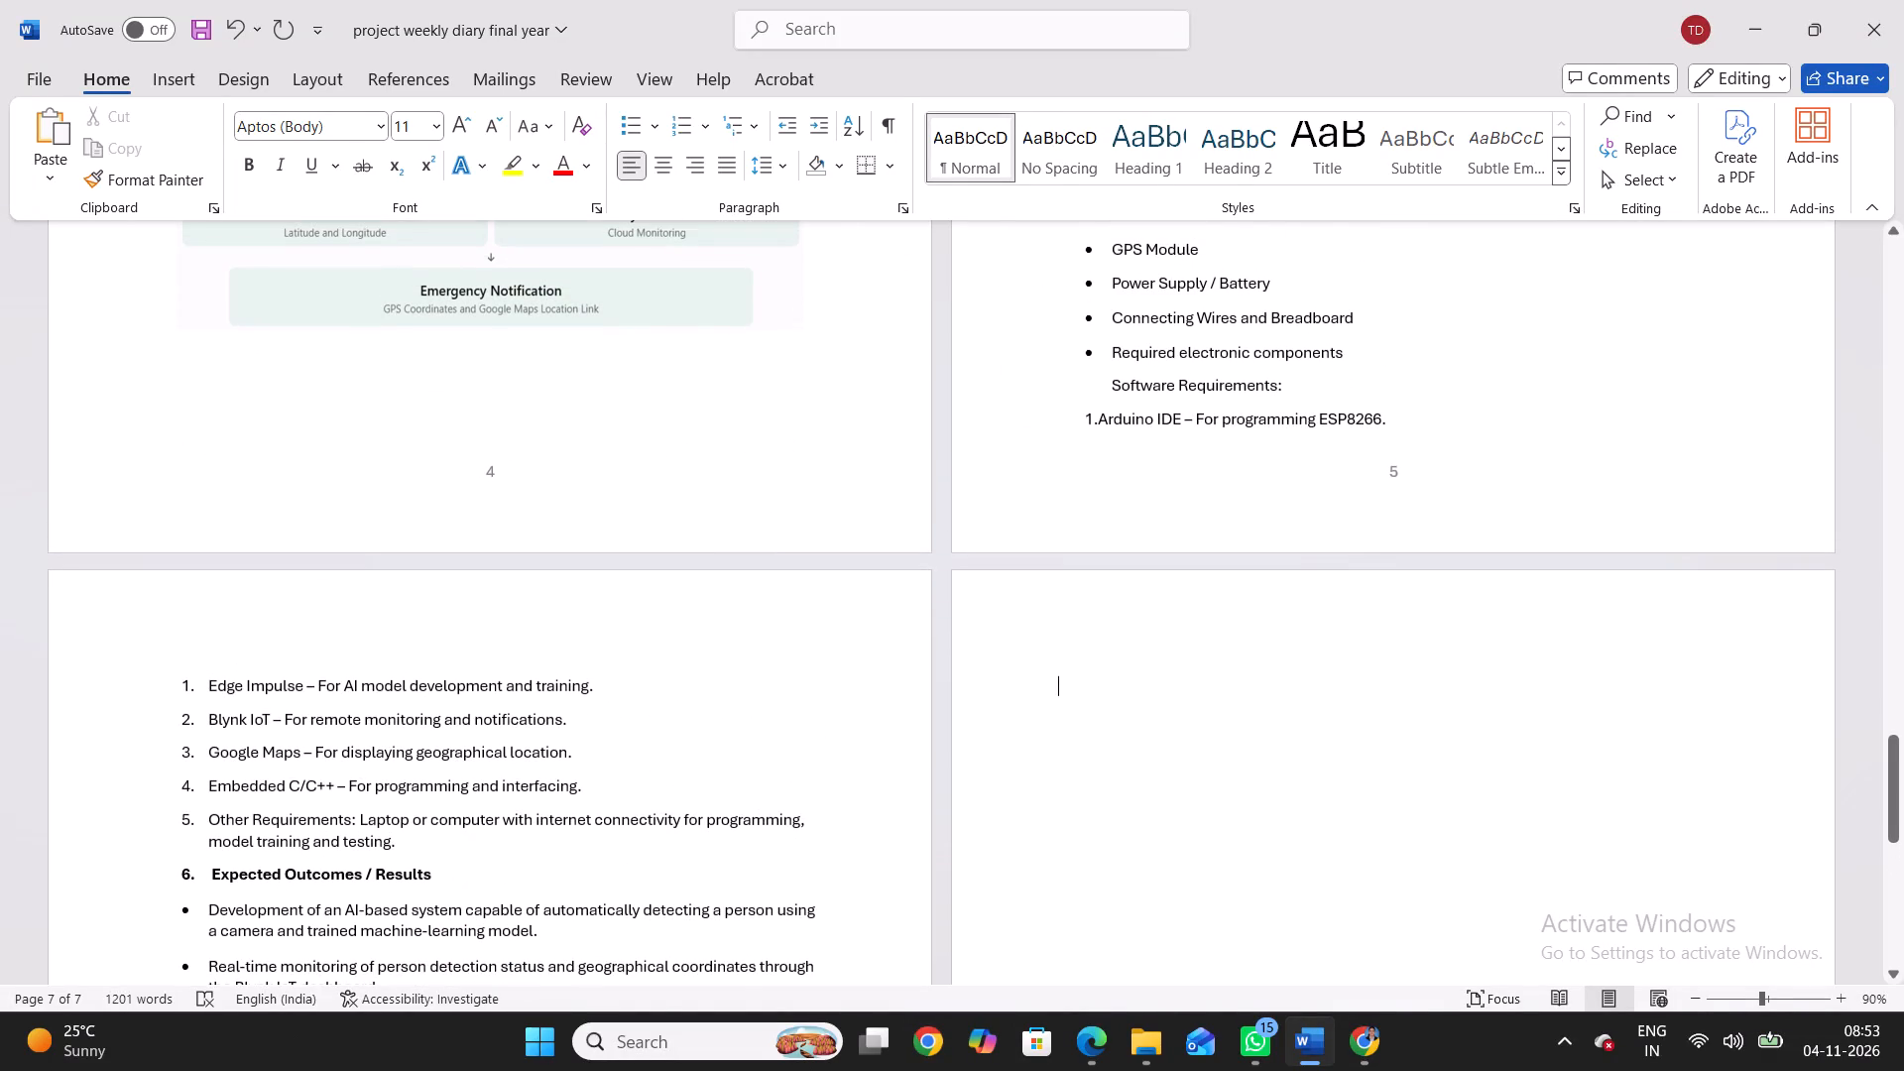
{"action": "scroll", "coordinate": [703, 617], "scroll_direction": "up", "scroll_amount": 4, "text": "ctrl"}
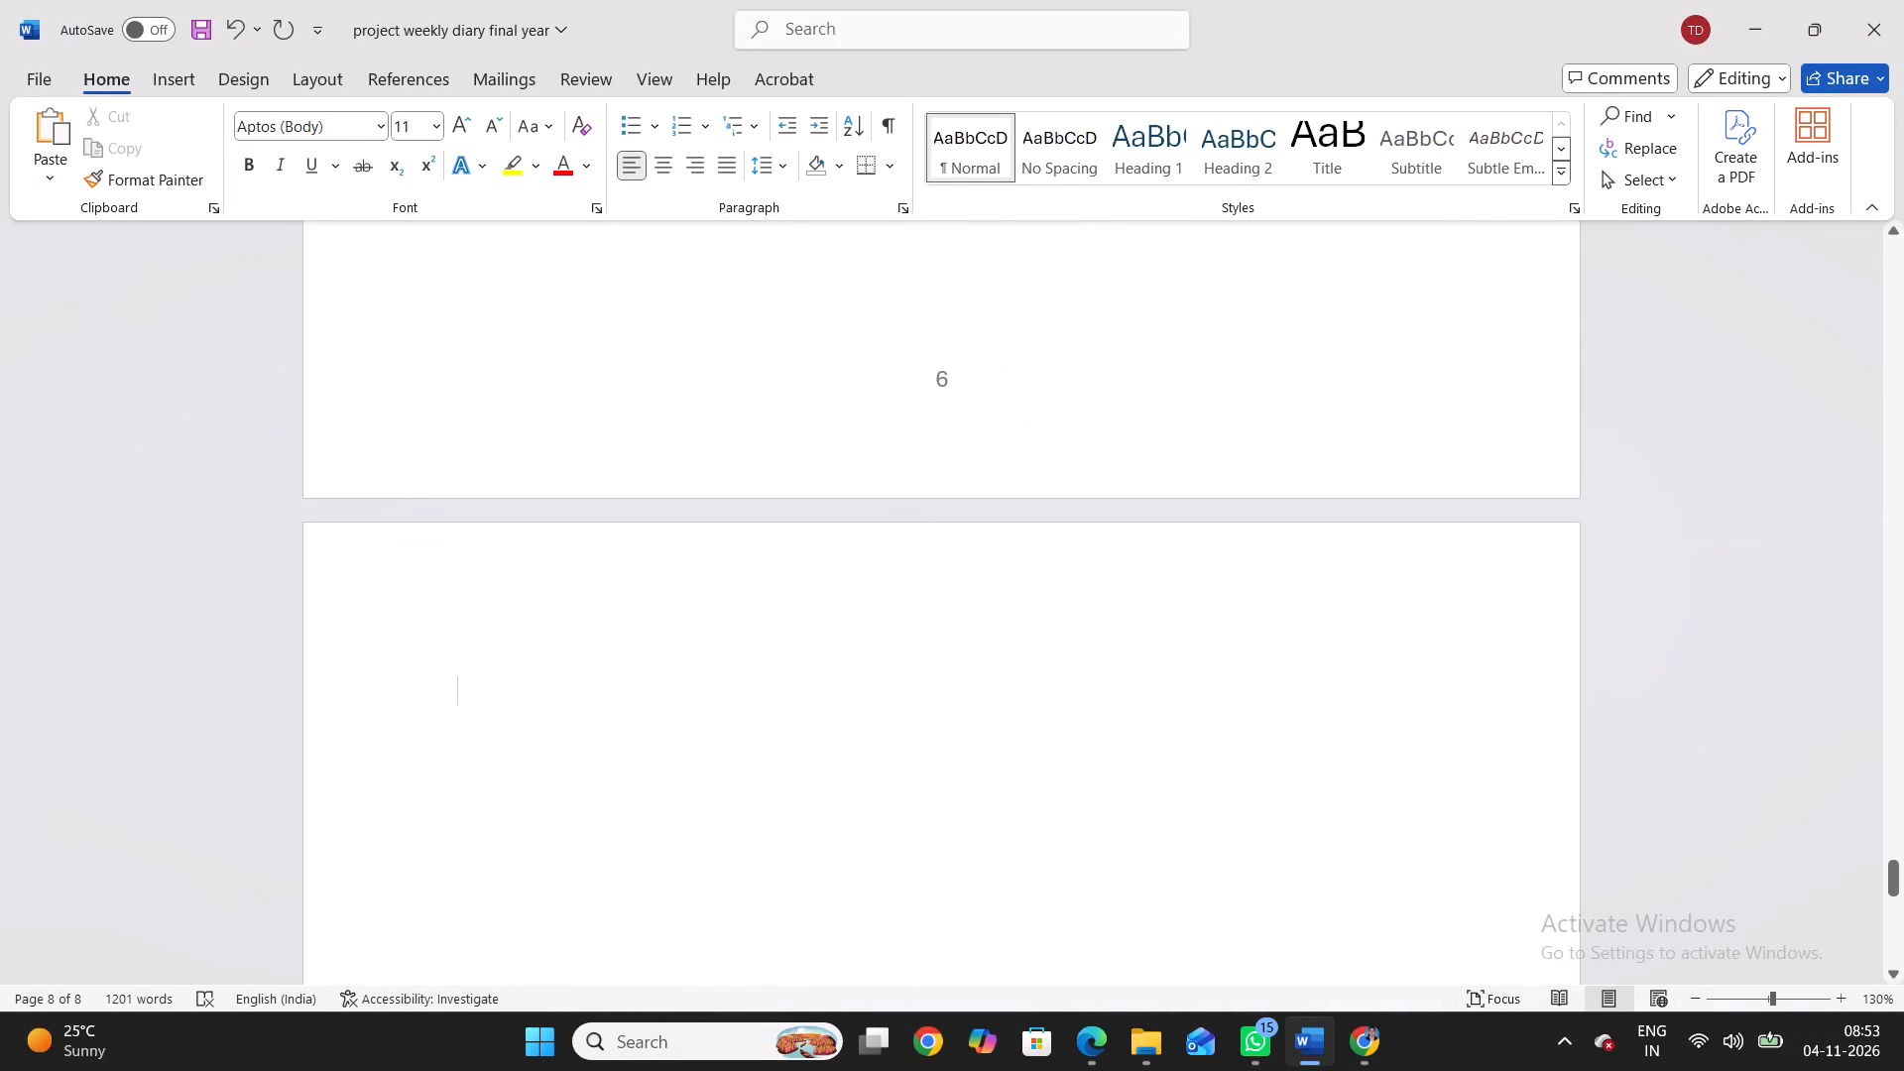
{"action": "key", "text": "BackSpace"}
{"action": "key", "text": "Return"}
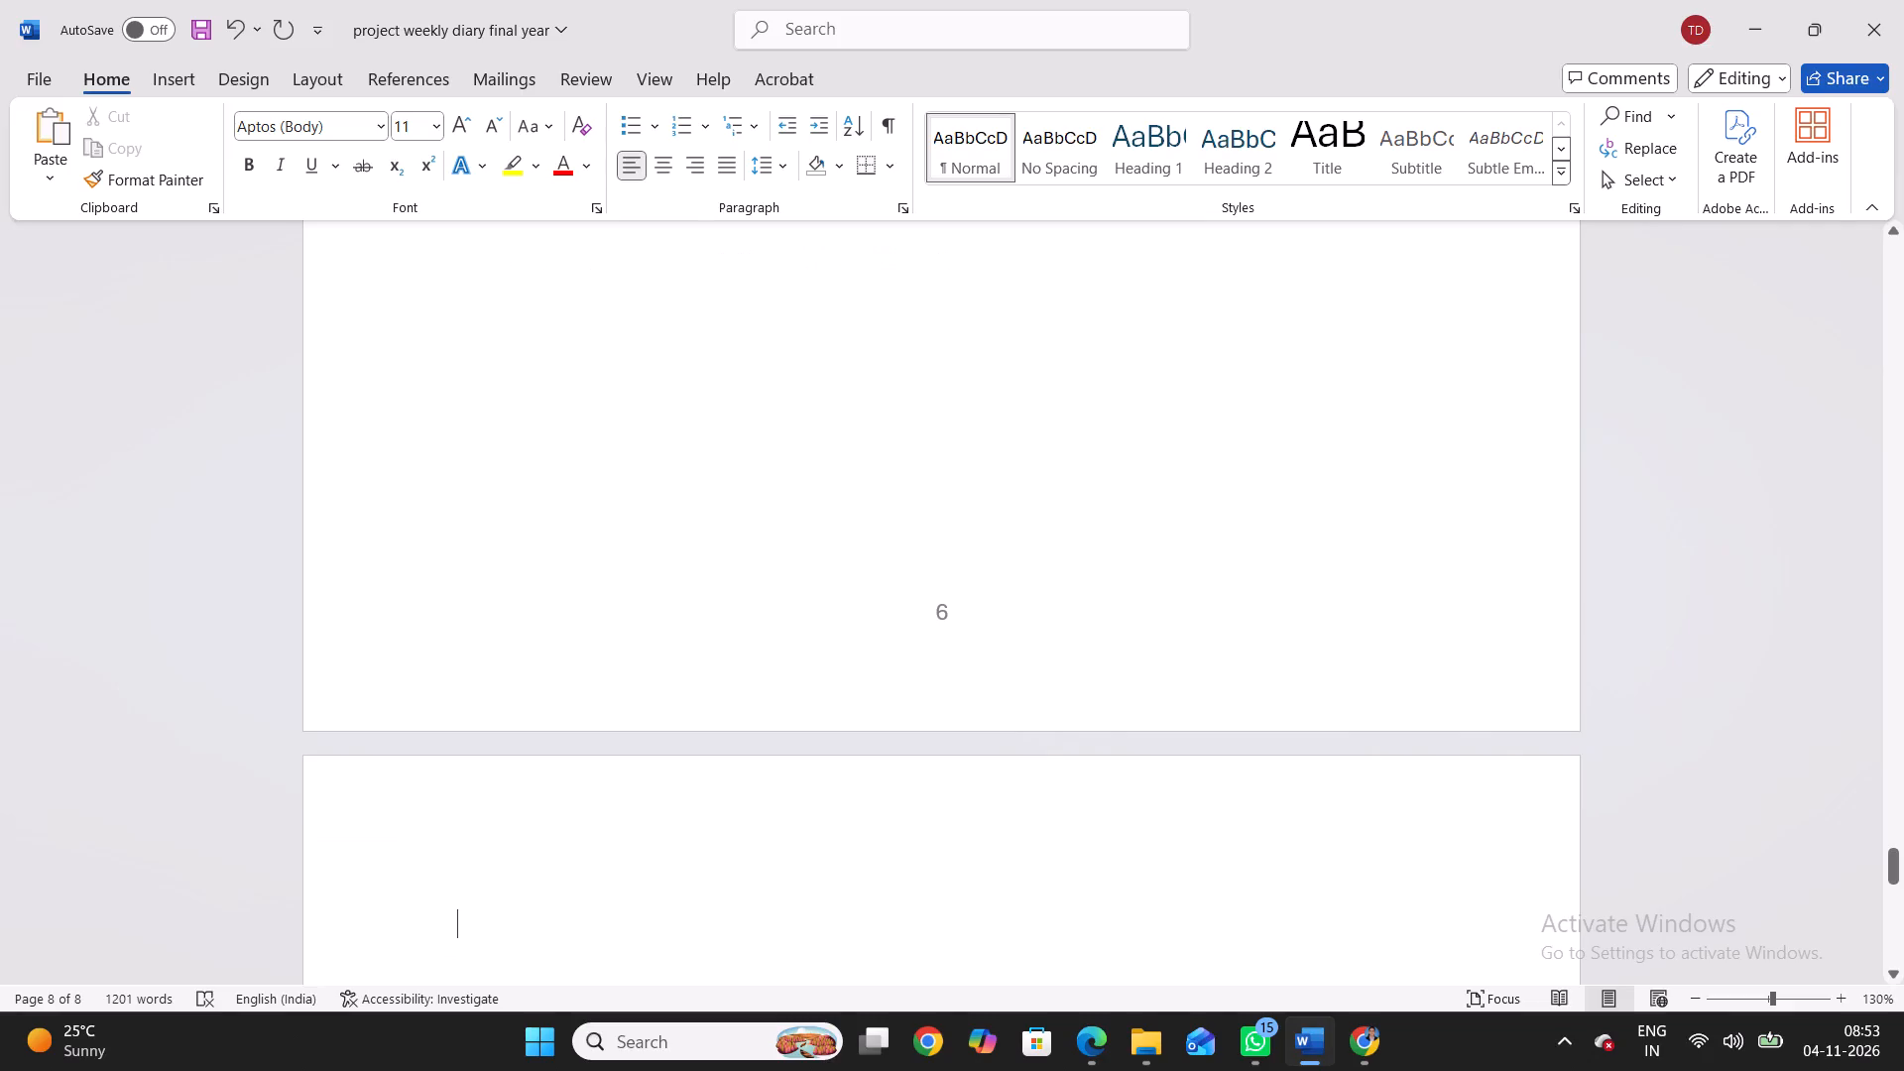
Copy the college name and department heading lines from the project sheet page and paste them onto the new last page.
{"action": "scroll", "coordinate": [607, 653], "scroll_direction": "up", "scroll_amount": 13}
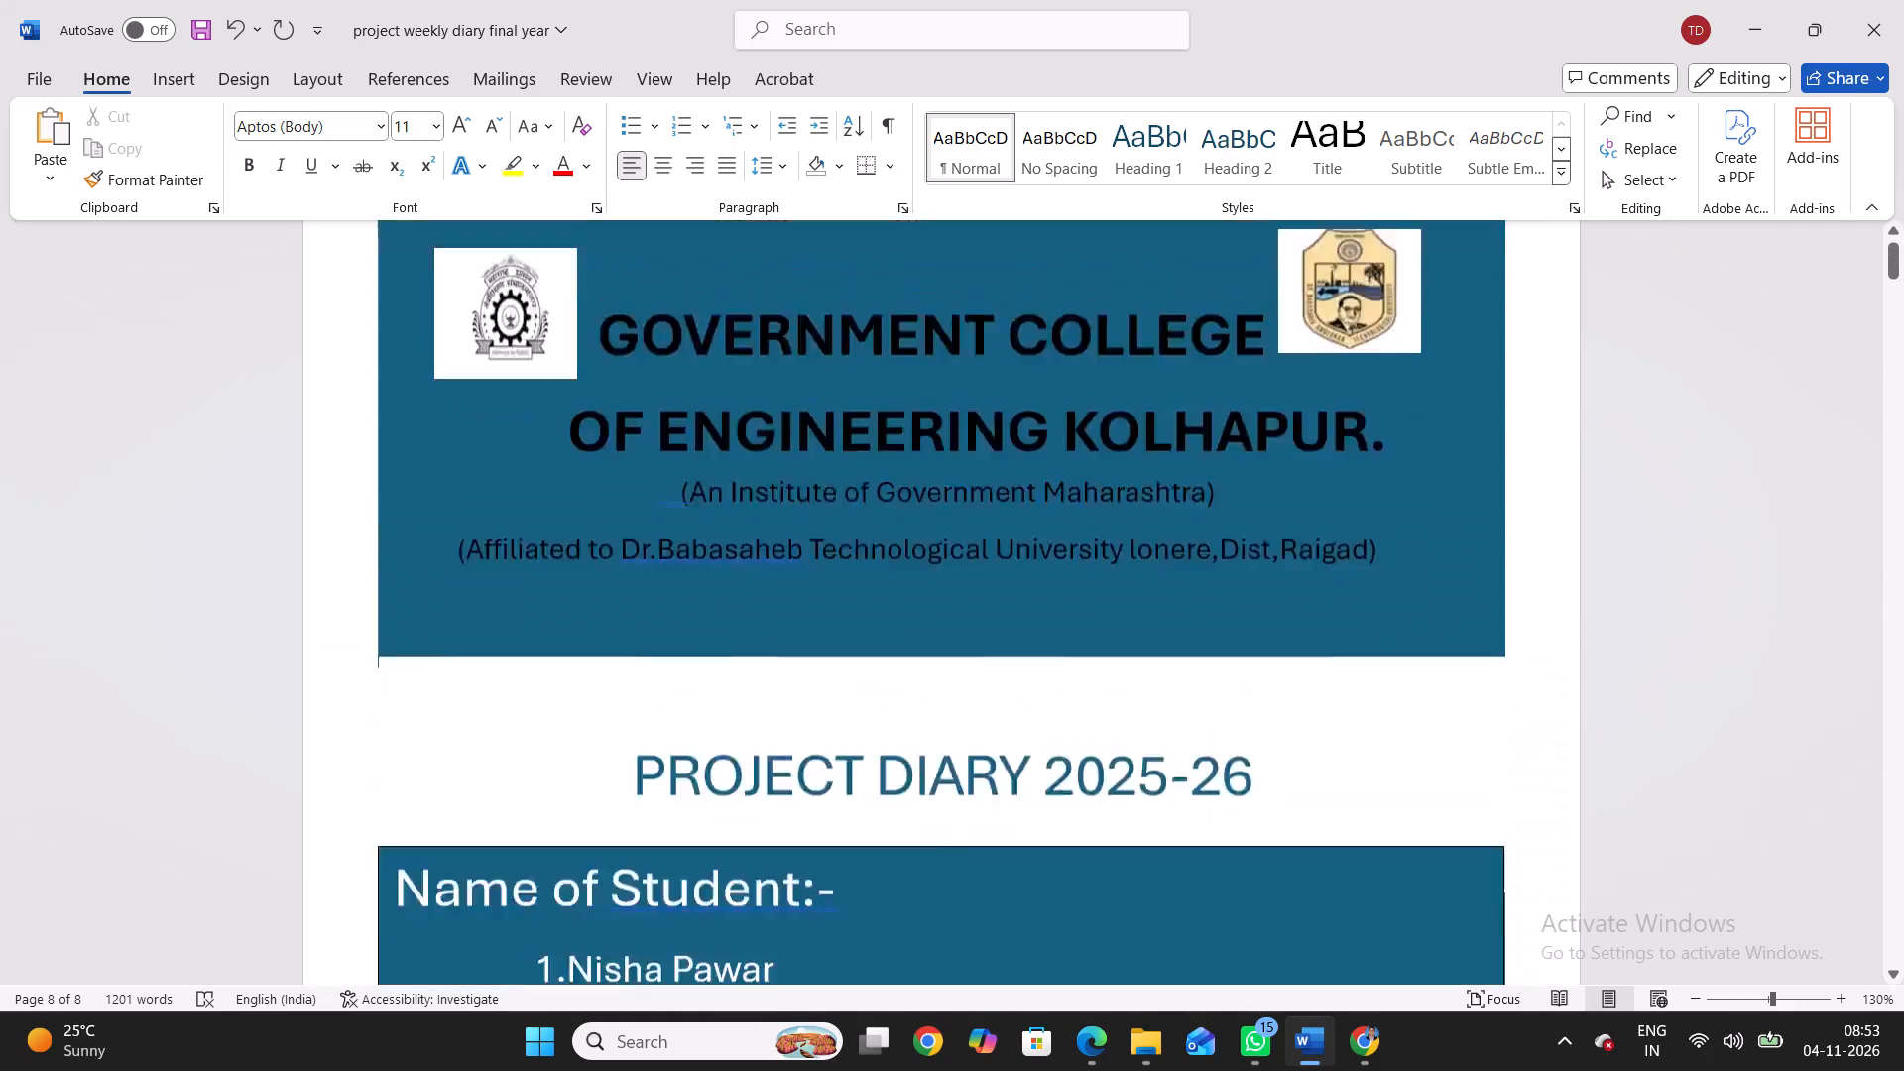
{"action": "scroll", "coordinate": [607, 653], "scroll_direction": "down", "scroll_amount": 5}
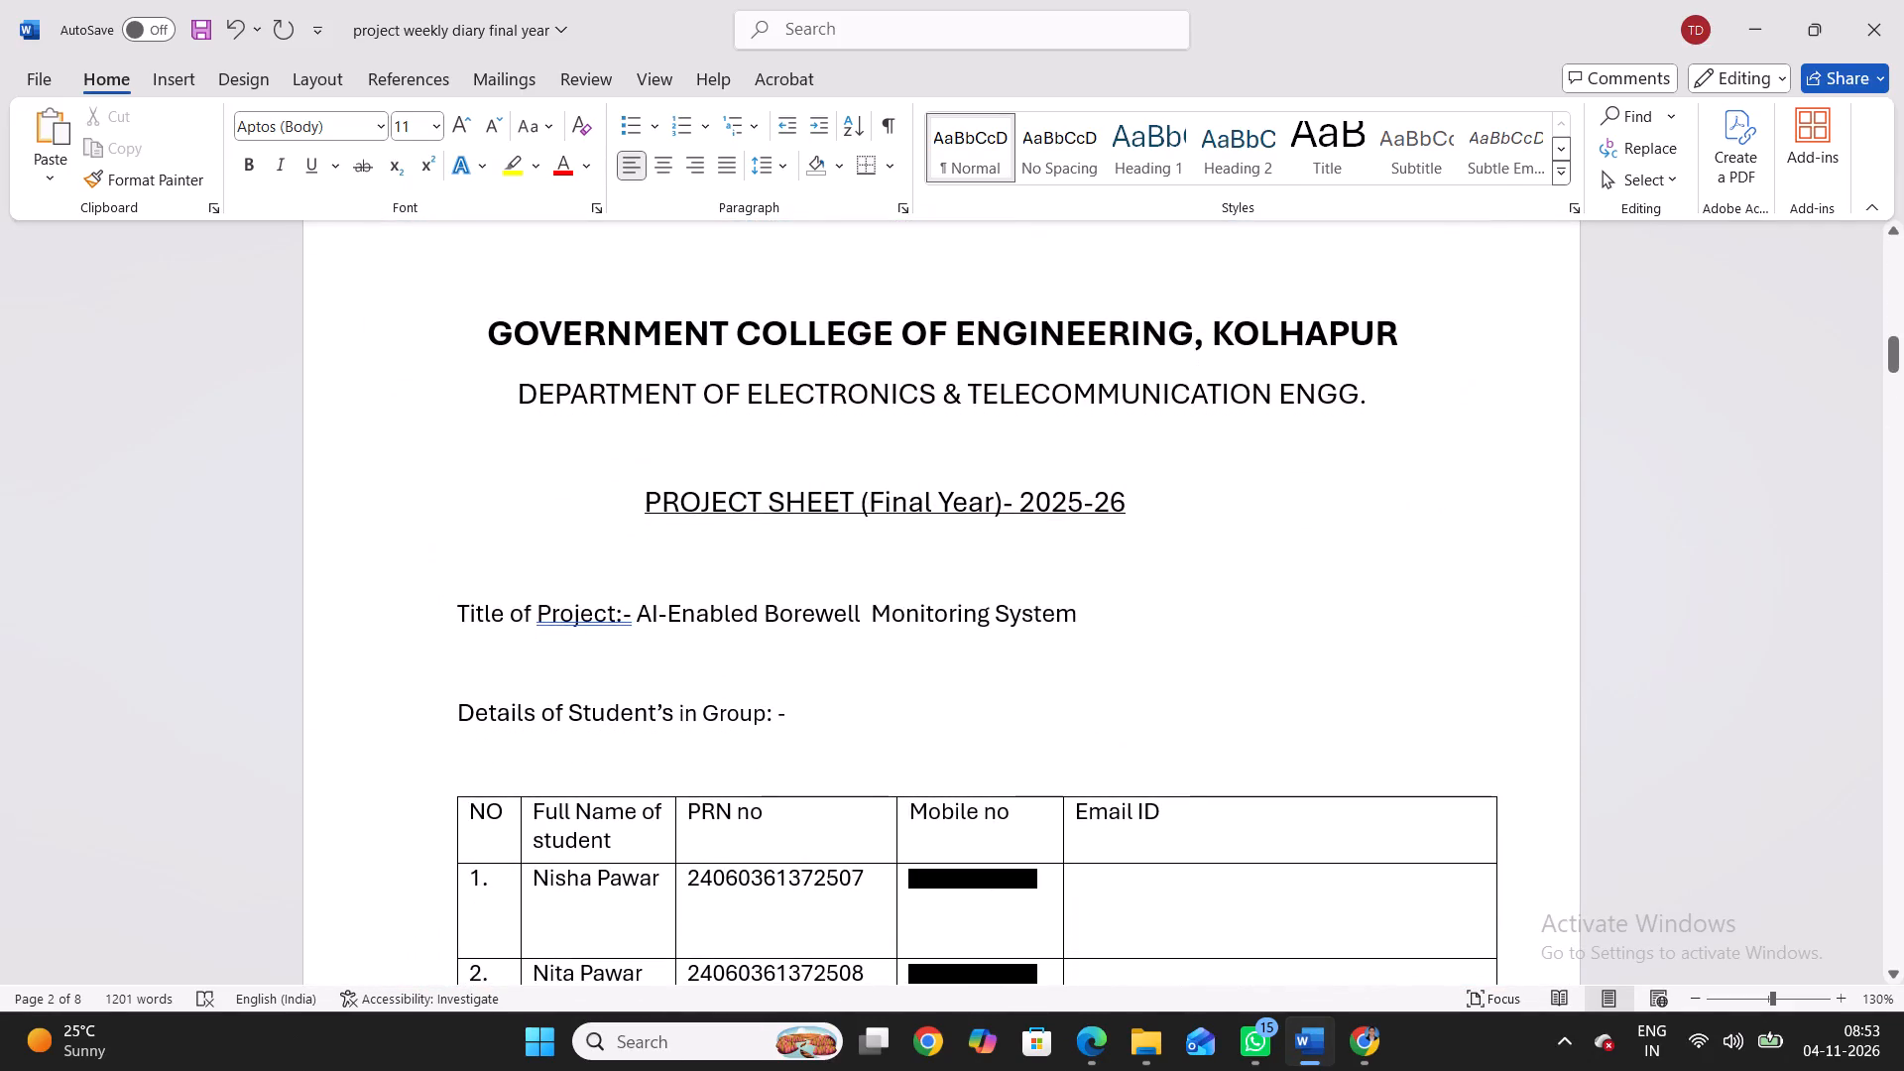
{"action": "left_click_drag", "start_coordinate": [488, 318], "coordinate": [739, 385]}
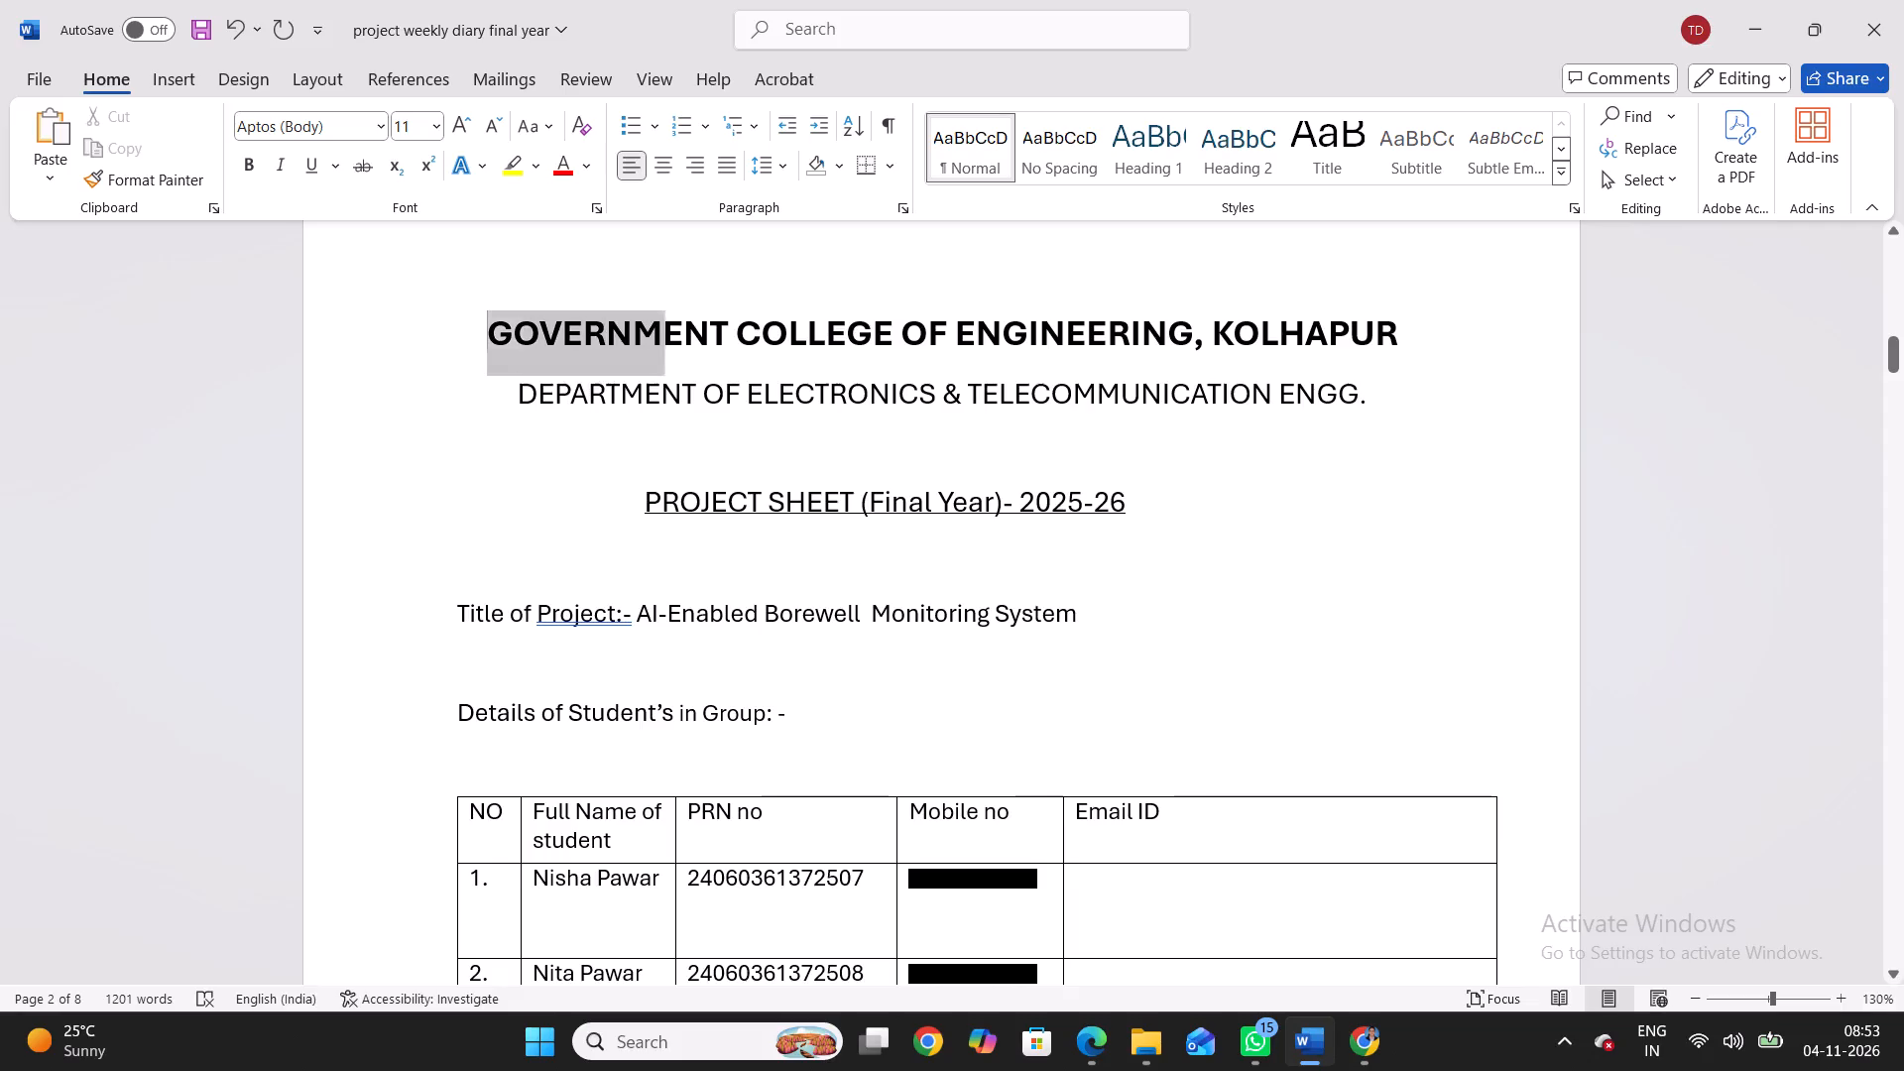
{"action": "left_click_drag", "start_coordinate": [739, 385], "coordinate": [1368, 401]}
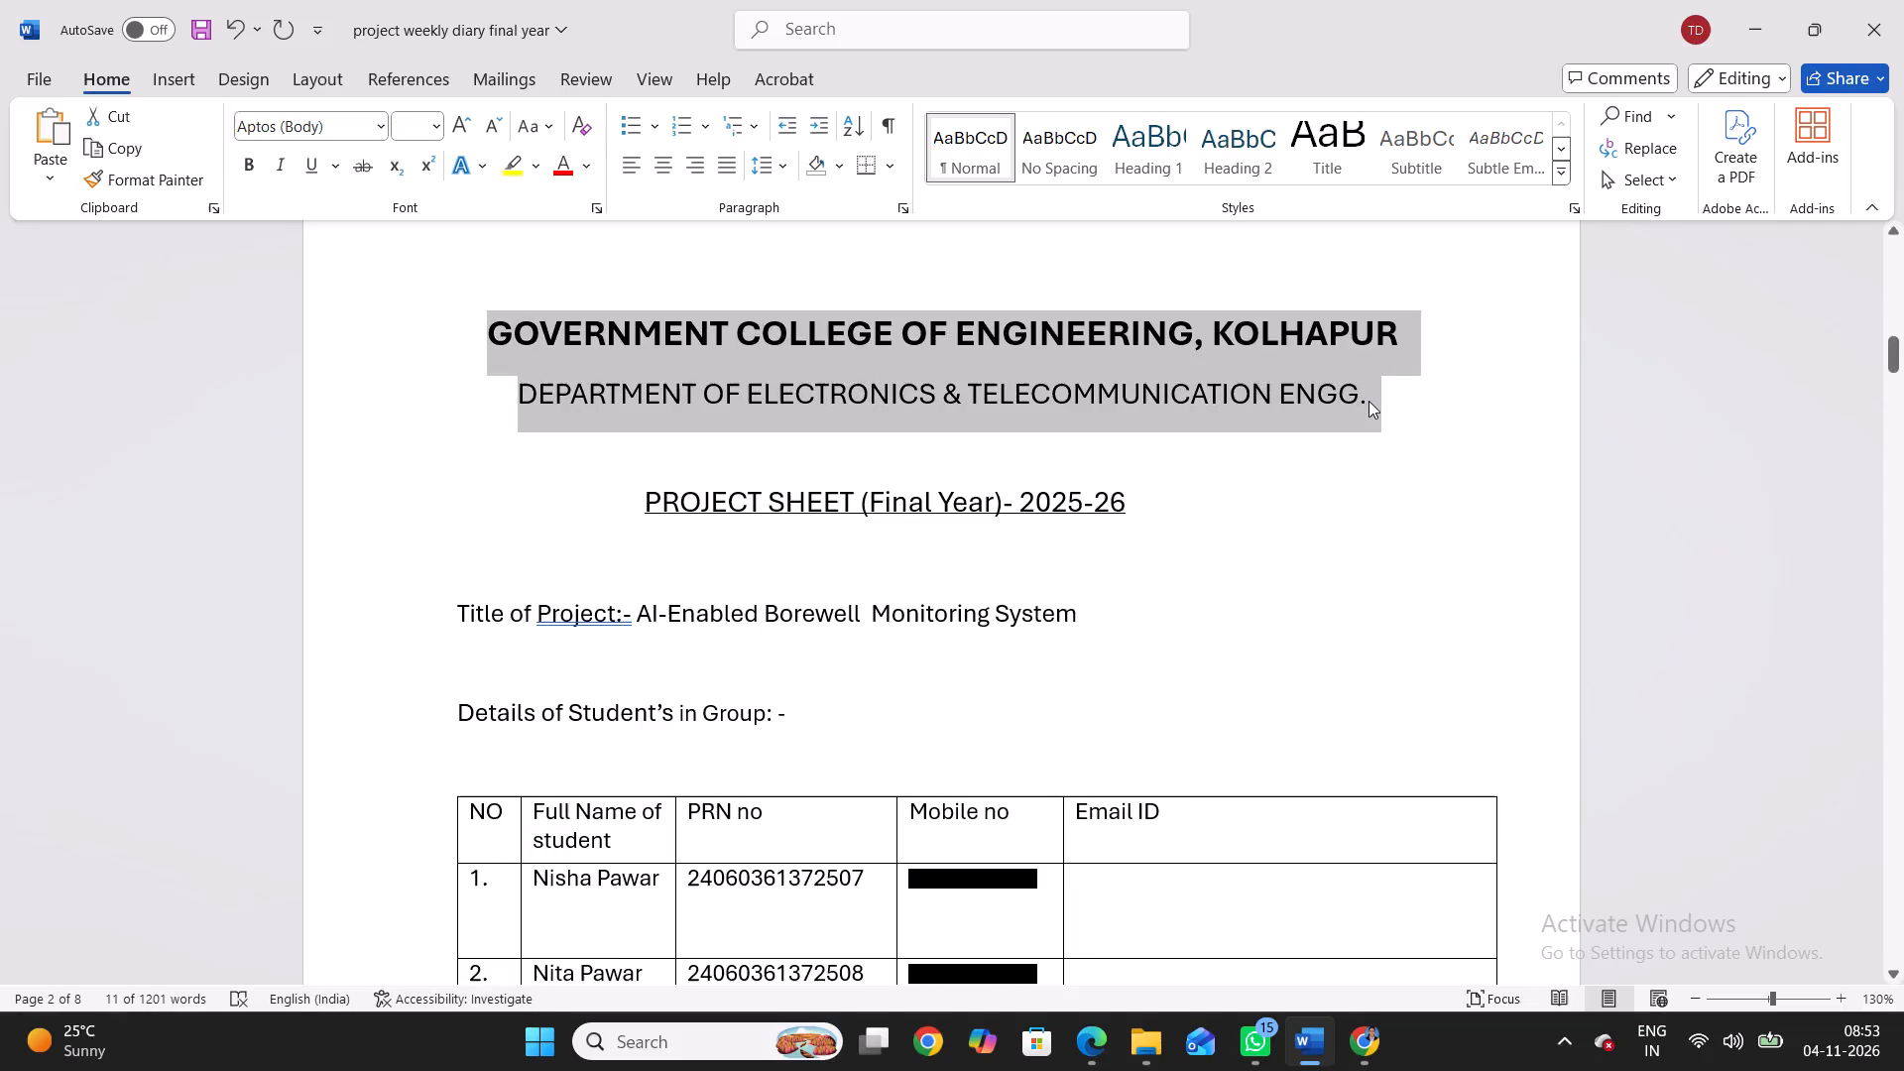
{"action": "key", "text": "ctrl+c"}
{"action": "scroll", "coordinate": [1368, 401], "scroll_direction": "down", "scroll_amount": 13}
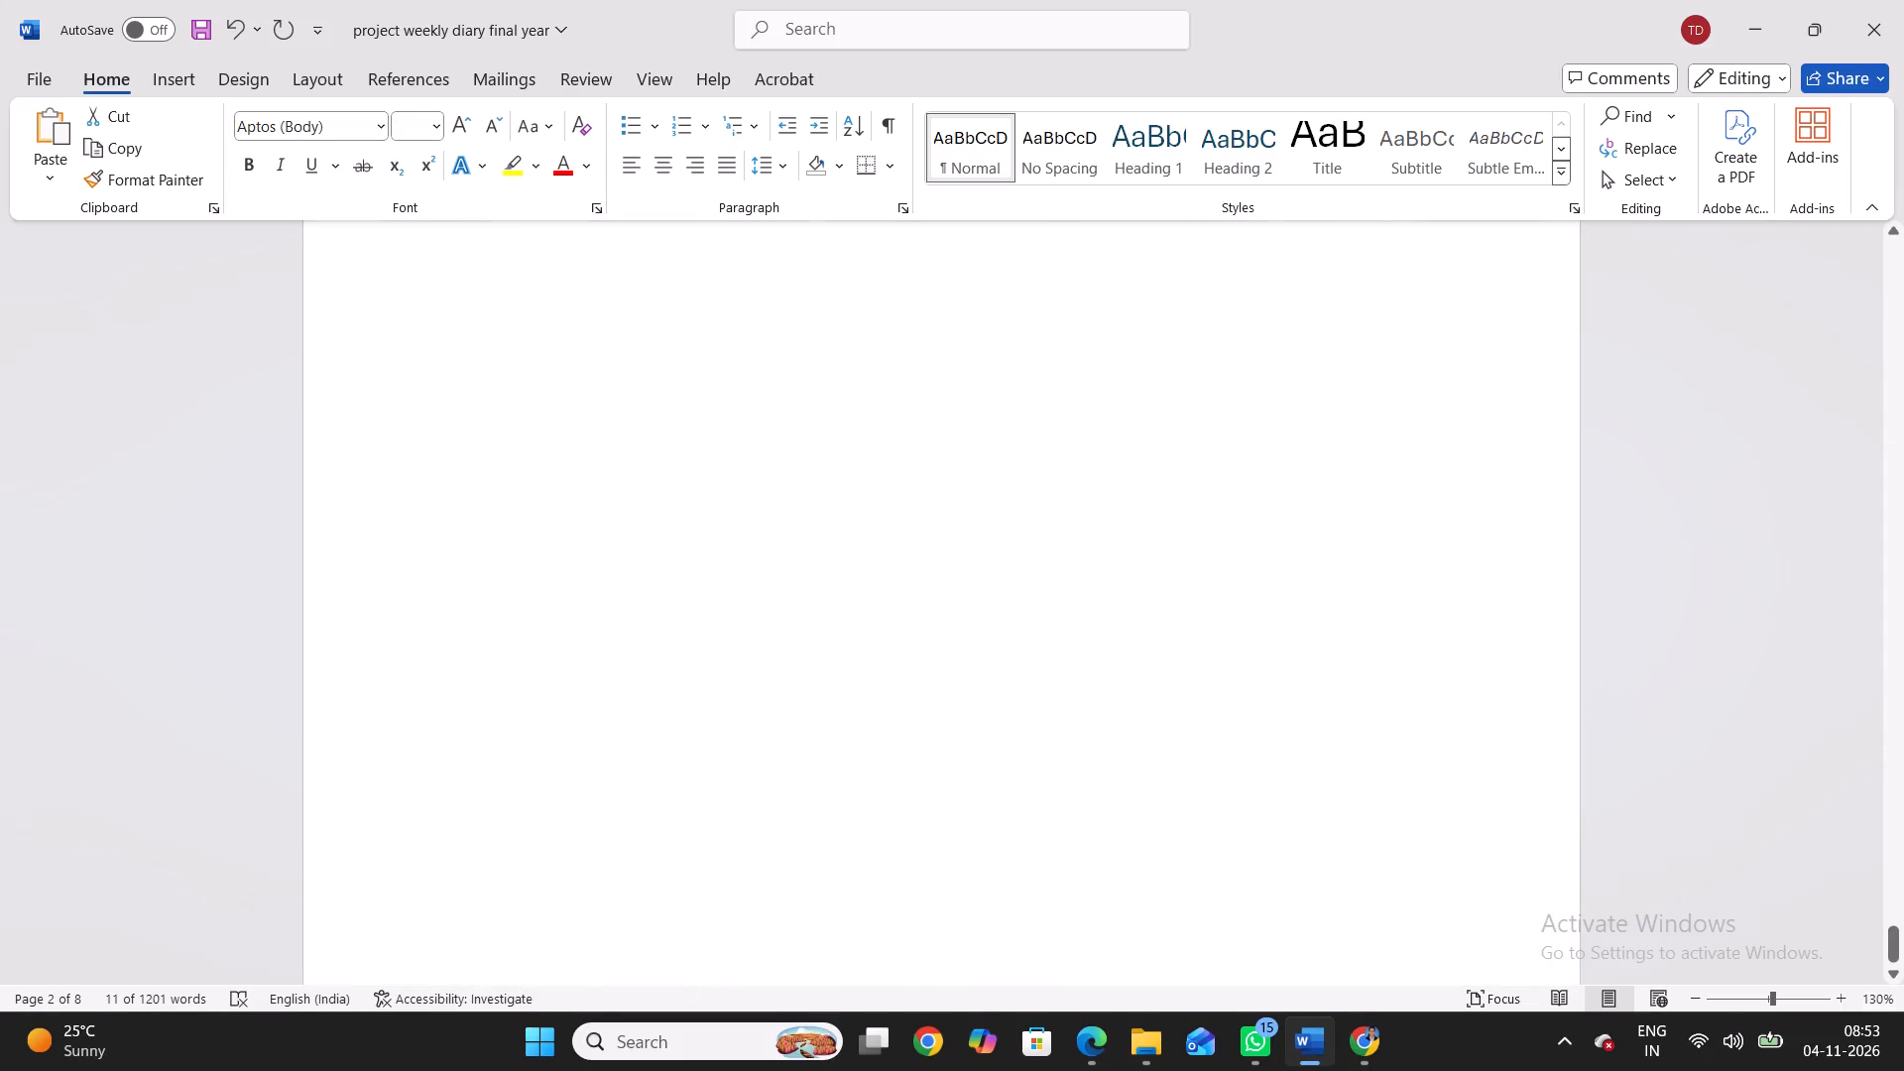
{"action": "scroll", "coordinate": [1368, 401], "scroll_direction": "up", "scroll_amount": 5}
{"action": "scroll", "coordinate": [1368, 401], "scroll_direction": "down", "scroll_amount": 6}
{"action": "scroll", "coordinate": [1368, 401], "scroll_direction": "up", "scroll_amount": 2}
{"action": "scroll", "coordinate": [1368, 401], "scroll_direction": "down", "scroll_amount": 1}
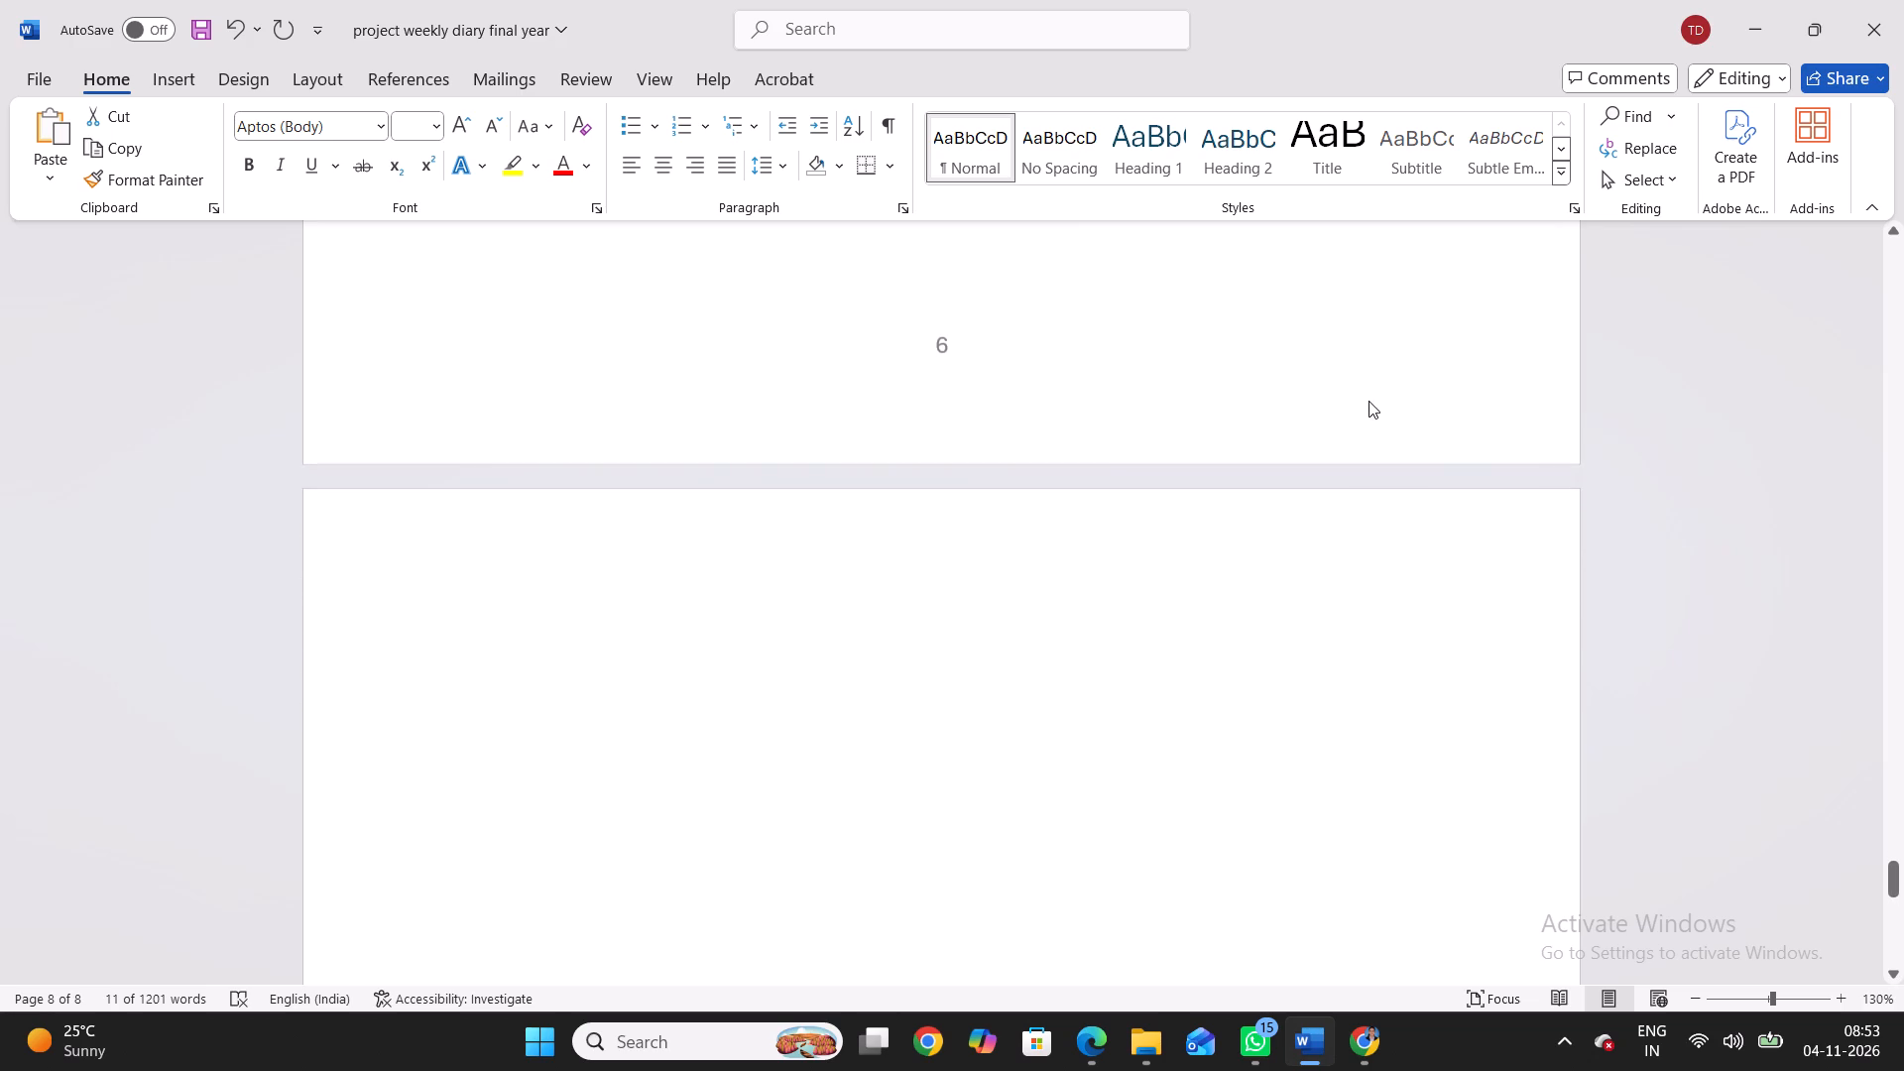
{"action": "left_click", "coordinate": [720, 546]}
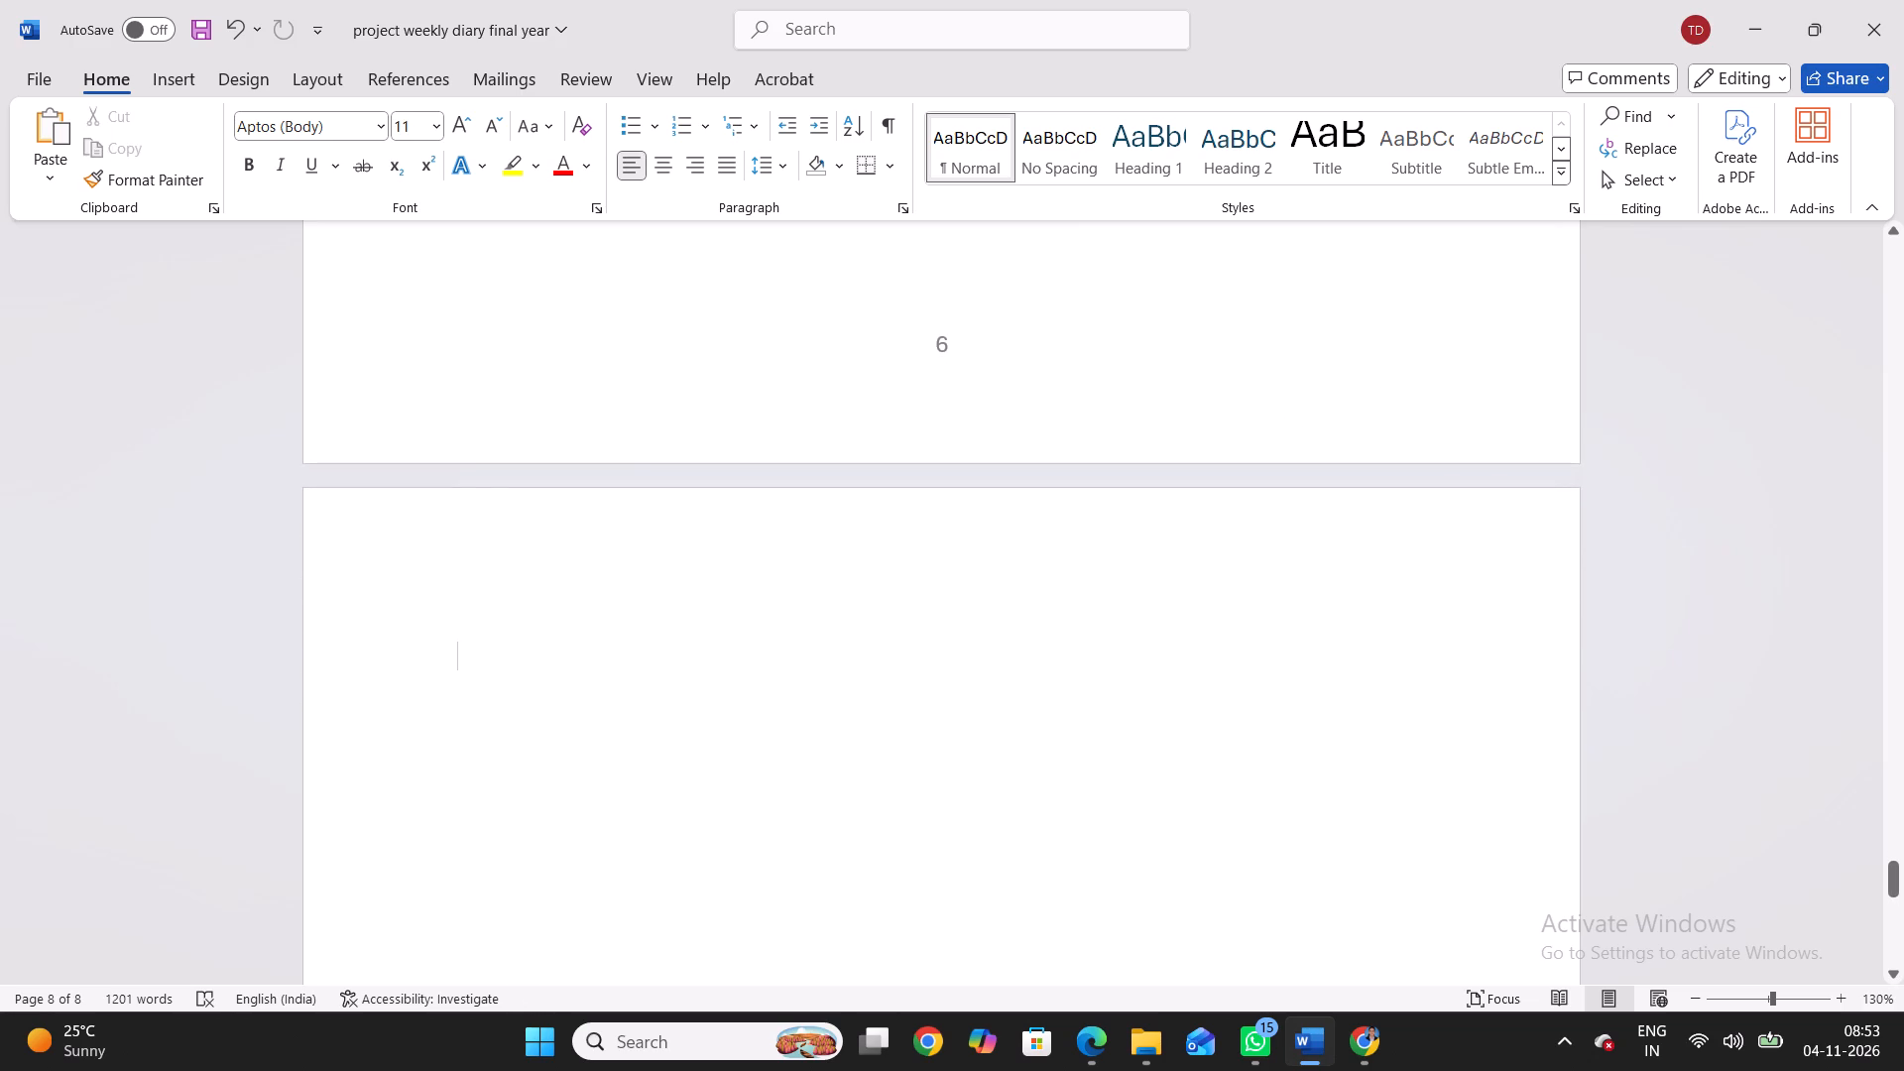
{"action": "key", "text": "ctrl+v"}
Add the line "Final Year Project Work:Weekly Progress report" beneath the pasted department heading.
{"action": "scroll", "coordinate": [640, 494], "scroll_direction": "up", "scroll_amount": 2}
{"action": "scroll", "coordinate": [640, 494], "scroll_direction": "down", "scroll_amount": 6}
{"action": "scroll", "coordinate": [640, 494], "scroll_direction": "up", "scroll_amount": 1}
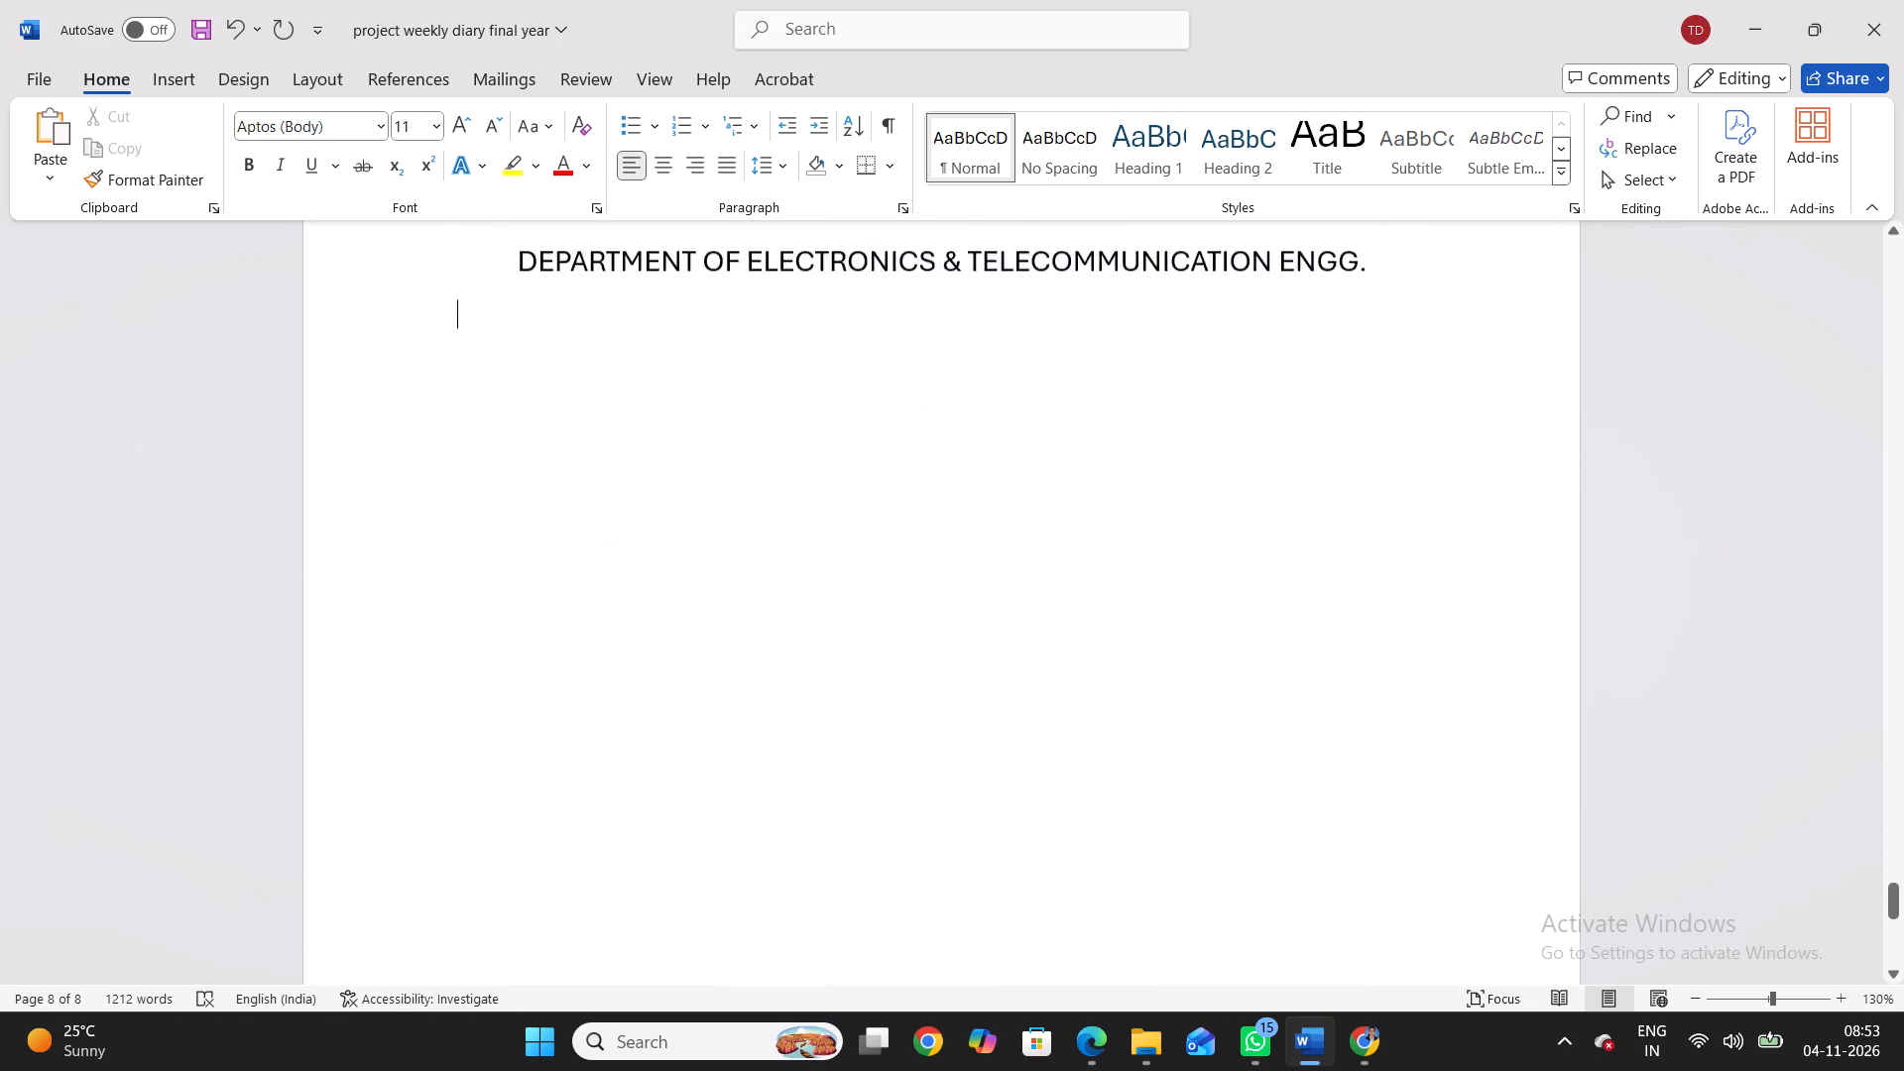
{"action": "scroll", "coordinate": [640, 494], "scroll_direction": "up", "scroll_amount": 1}
{"action": "left_click", "coordinate": [1388, 333]}
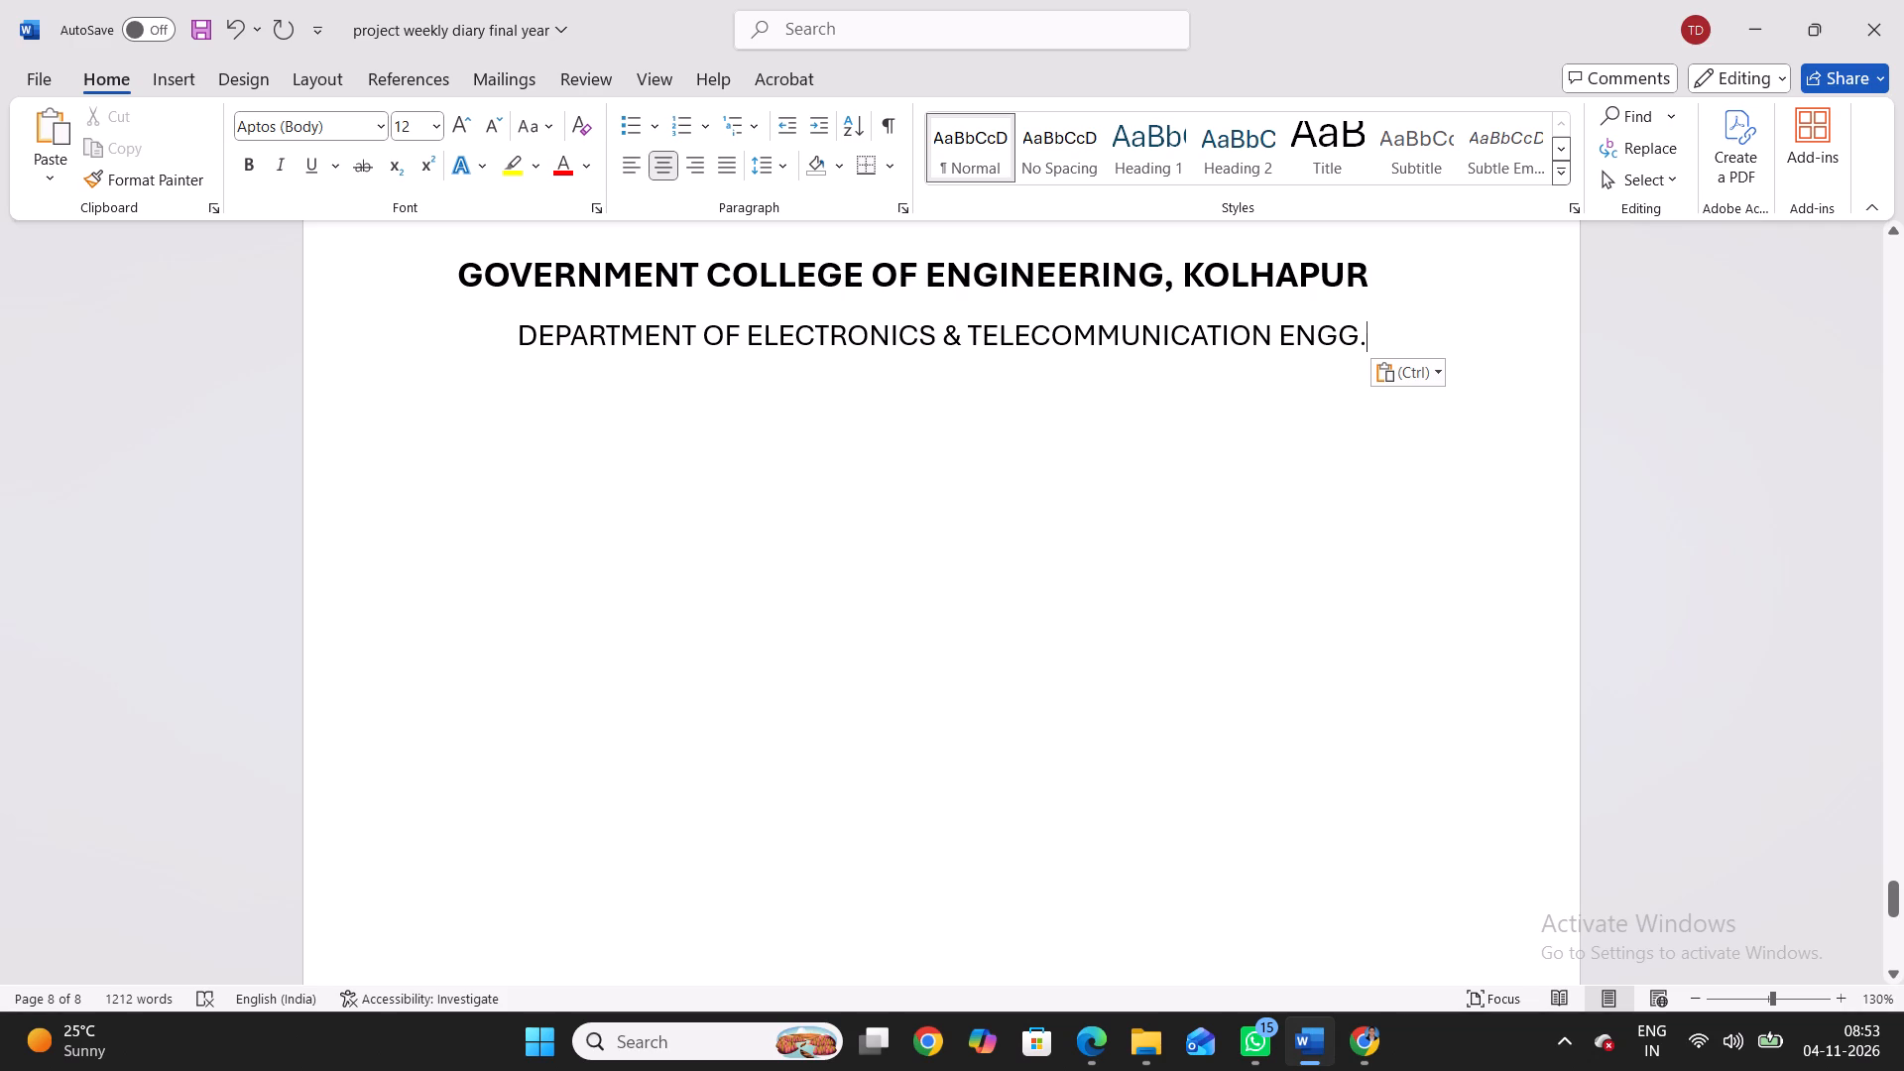
{"action": "key", "text": "Return"}
{"action": "type", "text": "Final YEar"}
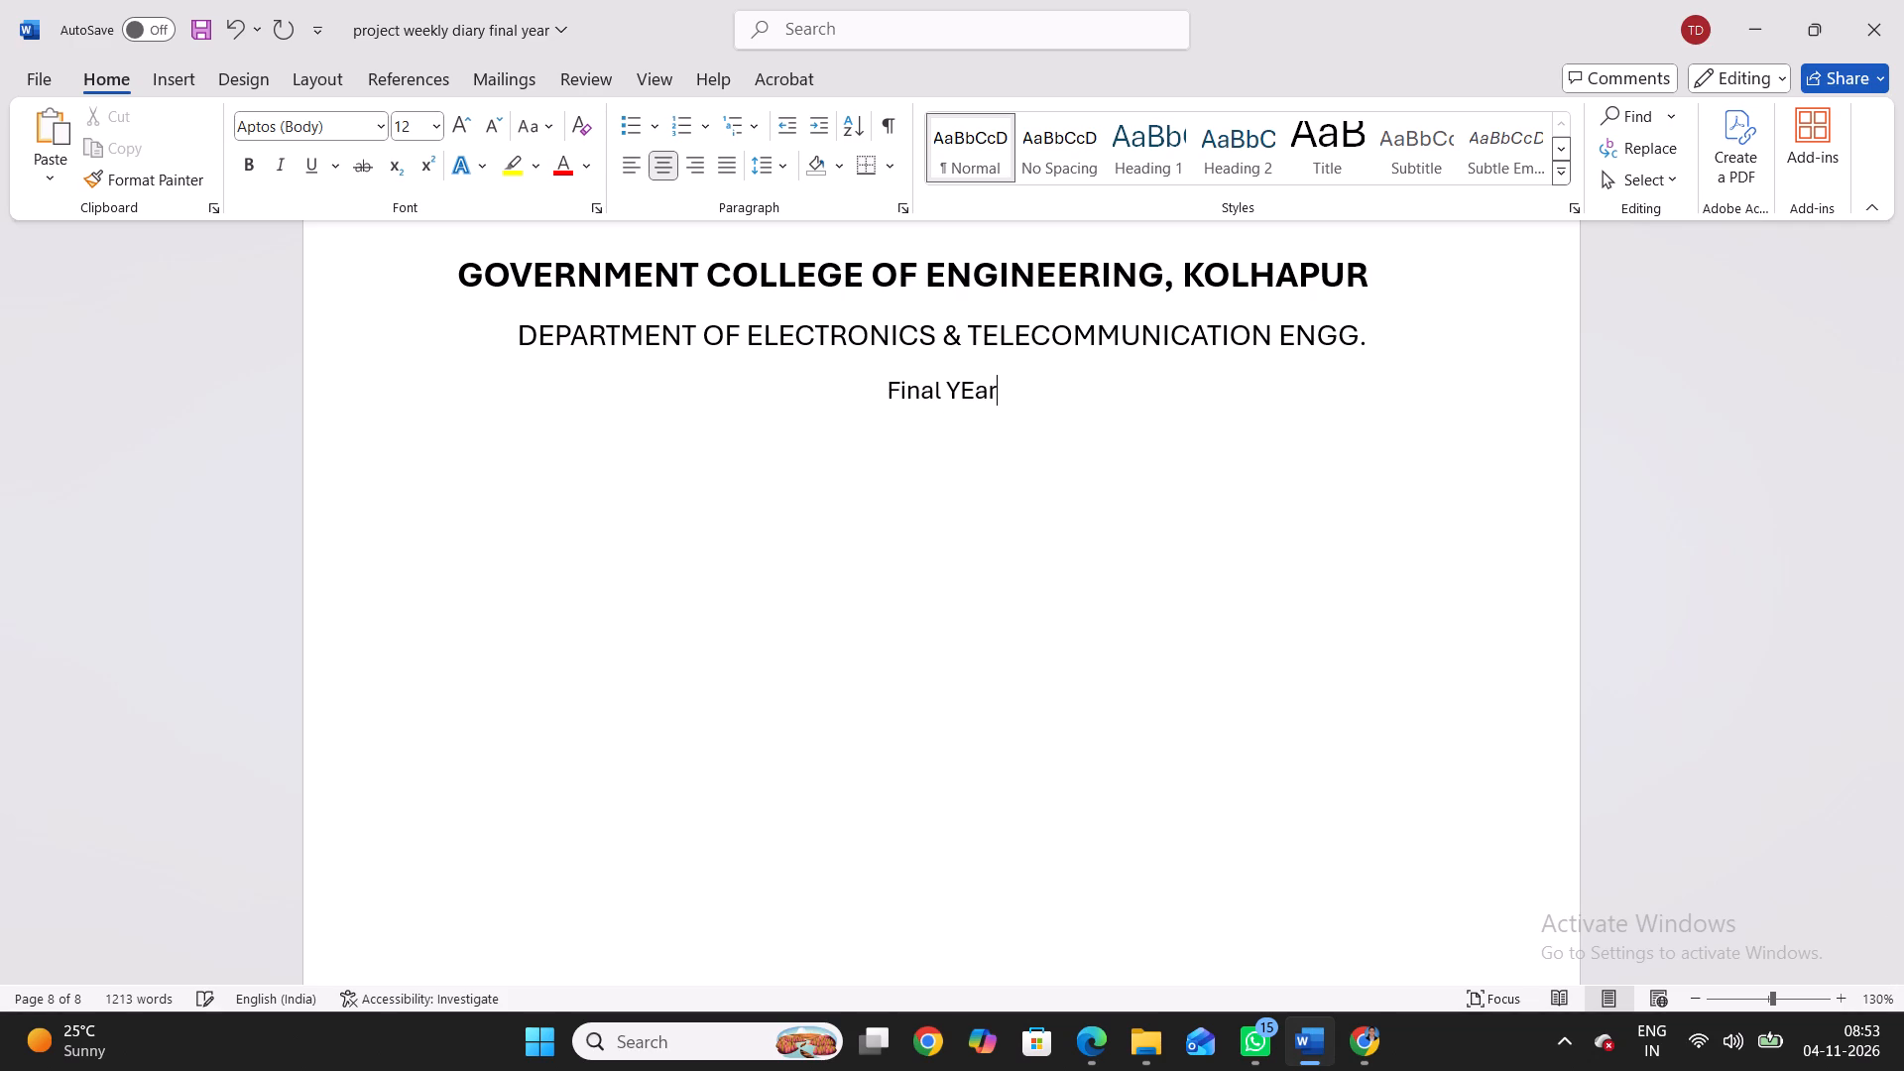
{"action": "key", "text": "BackSpace"}
{"action": "key", "text": "BackSpace"}
{"action": "key", "text": "BackSpace"}
{"action": "key", "text": "e"}
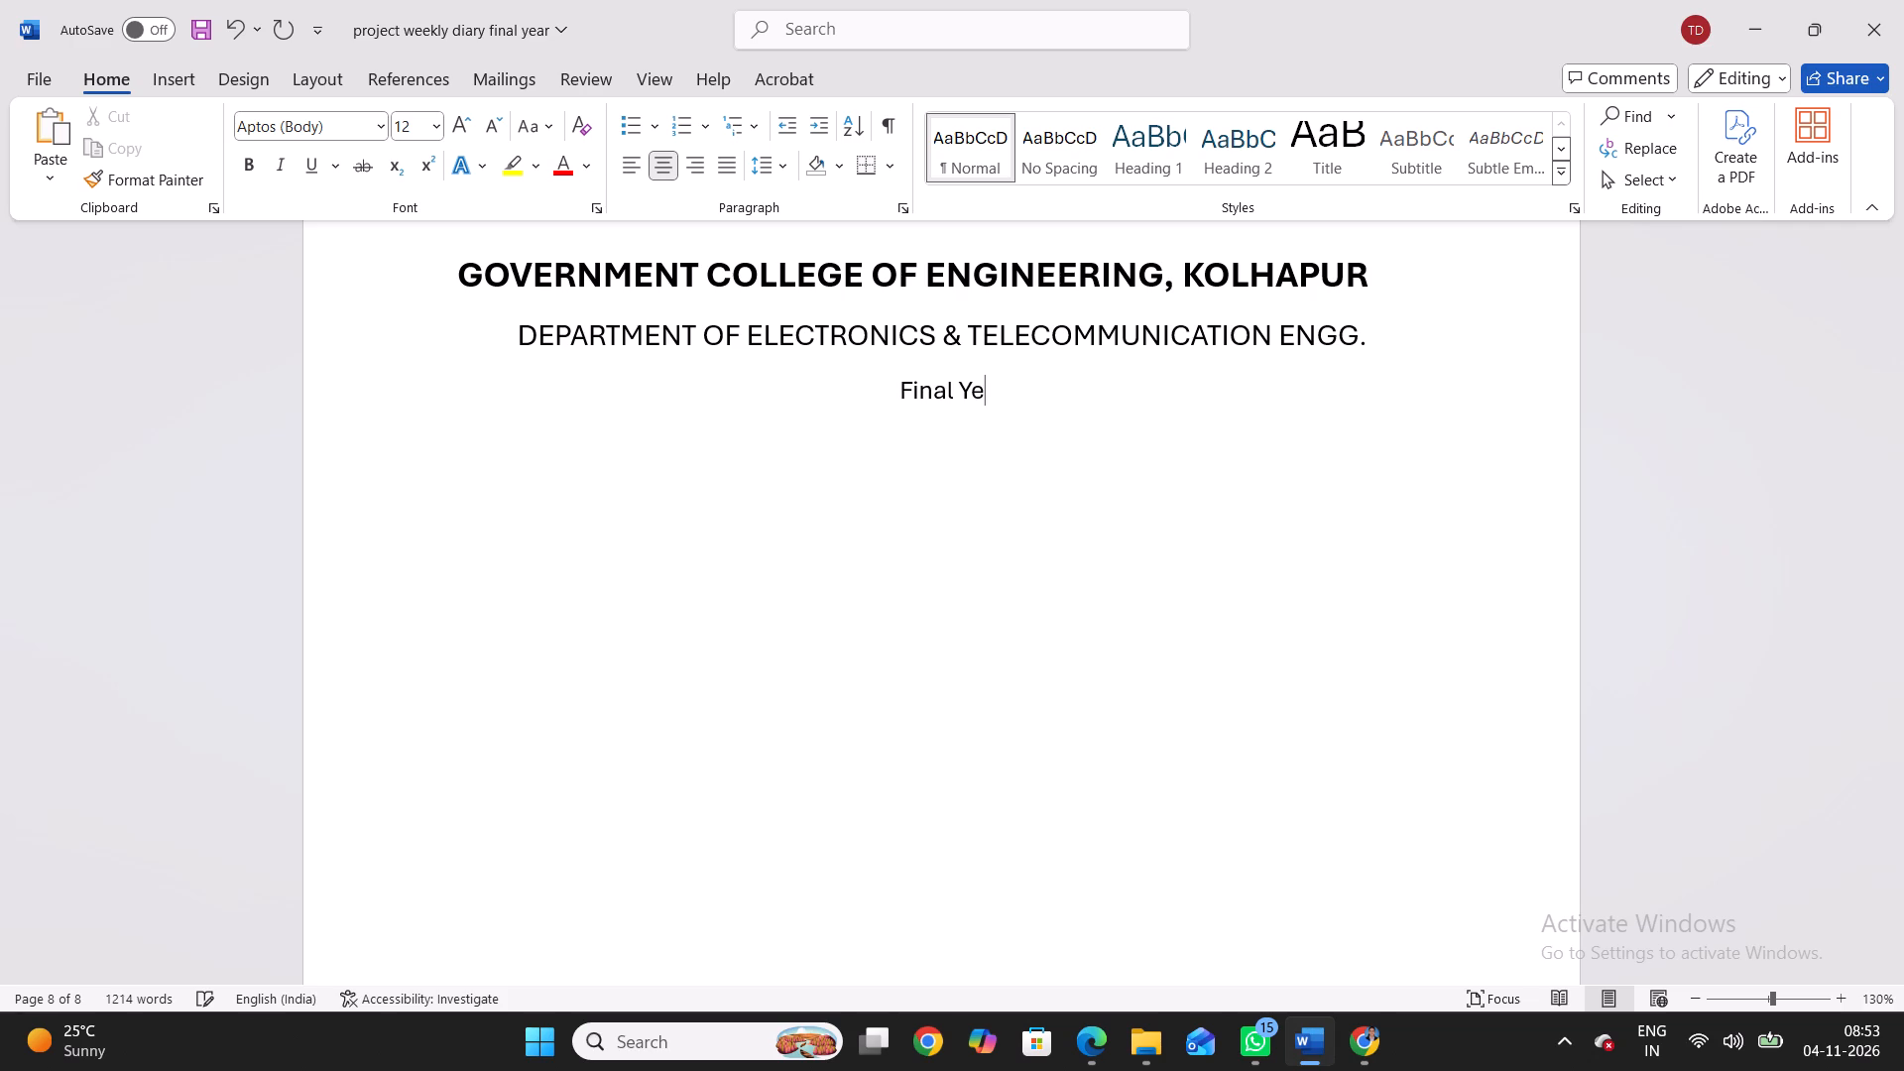
{"action": "type", "text": "AR"}
{"action": "key", "text": "BackSpace"}
{"action": "type", "text": "ar"}
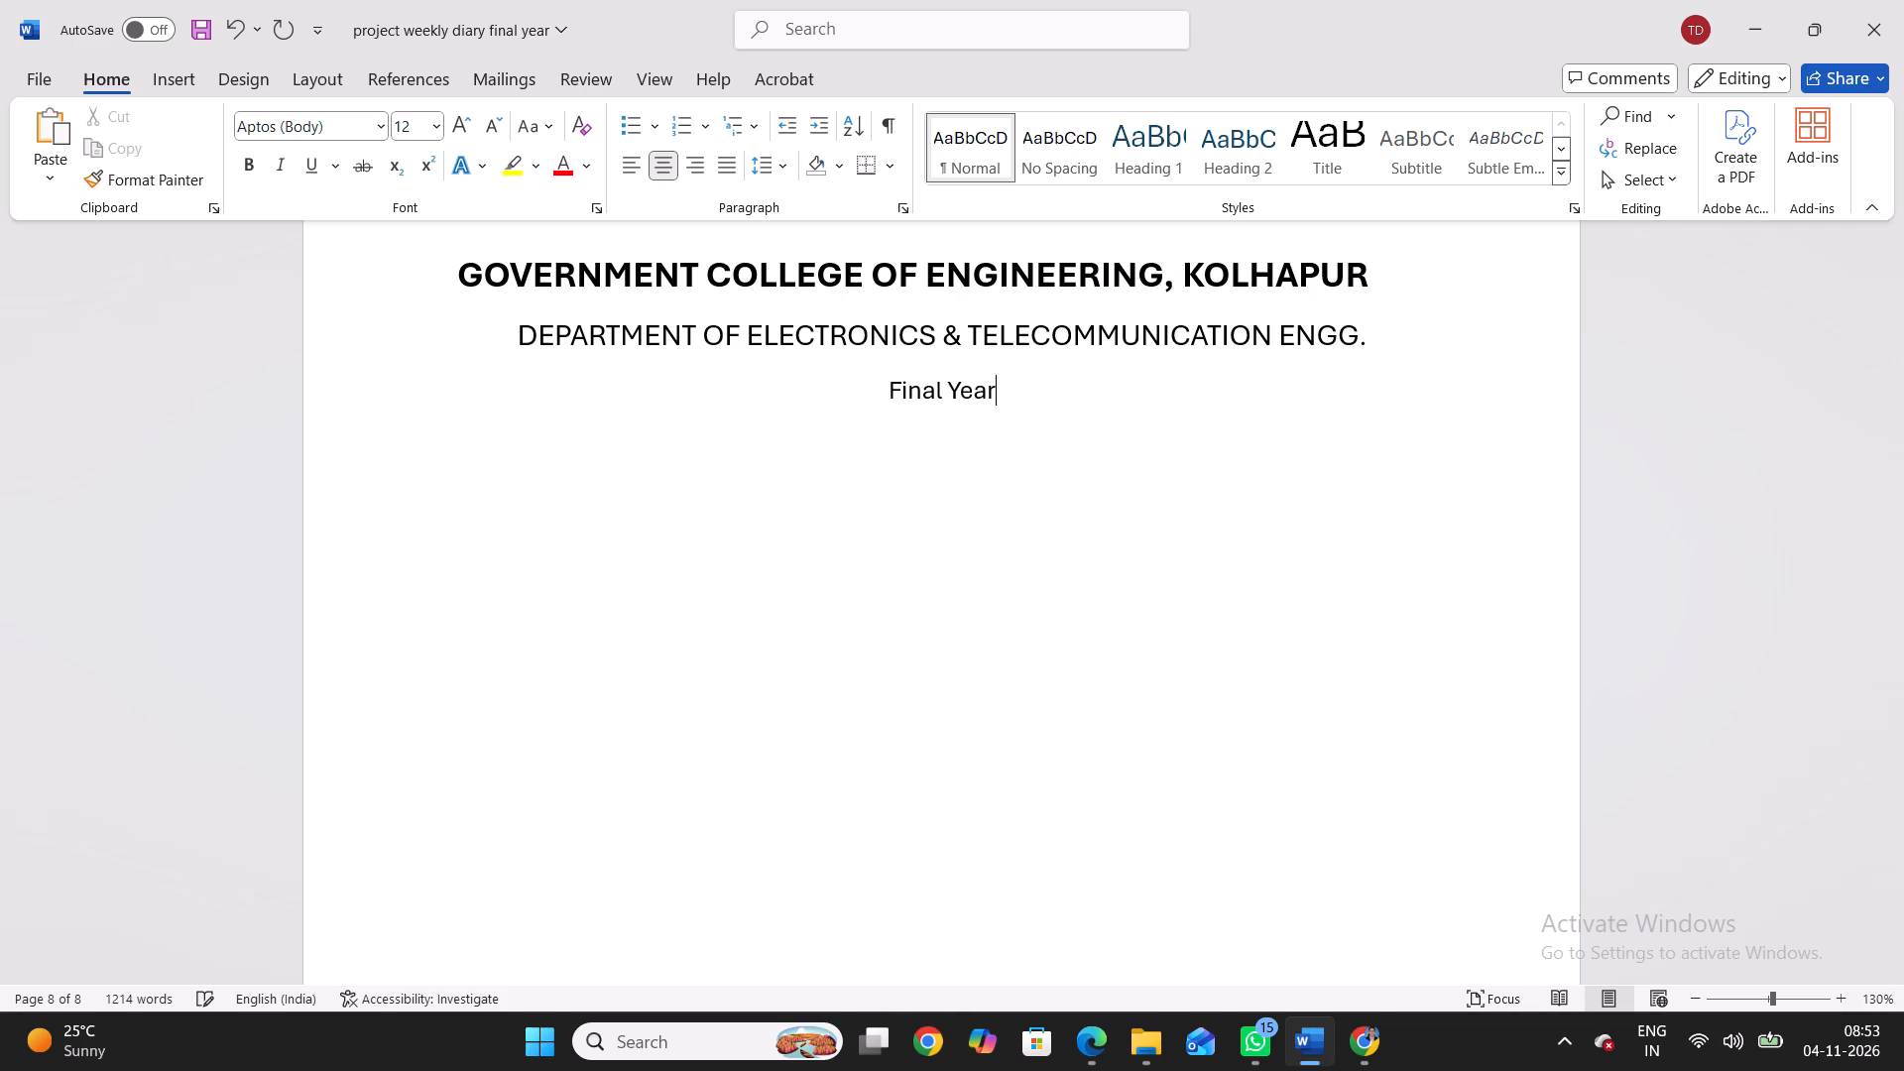
{"action": "key", "text": "space"}
{"action": "key", "text": "space"}
{"action": "key", "text": "BackSpace"}
{"action": "type", "text": "Project"}
{"action": "key", "text": "space"}
{"action": "type", "text": "Work"}
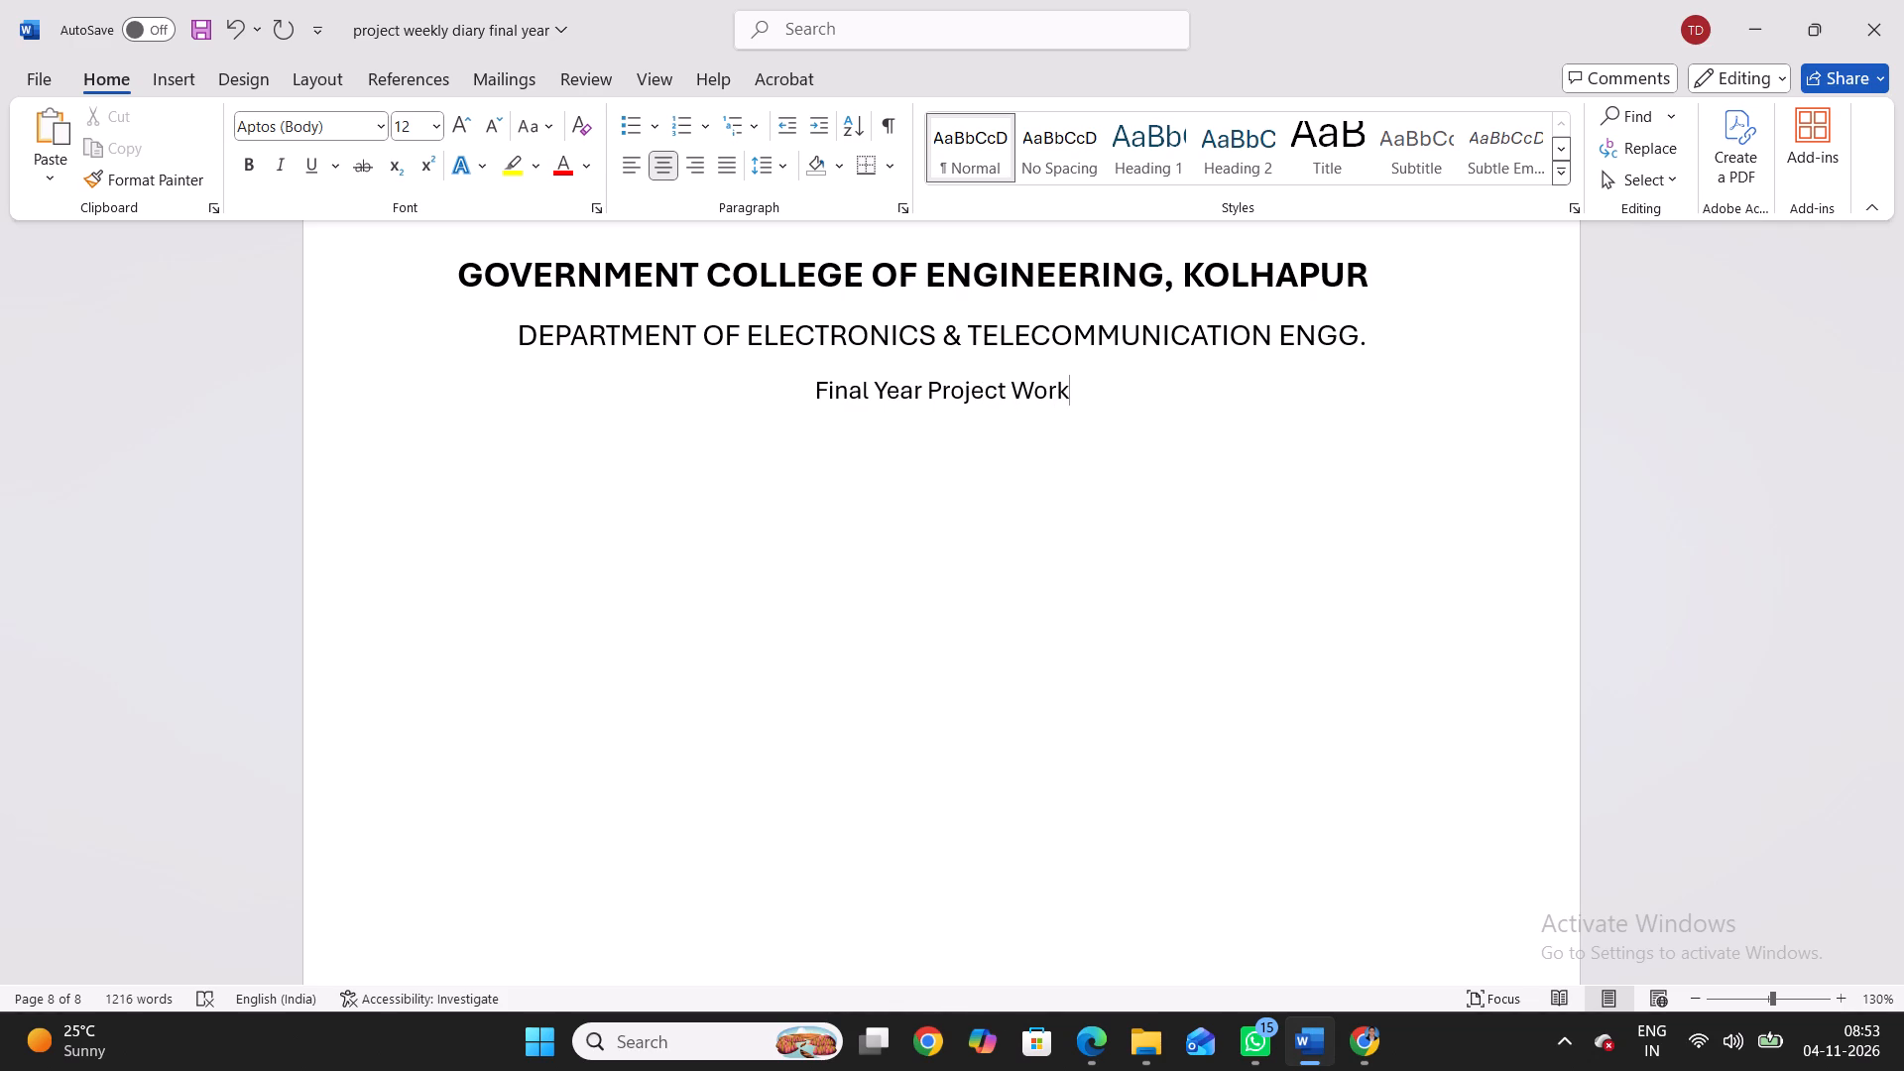
{"action": "key", "text": "shift+colon"}
{"action": "type", "text": "Weekly Progress"}
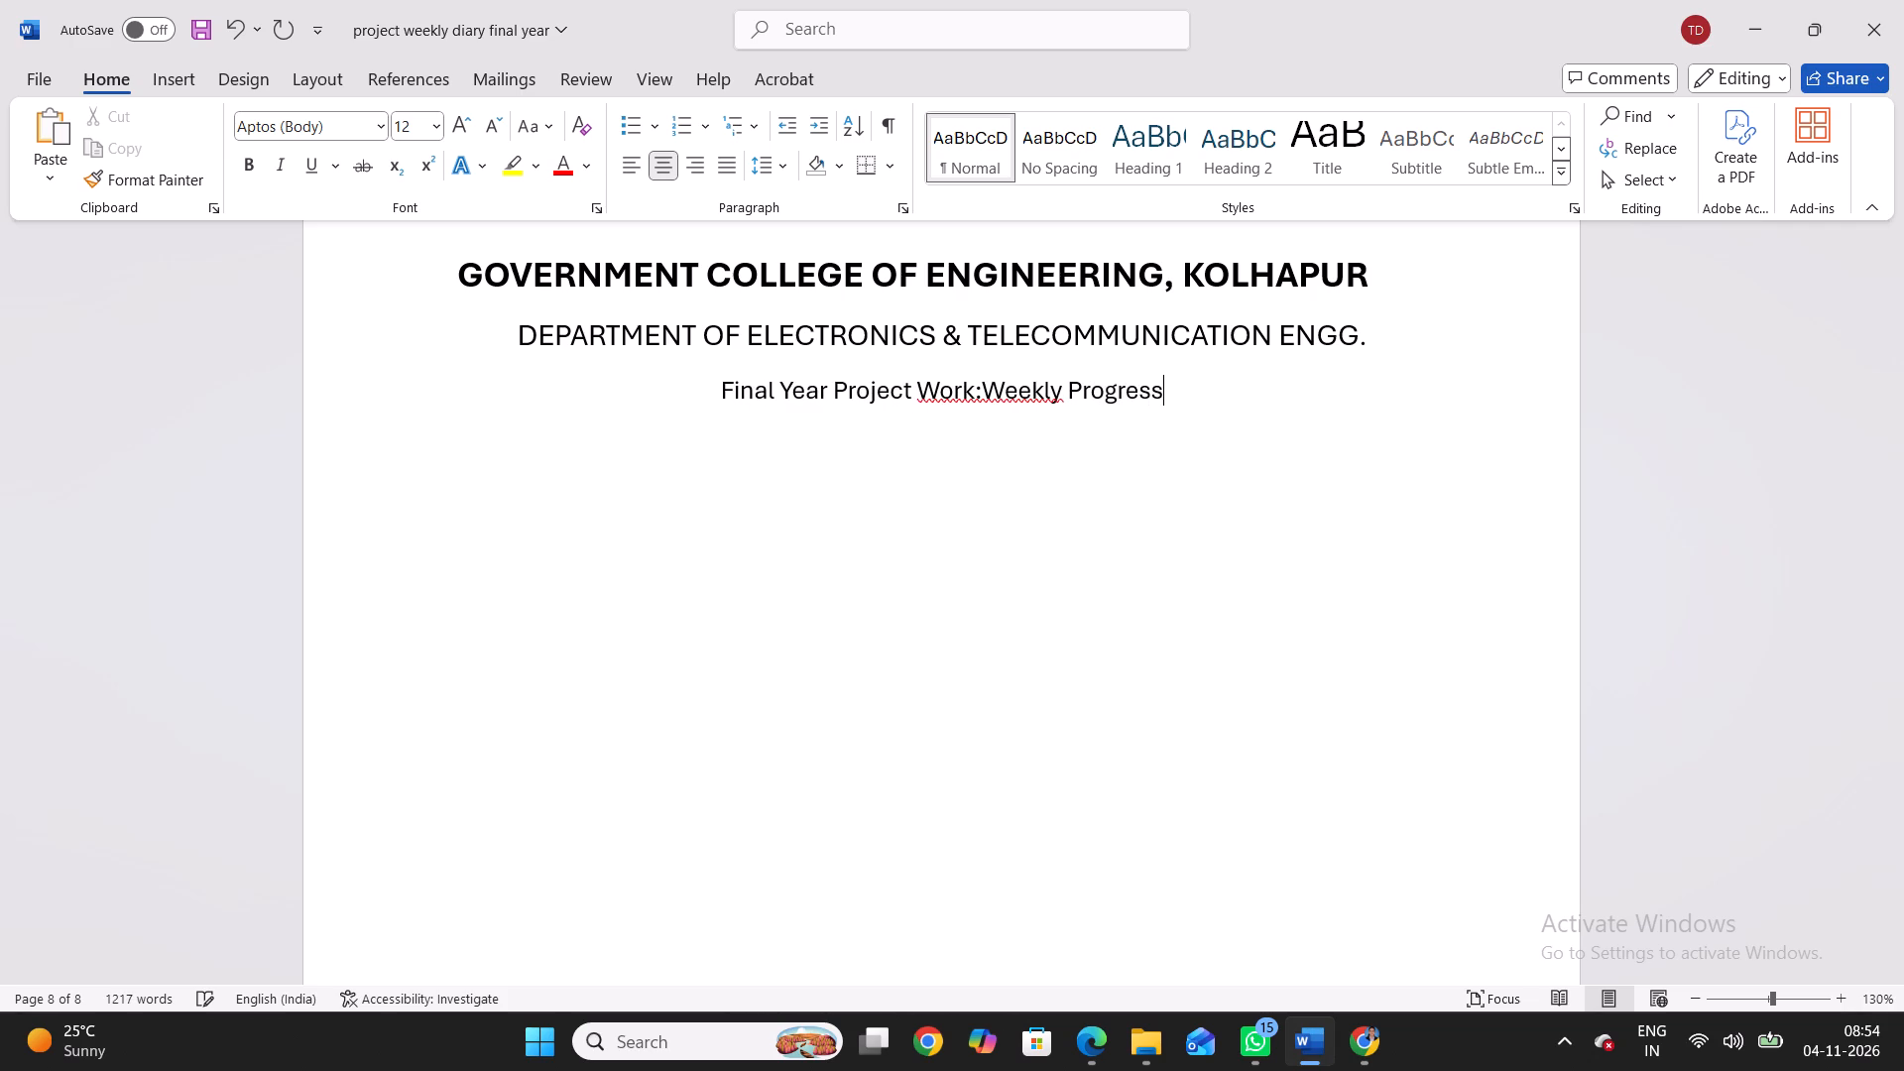
{"action": "key", "text": "space"}
{"action": "type", "text": "report"}
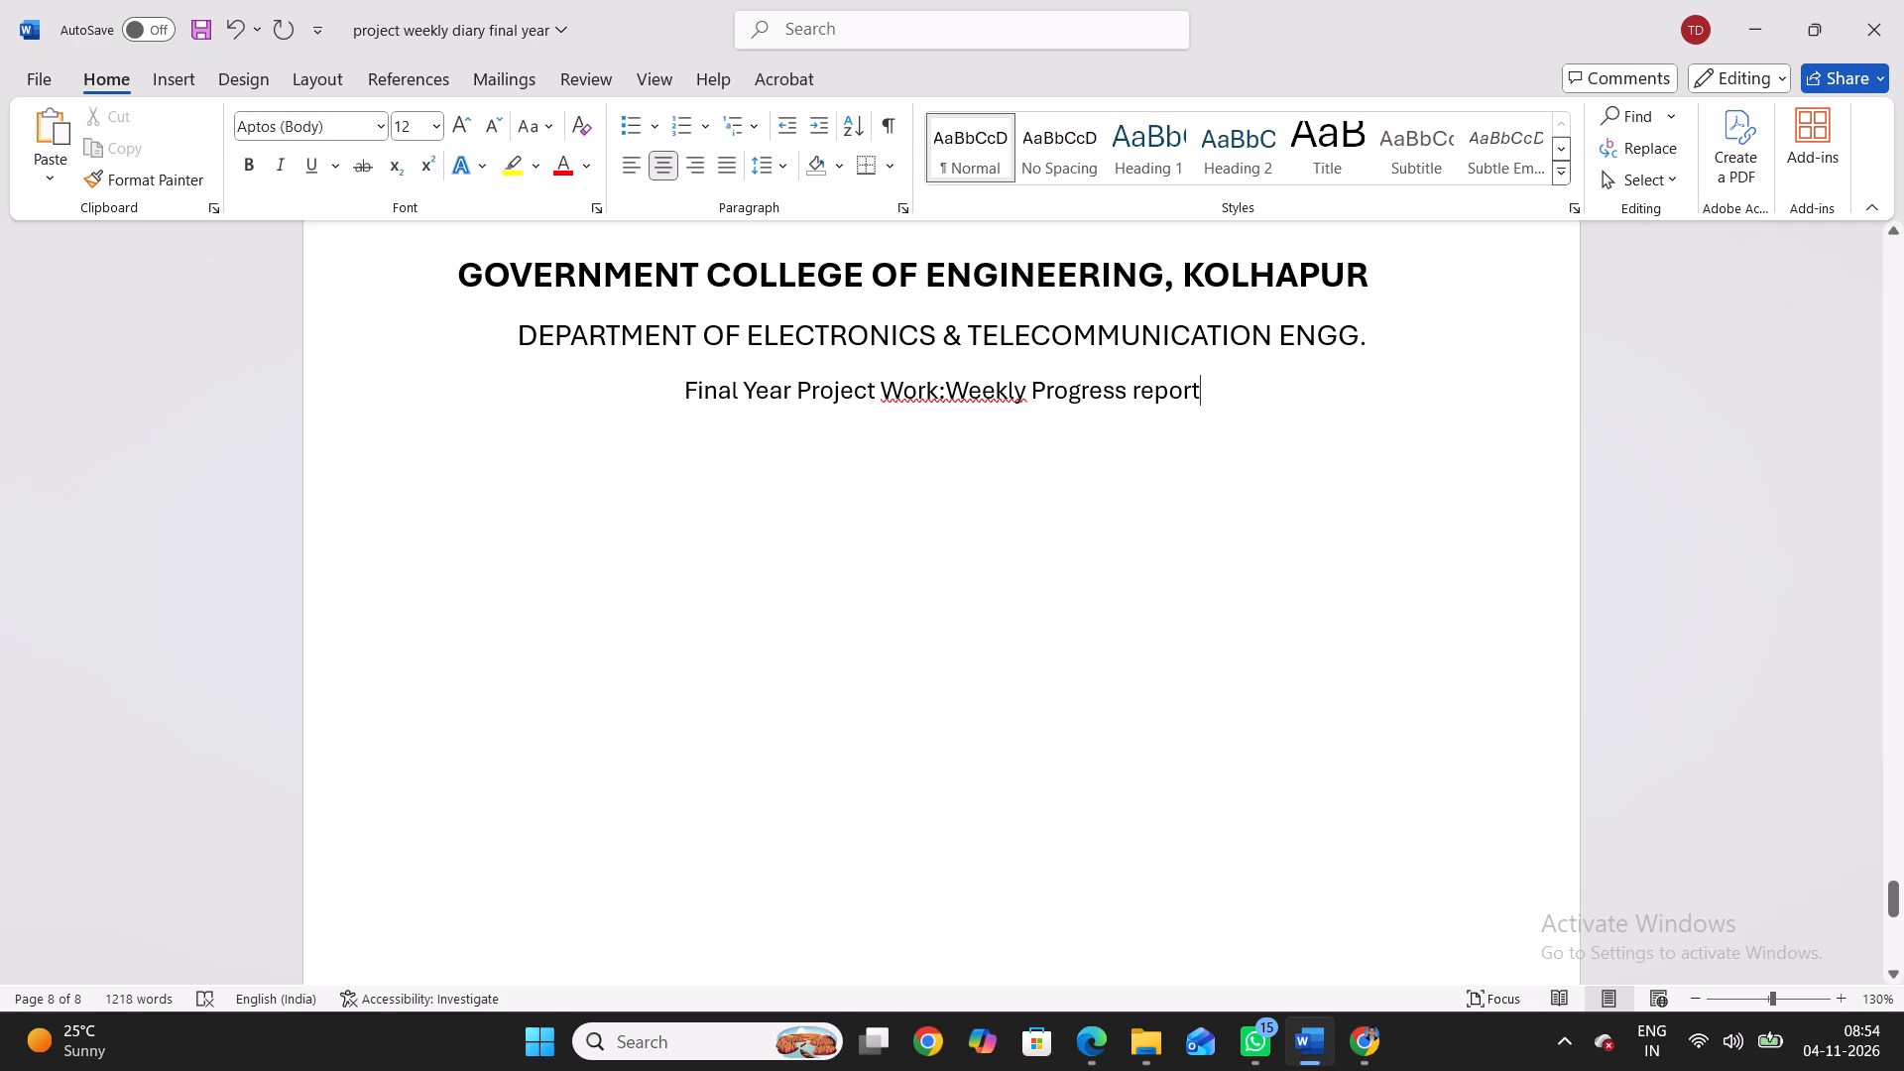
Format the weekly progress report line at font size 14 and underline it, without italics.
{"action": "left_click_drag", "start_coordinate": [686, 390], "coordinate": [699, 391]}
{"action": "left_click_drag", "start_coordinate": [699, 391], "coordinate": [1175, 397]}
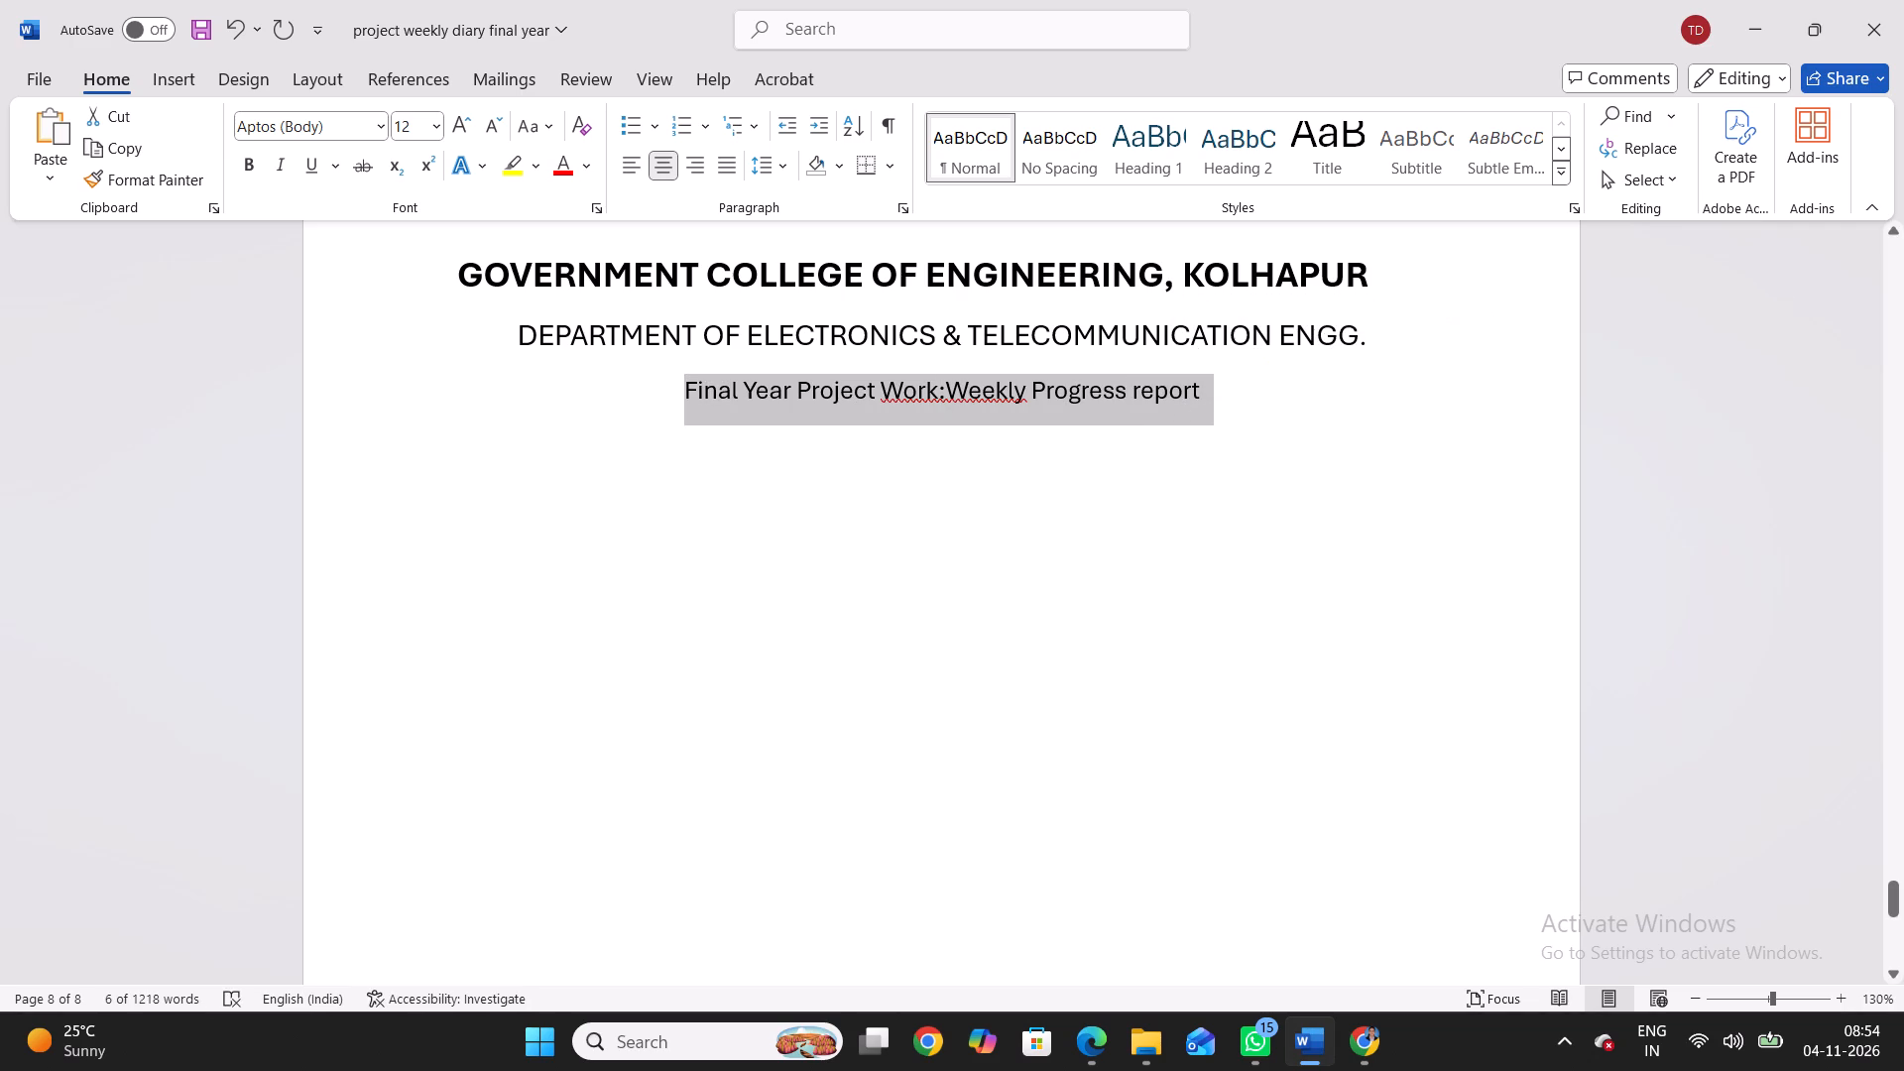
{"action": "left_click_drag", "start_coordinate": [1019, 340], "coordinate": [1115, 335]}
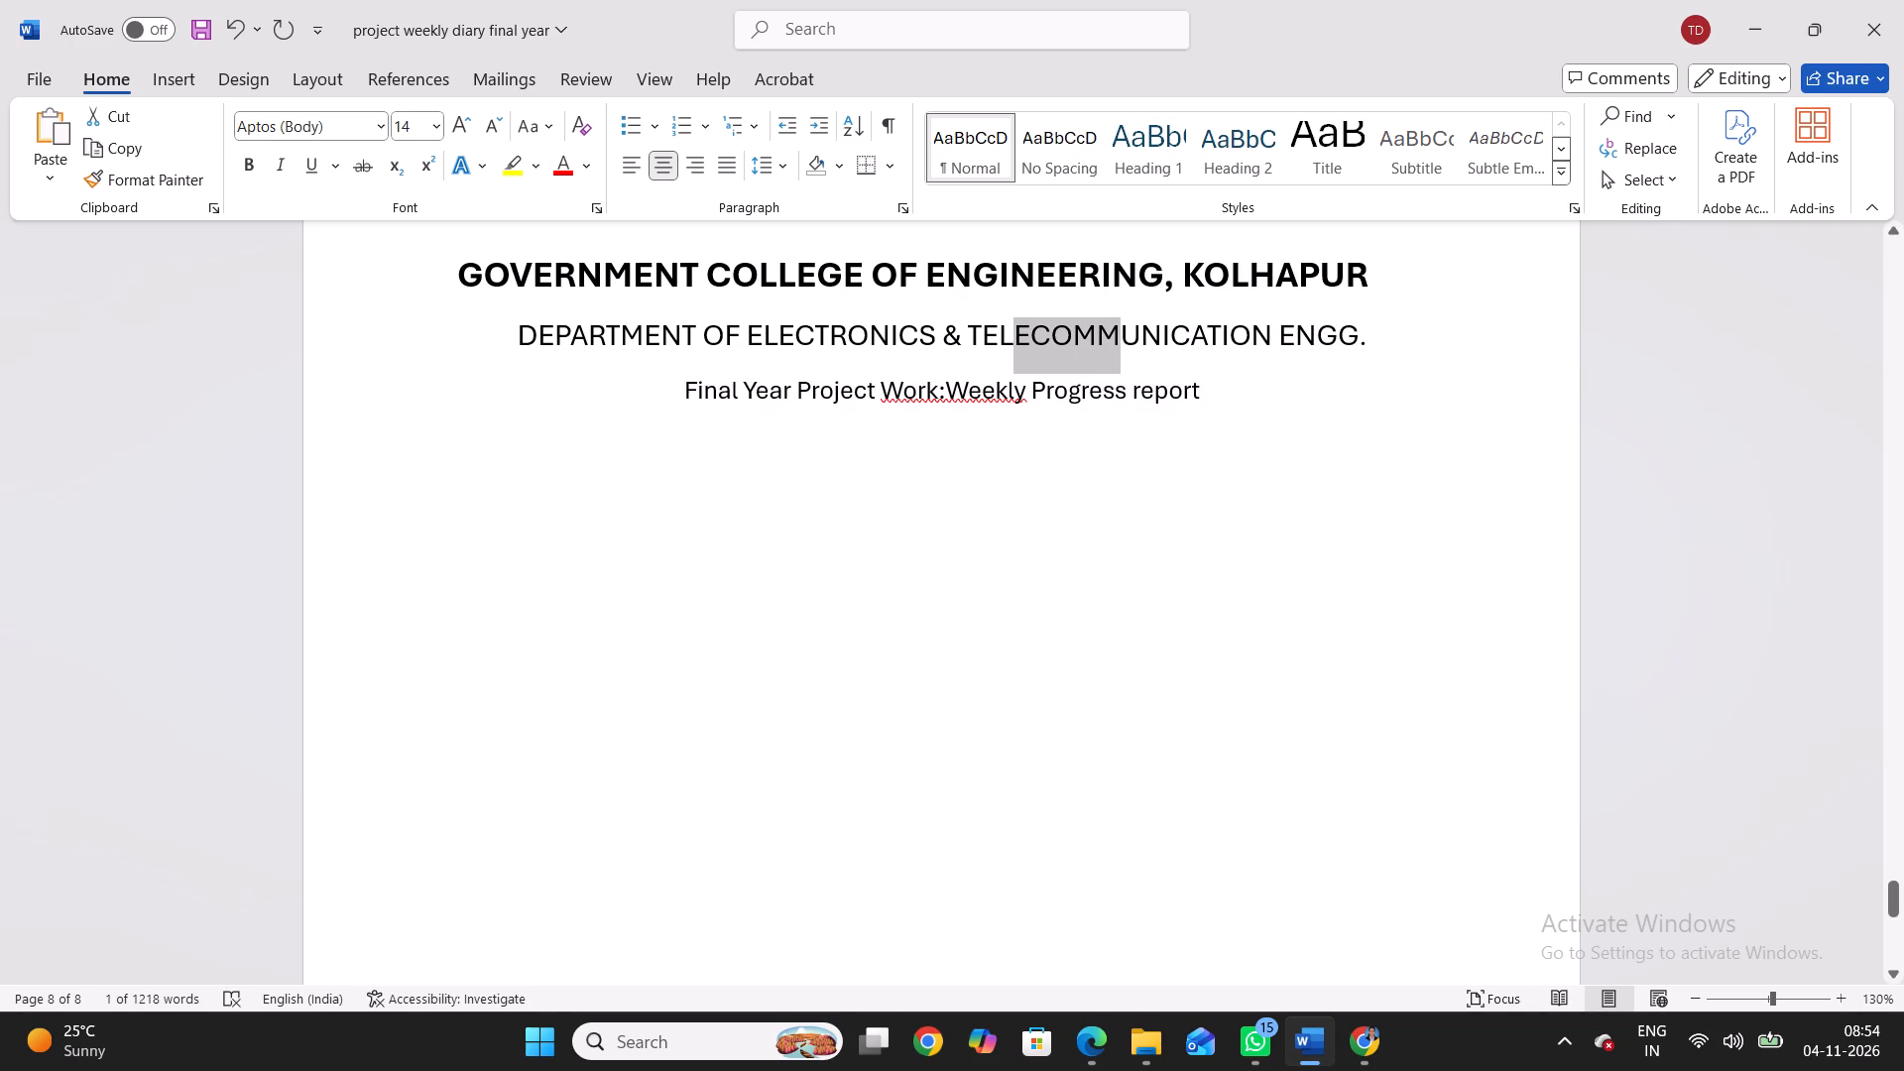
{"action": "left_click_drag", "start_coordinate": [680, 385], "coordinate": [1215, 386]}
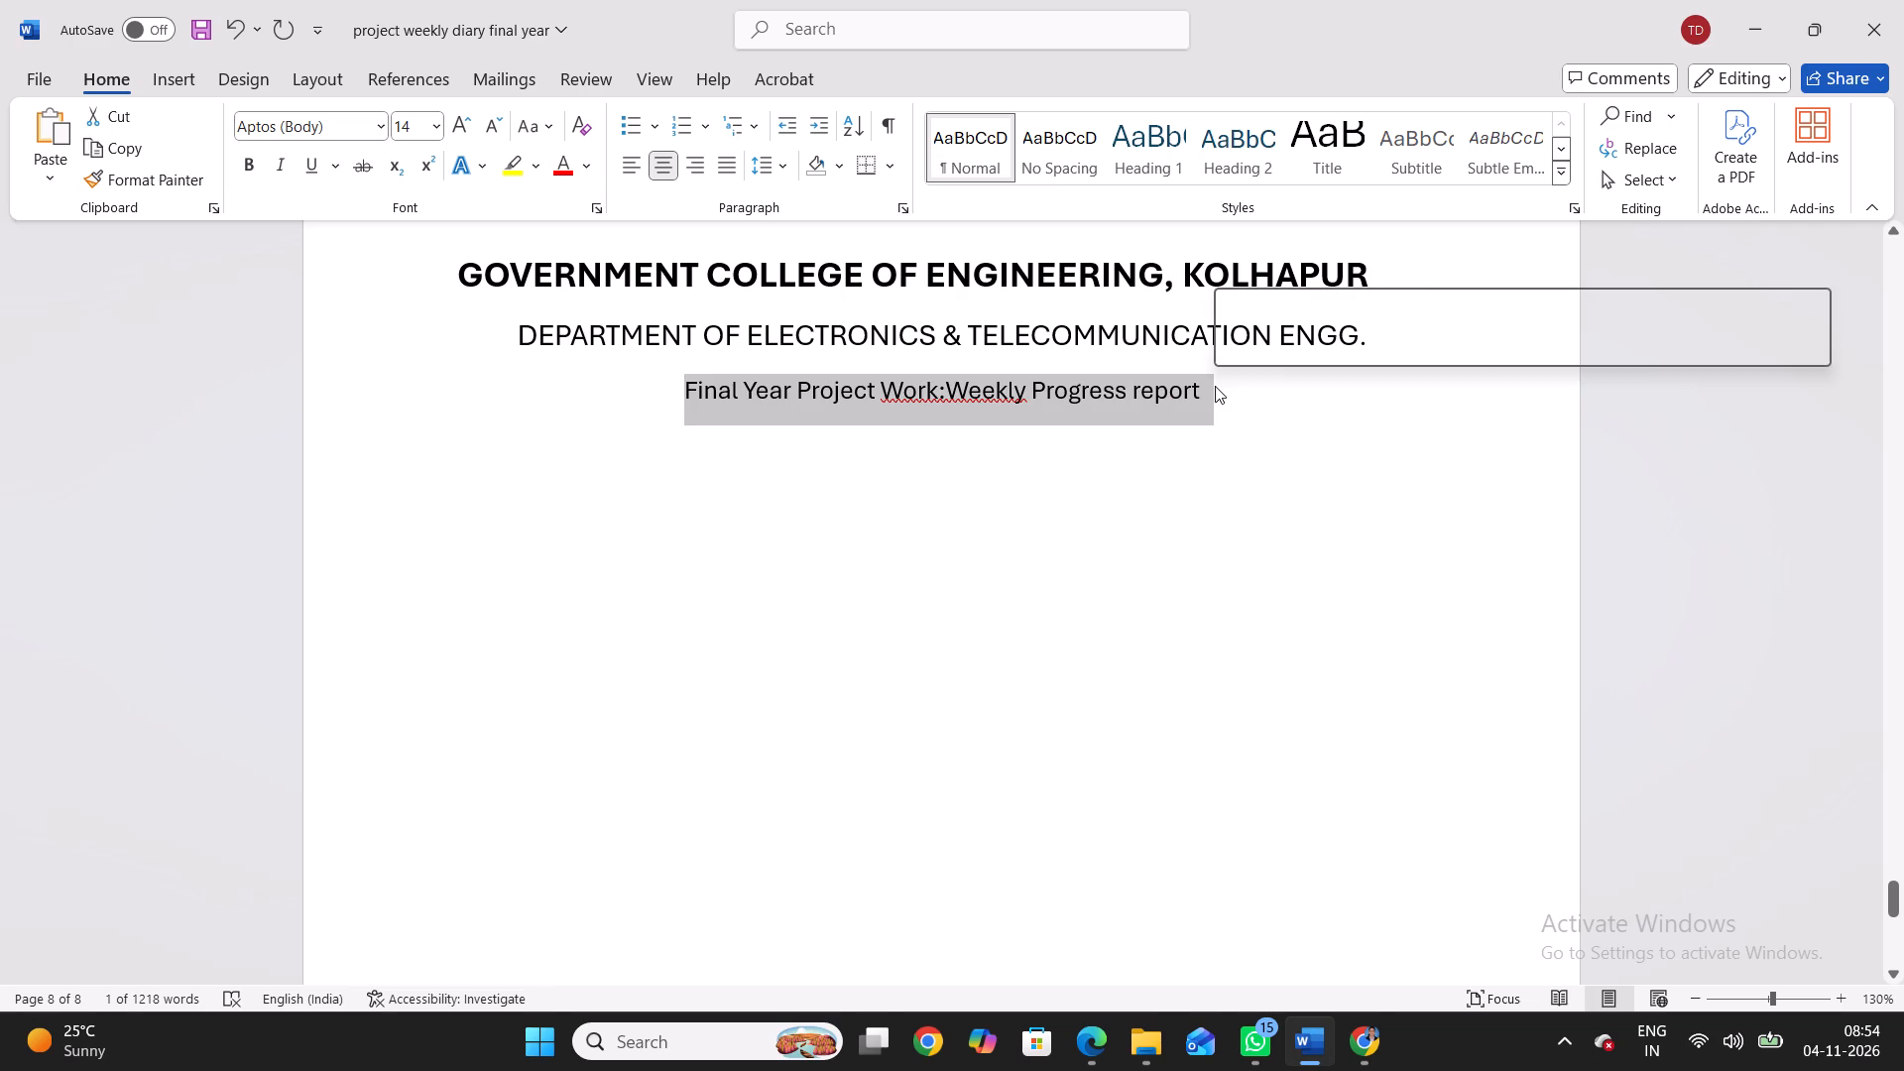
{"action": "left_click", "coordinate": [1404, 319]}
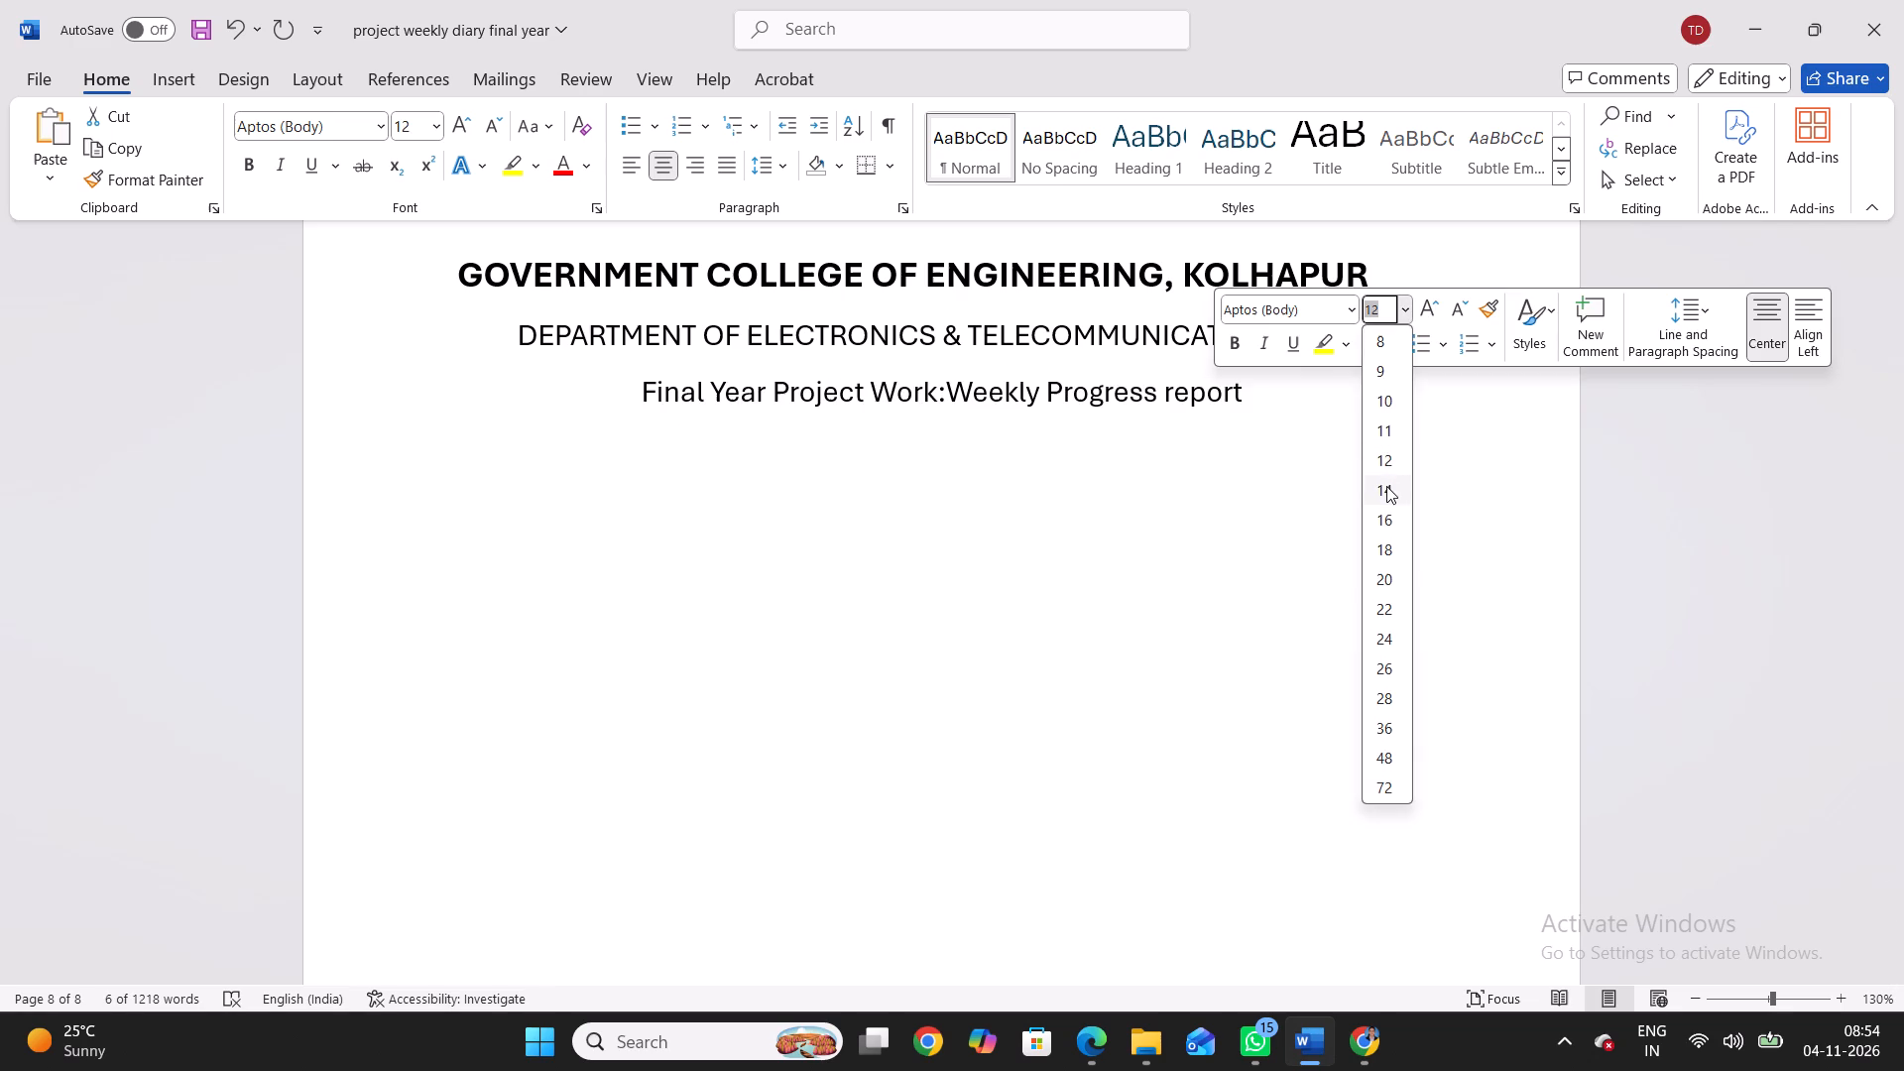
{"action": "left_click", "coordinate": [1386, 486]}
{"action": "left_click", "coordinate": [1259, 338]}
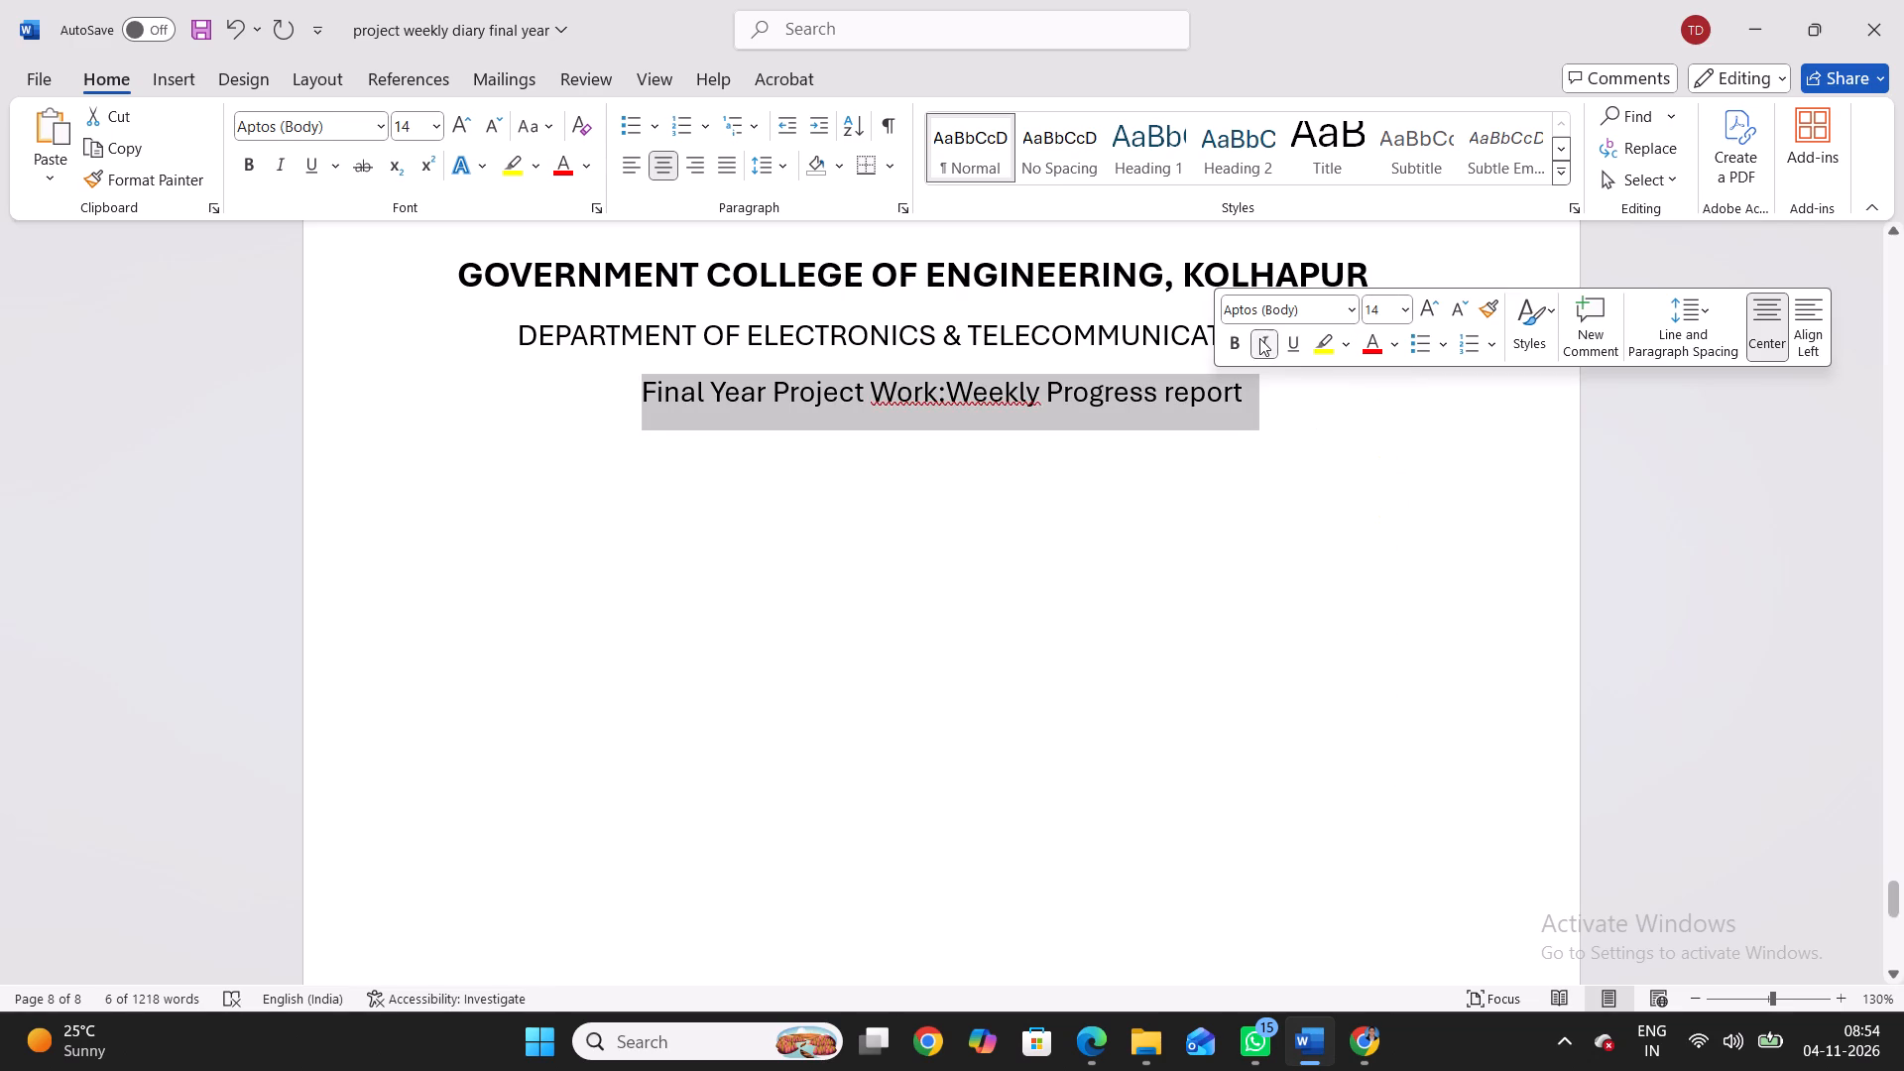
{"action": "left_click", "coordinate": [1251, 339]}
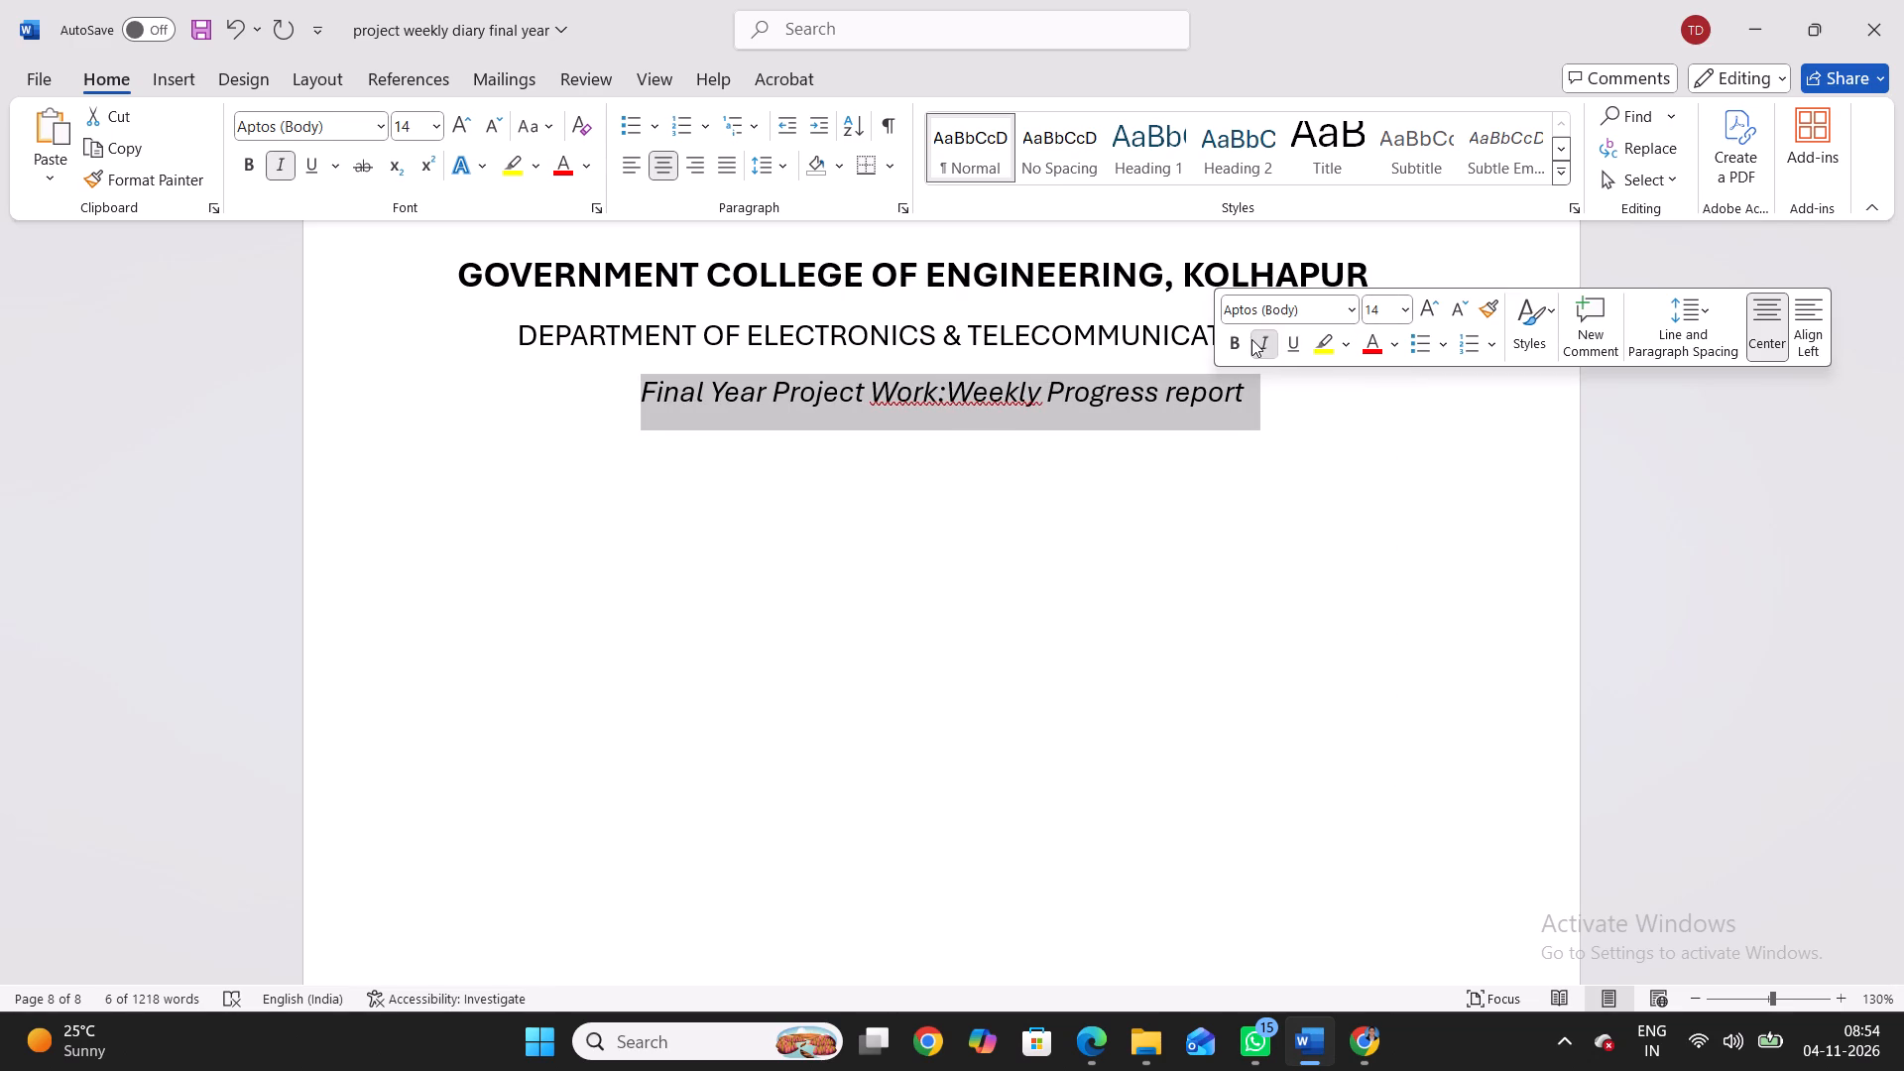
{"action": "left_click", "coordinate": [1288, 346]}
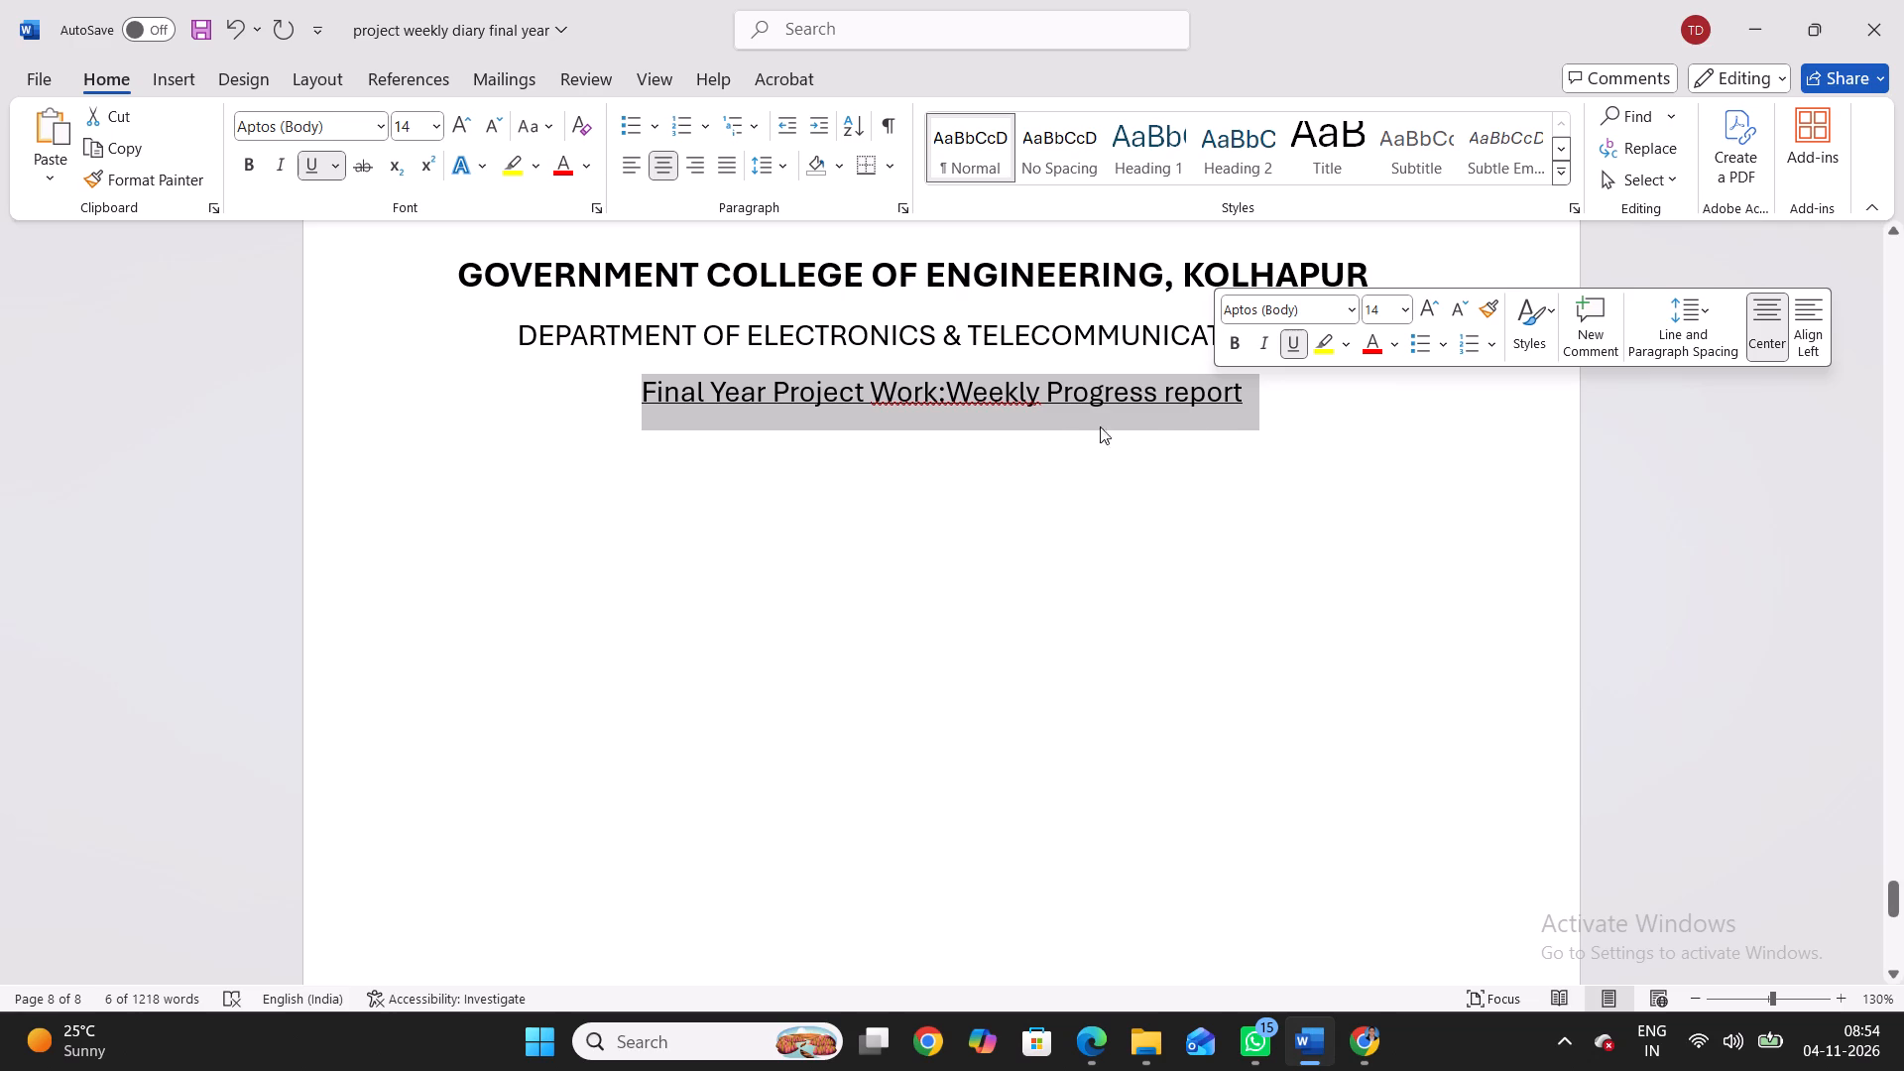
{"action": "left_click", "coordinate": [1041, 547]}
Correct the flagged "Work:Weekly" to "Work: Weekly" in the progress report line.
{"action": "right_click", "coordinate": [995, 384]}
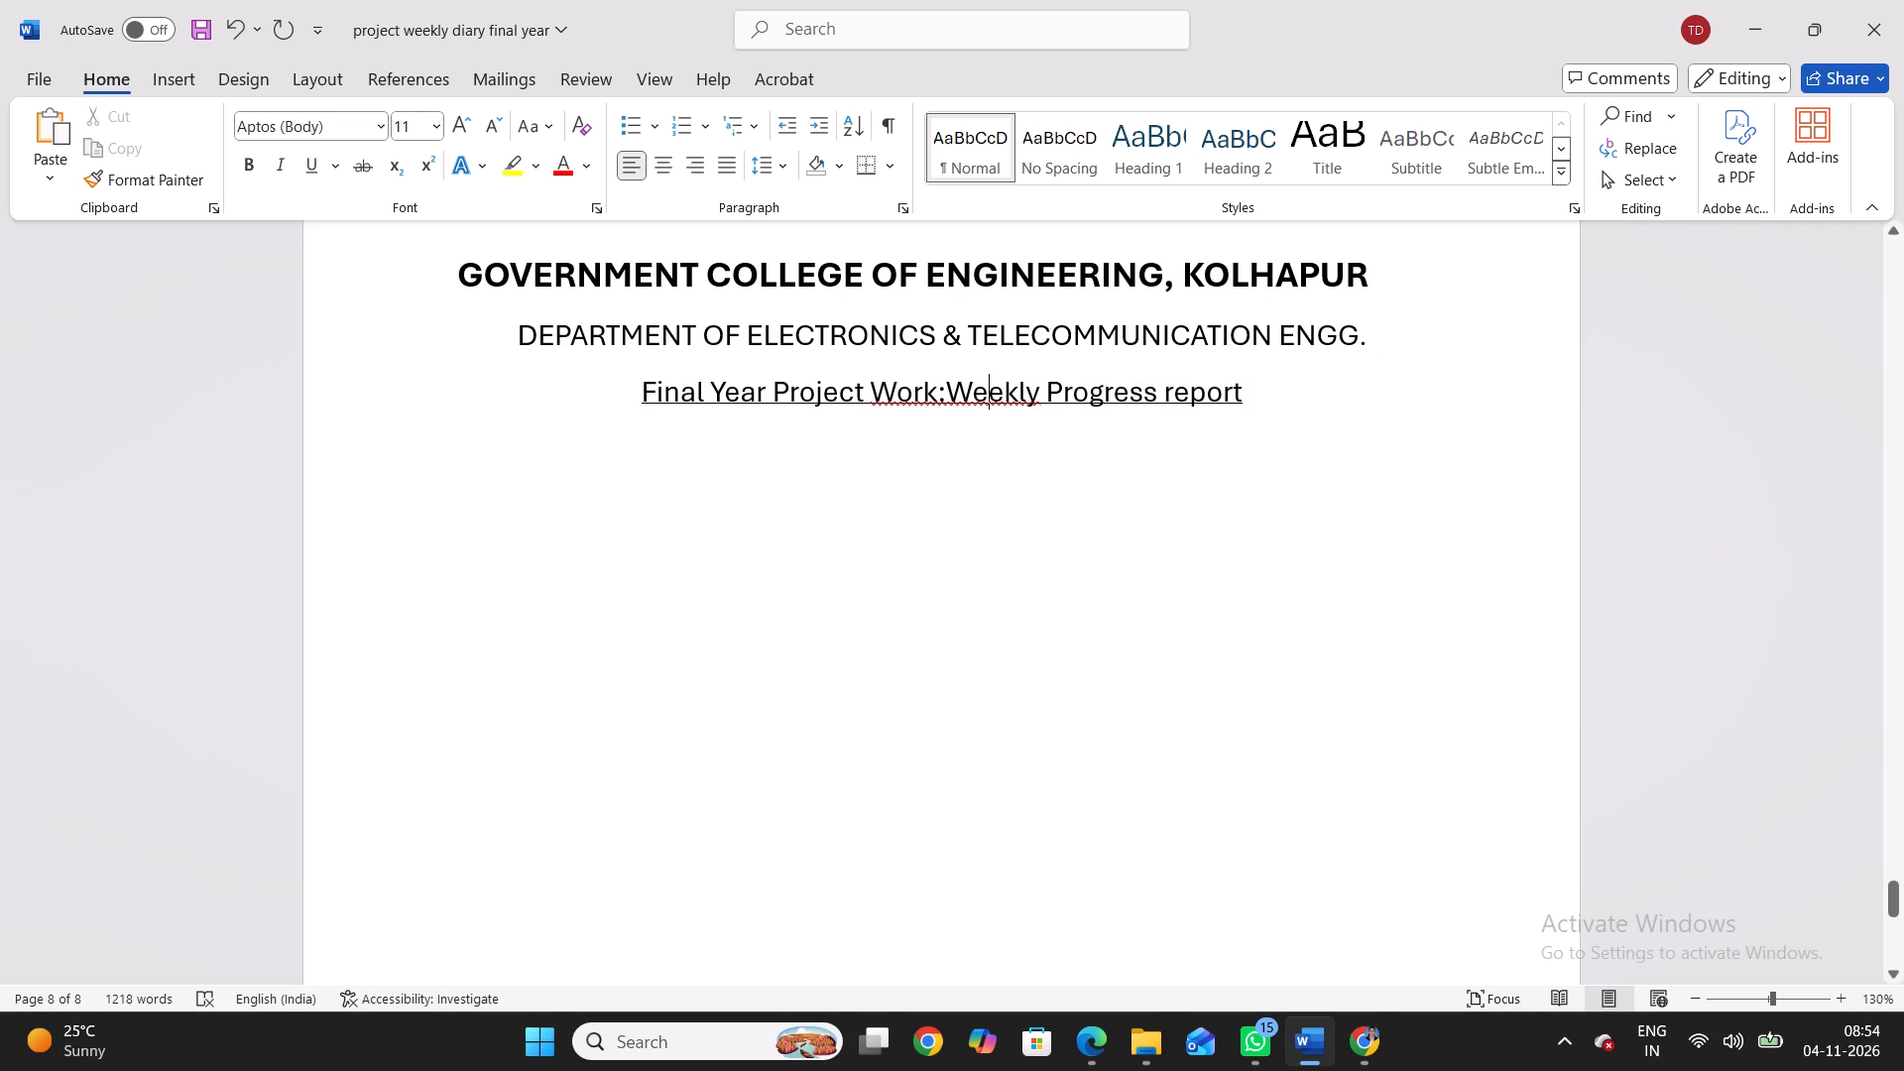
{"action": "left_click", "coordinate": [981, 422]}
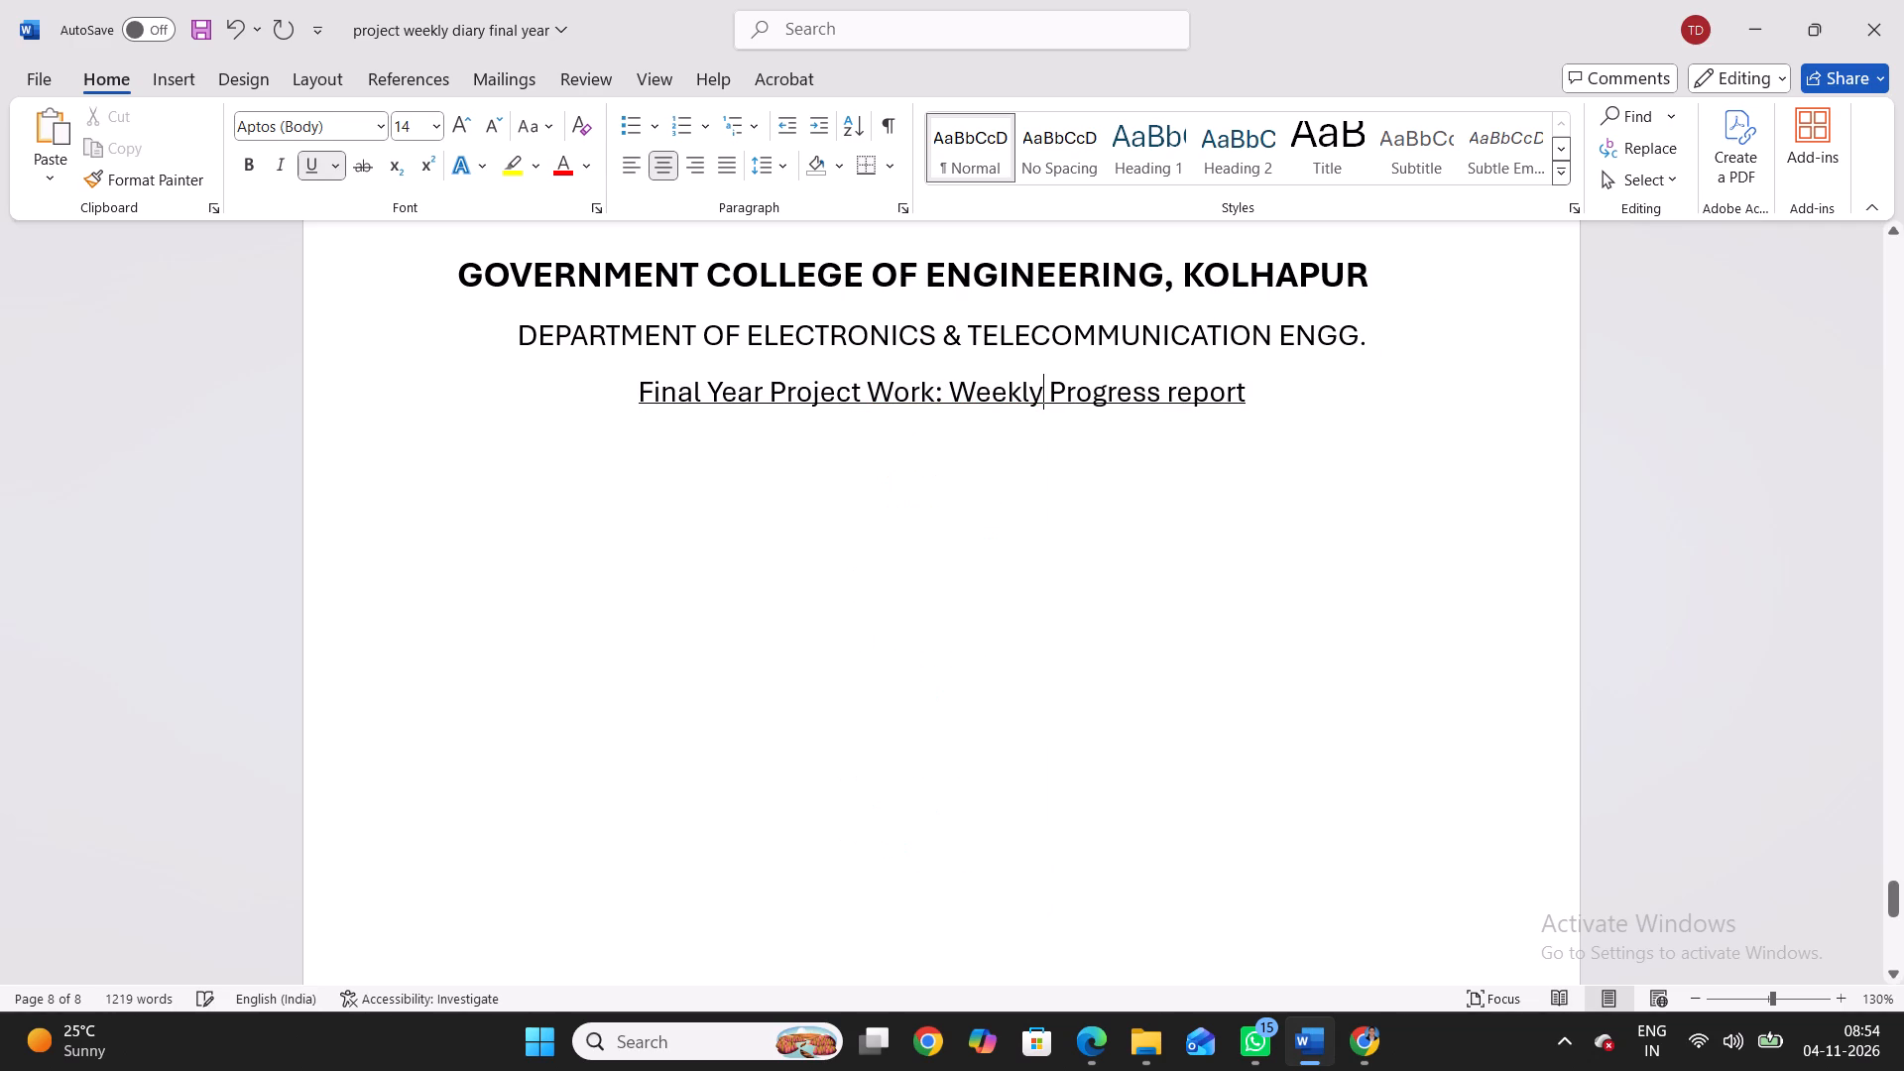
{"action": "right_click", "coordinate": [1006, 397]}
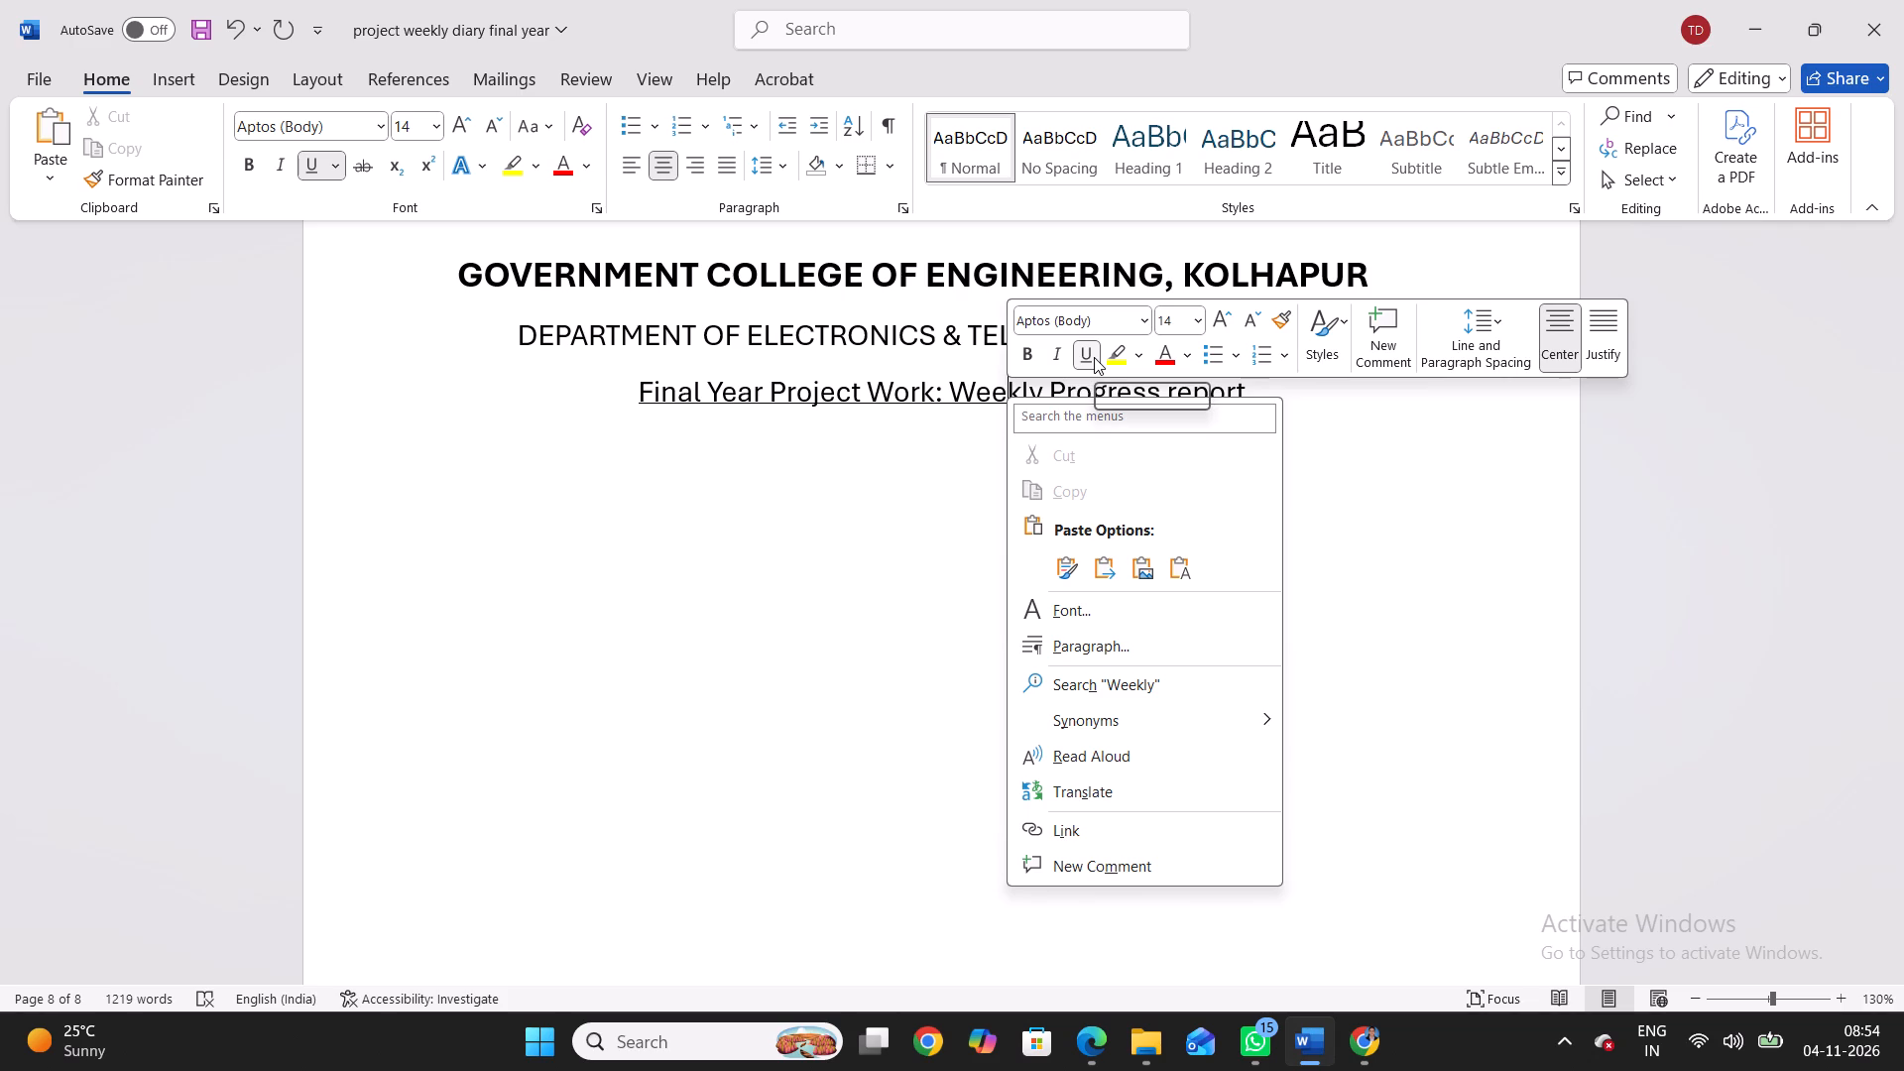
{"action": "left_click", "coordinate": [818, 485]}
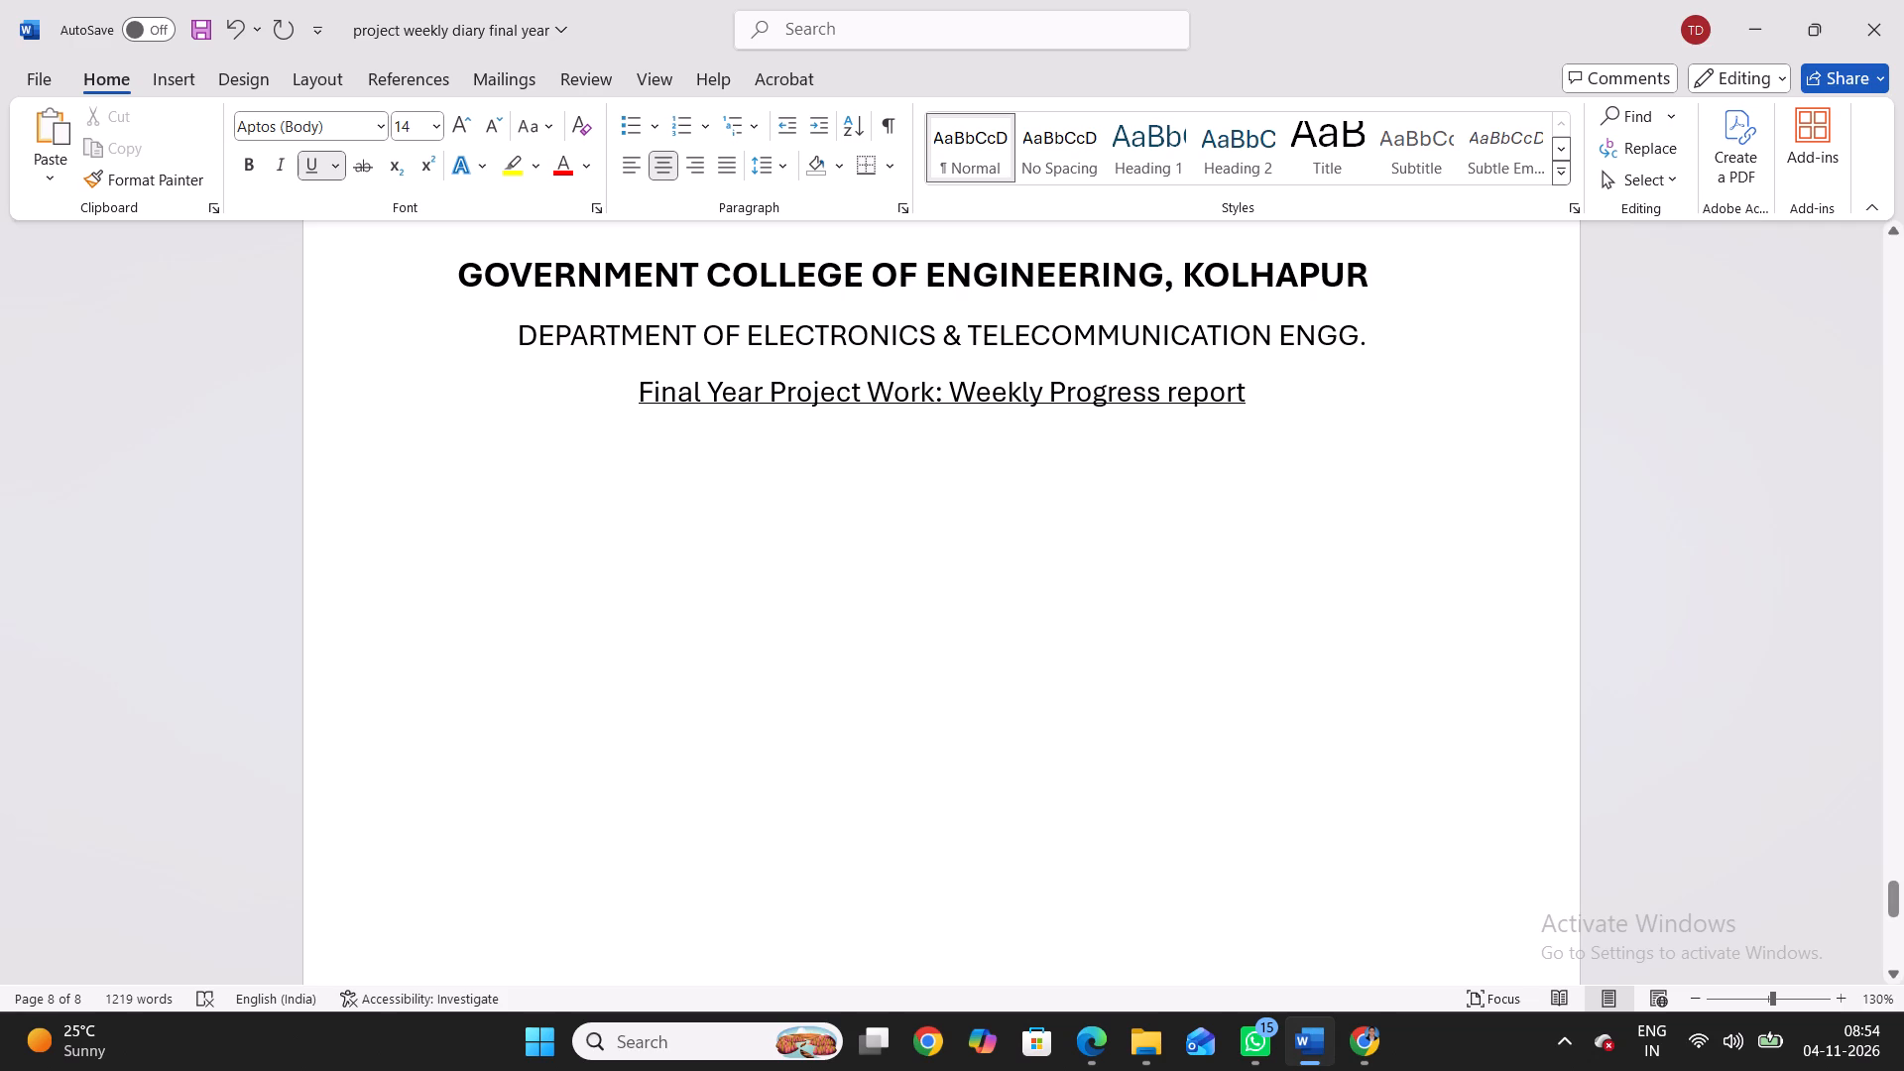
Insert a table with three columns and five rows on a new line below the weekly progress report heading.
{"action": "left_click", "coordinate": [1236, 391]}
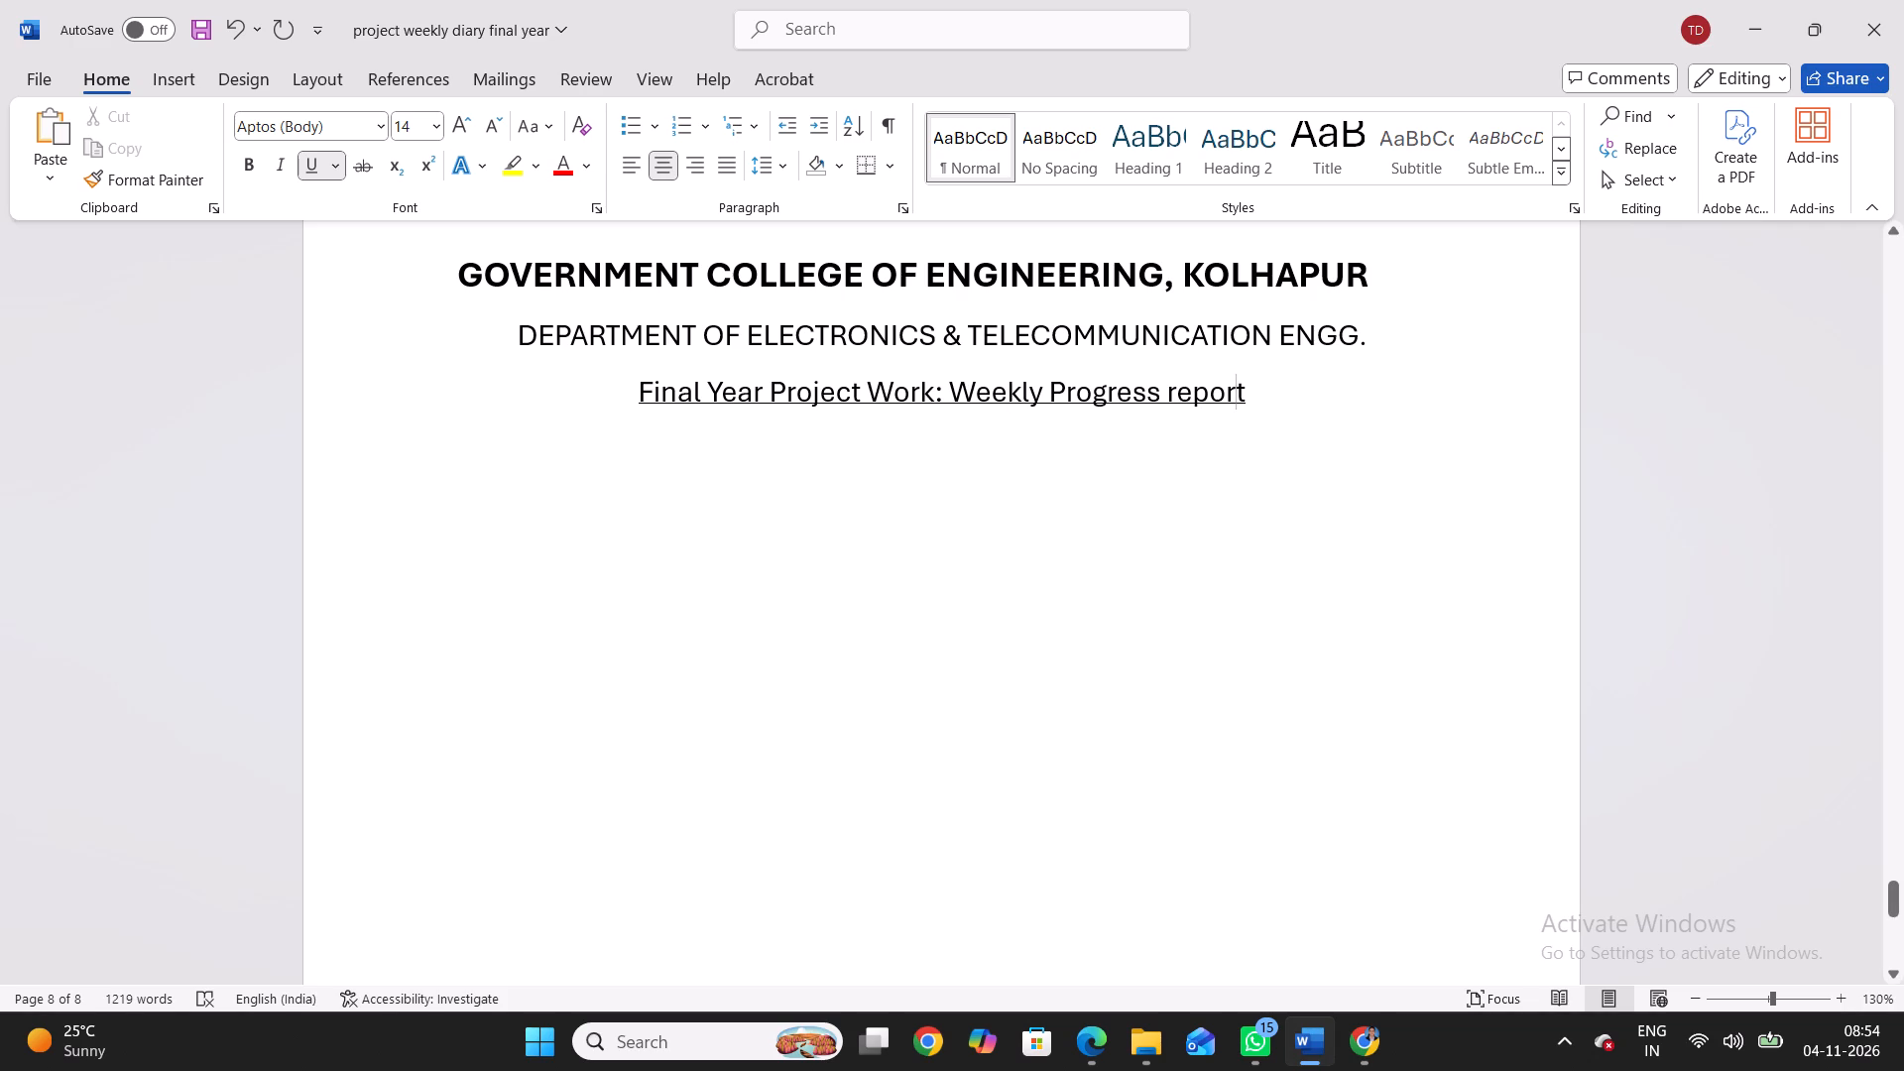
{"action": "left_click", "coordinate": [1240, 391]}
{"action": "left_click", "coordinate": [1243, 391]}
{"action": "key", "text": "Return"}
{"action": "left_click", "coordinate": [163, 85]}
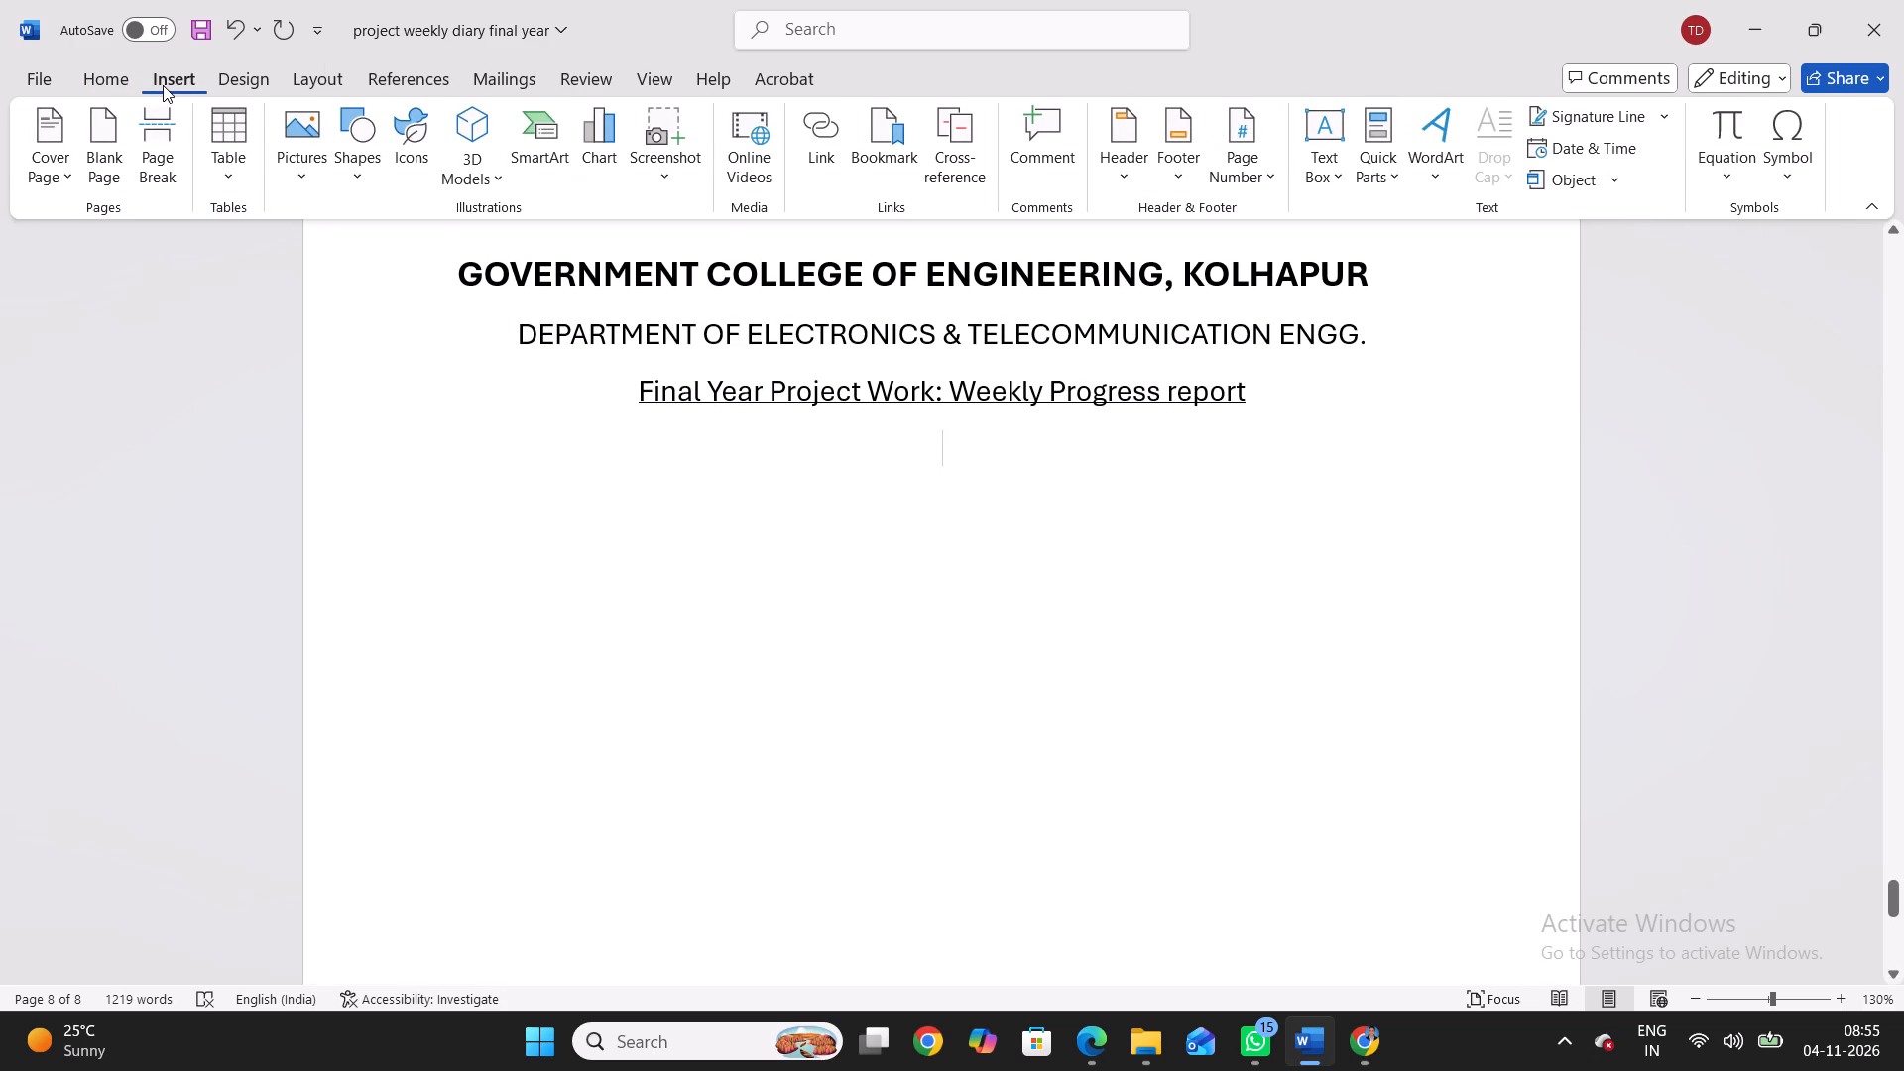
{"action": "left_click", "coordinate": [223, 169]}
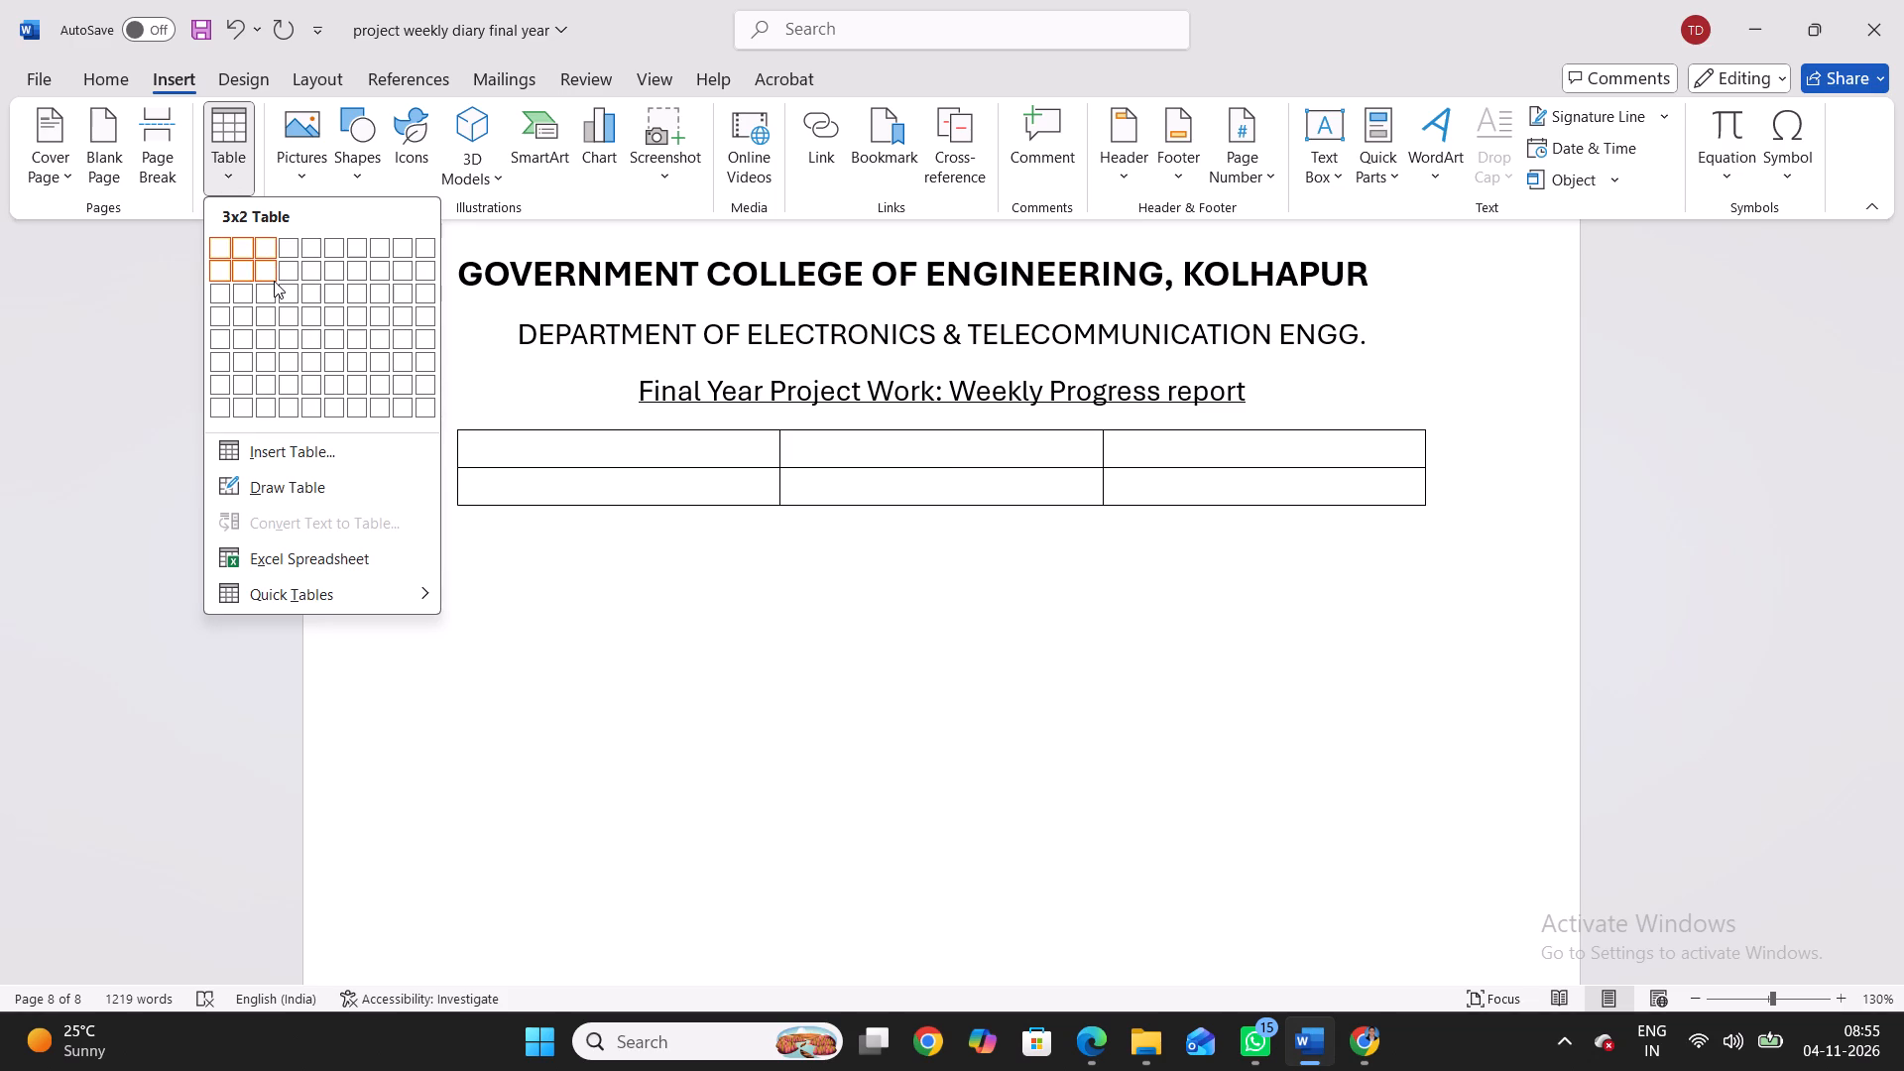
{"action": "left_click", "coordinate": [273, 341]}
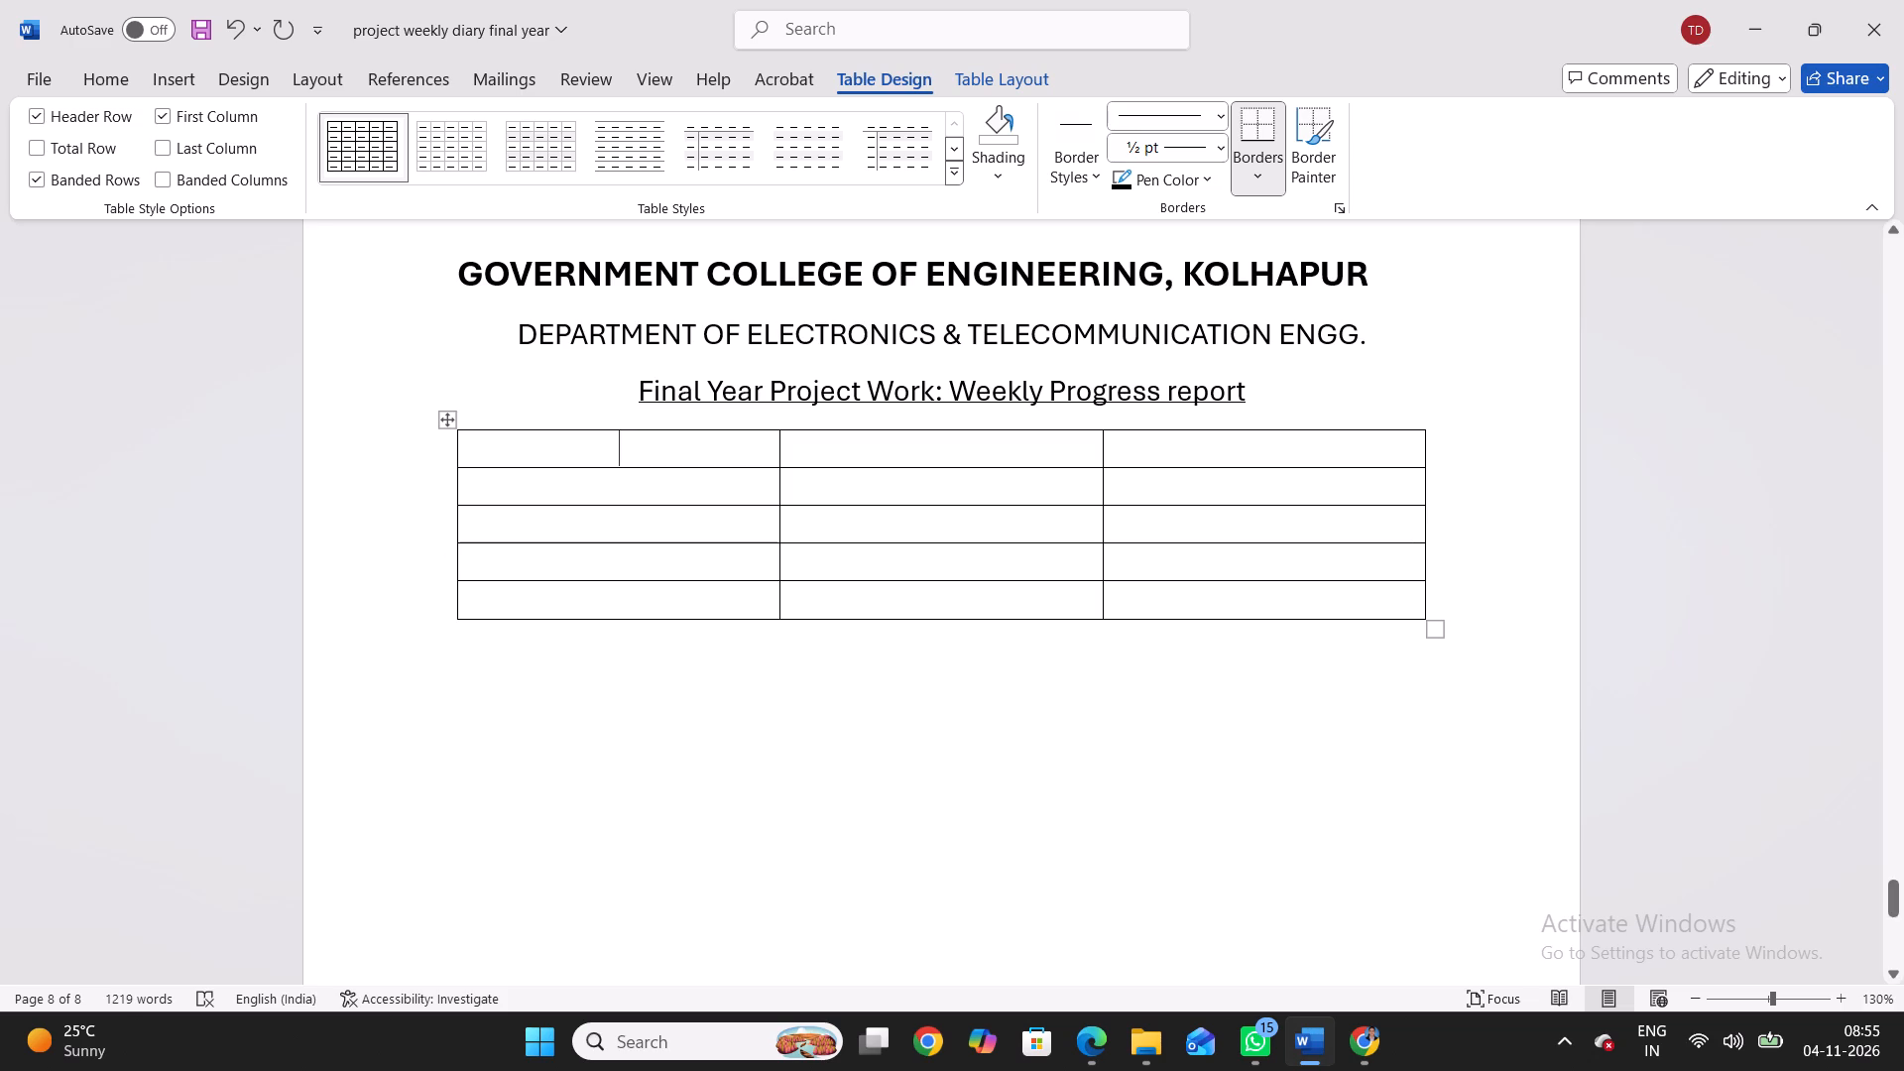
Enlarge the table downward to make its rows taller, and reduce the height of the first row.
{"action": "left_click_drag", "start_coordinate": [1437, 638], "coordinate": [1397, 951]}
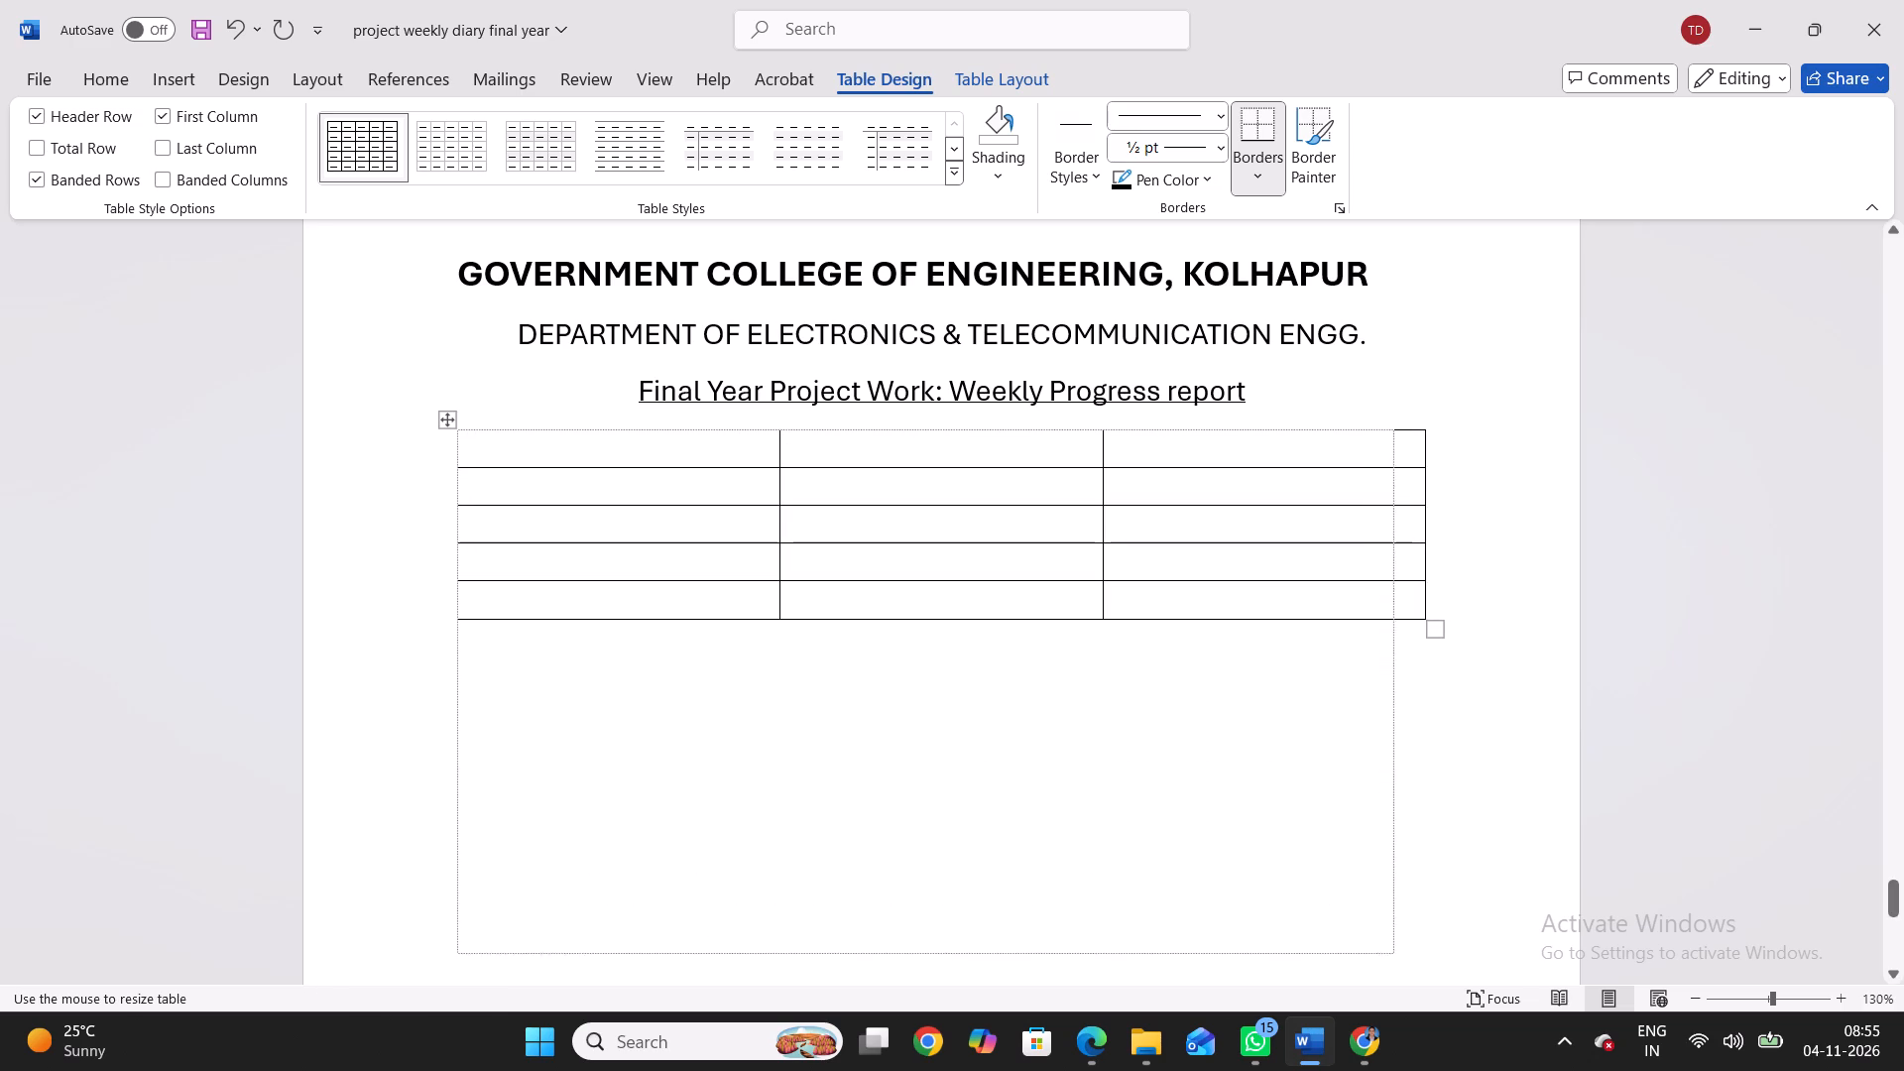
{"action": "left_click_drag", "start_coordinate": [1397, 951], "coordinate": [1420, 972]}
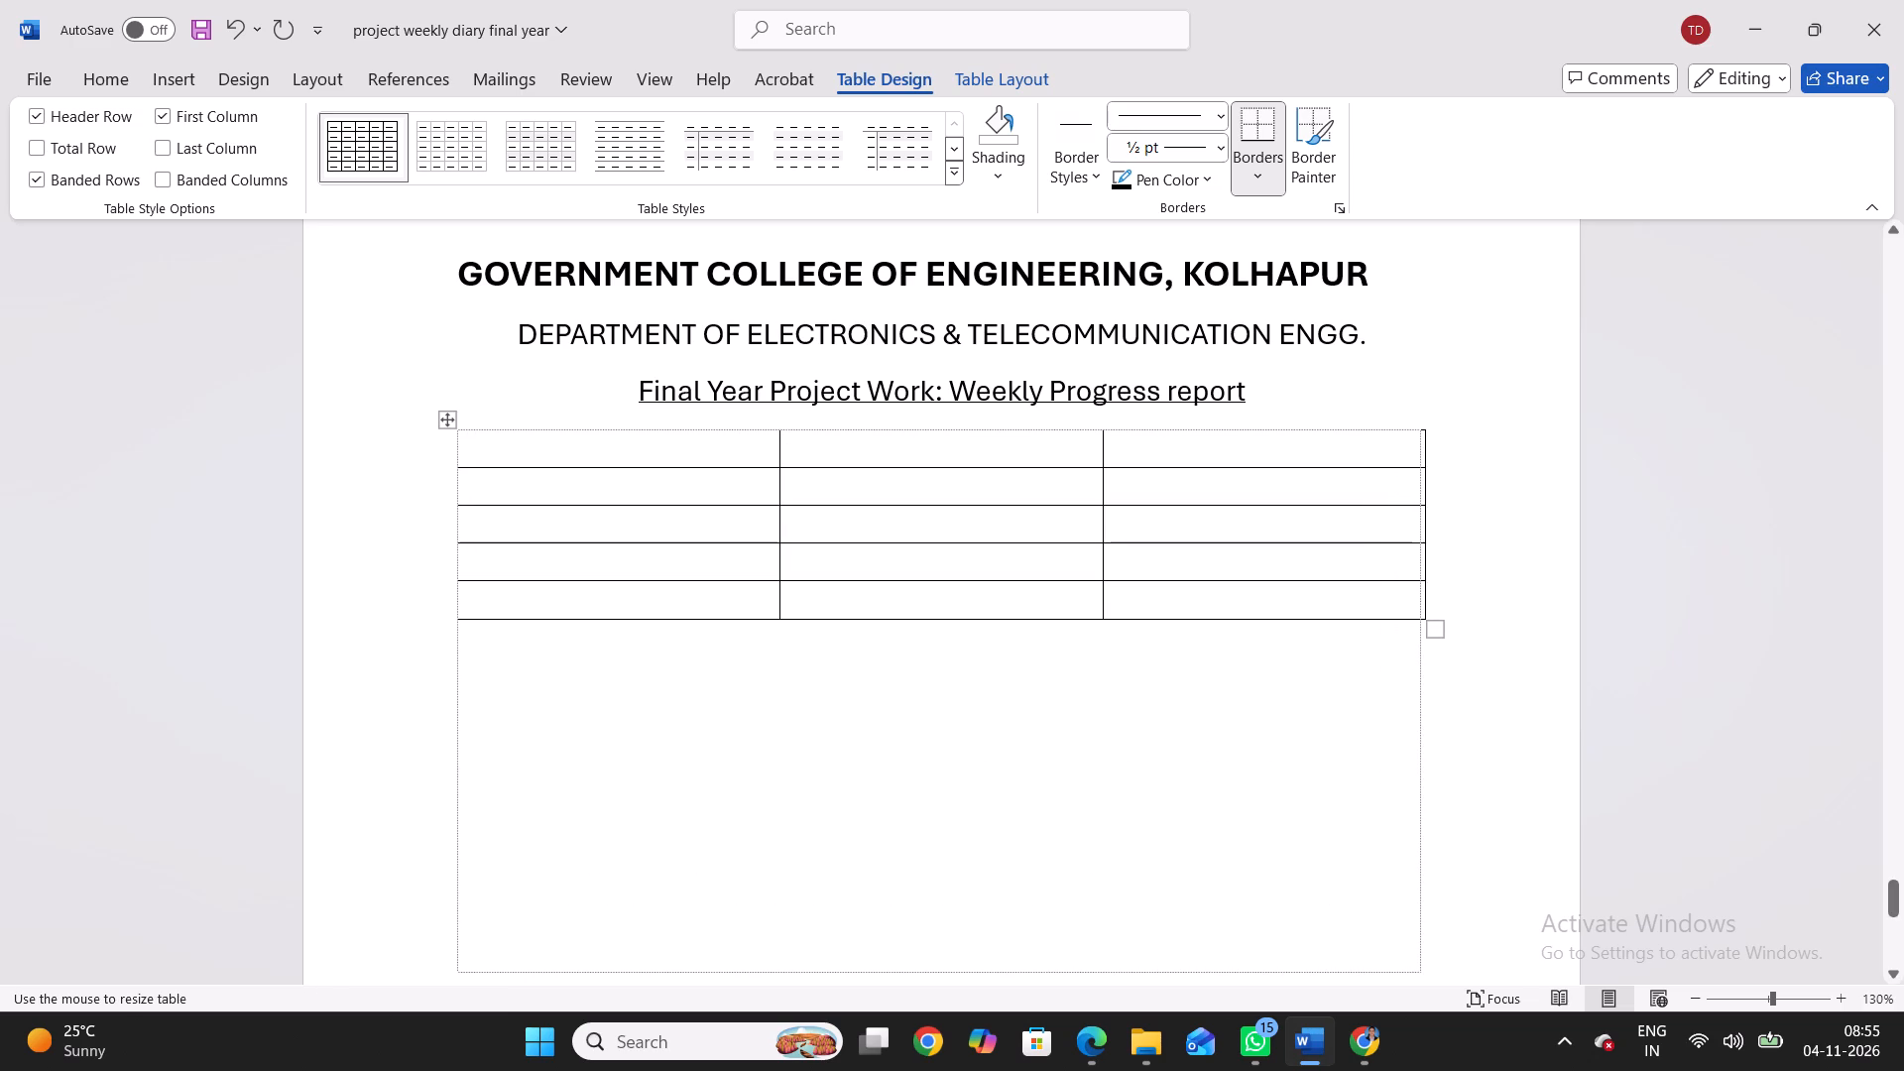
{"action": "left_click_drag", "start_coordinate": [1420, 972], "coordinate": [1424, 974]}
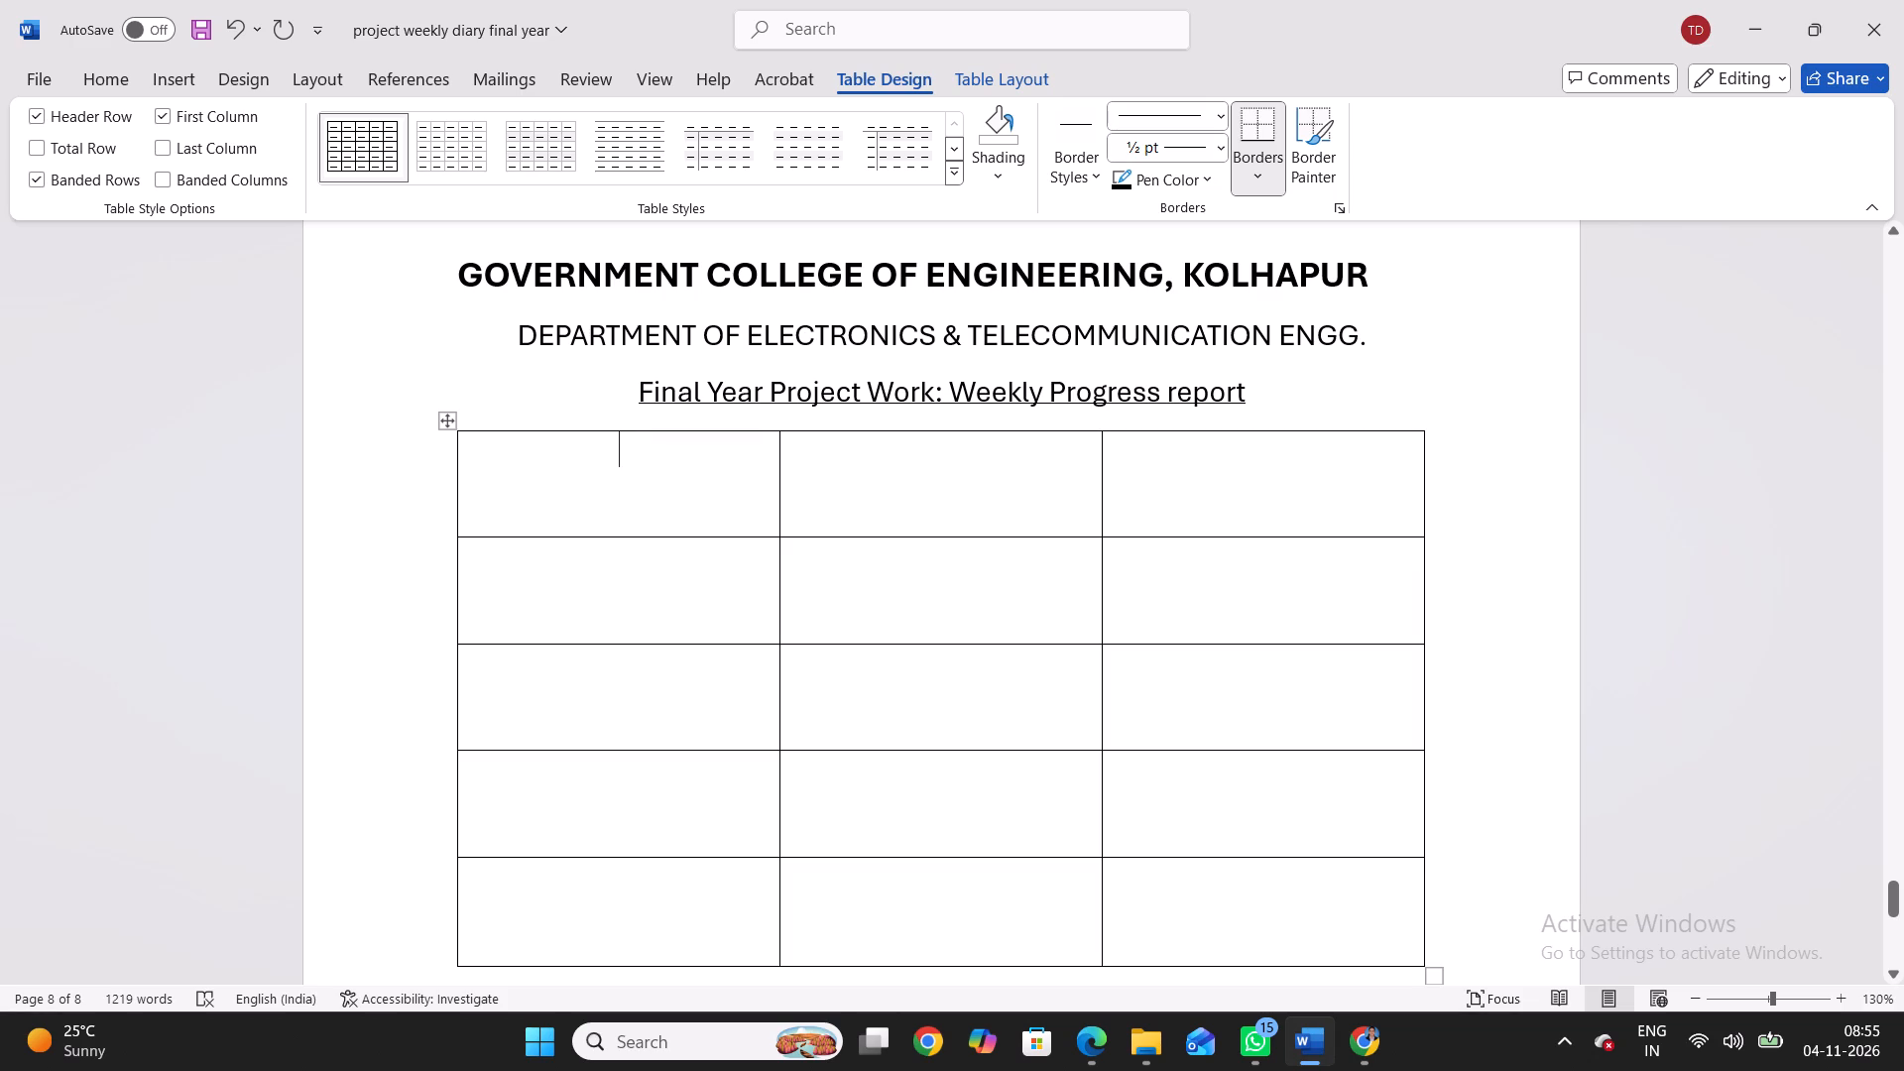
{"action": "left_click_drag", "start_coordinate": [837, 537], "coordinate": [830, 494]}
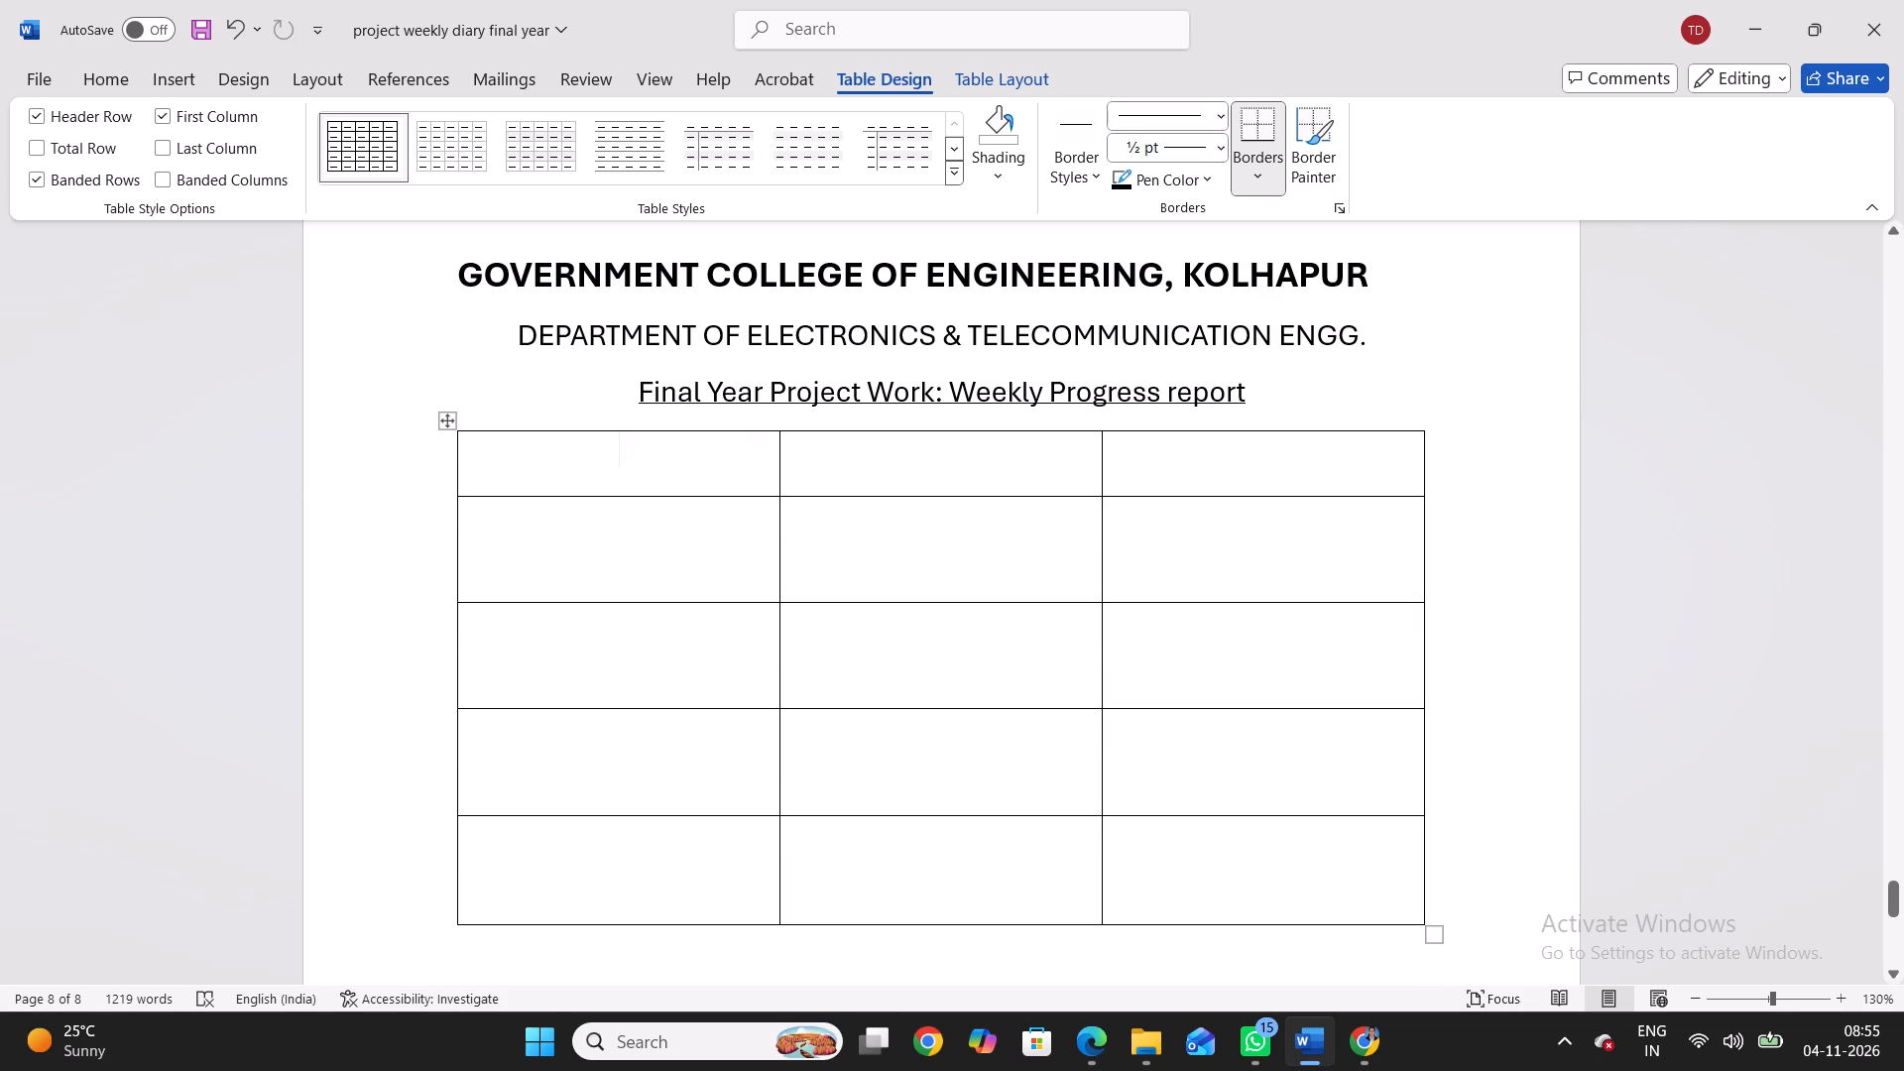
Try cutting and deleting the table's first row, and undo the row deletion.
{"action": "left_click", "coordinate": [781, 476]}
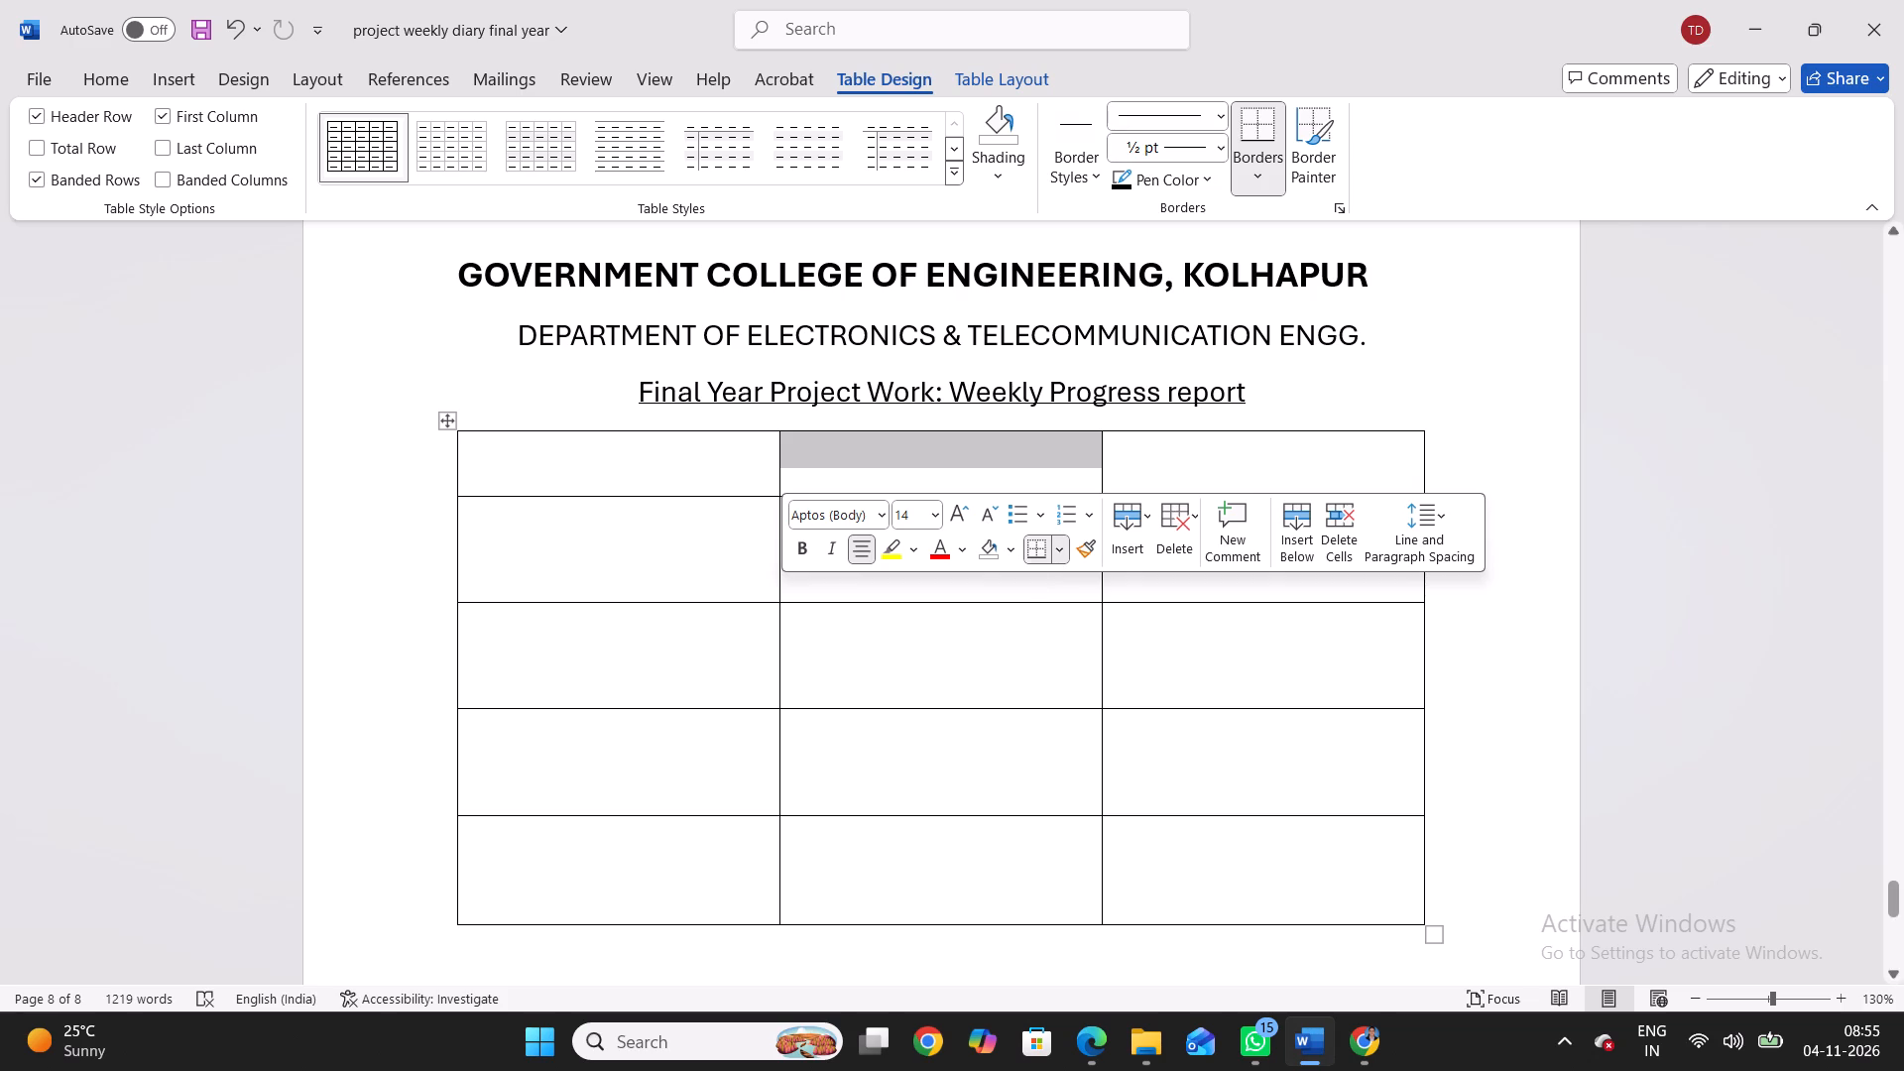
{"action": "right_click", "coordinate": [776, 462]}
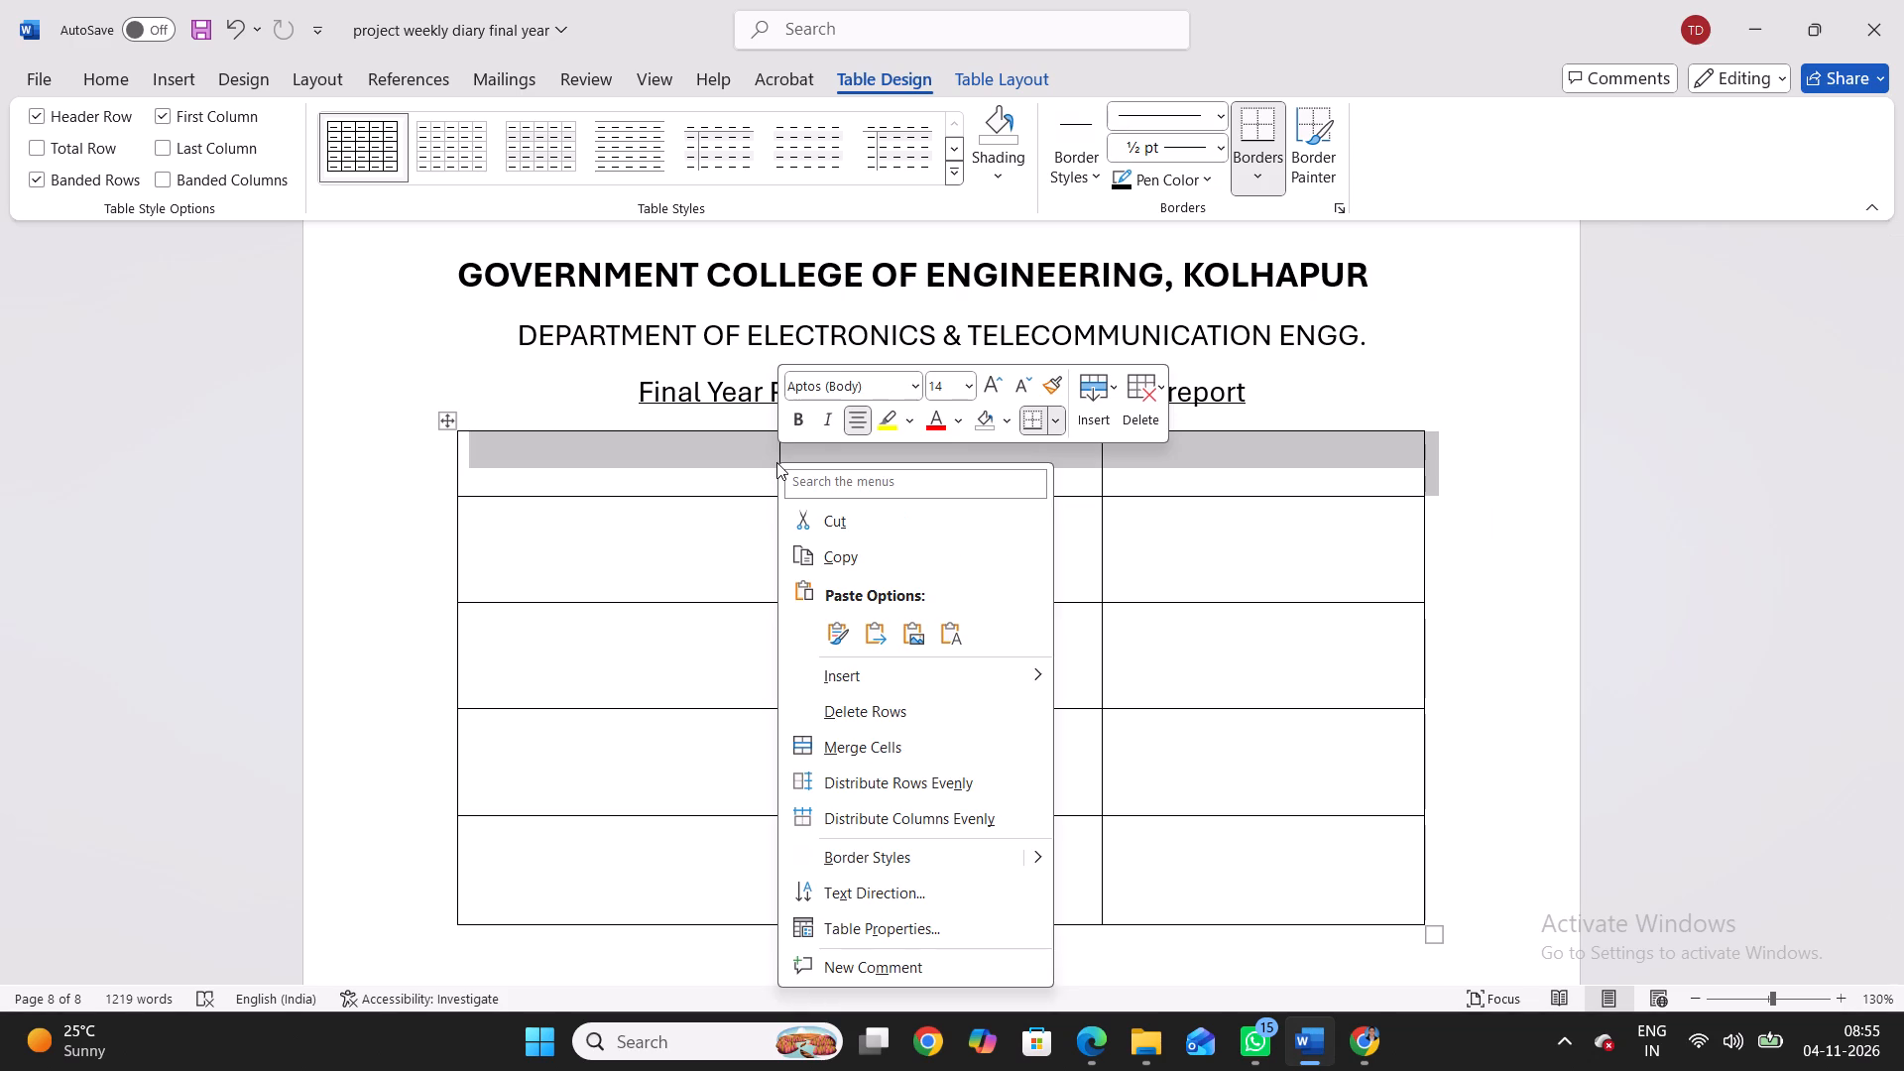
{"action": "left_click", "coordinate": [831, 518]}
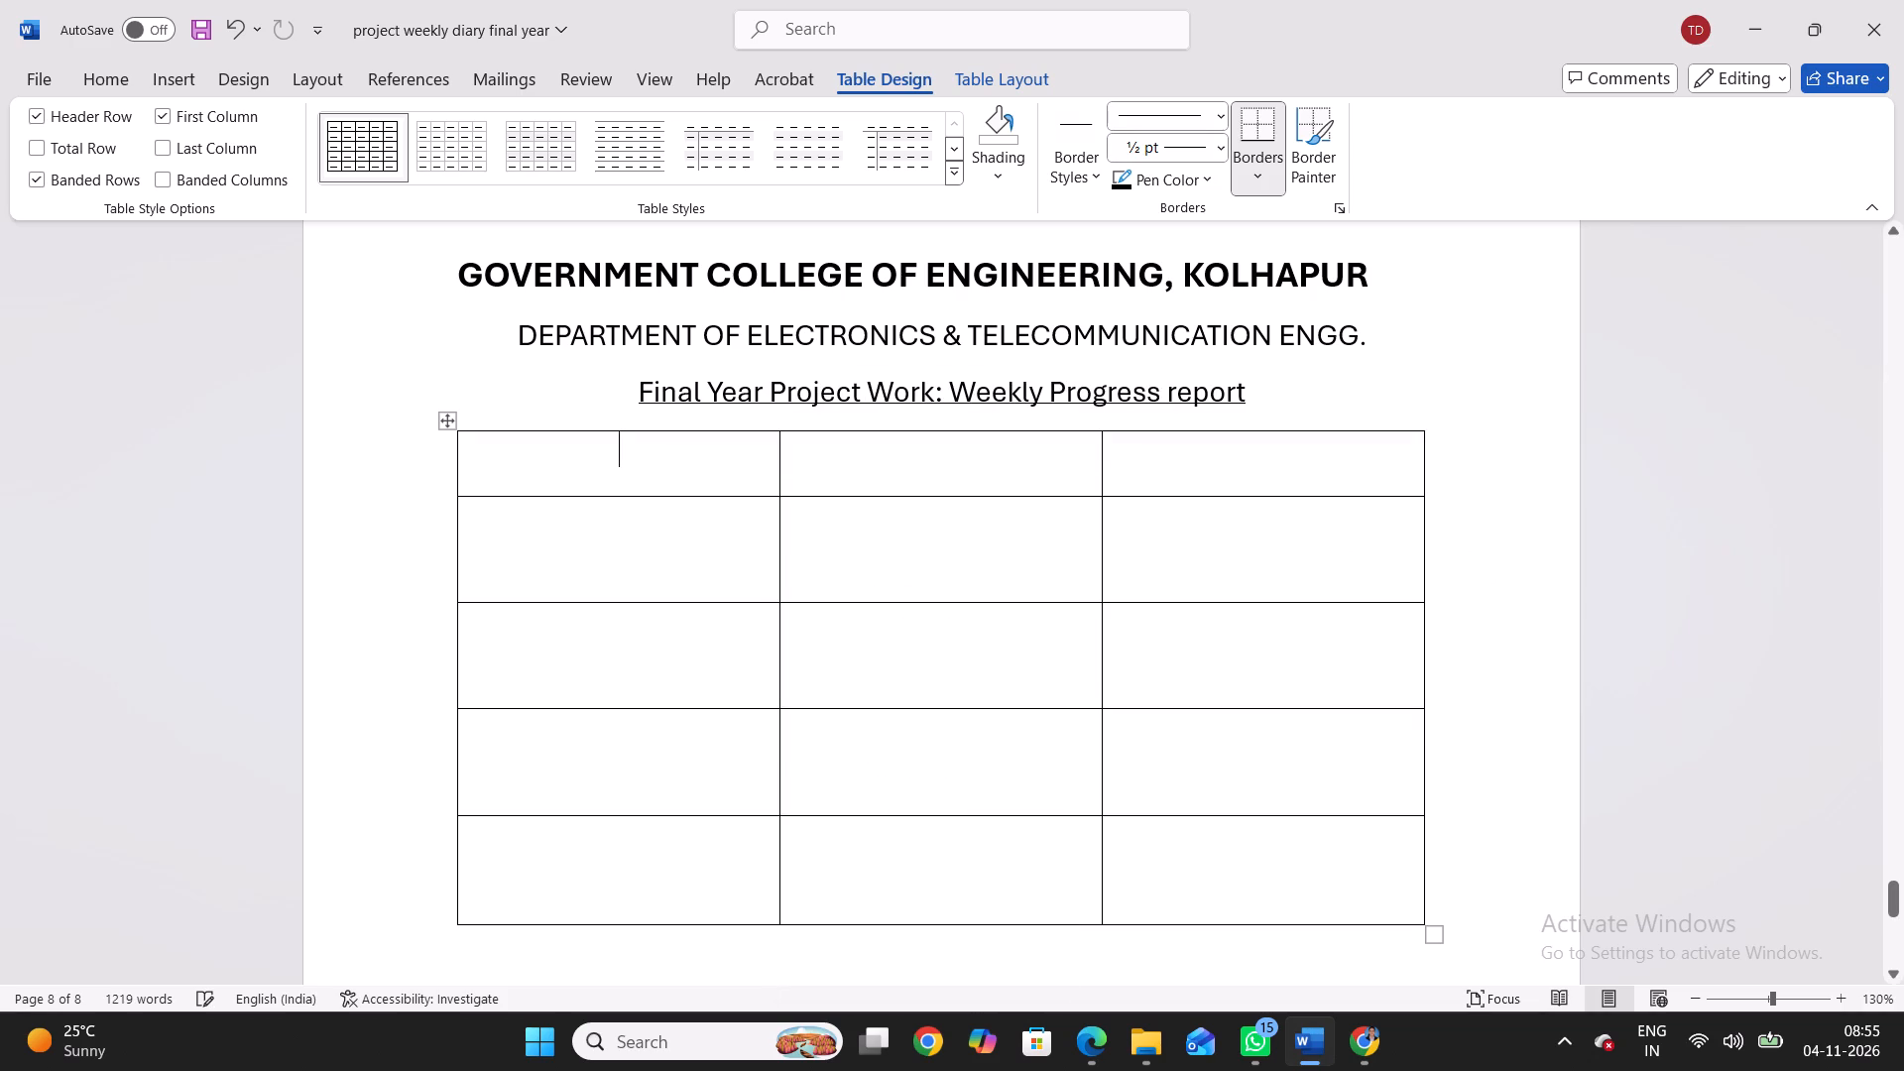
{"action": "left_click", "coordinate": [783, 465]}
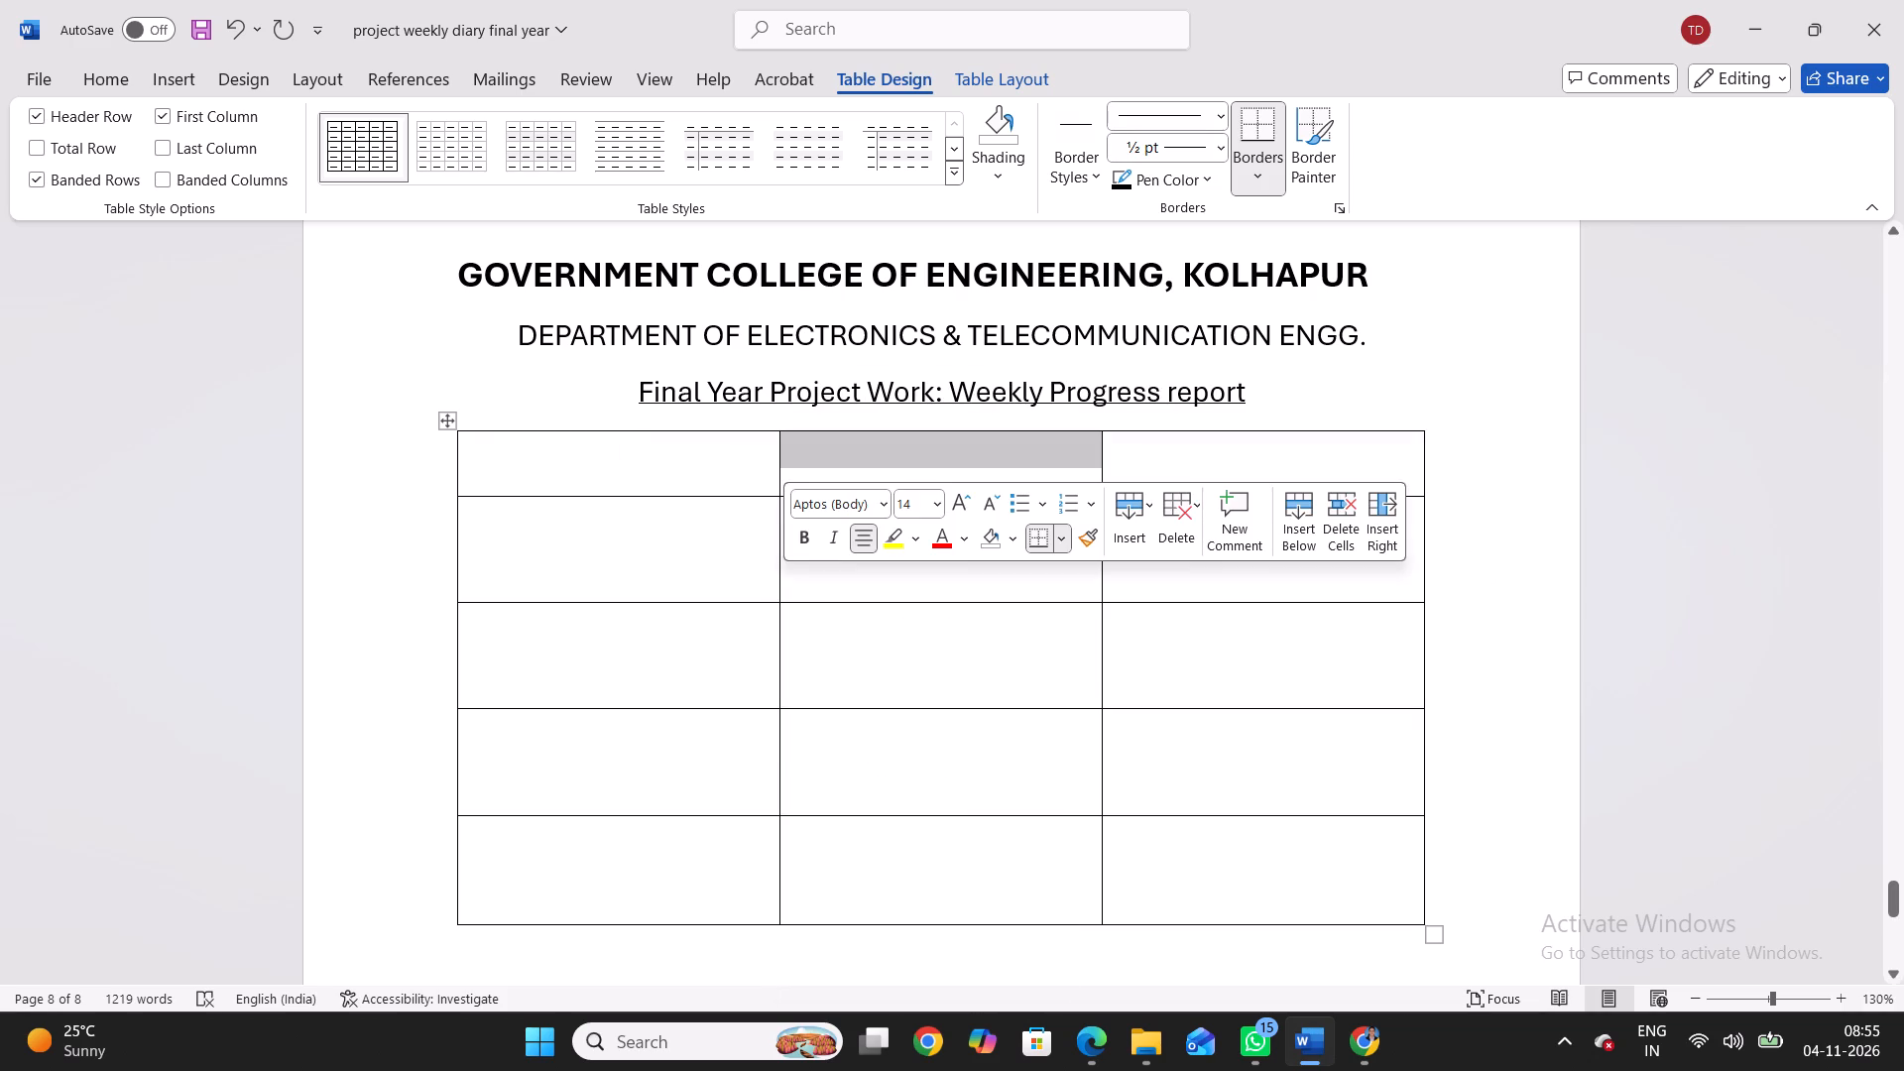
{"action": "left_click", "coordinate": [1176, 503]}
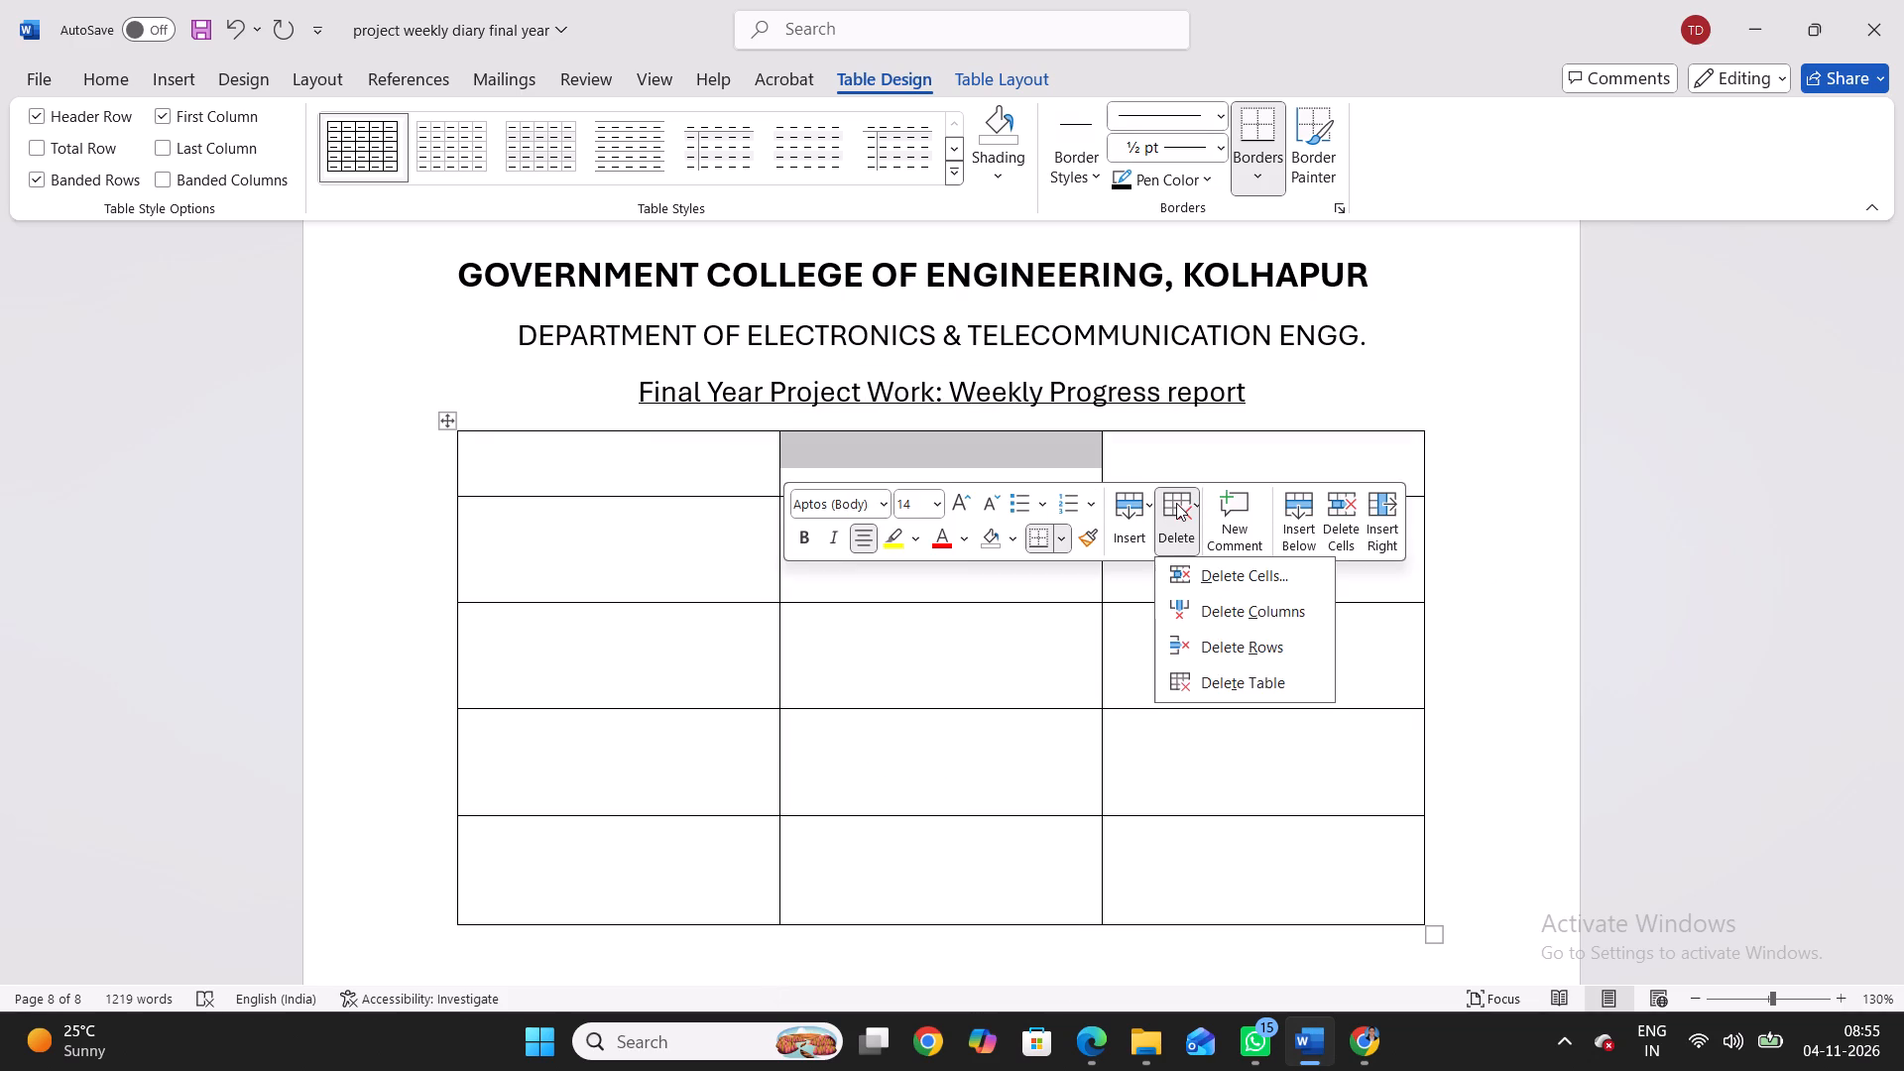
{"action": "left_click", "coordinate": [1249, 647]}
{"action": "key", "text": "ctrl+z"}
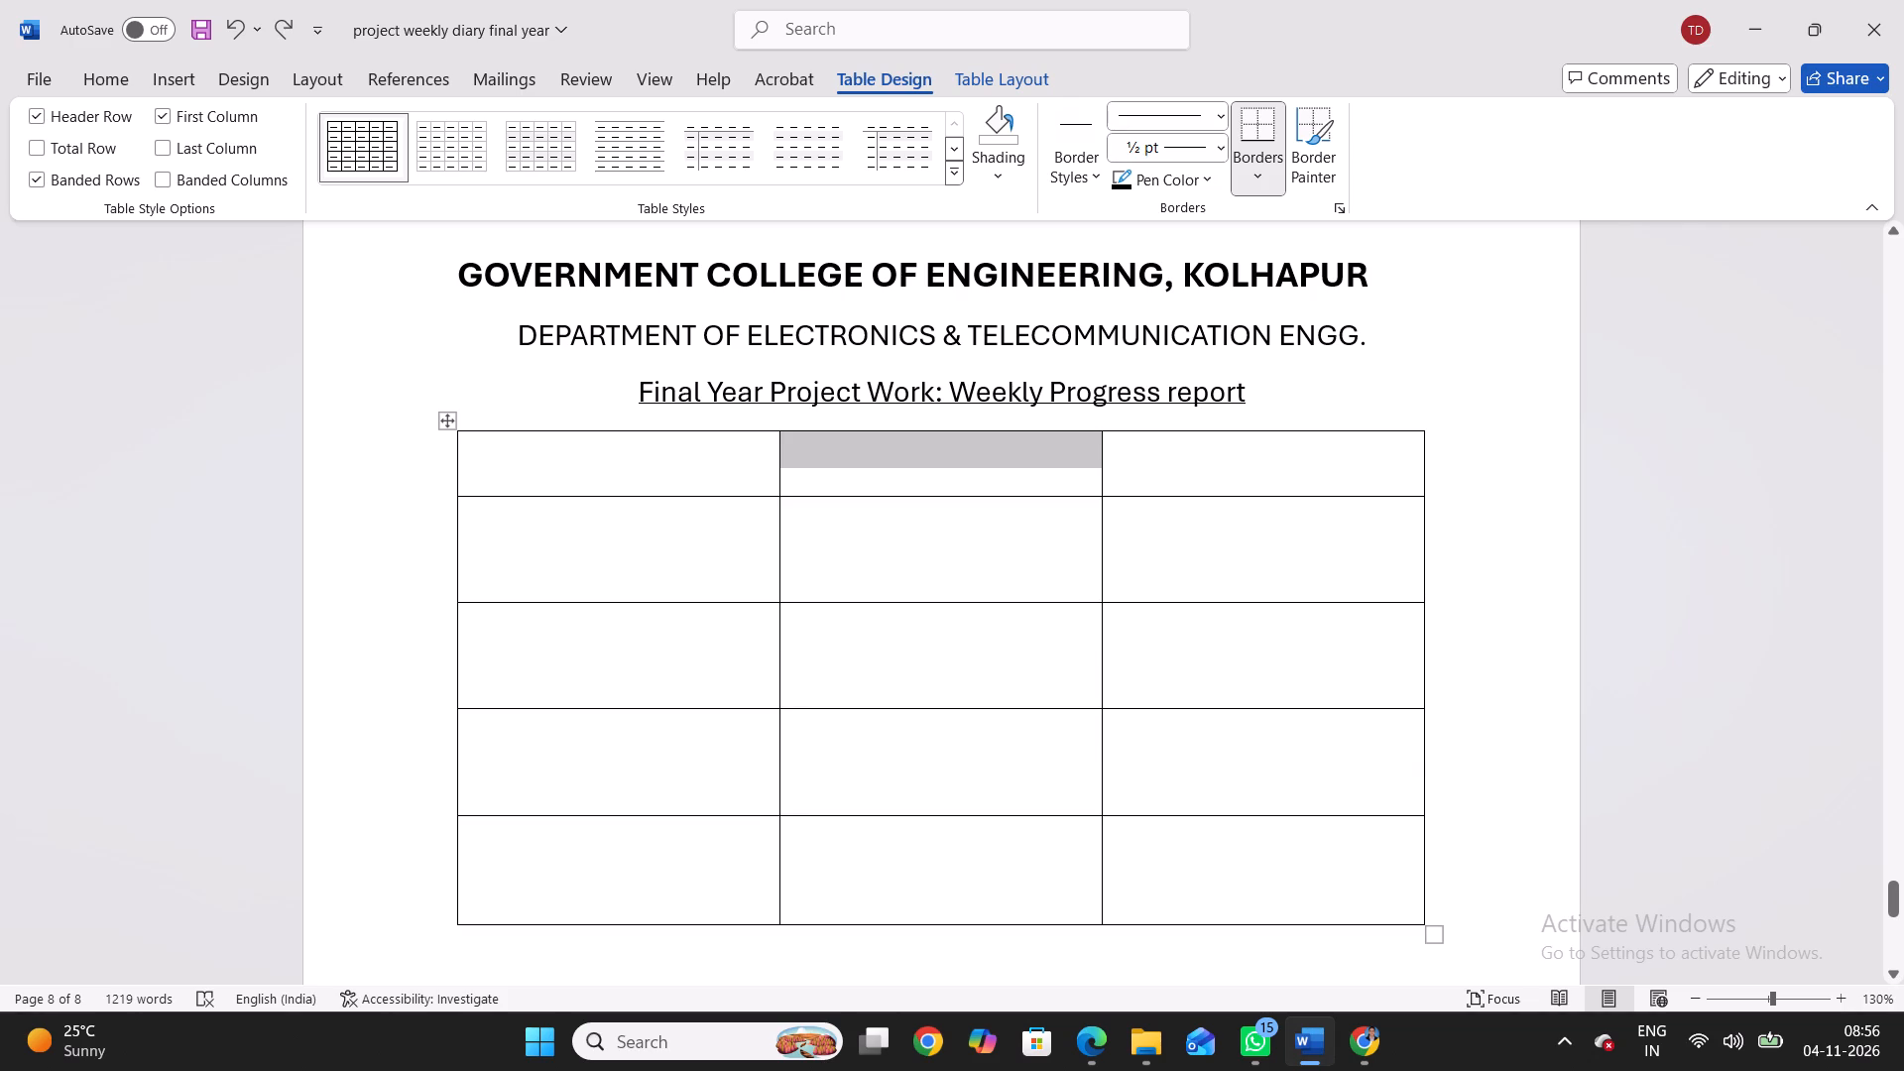
Enter "Semester" in the first cell of the table's first row.
{"action": "left_click", "coordinate": [574, 458]}
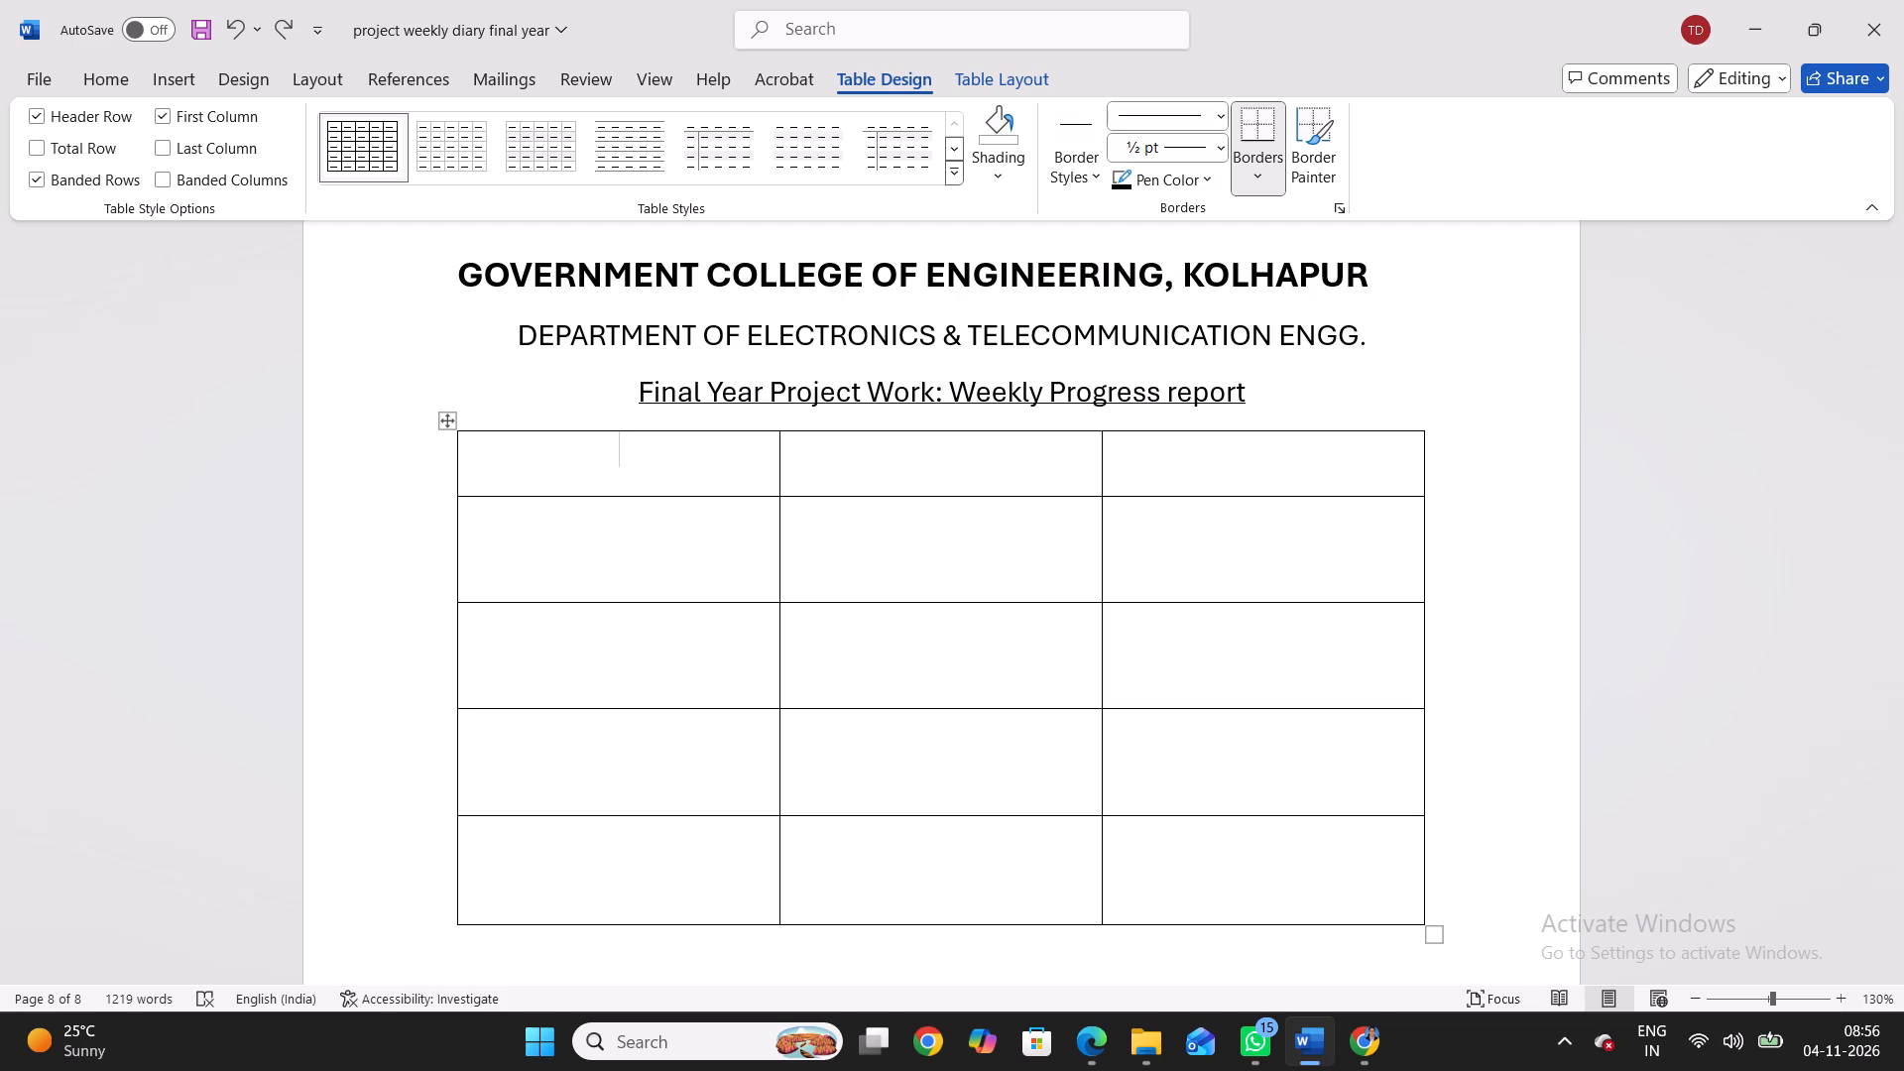
{"action": "type", "text": "Semester"}
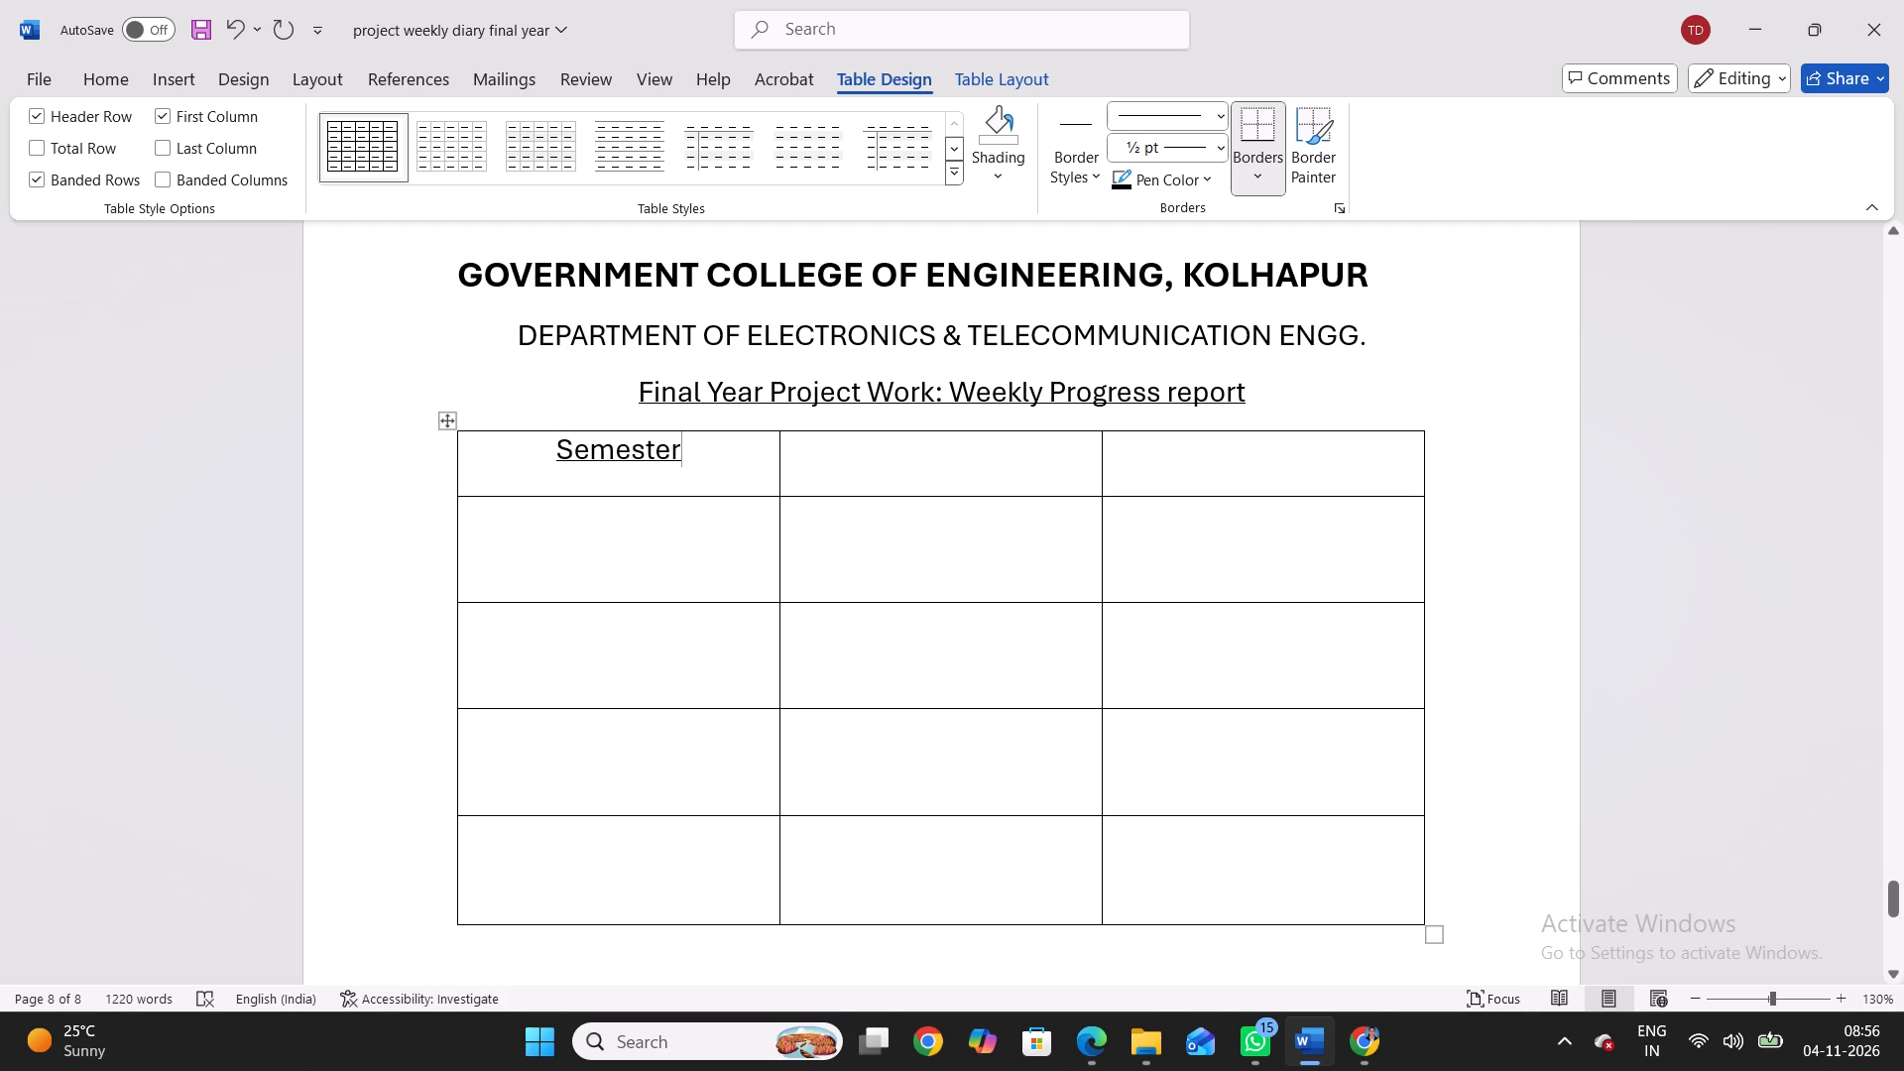
Set the "Semester" text in the table's first cell to font size 11 and align it left.
{"action": "scroll", "coordinate": [781, 437], "scroll_direction": "up", "scroll_amount": 2}
{"action": "left_click_drag", "start_coordinate": [757, 426], "coordinate": [680, 403]}
{"action": "scroll", "coordinate": [719, 623], "scroll_direction": "down", "scroll_amount": 3}
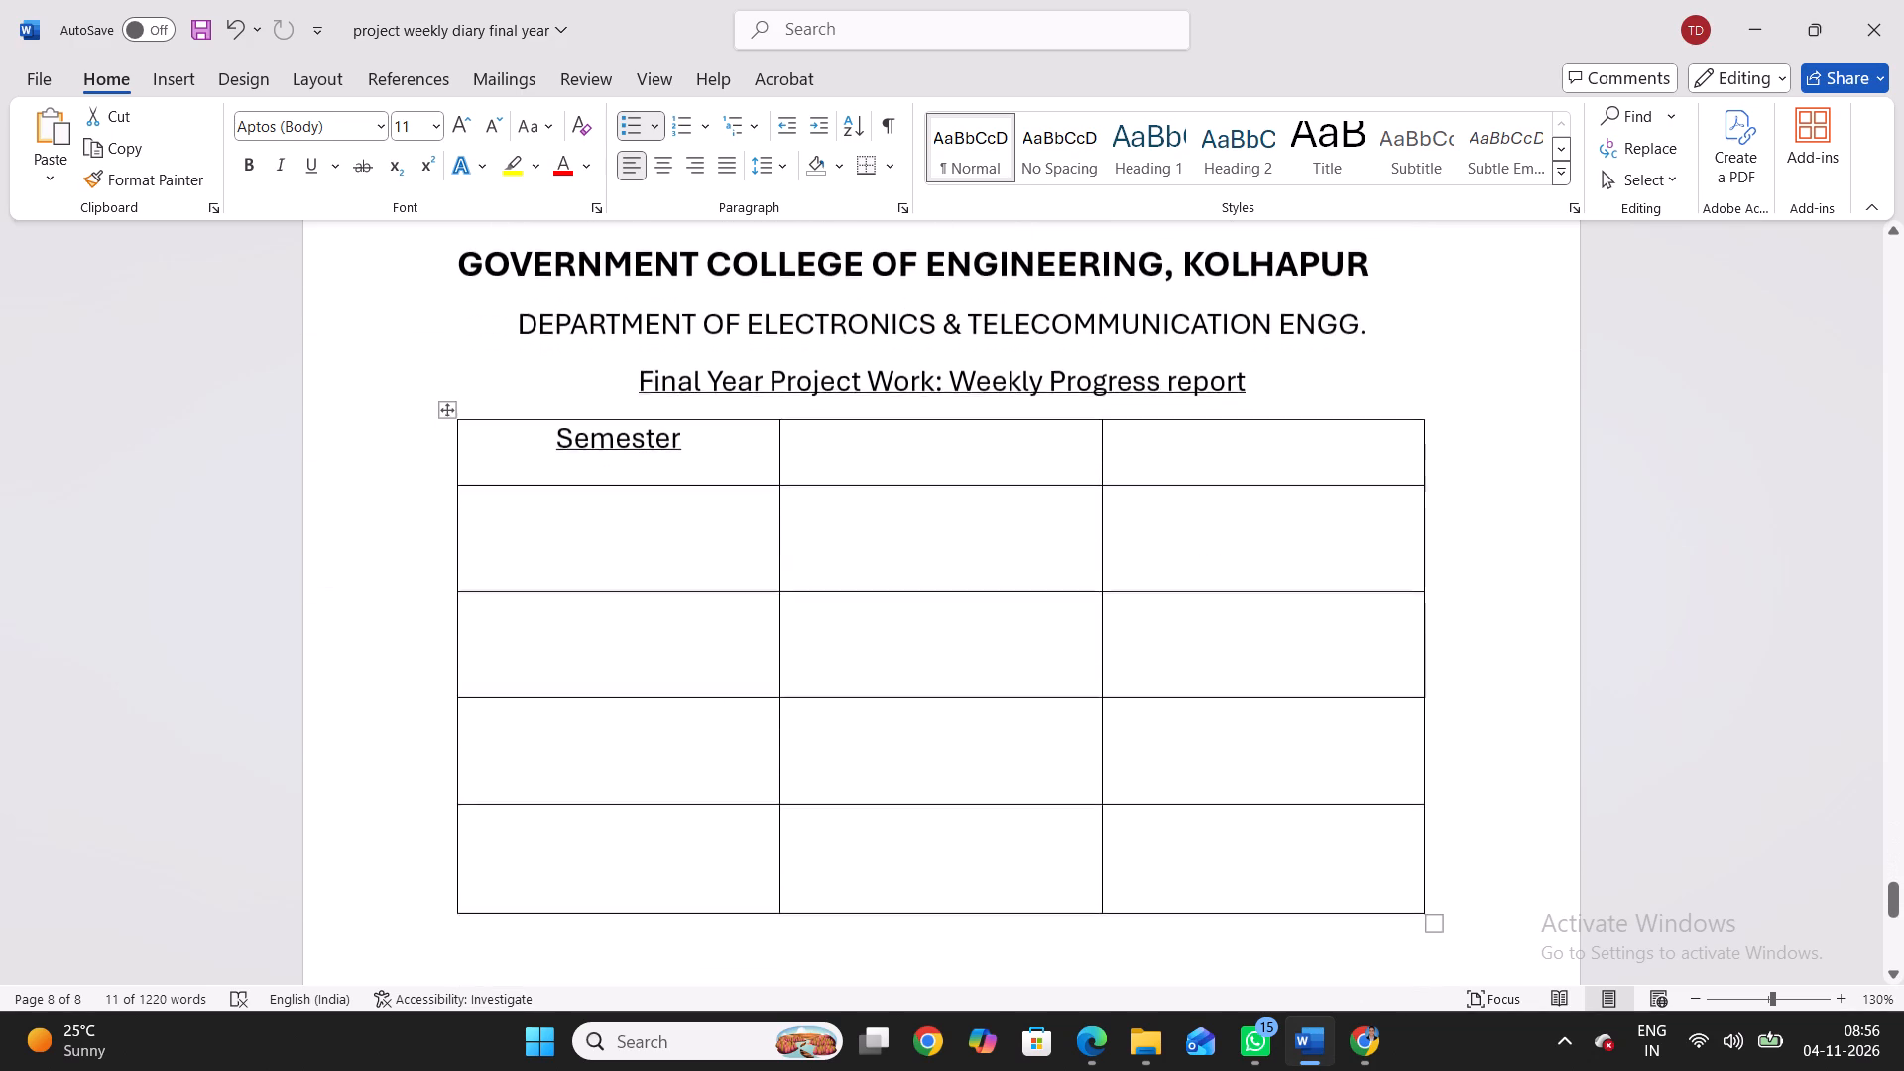
{"action": "left_click_drag", "start_coordinate": [679, 427], "coordinate": [532, 429]}
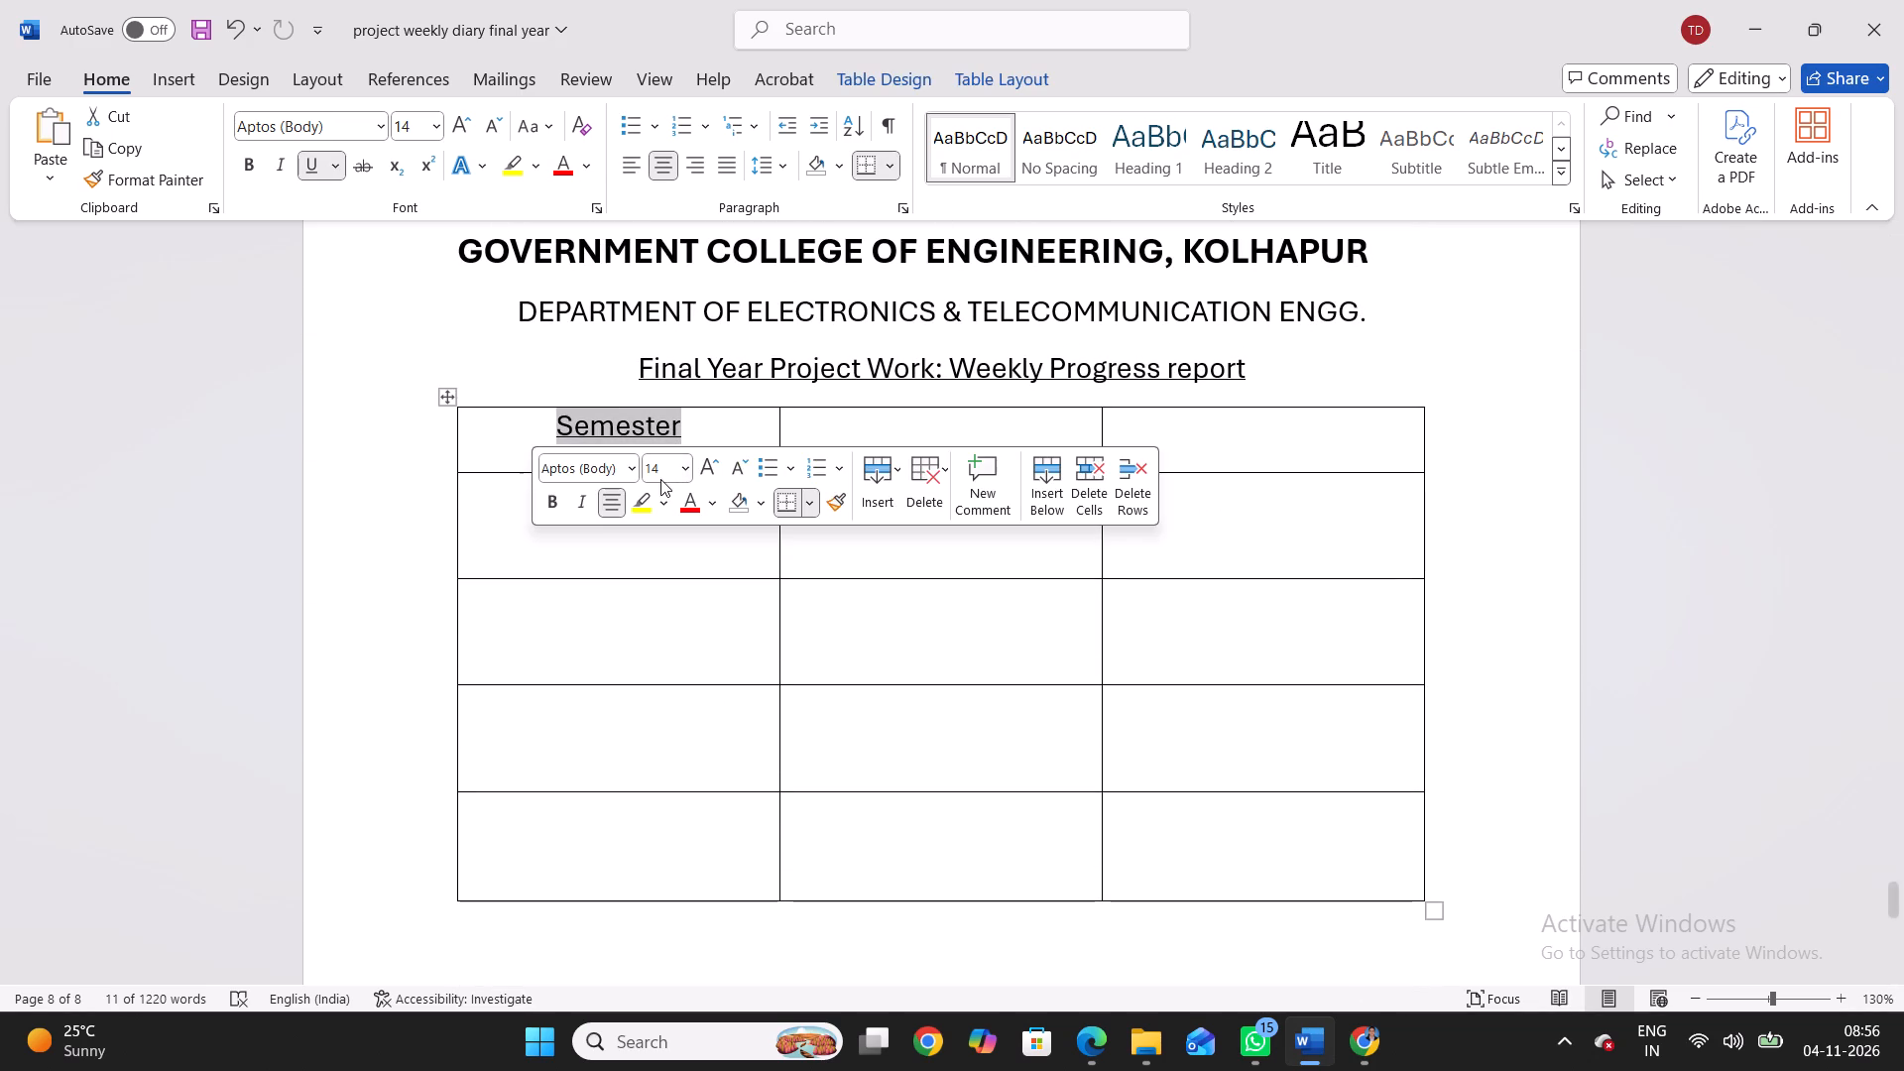
{"action": "left_click", "coordinate": [682, 474]}
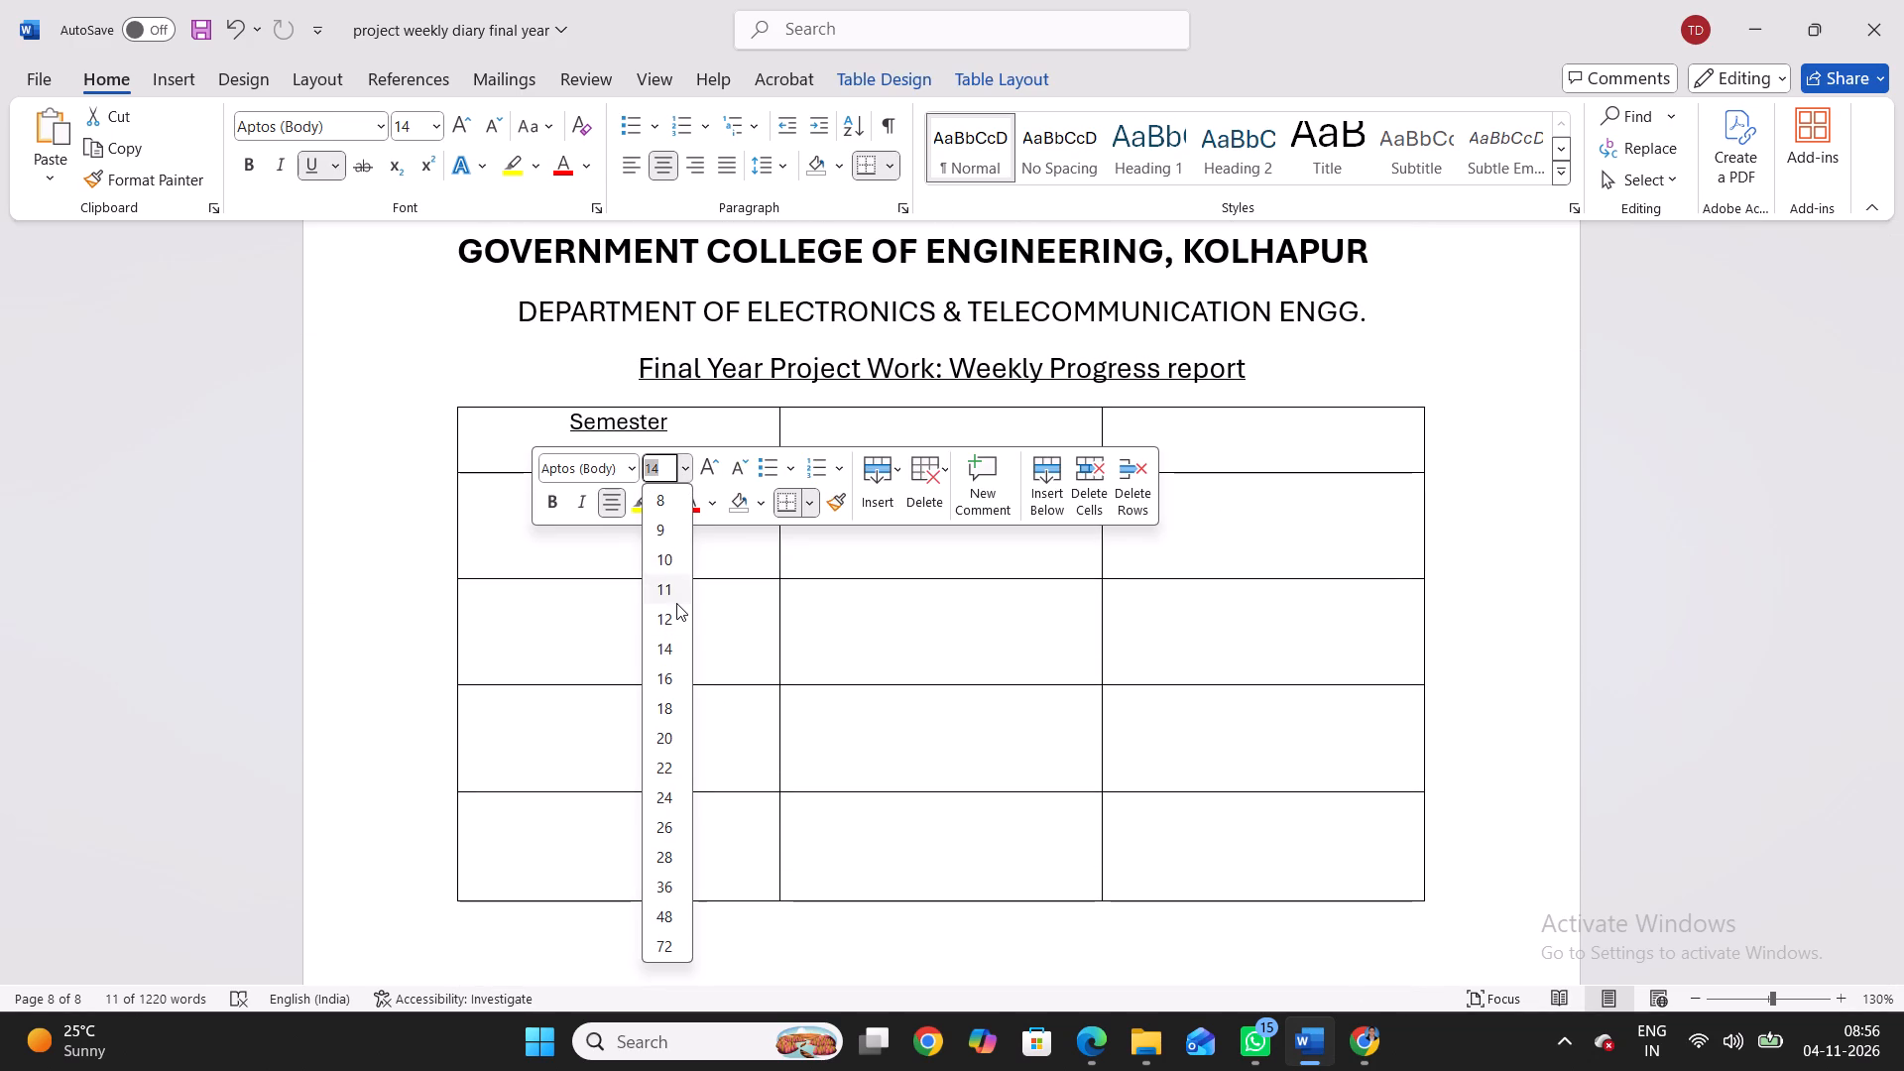
{"action": "left_click", "coordinate": [676, 603]}
{"action": "left_click", "coordinate": [494, 439]}
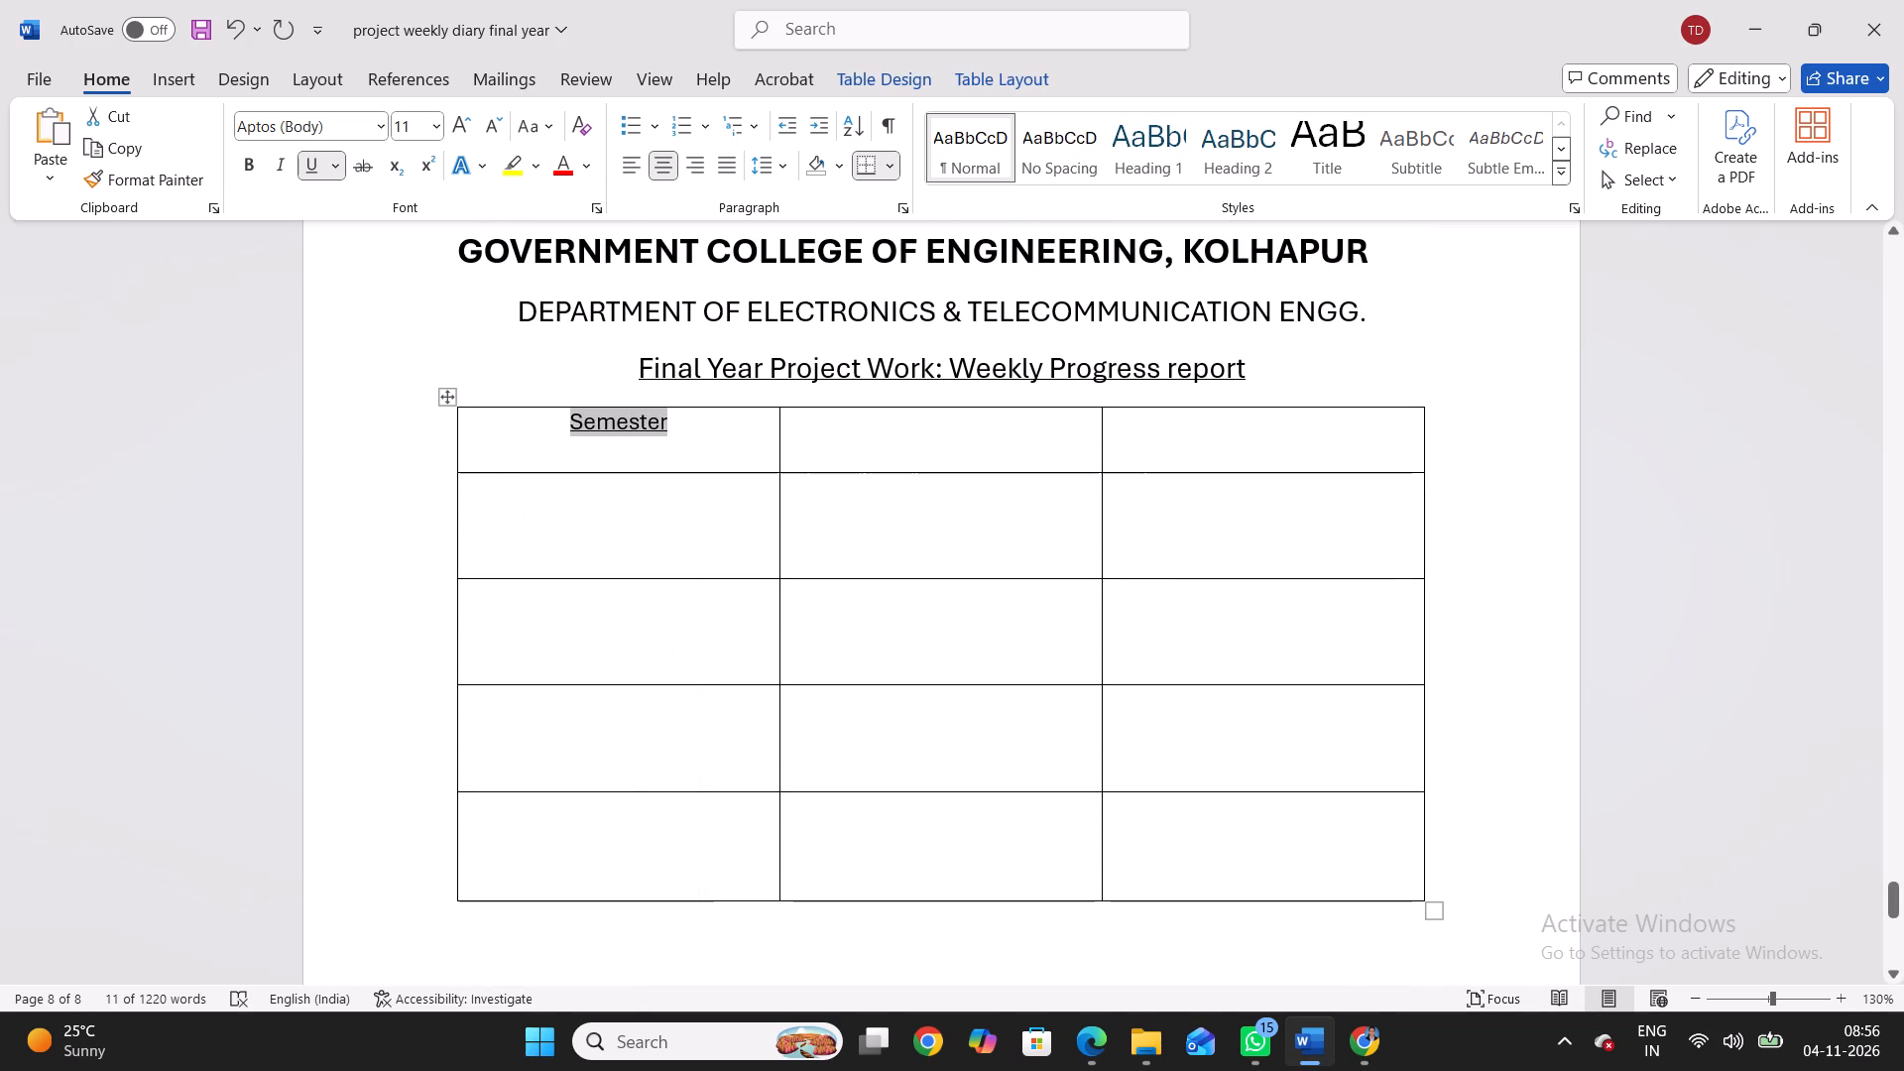
{"action": "left_click_drag", "start_coordinate": [571, 436], "coordinate": [684, 437]}
{"action": "left_click", "coordinate": [641, 162]}
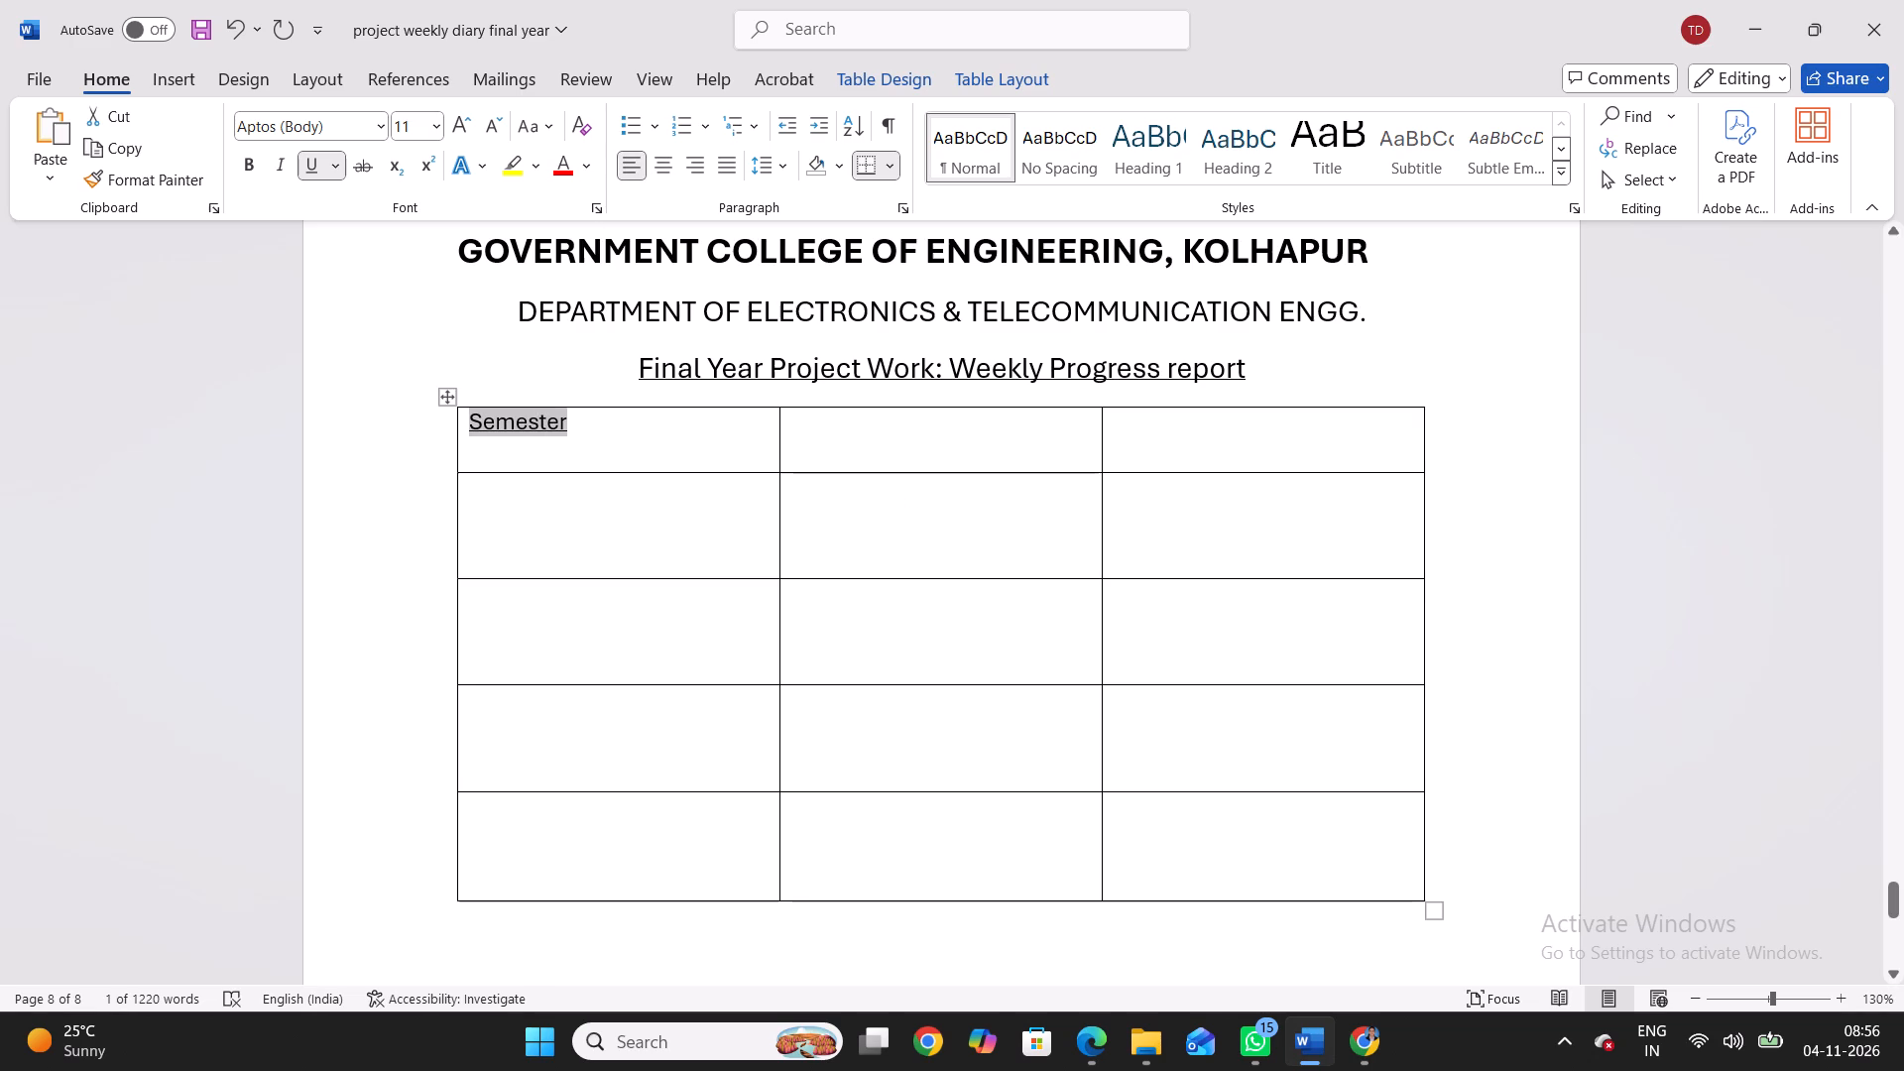
Remove the underline from the "Semester" text in the table's first cell.
{"action": "left_click", "coordinate": [551, 443]}
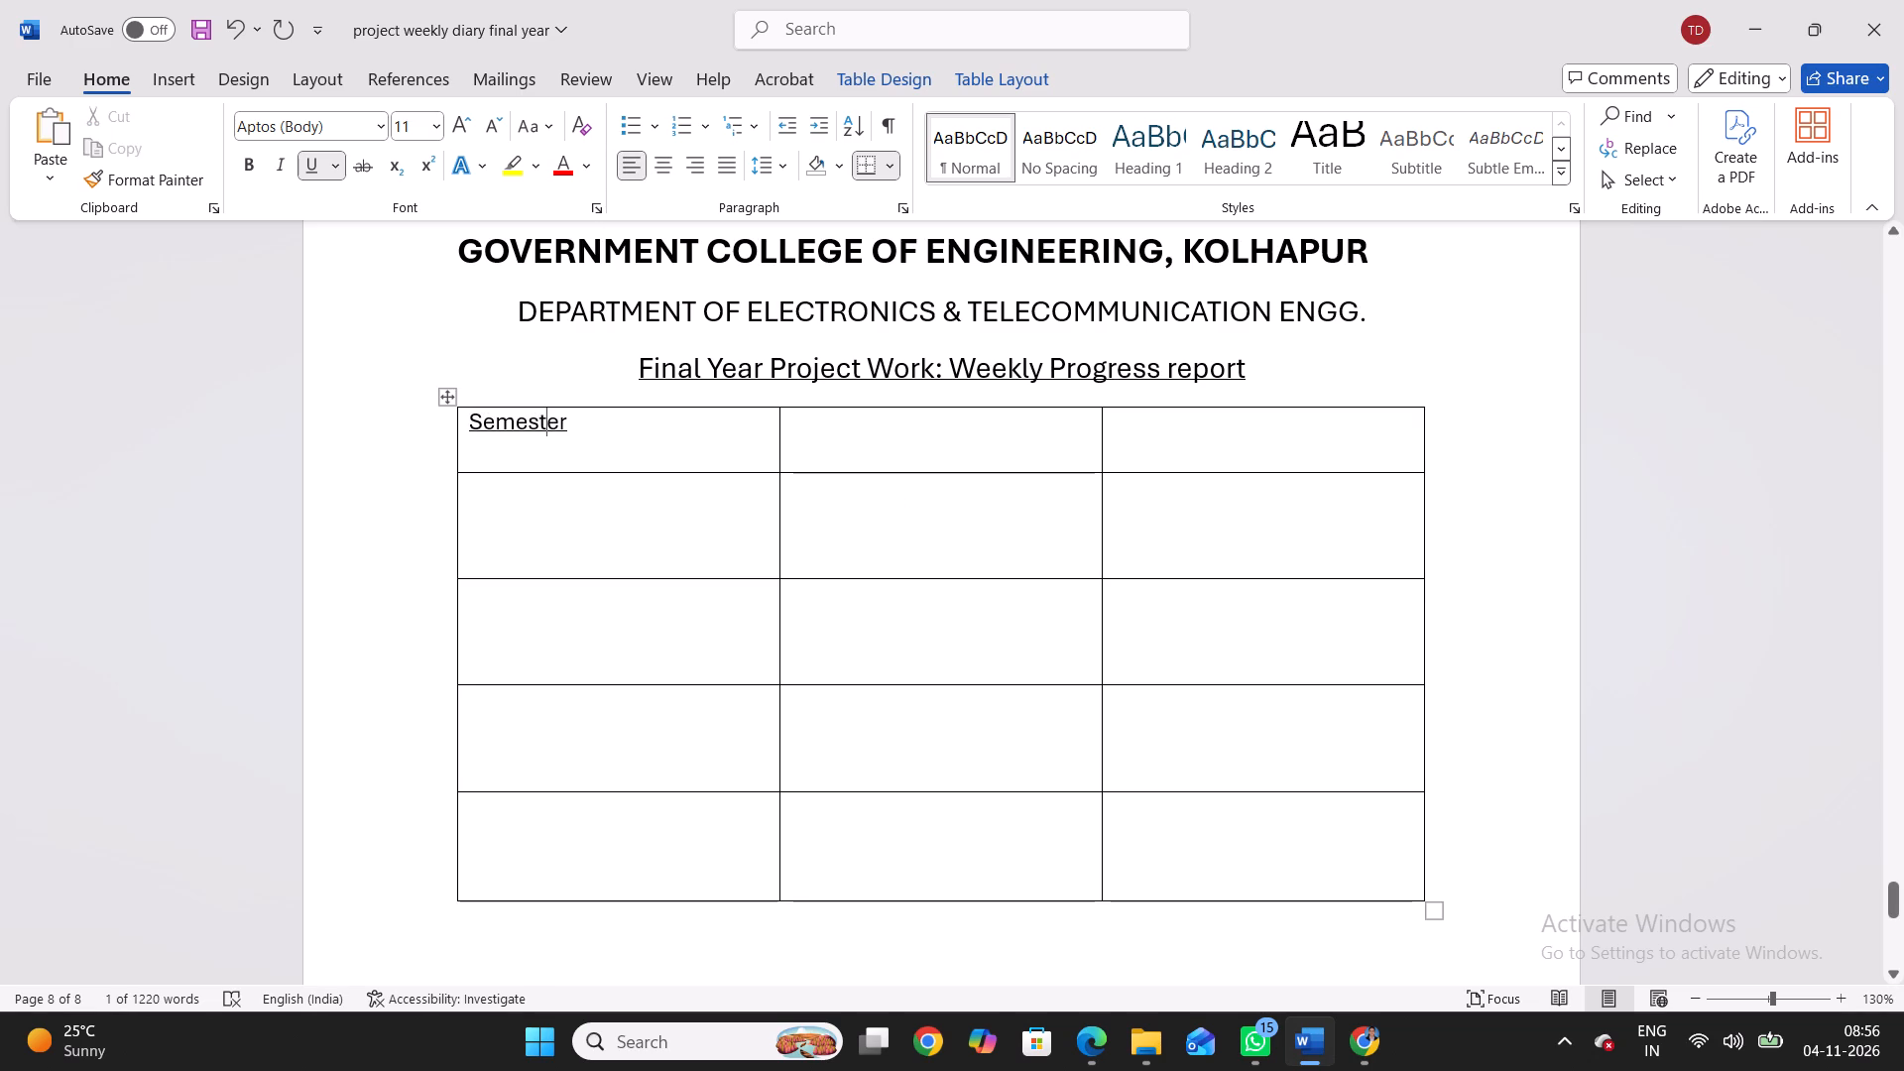
{"action": "left_click", "coordinate": [569, 426]}
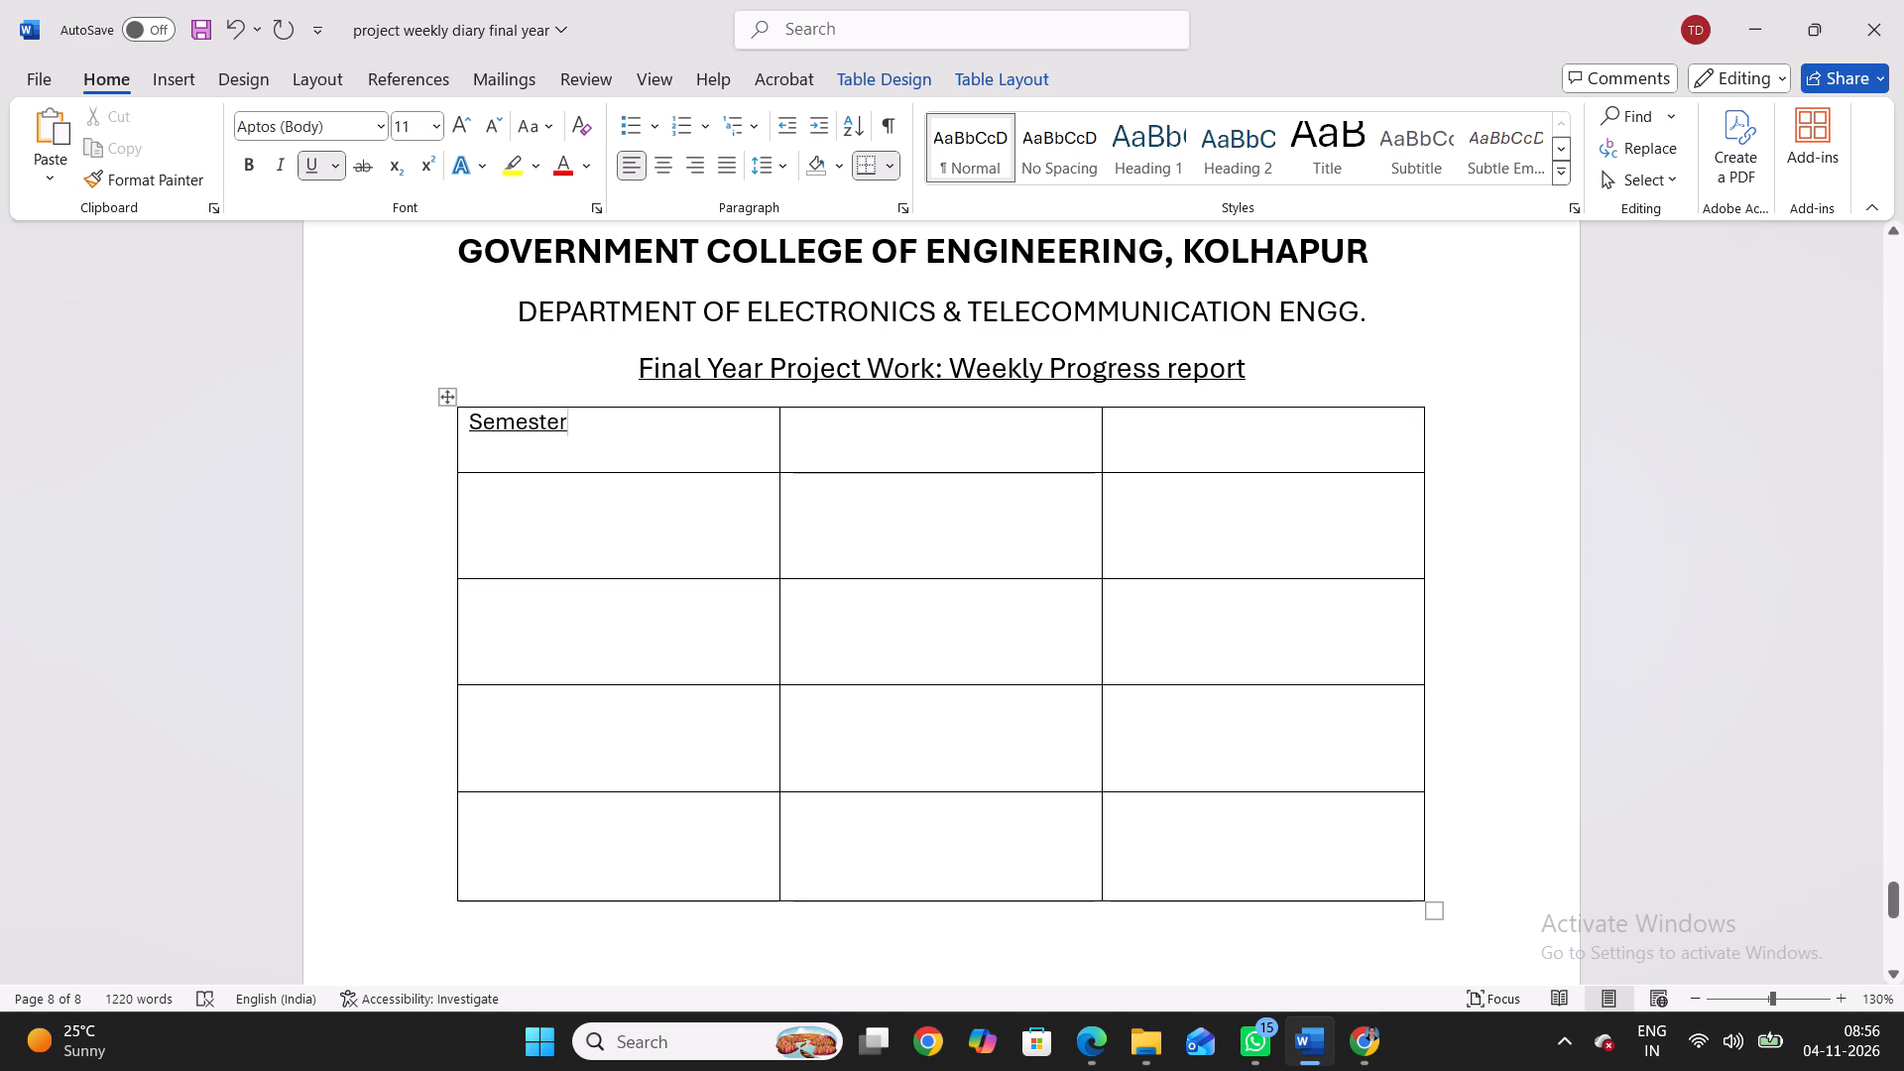
{"action": "left_click_drag", "start_coordinate": [550, 418], "coordinate": [492, 423]}
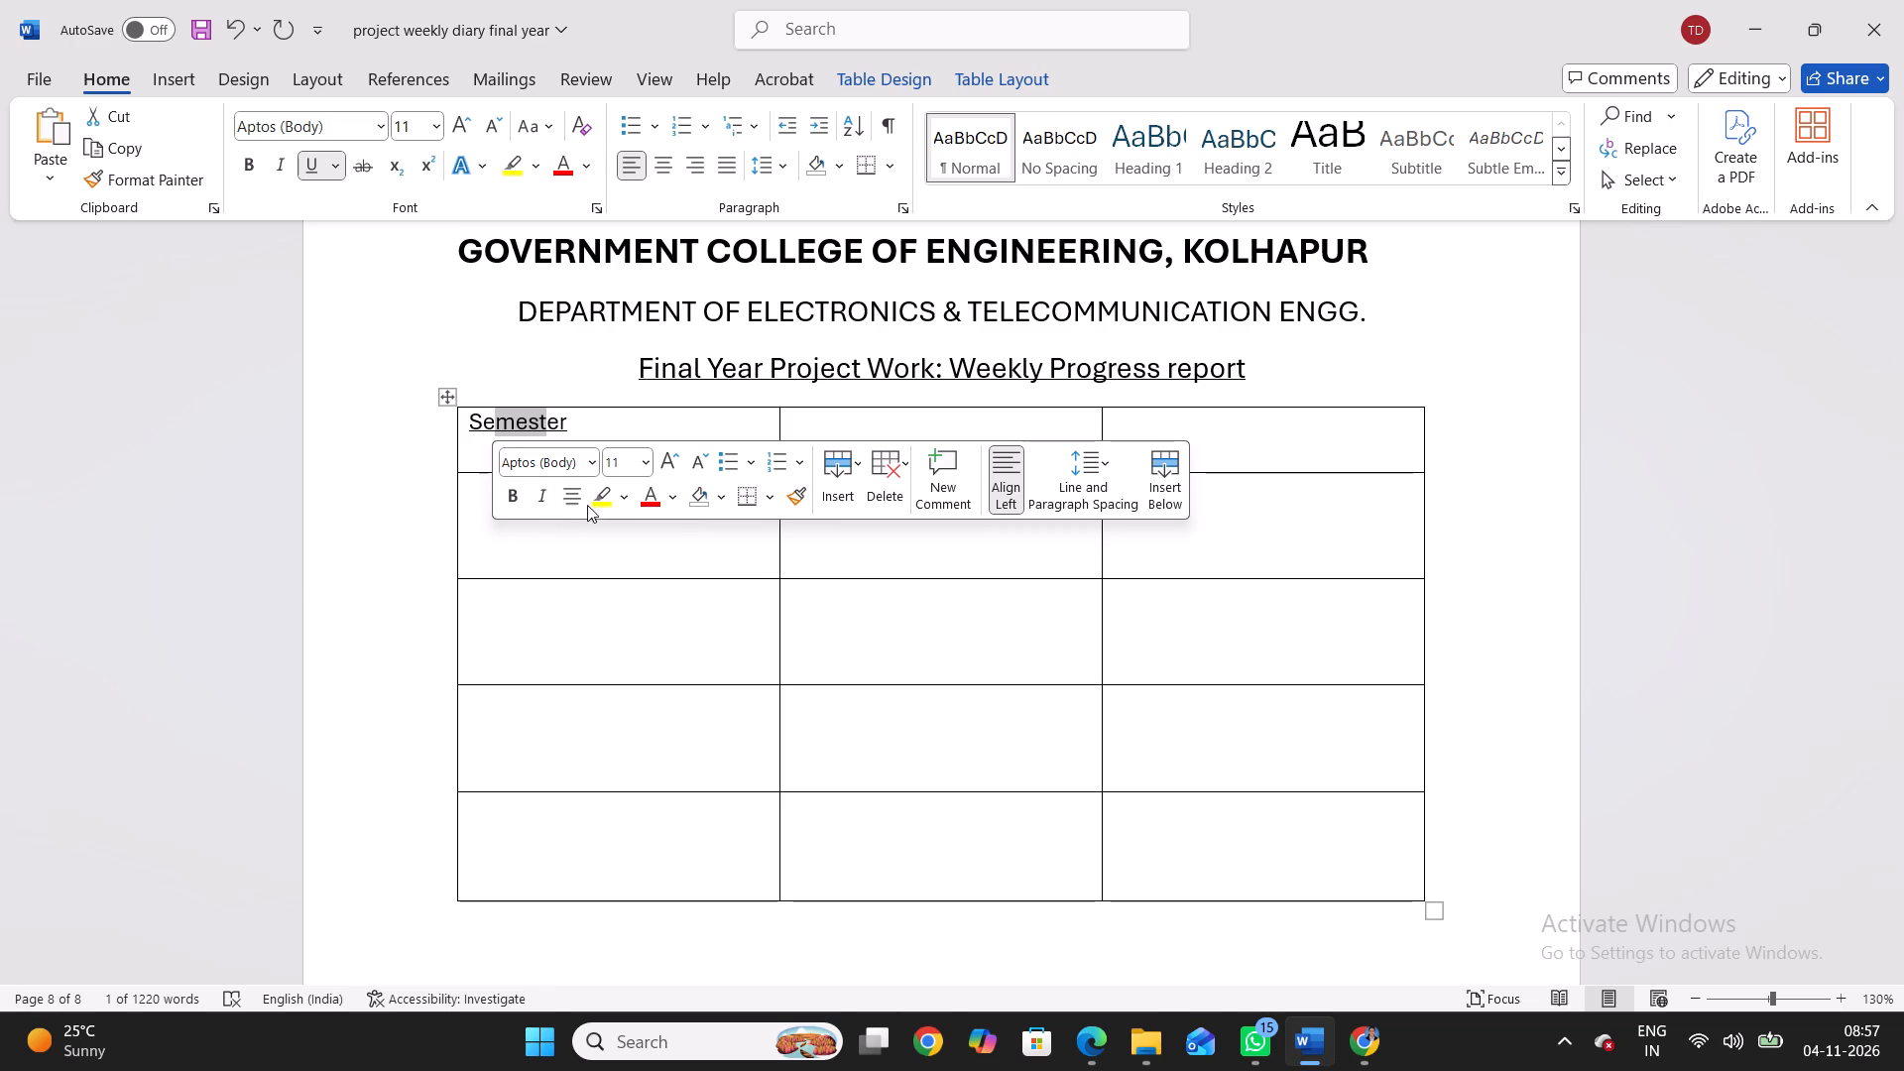
{"action": "left_click_drag", "start_coordinate": [473, 427], "coordinate": [554, 430]}
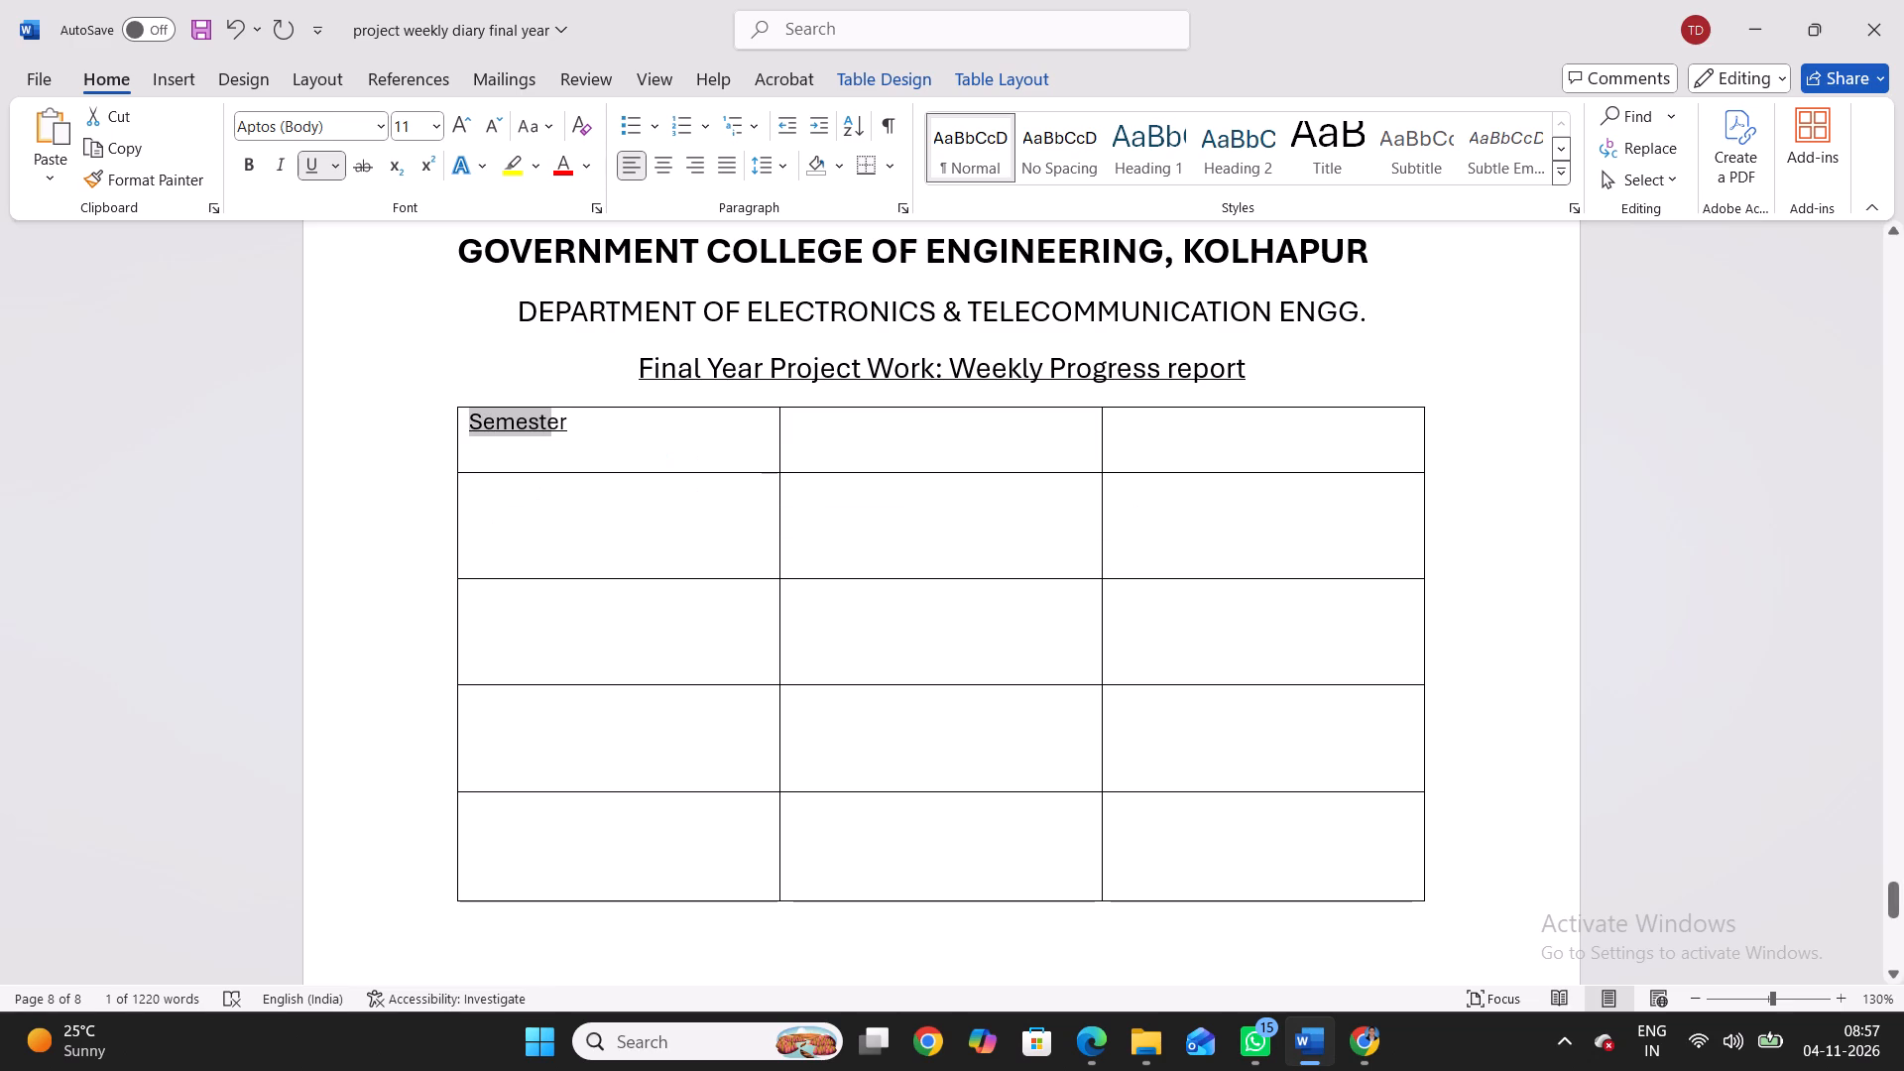
{"action": "left_click_drag", "start_coordinate": [554, 430], "coordinate": [565, 430]}
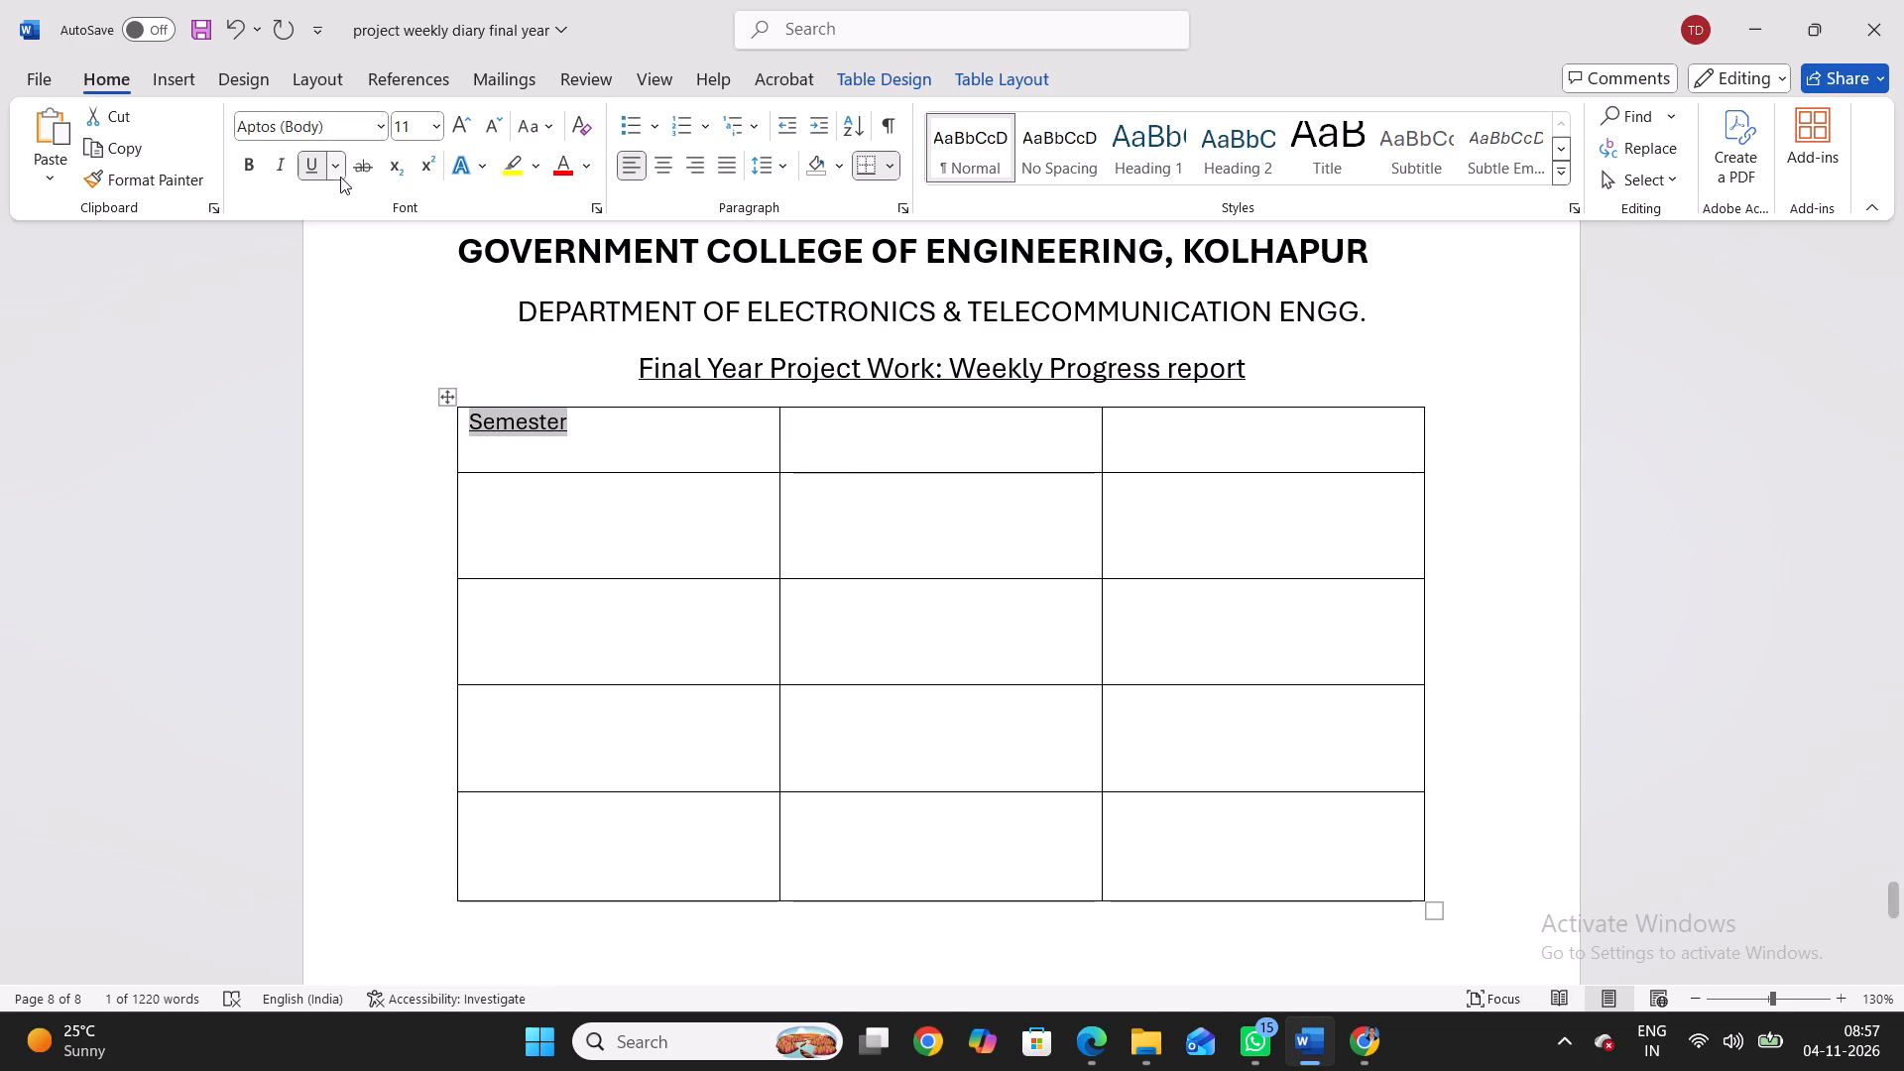
{"action": "left_click", "coordinate": [320, 166]}
Complete the first cell's text as "Semester:-I".
{"action": "left_click", "coordinate": [602, 424]}
{"action": "type", "text": ":-"}
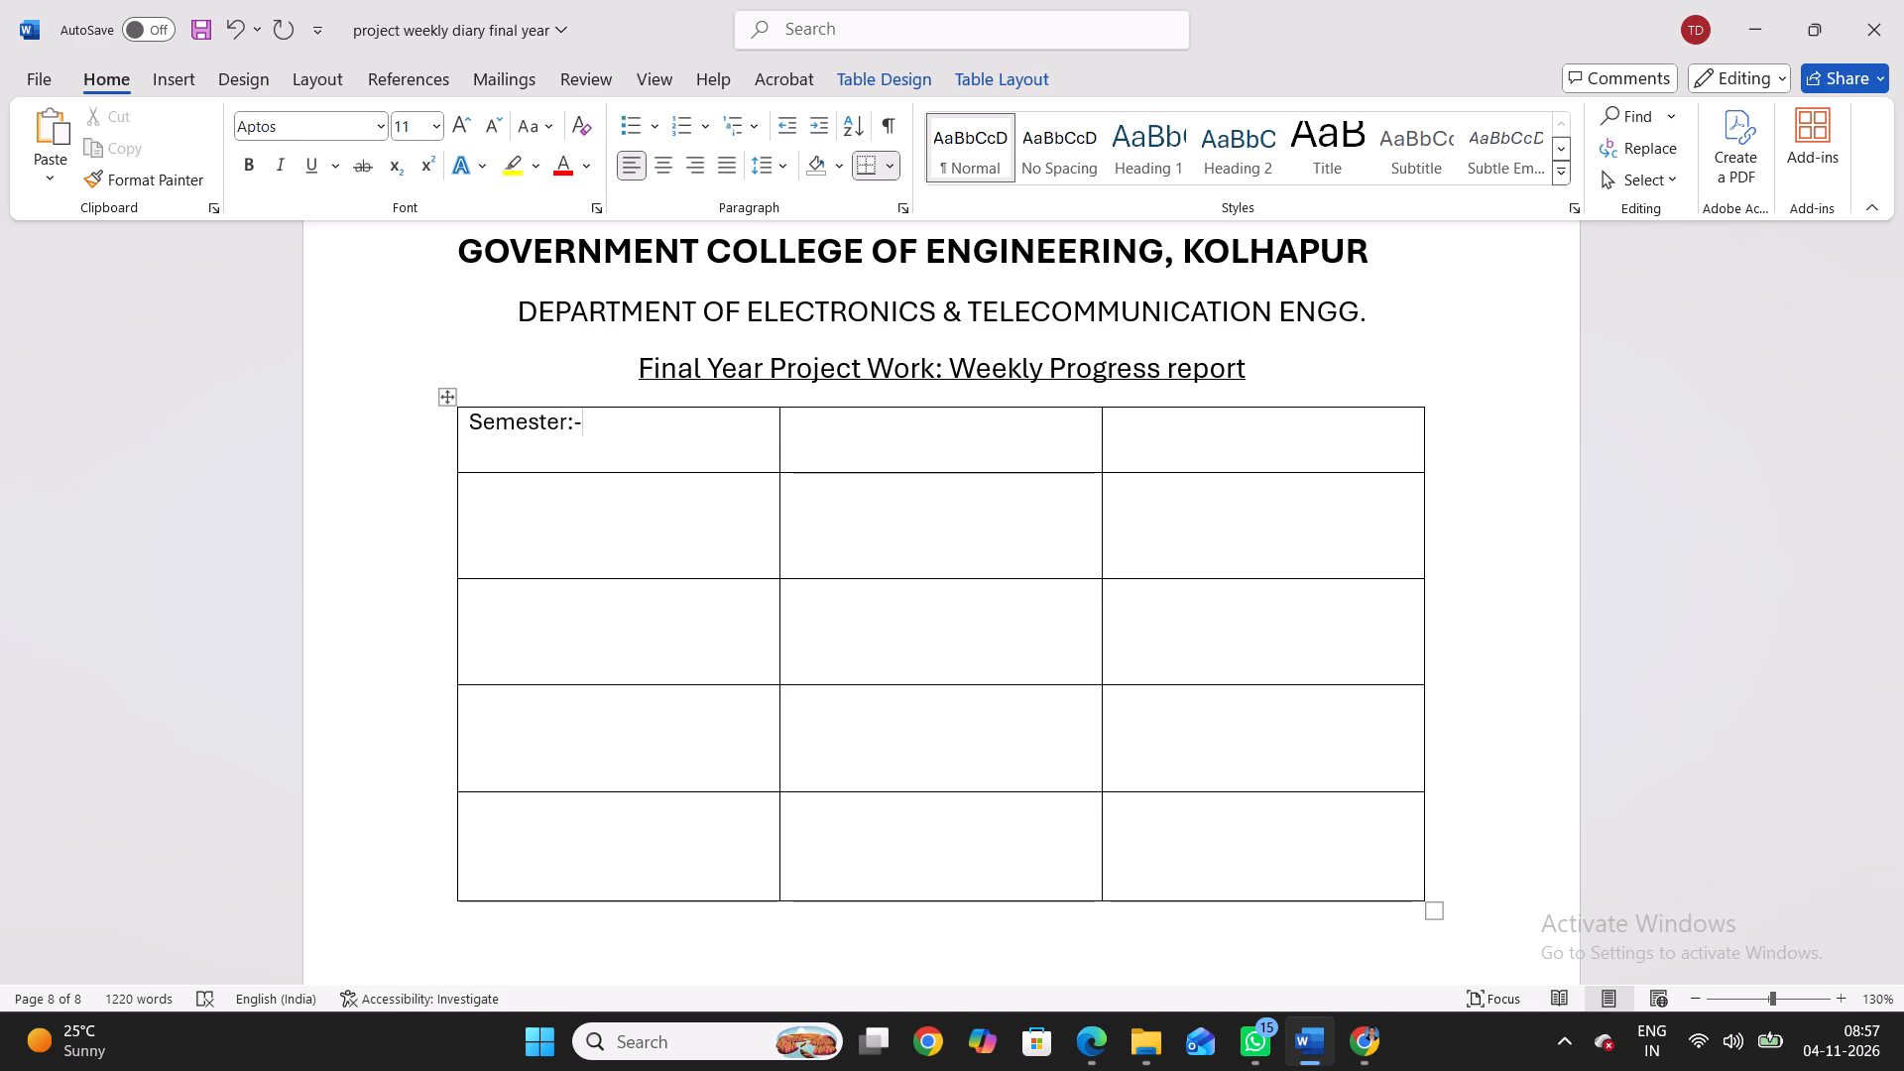
{"action": "key", "text": "shift+i"}
Merge the second and third cells of the table's first row into one cell.
{"action": "left_click", "coordinate": [785, 444]}
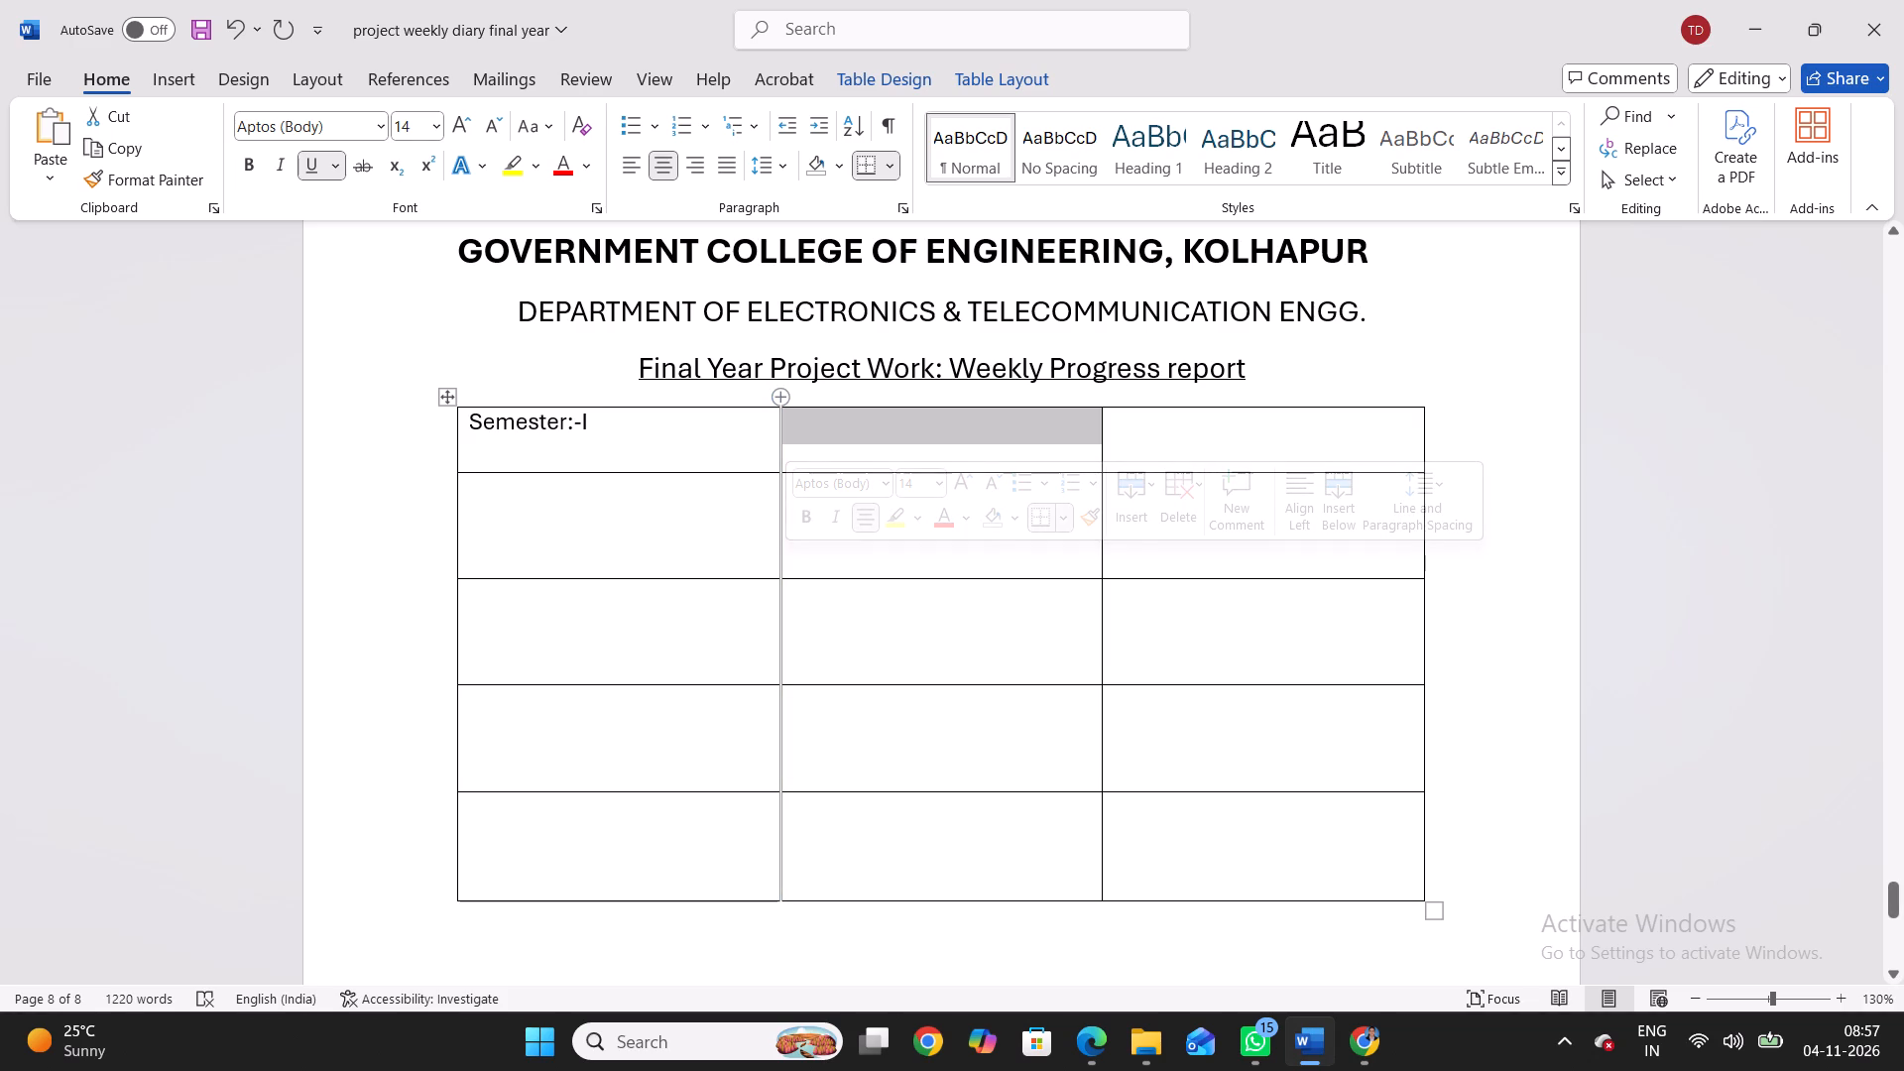
{"action": "left_click", "coordinate": [178, 80]}
{"action": "left_click", "coordinate": [231, 82]}
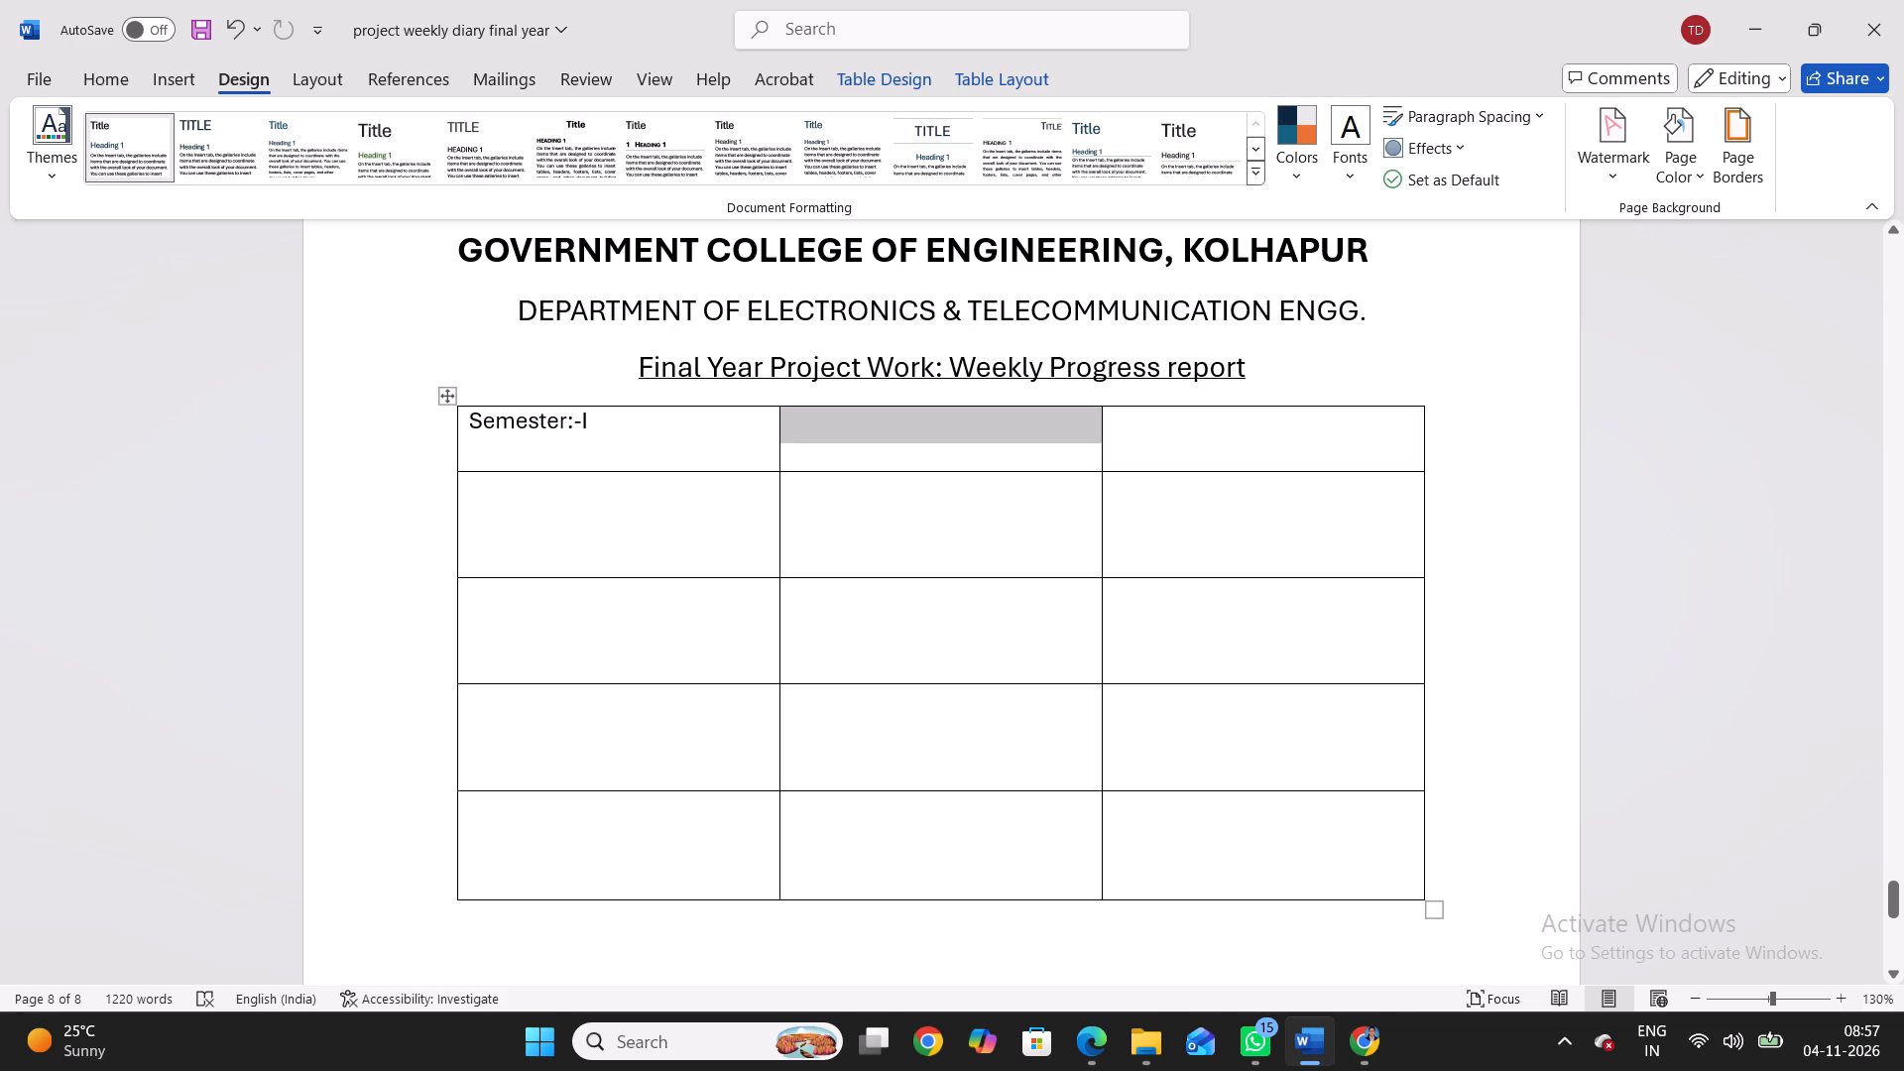
{"action": "left_click_drag", "start_coordinate": [783, 437], "coordinate": [941, 430]}
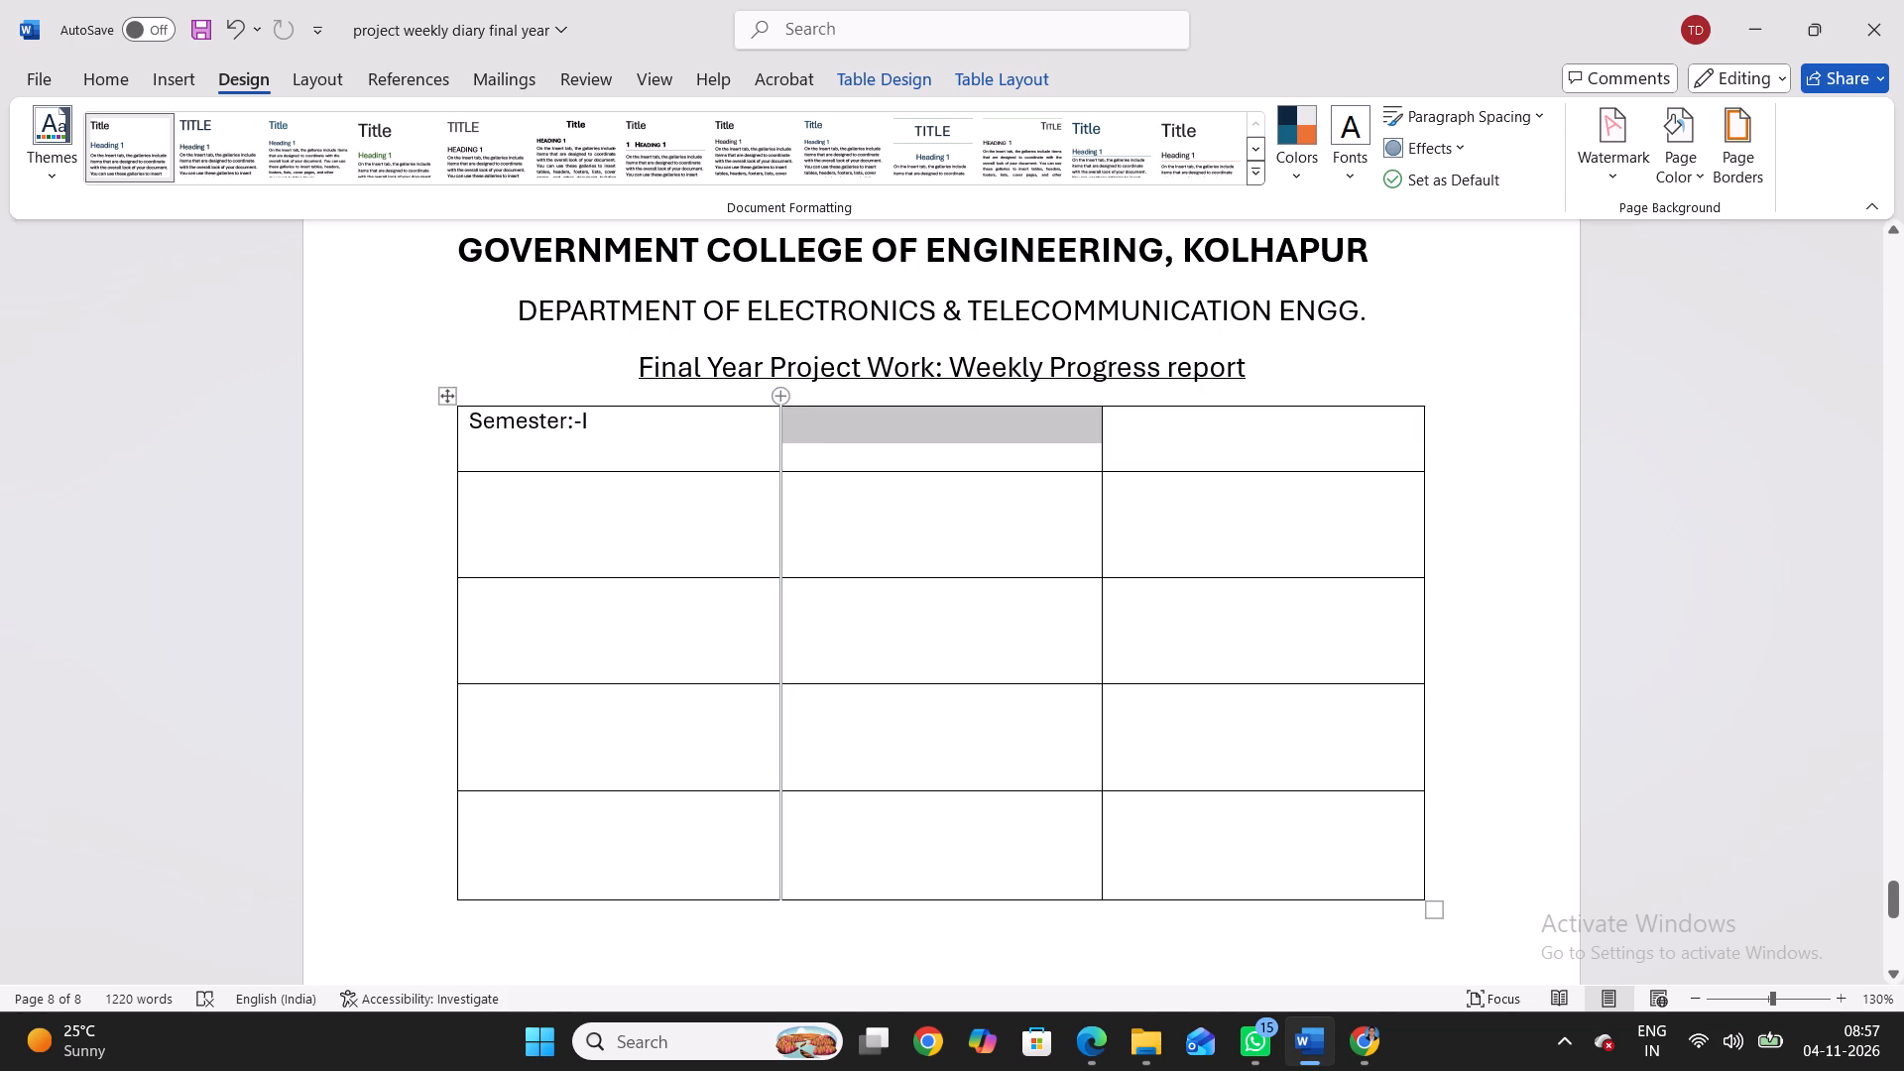
{"action": "left_click_drag", "start_coordinate": [941, 430], "coordinate": [1129, 438]}
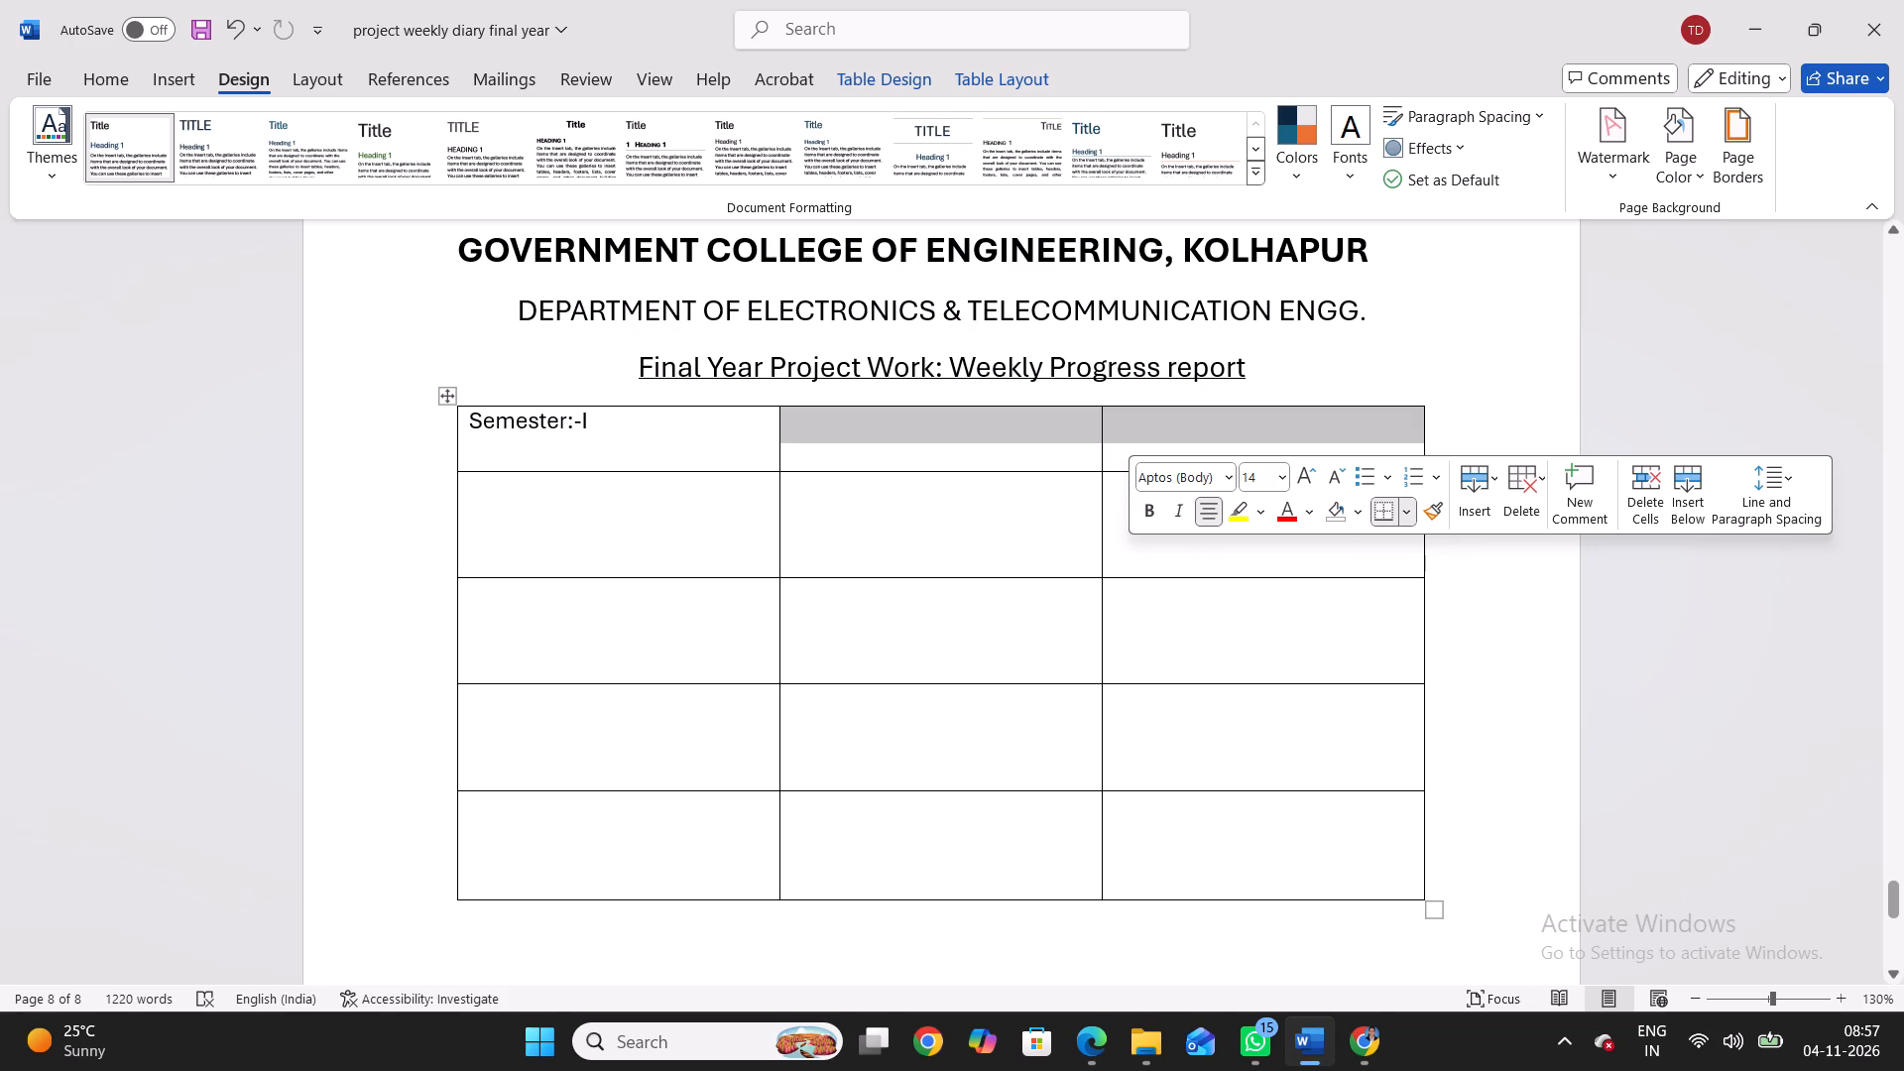
{"action": "left_click", "coordinate": [893, 68]}
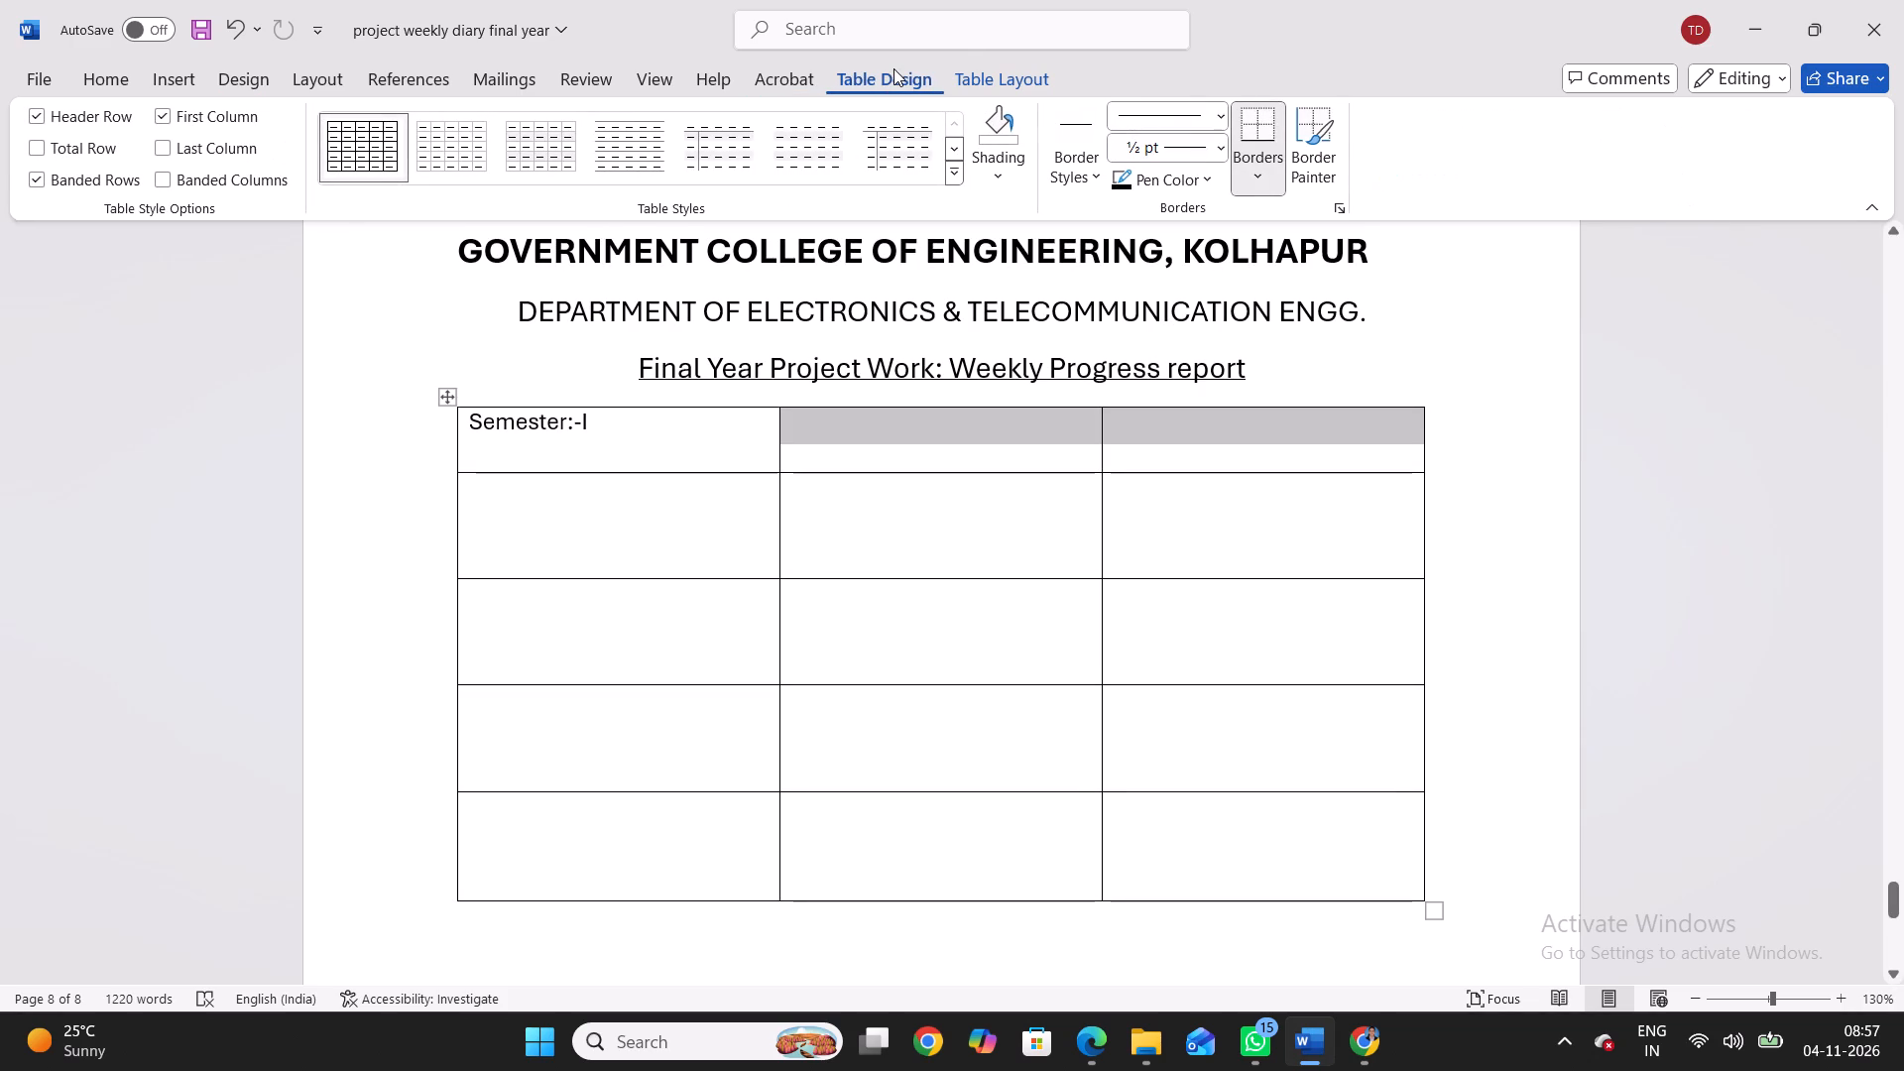
{"action": "left_click", "coordinate": [963, 72]}
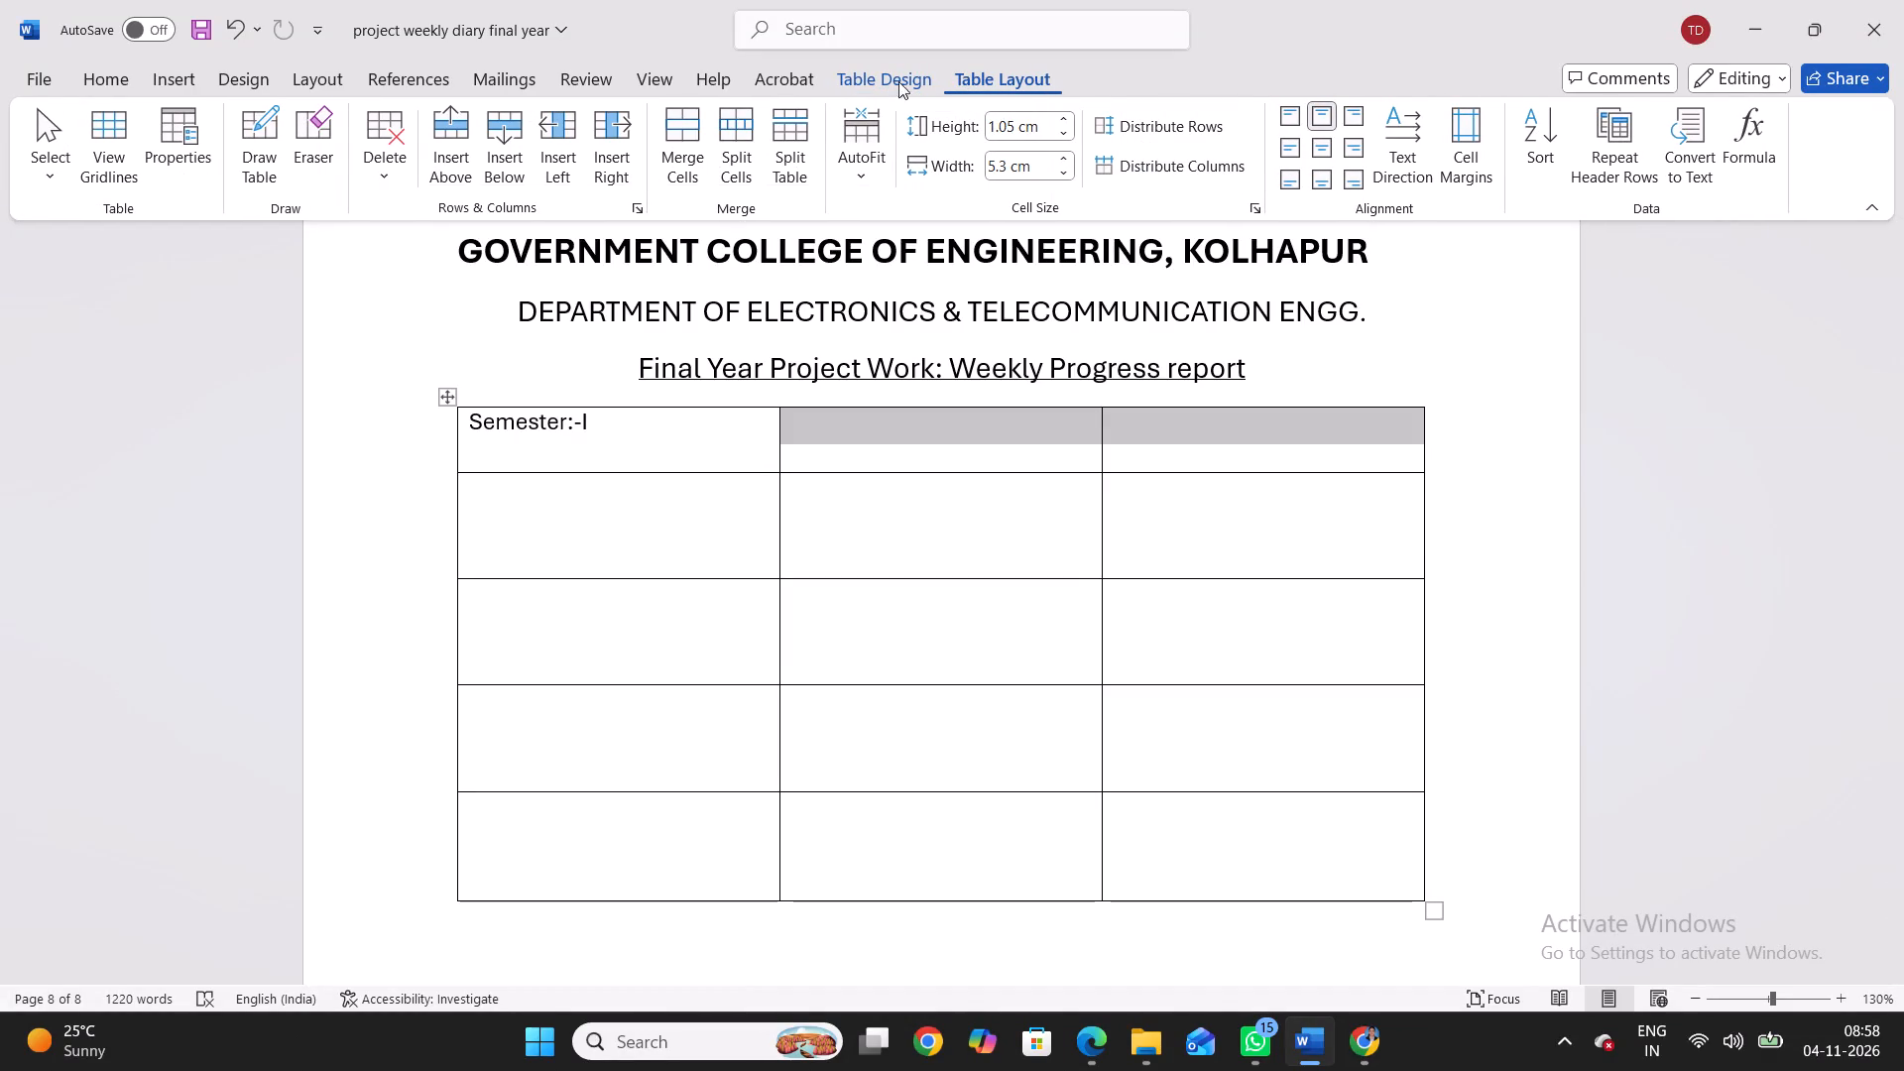
{"action": "left_click", "coordinate": [690, 140]}
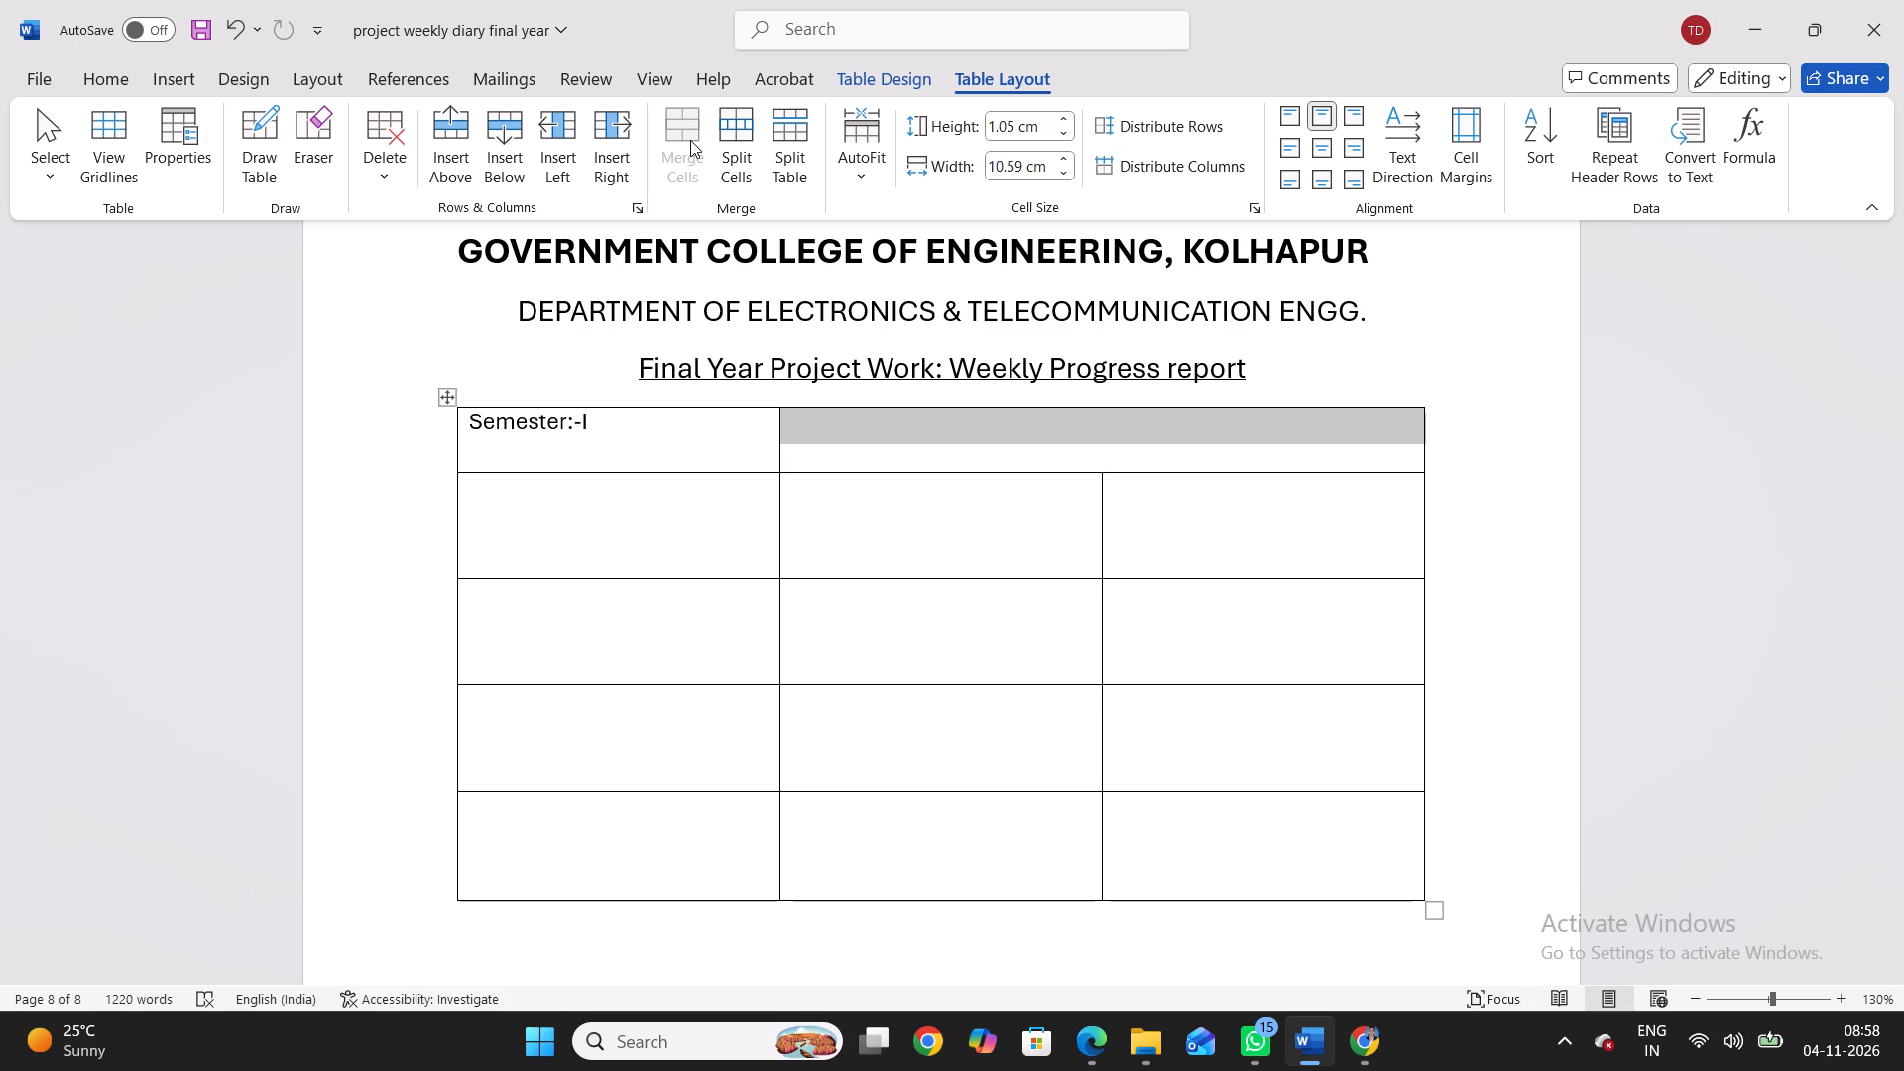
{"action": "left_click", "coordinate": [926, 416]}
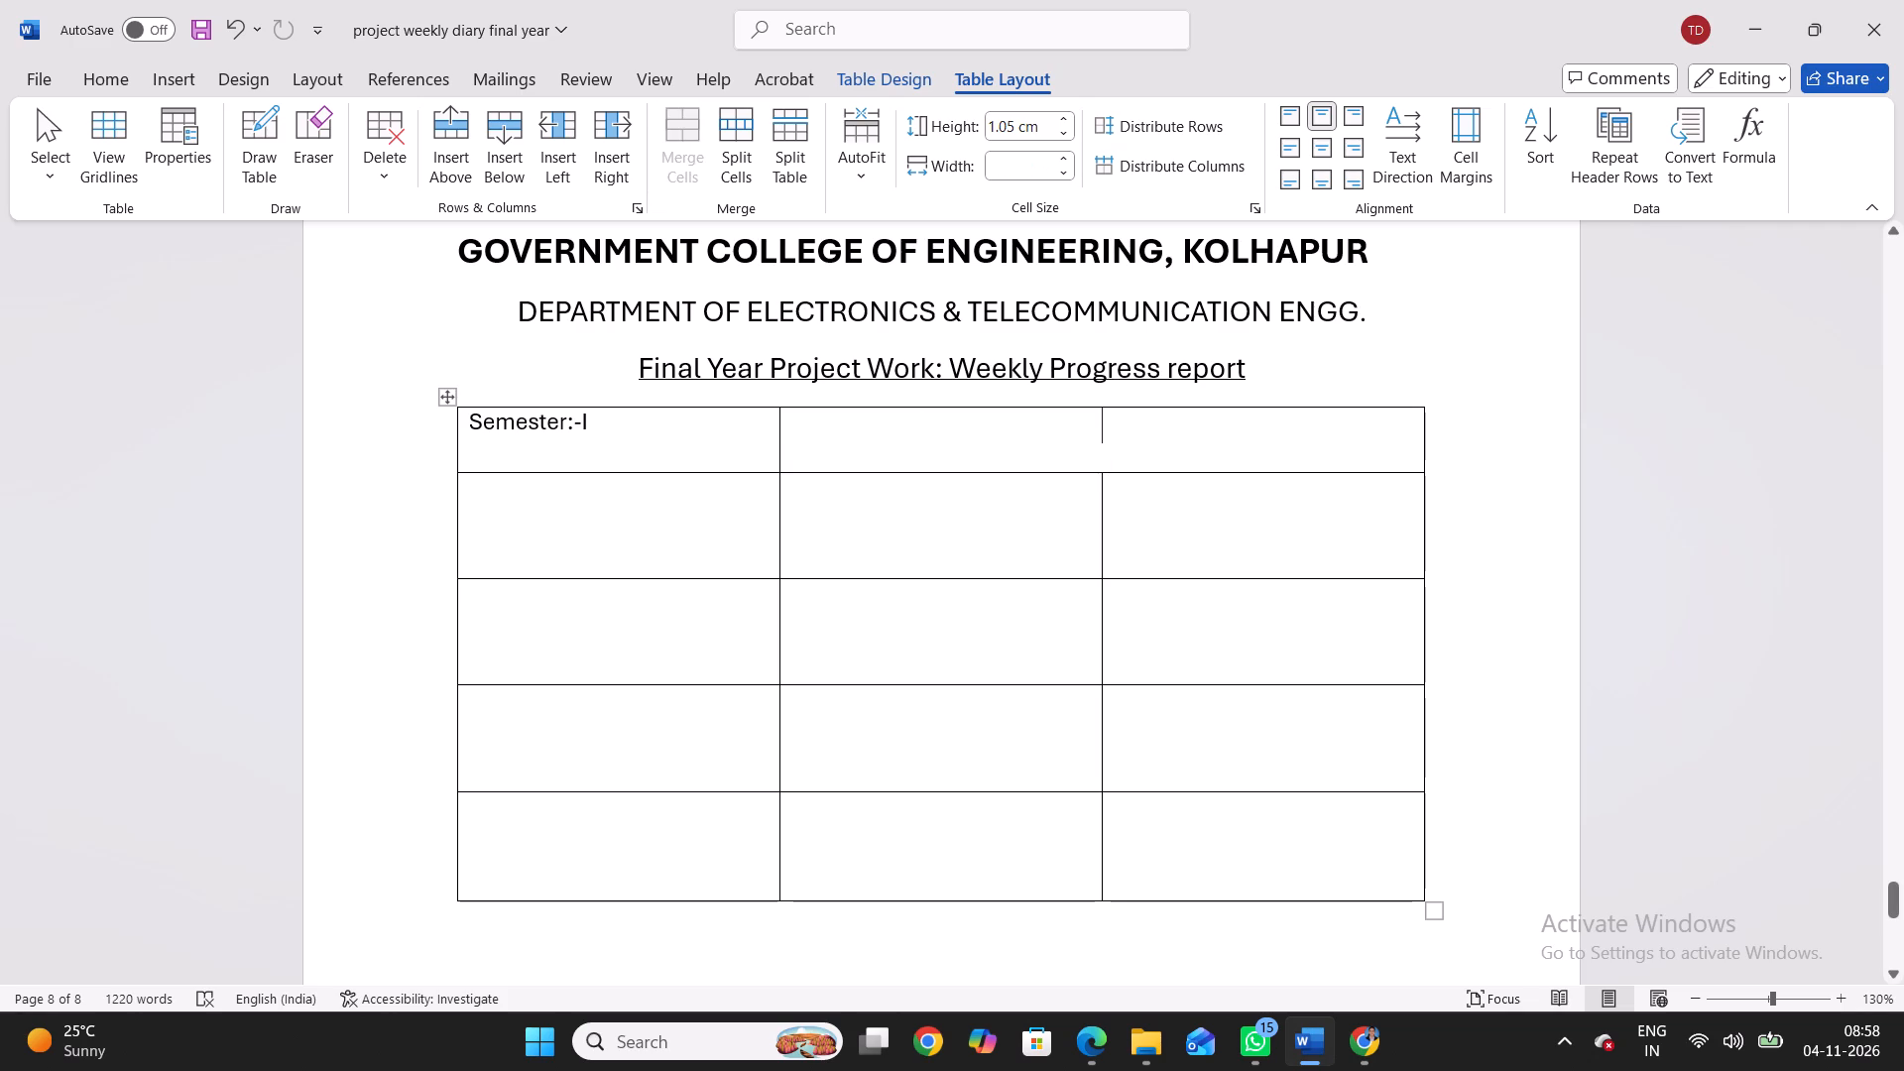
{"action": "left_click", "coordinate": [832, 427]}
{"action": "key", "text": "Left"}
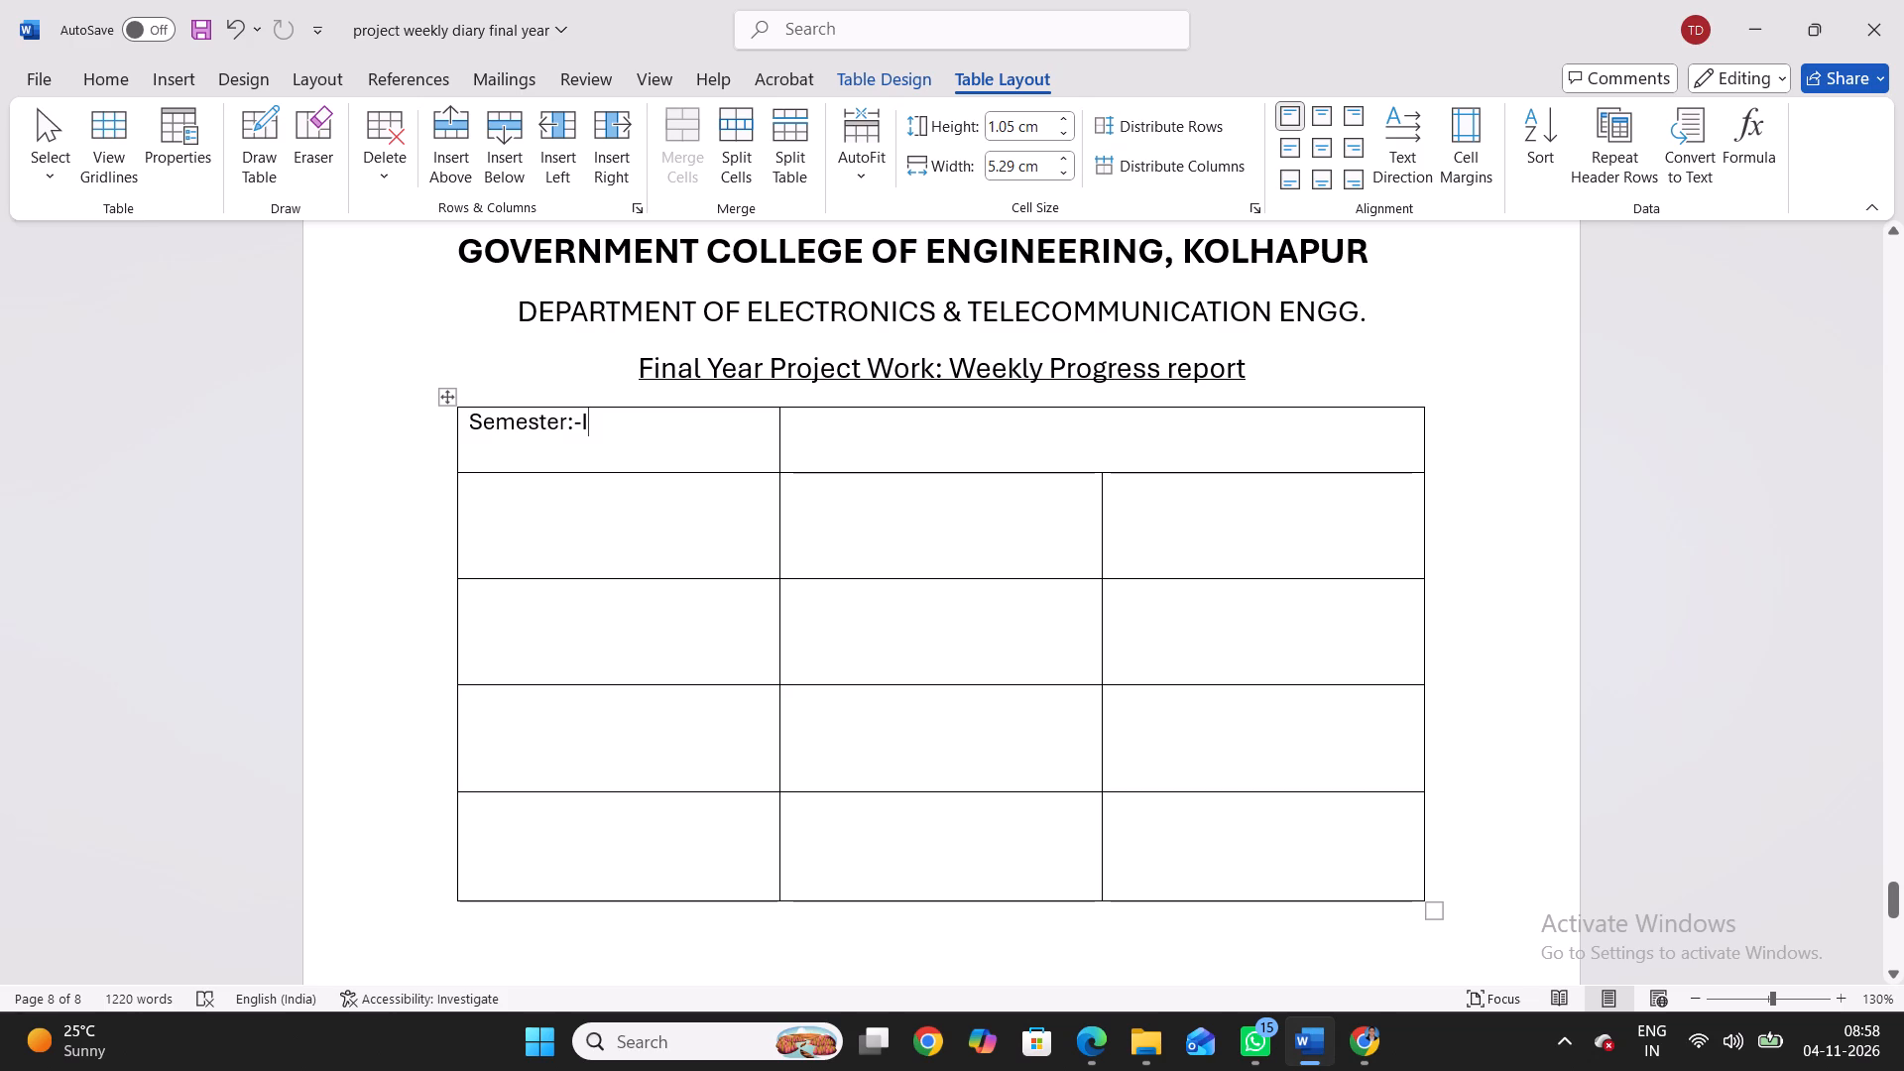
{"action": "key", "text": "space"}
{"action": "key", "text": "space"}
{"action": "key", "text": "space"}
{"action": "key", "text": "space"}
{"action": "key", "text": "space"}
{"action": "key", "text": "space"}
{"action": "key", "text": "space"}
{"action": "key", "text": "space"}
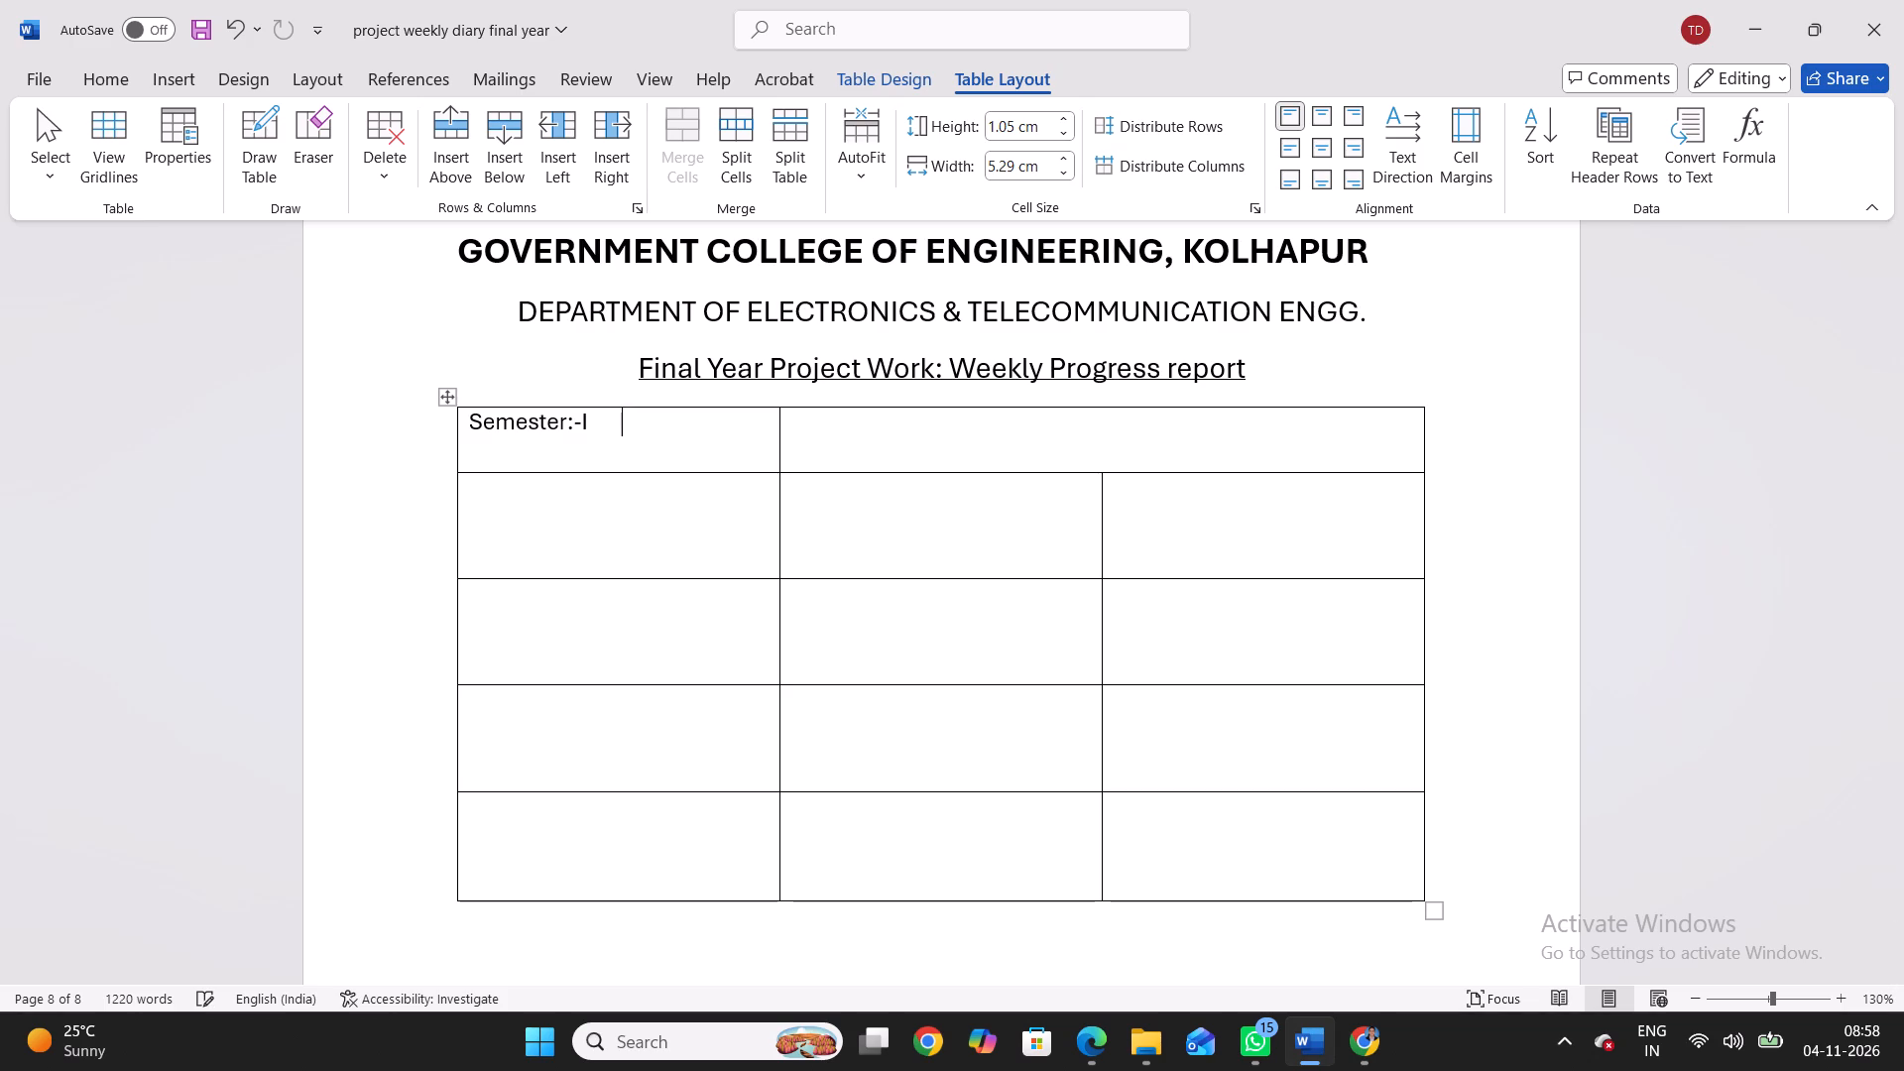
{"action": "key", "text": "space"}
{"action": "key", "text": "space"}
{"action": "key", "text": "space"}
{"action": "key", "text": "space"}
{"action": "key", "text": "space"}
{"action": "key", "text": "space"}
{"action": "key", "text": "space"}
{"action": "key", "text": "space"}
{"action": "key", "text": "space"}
Enter "Week No:-" in the merged cell of the table's first row.
{"action": "left_click", "coordinate": [807, 420]}
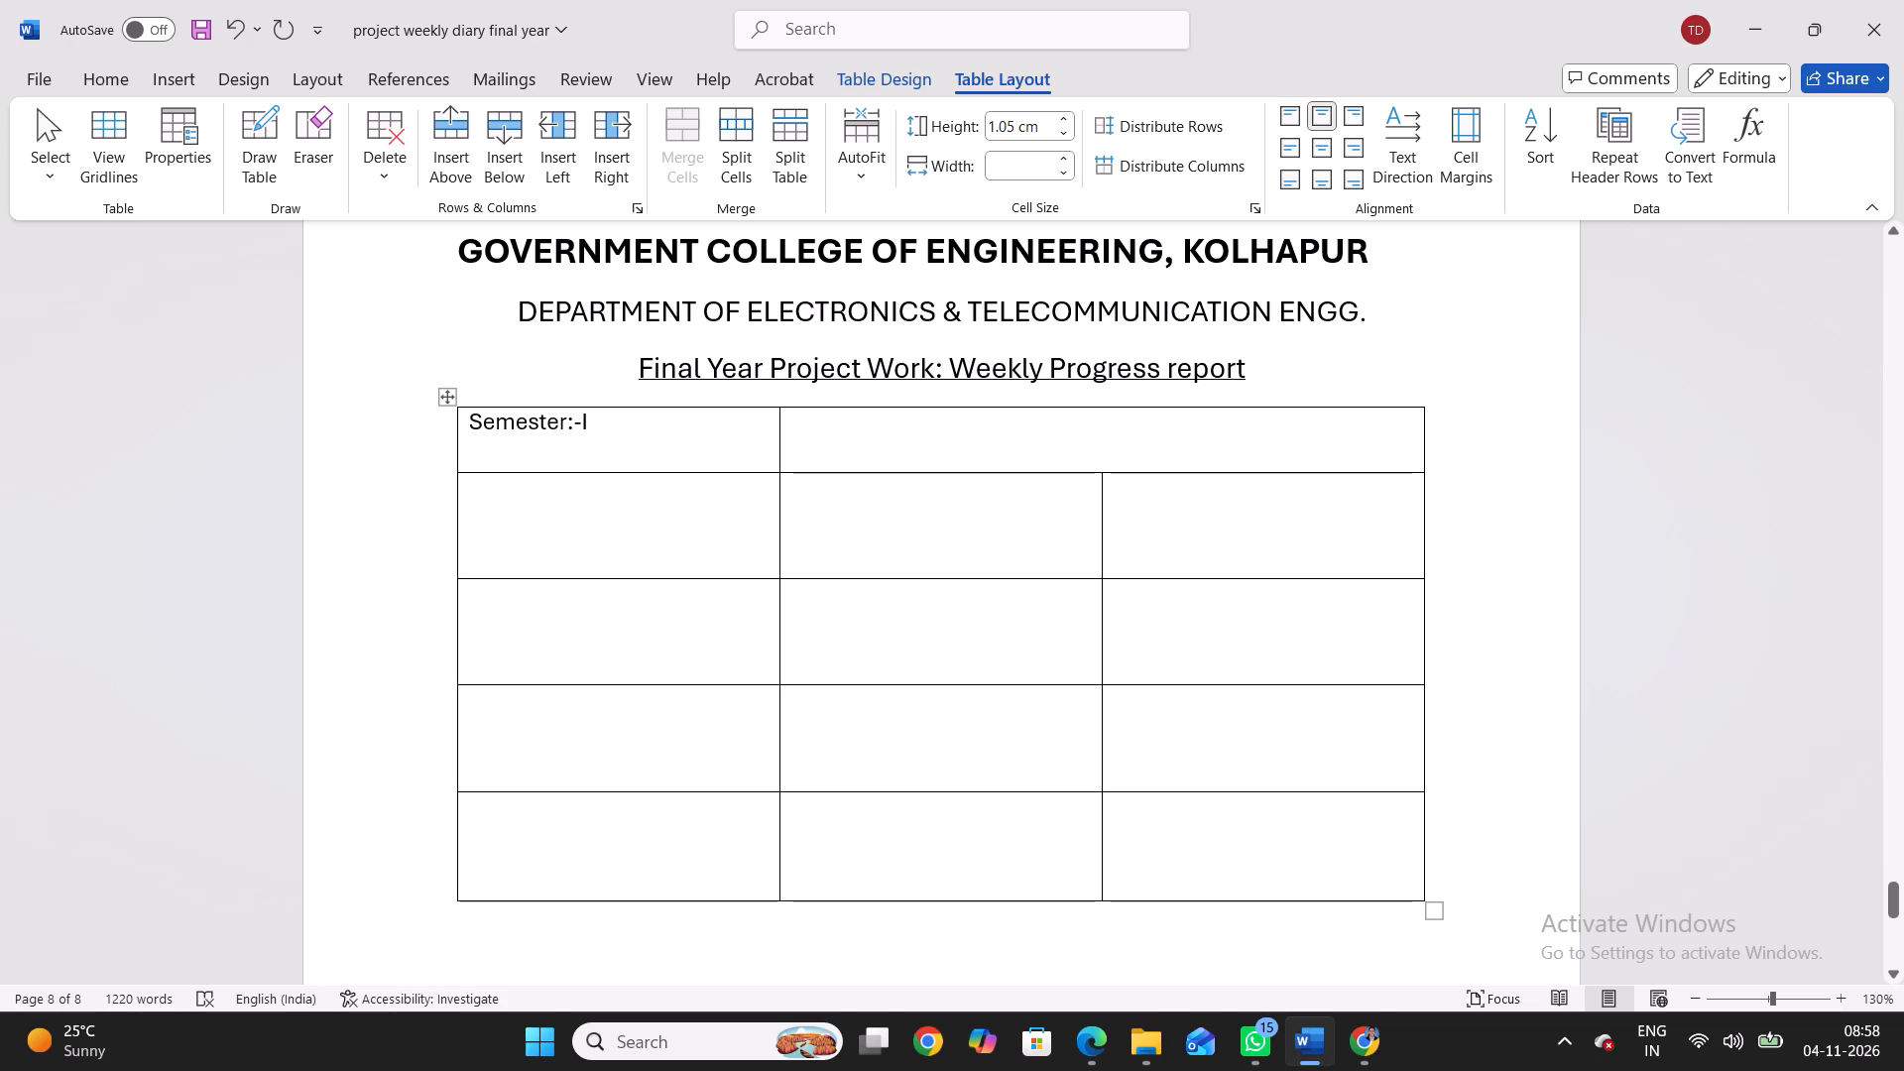
{"action": "type", "text": "Wee"}
{"action": "key", "text": "k"}
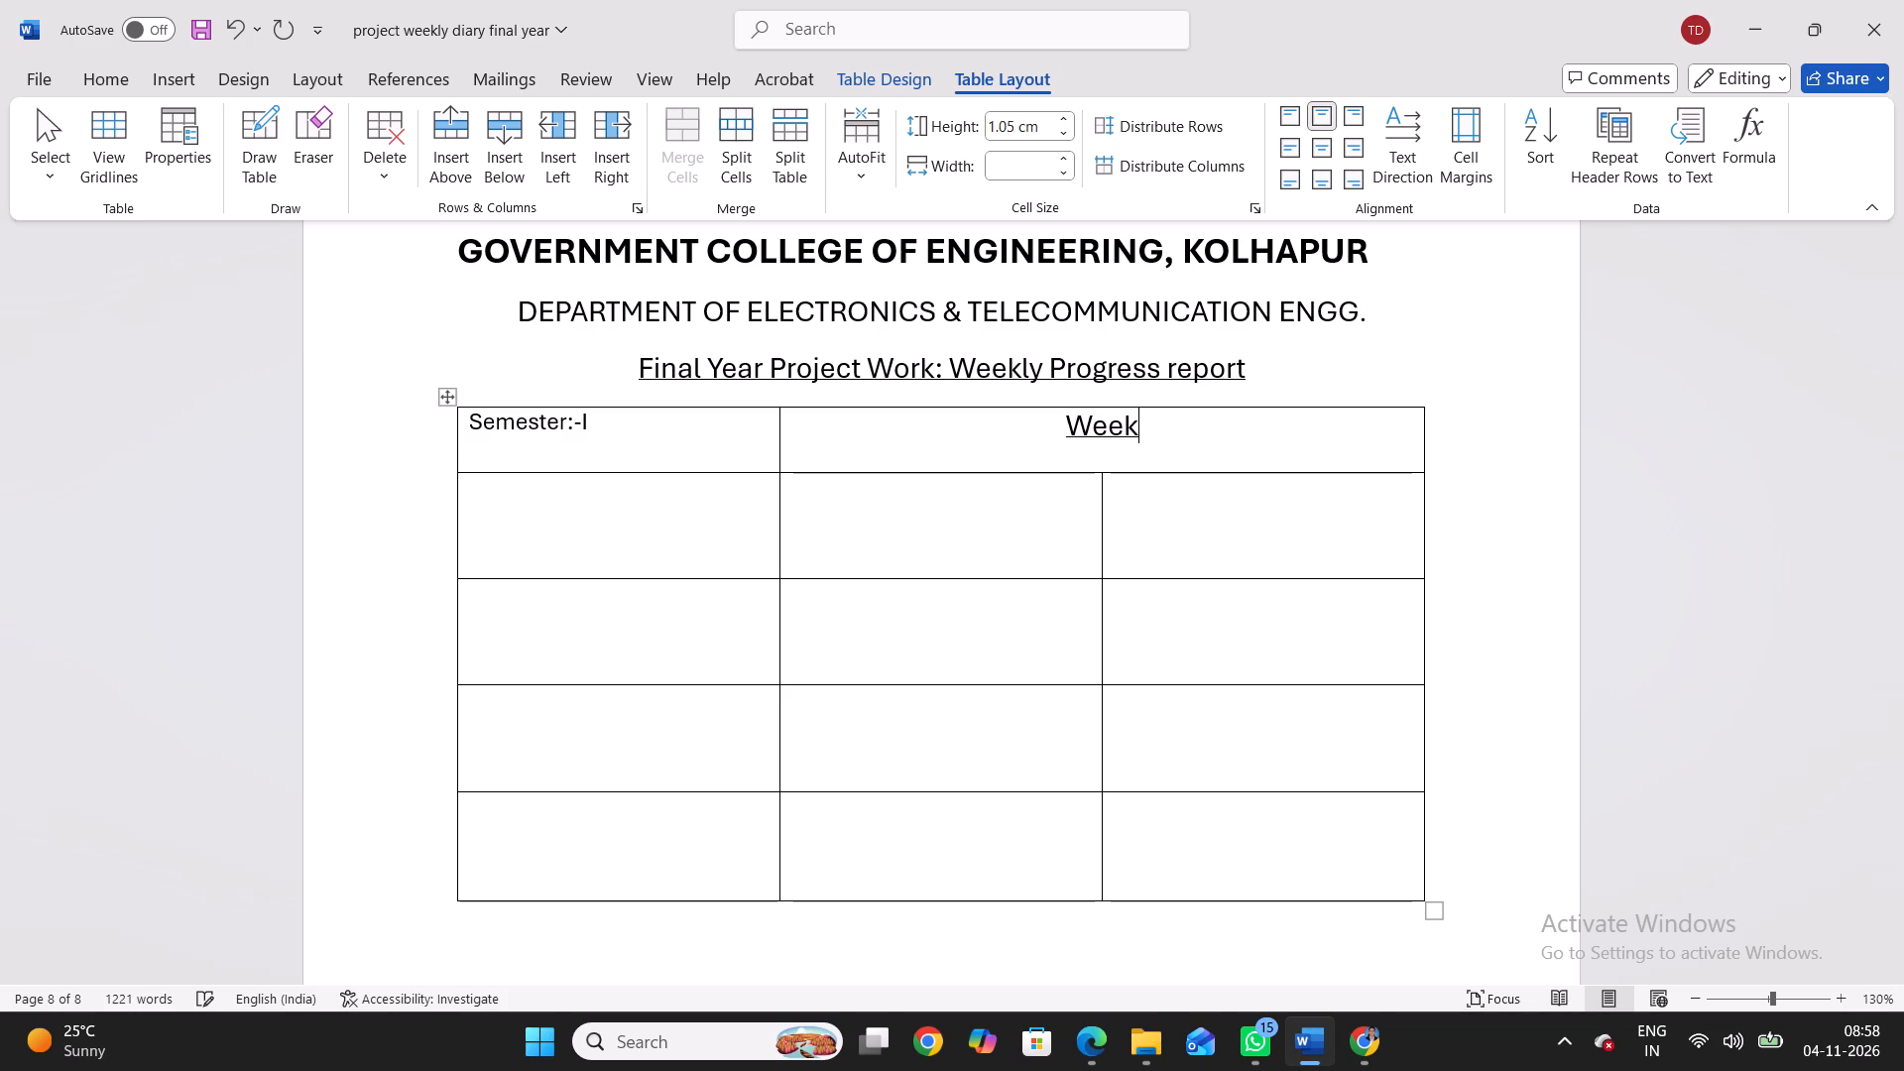
{"action": "key", "text": "space"}
{"action": "type", "text": "No:-"}
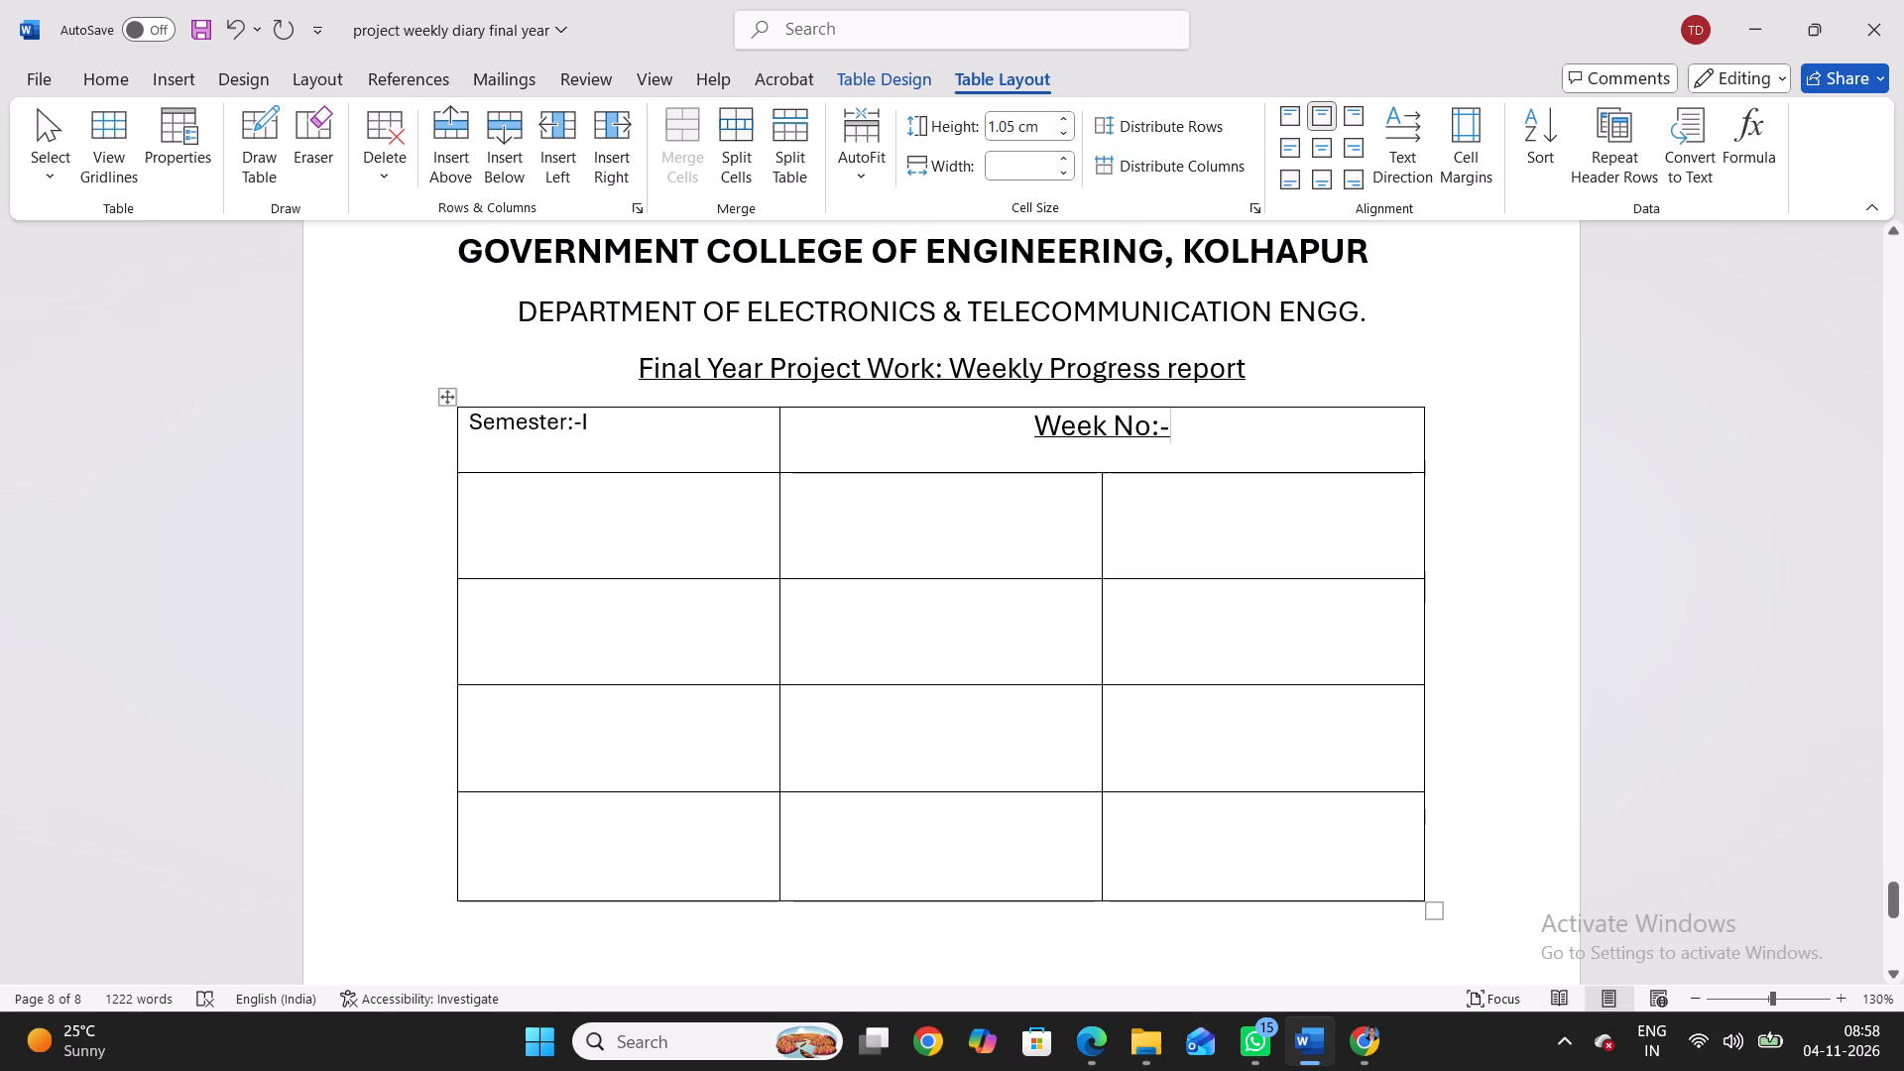
Set the "Week No:-" text to font size 11 to match the "Semester:-I" text.
{"action": "left_click_drag", "start_coordinate": [572, 423], "coordinate": [554, 421]}
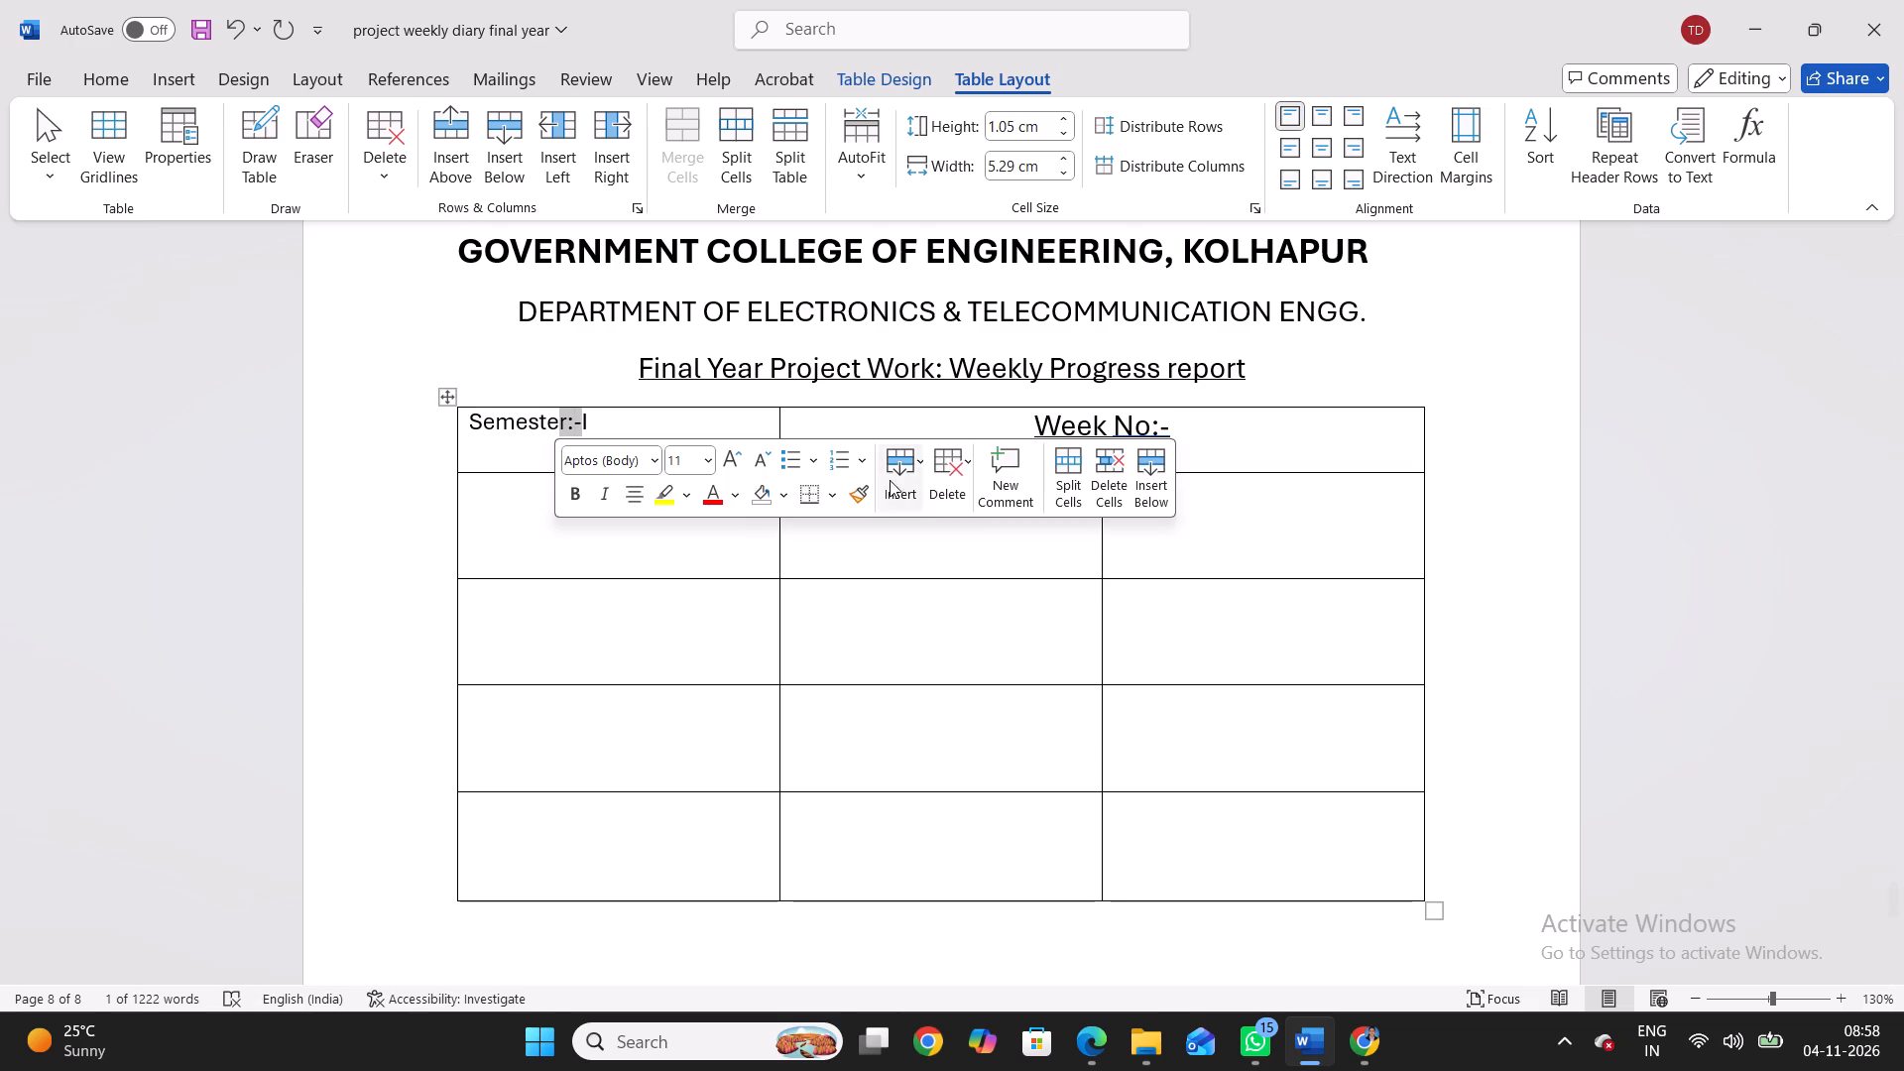
{"action": "left_click_drag", "start_coordinate": [1040, 421], "coordinate": [1175, 432]}
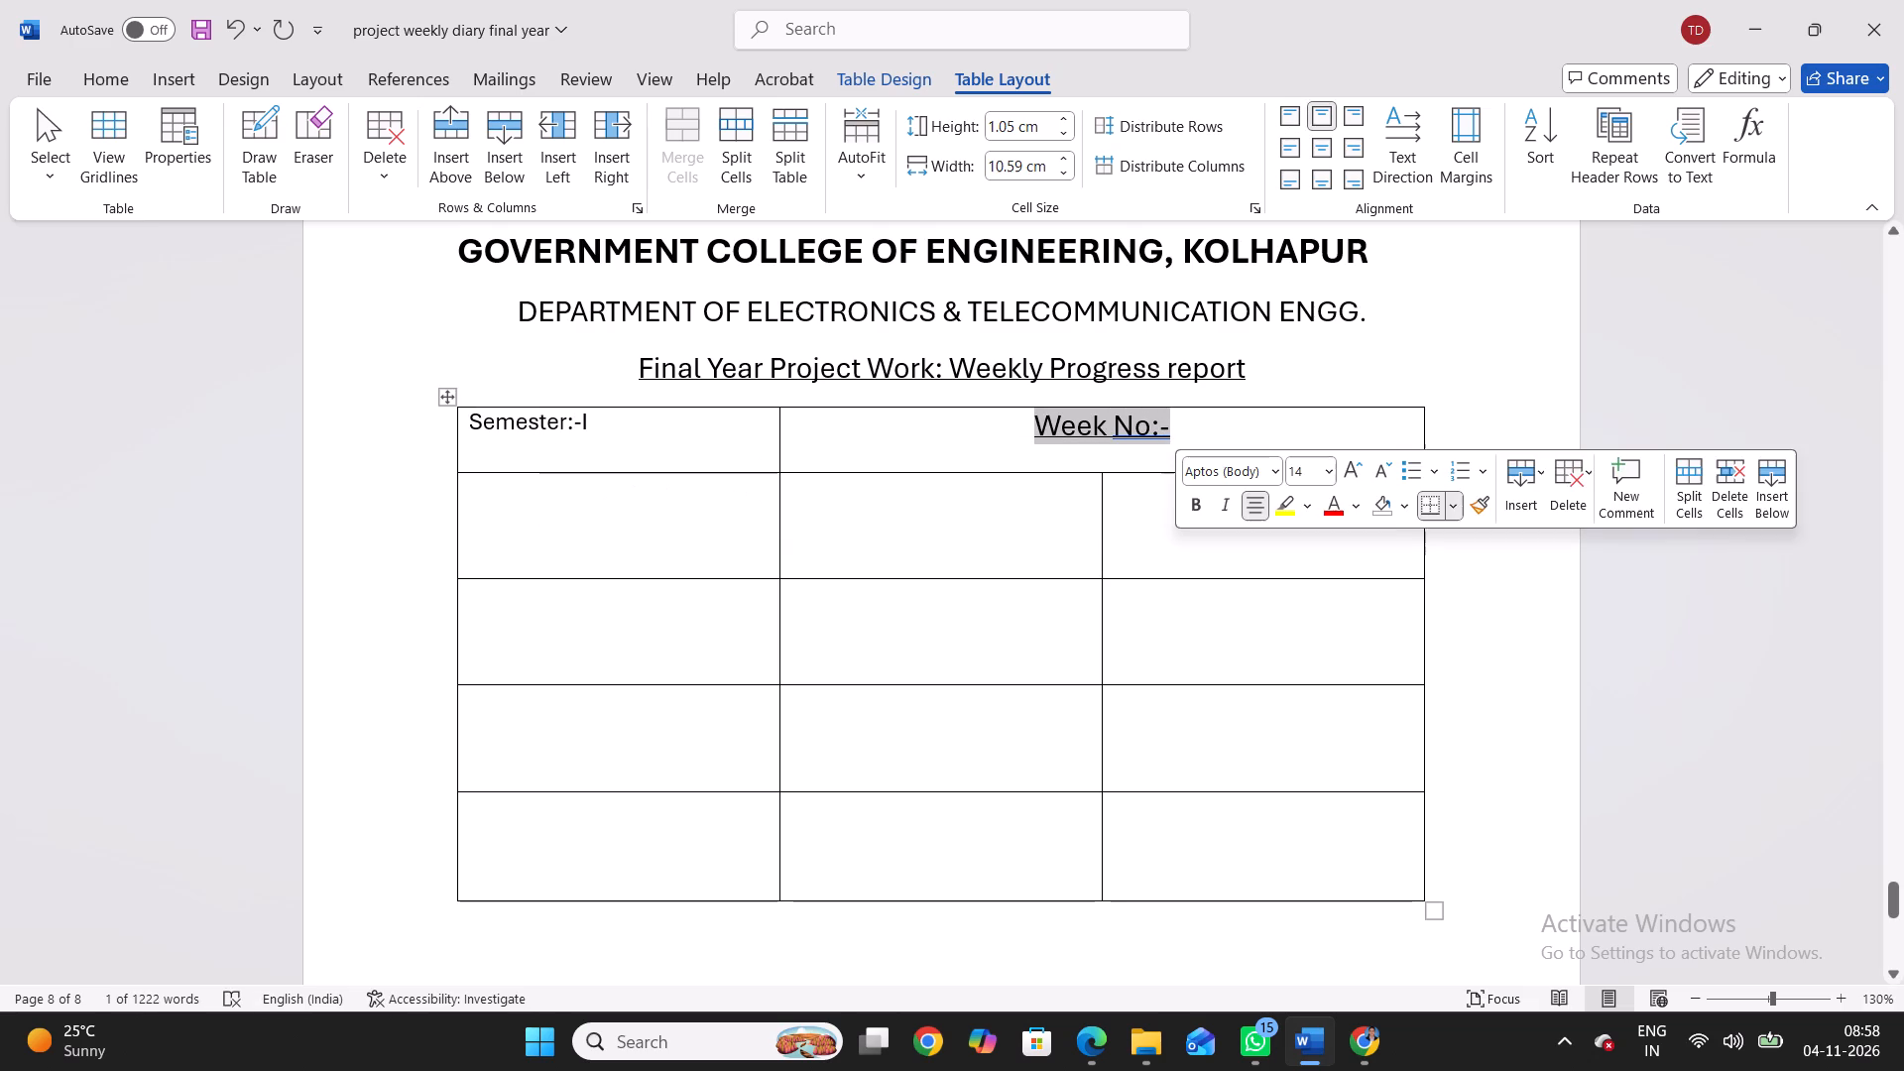
{"action": "left_click", "coordinate": [1327, 470]}
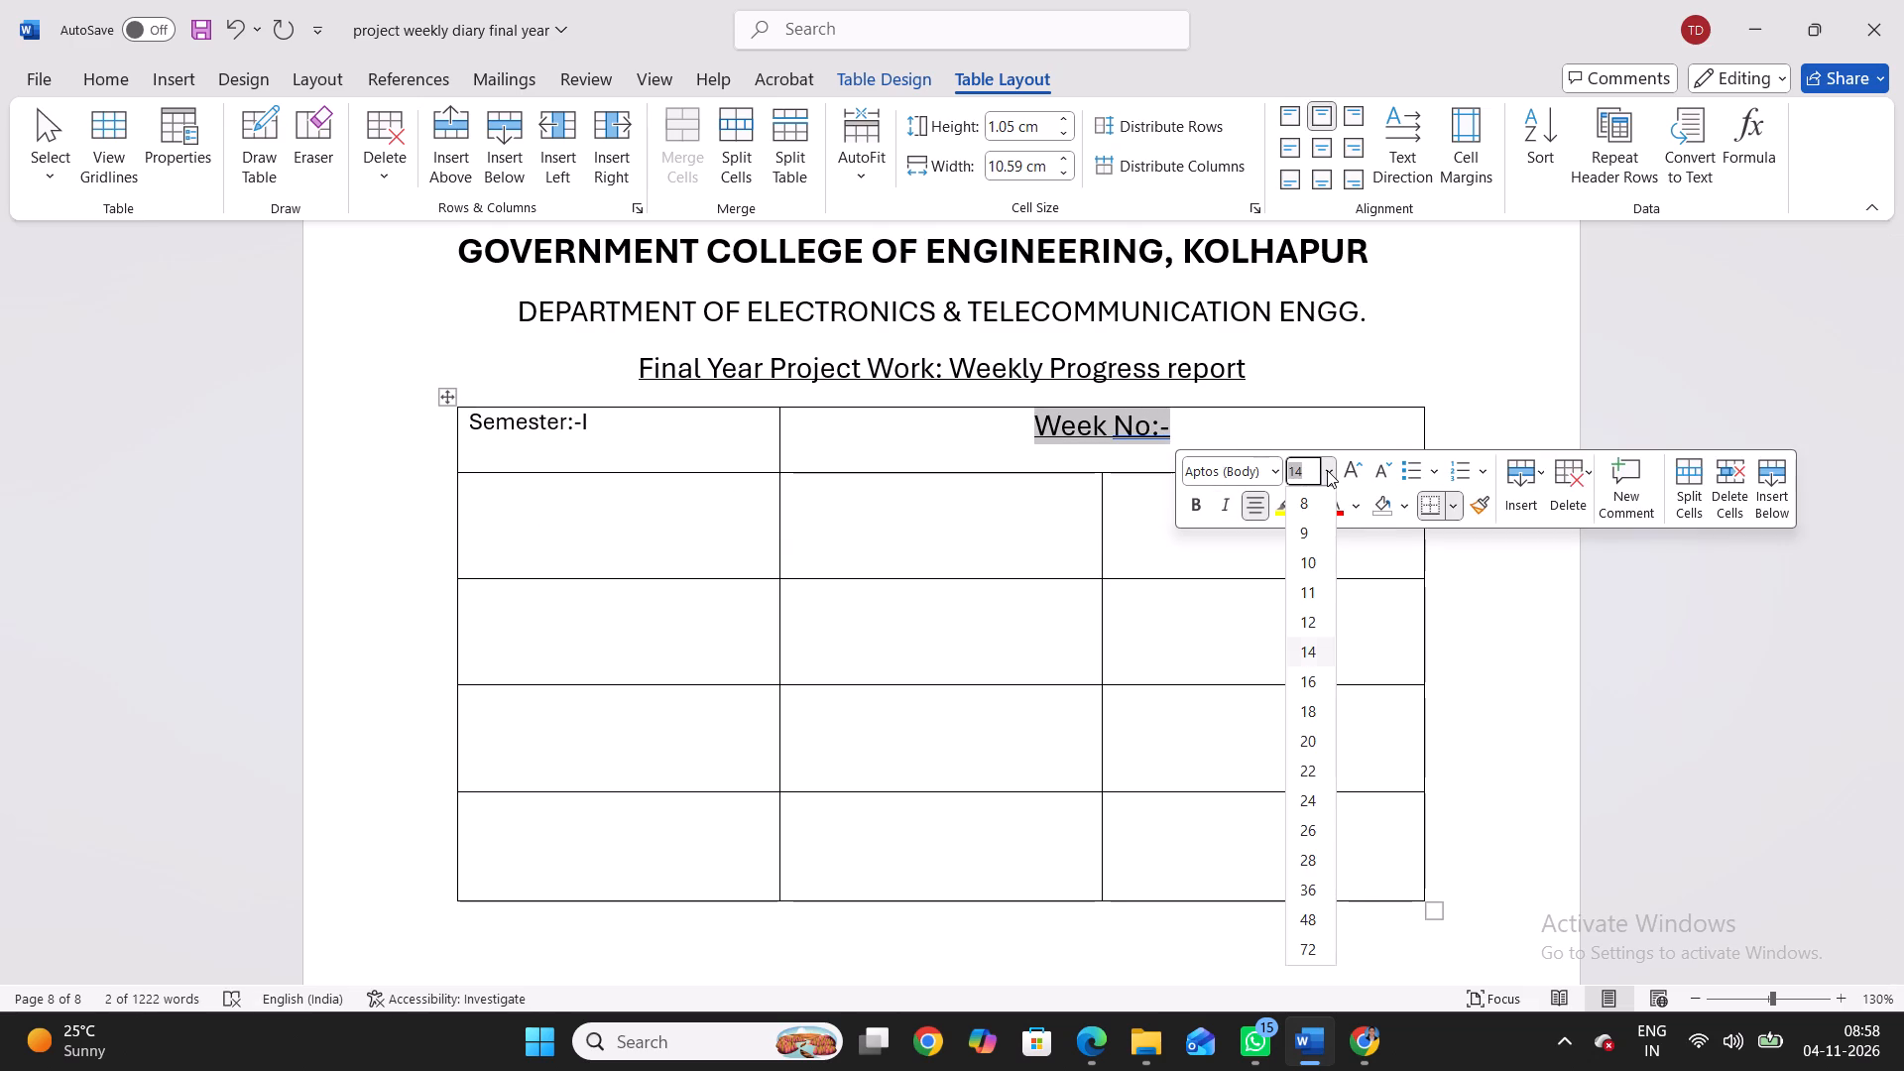
{"action": "left_click", "coordinate": [1309, 625]}
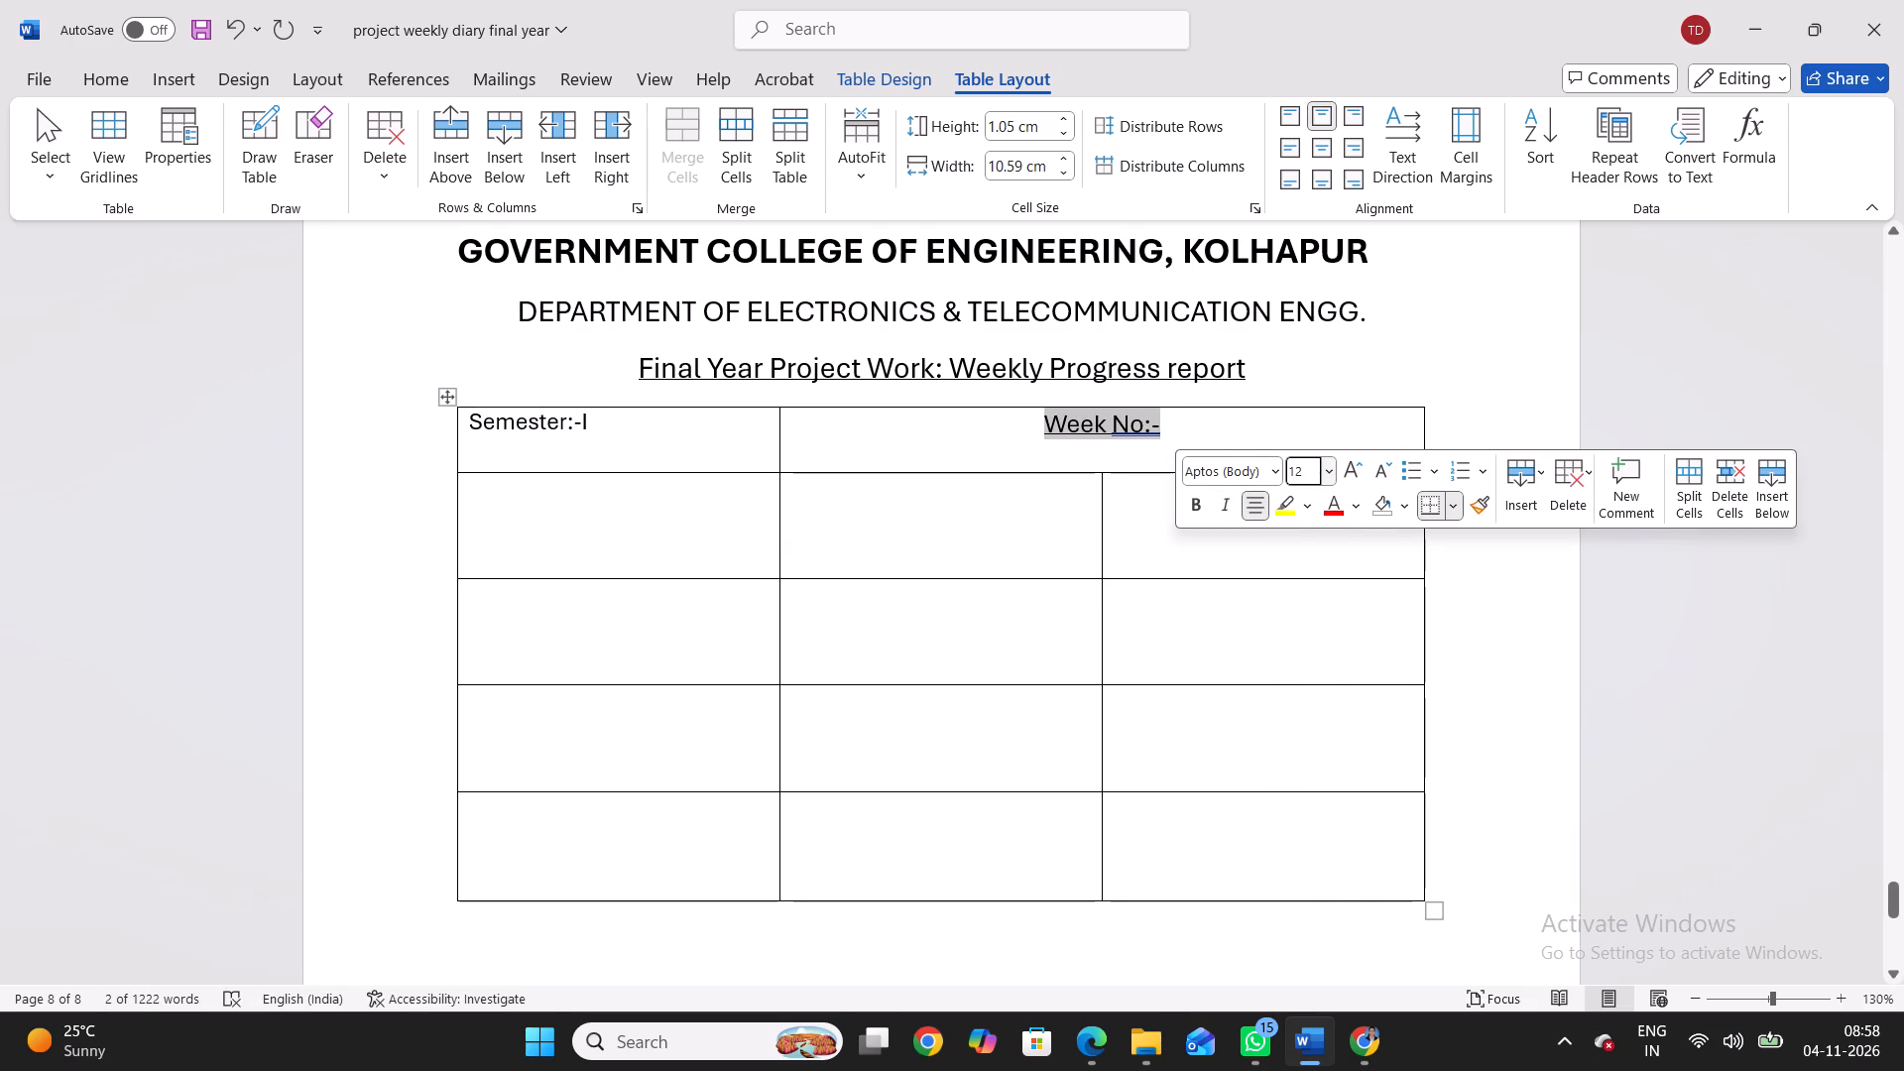
{"action": "left_click_drag", "start_coordinate": [580, 427], "coordinate": [542, 425]}
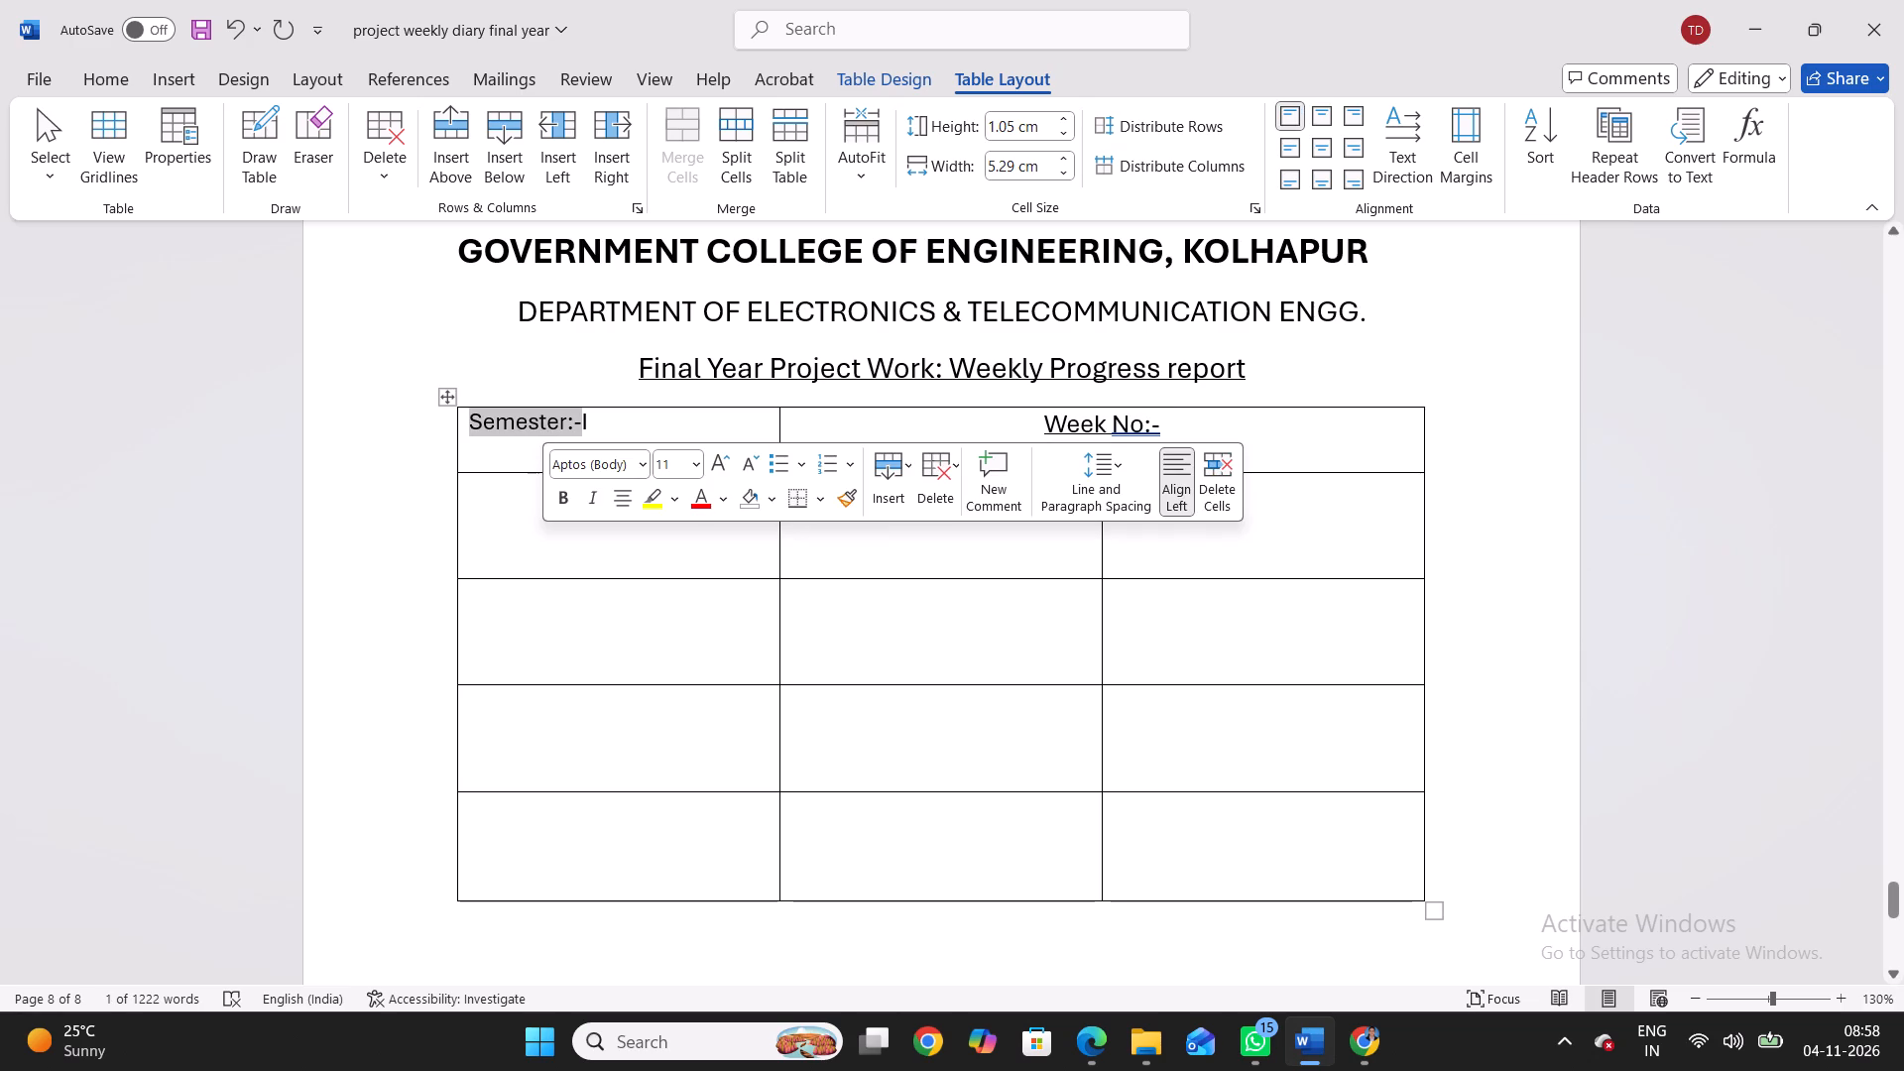
{"action": "left_click_drag", "start_coordinate": [1036, 428], "coordinate": [1168, 437]}
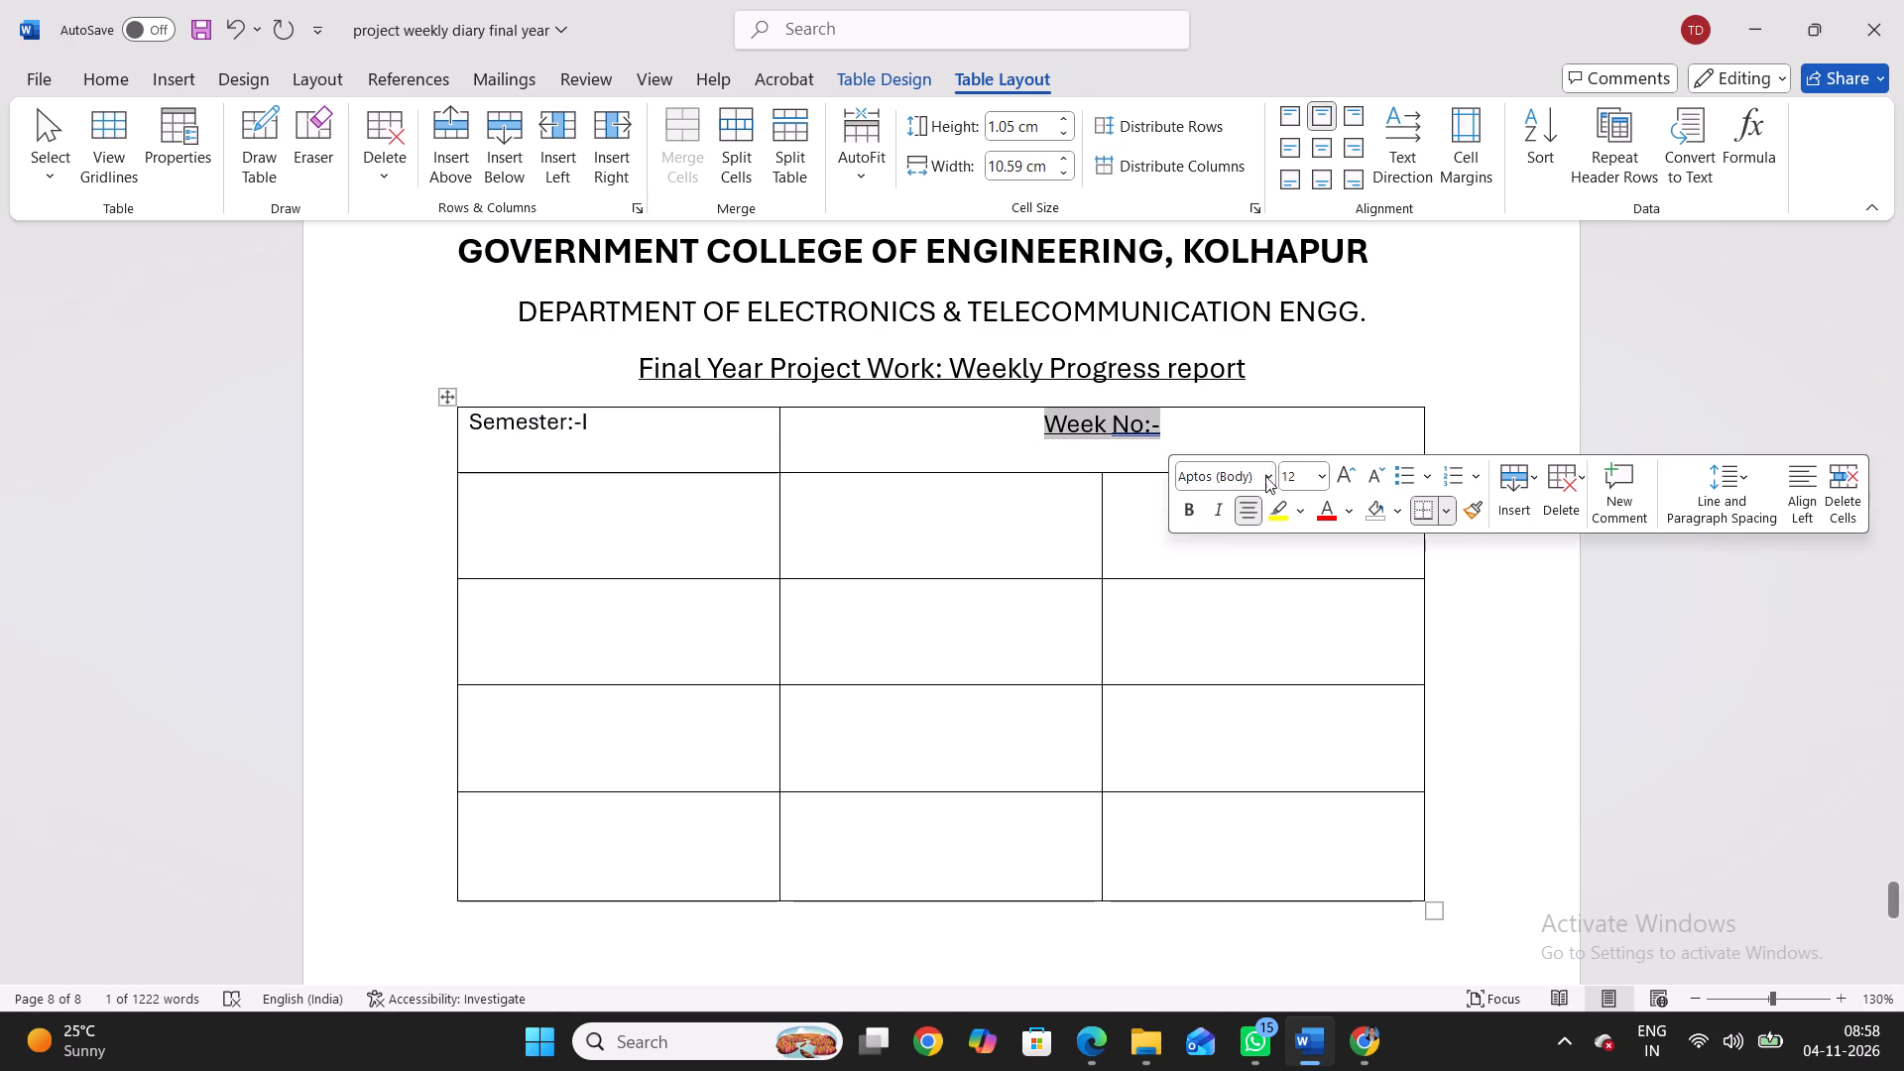
{"action": "left_click", "coordinate": [1314, 478]}
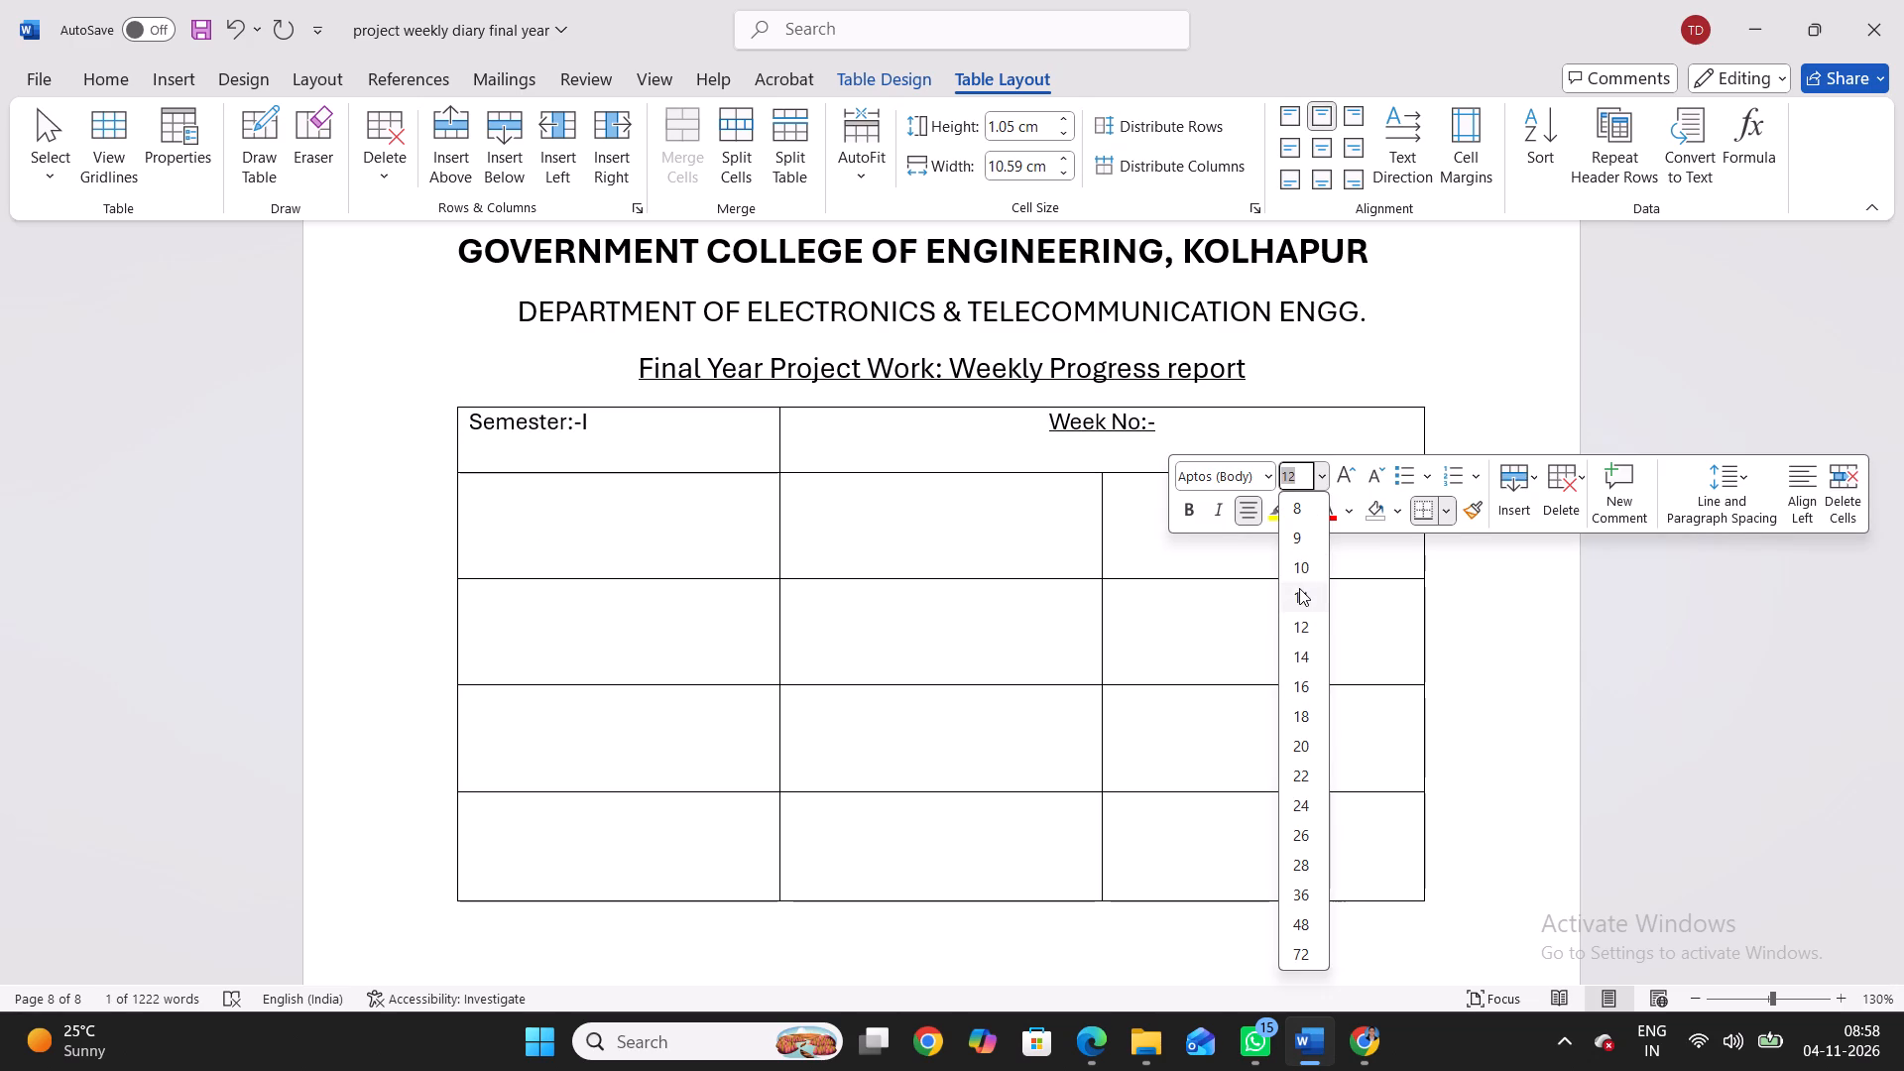
{"action": "left_click", "coordinate": [1299, 588]}
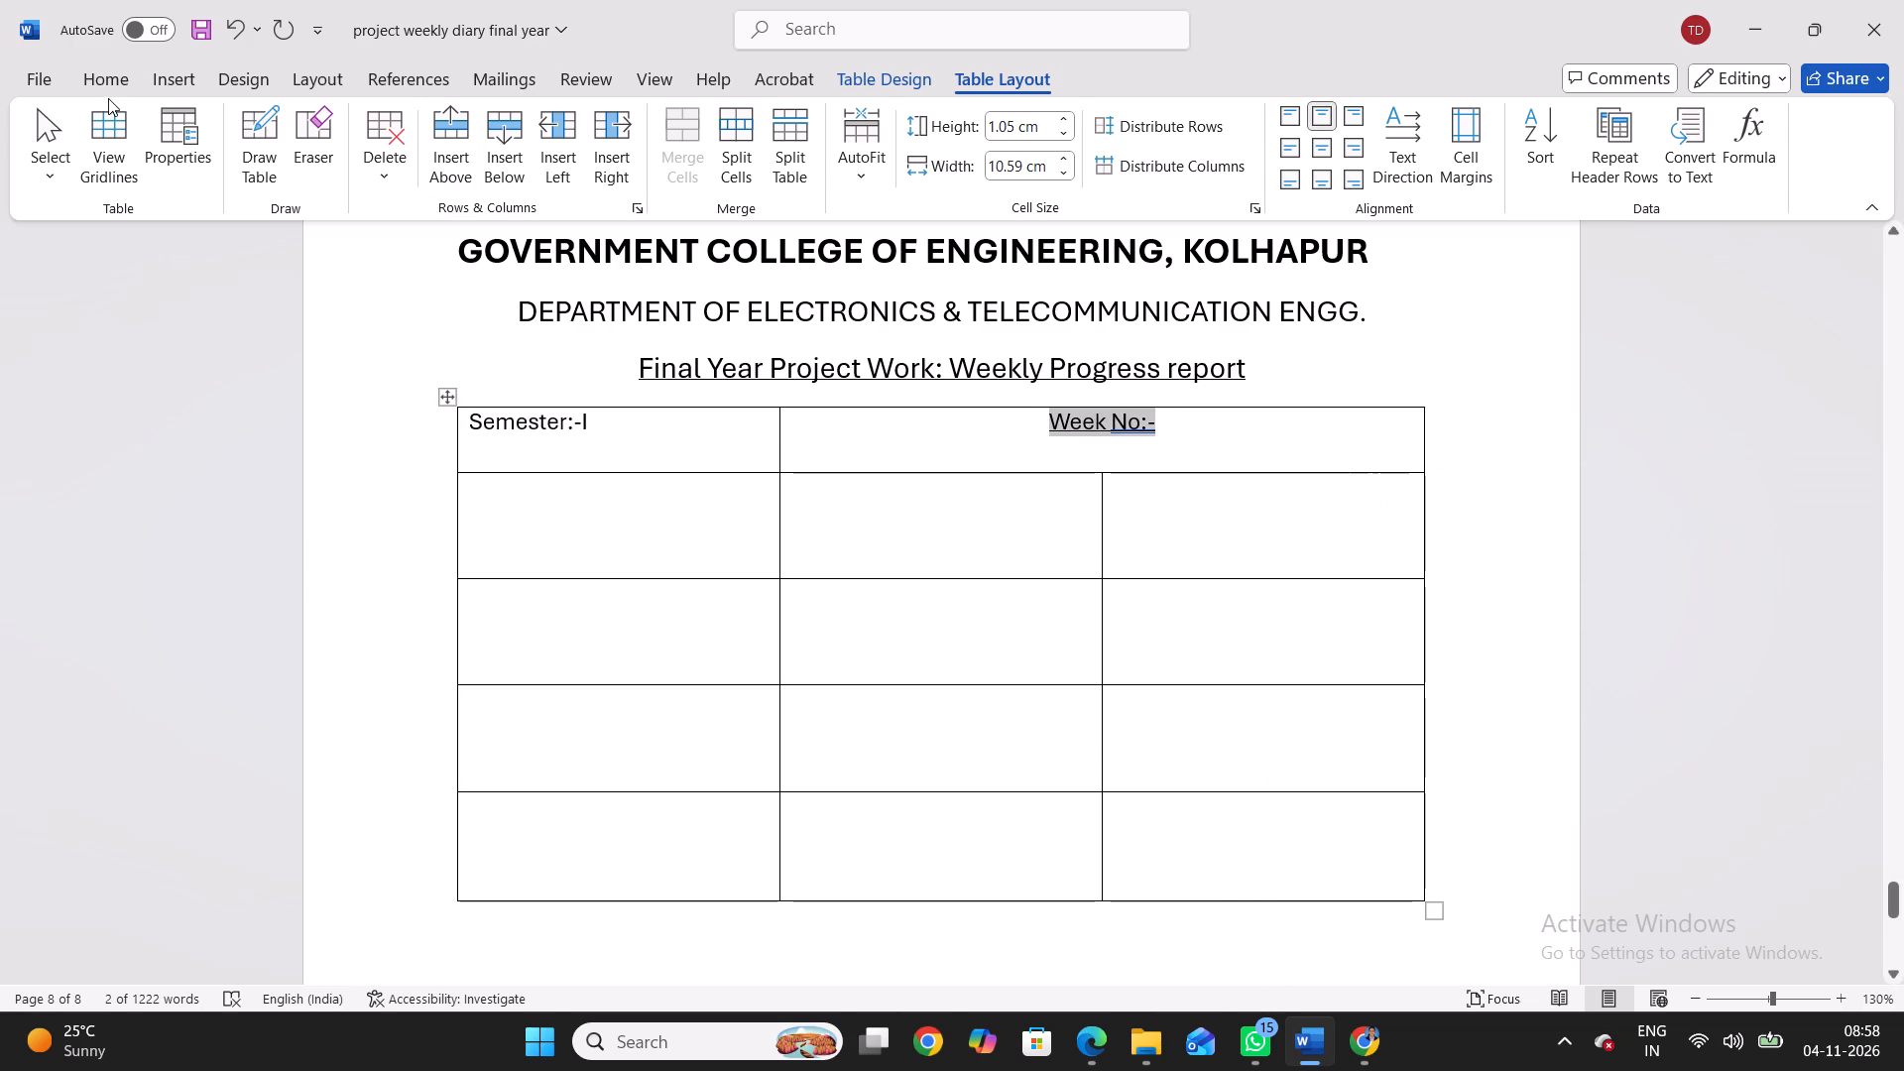
Remove the underline from the "Week No:-" text and align it left in the merged cell.
{"action": "left_click", "coordinate": [45, 68]}
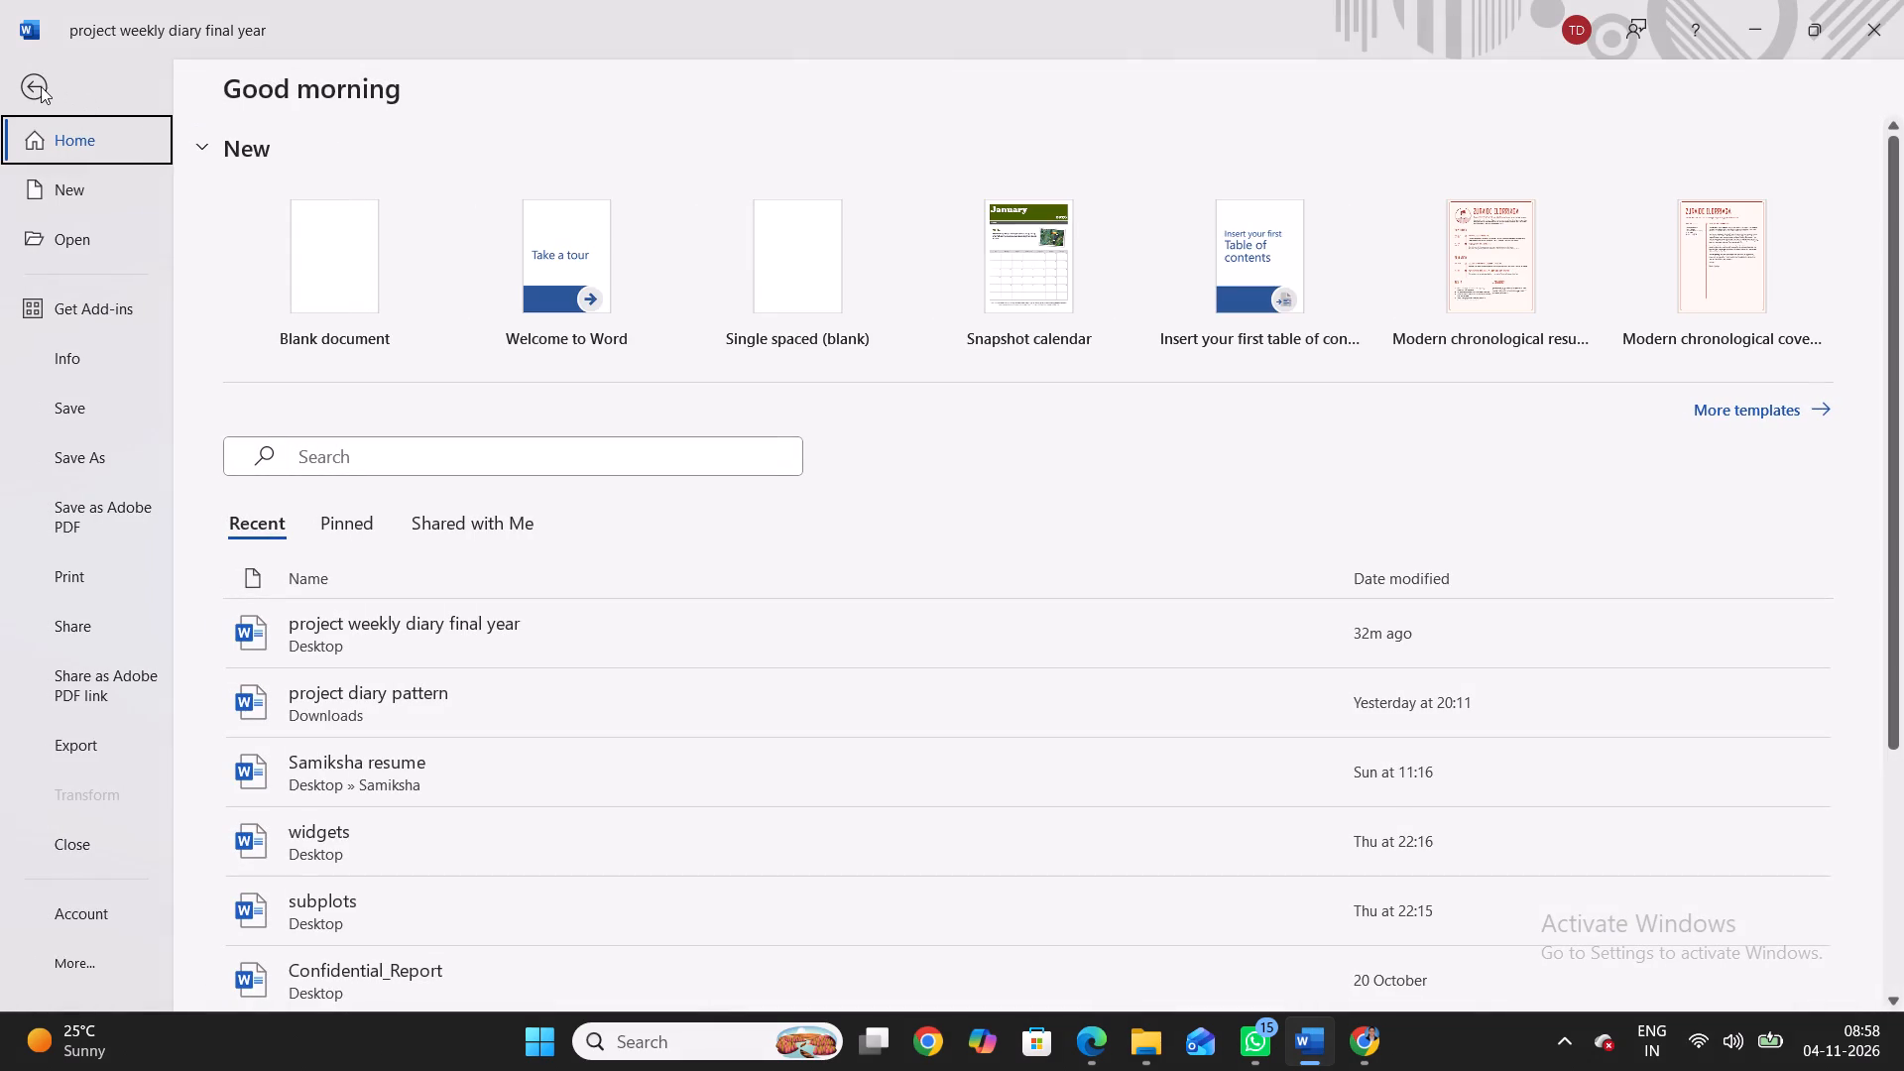
{"action": "left_click", "coordinate": [38, 86]}
{"action": "left_click", "coordinate": [89, 72]}
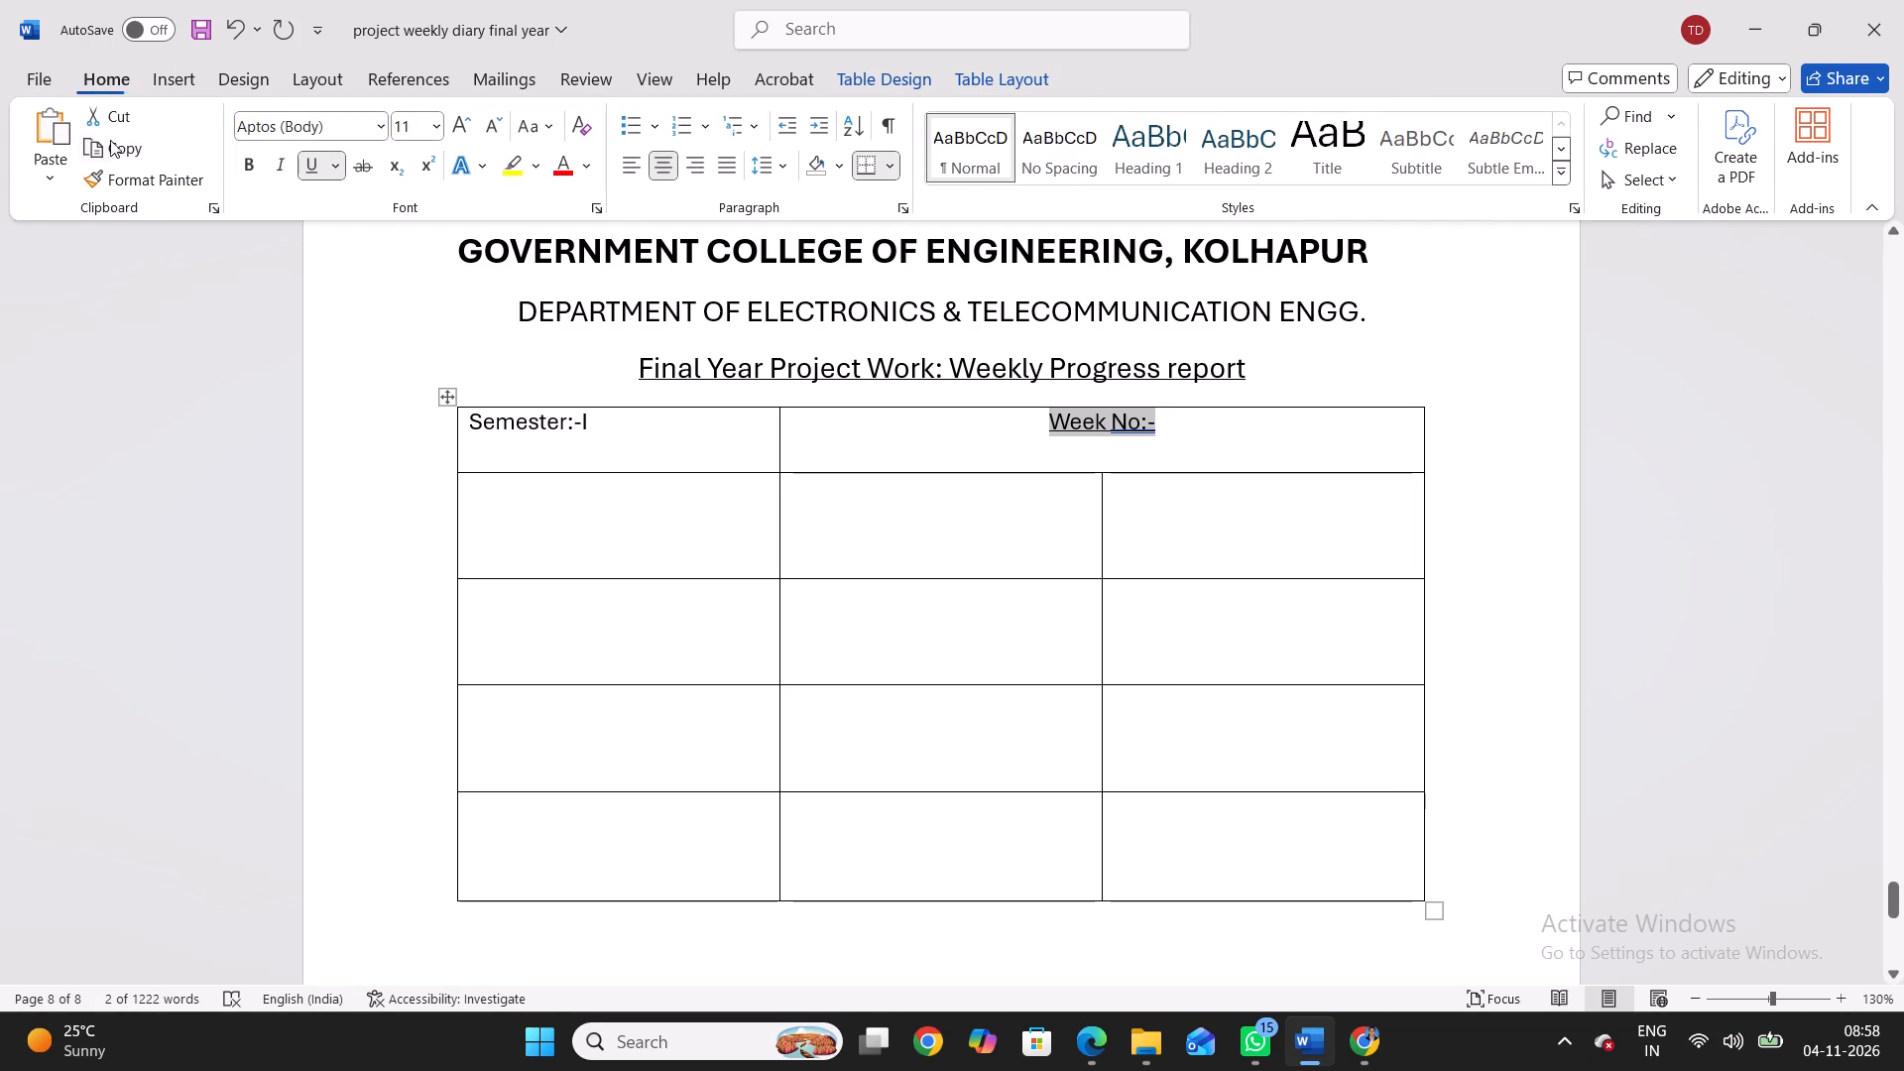
{"action": "left_click", "coordinate": [307, 170]}
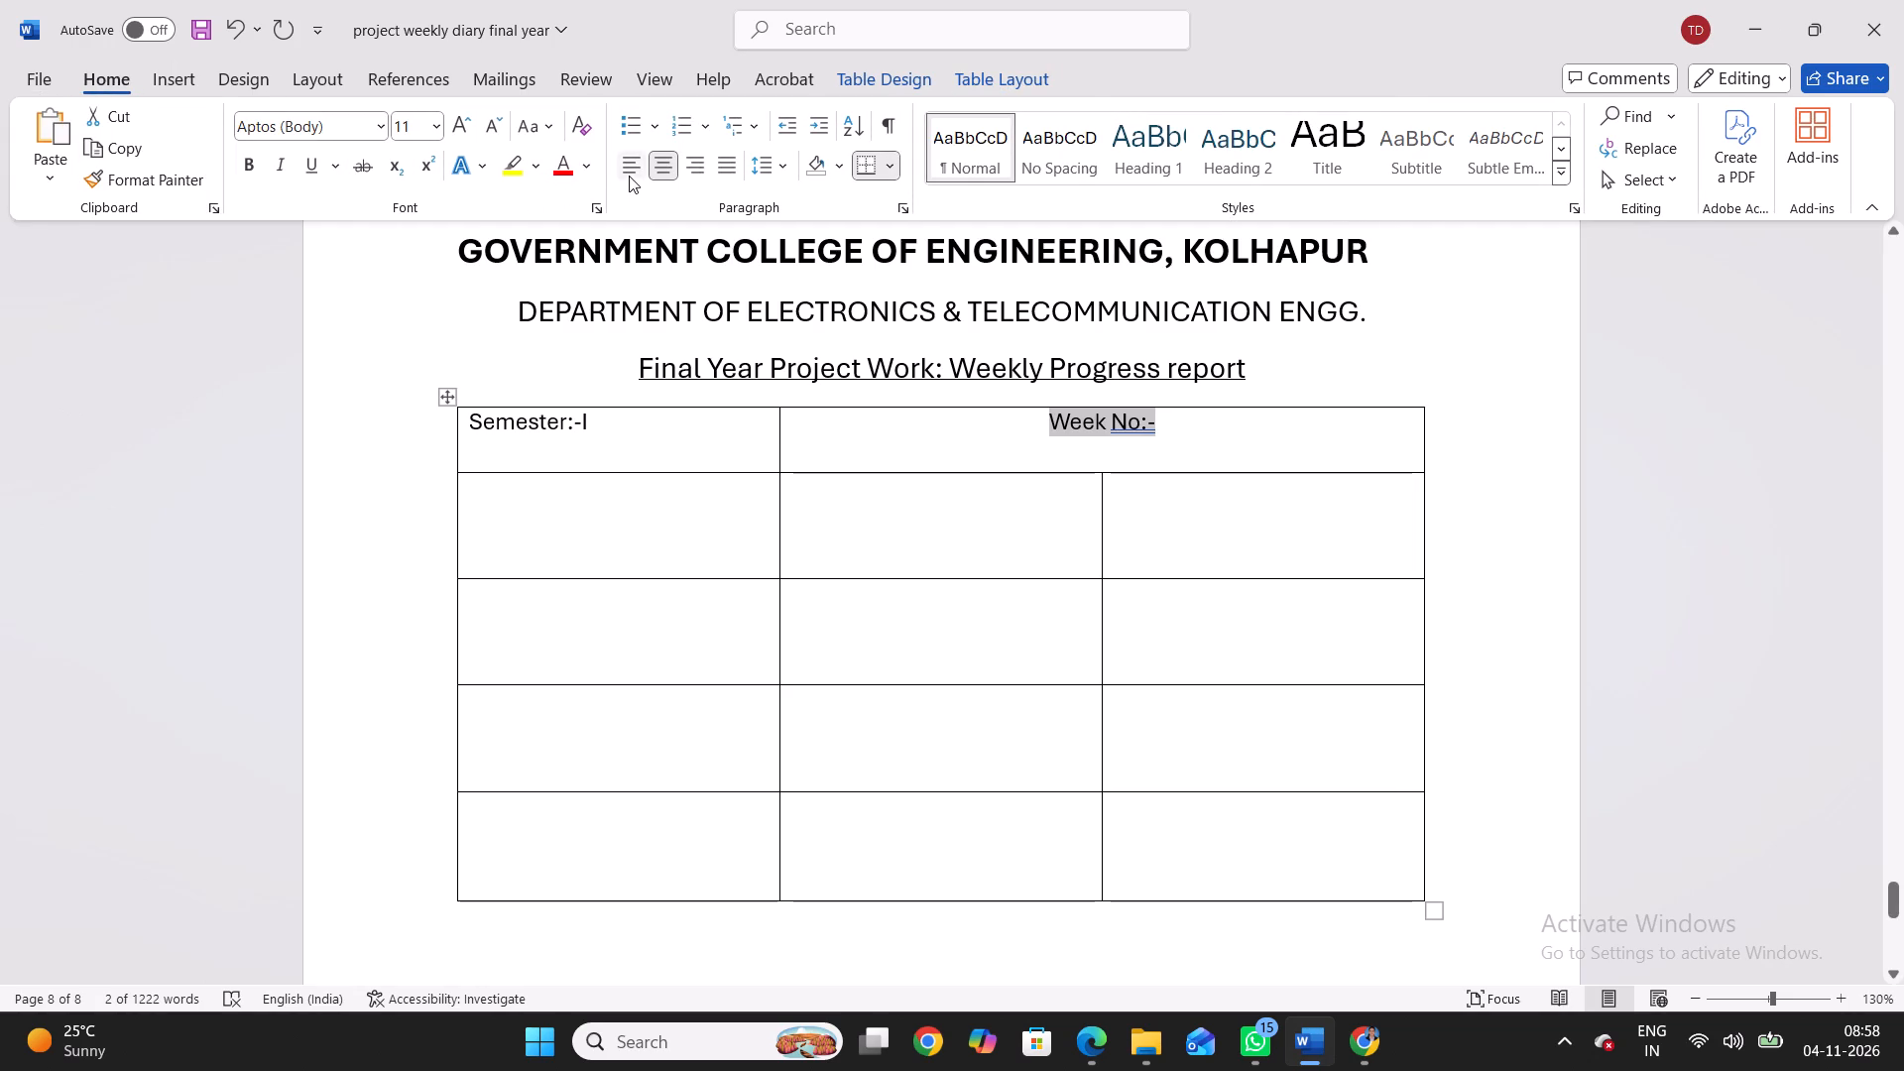
{"action": "left_click", "coordinate": [630, 173]}
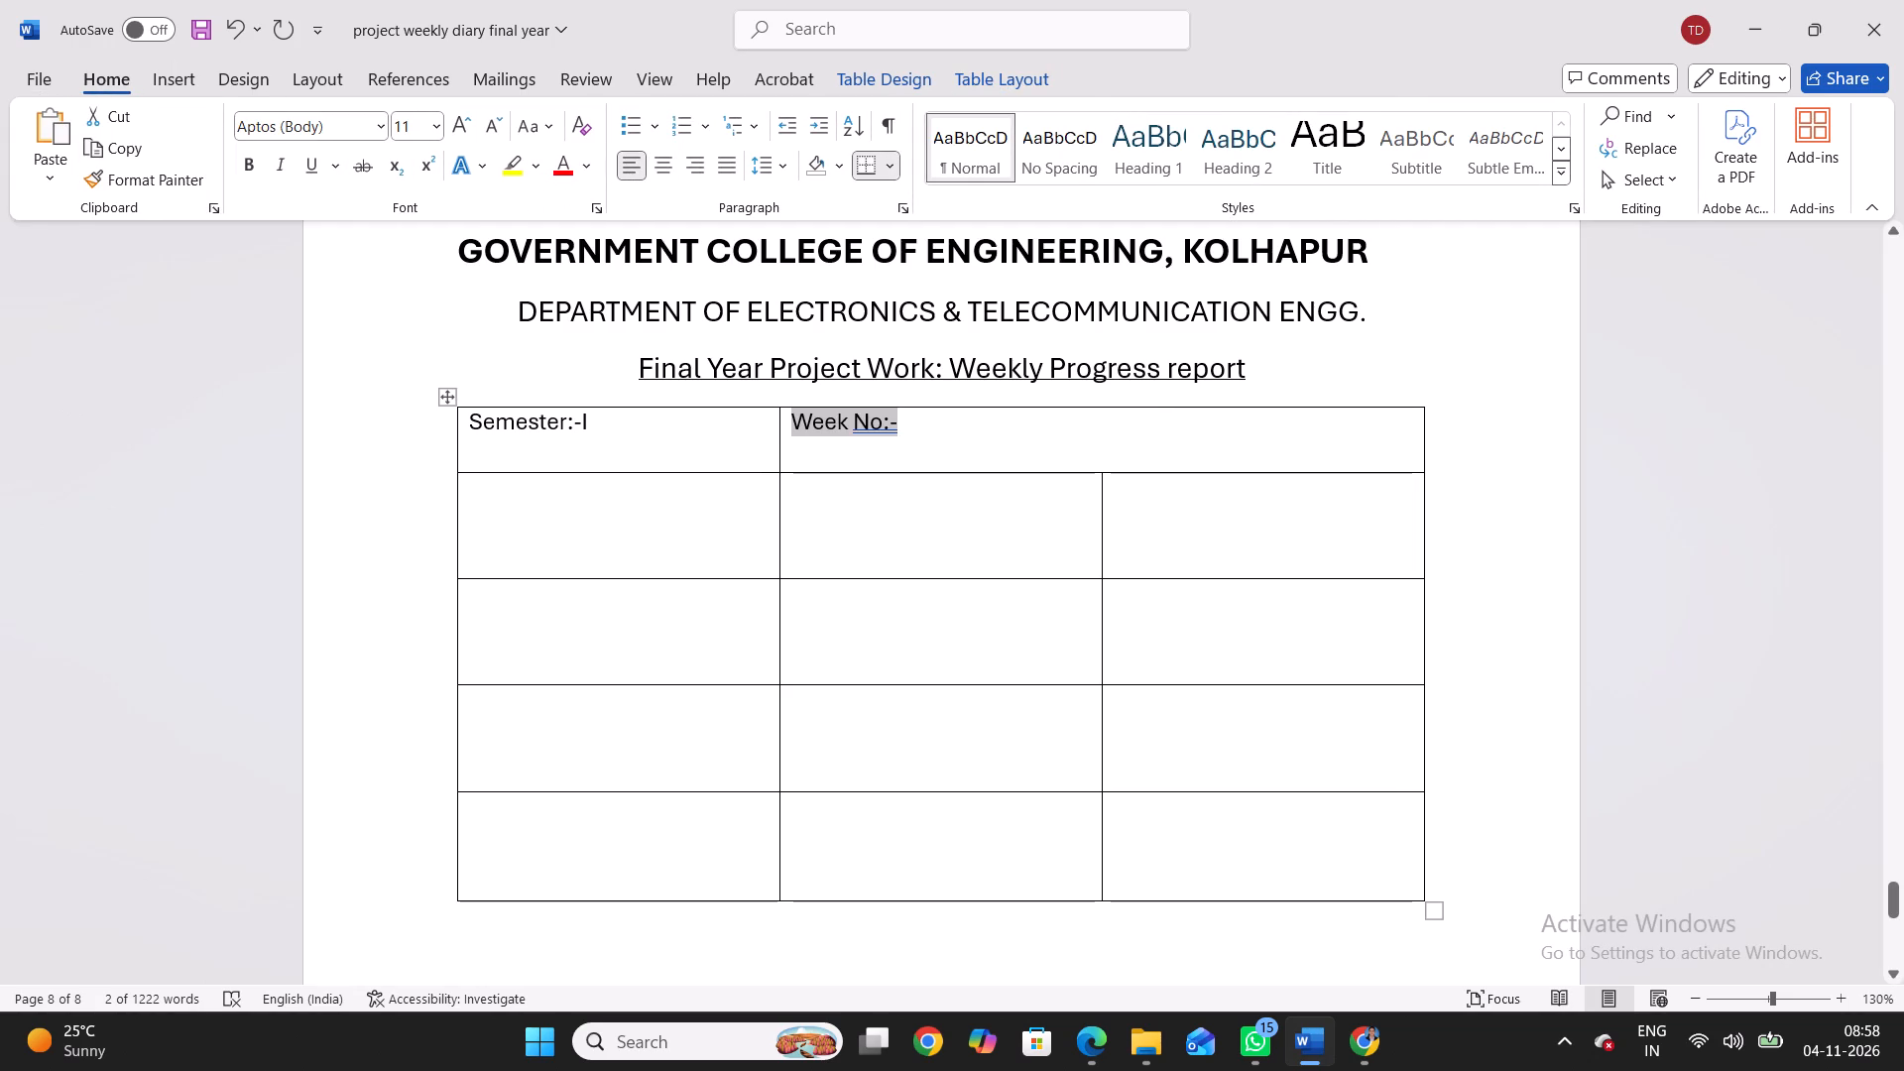
Add "Date:-" after "Week No:-" in the merged cell, separated from it by a wide run of spaces.
{"action": "left_click", "coordinate": [913, 410]}
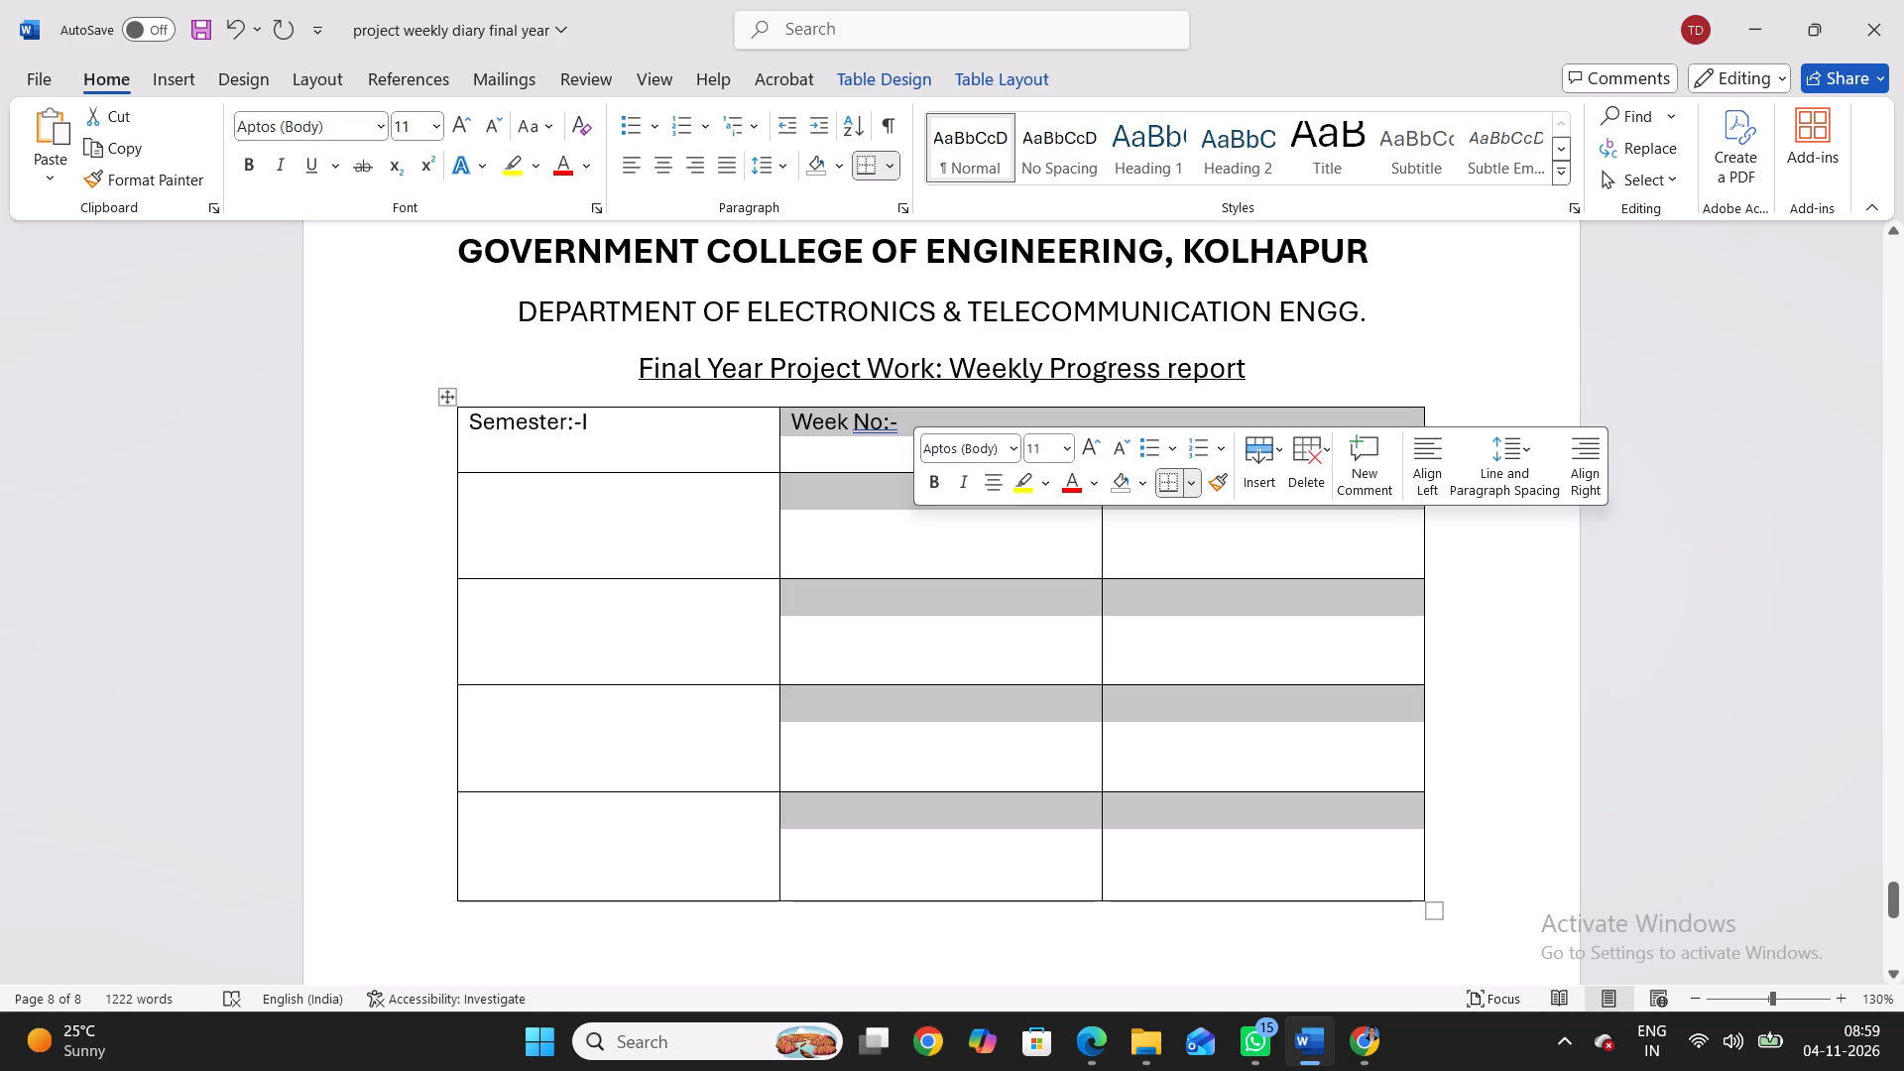
{"action": "left_click", "coordinate": [903, 451]}
{"action": "key", "text": "space"}
{"action": "key", "text": "space"}
{"action": "key", "text": "space"}
{"action": "key", "text": "space"}
{"action": "key", "text": "space"}
{"action": "key", "text": "space"}
{"action": "key", "text": "space"}
{"action": "key", "text": "space"}
{"action": "key", "text": "space"}
{"action": "key", "text": "space"}
{"action": "key", "text": "space"}
{"action": "key", "text": "space"}
{"action": "key", "text": "space"}
{"action": "key", "text": "space"}
{"action": "key", "text": "space"}
{"action": "key", "text": "space"}
{"action": "key", "text": "space"}
{"action": "key", "text": "space"}
{"action": "key", "text": "space"}
{"action": "key", "text": "space"}
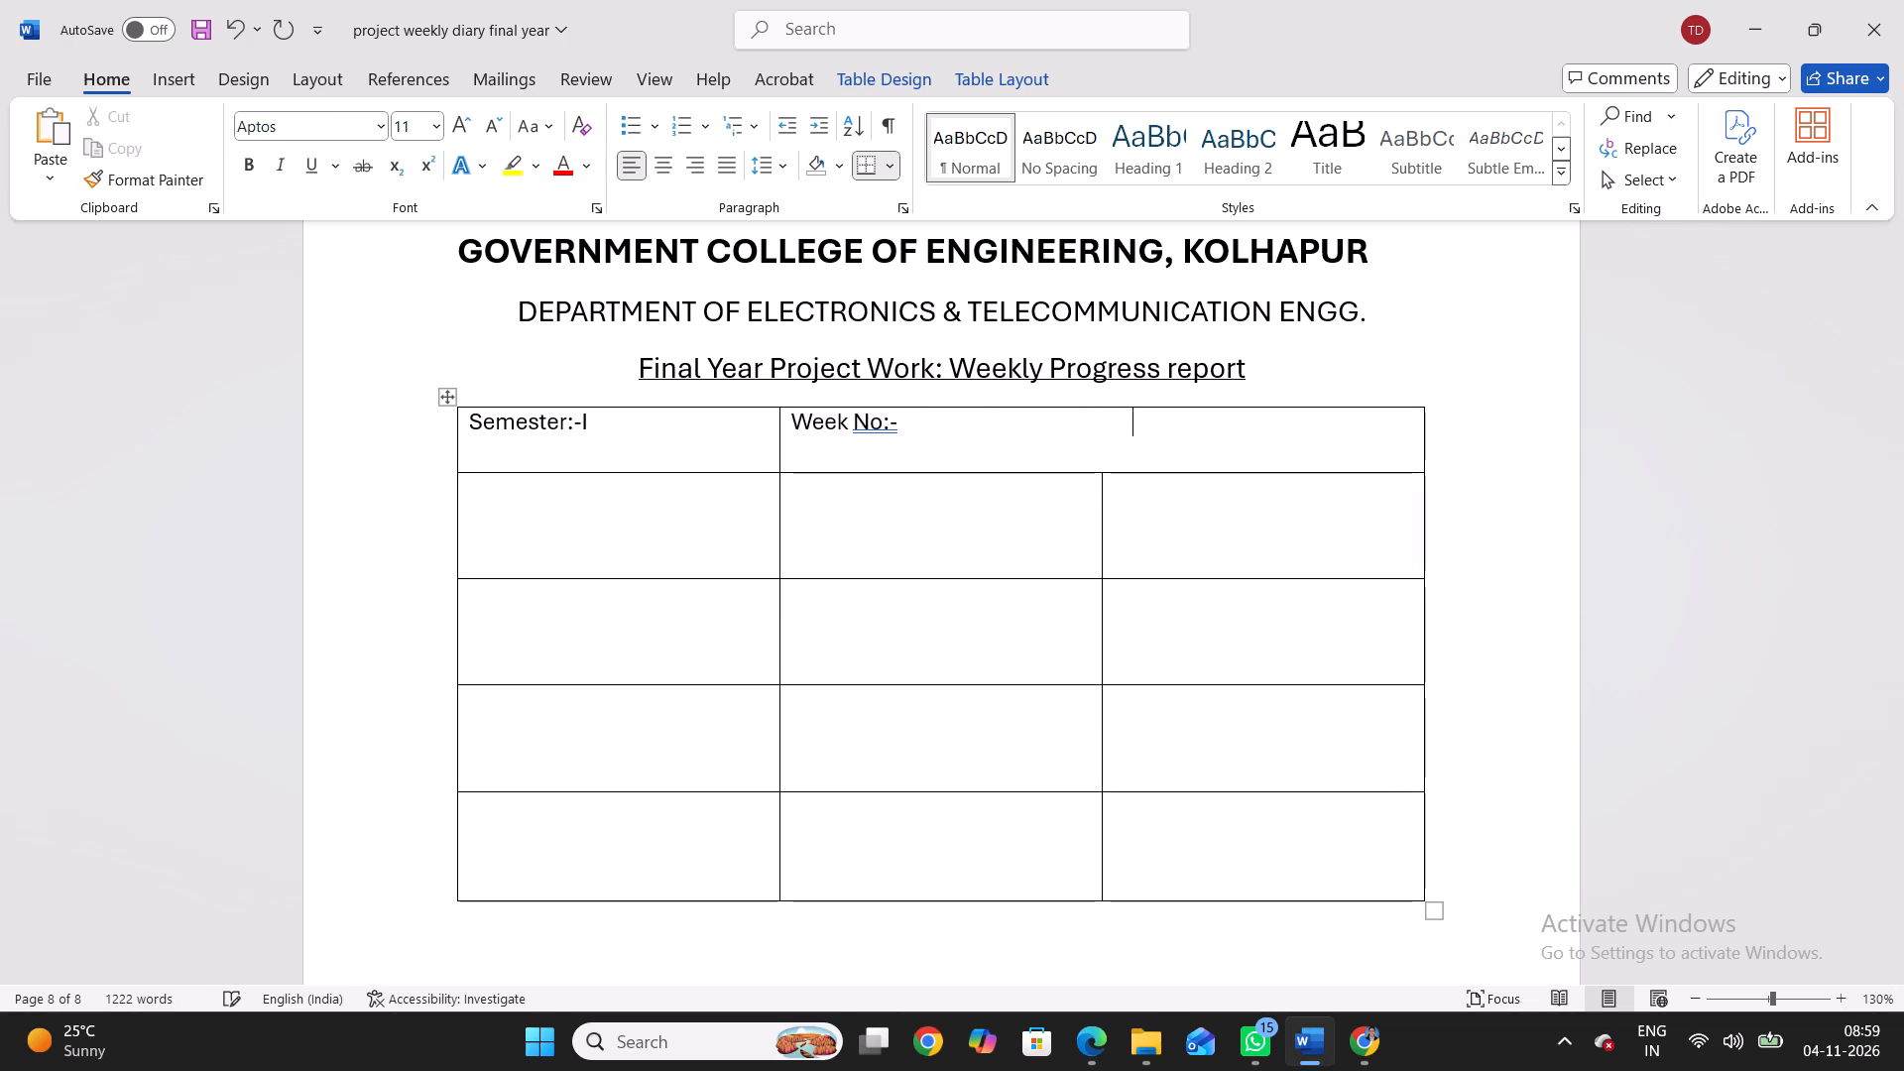
{"action": "type", "text": "DAte"}
{"action": "key", "text": "BackSpace"}
{"action": "key", "text": "BackSpace"}
{"action": "key", "text": "BackSpace"}
{"action": "type", "text": "ate"}
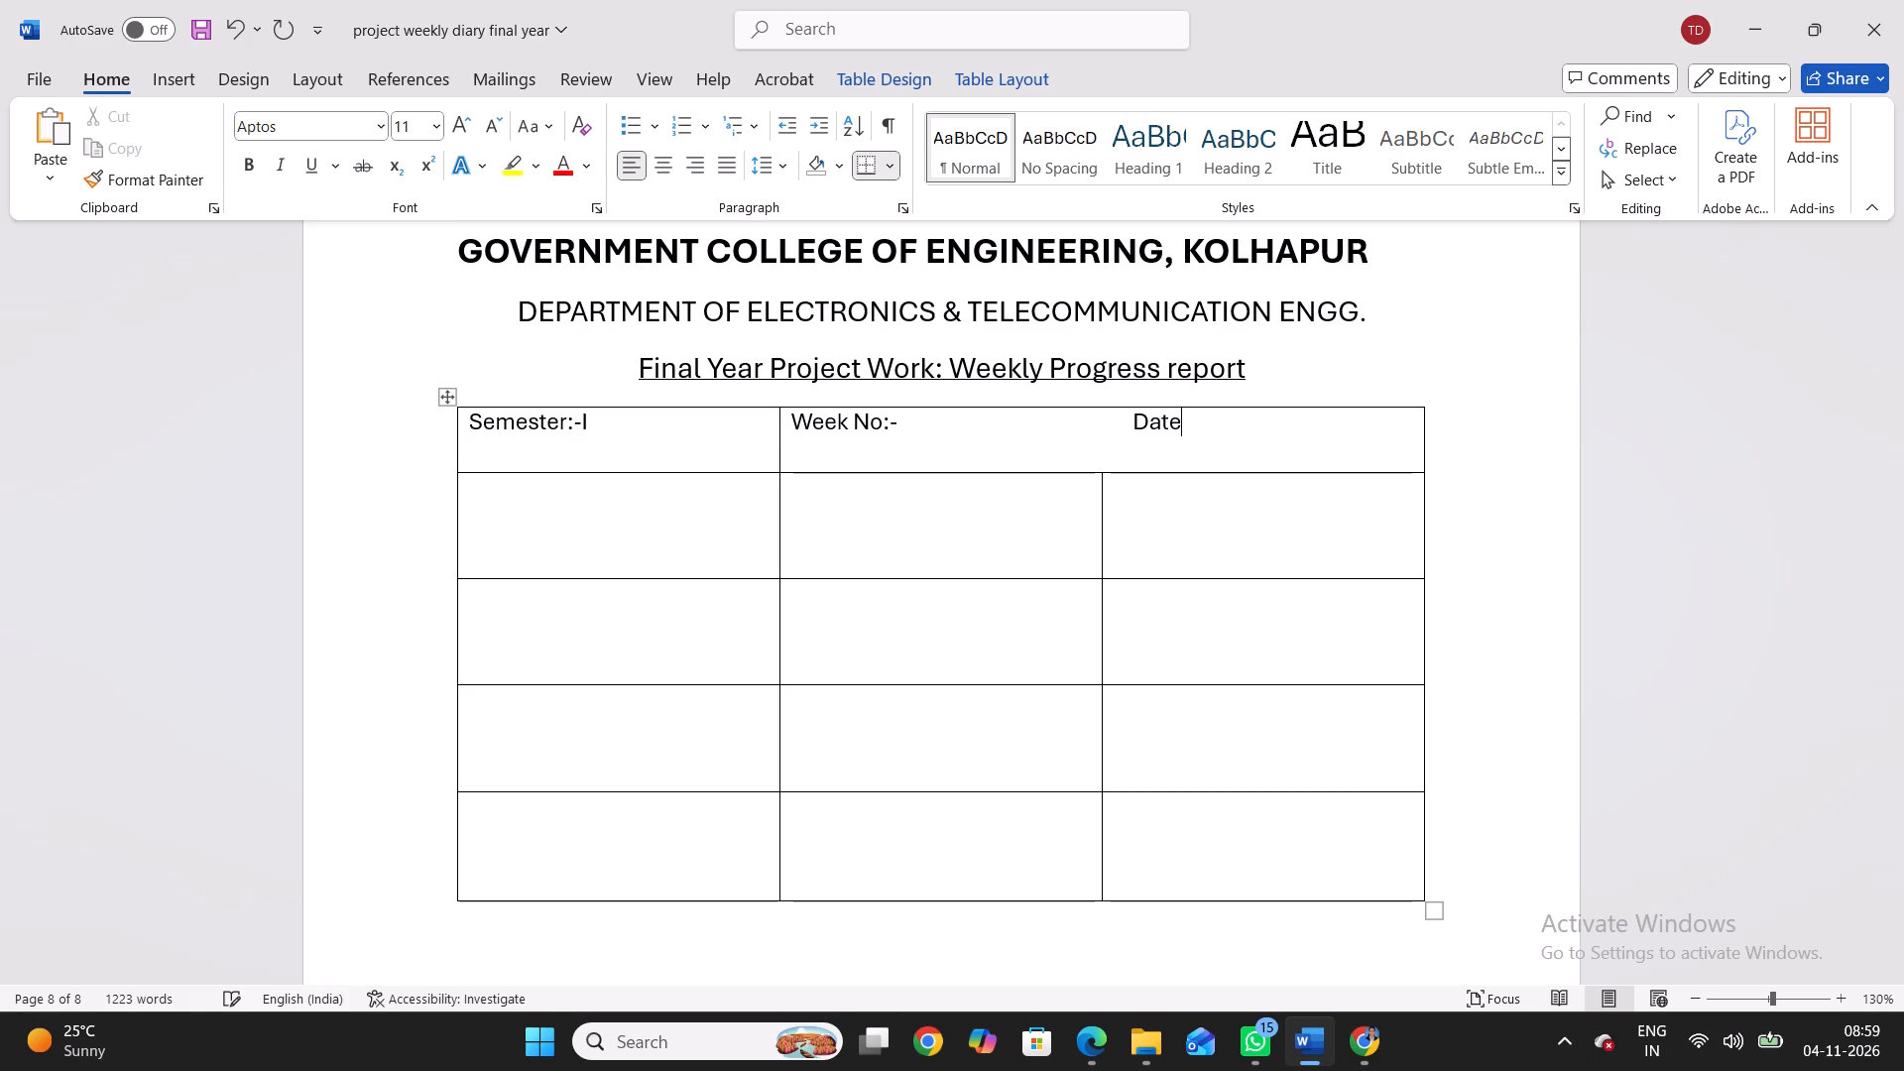
{"action": "type", "text": ":-"}
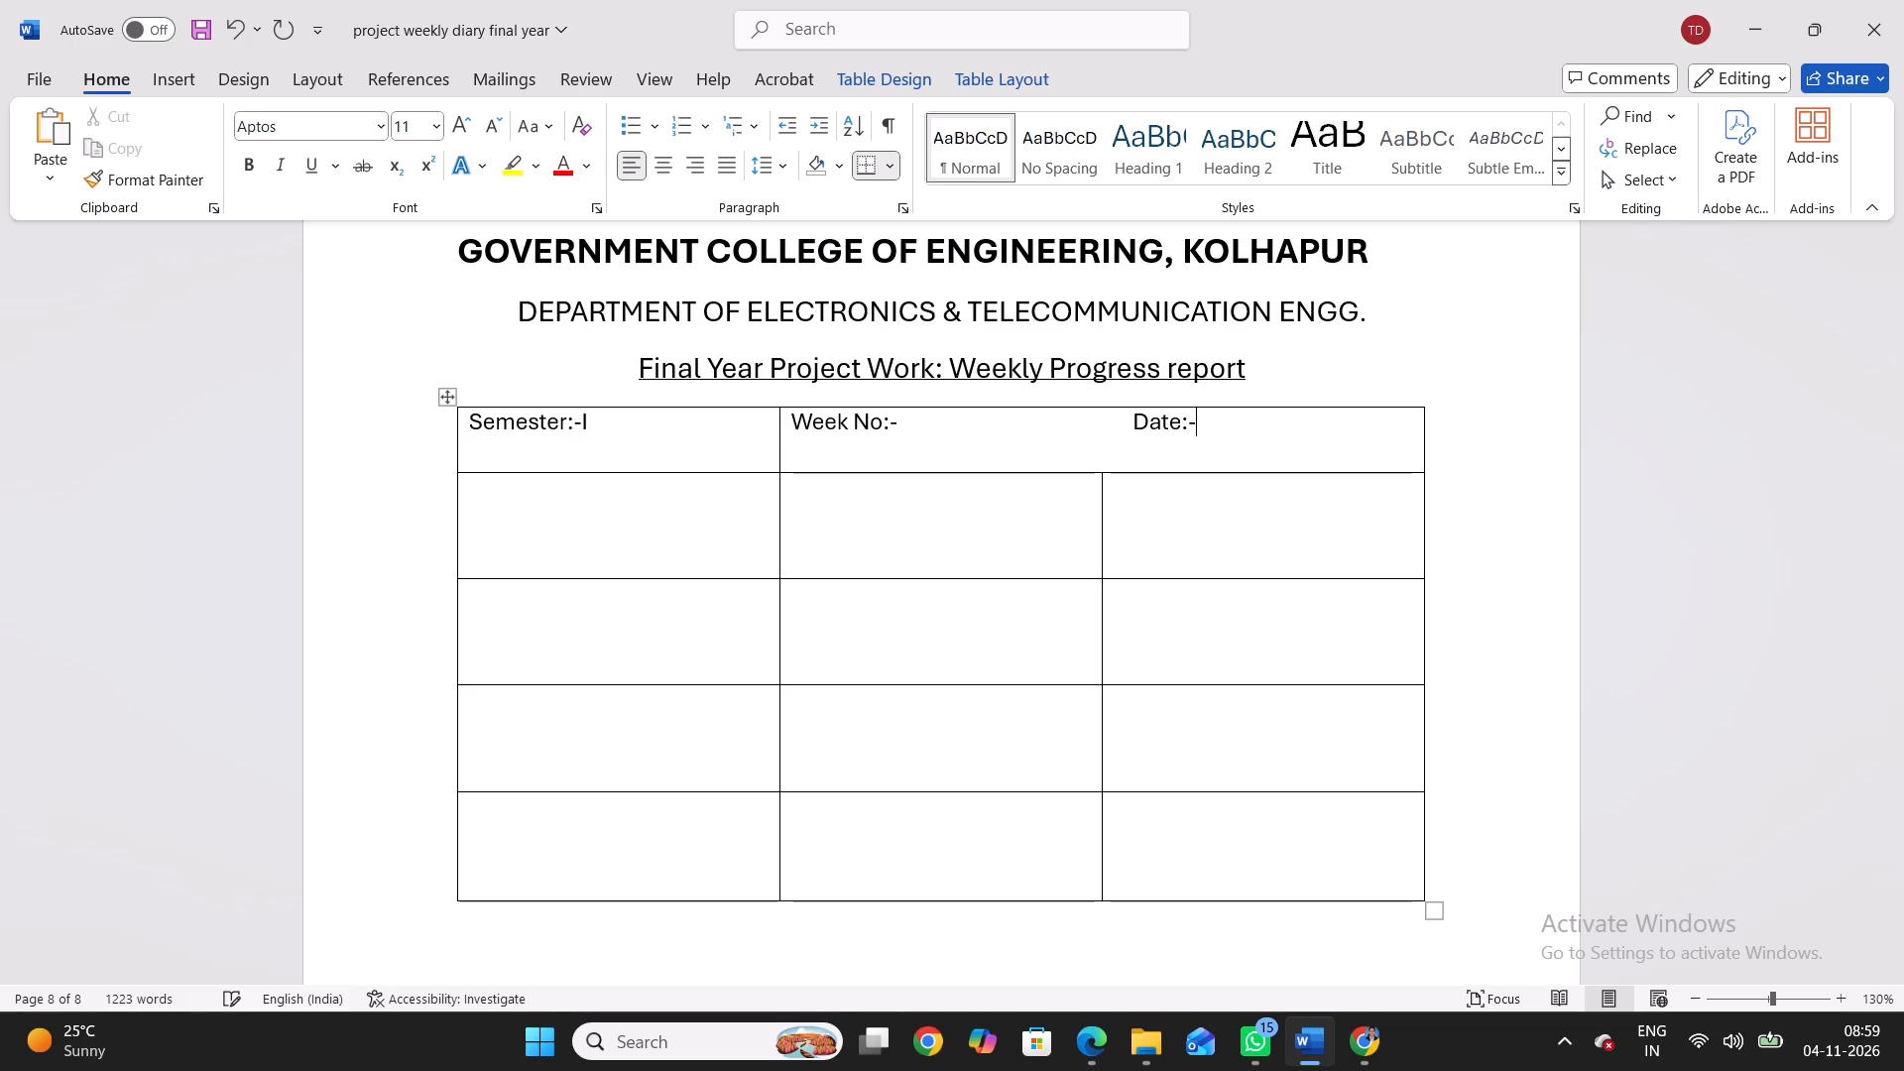
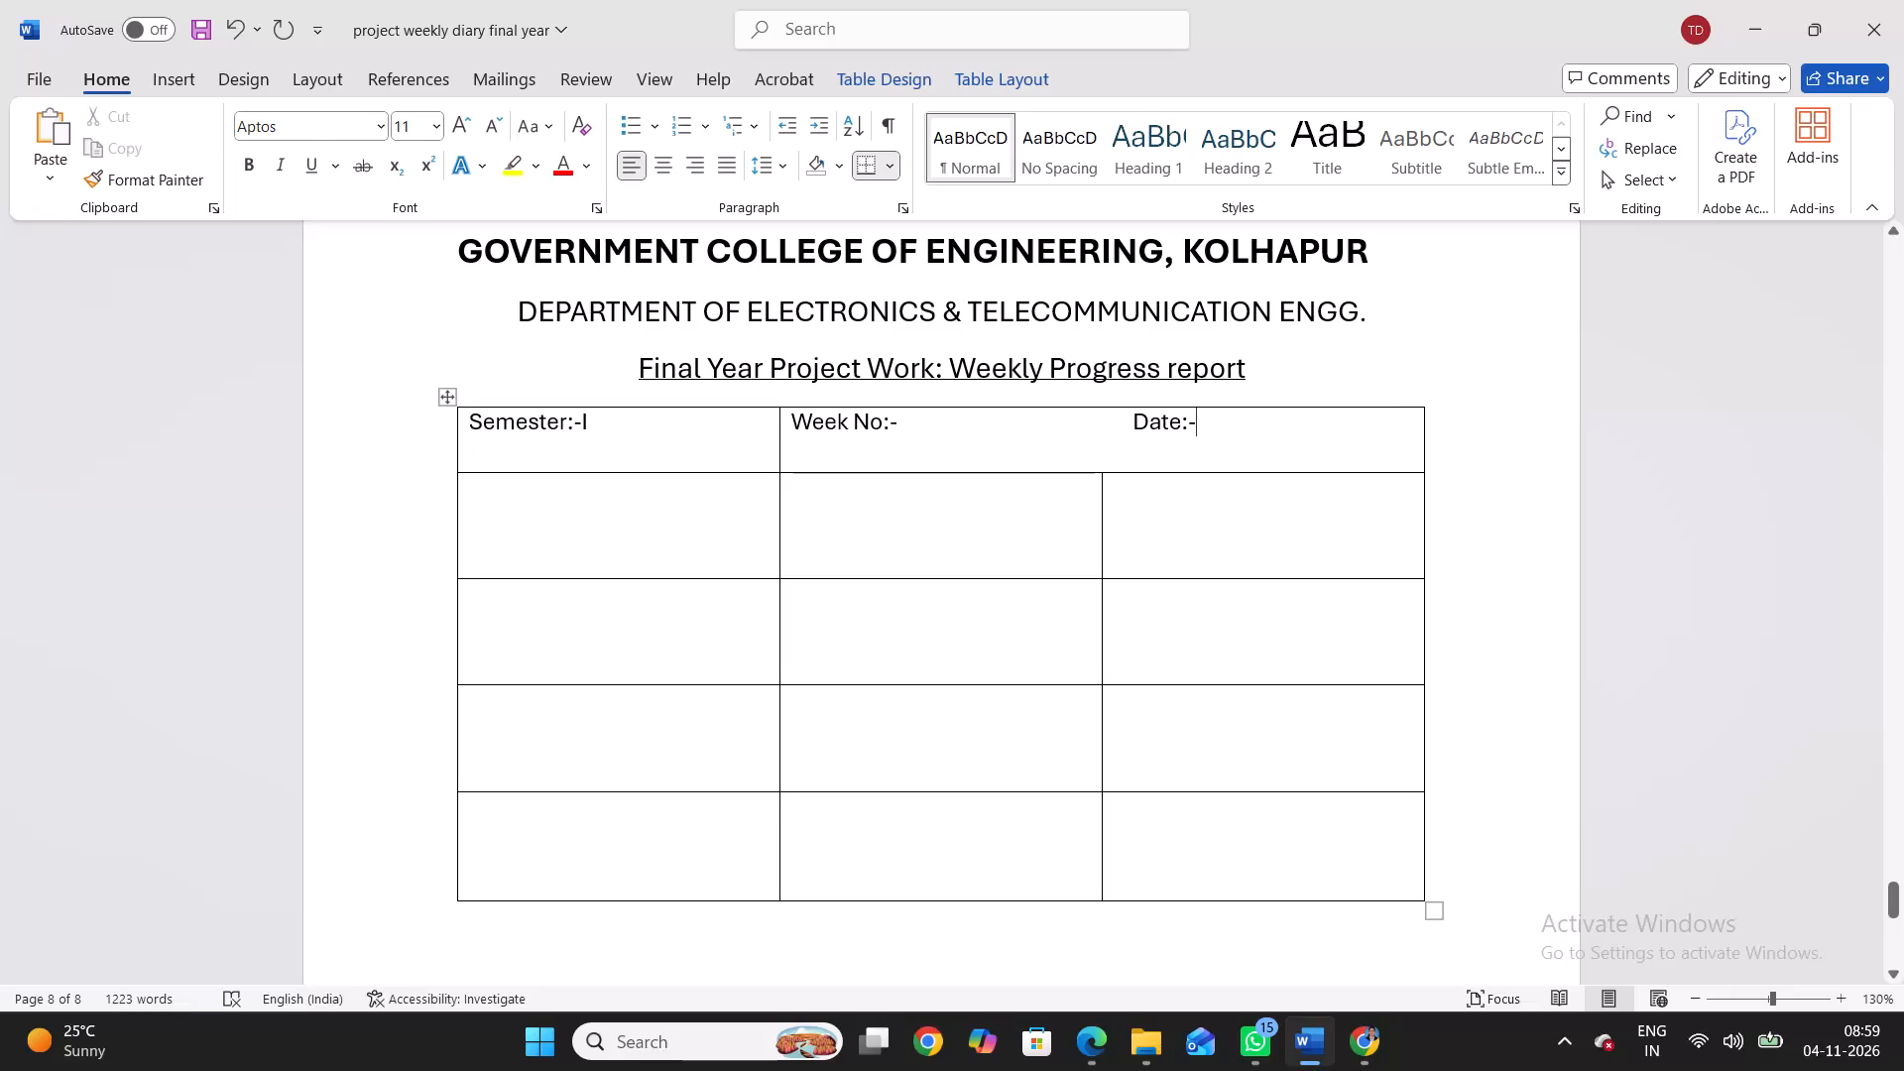
Enter "Outcome of the week" in the first cell of the table's second row.
{"action": "left_click", "coordinate": [529, 500]}
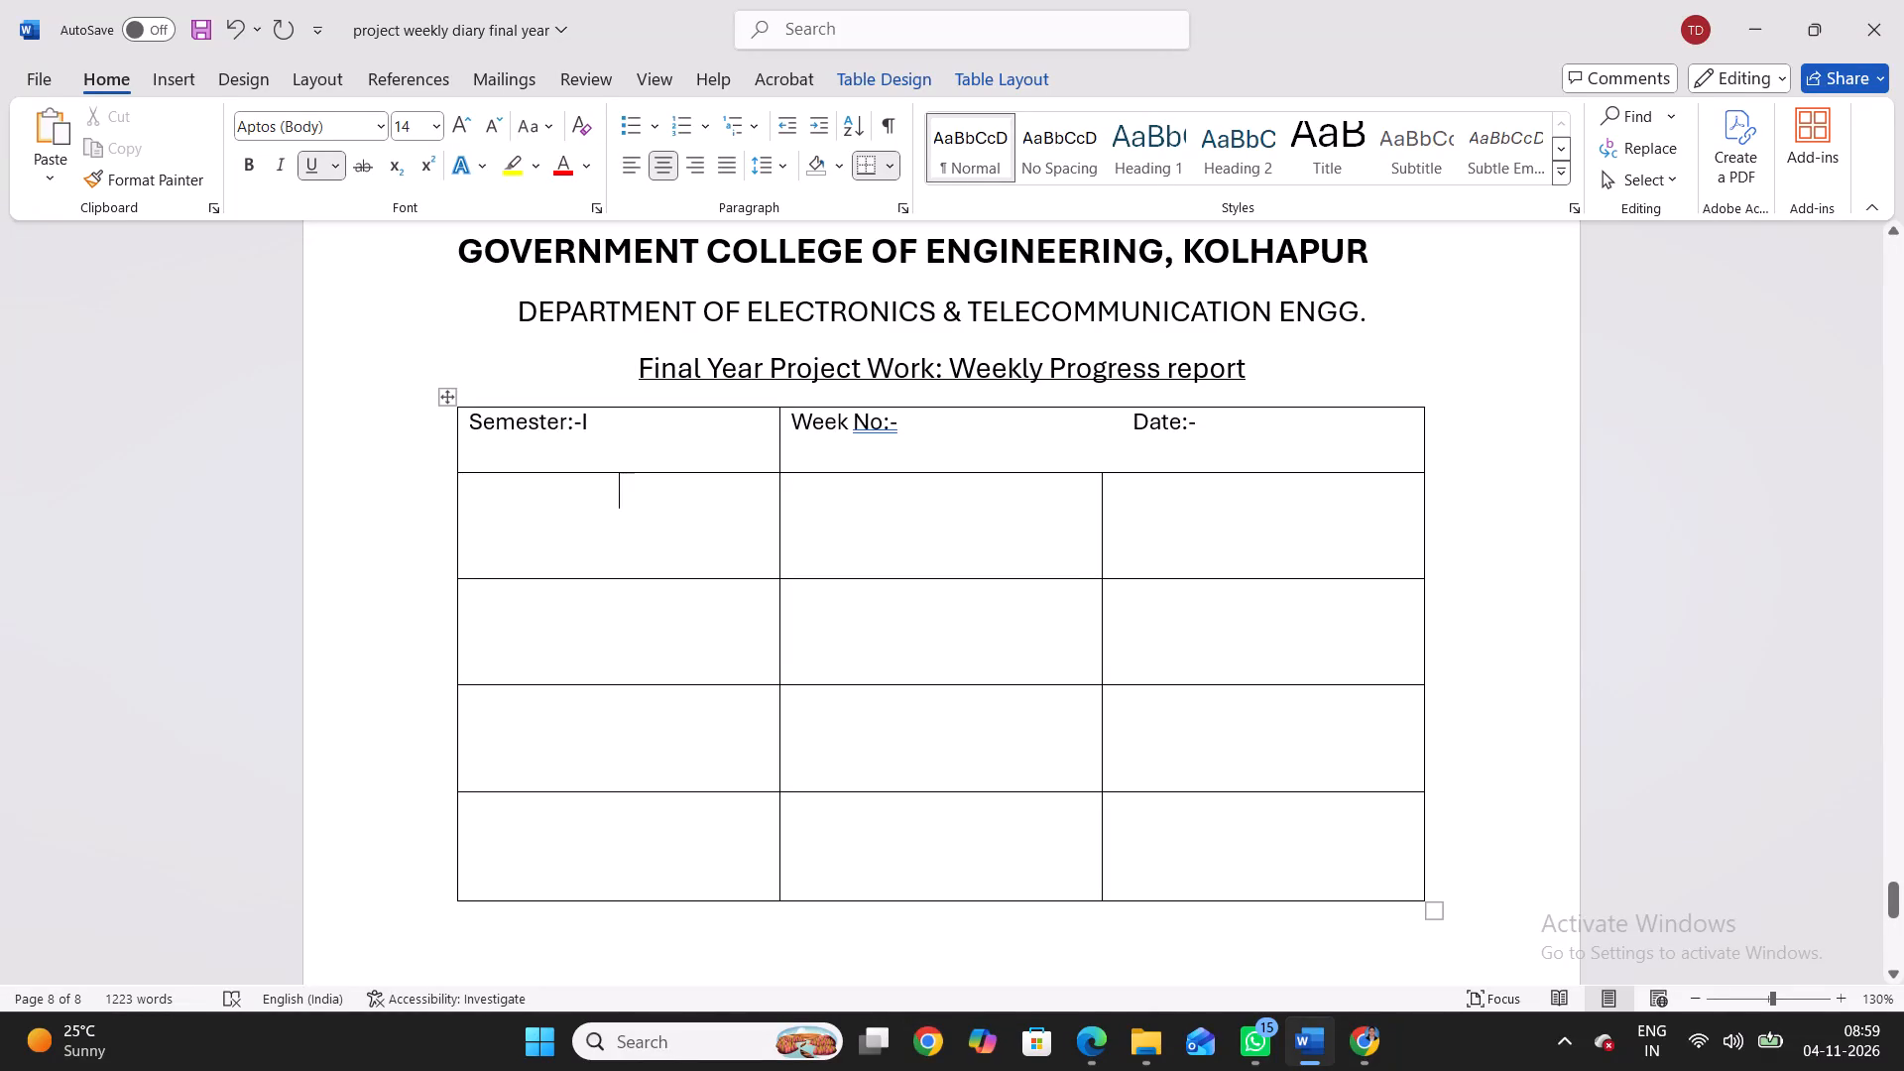
{"action": "key", "text": "shift+o"}
{"action": "key", "text": "u"}
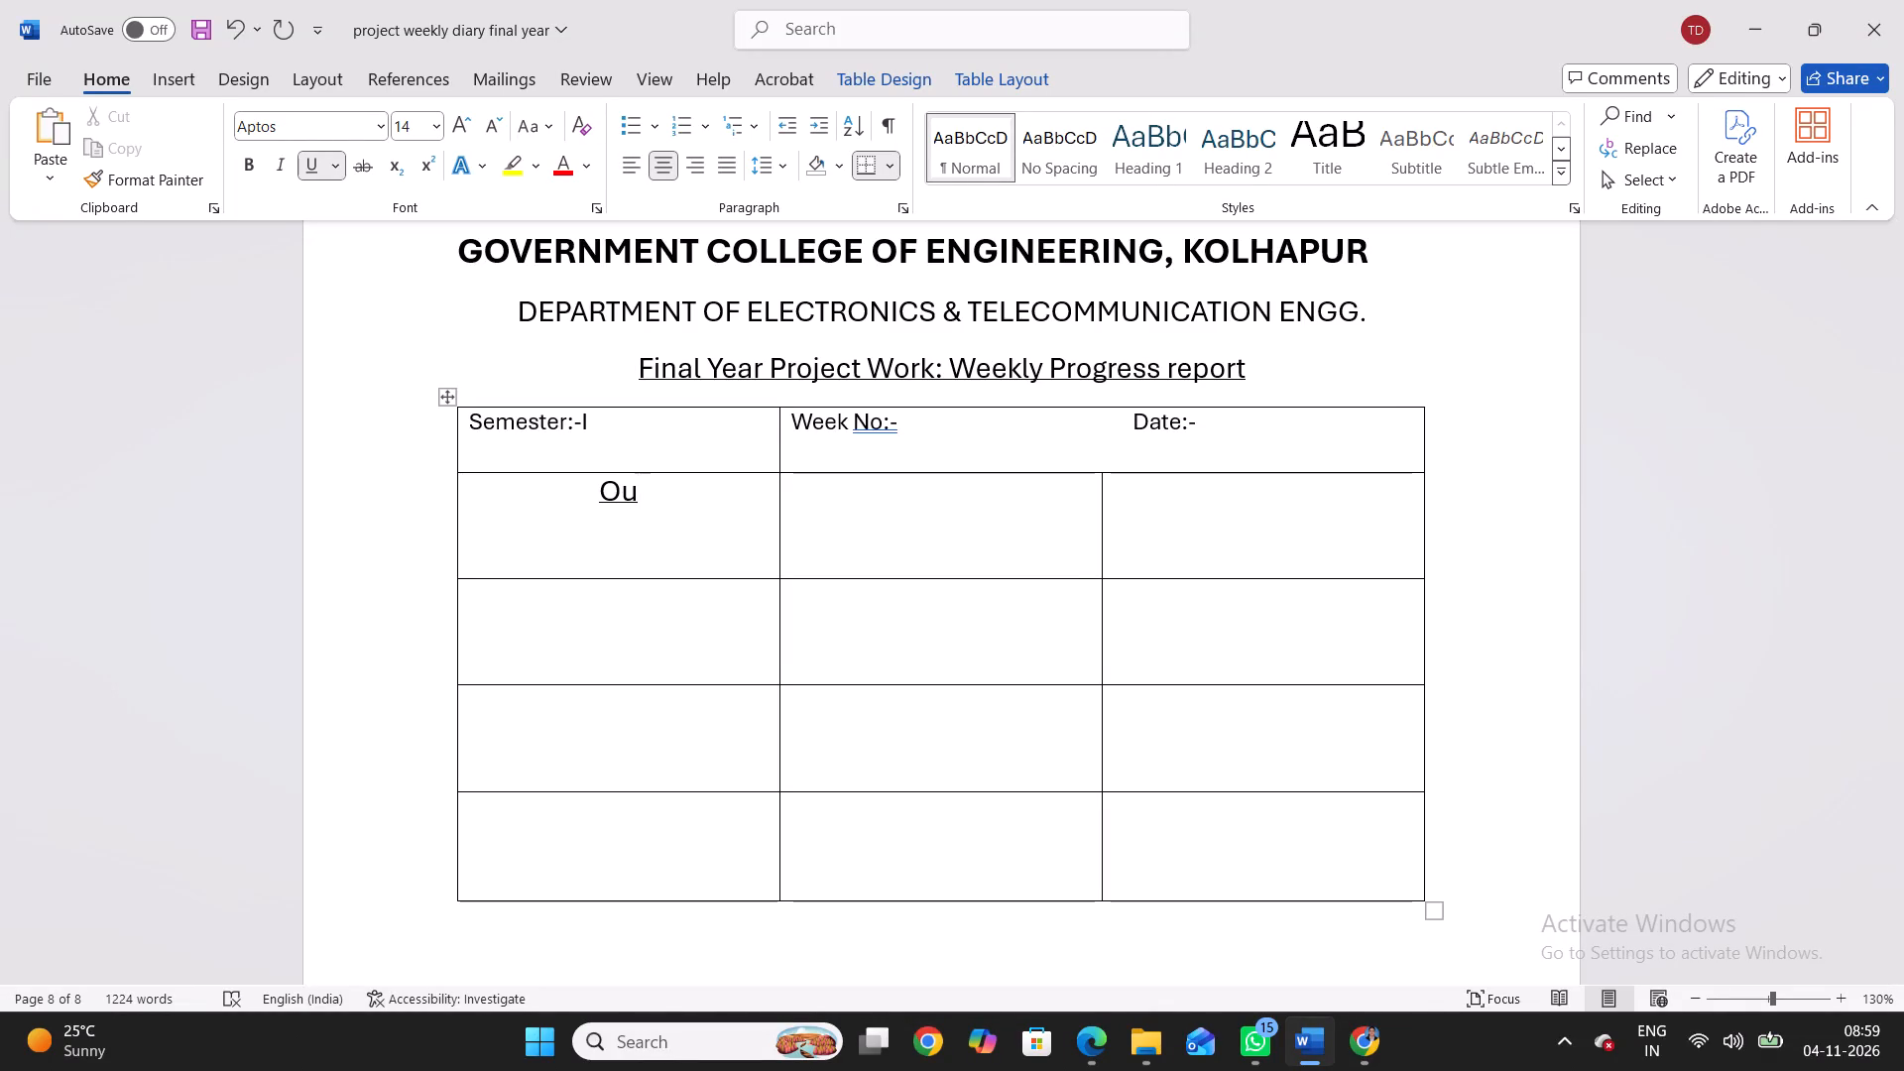
{"action": "type", "text": "tcome"}
{"action": "key", "text": "space"}
{"action": "type", "text": "of"}
{"action": "key", "text": "space"}
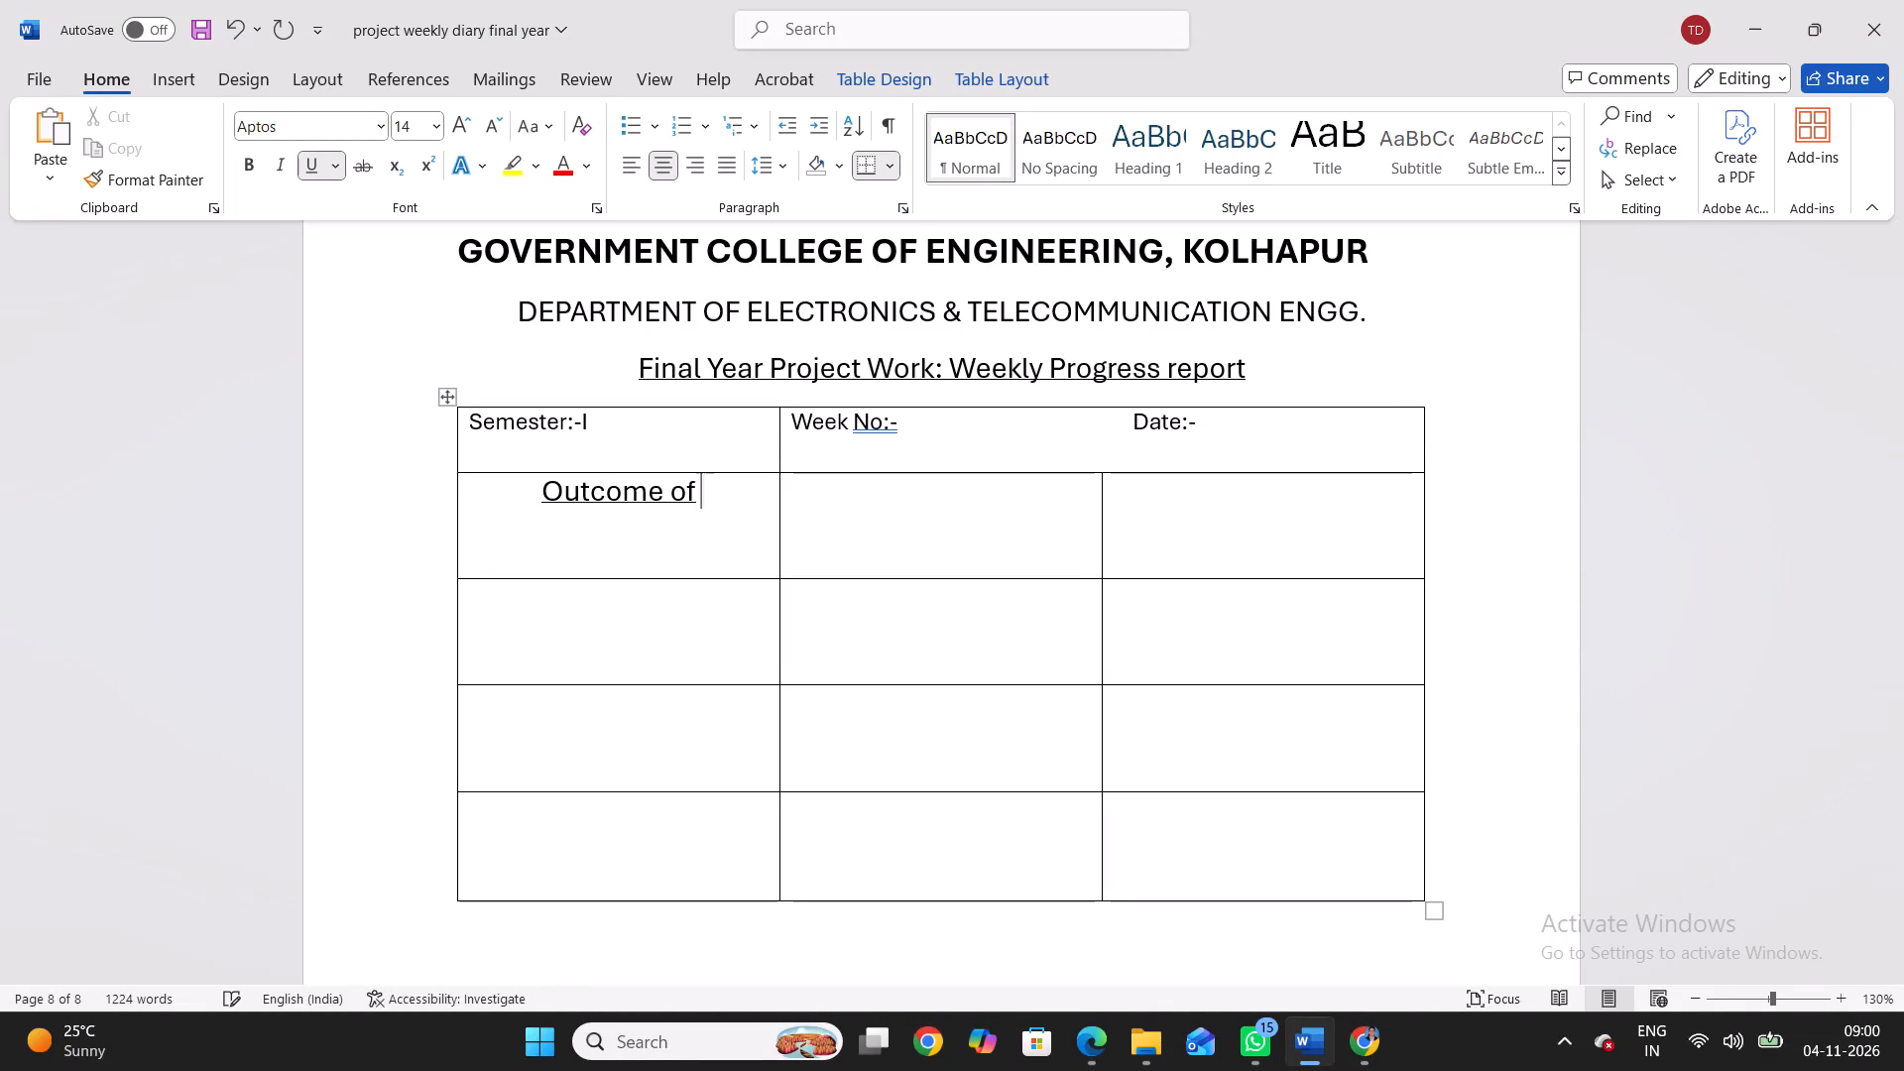
{"action": "type", "text": "the week"}
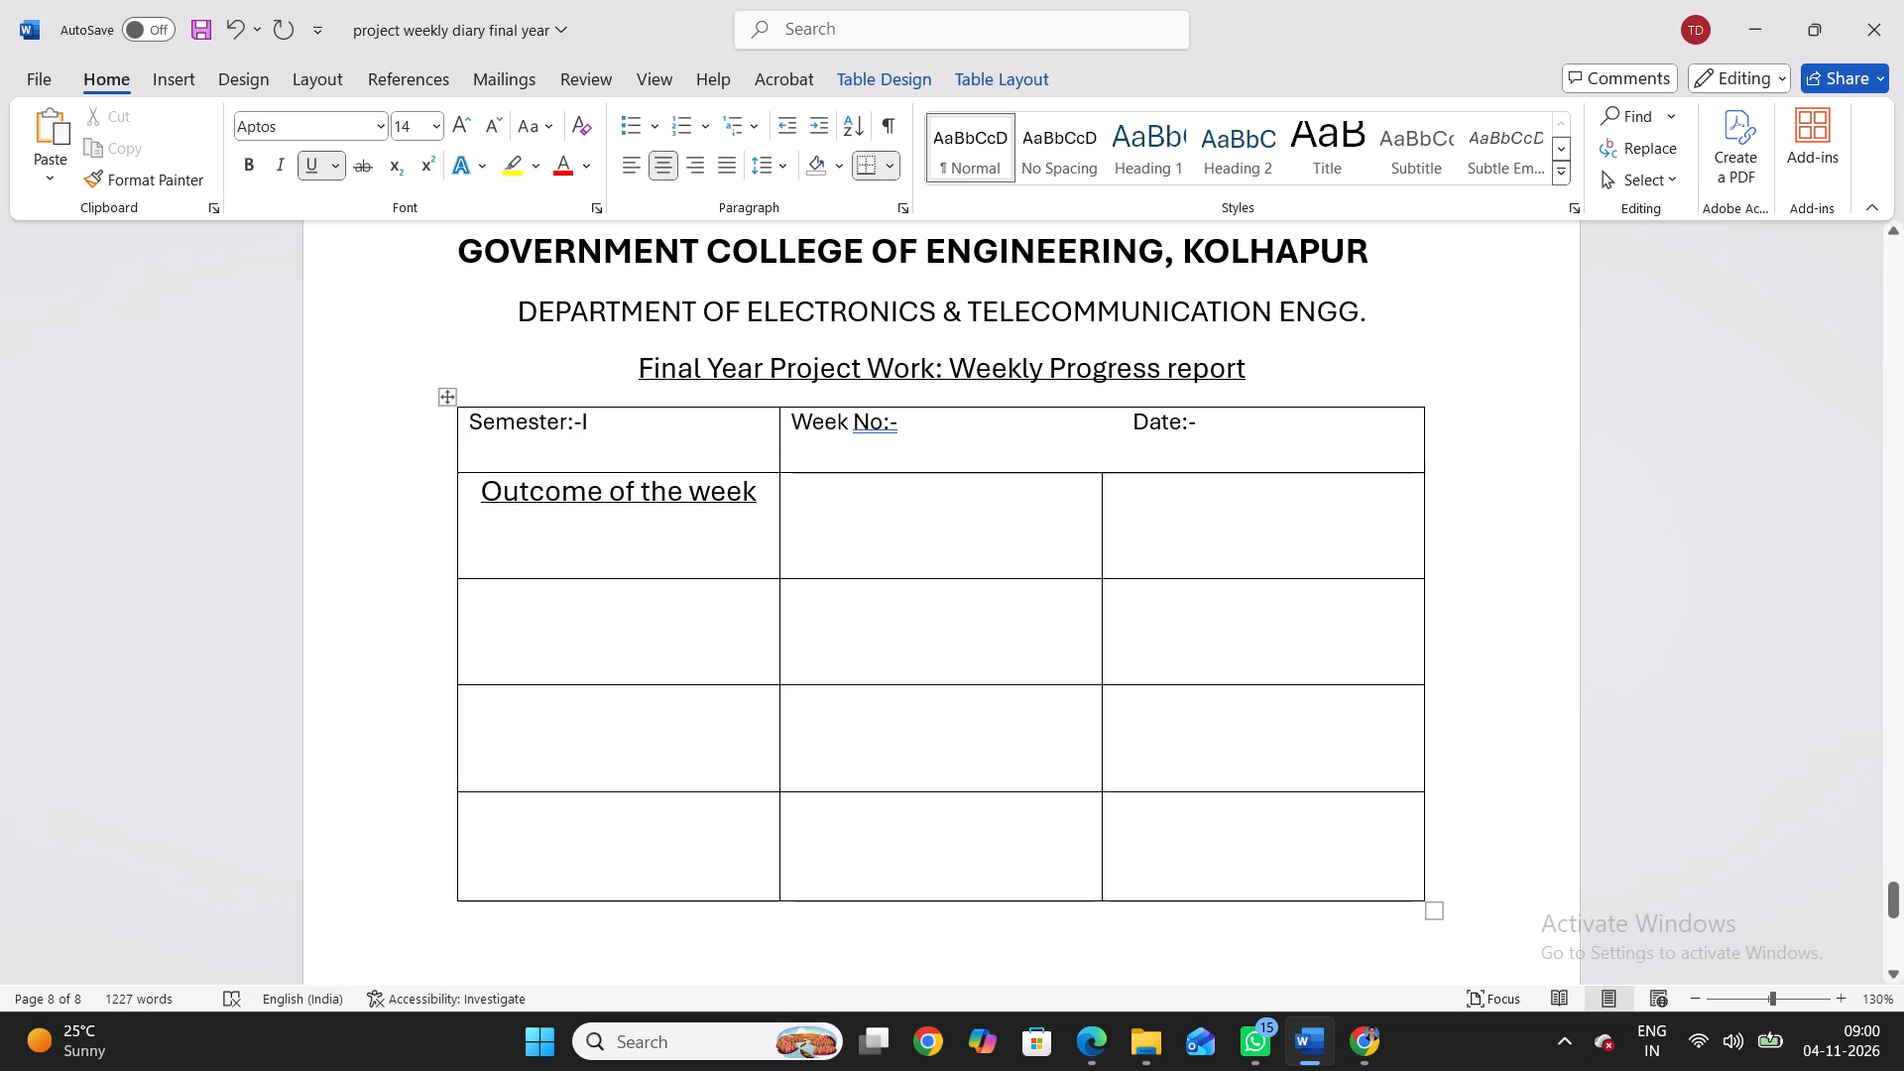
Remove the underline from the "Outcome of the week" text and set it to font size 11.
{"action": "left_click_drag", "start_coordinate": [471, 490], "coordinate": [789, 498]}
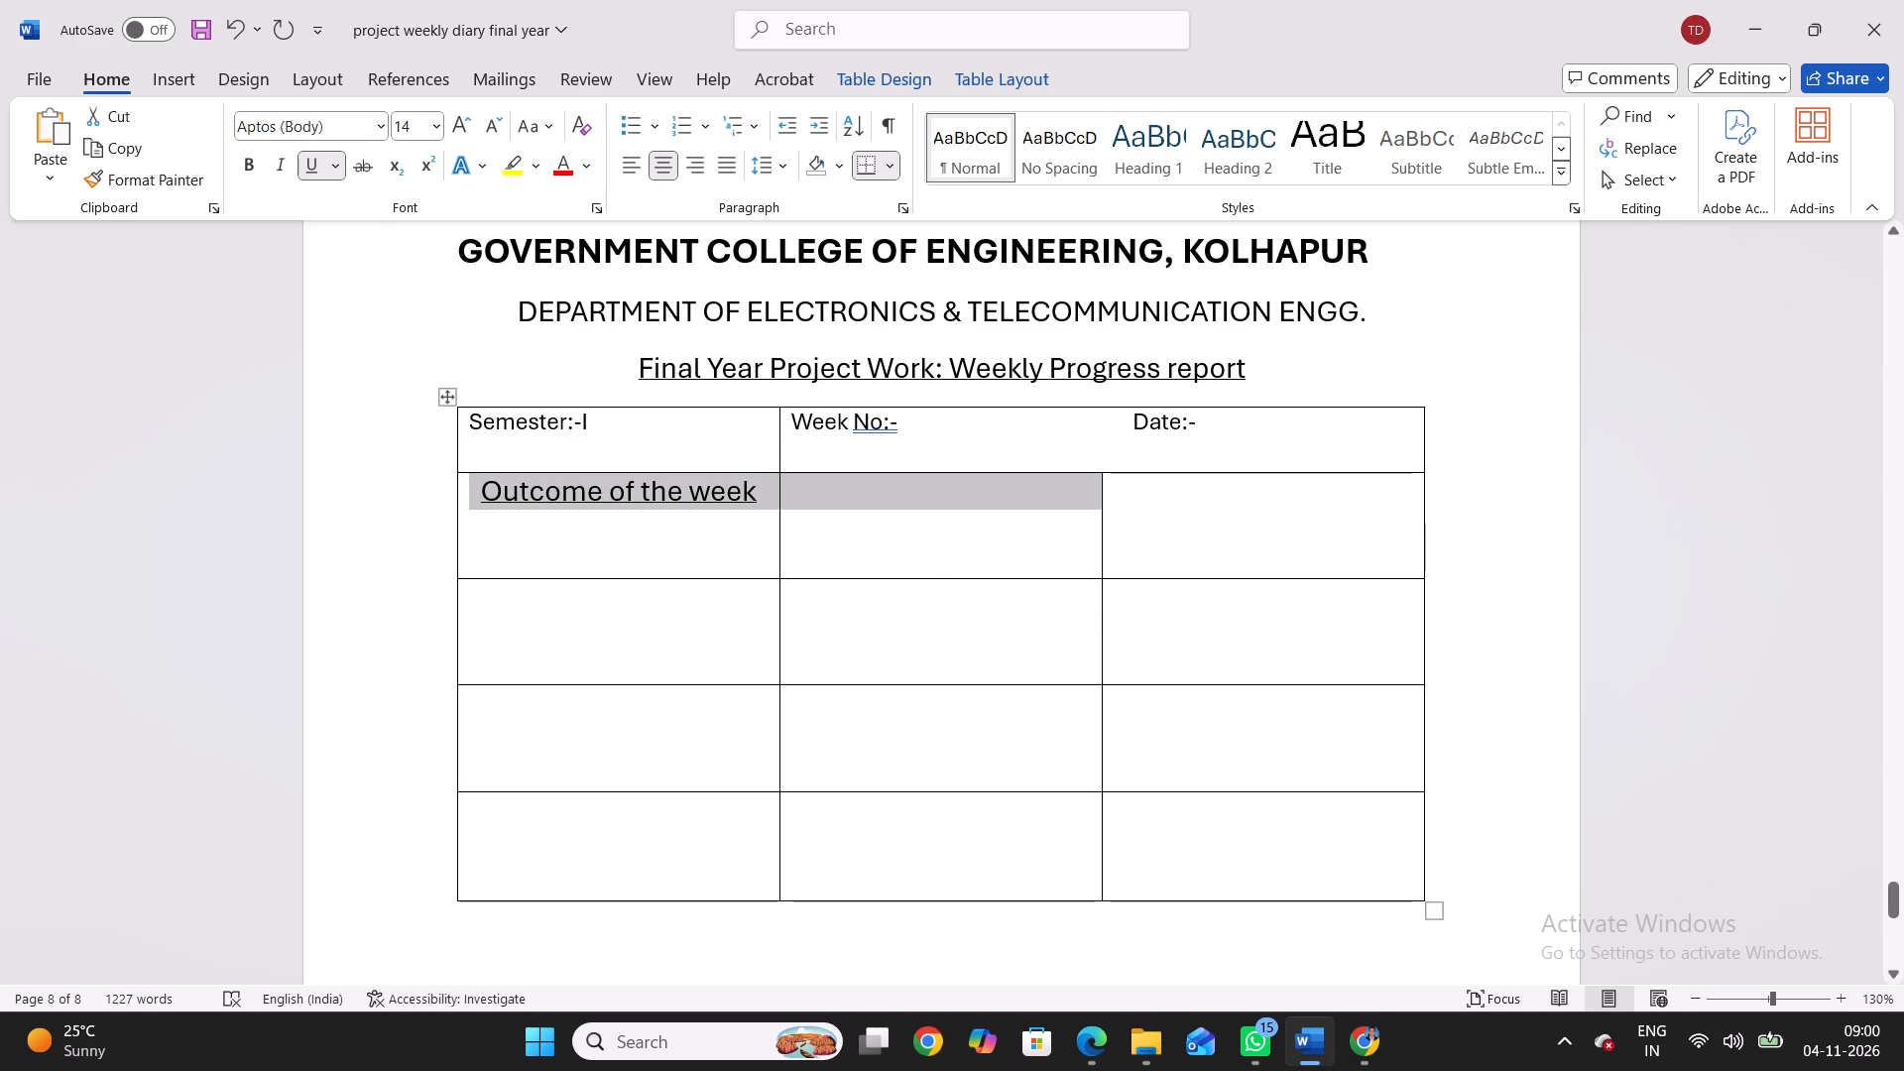
{"action": "left_click", "coordinate": [312, 166]}
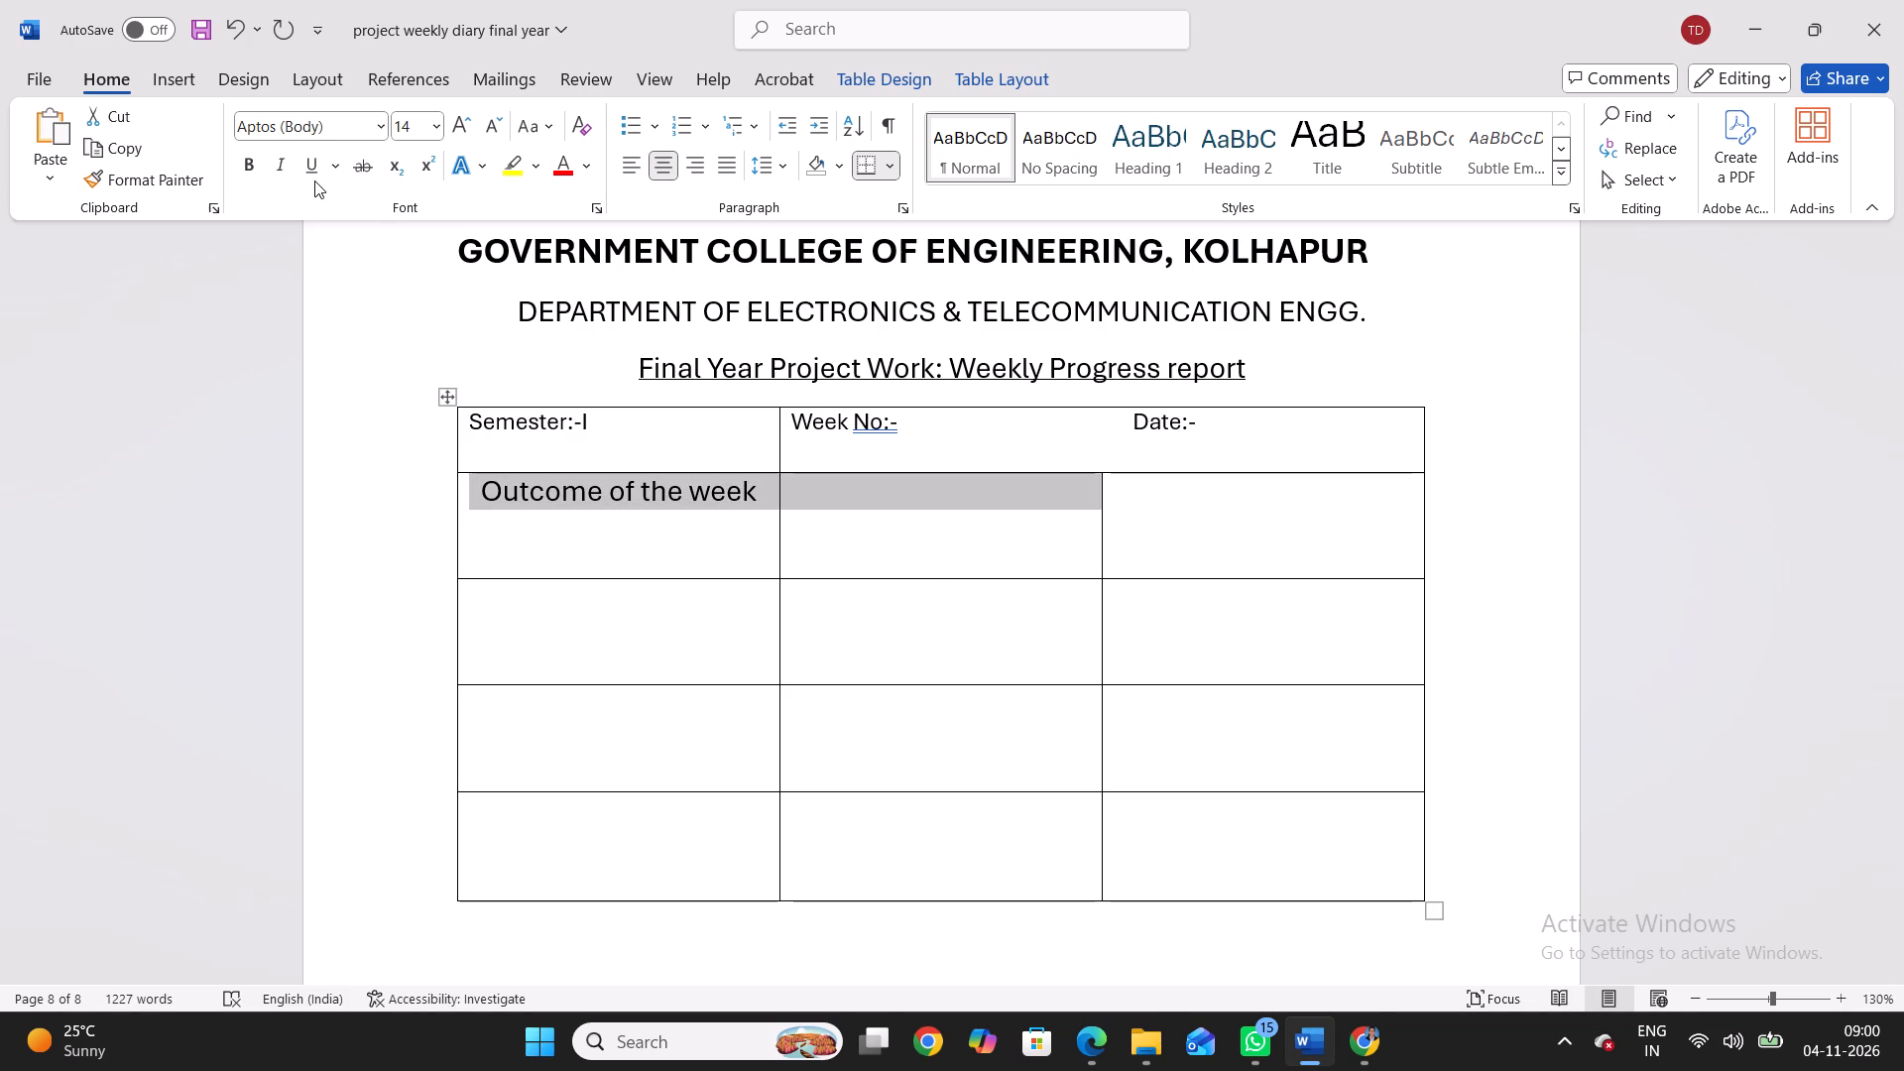
{"action": "left_click", "coordinate": [436, 124]}
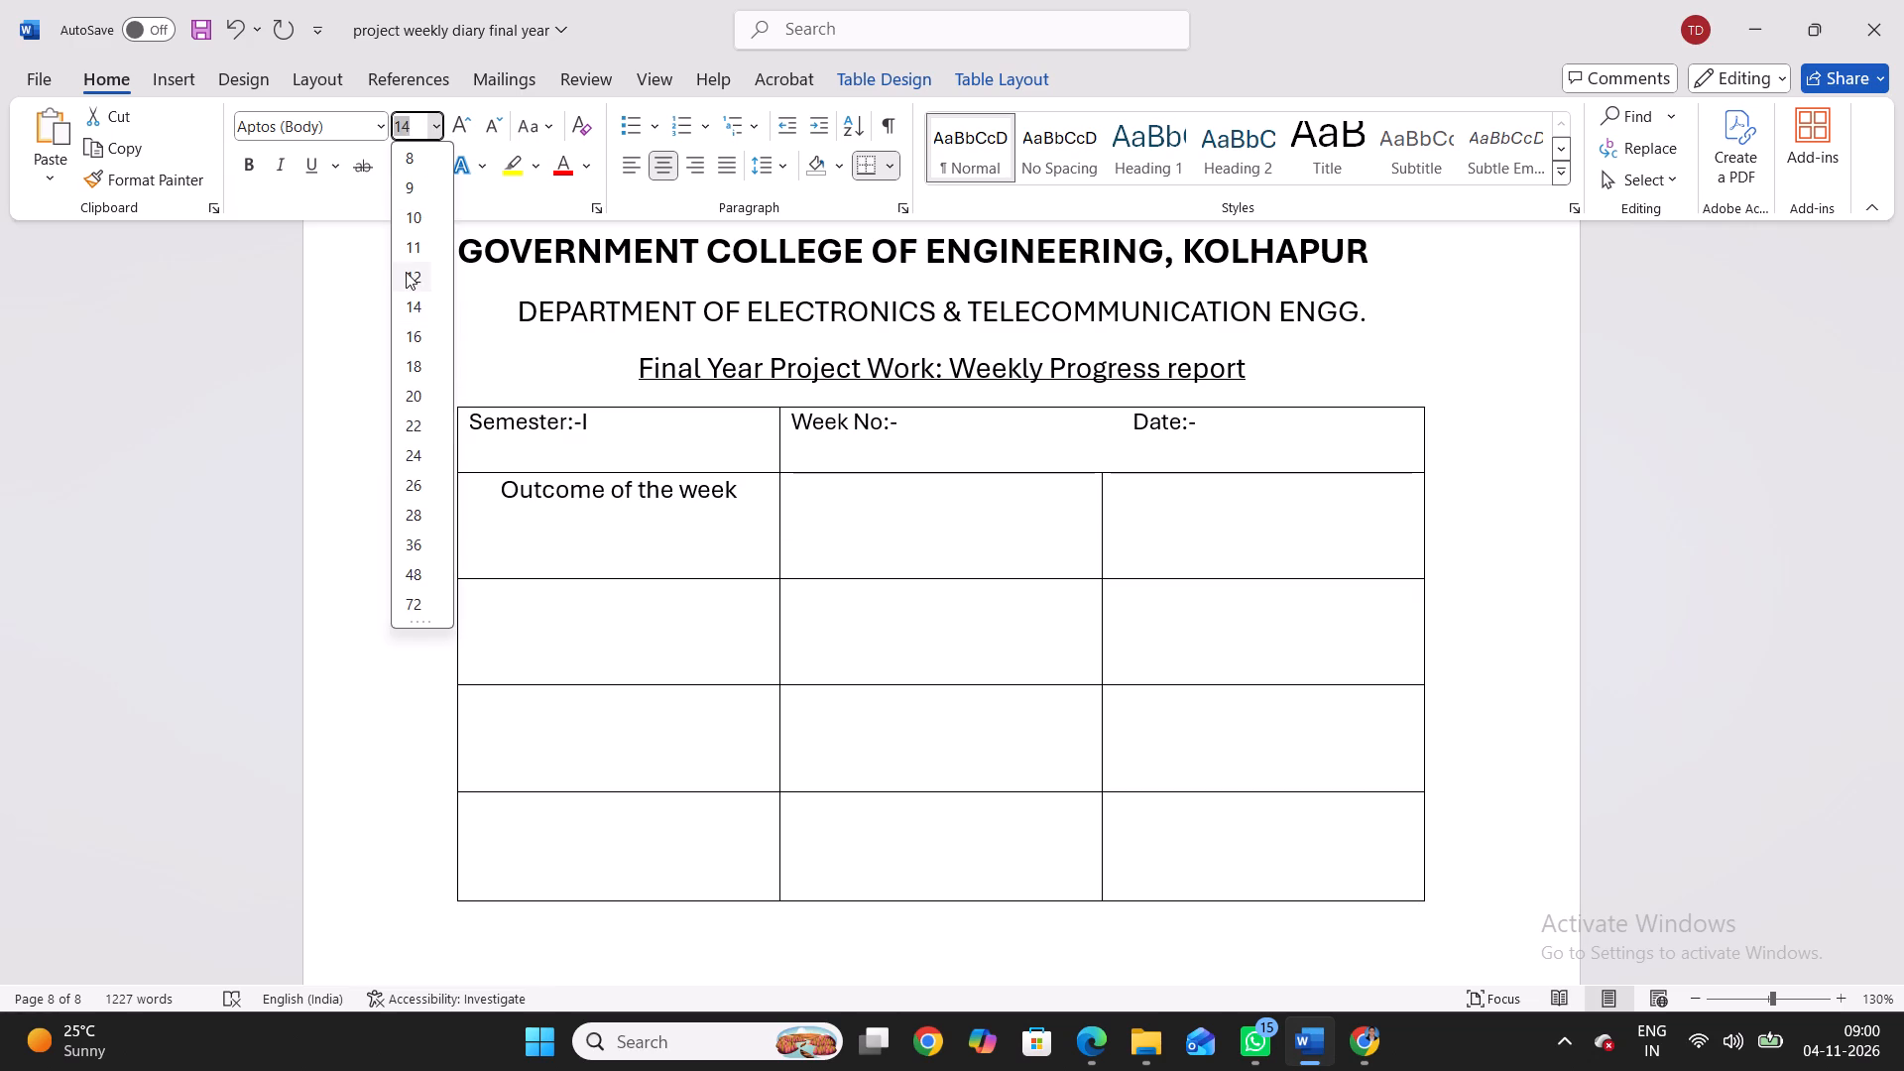
{"action": "left_click", "coordinate": [408, 272]}
{"action": "left_click_drag", "start_coordinate": [593, 422], "coordinate": [570, 423]}
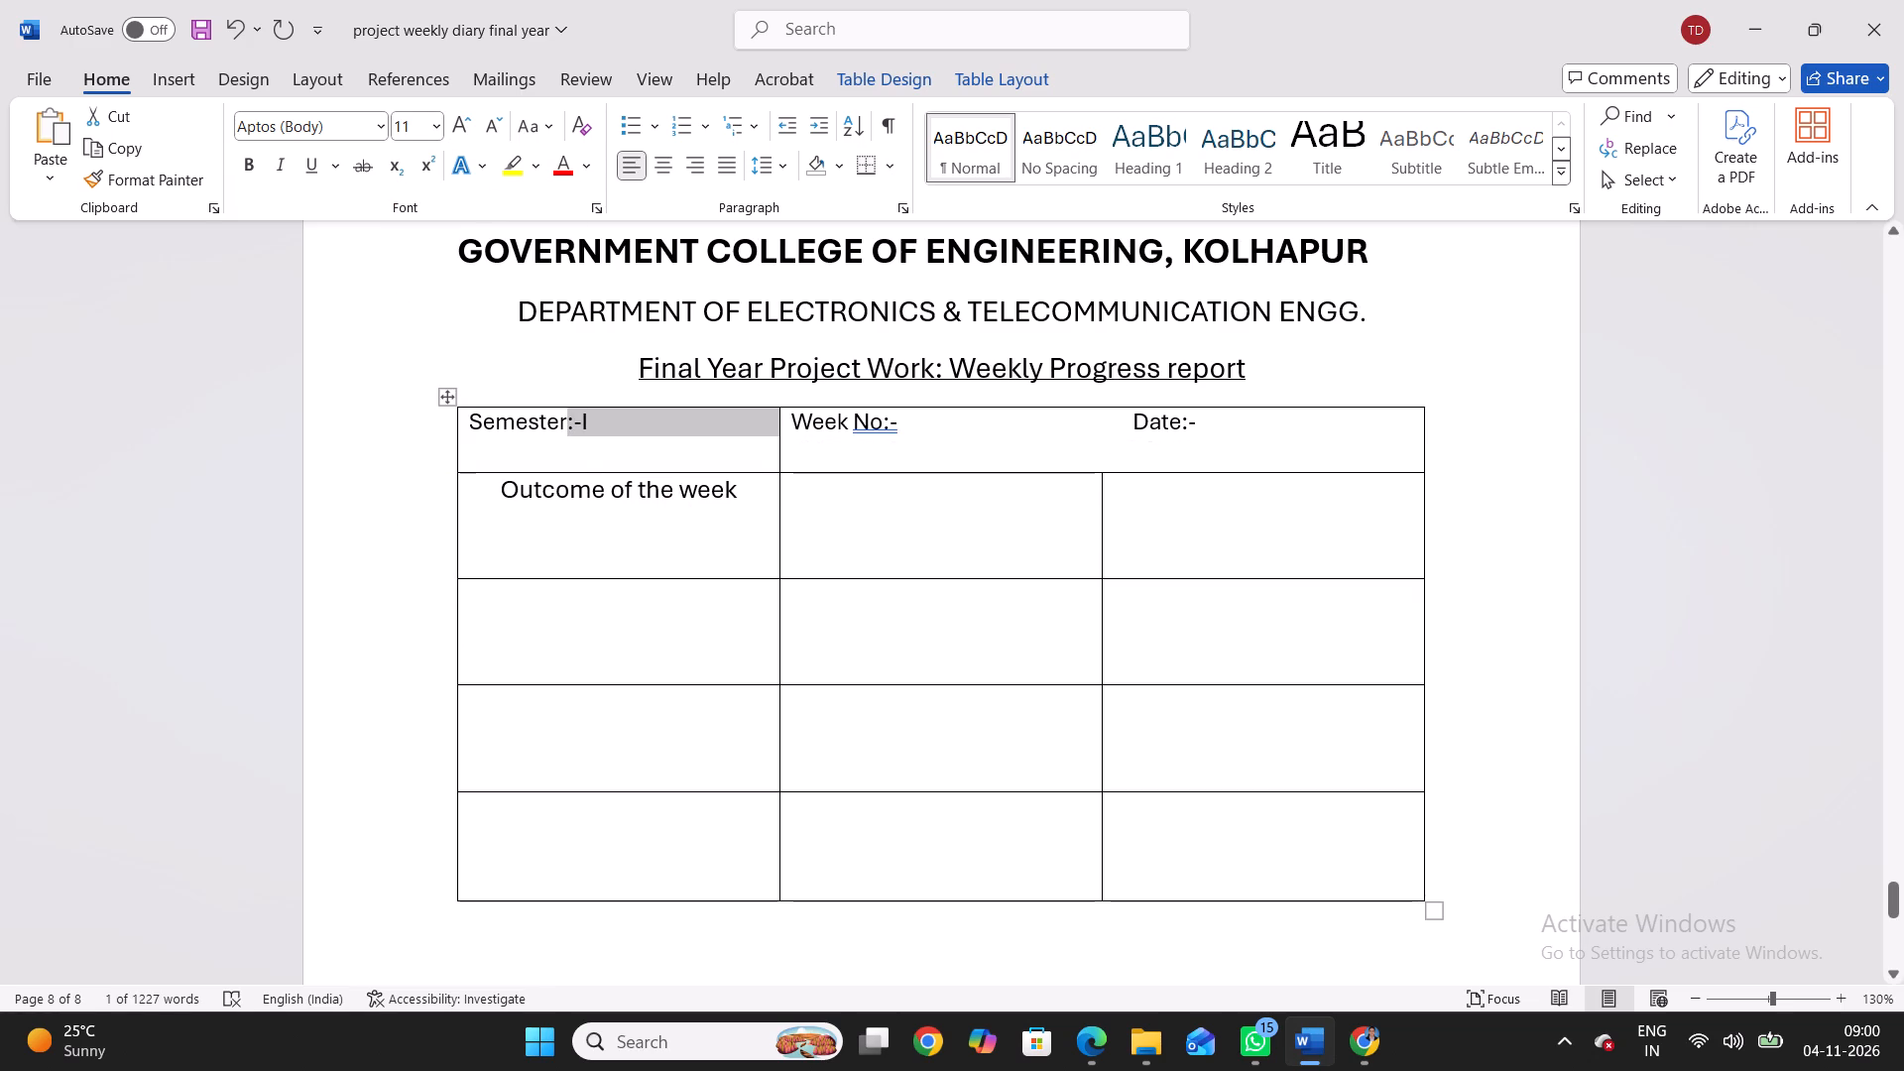
{"action": "left_click_drag", "start_coordinate": [501, 488], "coordinate": [751, 500]}
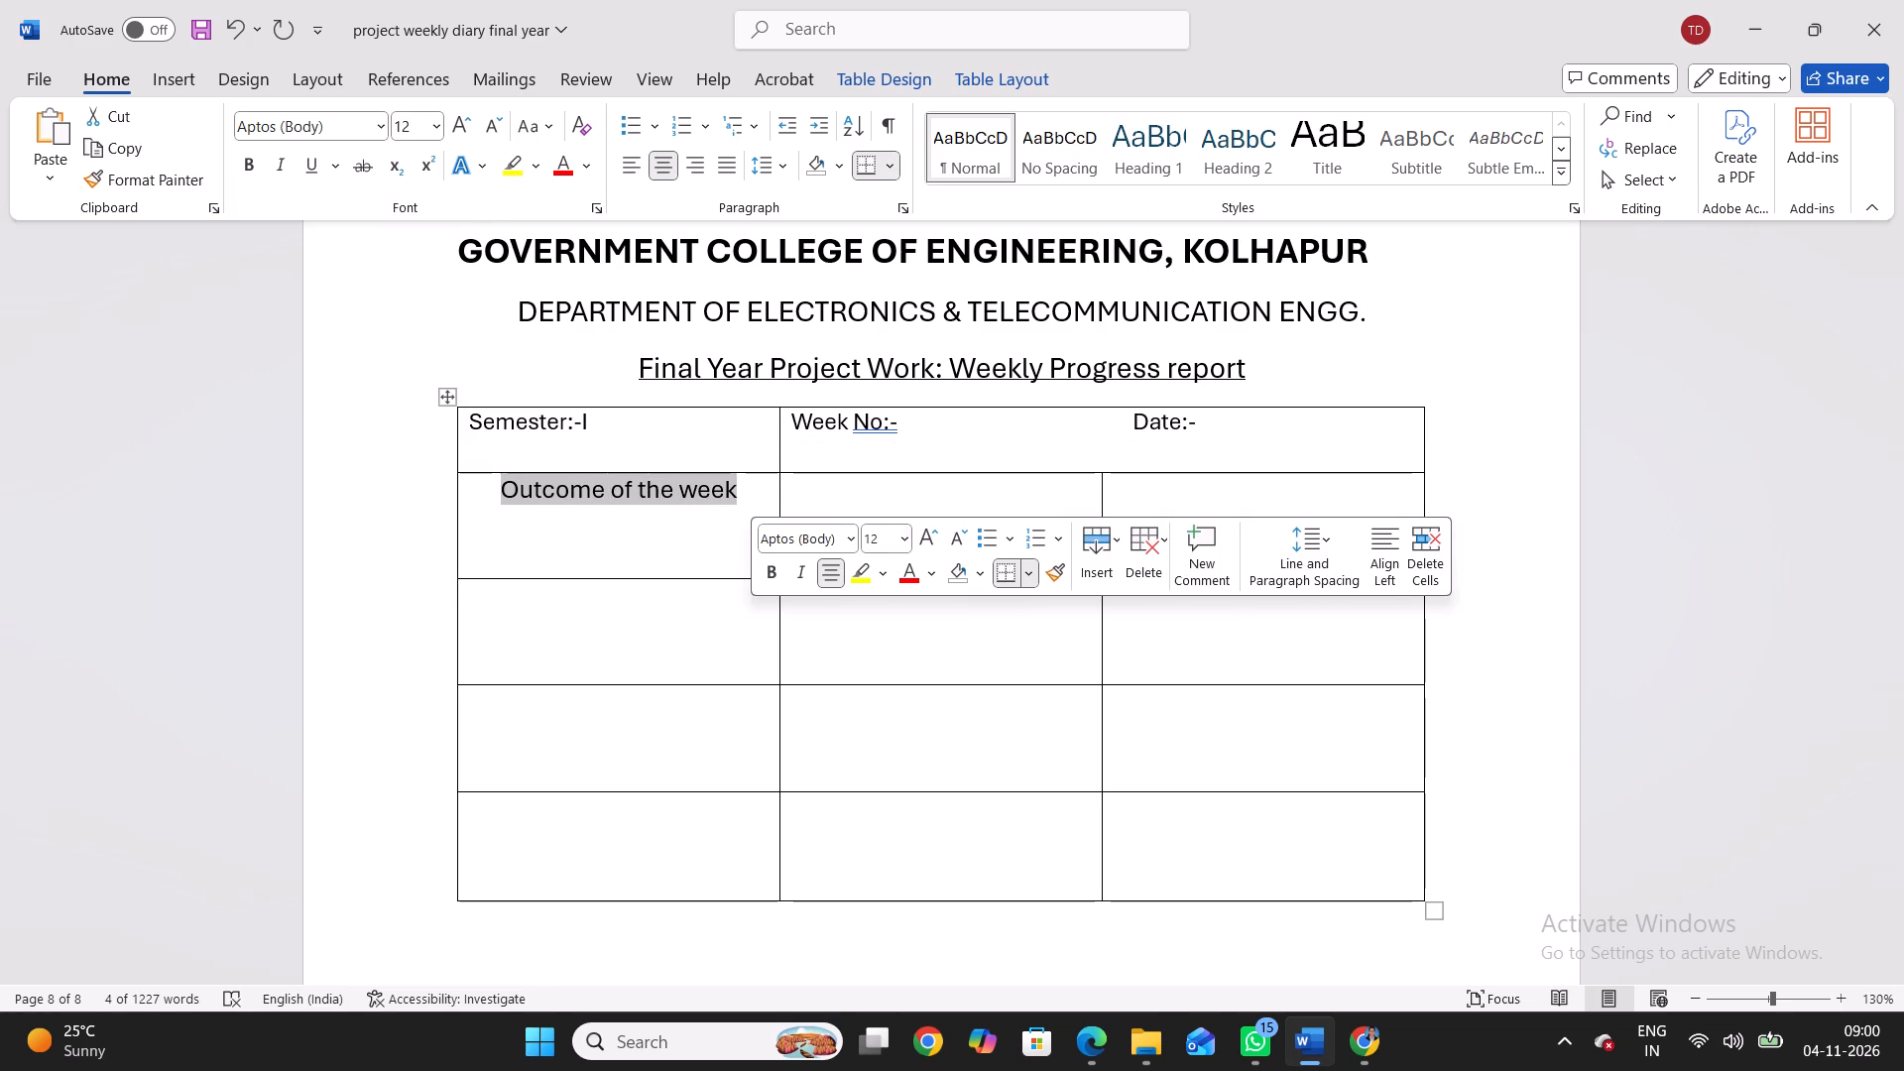
{"action": "left_click", "coordinate": [903, 540]}
{"action": "left_click", "coordinate": [892, 160]}
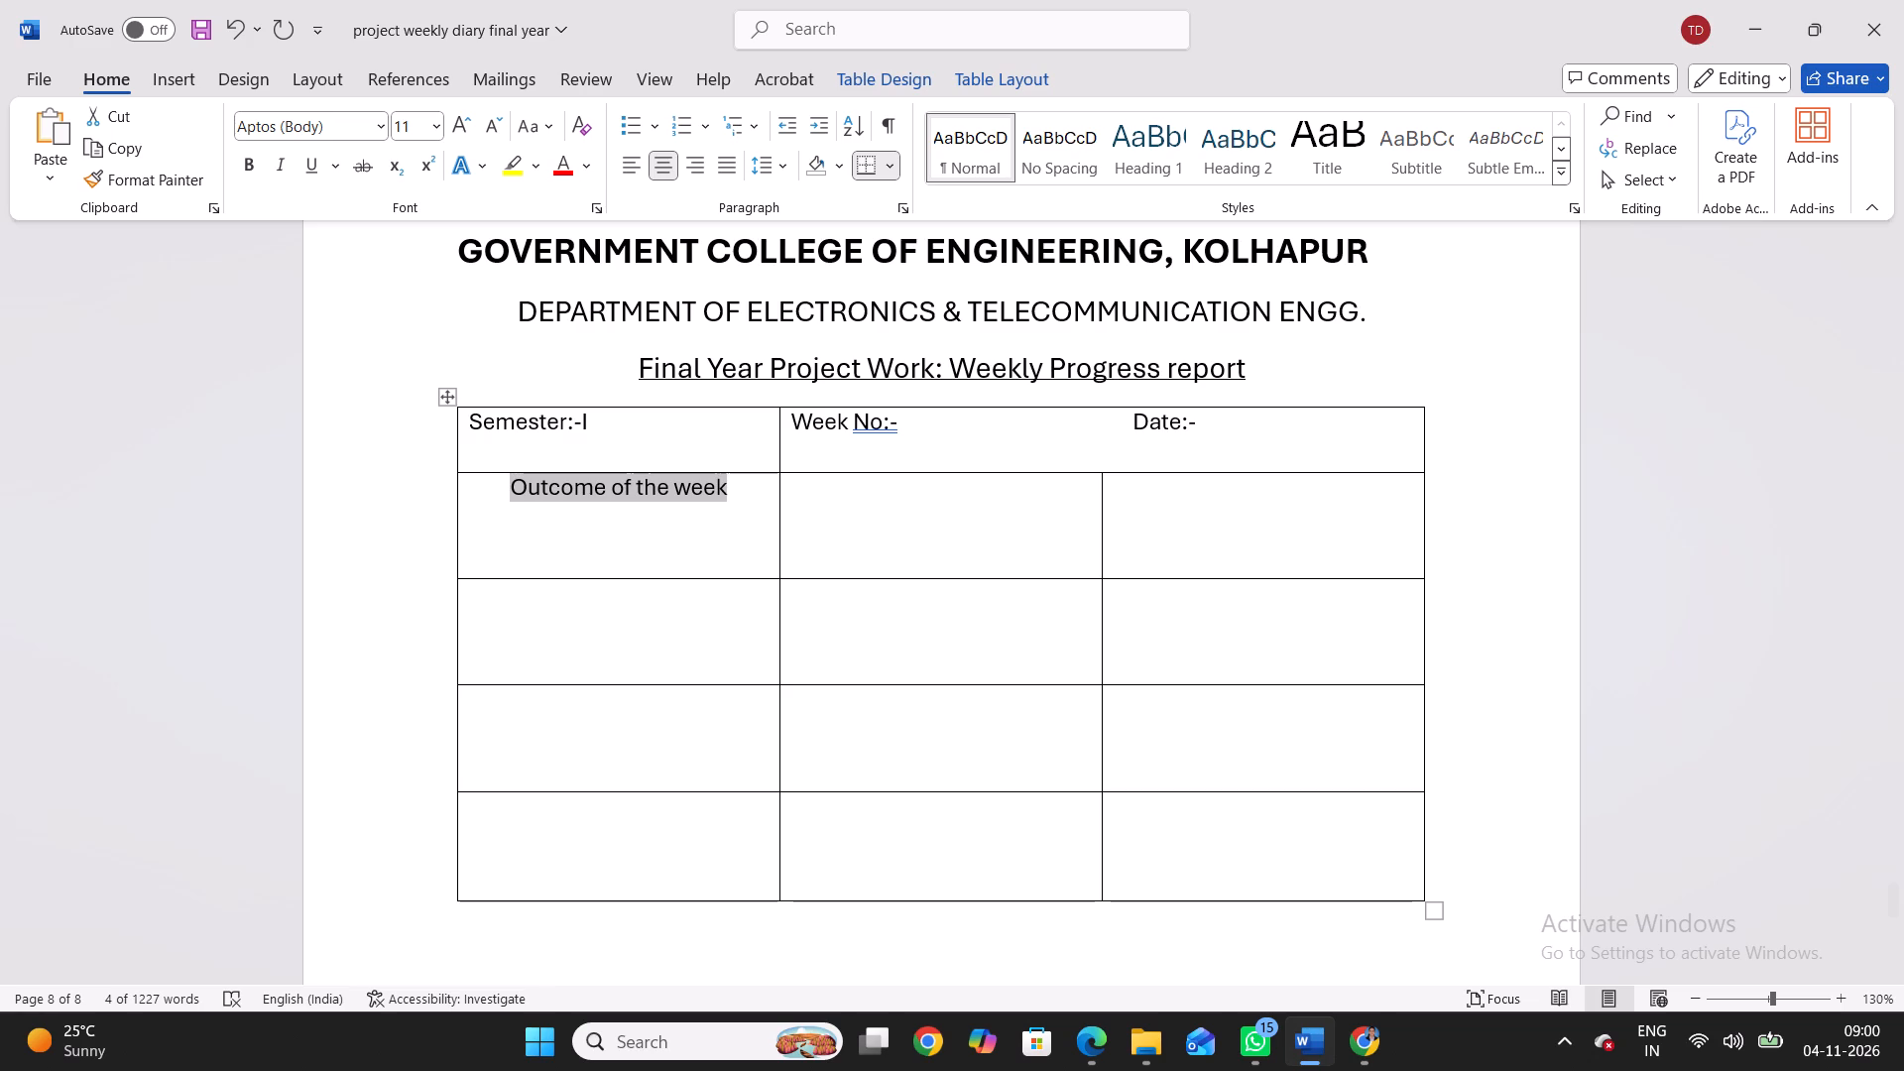
Enter "Problem" in the first-column cell below "Outcome of the week".
{"action": "left_click", "coordinate": [713, 603]}
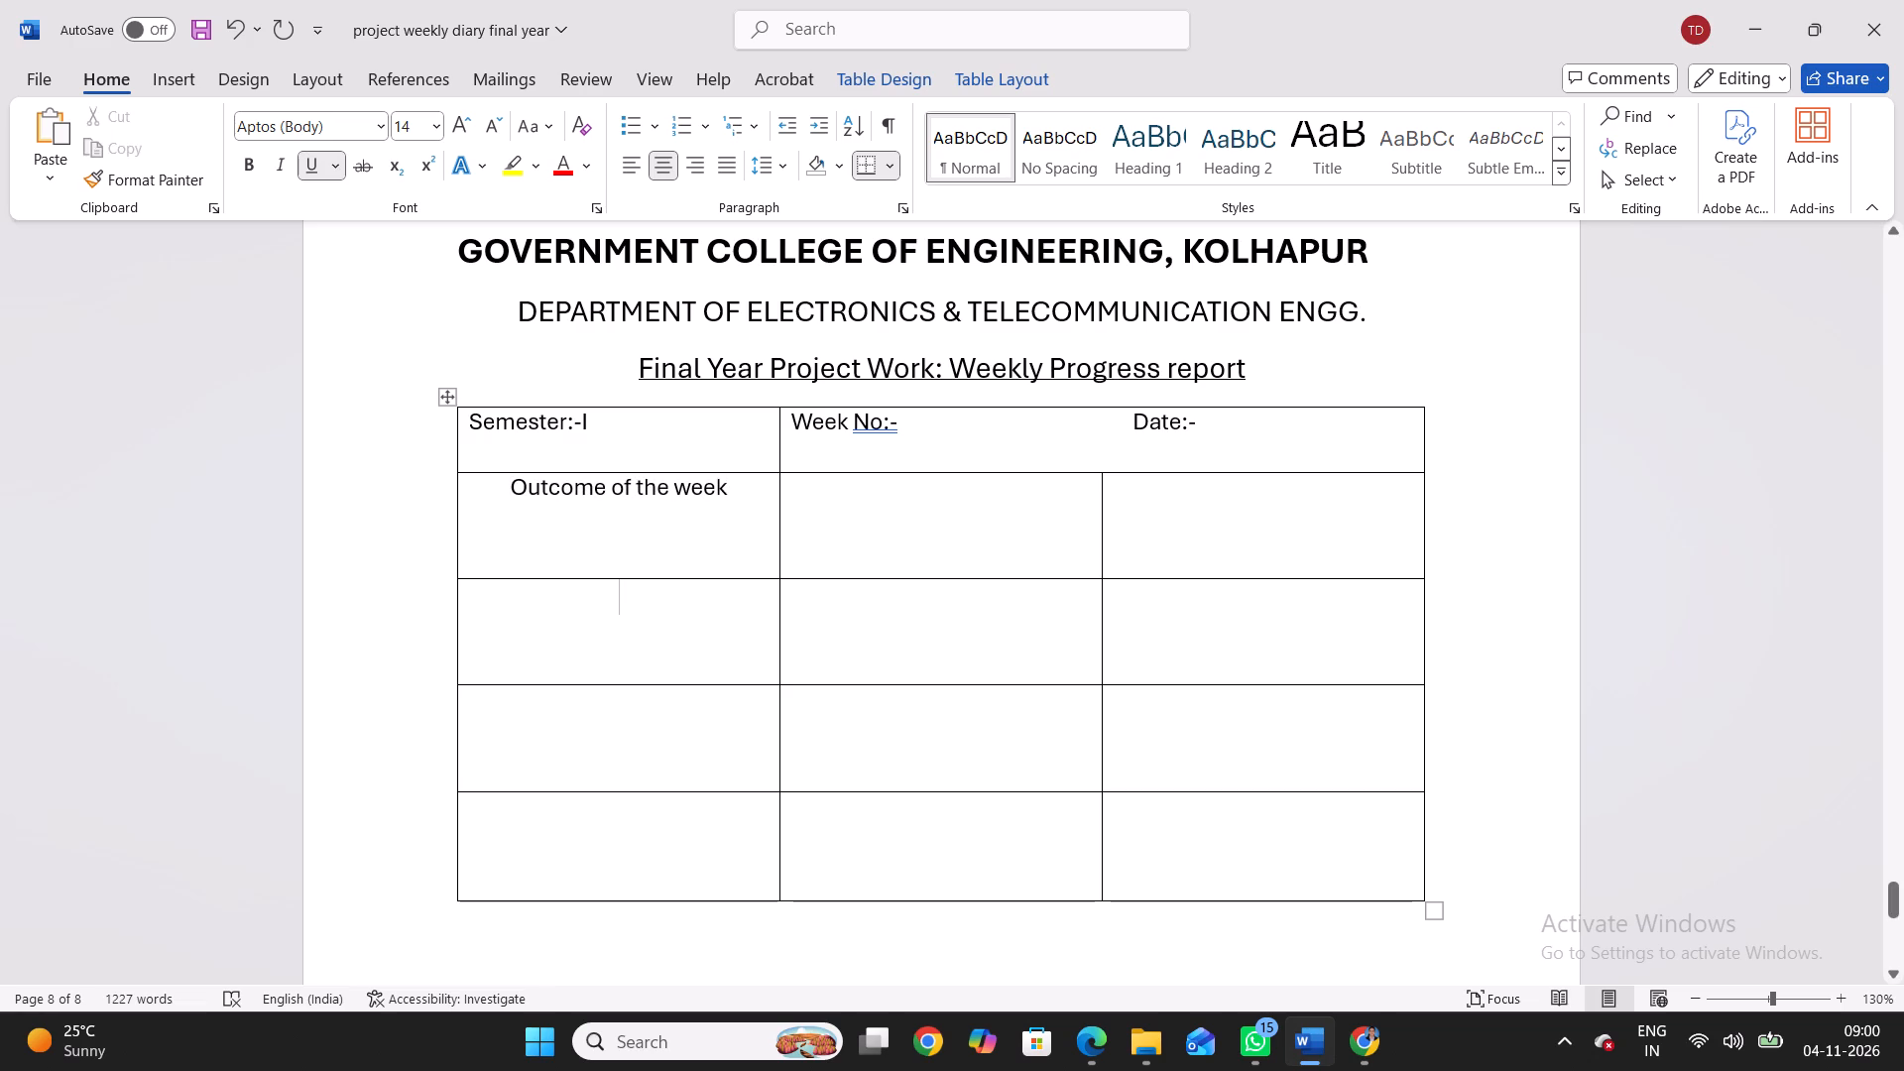
{"action": "type", "text": "Problem"}
Enter "Solution/Discussion" in the first-column cell below "Problem".
{"action": "left_click", "coordinate": [606, 727]}
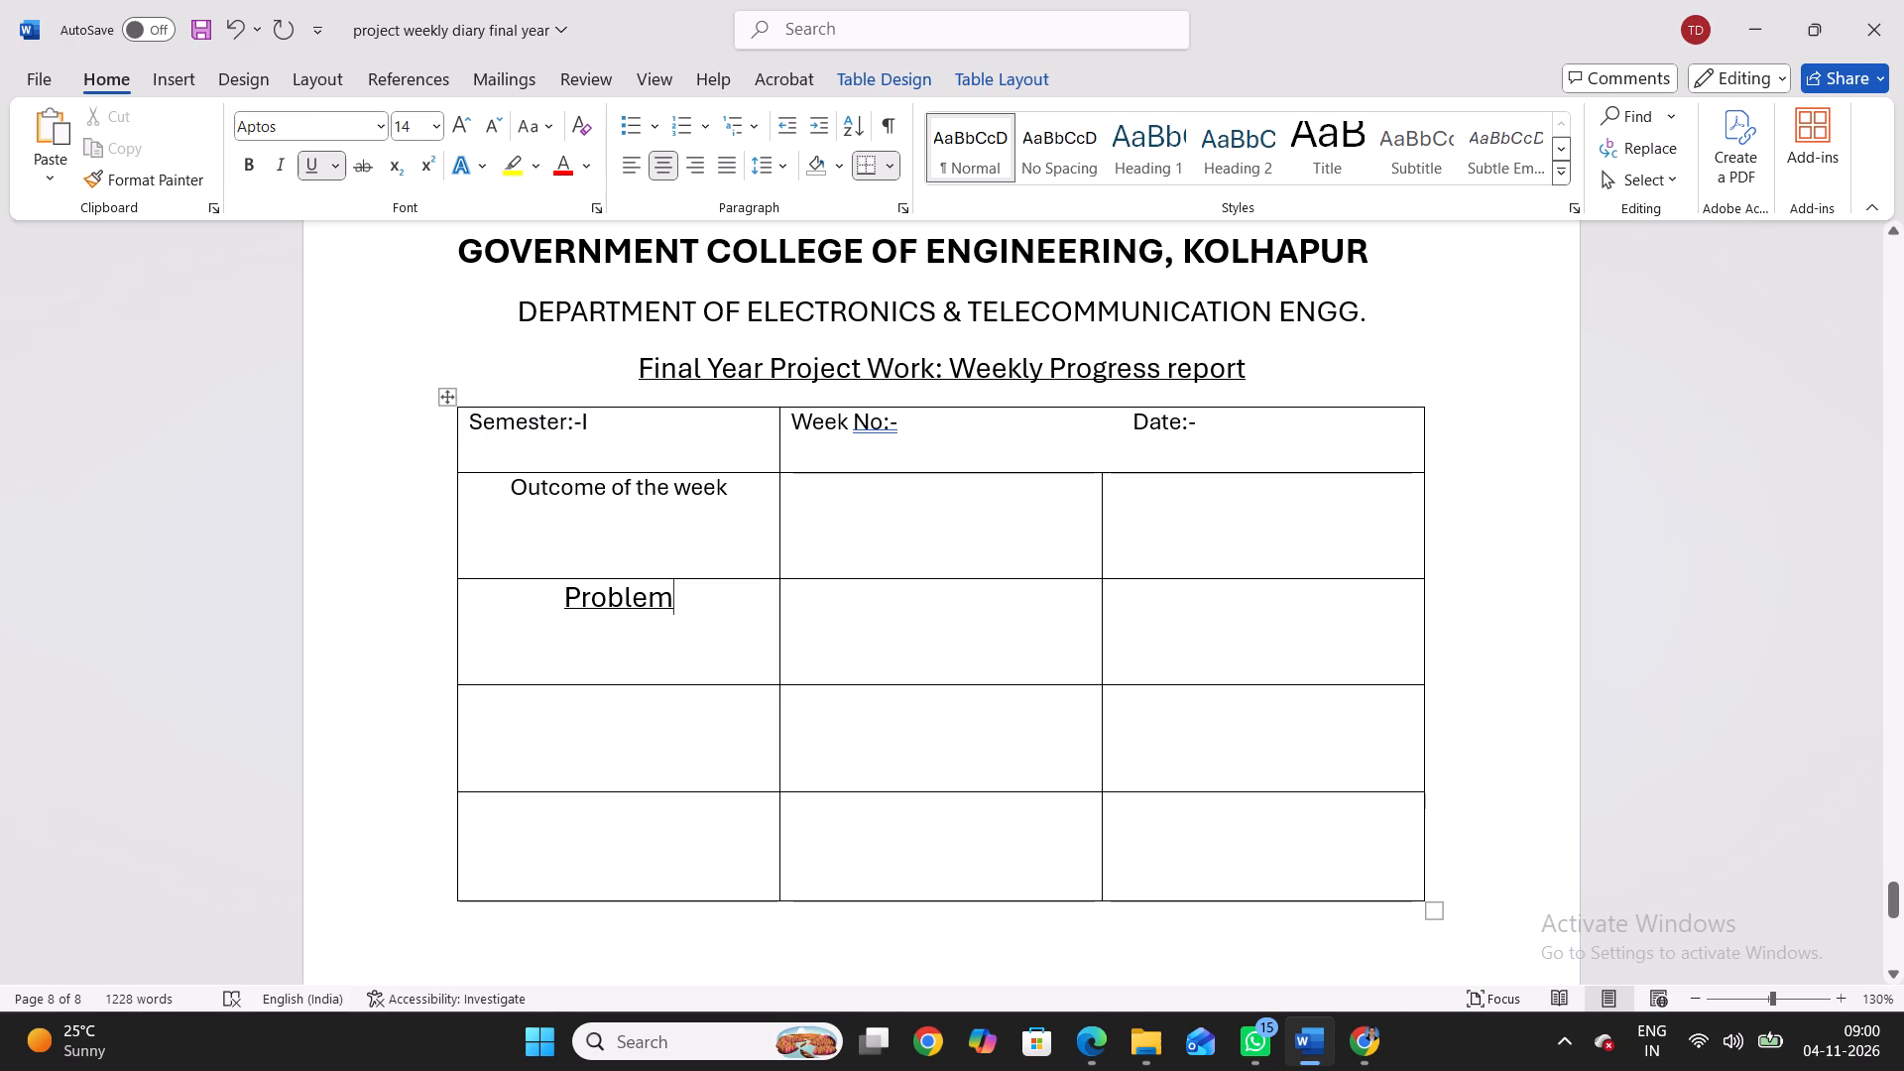
{"action": "type", "text": "solut"}
{"action": "type", "text": "ion"}
{"action": "type", "text": "?dis"}
{"action": "key", "text": "BackSpace"}
{"action": "key", "text": "BackSpace"}
{"action": "key", "text": "BackSpace"}
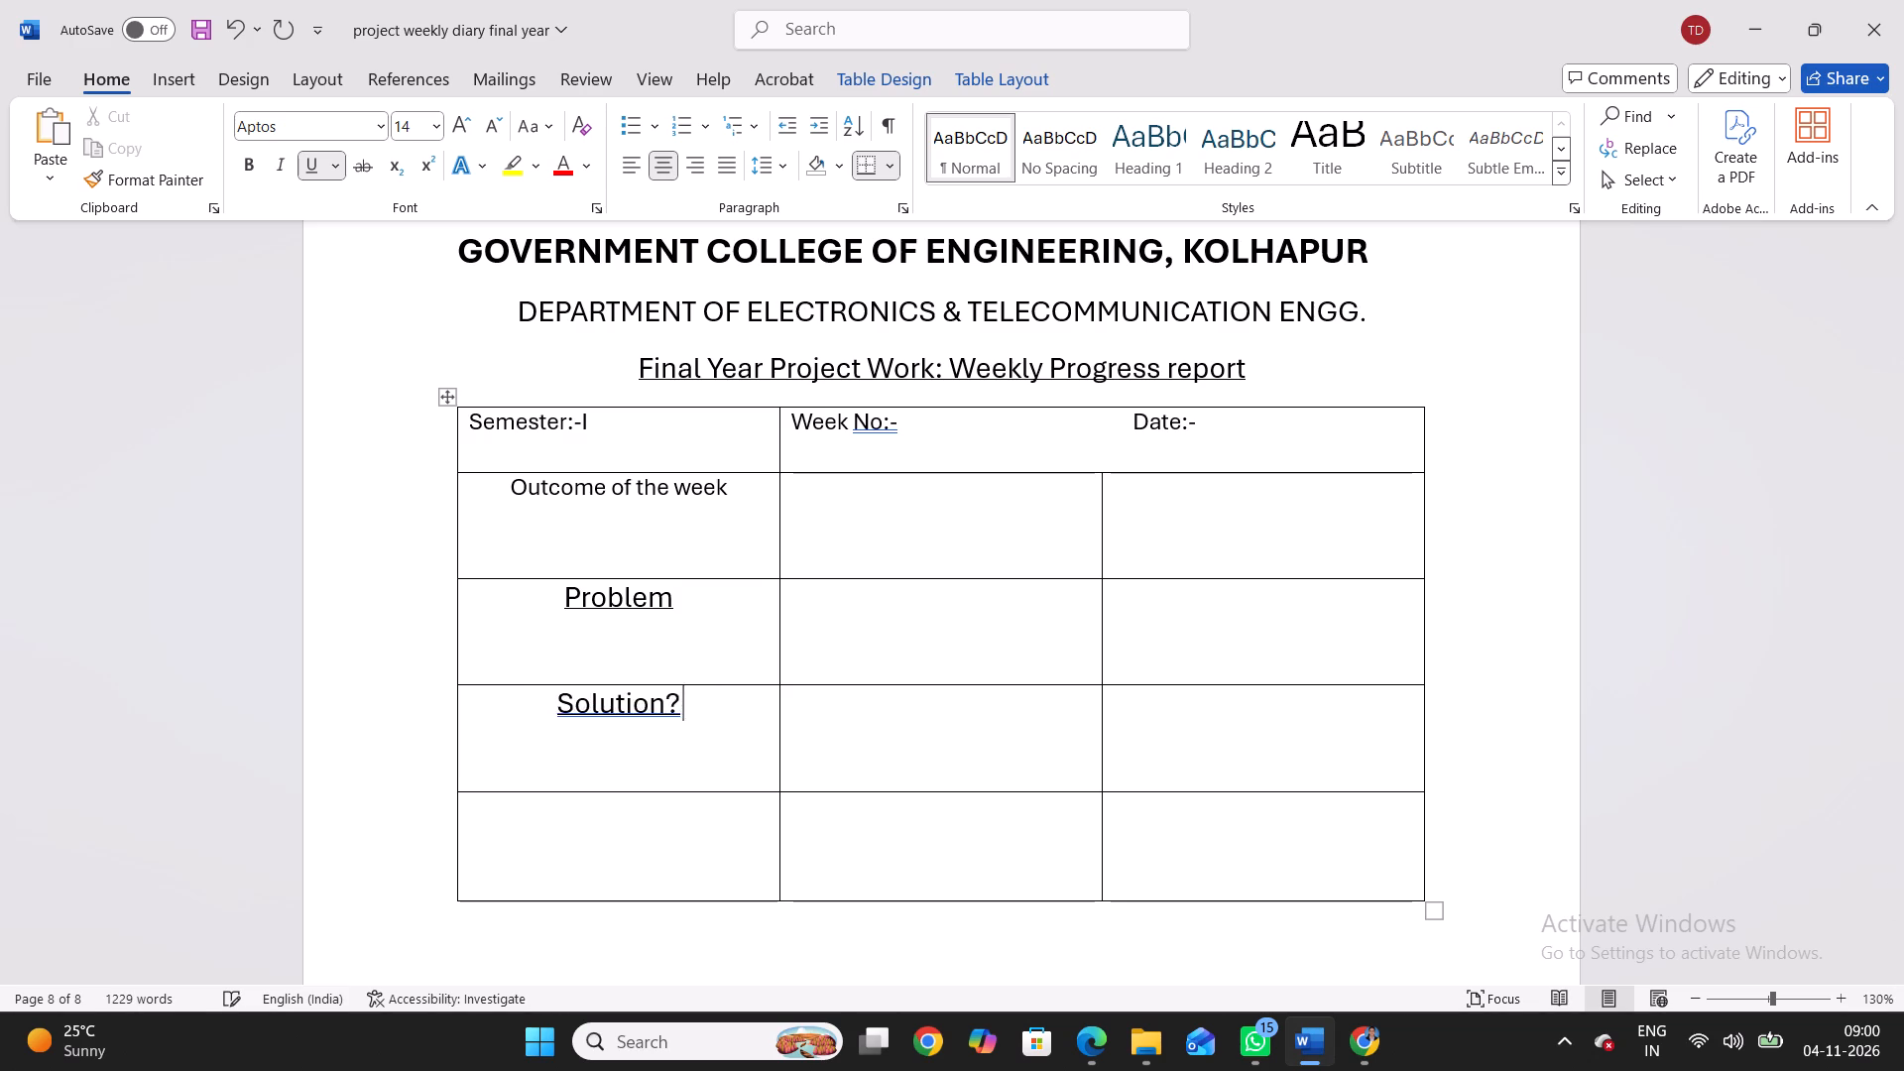
{"action": "key", "text": "BackSpace"}
{"action": "key", "text": "slash"}
{"action": "type", "text": "Dis"}
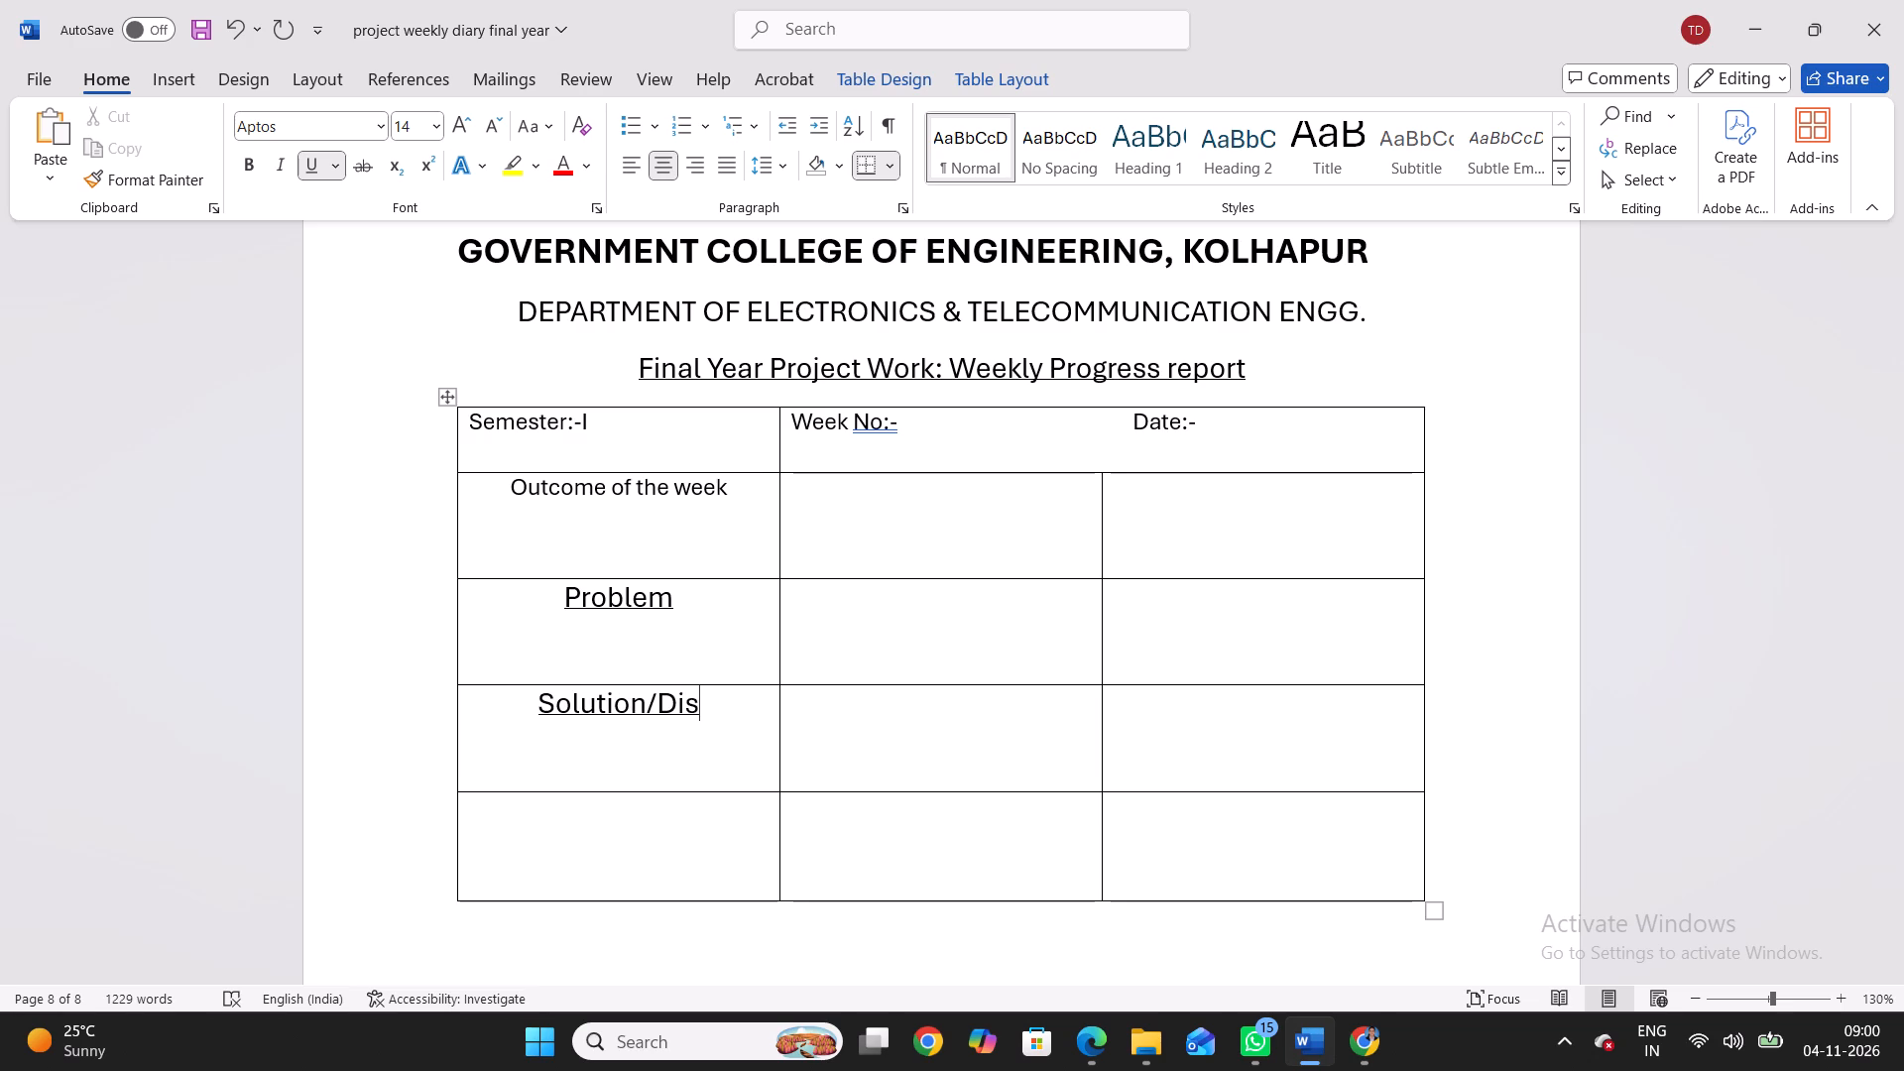
{"action": "type", "text": "scui"}
{"action": "key", "text": "BackSpace"}
{"action": "type", "text": "ssion"}
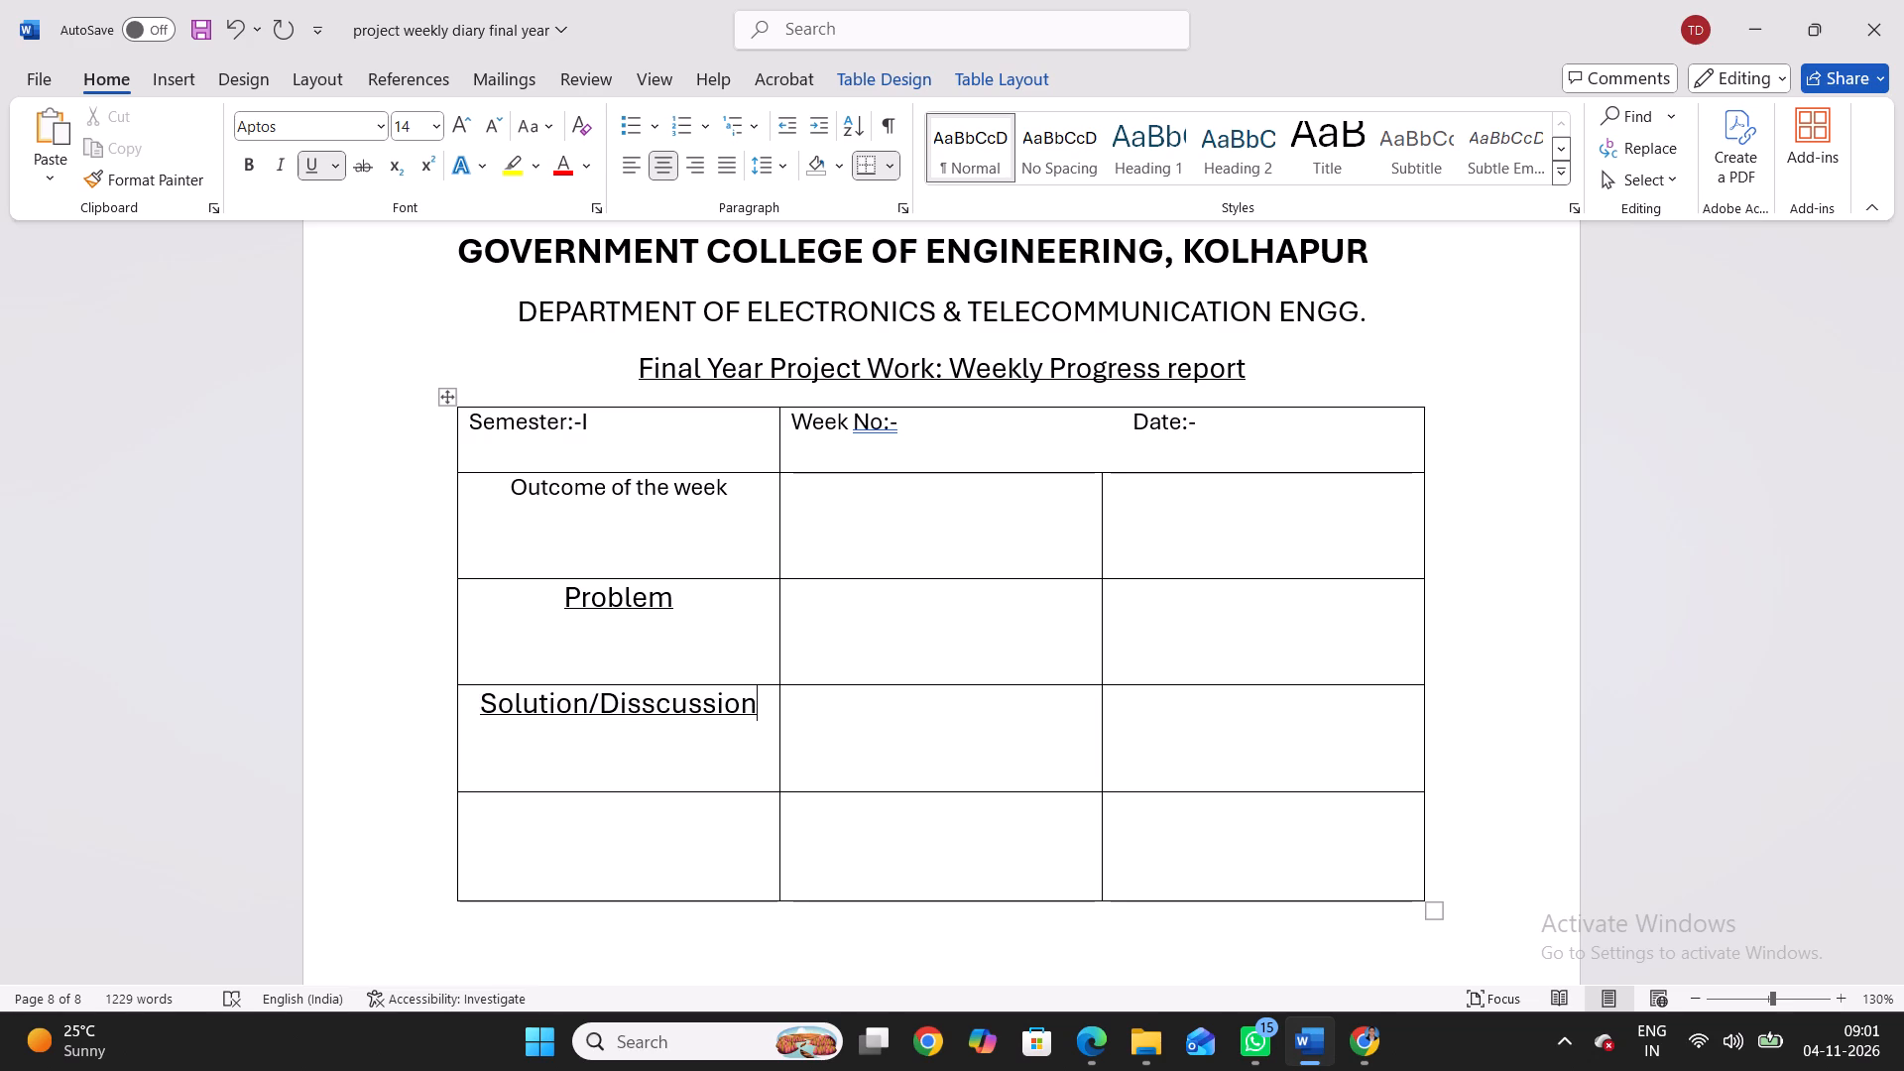
{"action": "left_click", "coordinate": [654, 702]}
{"action": "key", "text": "BackSpace"}
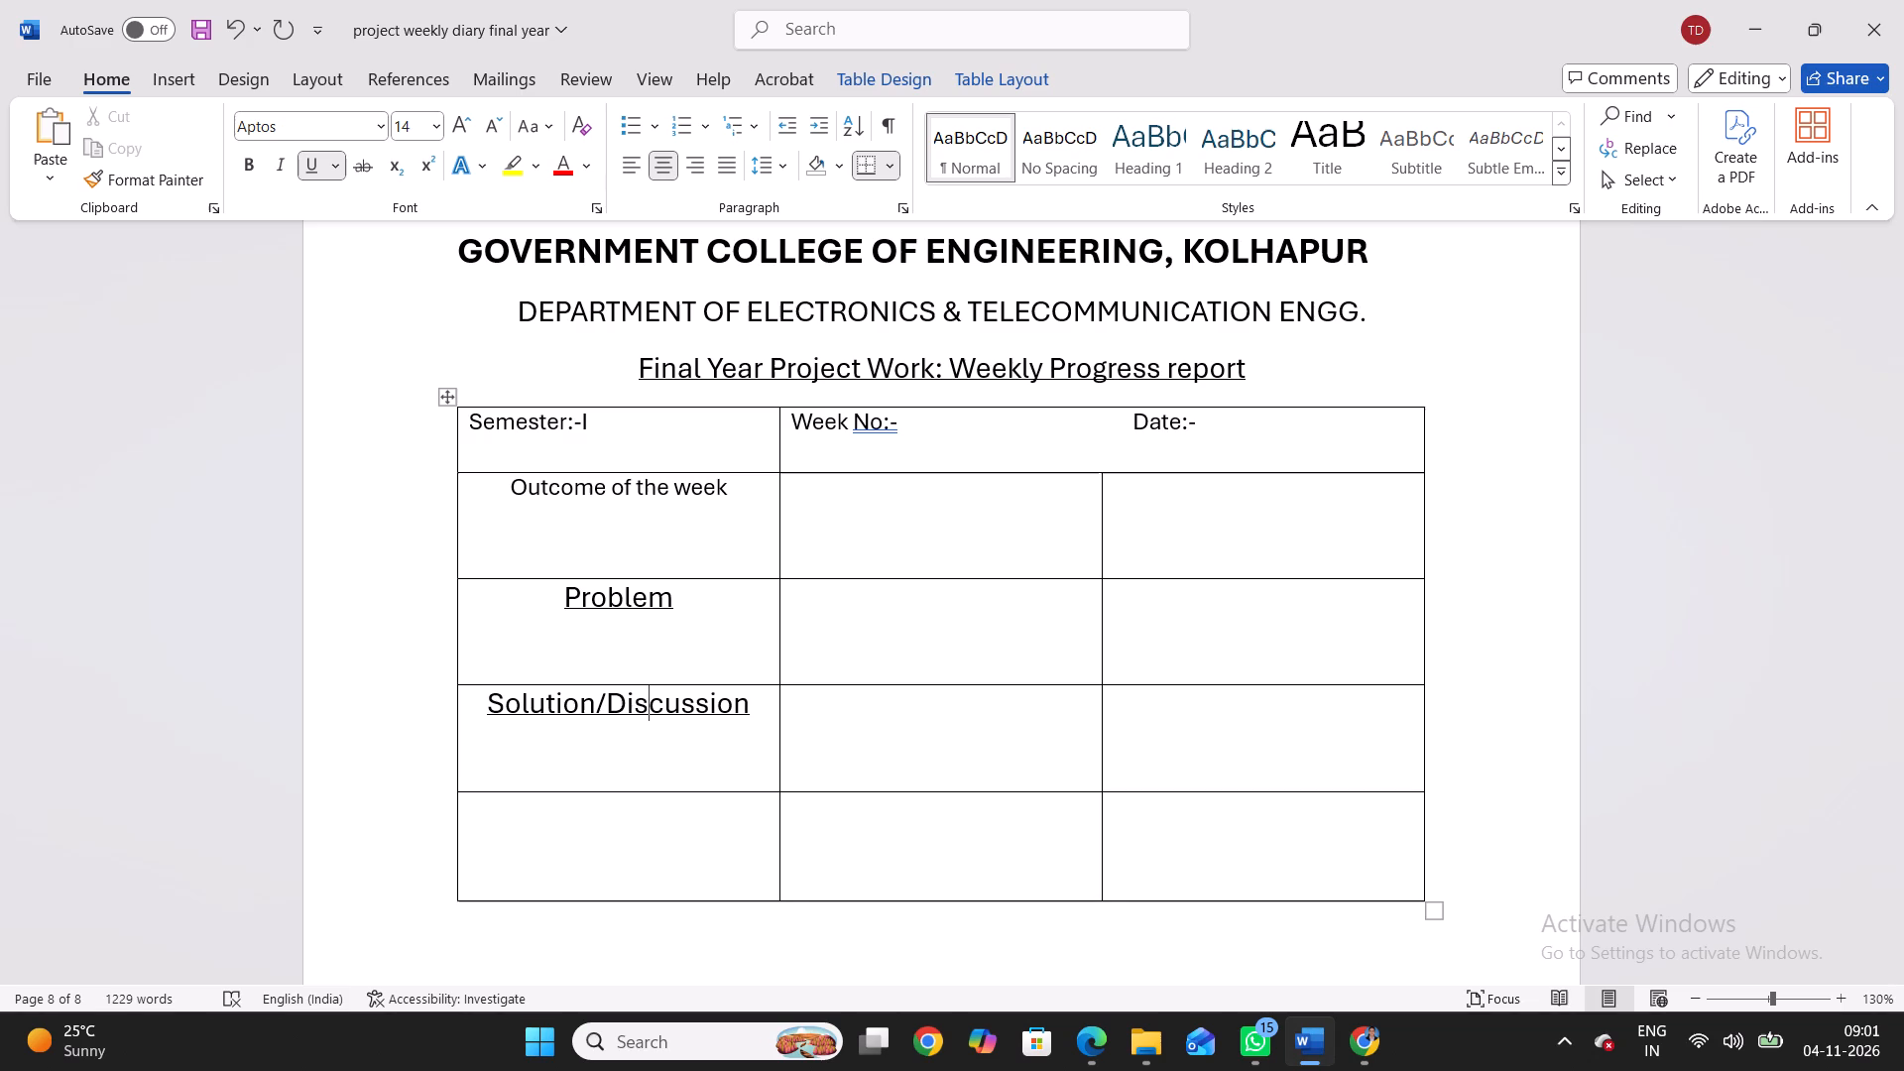
Enter "Next weekTask" in the first cell of the table's last row.
{"action": "left_click", "coordinate": [568, 812]}
{"action": "type", "text": "Next wee"}
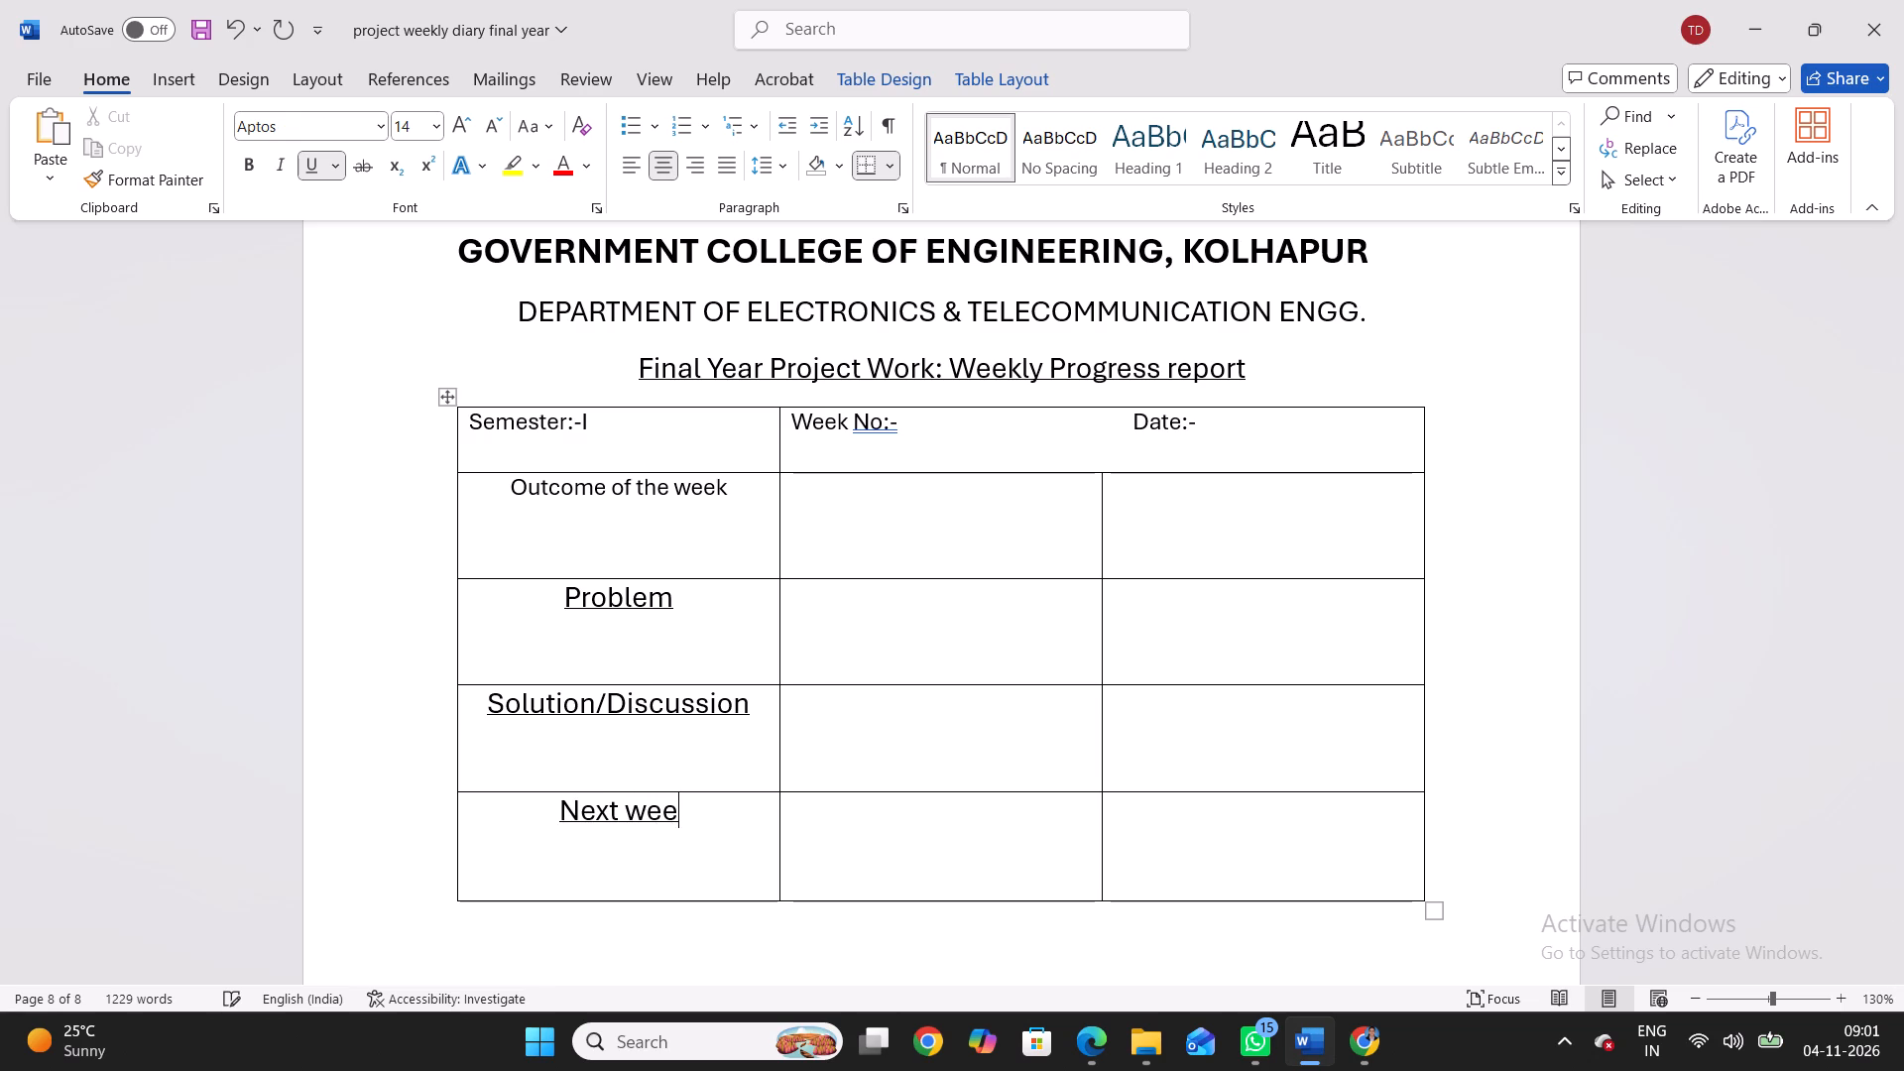
{"action": "key", "text": "l"}
{"action": "key", "text": "BackSpace"}
{"action": "type", "text": "kTask"}
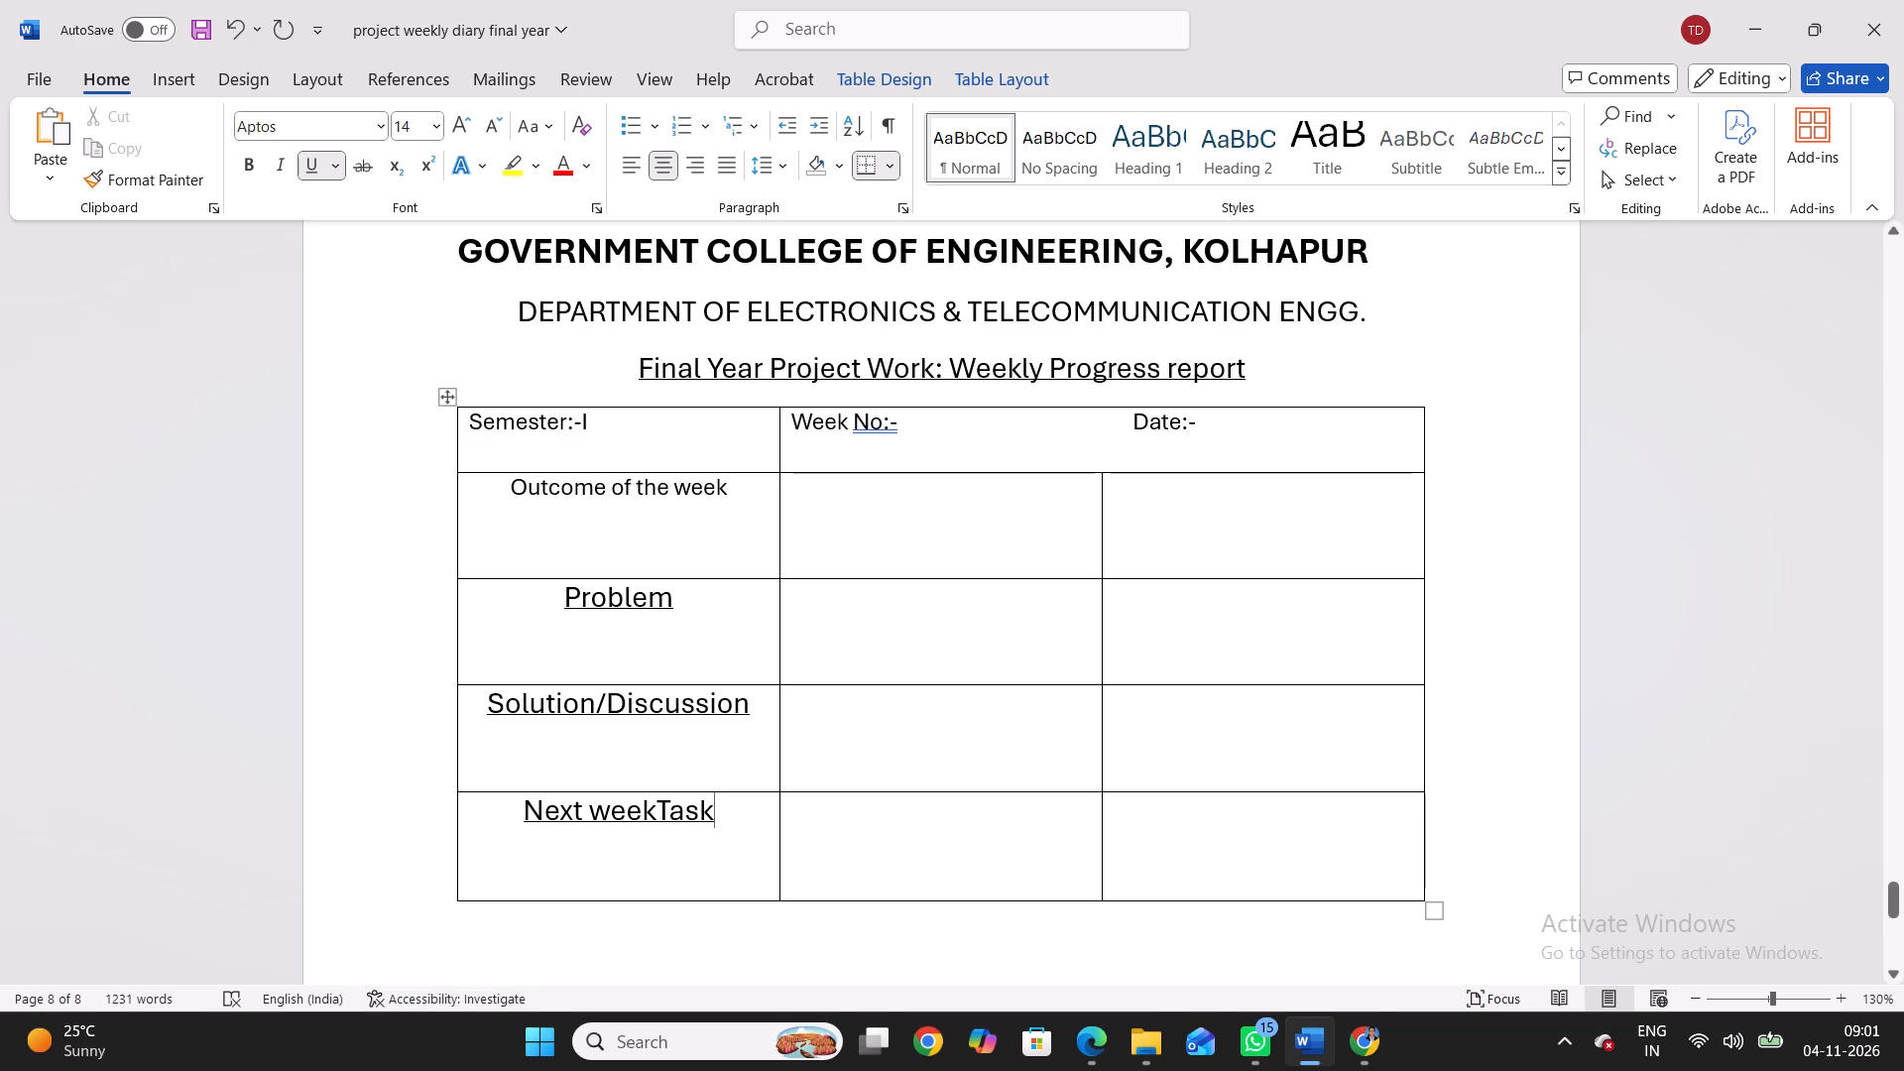
Remove the underline from the "Problem", "Solution/Discussion" and "Next weekTask" labels and set them to font size 11.
{"action": "left_click_drag", "start_coordinate": [551, 601], "coordinate": [711, 817]}
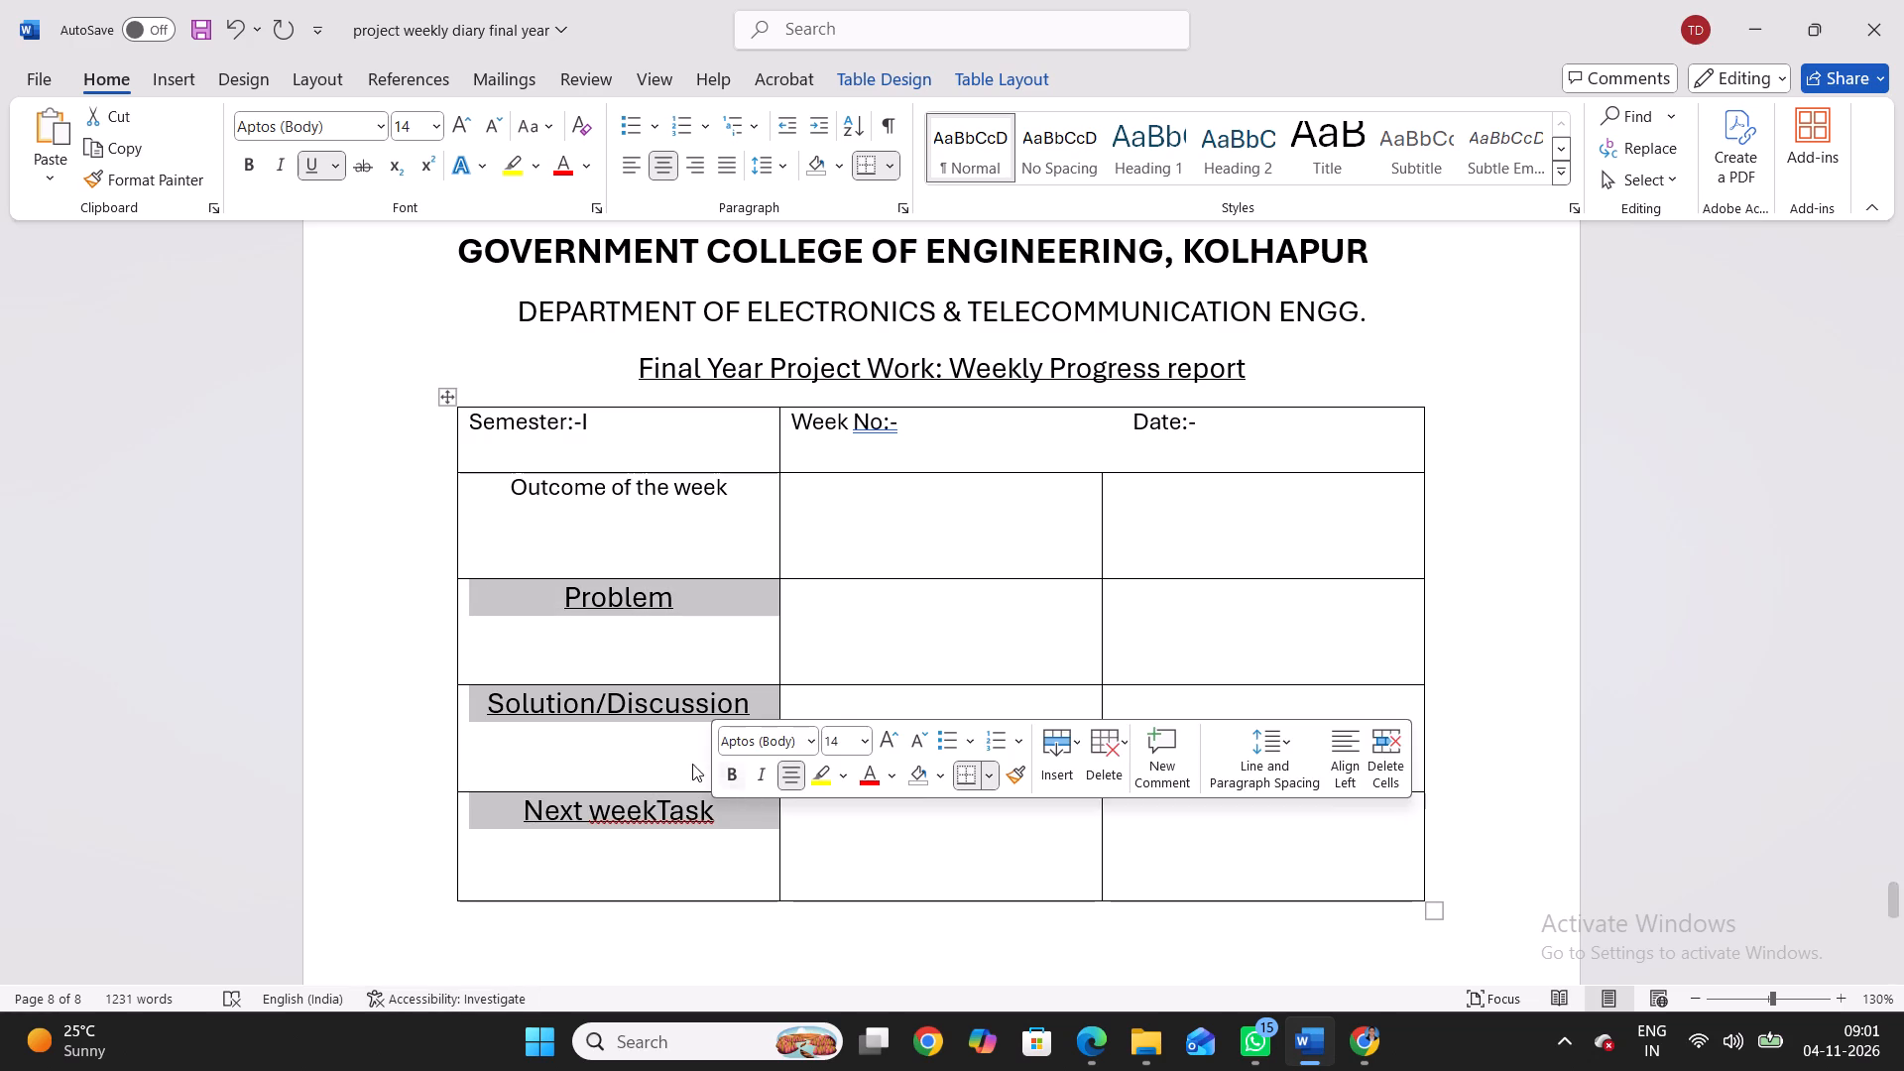
{"action": "left_click", "coordinate": [307, 165]}
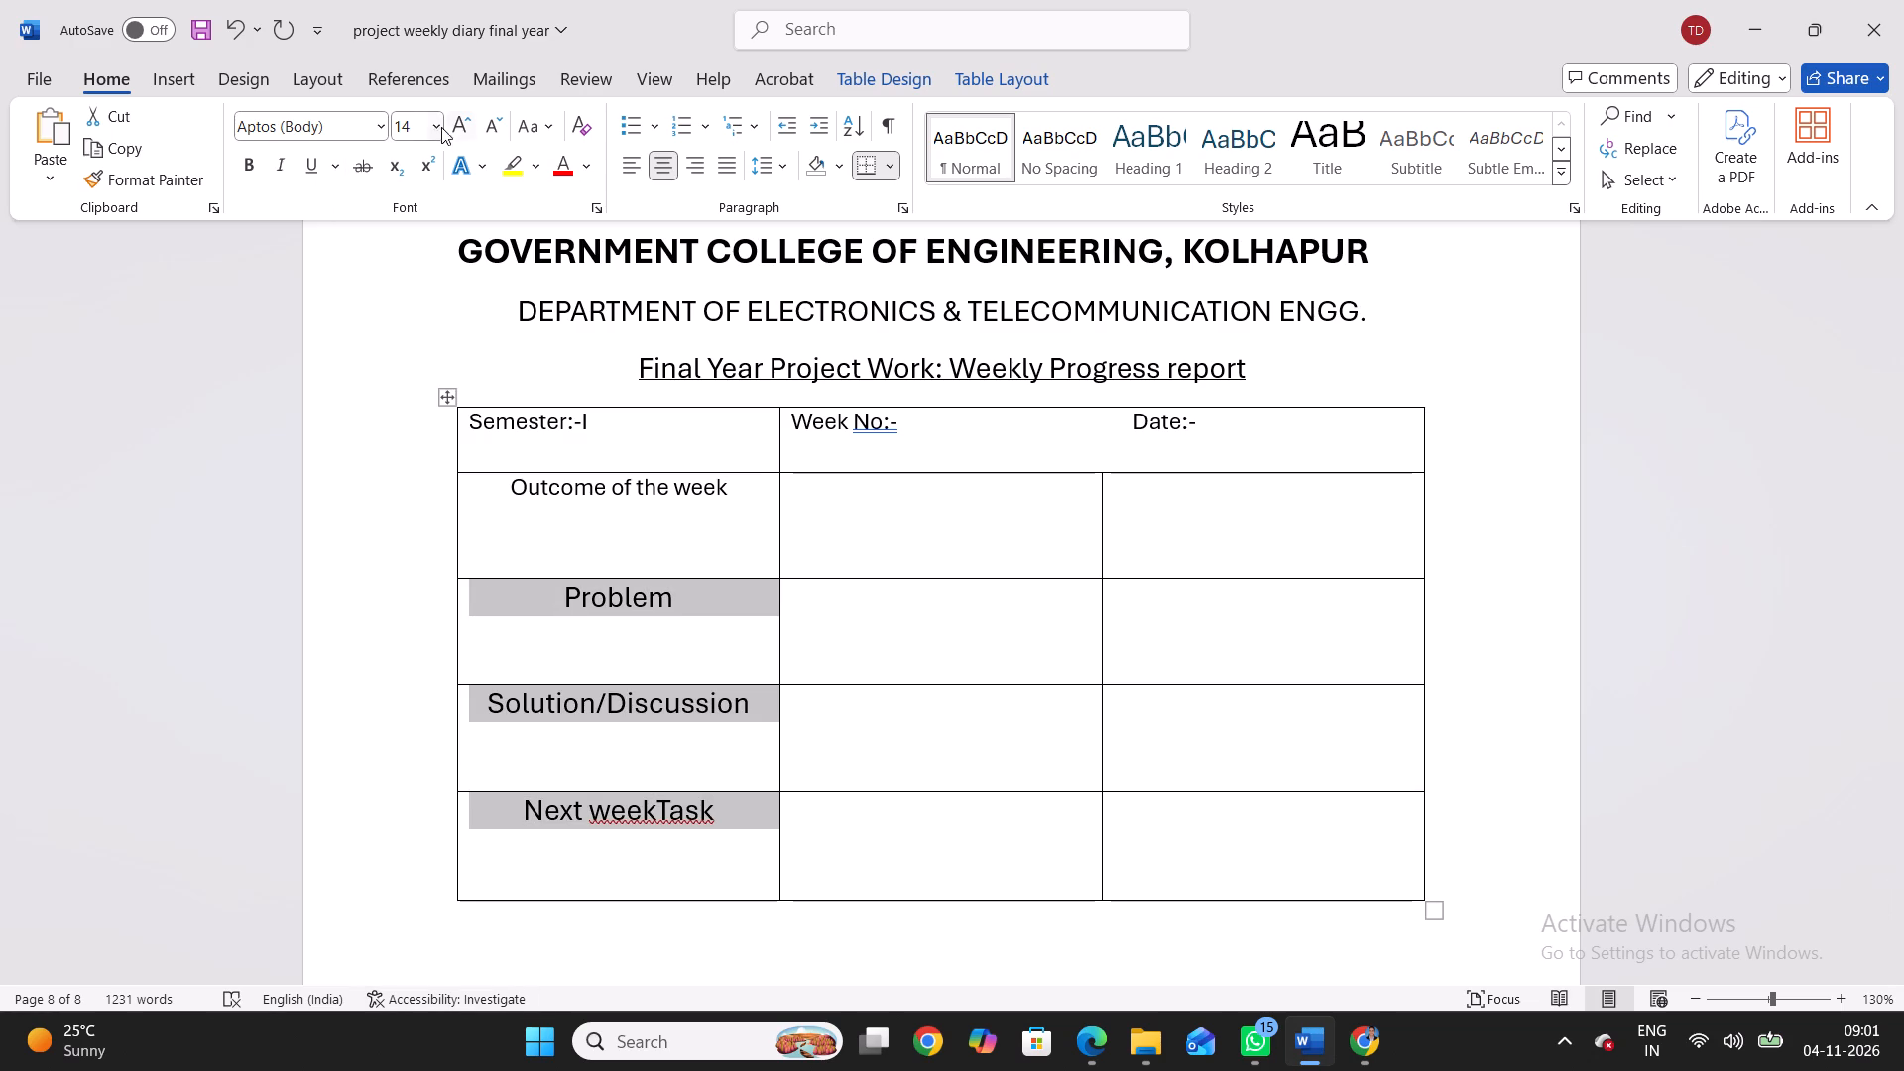
{"action": "left_click", "coordinate": [437, 126]}
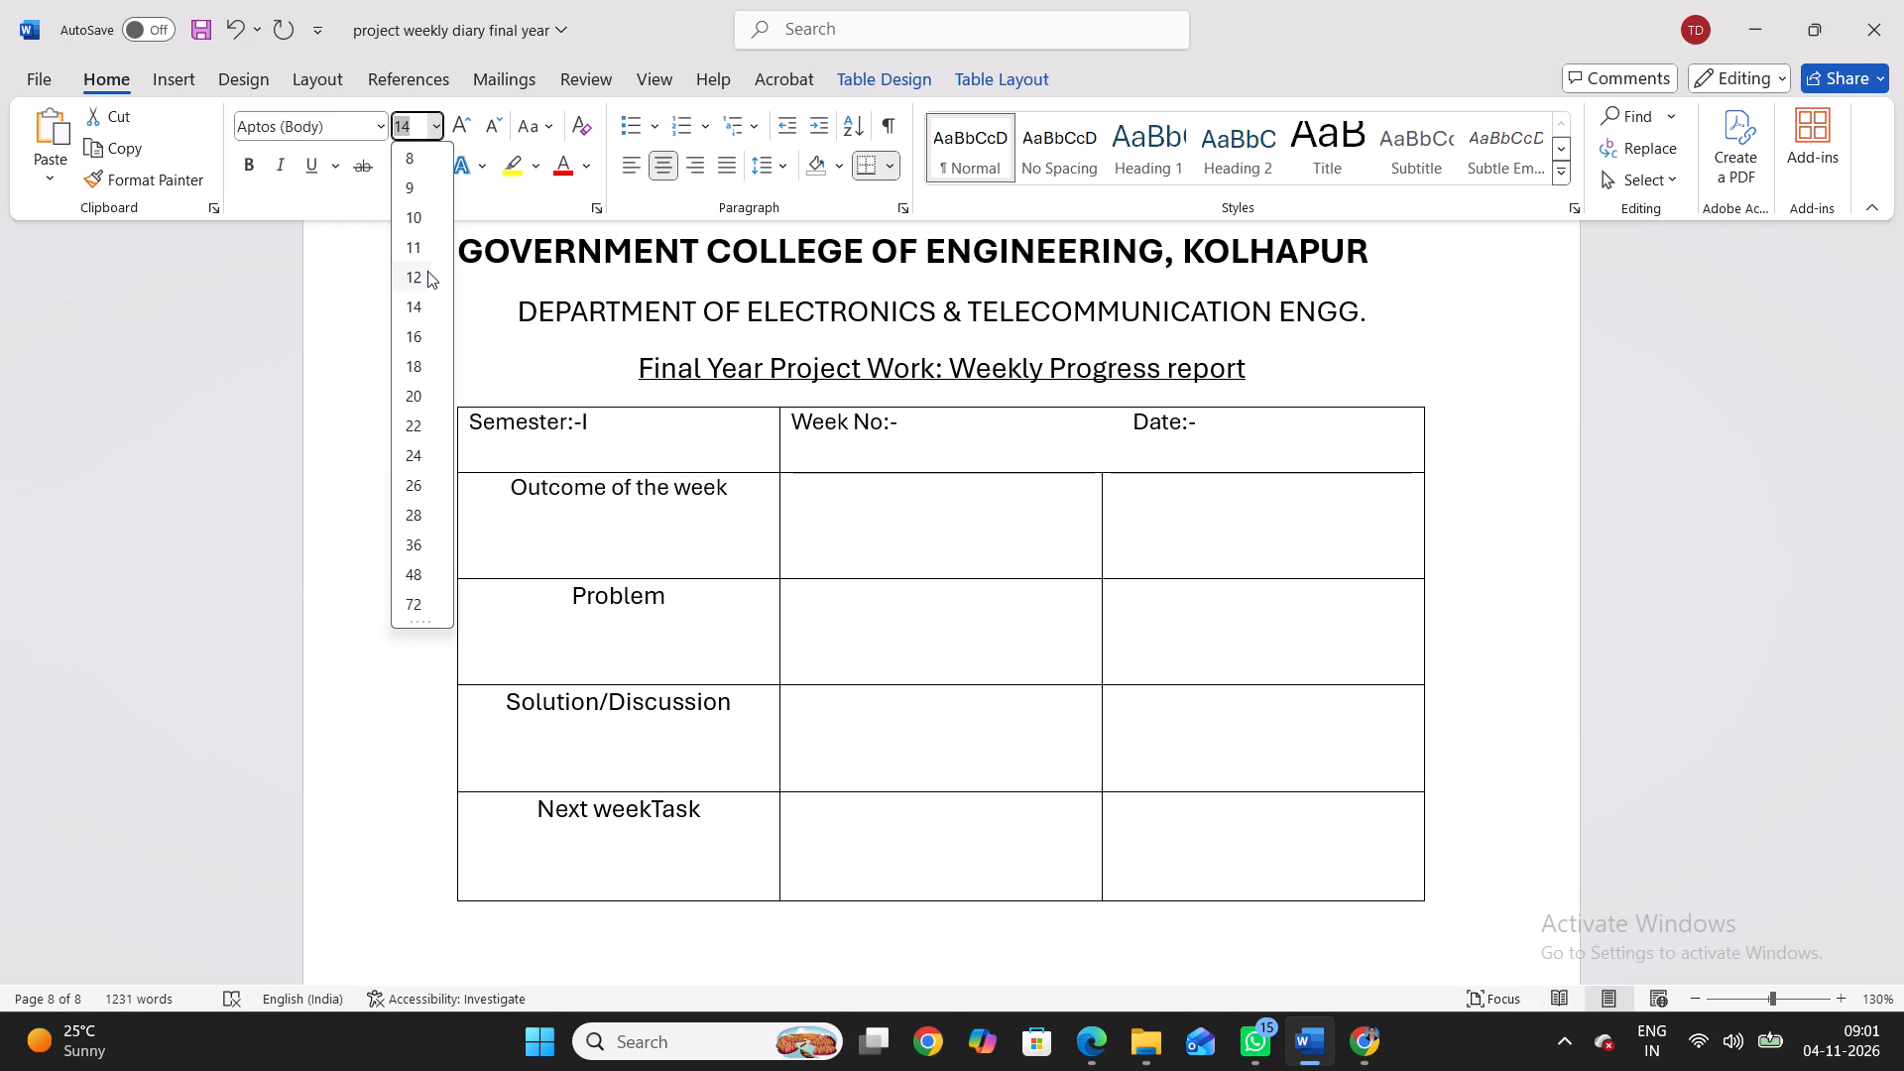
{"action": "left_click", "coordinate": [424, 245]}
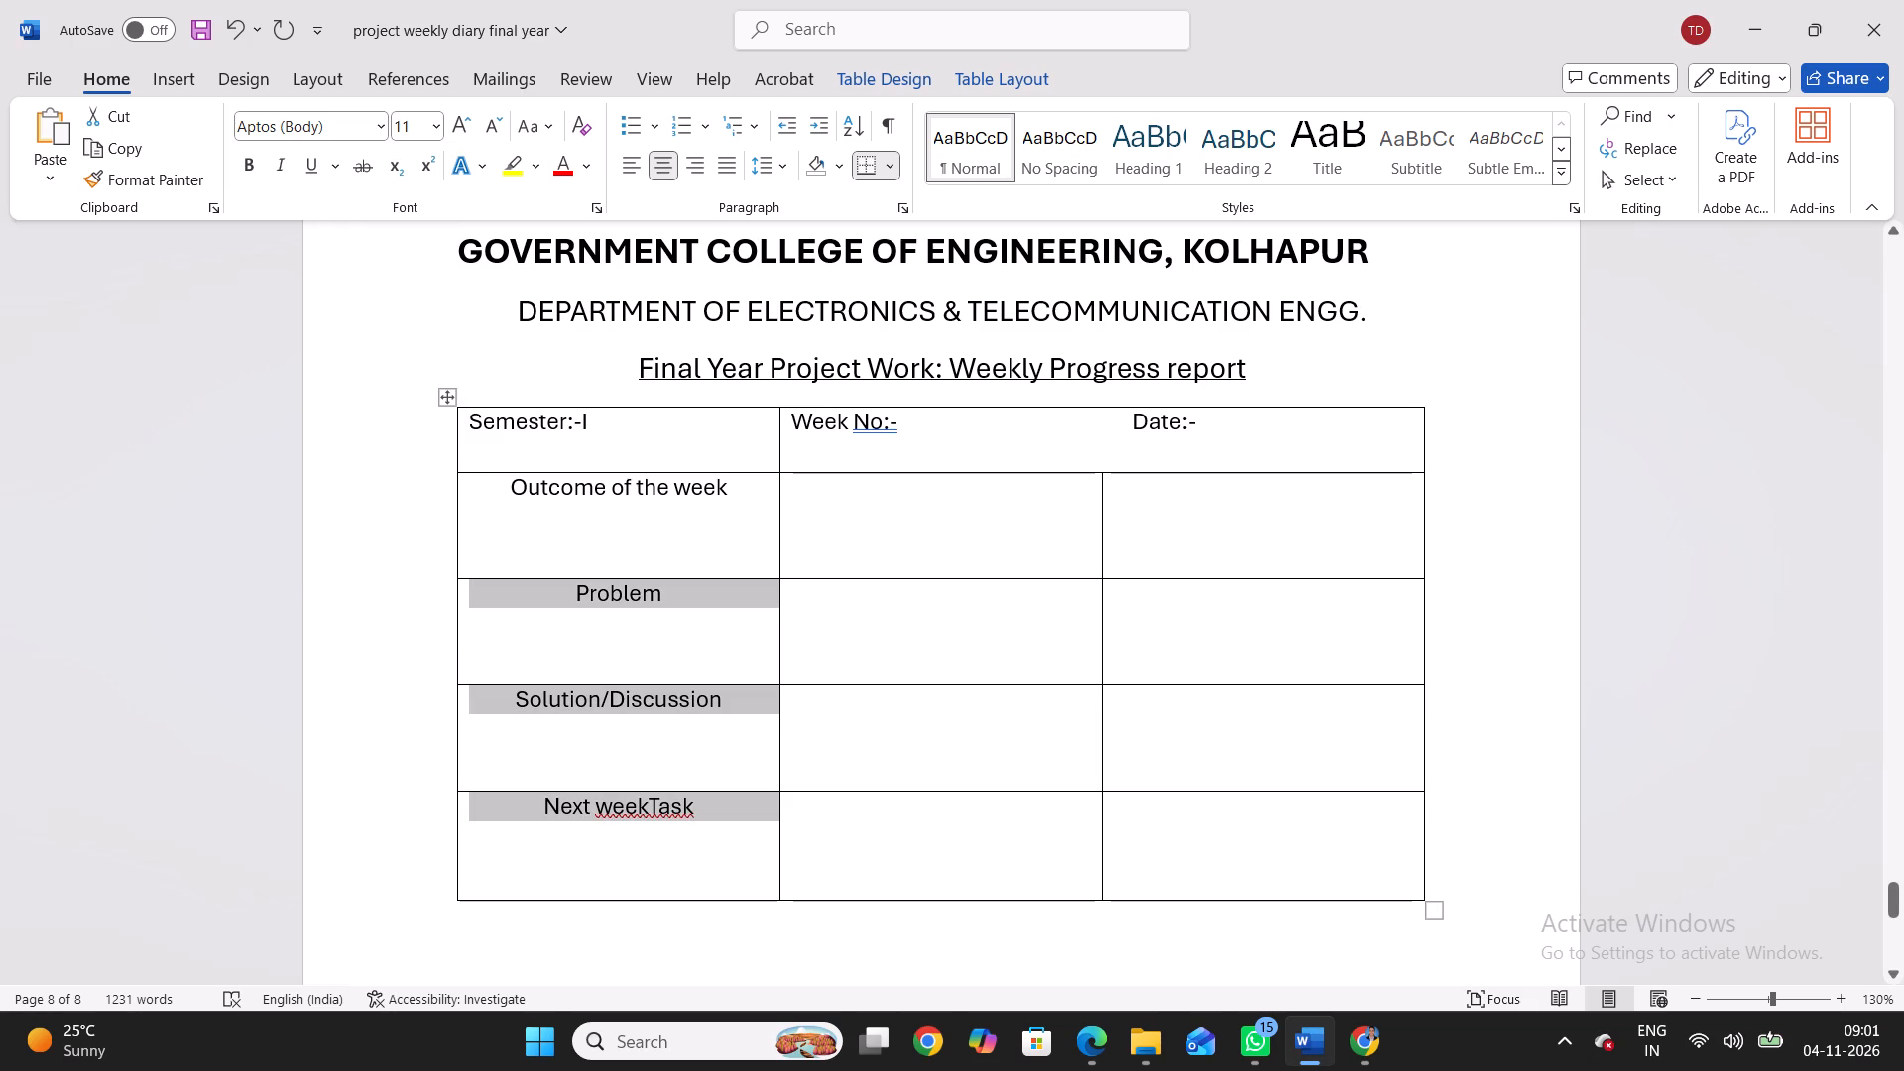
{"action": "left_click", "coordinate": [605, 565]}
Correct the misspelled "weekTask" to "week Task" in the last row using the spelling suggestion.
{"action": "right_click", "coordinate": [654, 812]}
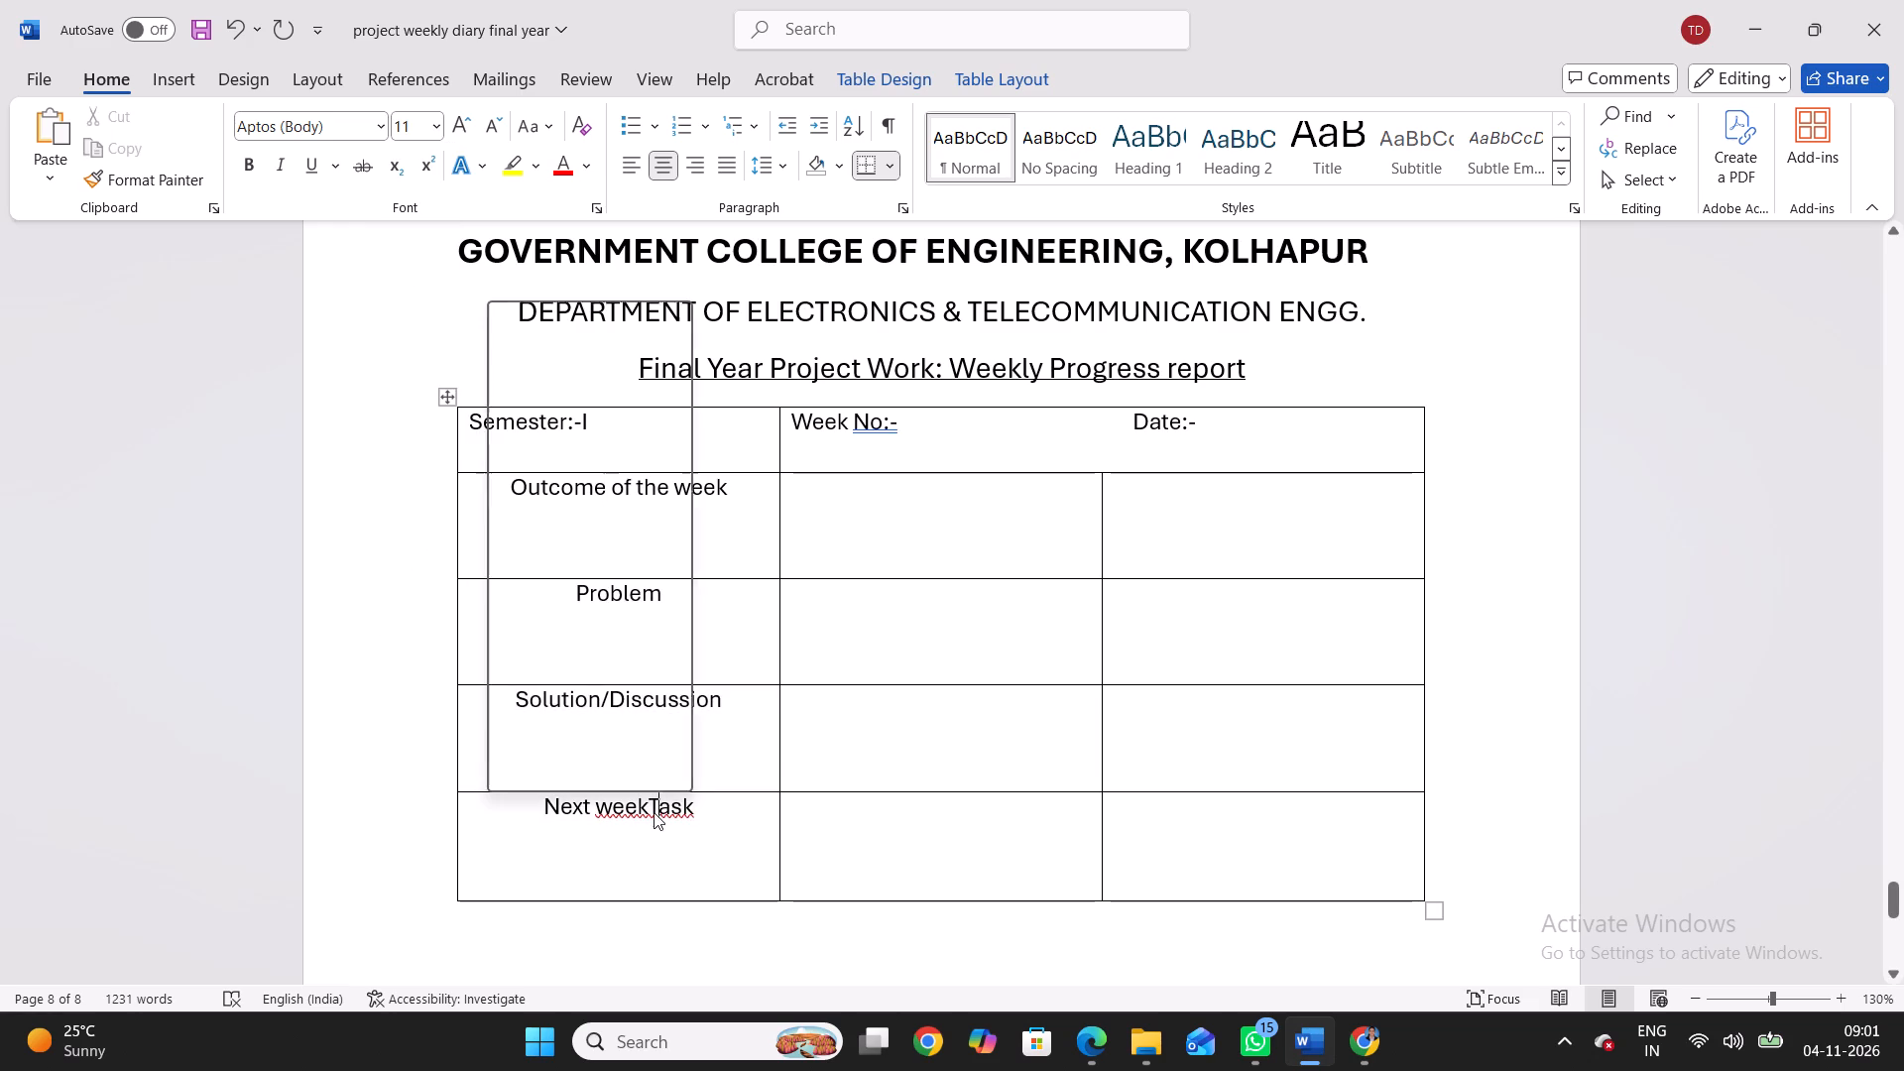
{"action": "left_click", "coordinate": [538, 310]}
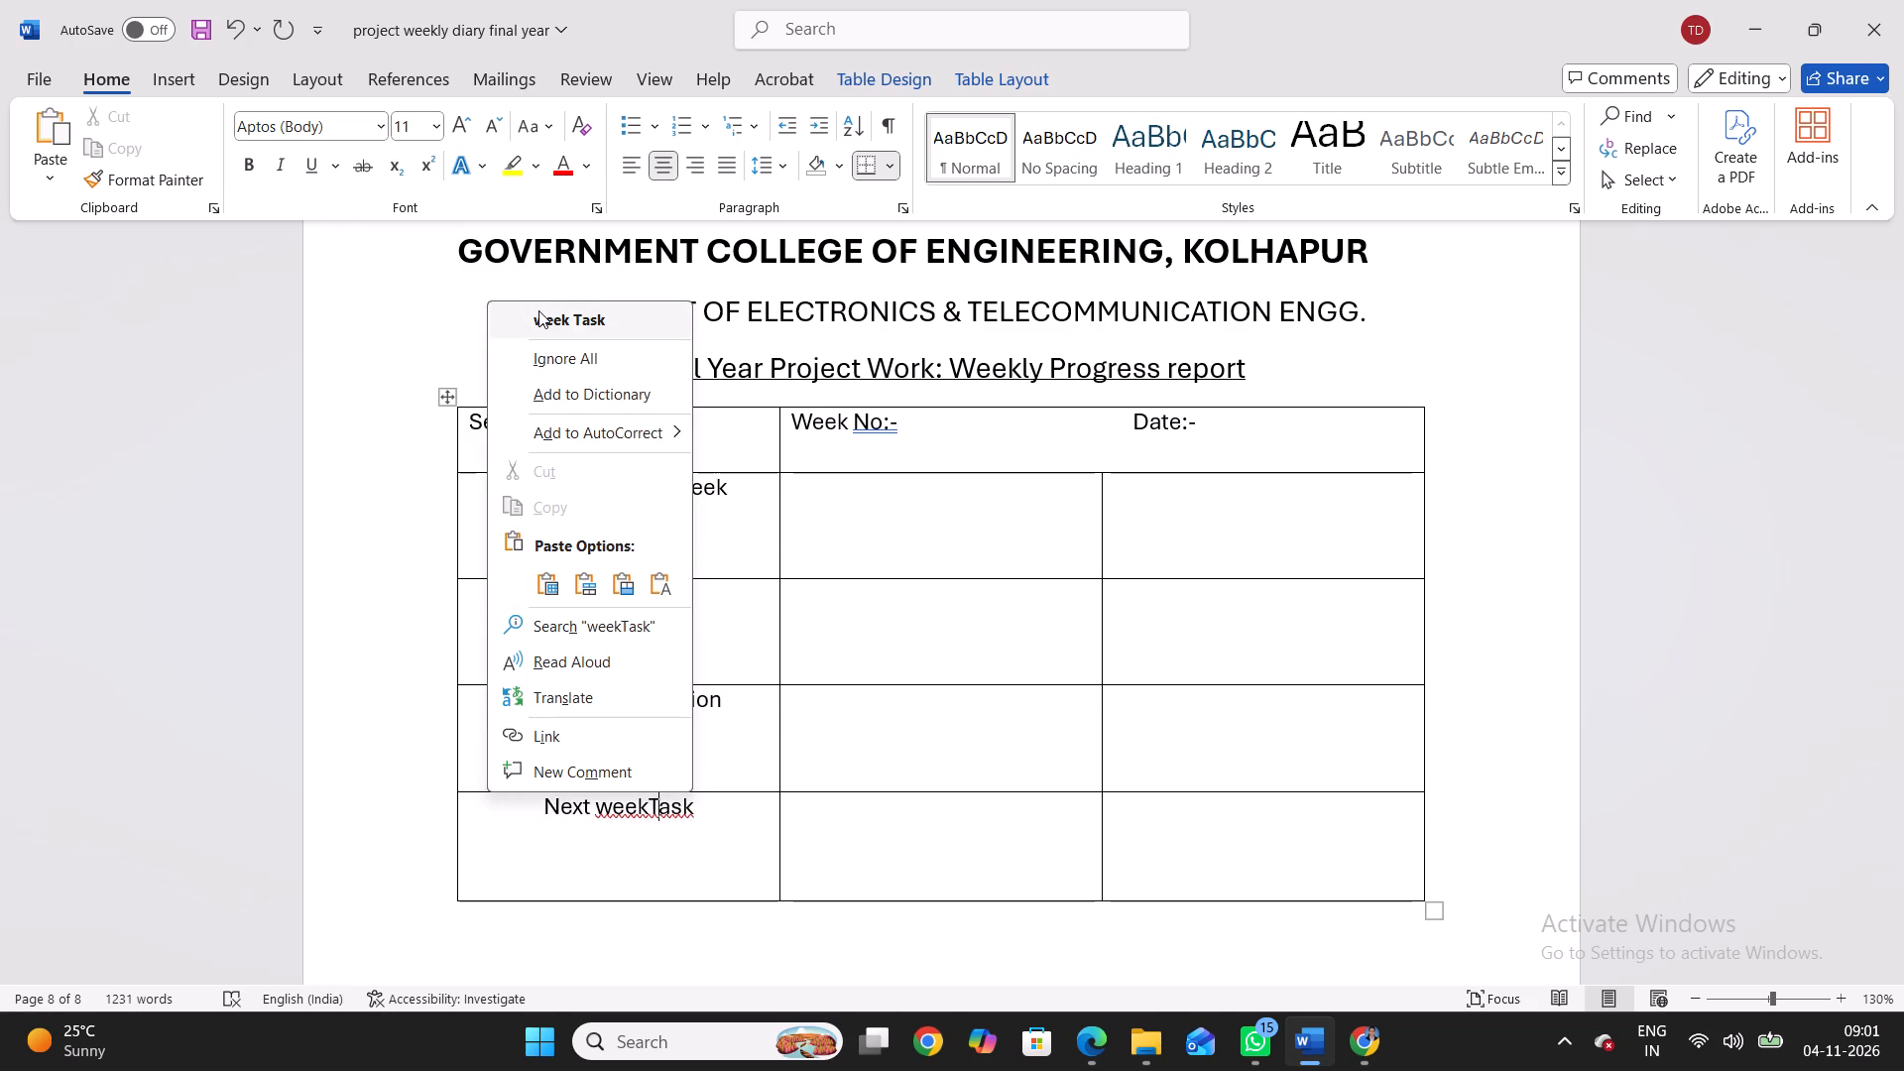
Apply the suggested grammar correction to the "No:-" text in the first row, making it "No: -".
{"action": "right_click", "coordinate": [869, 428]}
{"action": "left_click", "coordinate": [832, 465]}
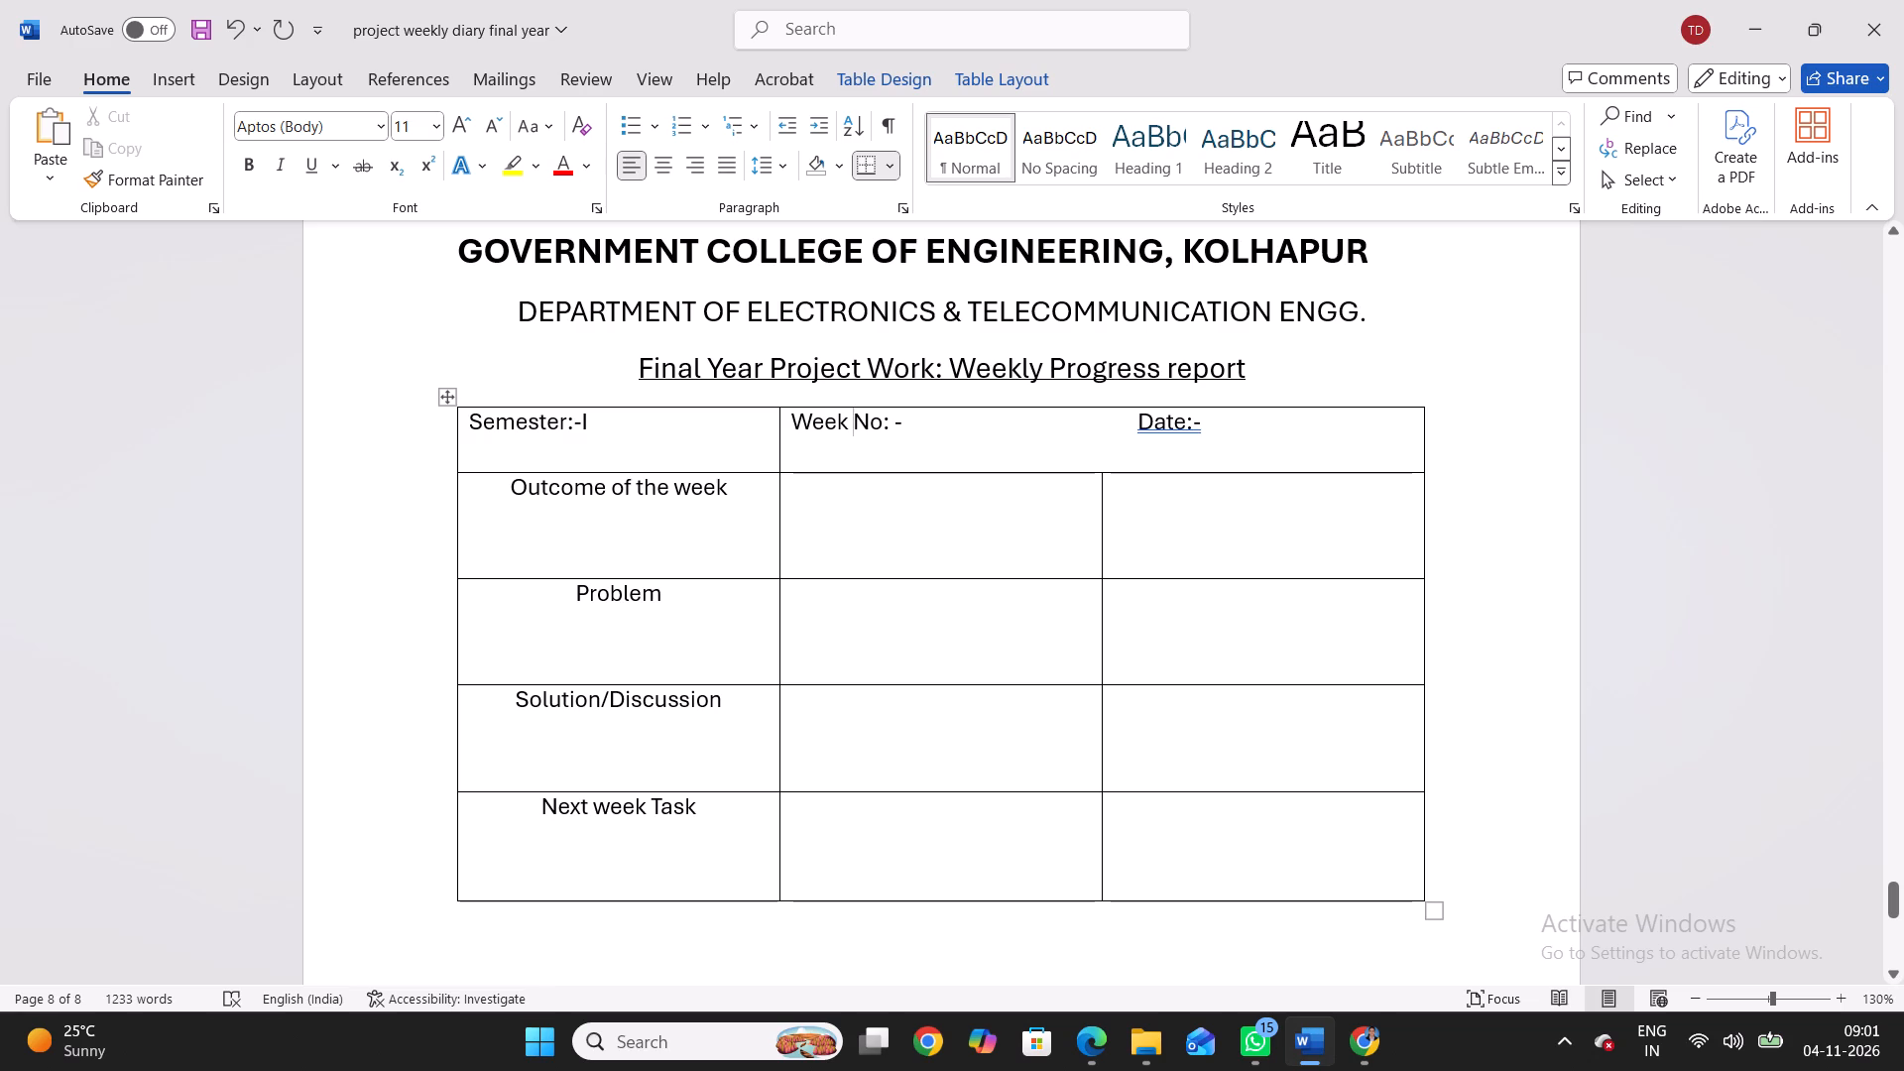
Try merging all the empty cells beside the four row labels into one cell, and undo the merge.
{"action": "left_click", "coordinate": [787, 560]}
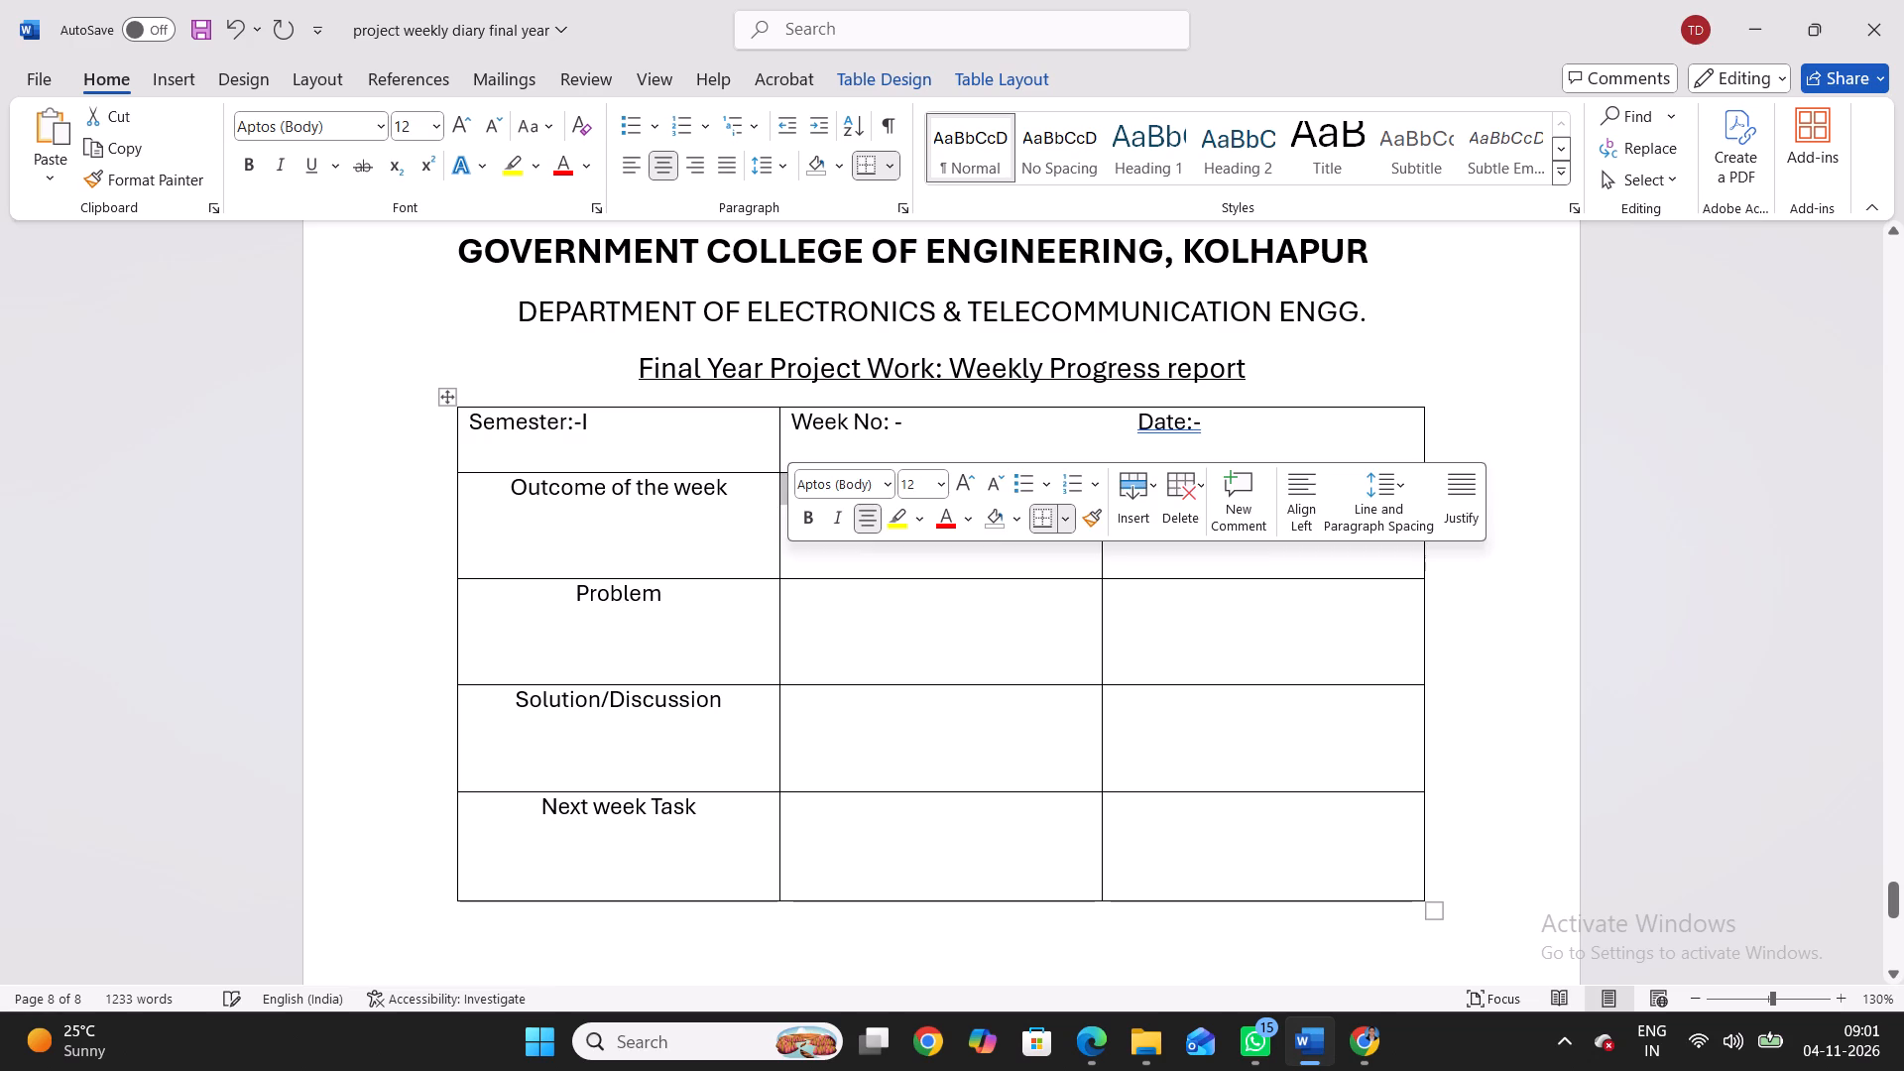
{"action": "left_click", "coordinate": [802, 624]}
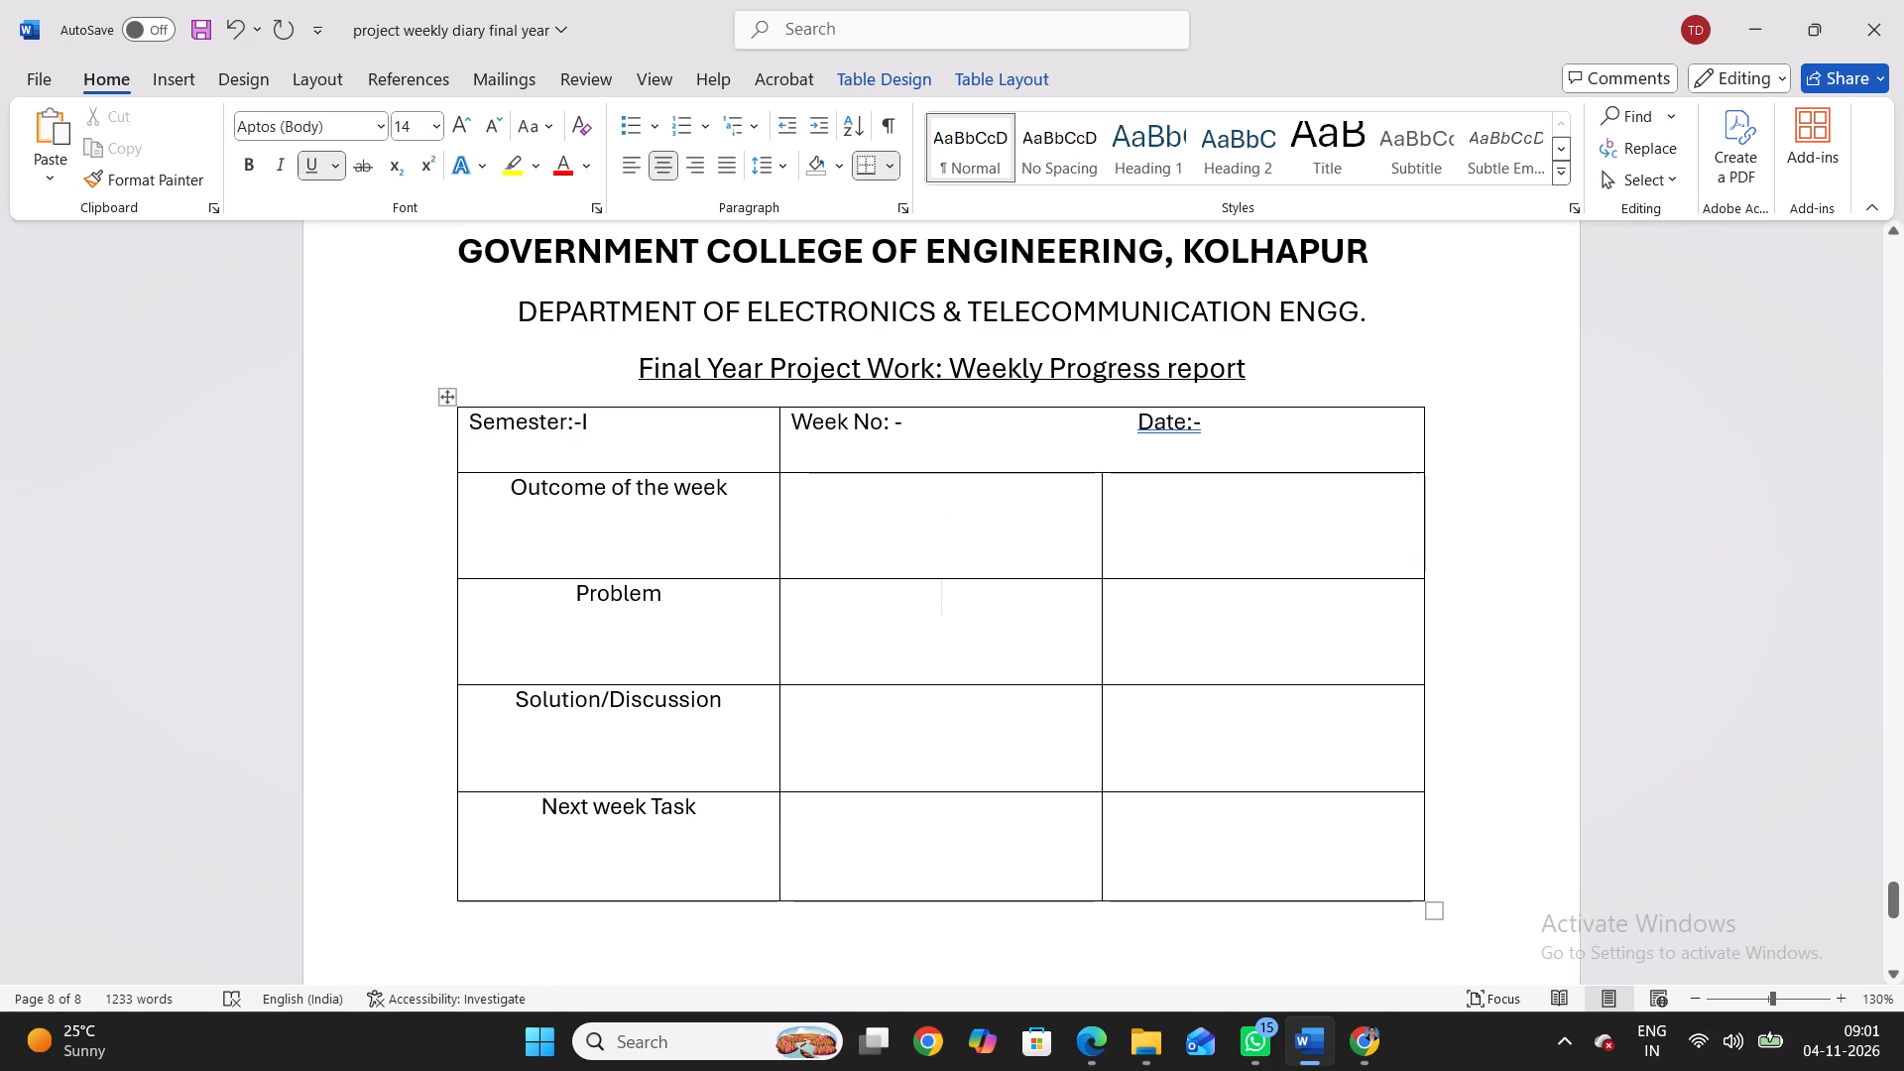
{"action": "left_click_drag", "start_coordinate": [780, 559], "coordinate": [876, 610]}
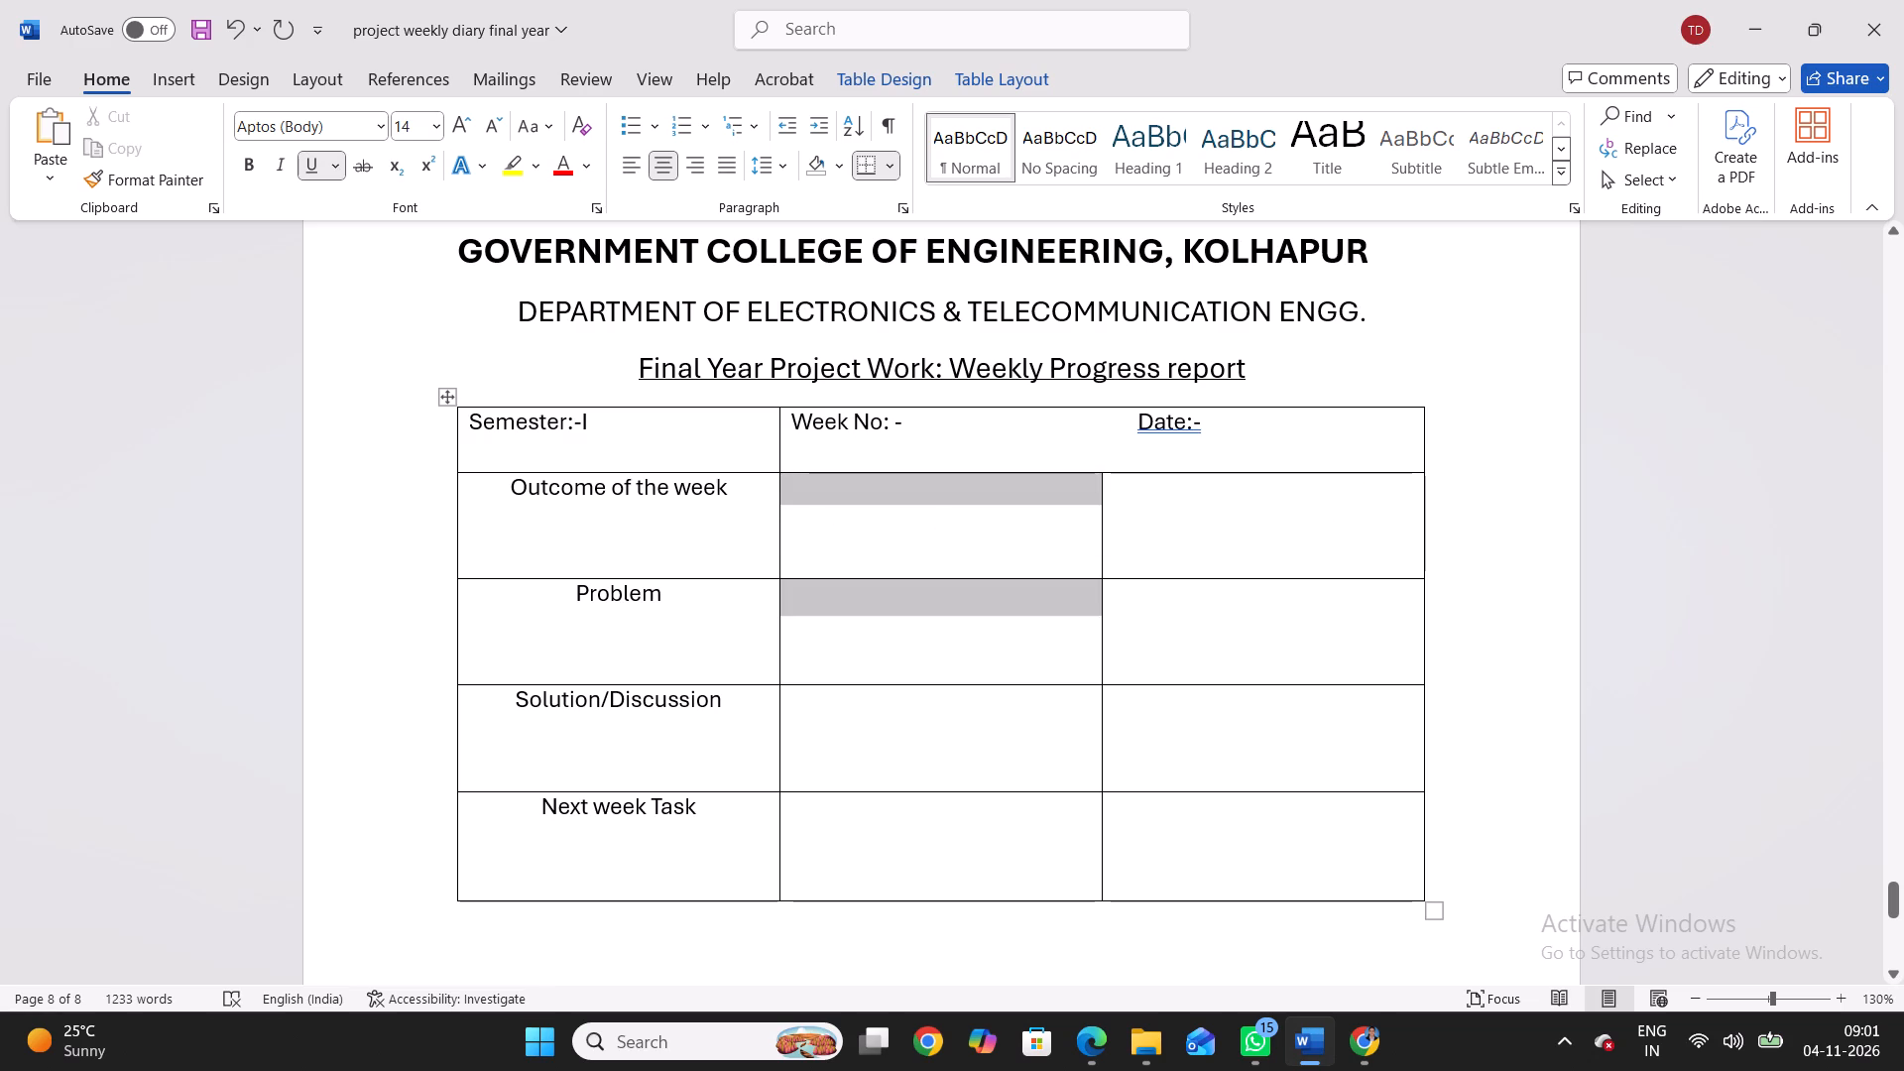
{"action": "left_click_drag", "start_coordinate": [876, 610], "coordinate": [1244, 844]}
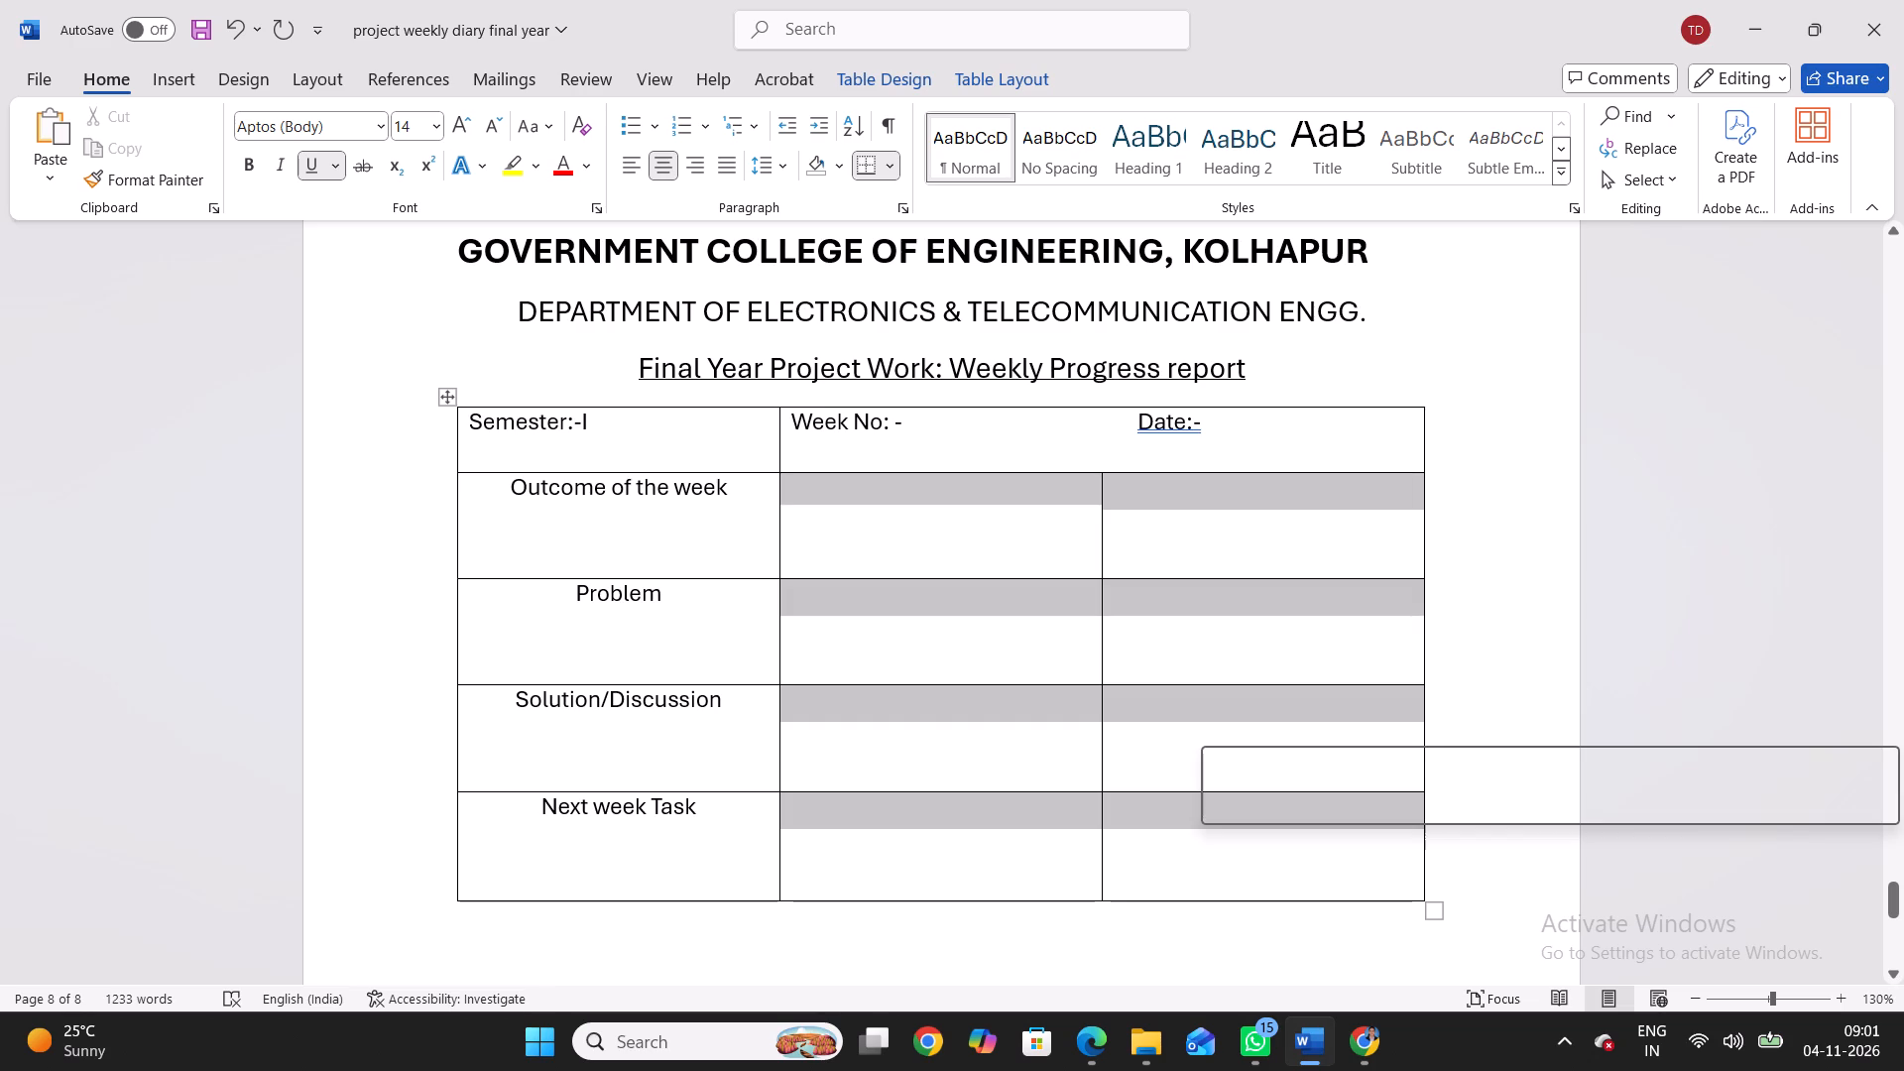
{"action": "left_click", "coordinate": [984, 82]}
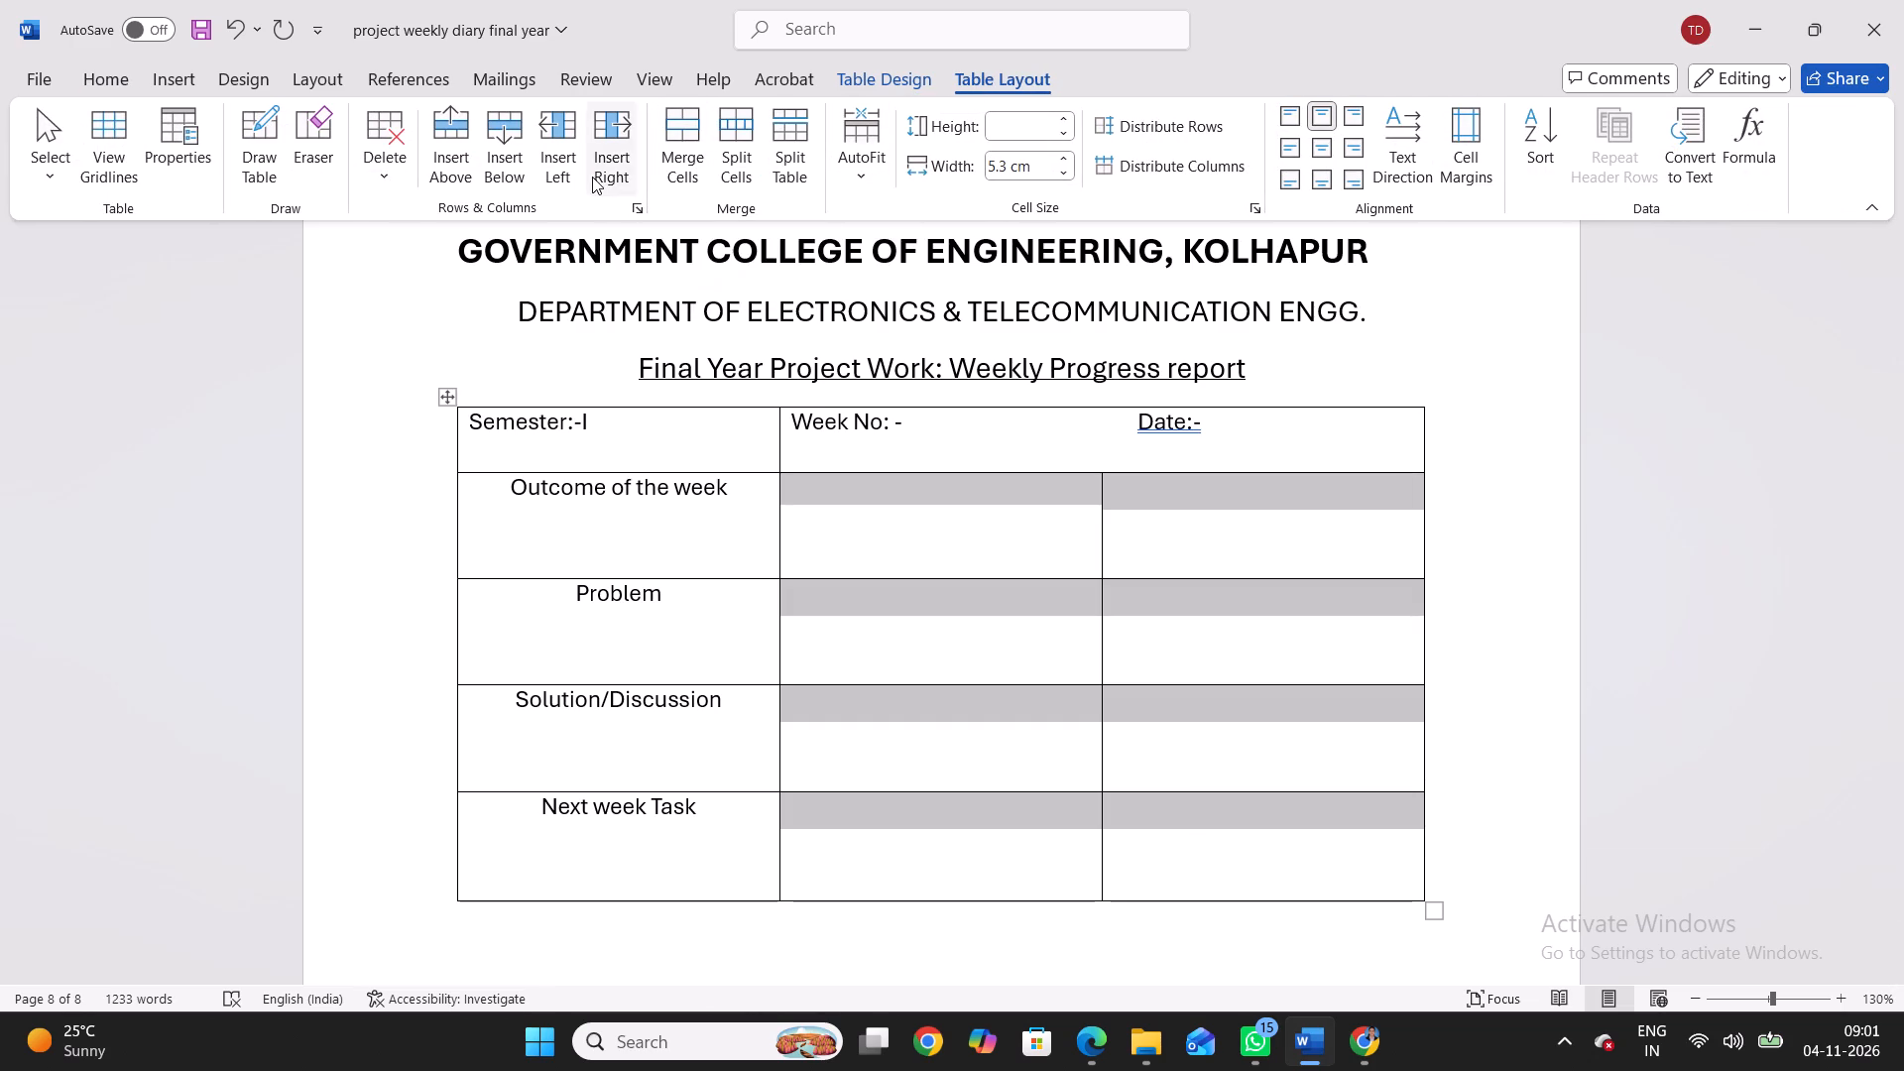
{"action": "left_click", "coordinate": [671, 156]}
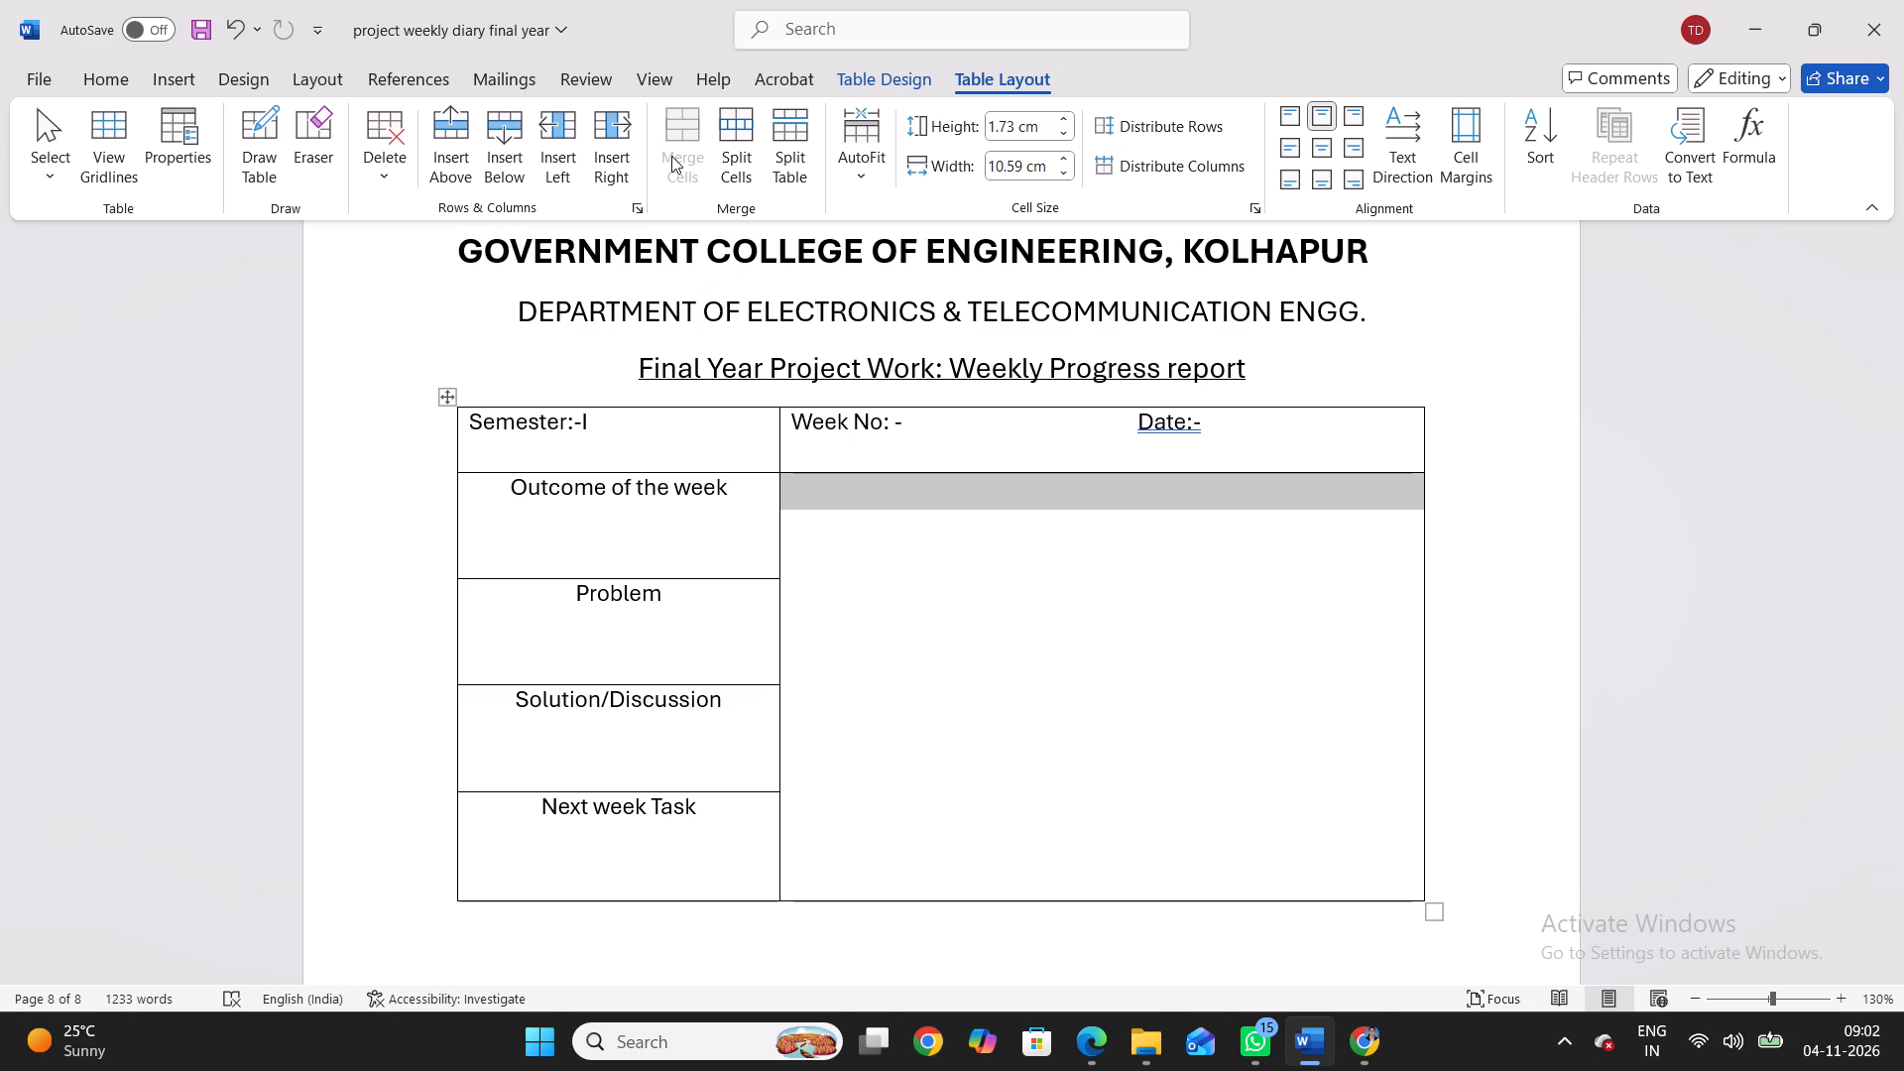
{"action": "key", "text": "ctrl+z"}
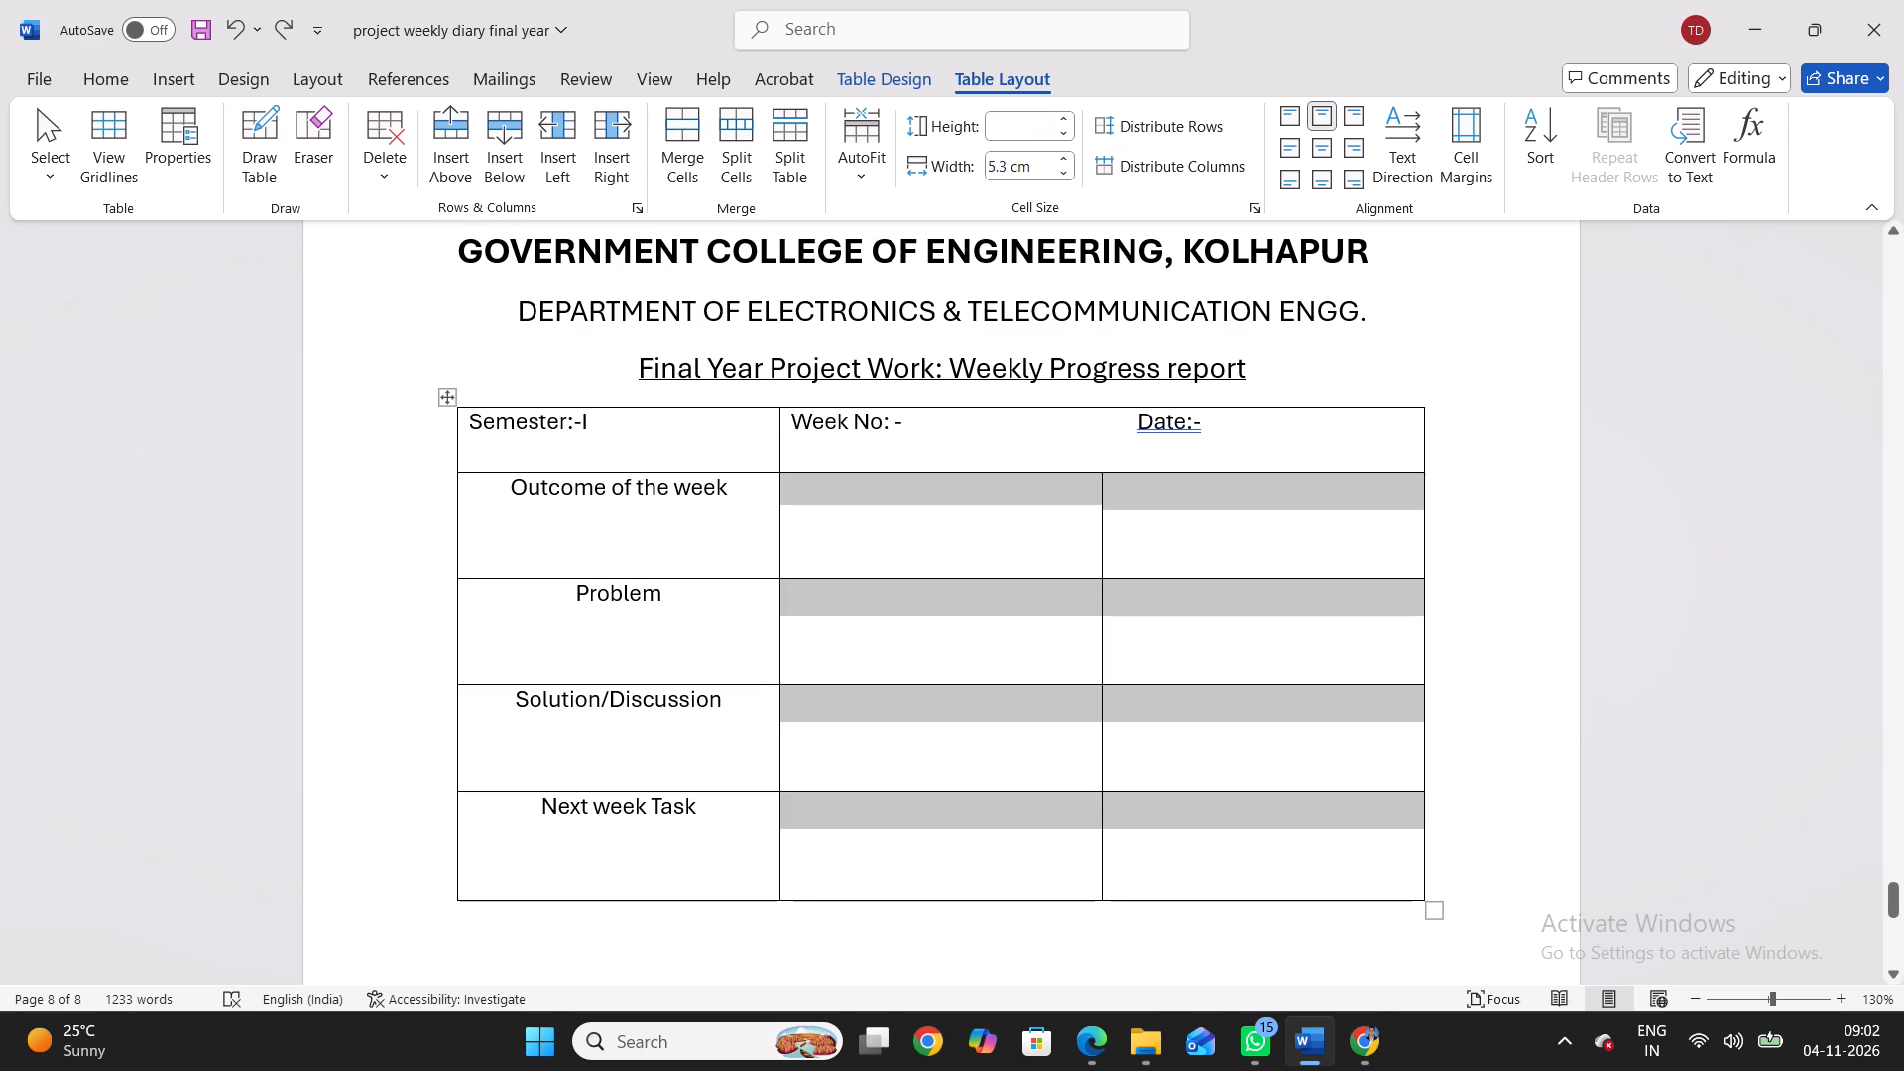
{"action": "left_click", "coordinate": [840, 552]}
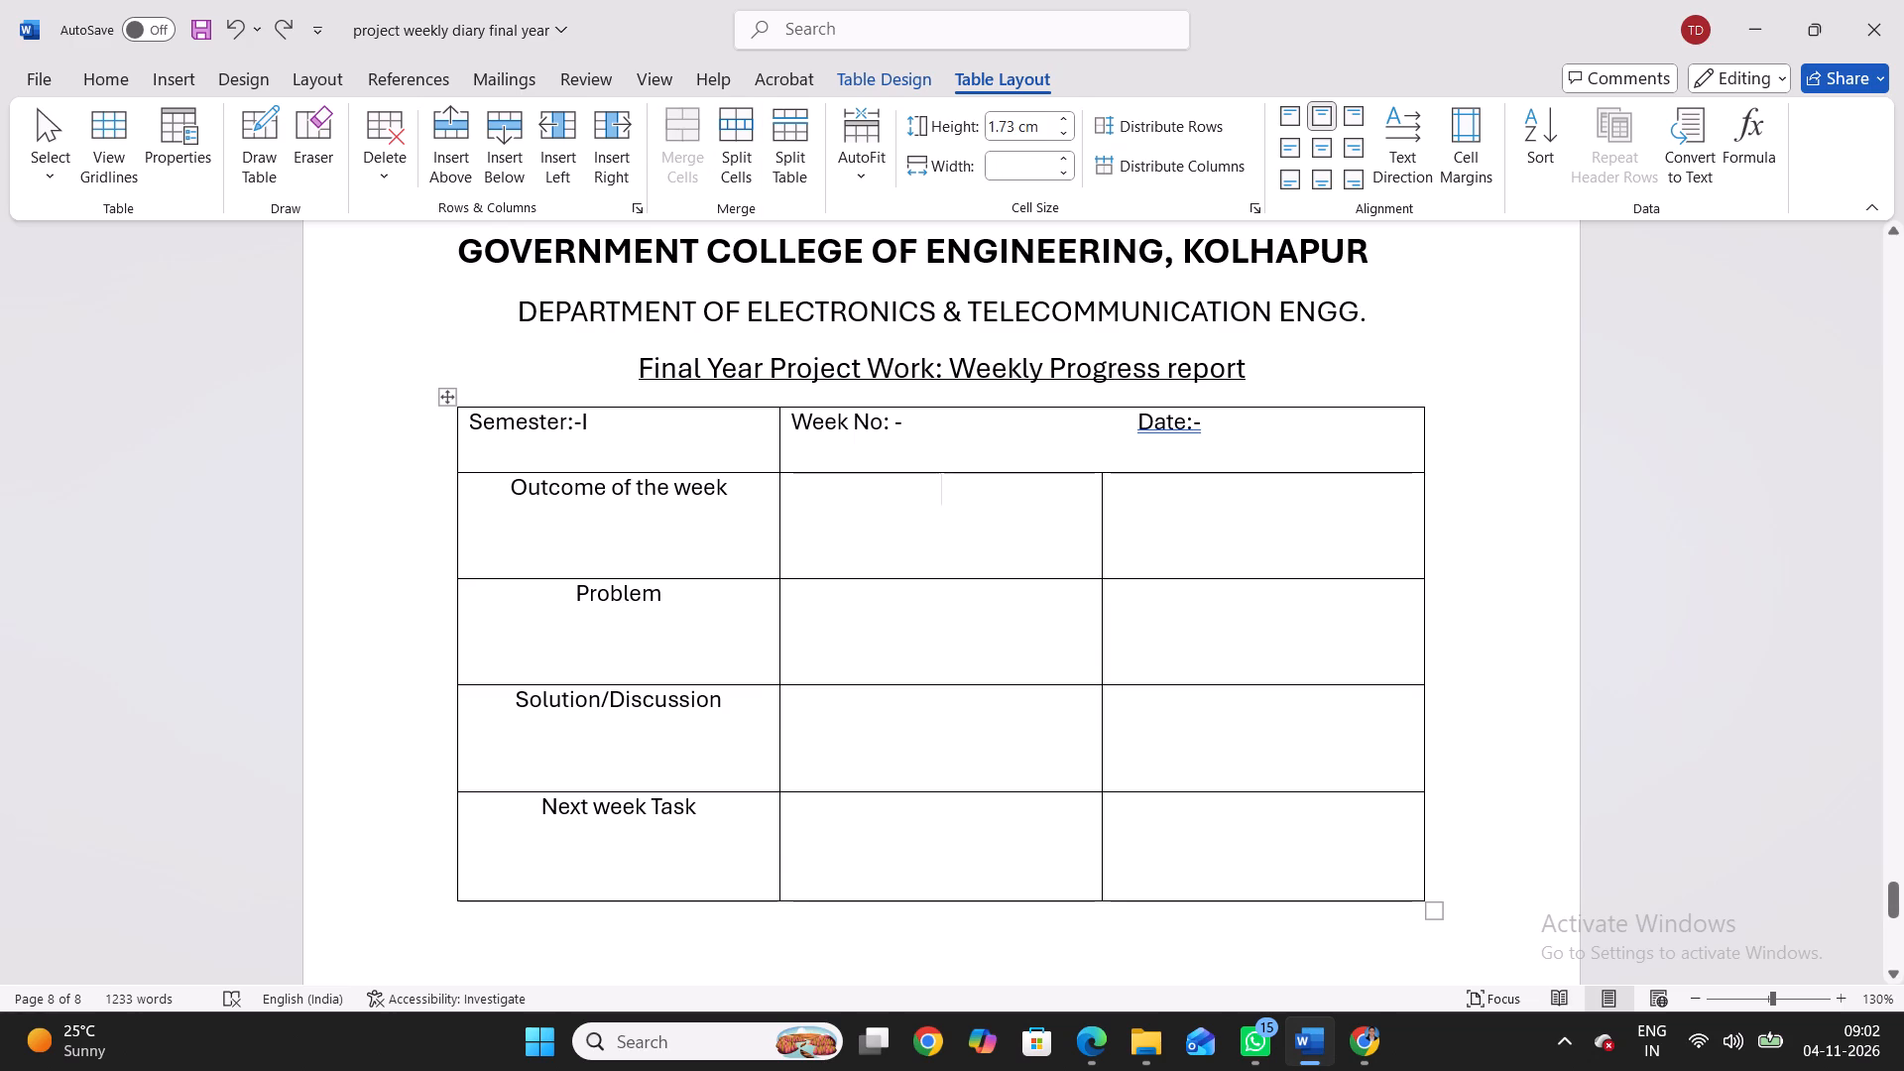
Merge the two empty cells beside each label into one cell per row, from "Outcome of the week" through "Next week Task".
{"action": "left_click", "coordinate": [783, 546]}
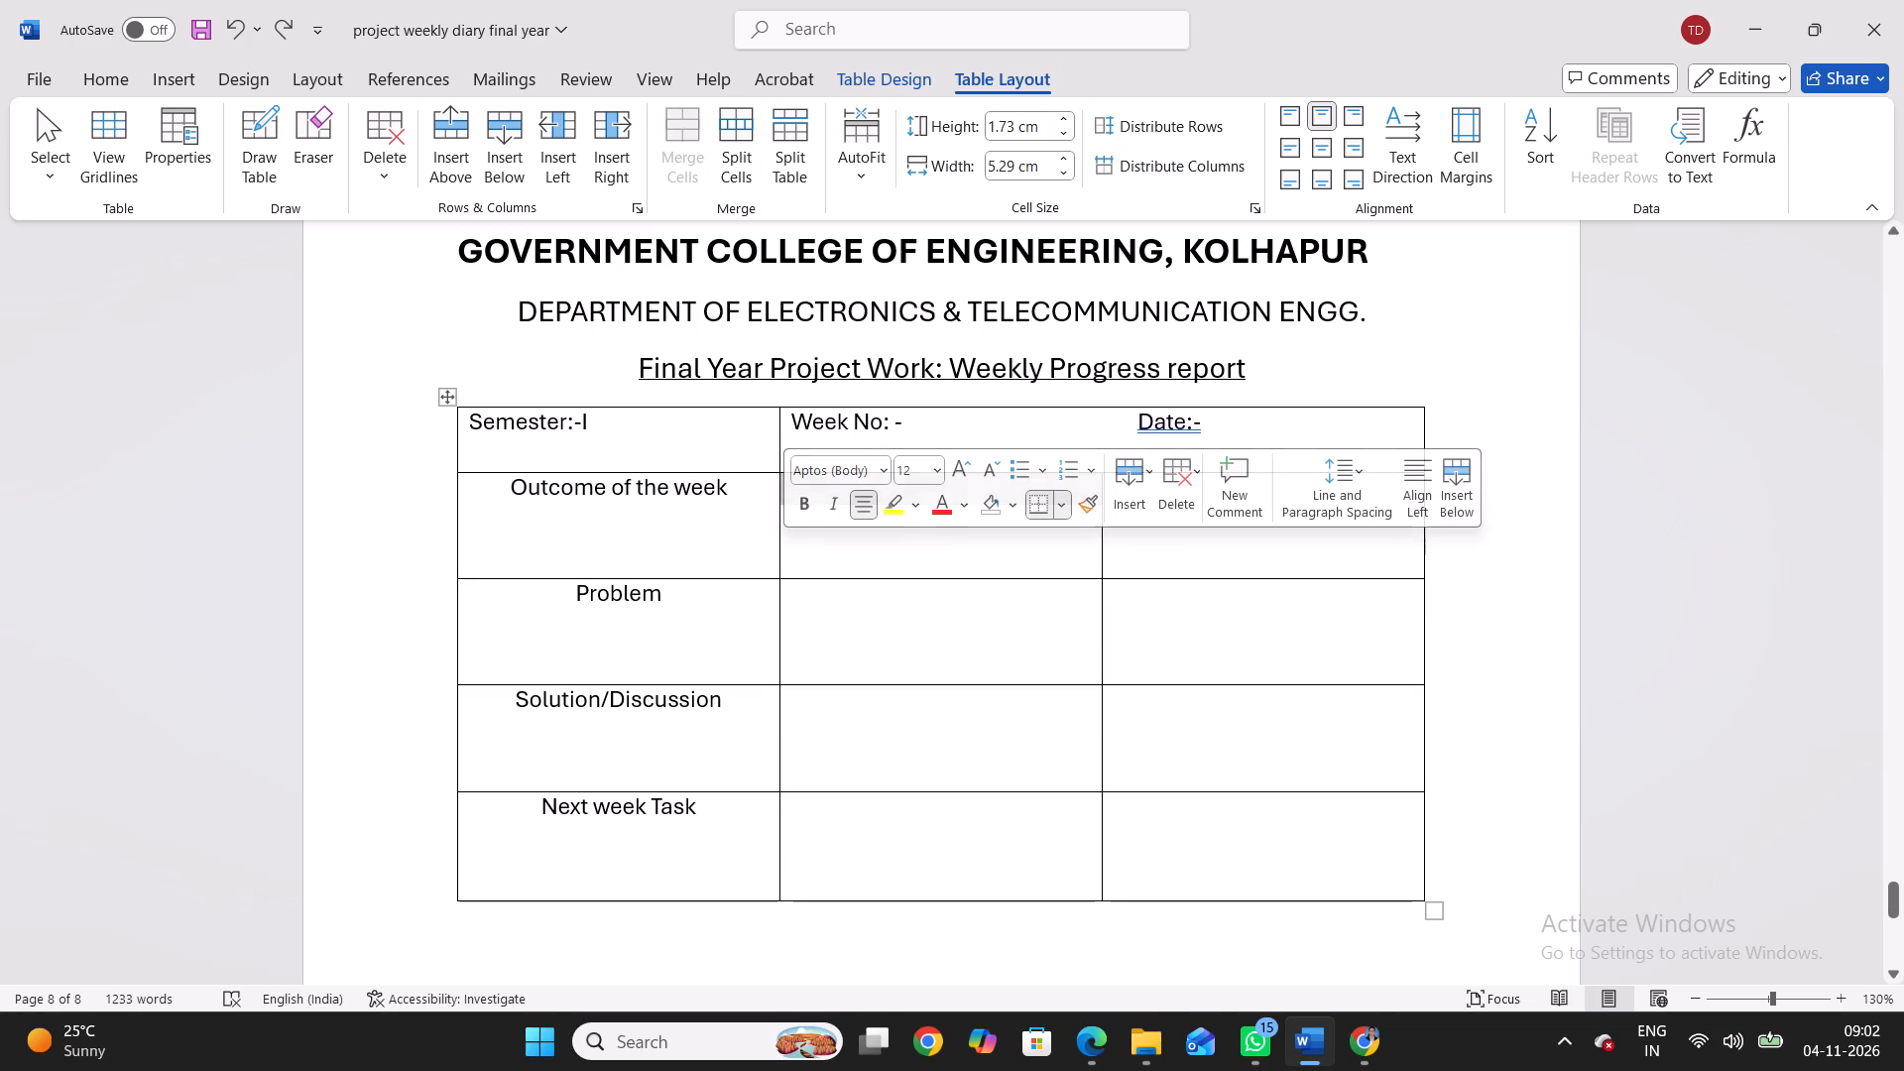
{"action": "left_click", "coordinate": [809, 558]}
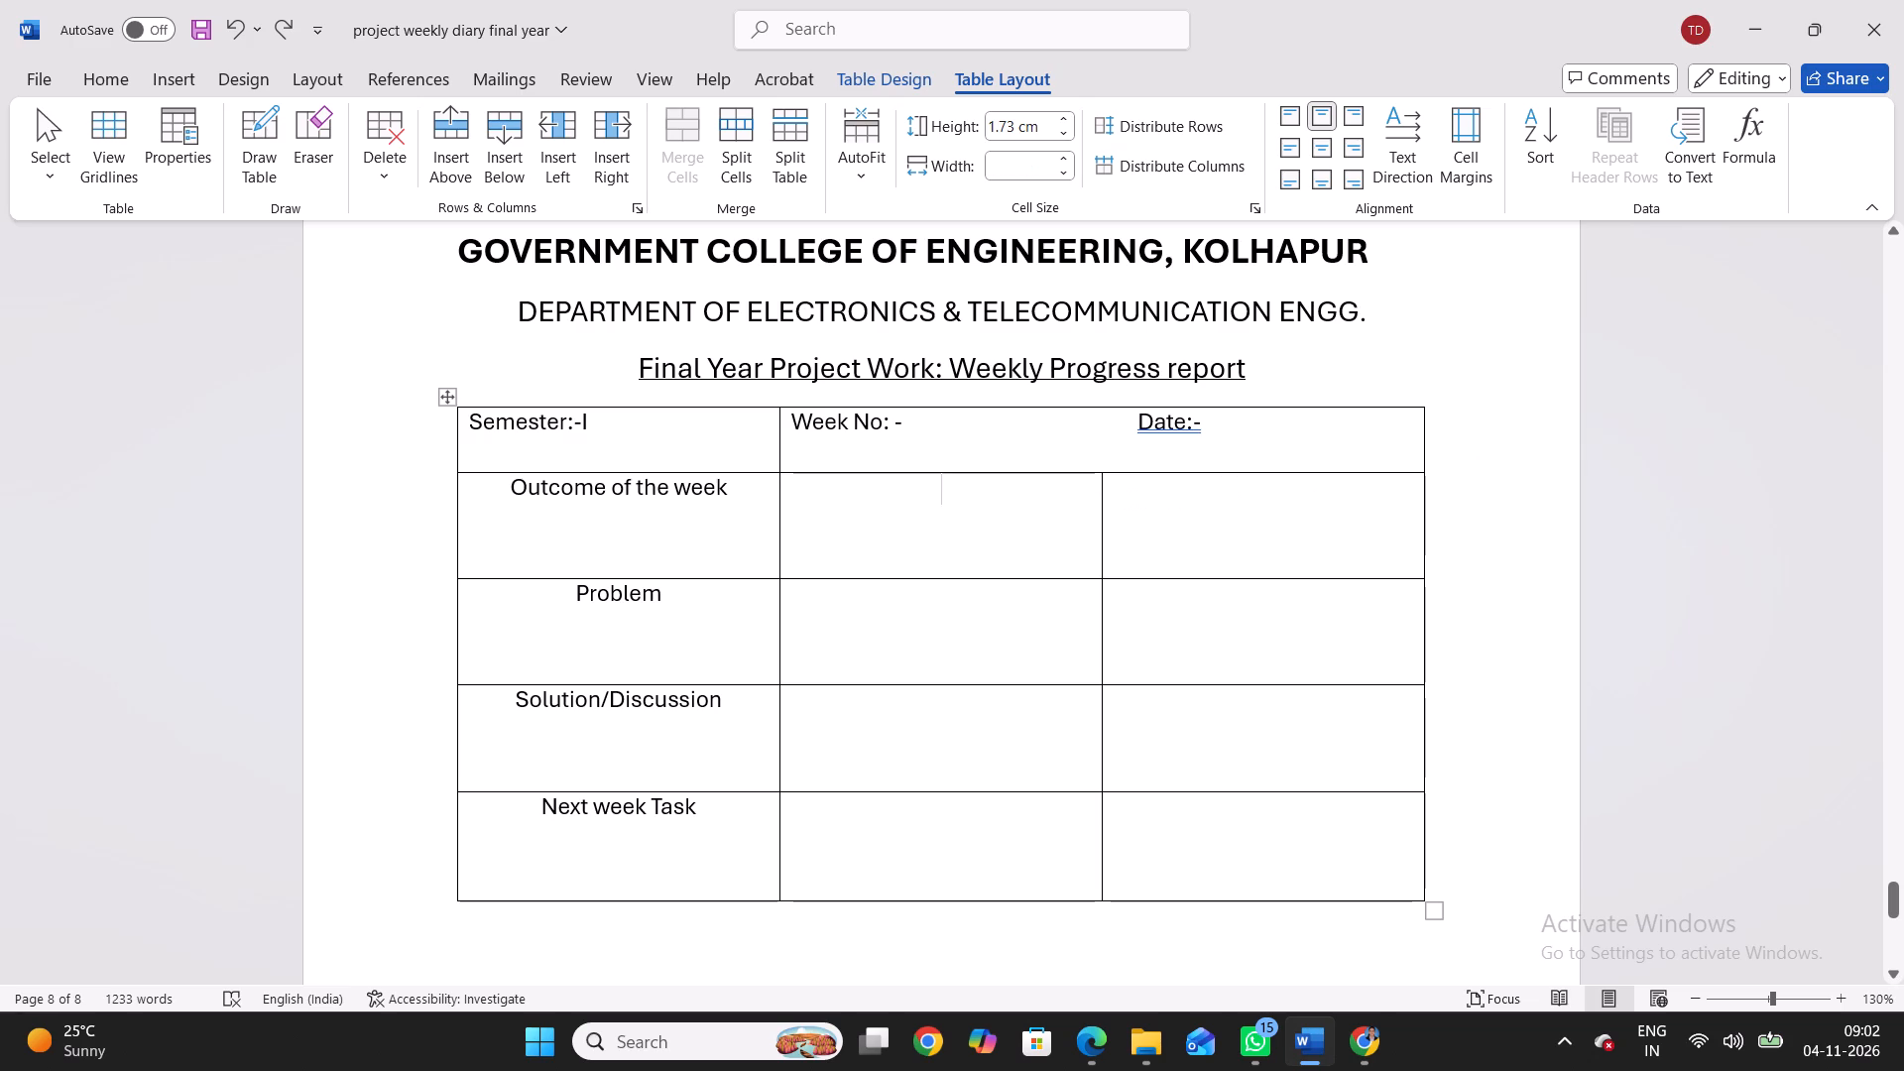
{"action": "left_click_drag", "start_coordinate": [780, 557], "coordinate": [937, 539]}
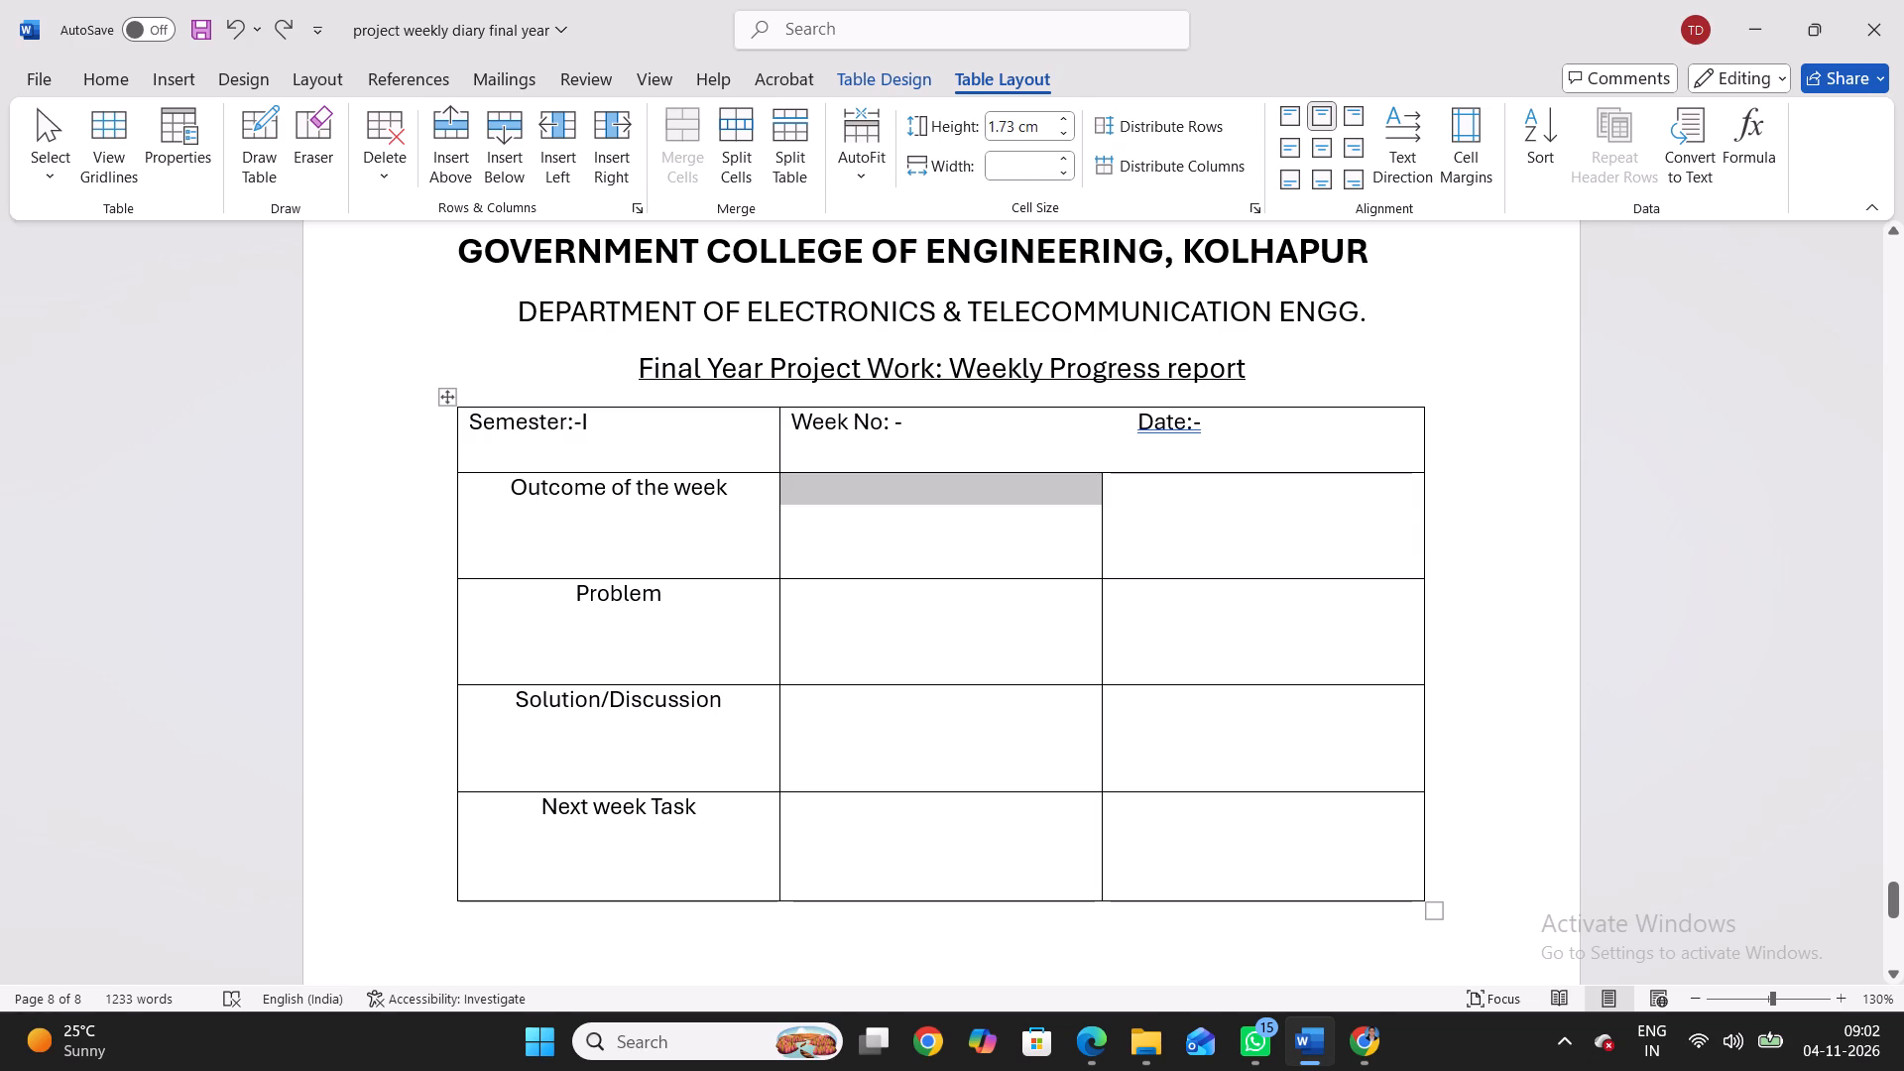
{"action": "left_click_drag", "start_coordinate": [937, 539], "coordinate": [1133, 535]}
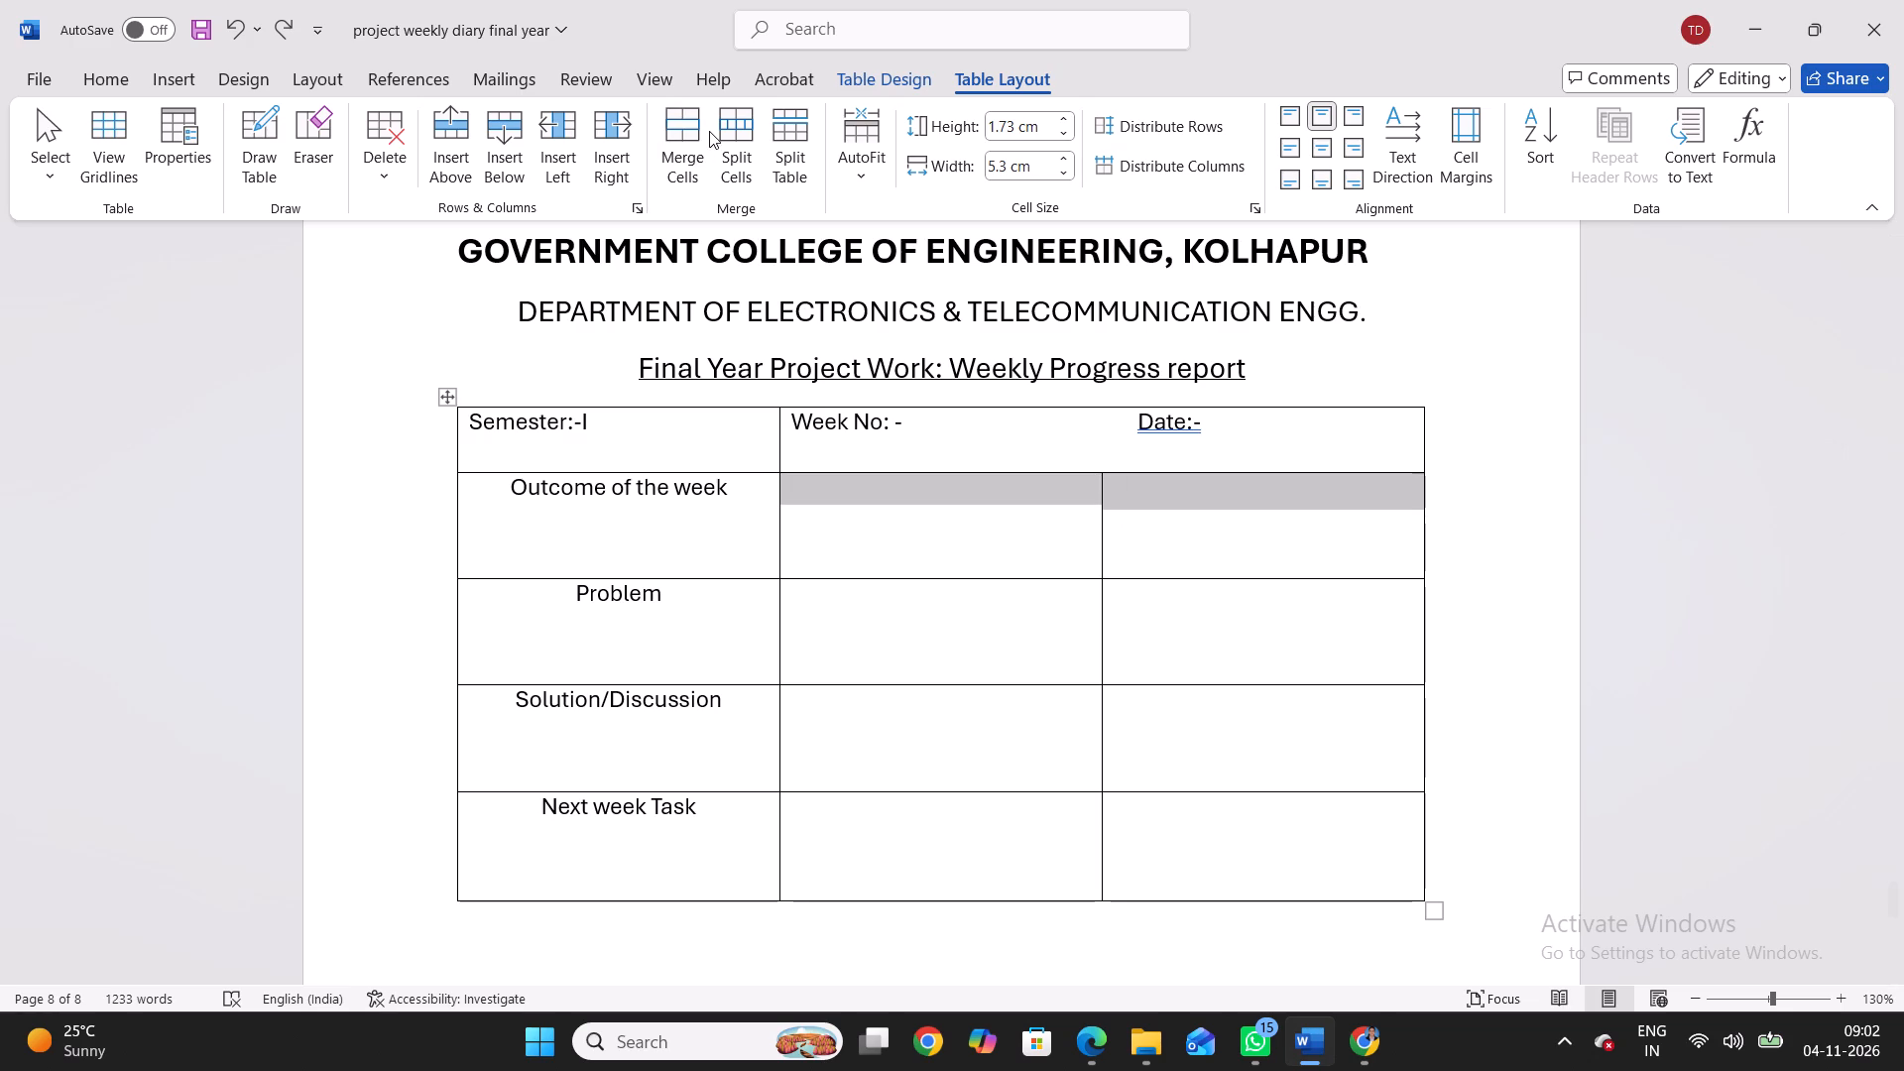
{"action": "left_click", "coordinate": [691, 131]}
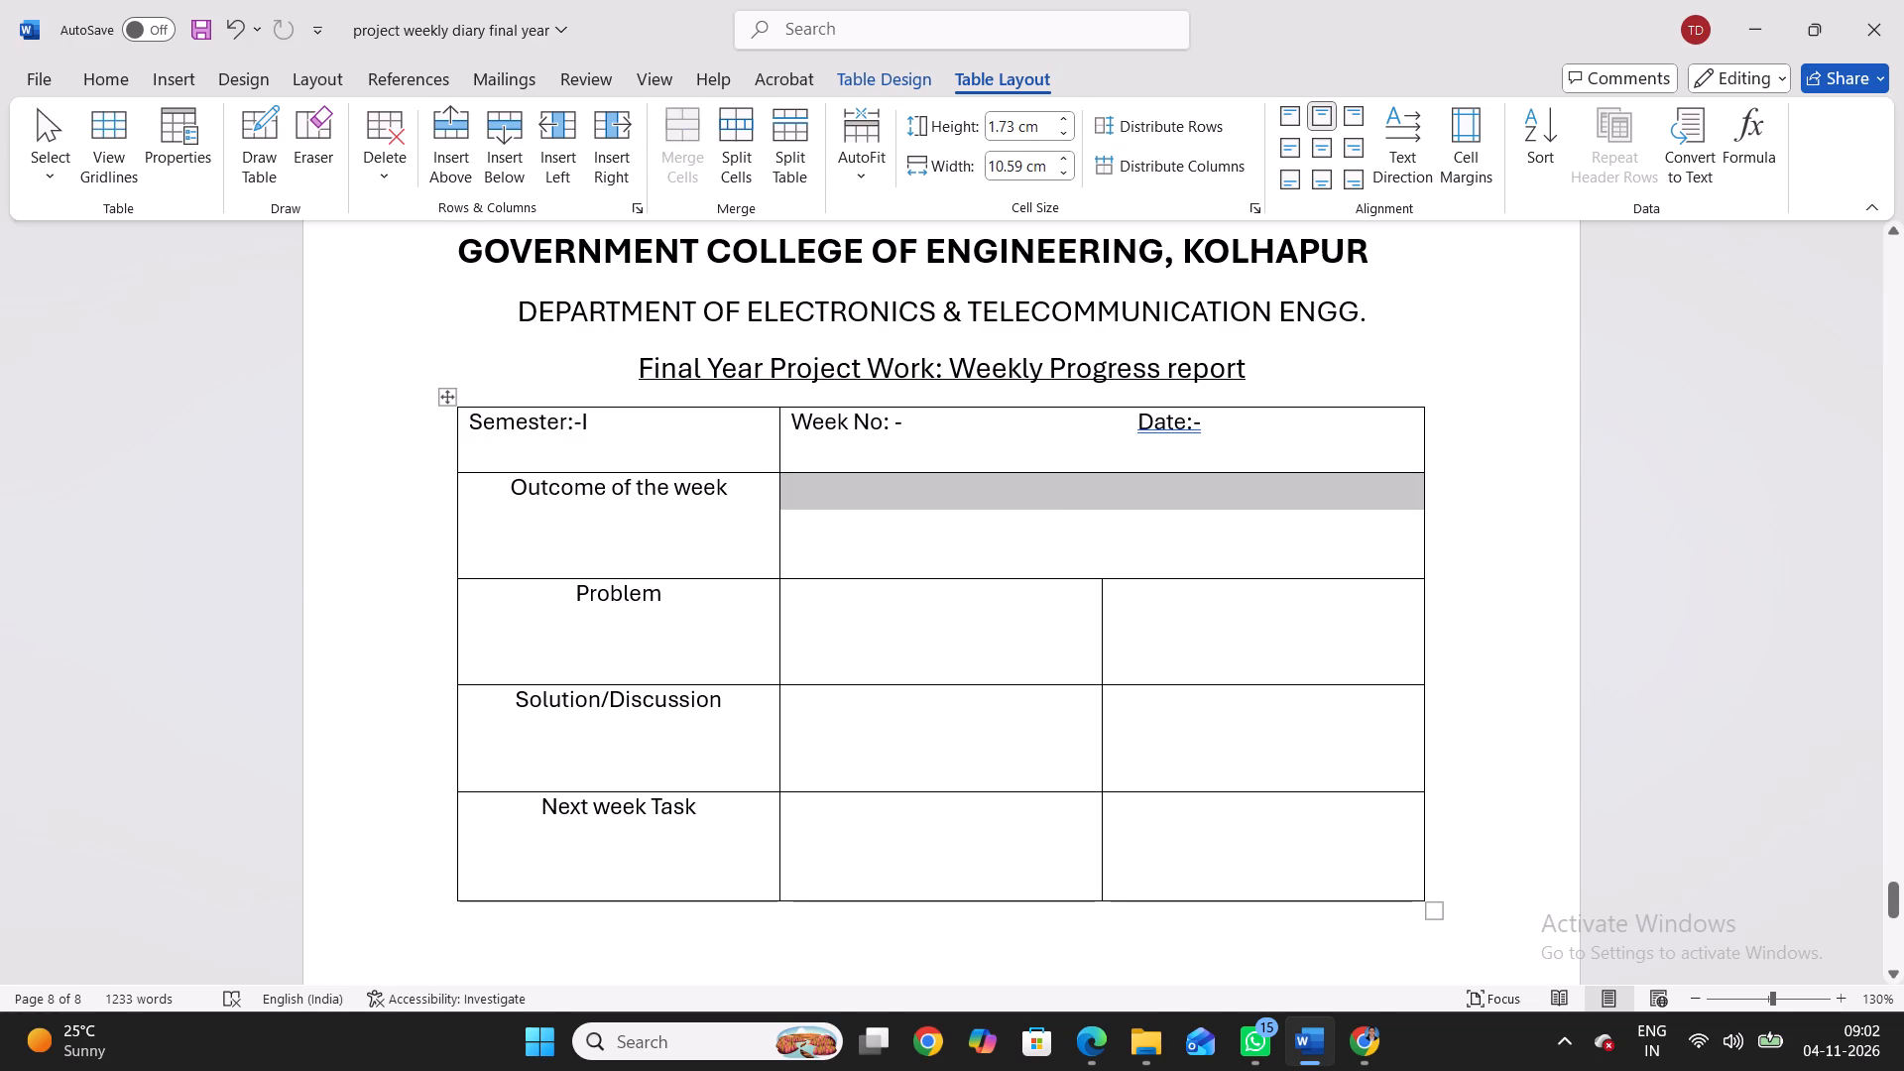
{"action": "left_click", "coordinate": [779, 640]}
{"action": "left_click_drag", "start_coordinate": [785, 640], "coordinate": [1191, 633]}
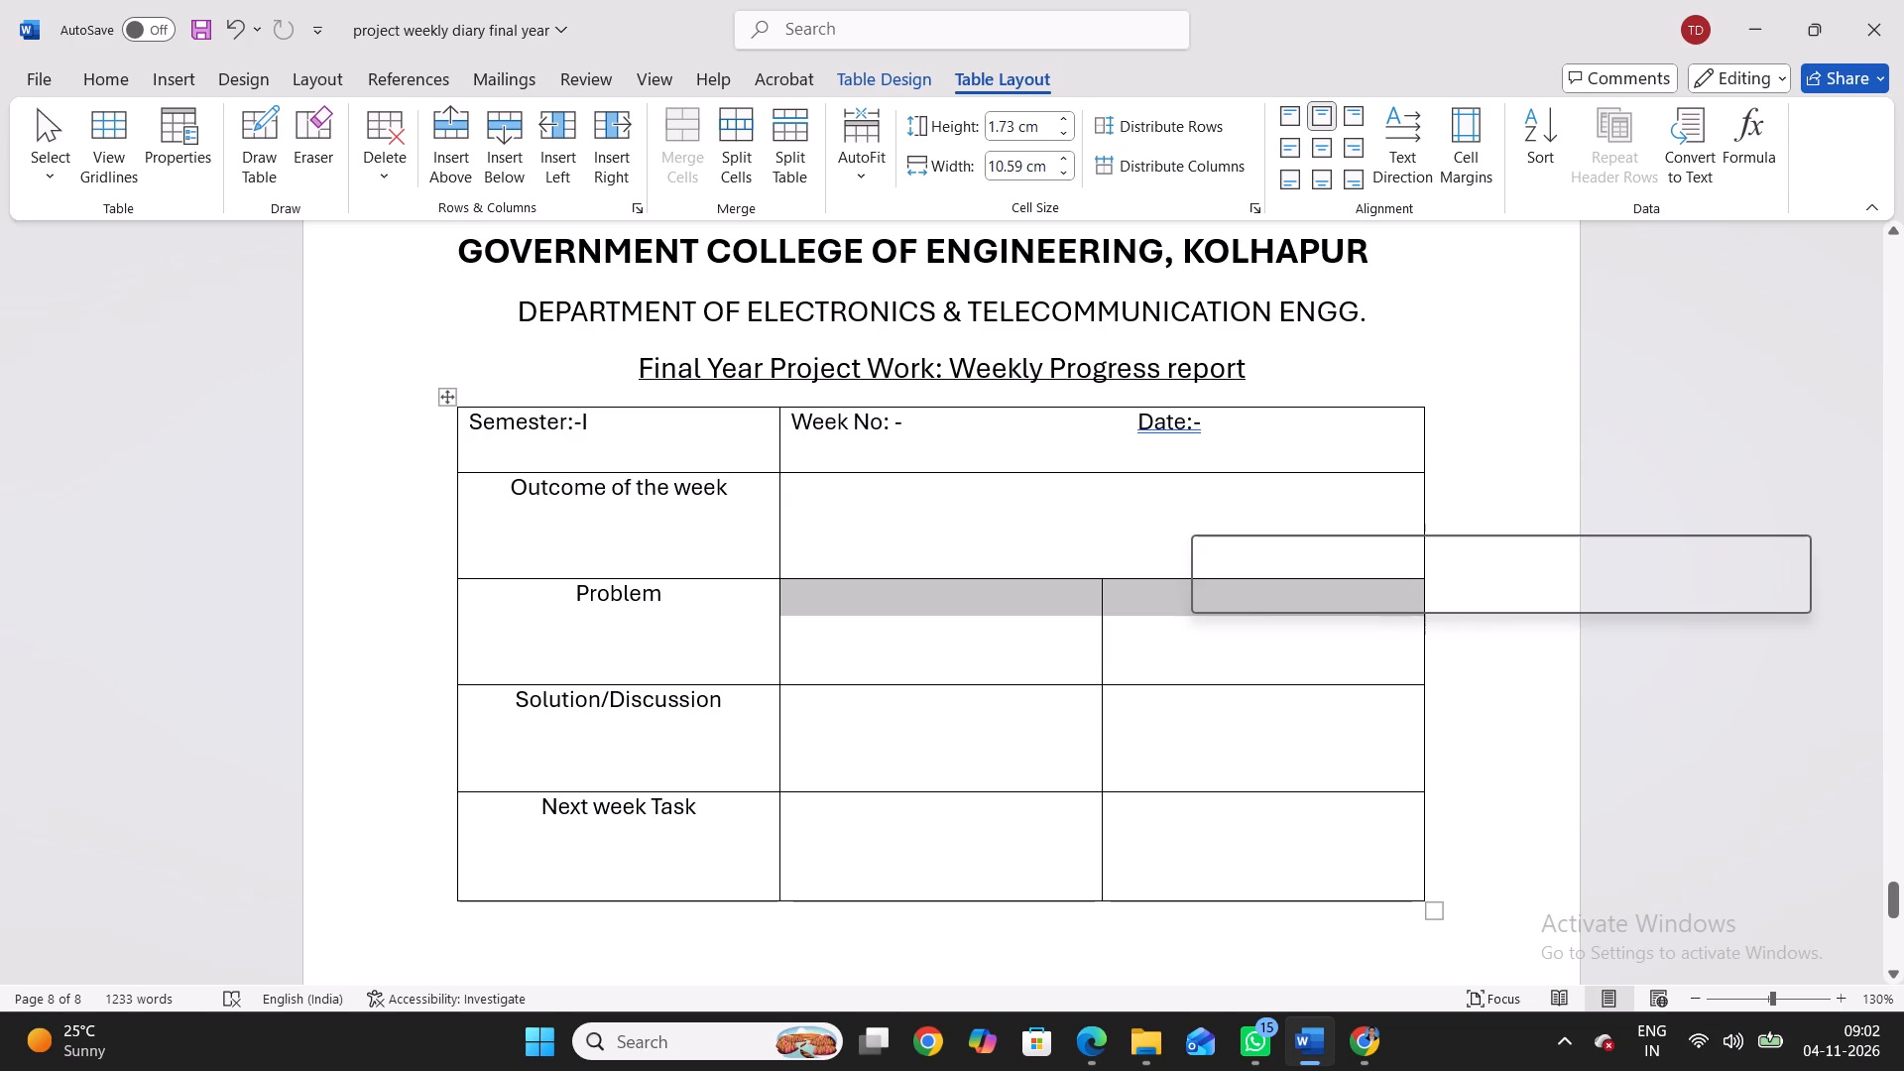
{"action": "left_click", "coordinate": [689, 144]}
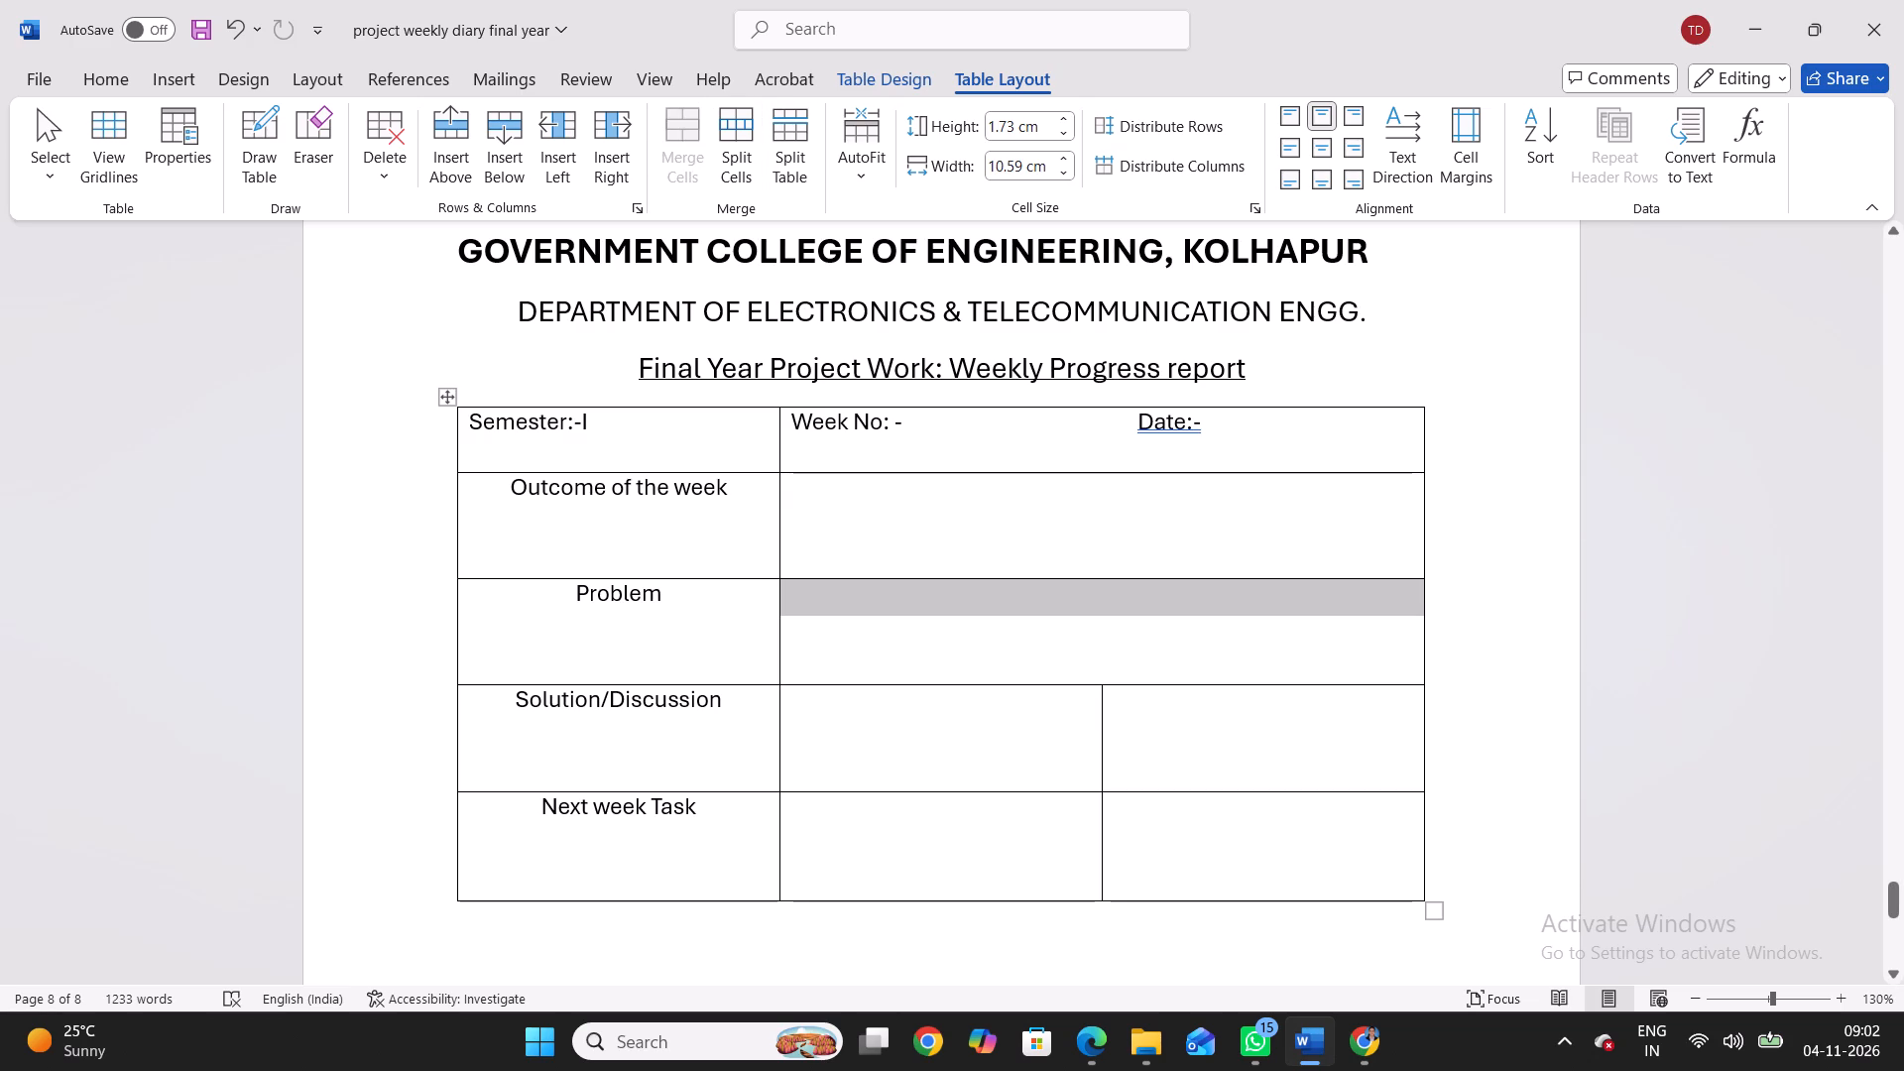
{"action": "left_click_drag", "start_coordinate": [786, 745], "coordinate": [1141, 754]}
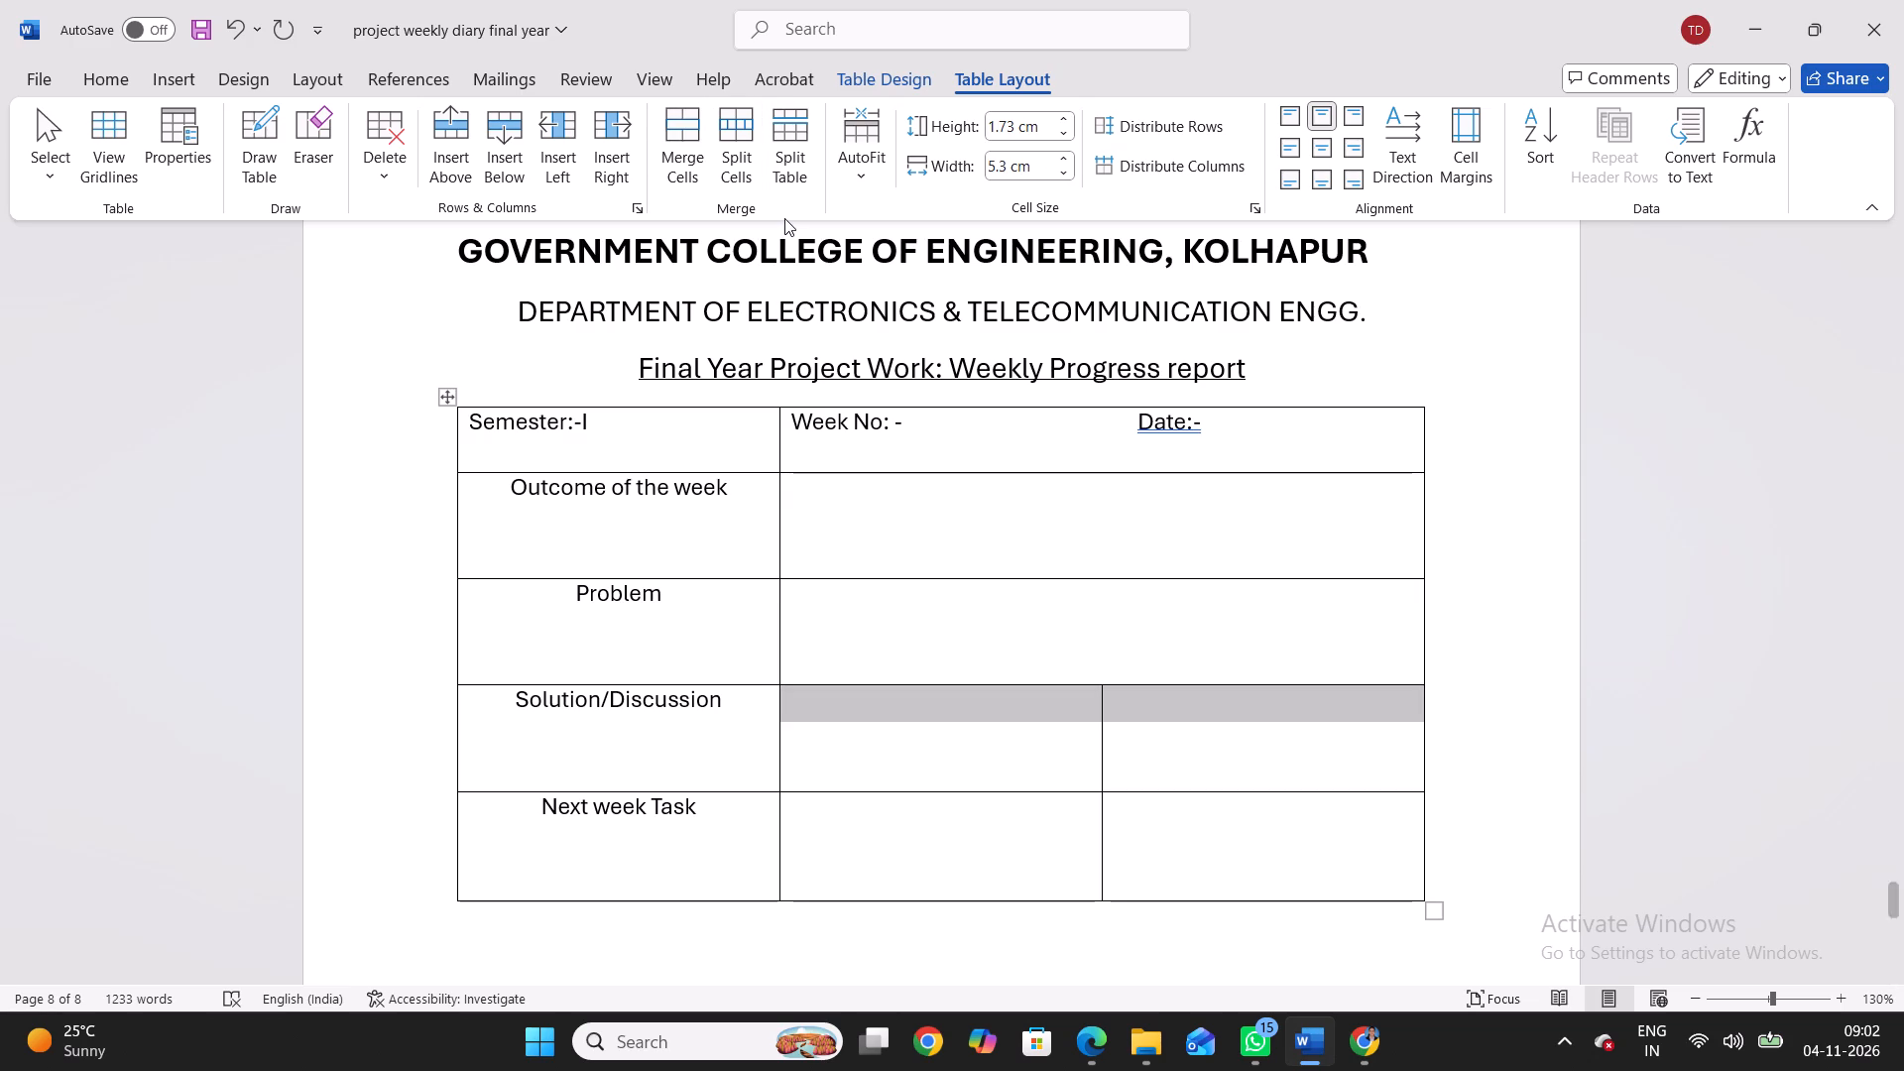
{"action": "left_click", "coordinate": [692, 168]}
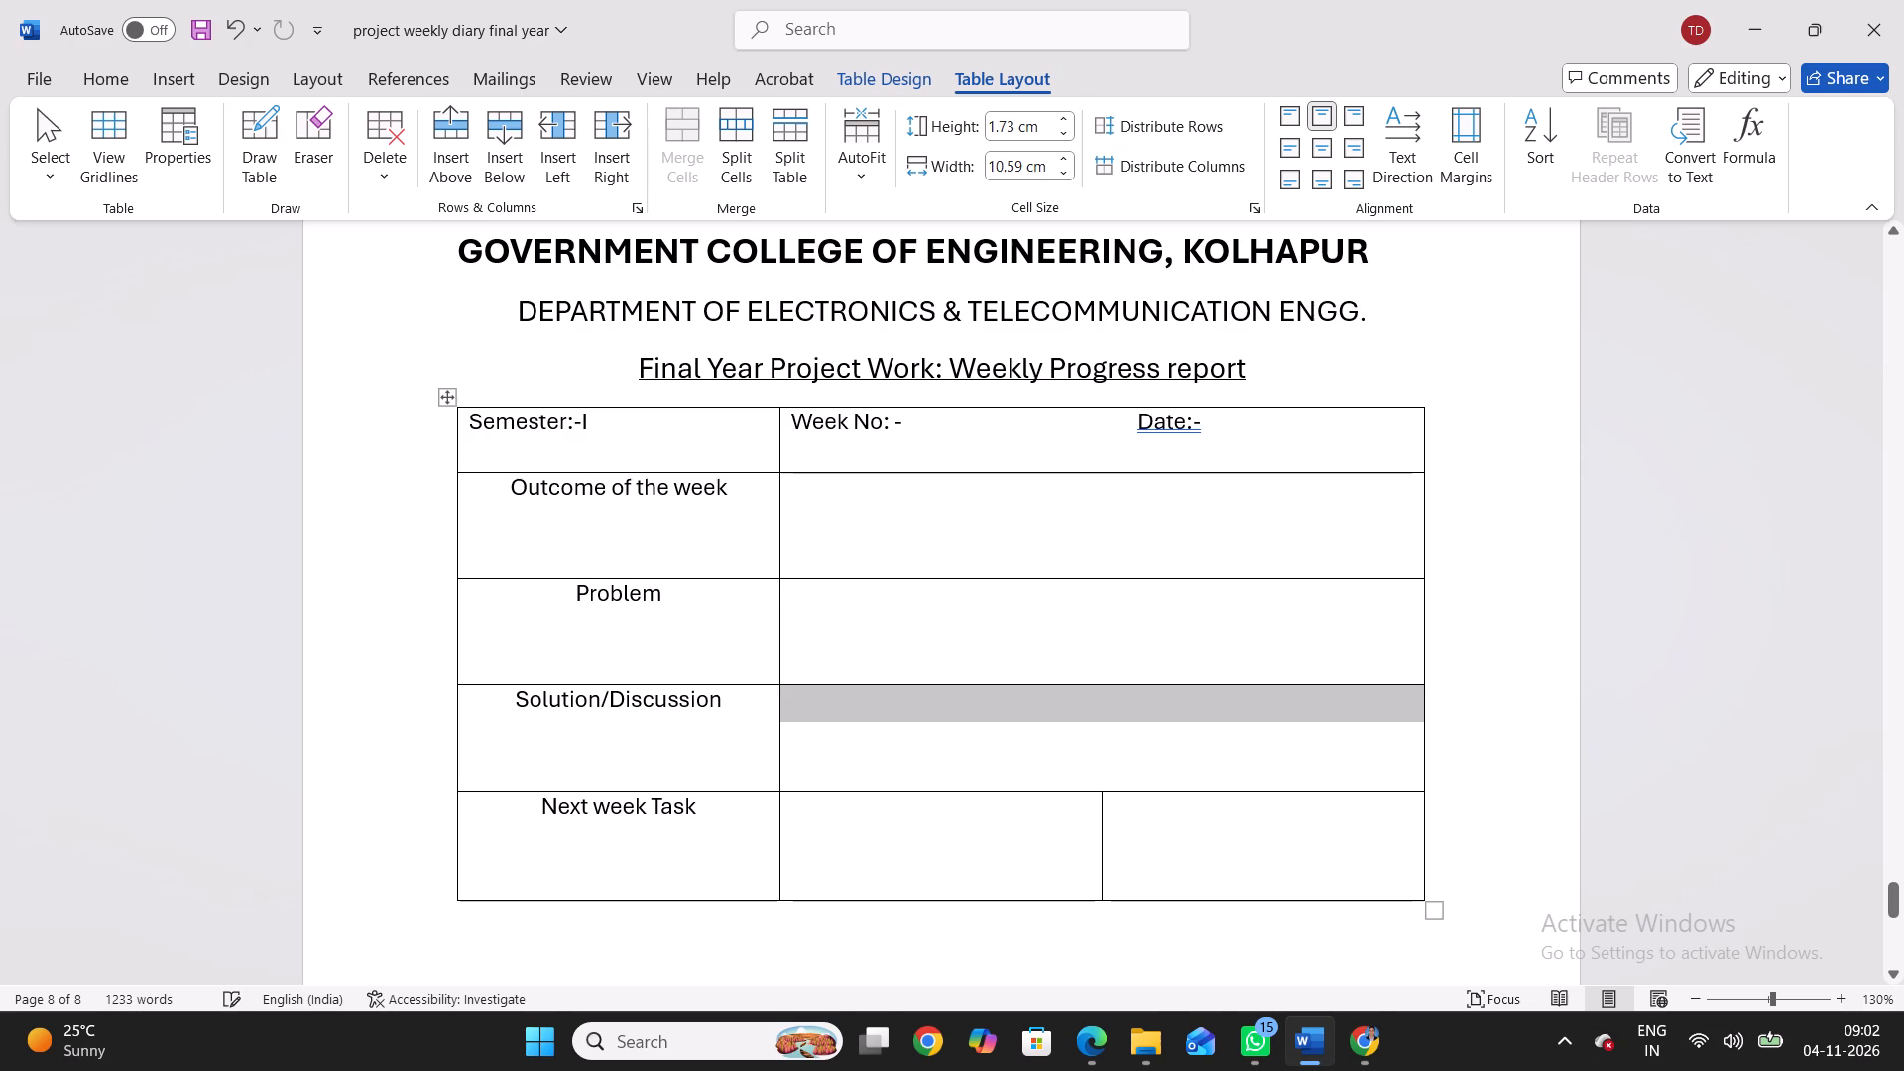
{"action": "left_click_drag", "start_coordinate": [786, 846], "coordinate": [1199, 849]}
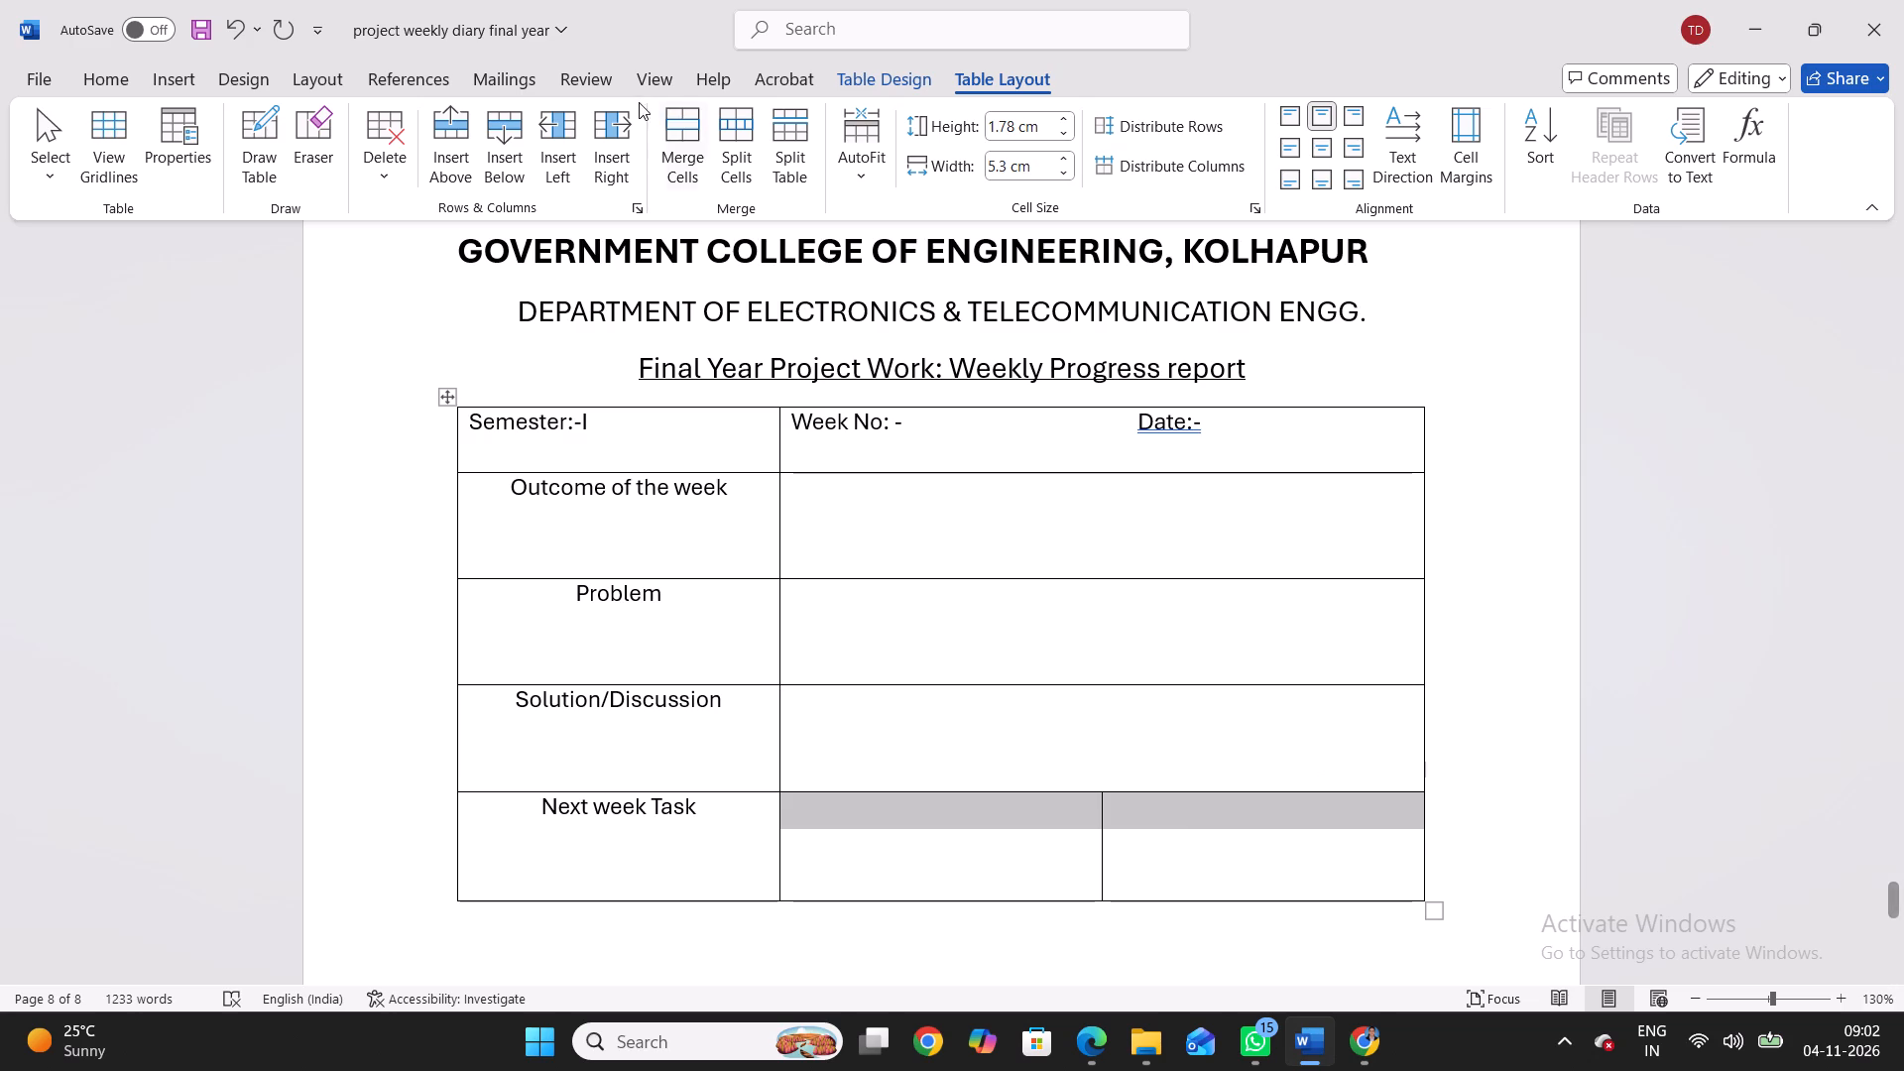
{"action": "left_click", "coordinate": [696, 124]}
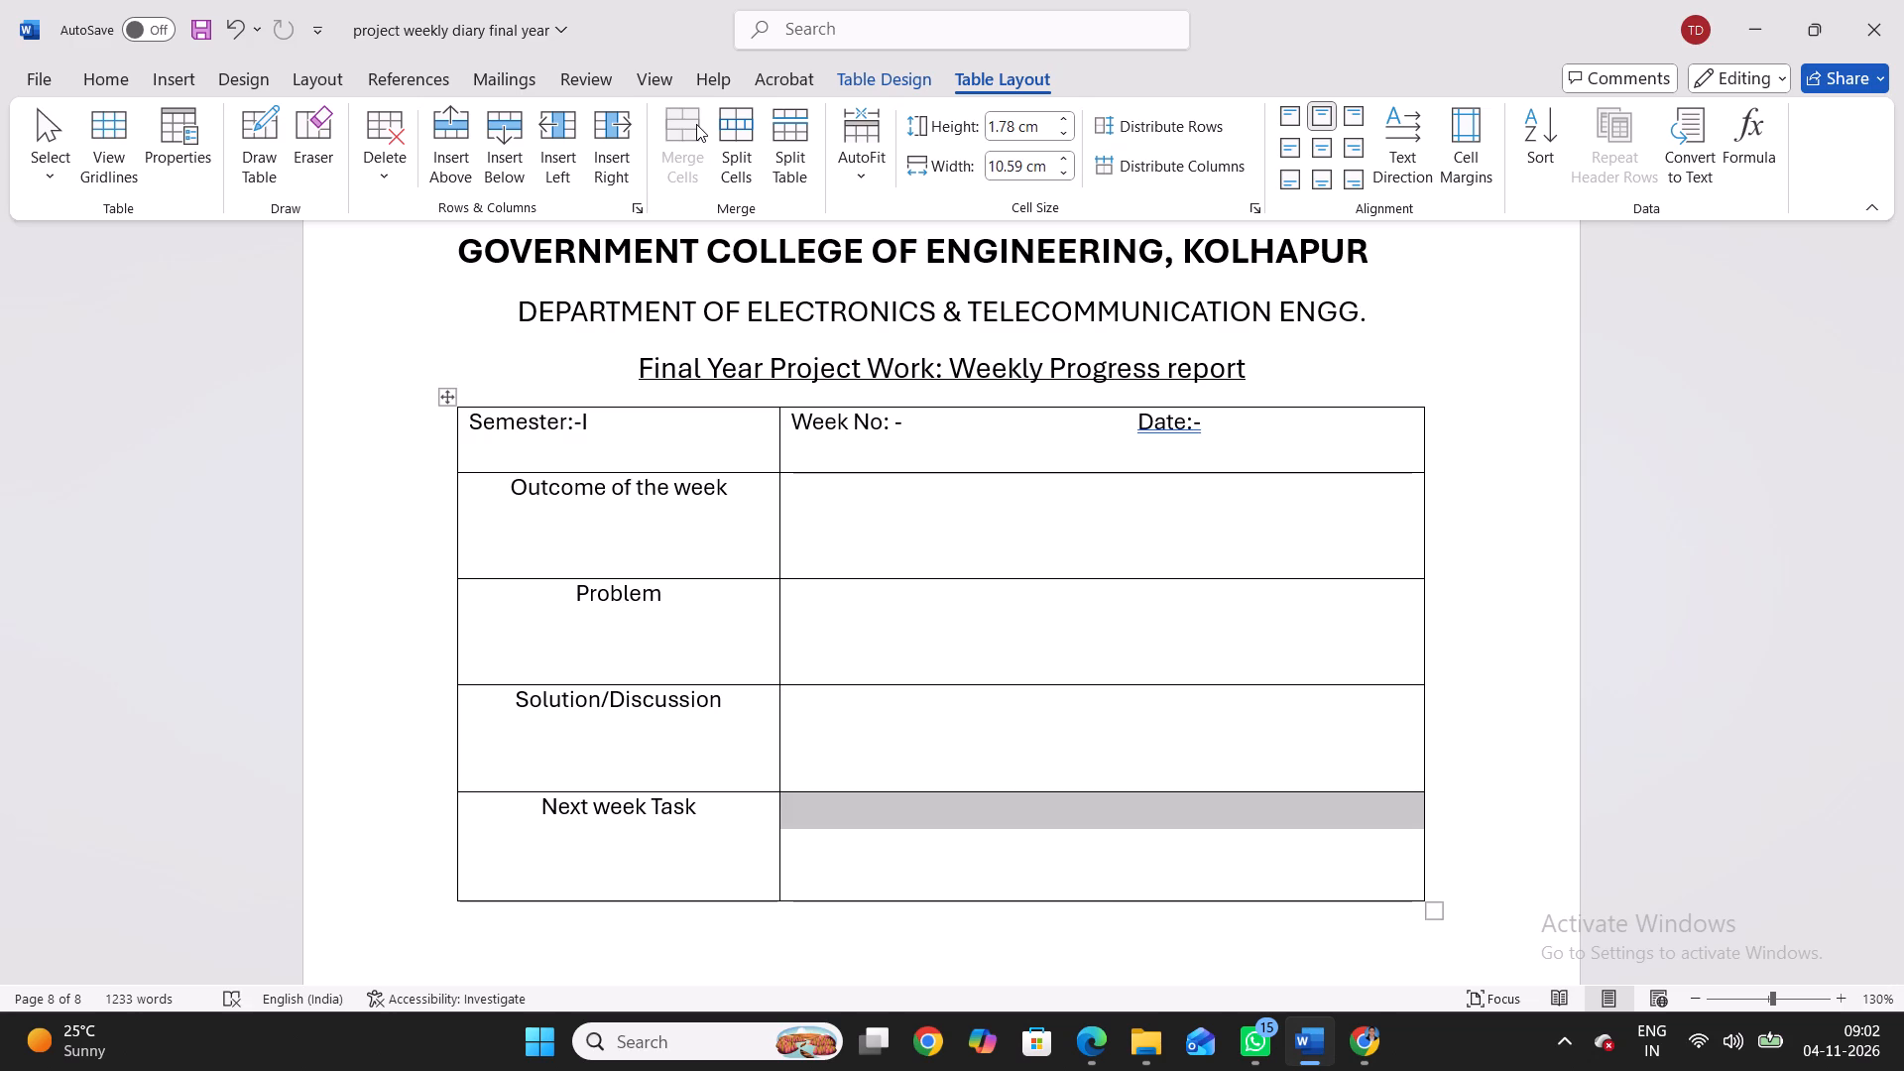
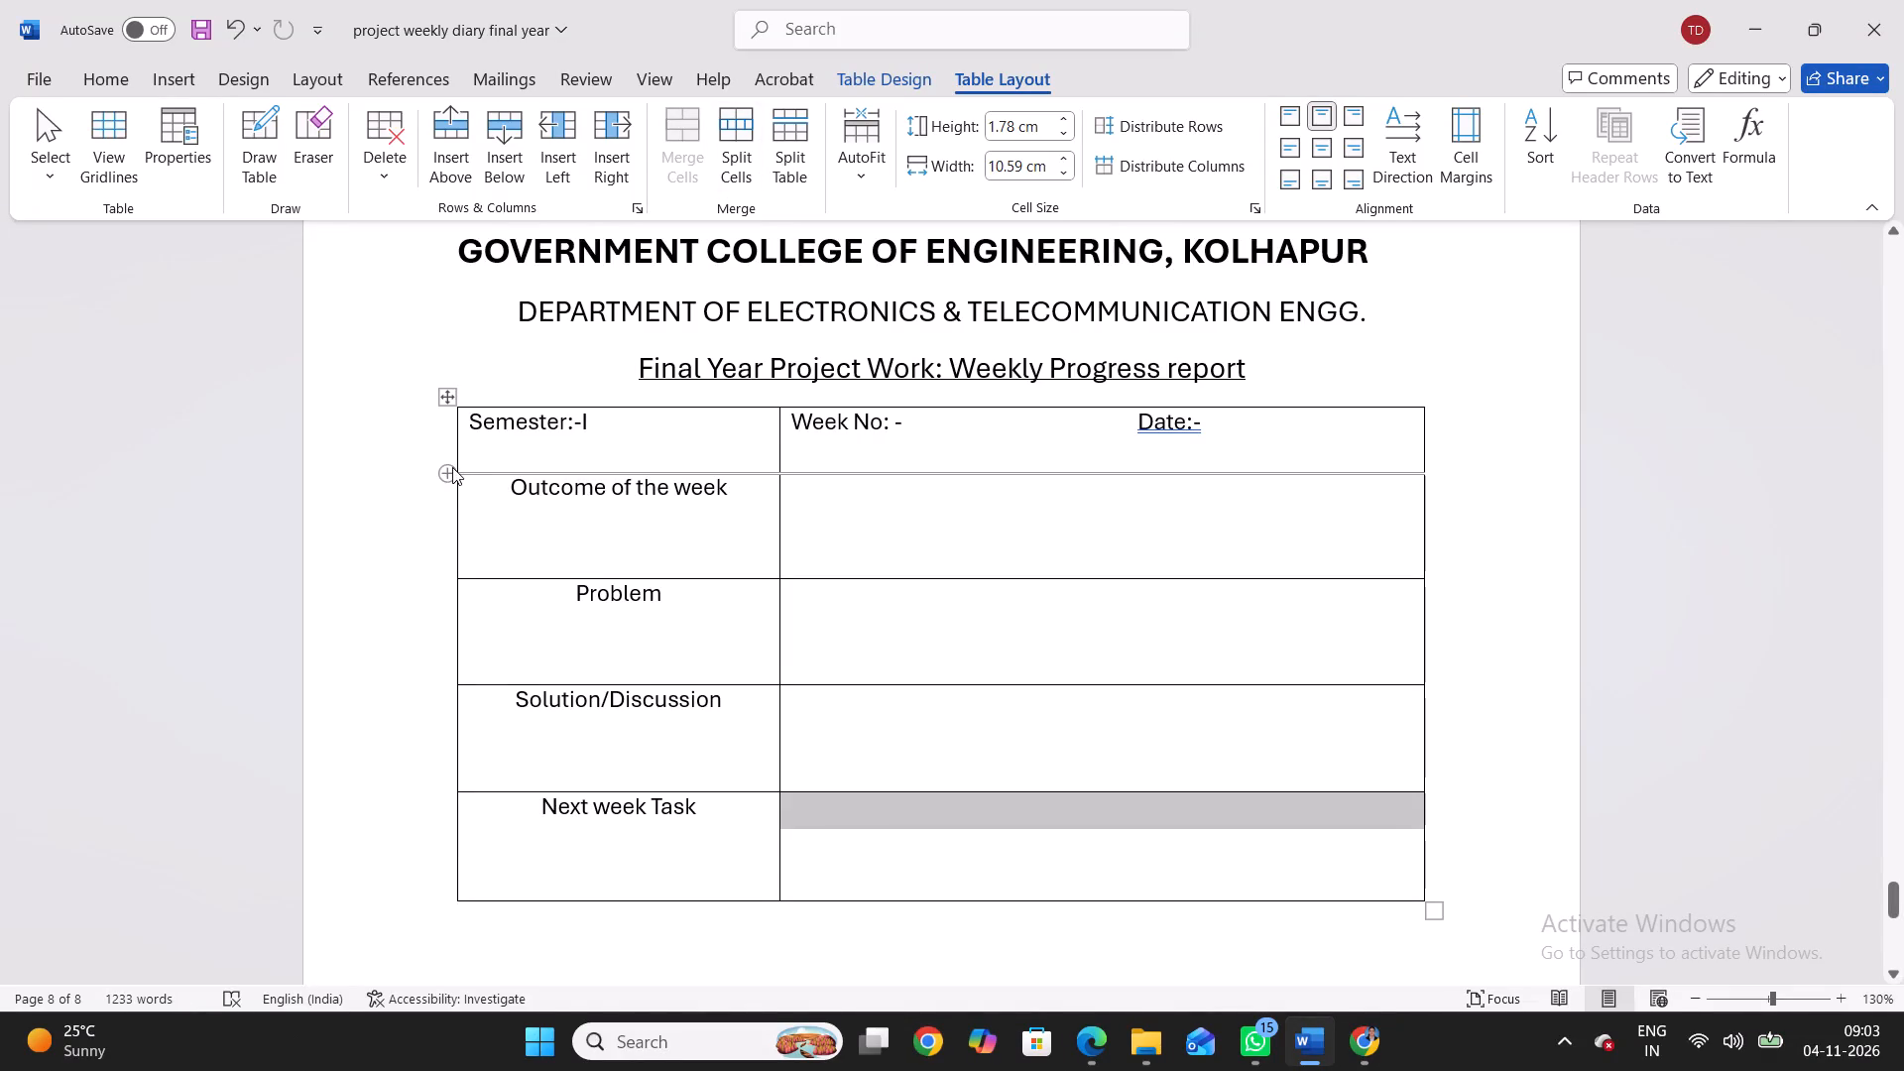
Insert a table row below the Semester row and label its first cell "Is previous week task completed?If no,state resons".
{"action": "left_click", "coordinate": [450, 468]}
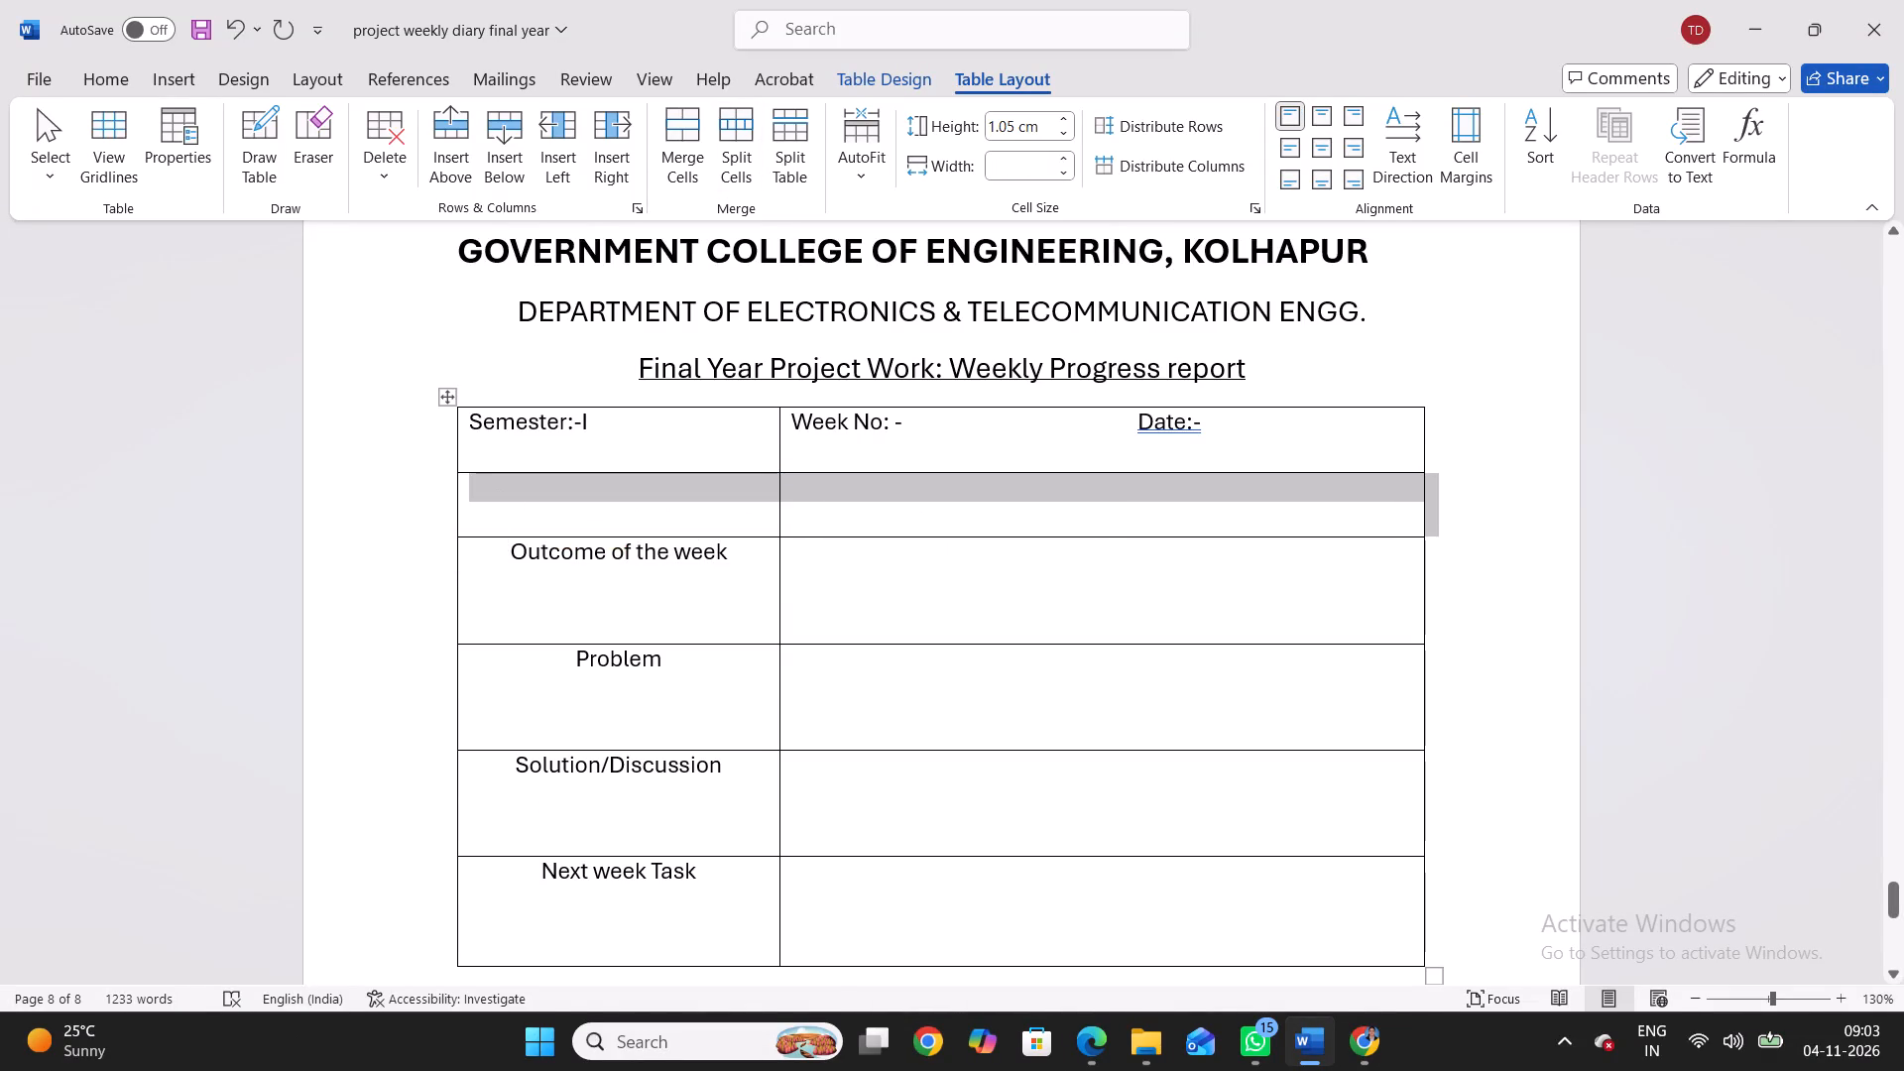
{"action": "left_click", "coordinate": [510, 498]}
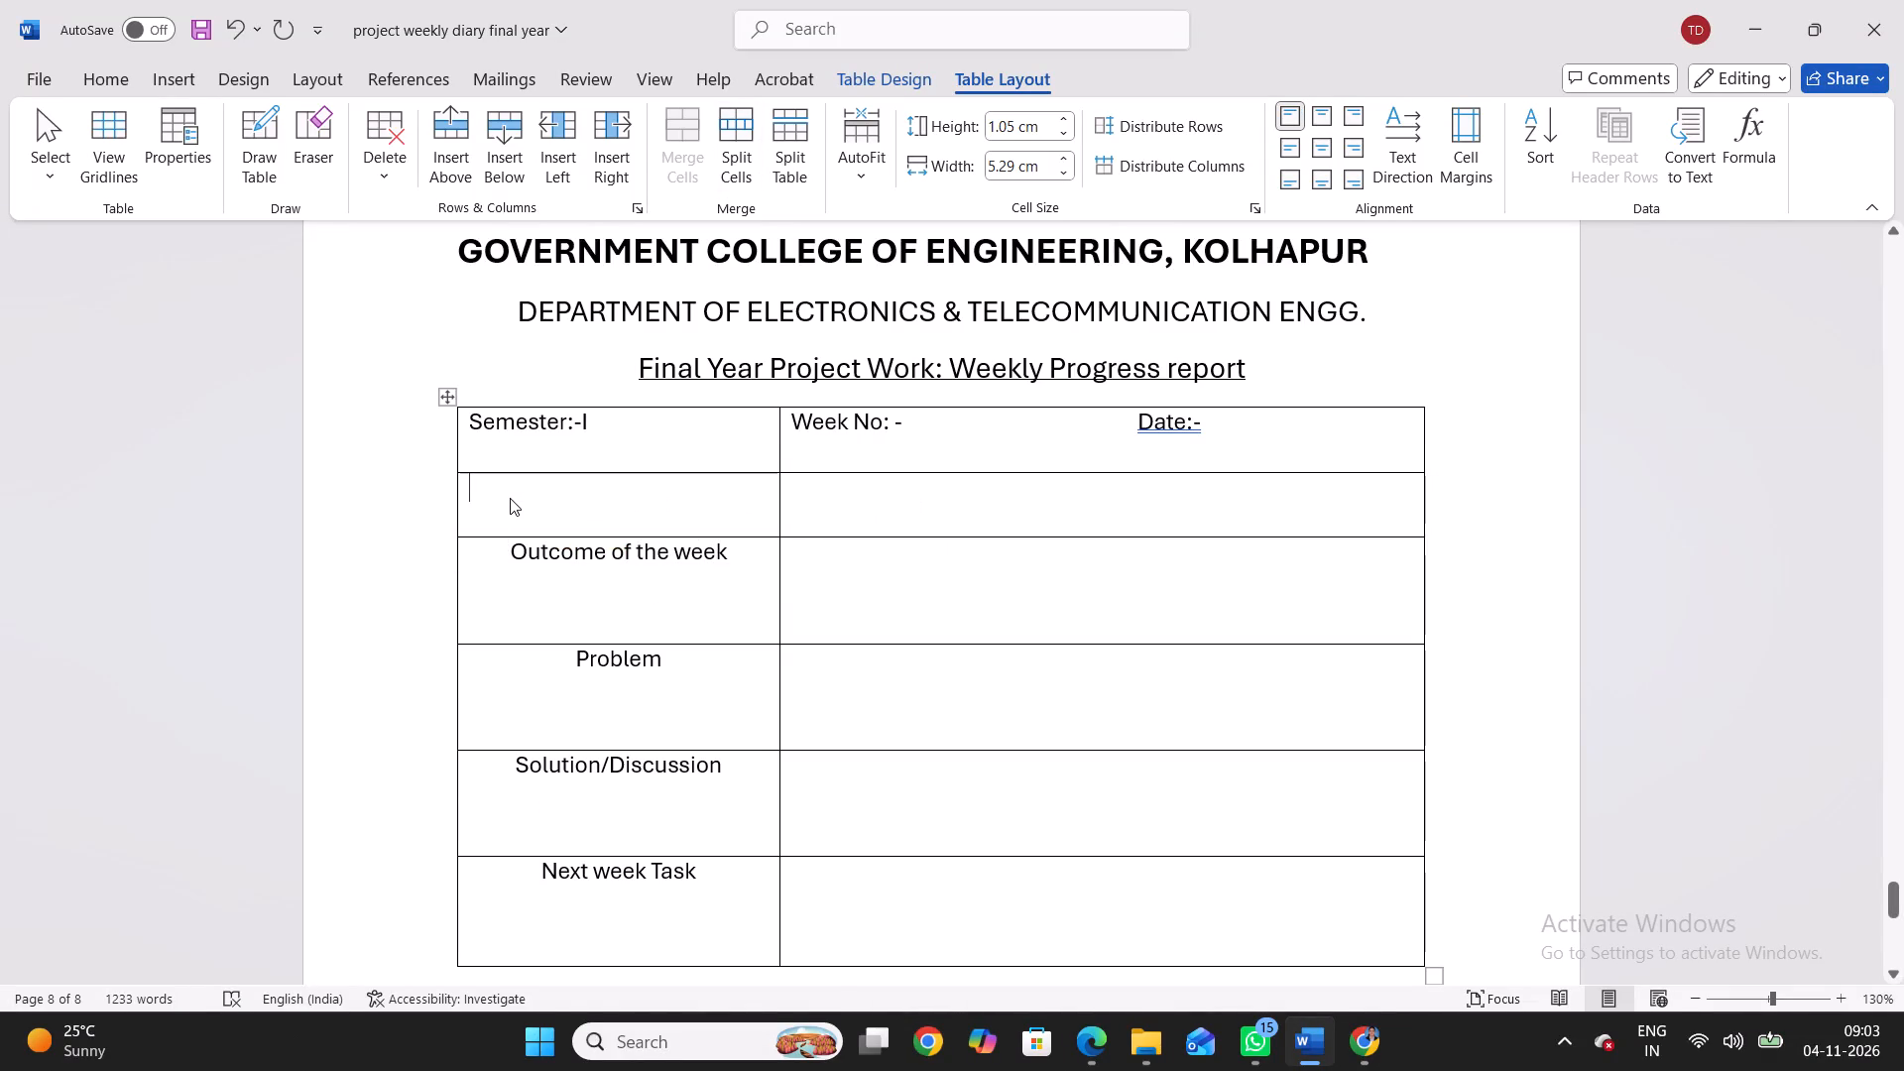
{"action": "type", "text": "Is"}
{"action": "key", "text": "space"}
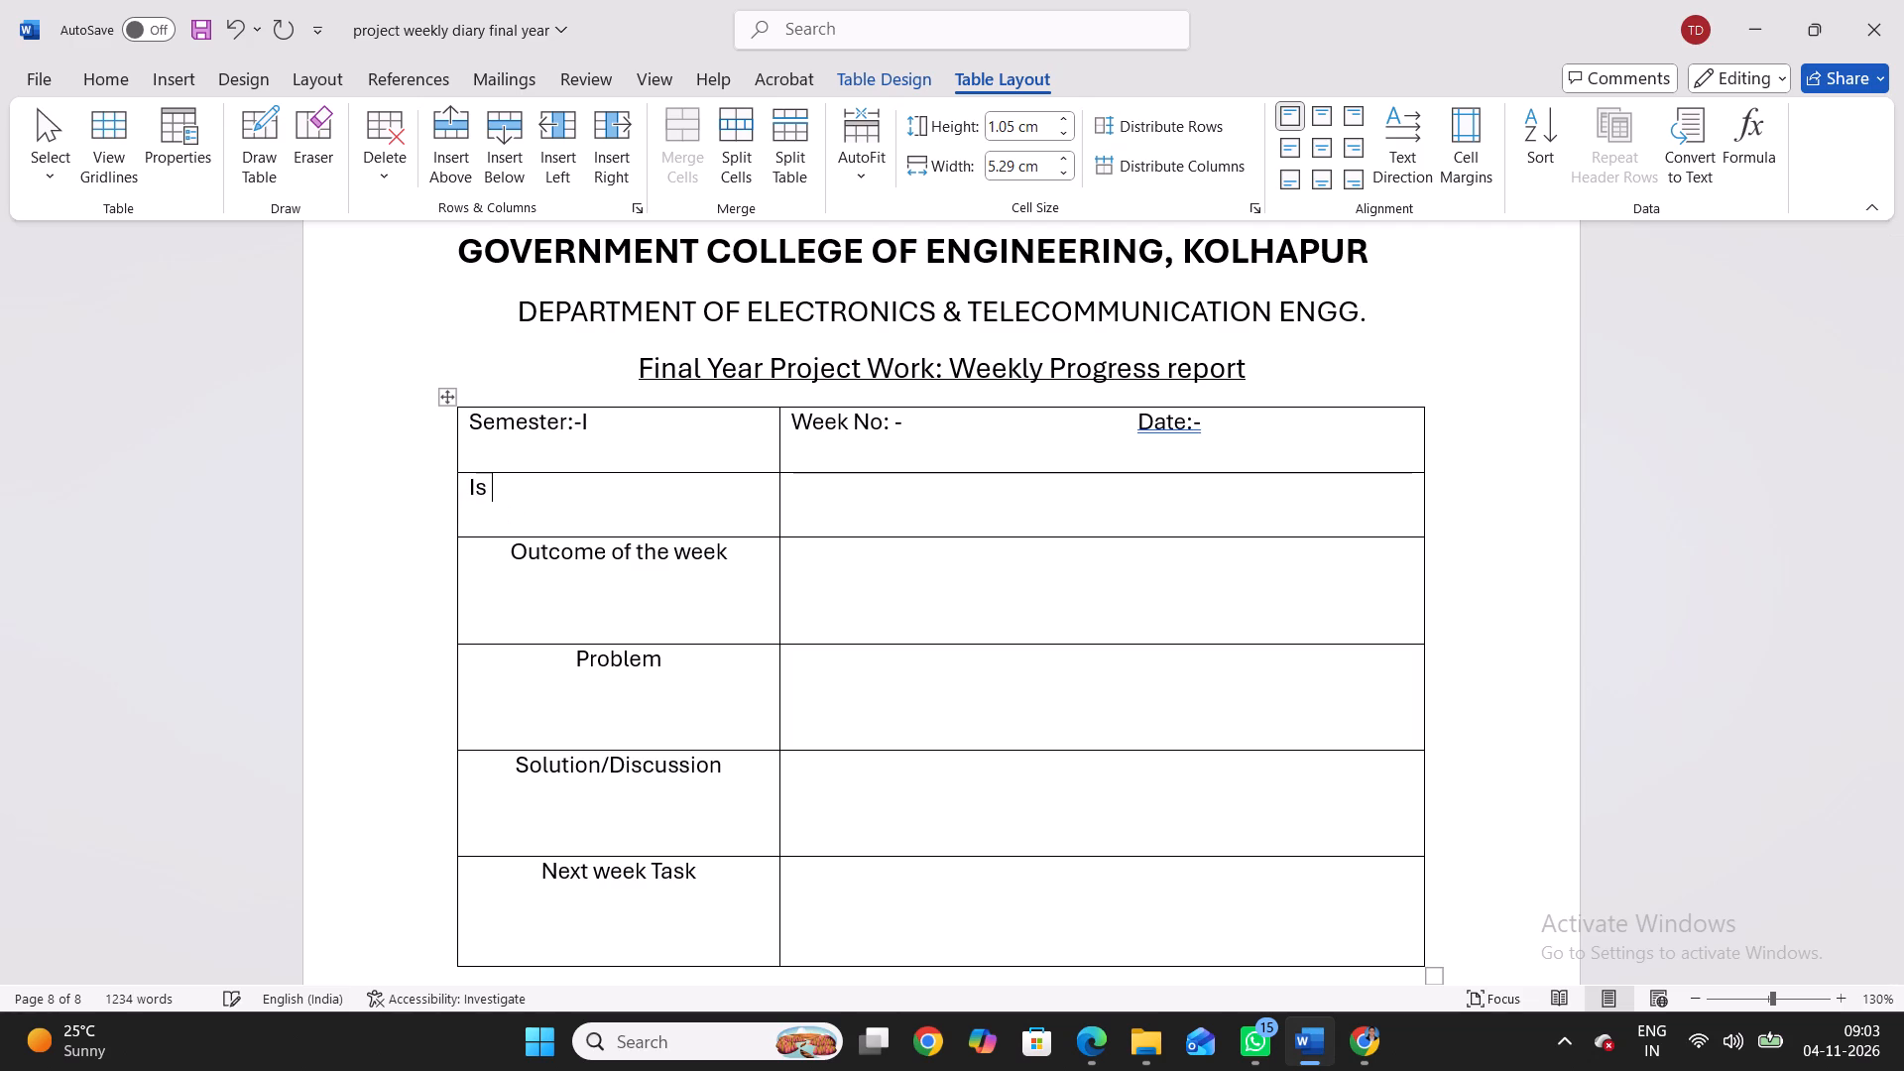
{"action": "type", "text": "previous week ta"}
{"action": "type", "text": "sk"}
{"action": "key", "text": "space"}
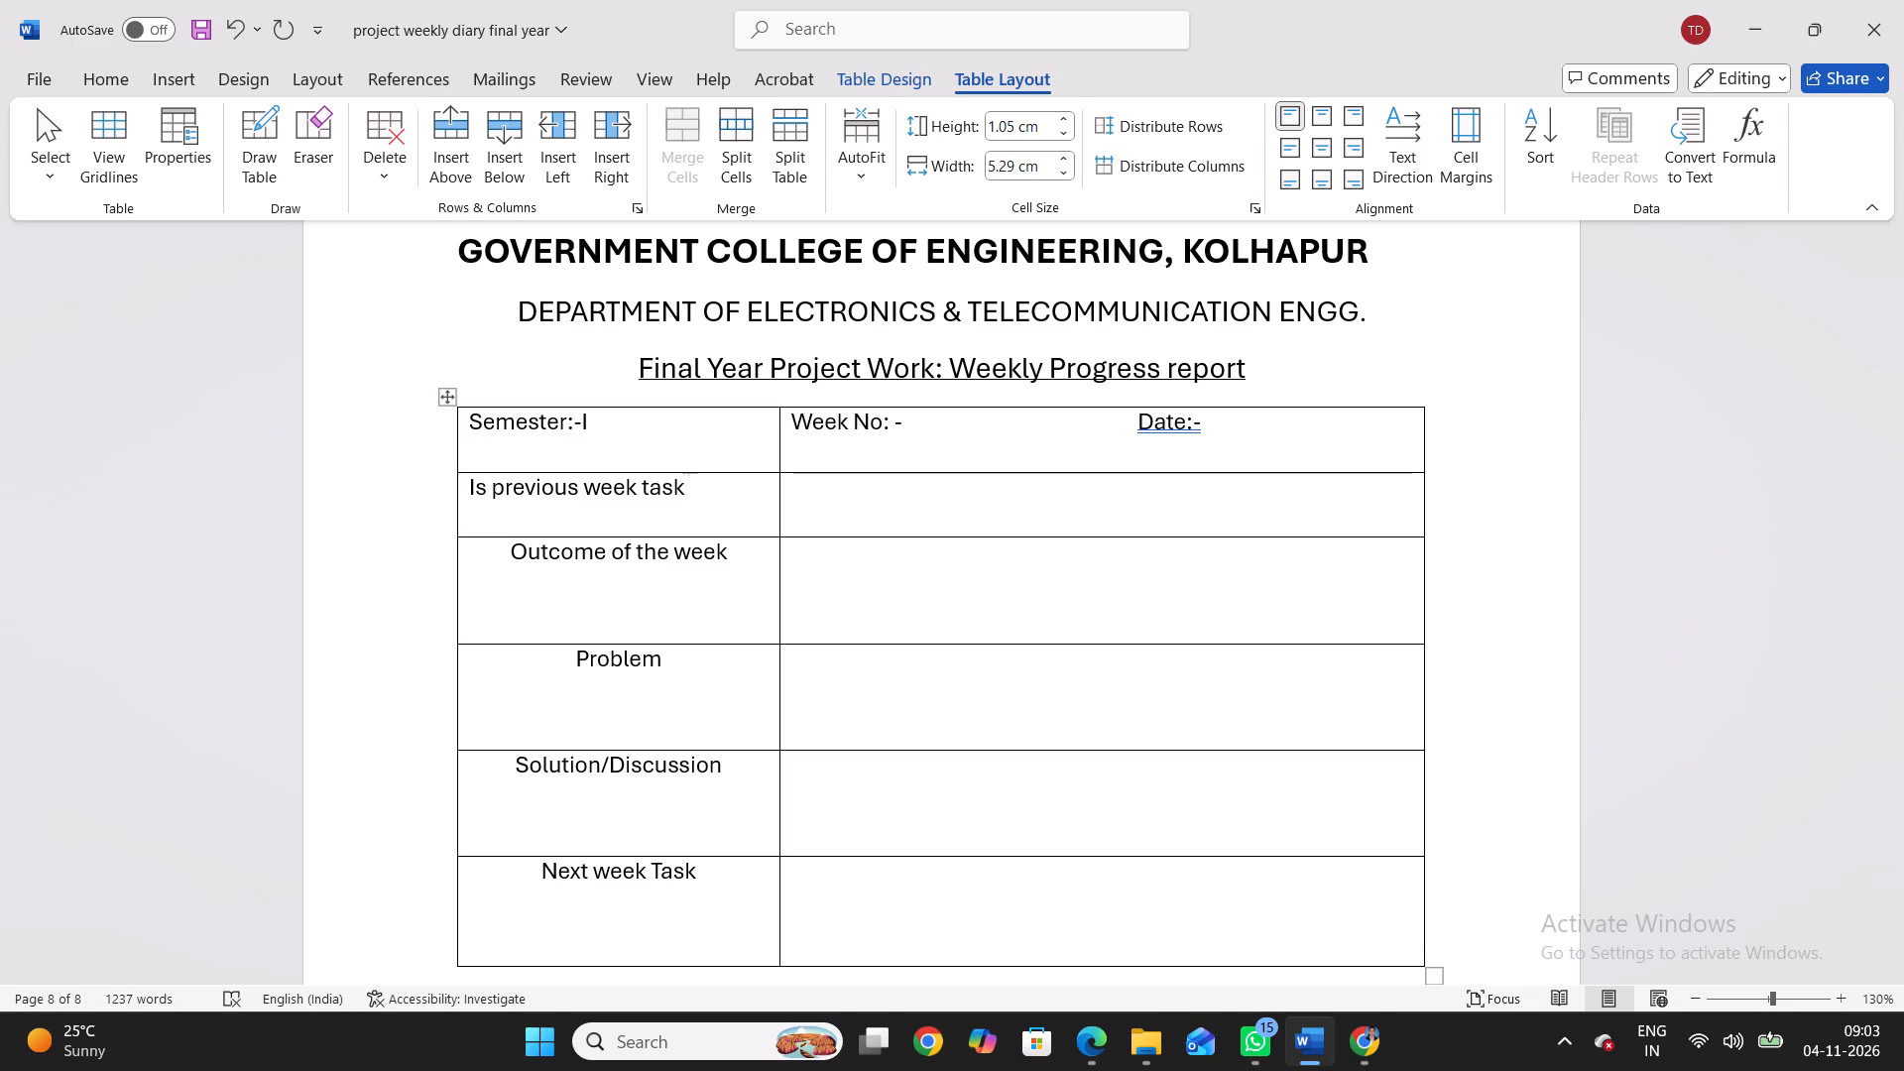
{"action": "type", "text": "completed"}
{"action": "key", "text": "shift+question"}
{"action": "type", "text": "If no,state"}
{"action": "key", "text": "space"}
{"action": "type", "text": "resons"}
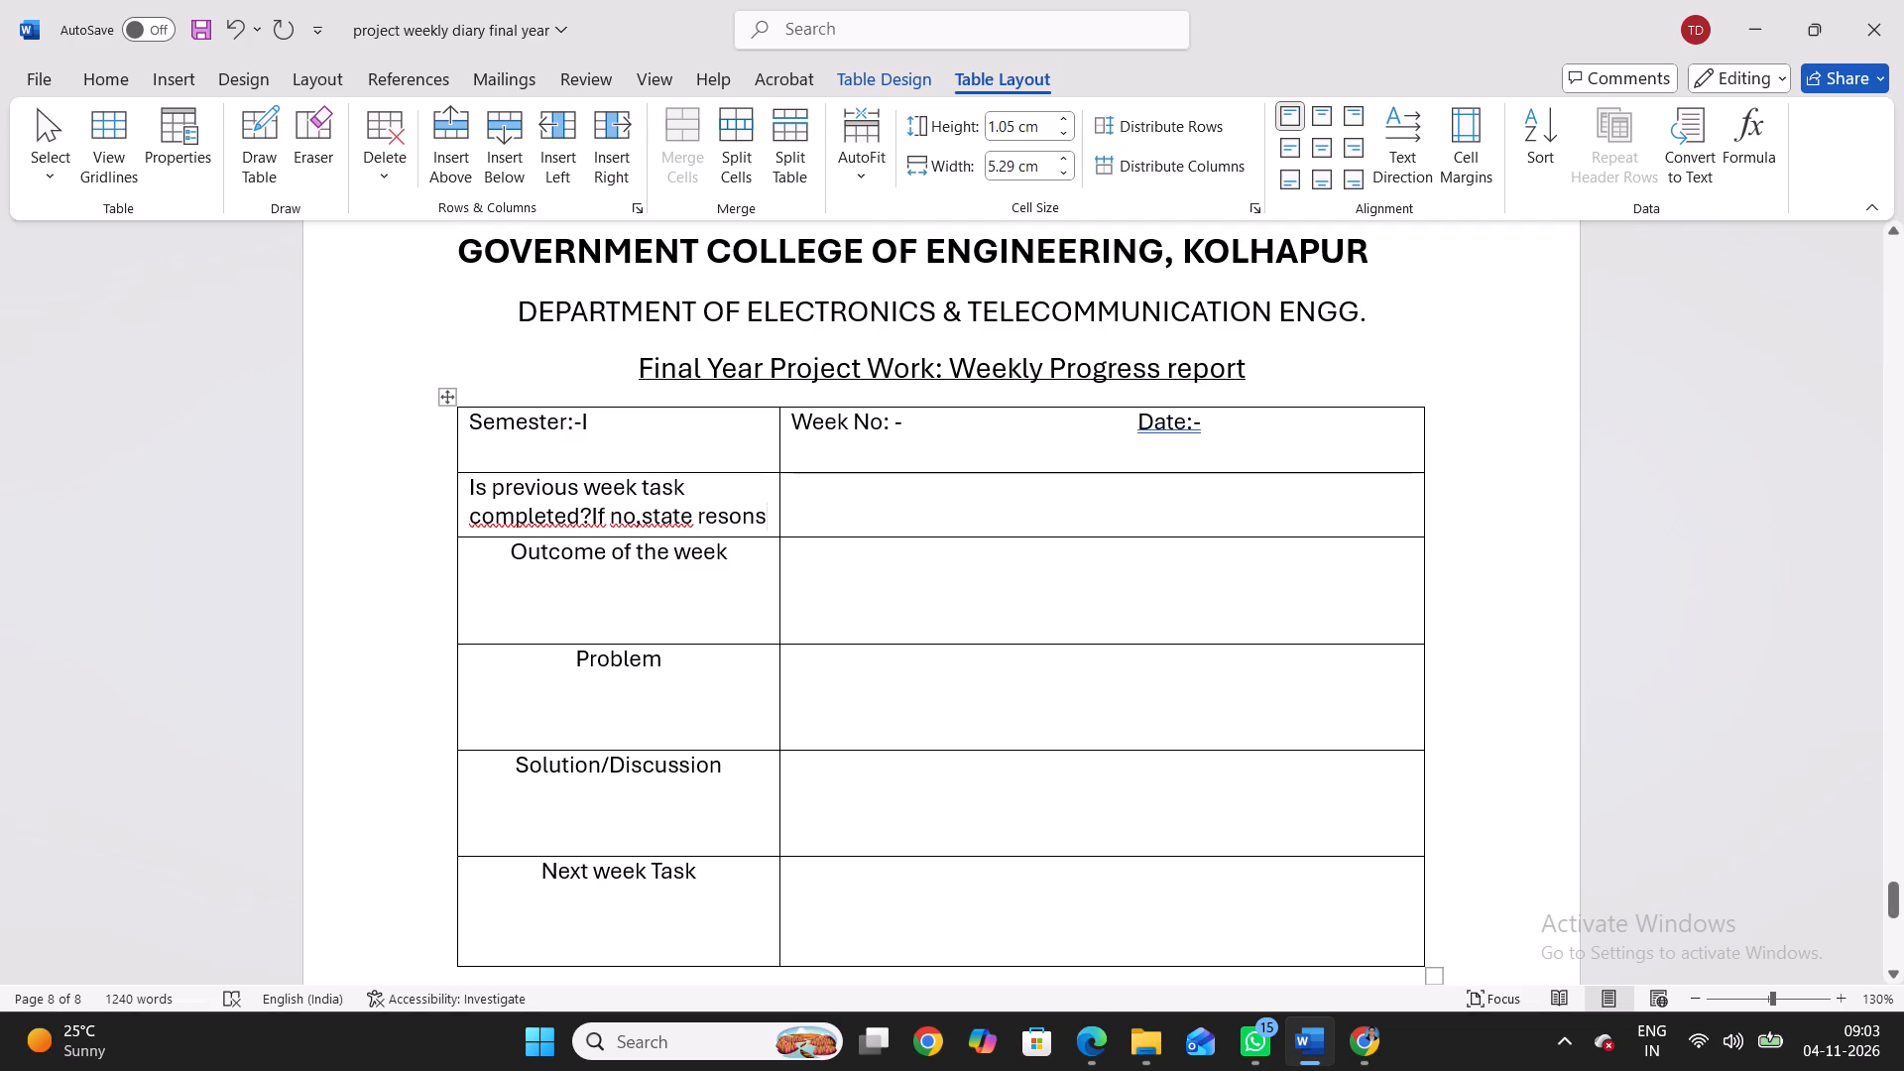
Make the previous-week task row taller and add a blank line above the "Outcome of the week" label in its cell.
{"action": "left_click_drag", "start_coordinate": [772, 536], "coordinate": [772, 557]}
{"action": "left_click_drag", "start_coordinate": [772, 557], "coordinate": [772, 573]}
{"action": "scroll", "coordinate": [771, 573], "scroll_direction": "down", "scroll_amount": 1}
{"action": "left_click_drag", "start_coordinate": [759, 536], "coordinate": [759, 560]}
{"action": "left_click_drag", "start_coordinate": [759, 560], "coordinate": [759, 566]}
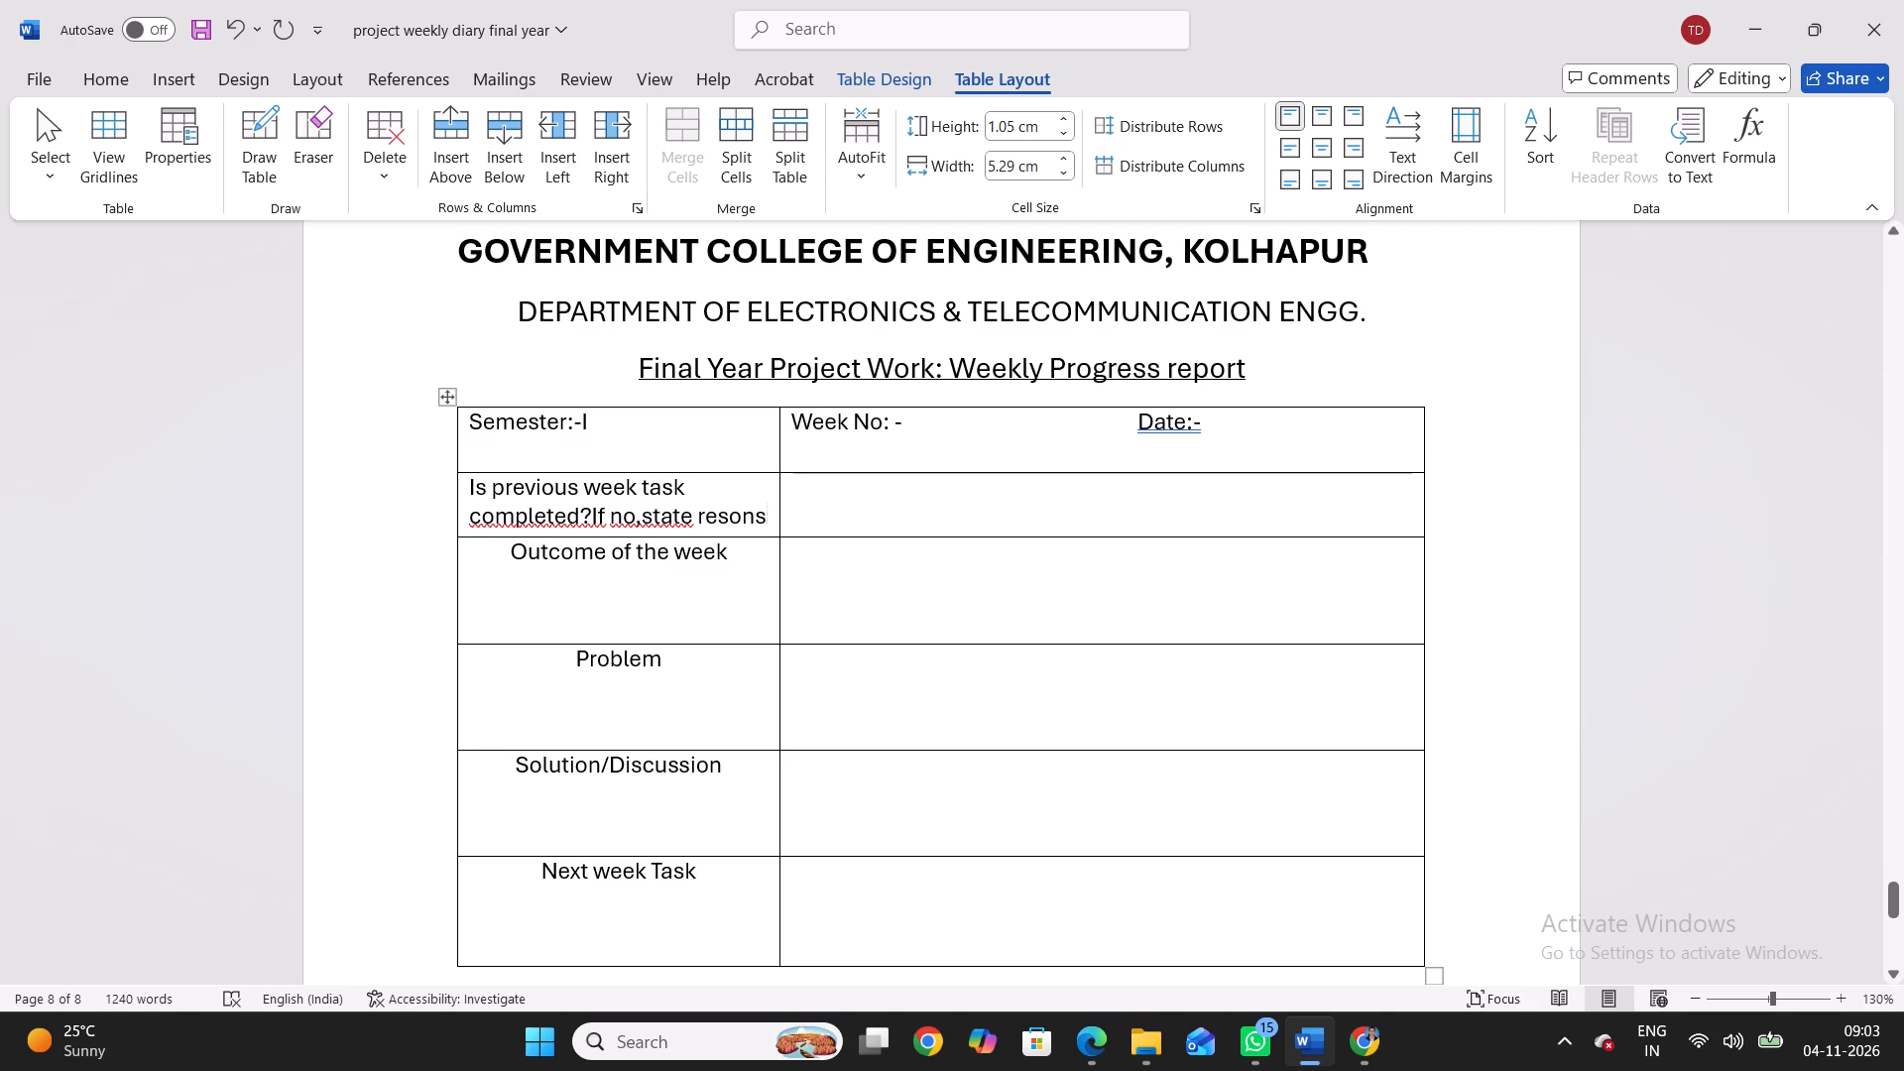
{"action": "left_click", "coordinate": [794, 536]}
{"action": "left_click", "coordinate": [499, 546]}
{"action": "key", "text": "Return"}
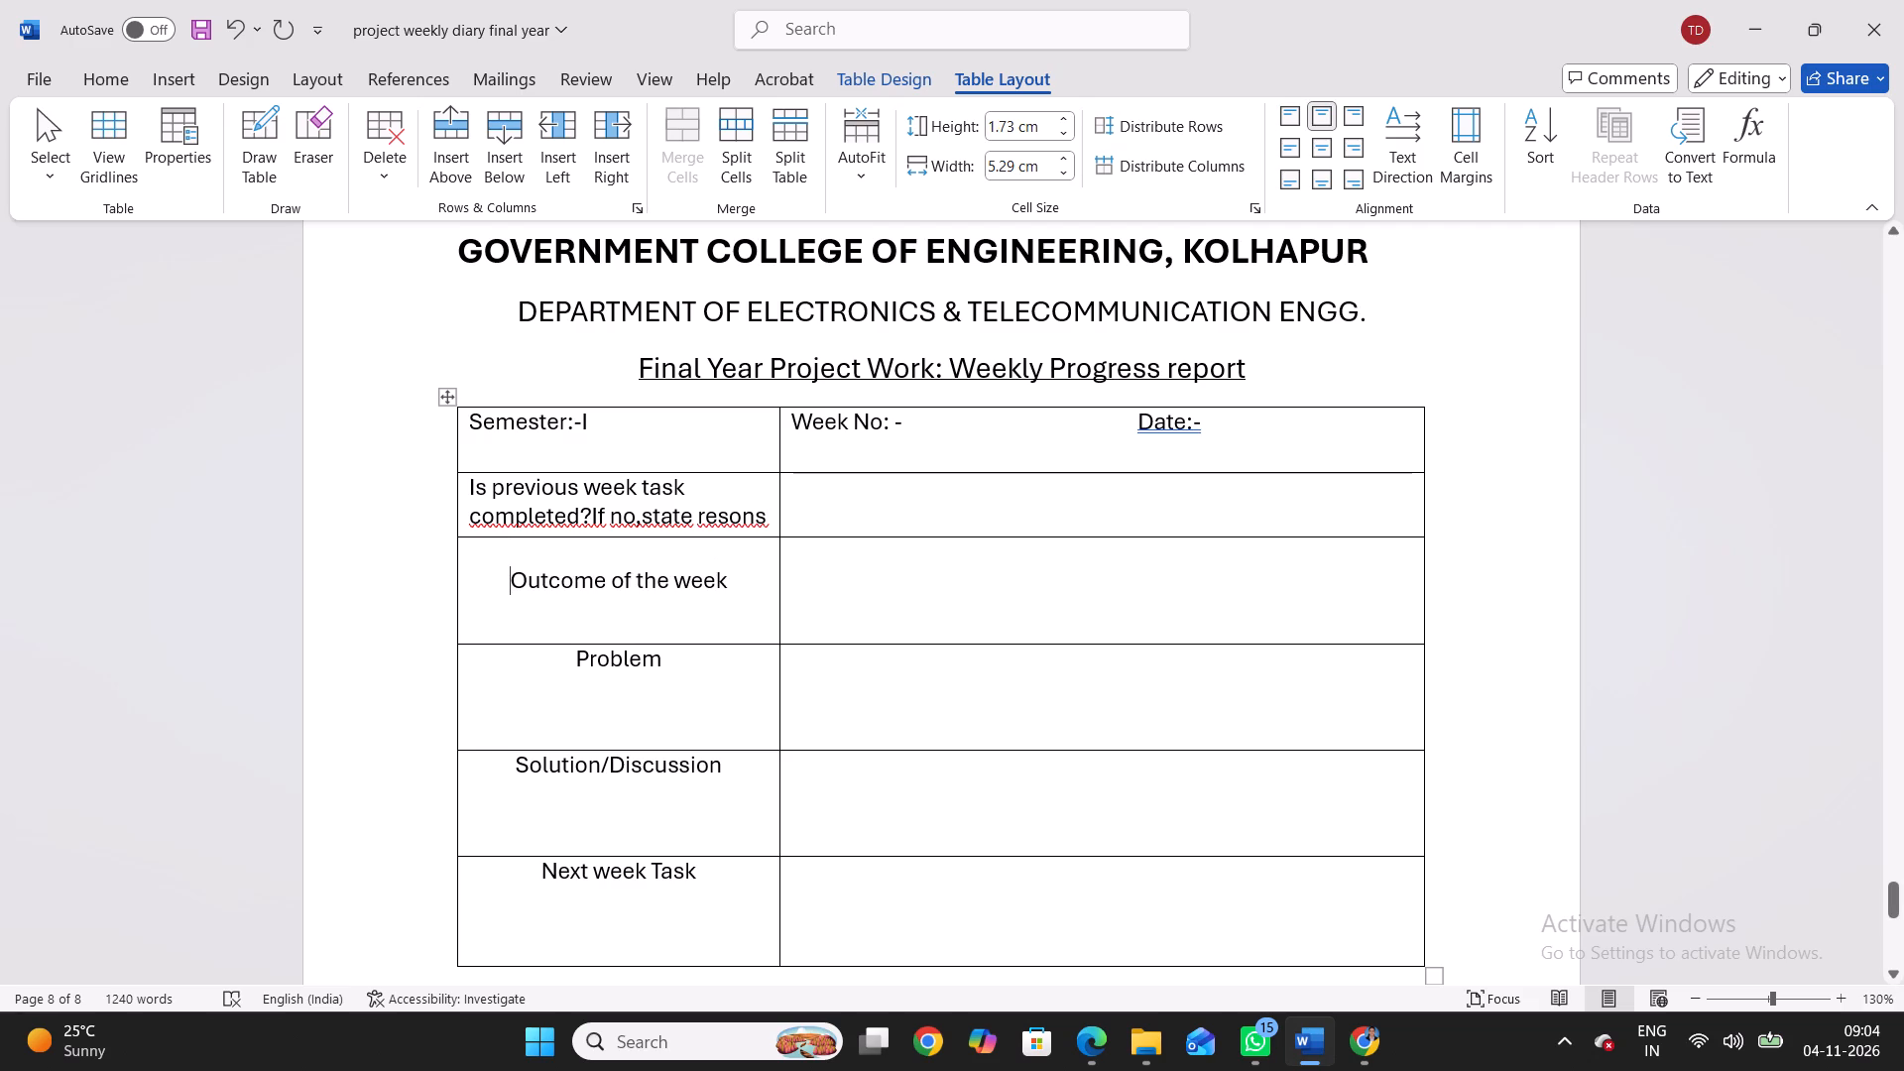
{"action": "left_click_drag", "start_coordinate": [808, 539], "coordinate": [807, 580]}
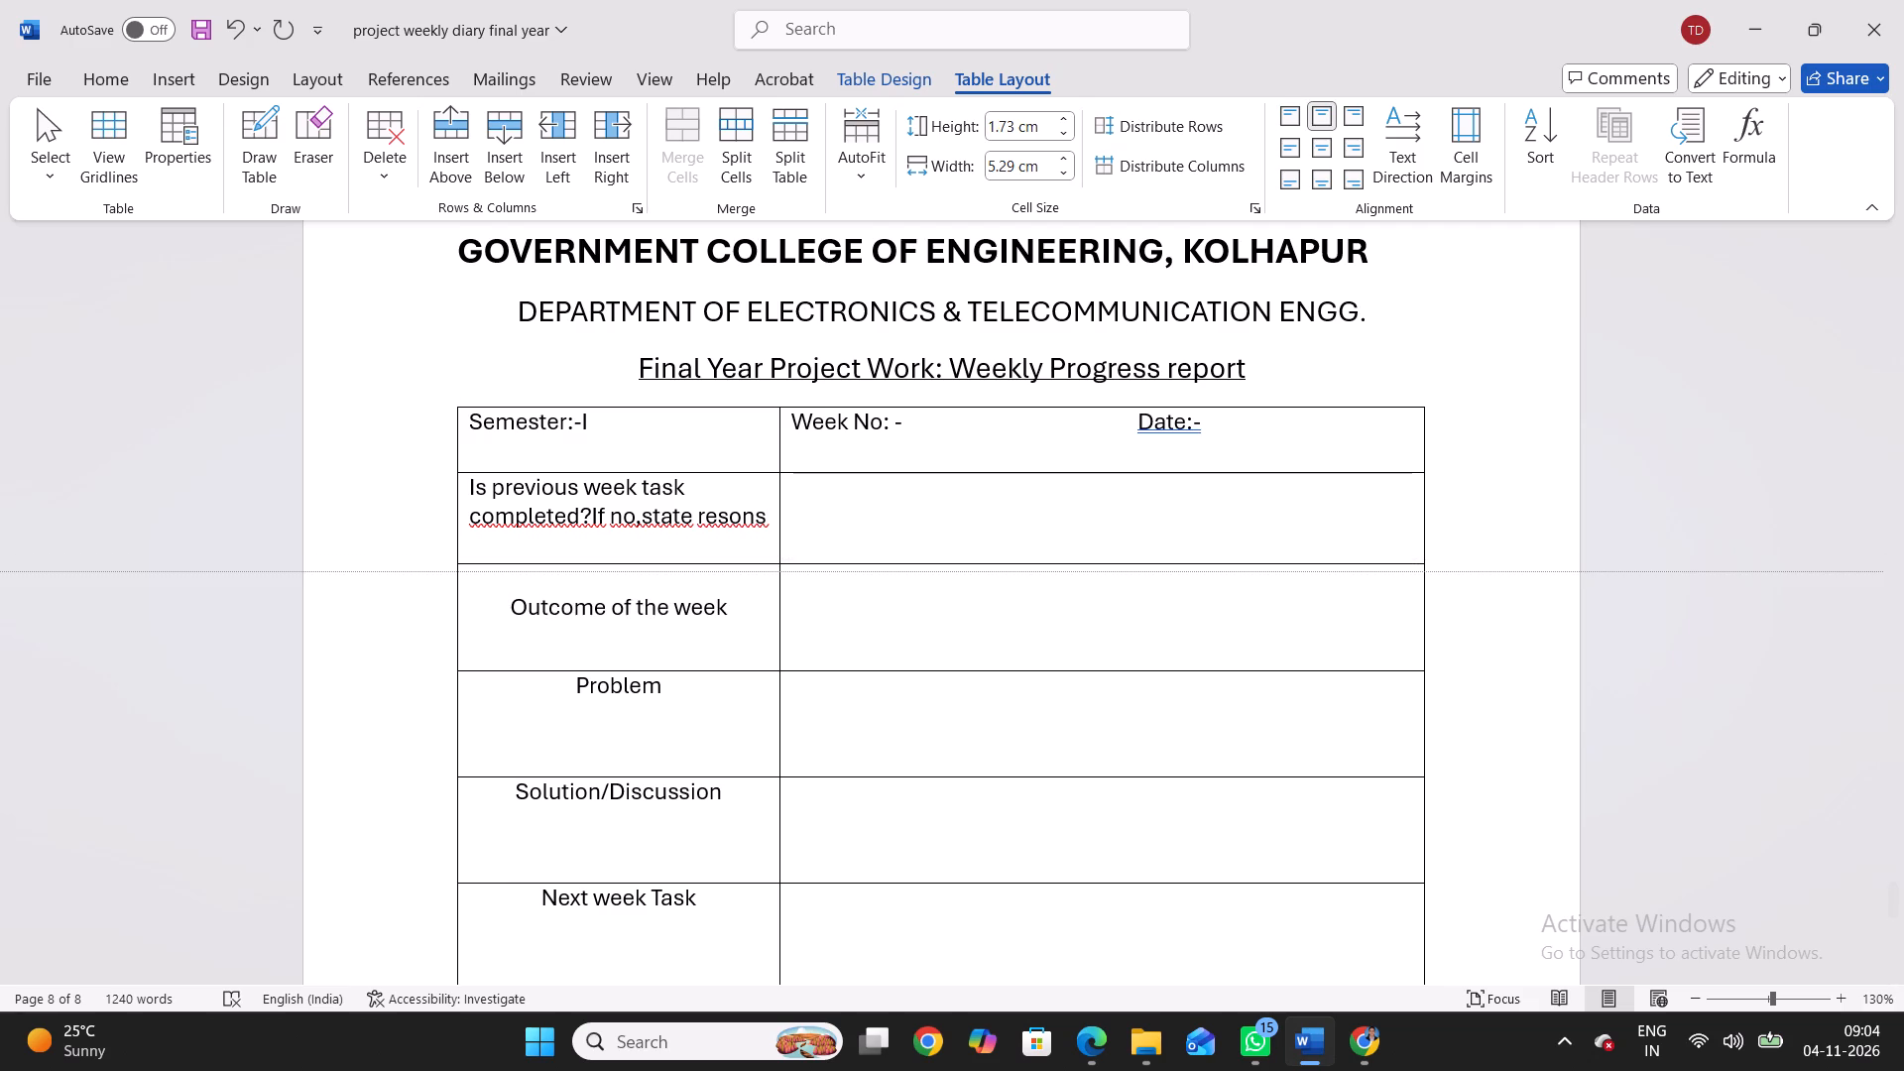
{"action": "left_click_drag", "start_coordinate": [807, 580], "coordinate": [811, 592]}
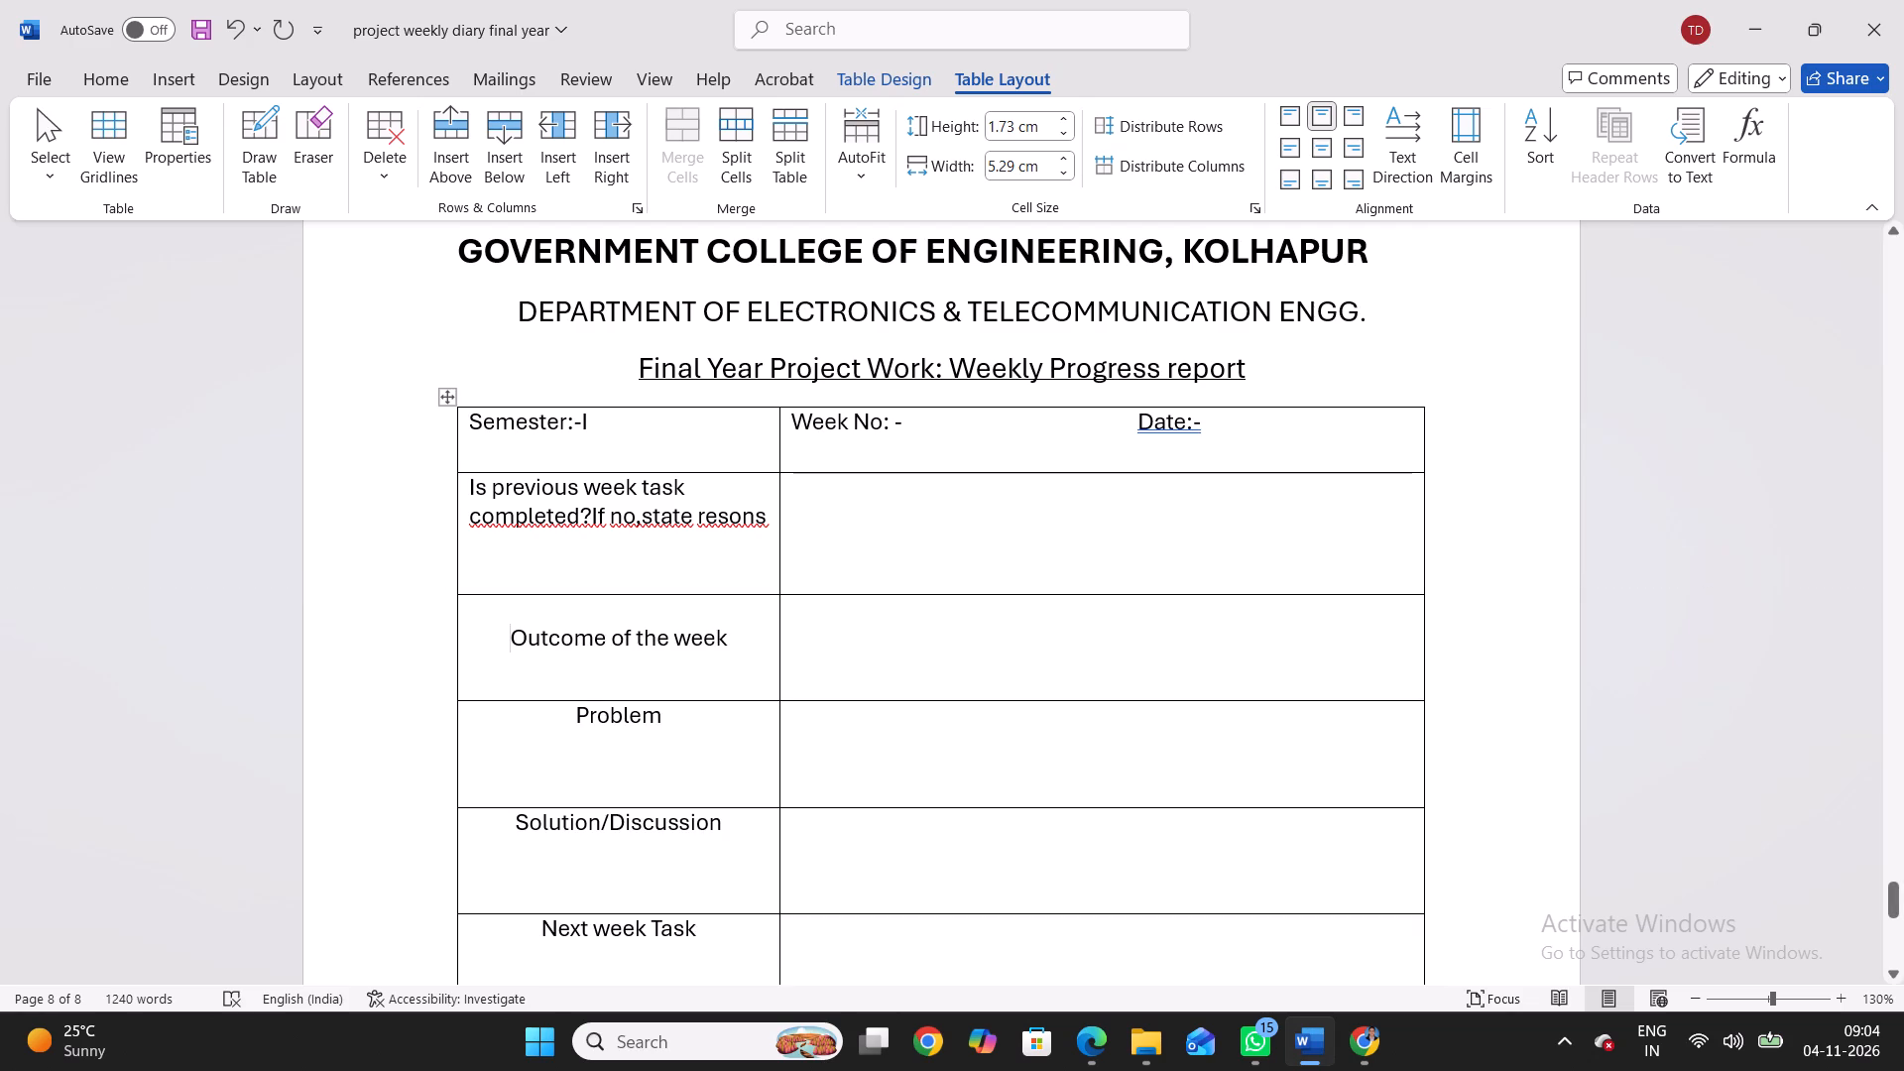
Add a blank line above the "Problem" label in its cell.
{"action": "left_click", "coordinate": [569, 712]}
{"action": "key", "text": "Return"}
Shorten the Problem row to about 1.49 cm and make the Solution/Discussion row taller.
{"action": "left_click_drag", "start_coordinate": [801, 806], "coordinate": [808, 769]}
{"action": "left_click_drag", "start_coordinate": [806, 810], "coordinate": [810, 785]}
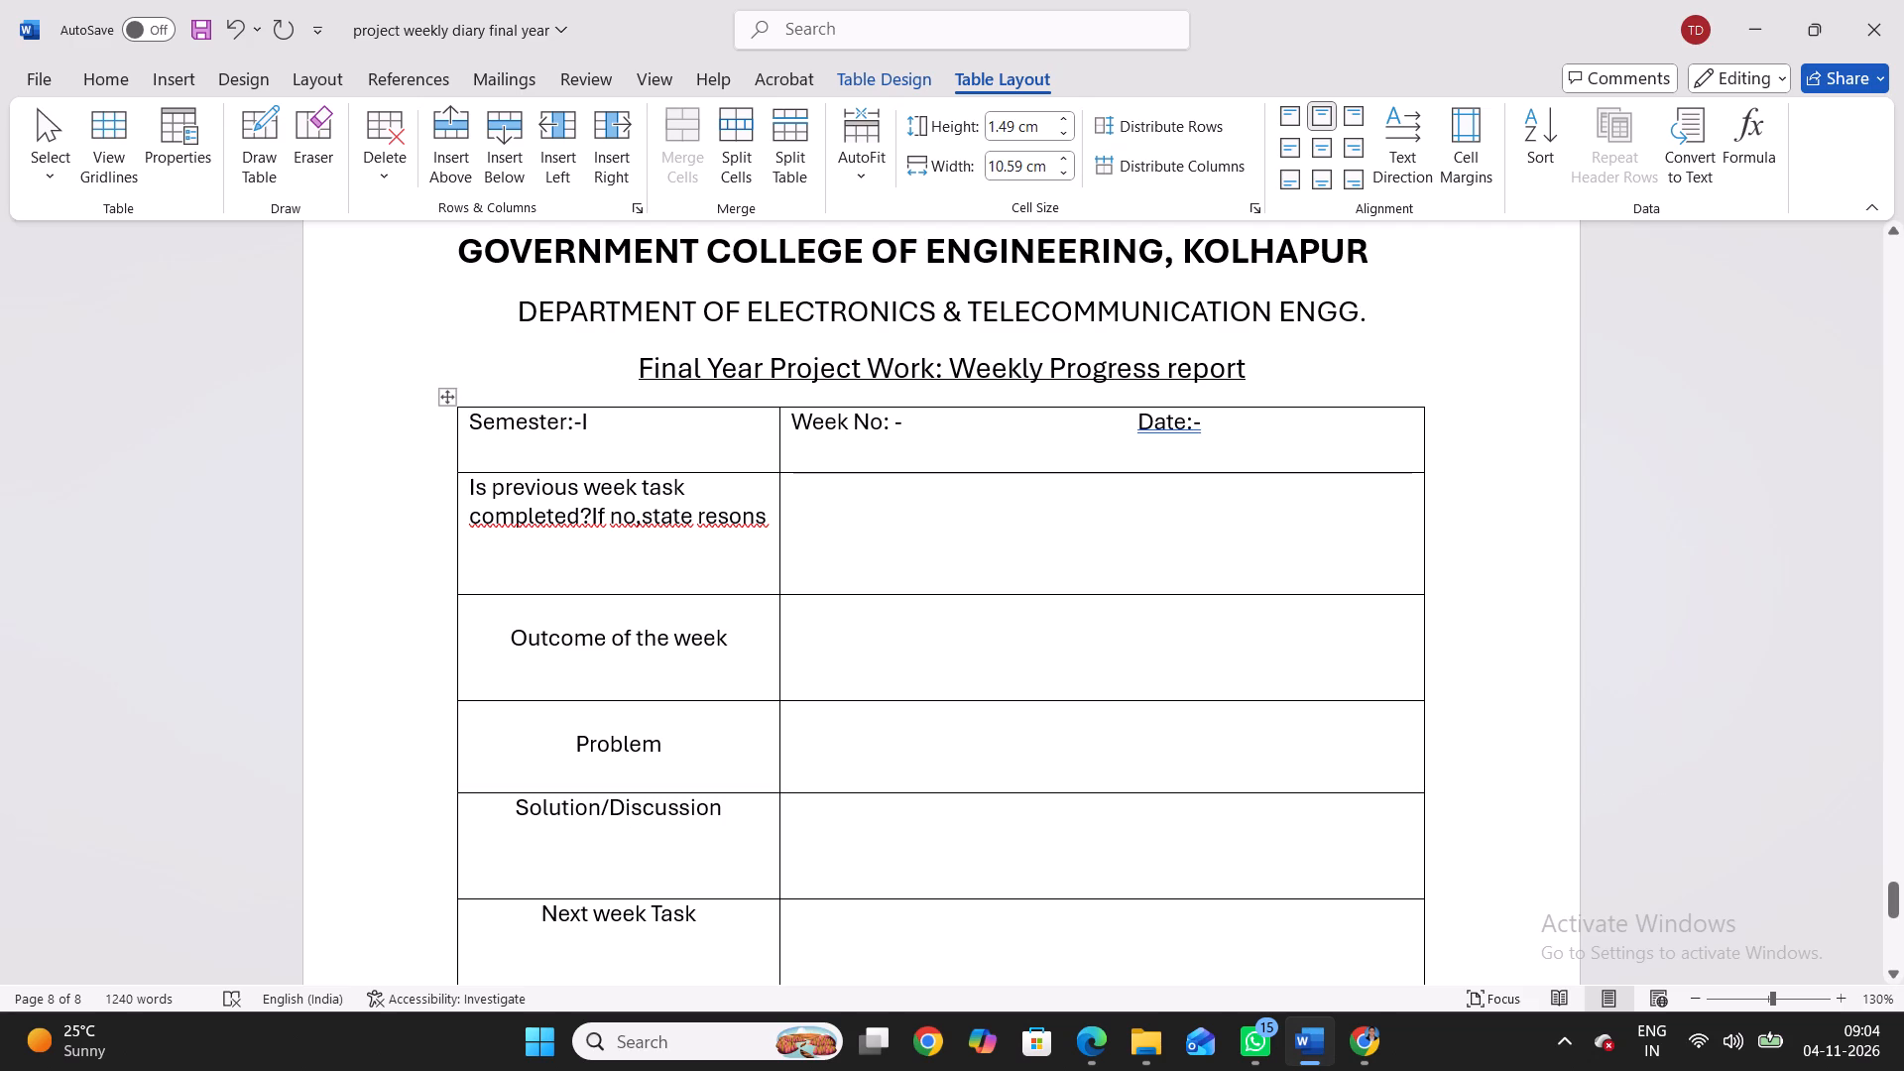
{"action": "left_click_drag", "start_coordinate": [812, 900], "coordinate": [813, 932]}
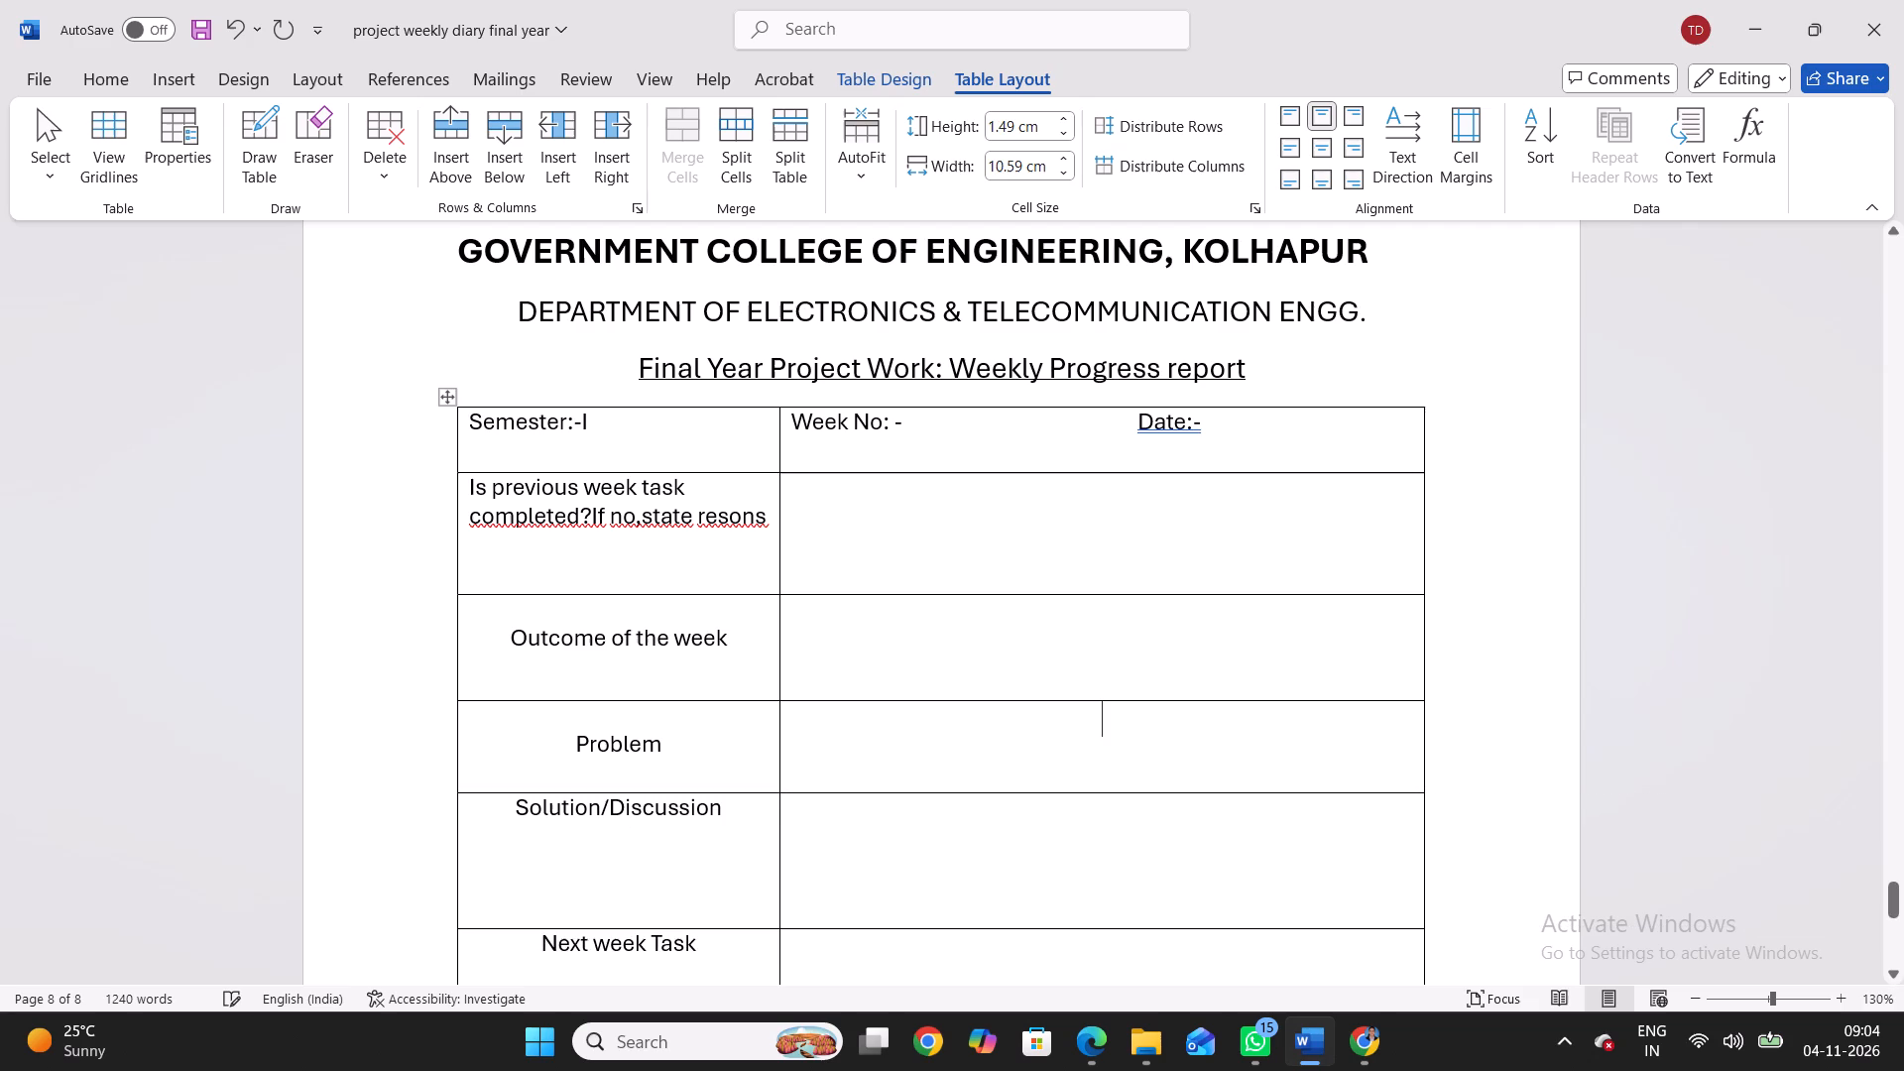
Enlarge the whole table down the page and slightly wider, with the label column about 5.51 cm wide.
{"action": "scroll", "coordinate": [813, 932], "scroll_direction": "down", "scroll_amount": 1}
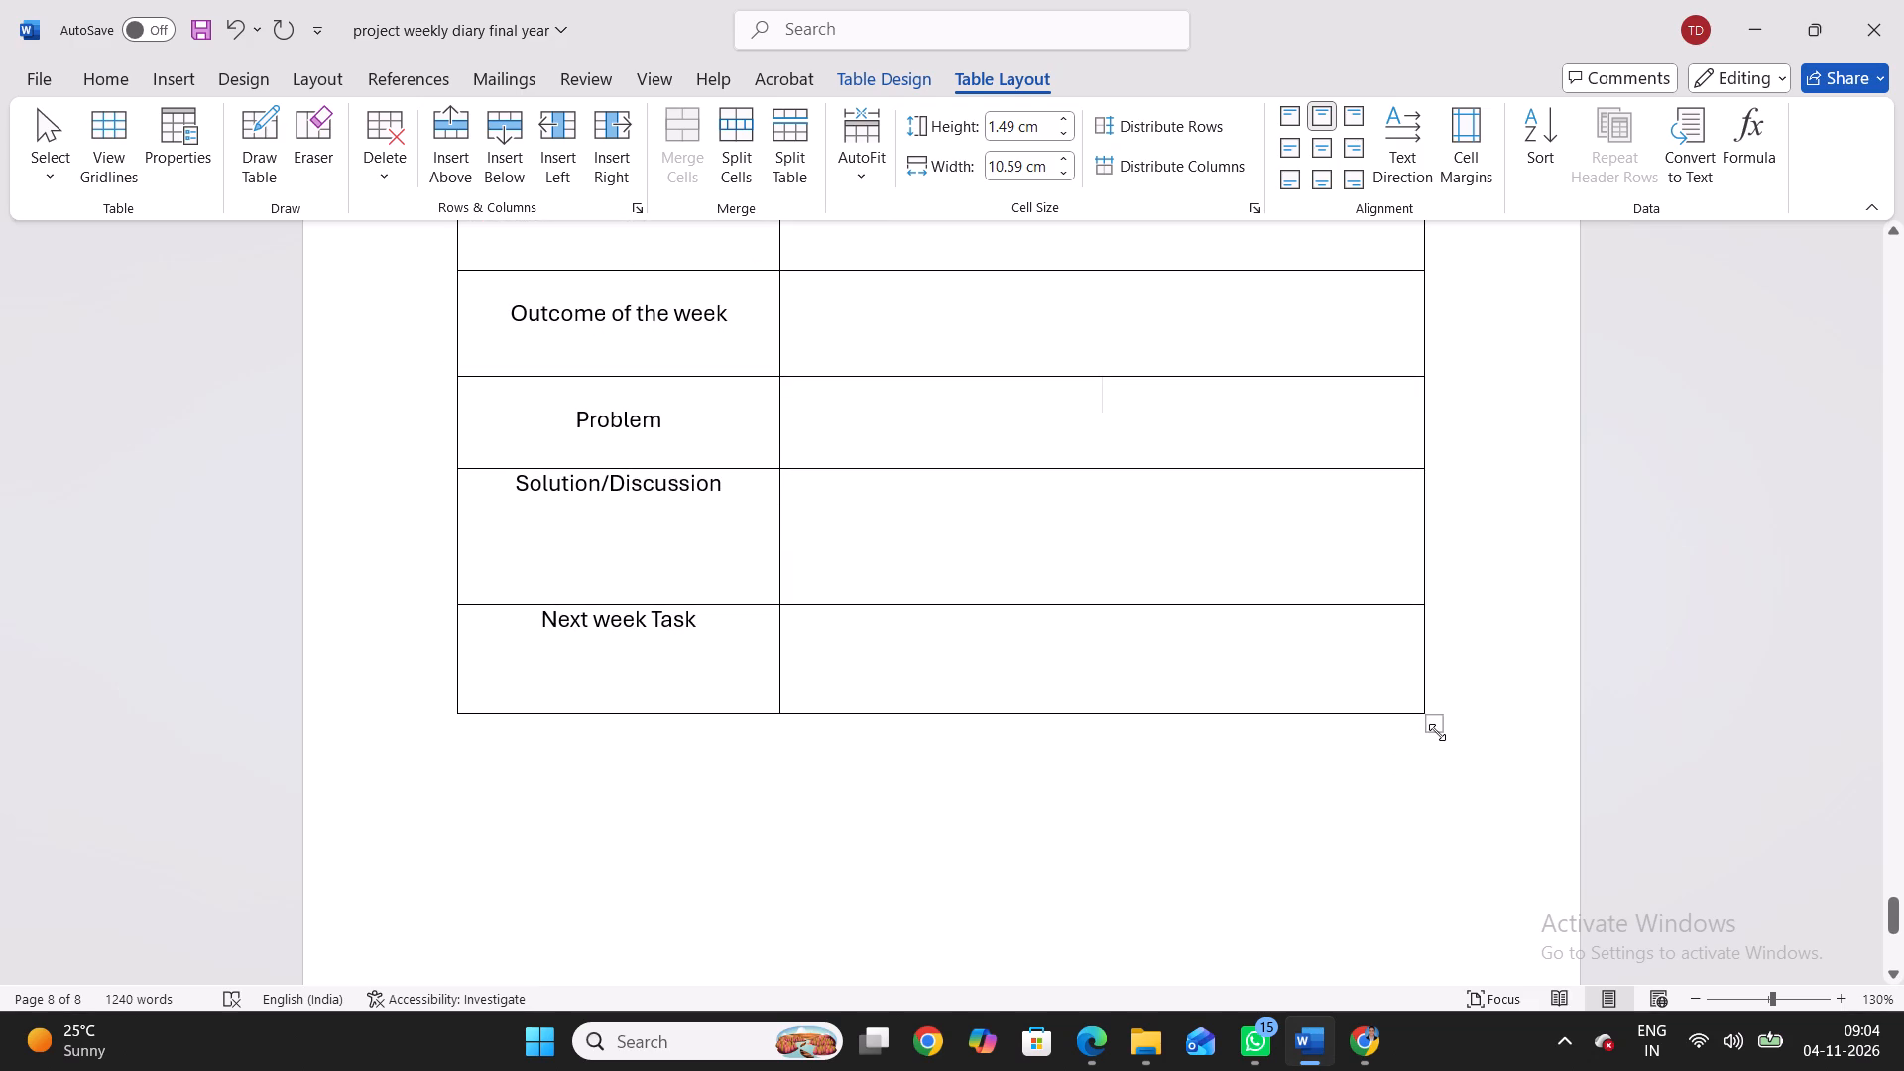
{"action": "left_click_drag", "start_coordinate": [1437, 732], "coordinate": [1430, 903]}
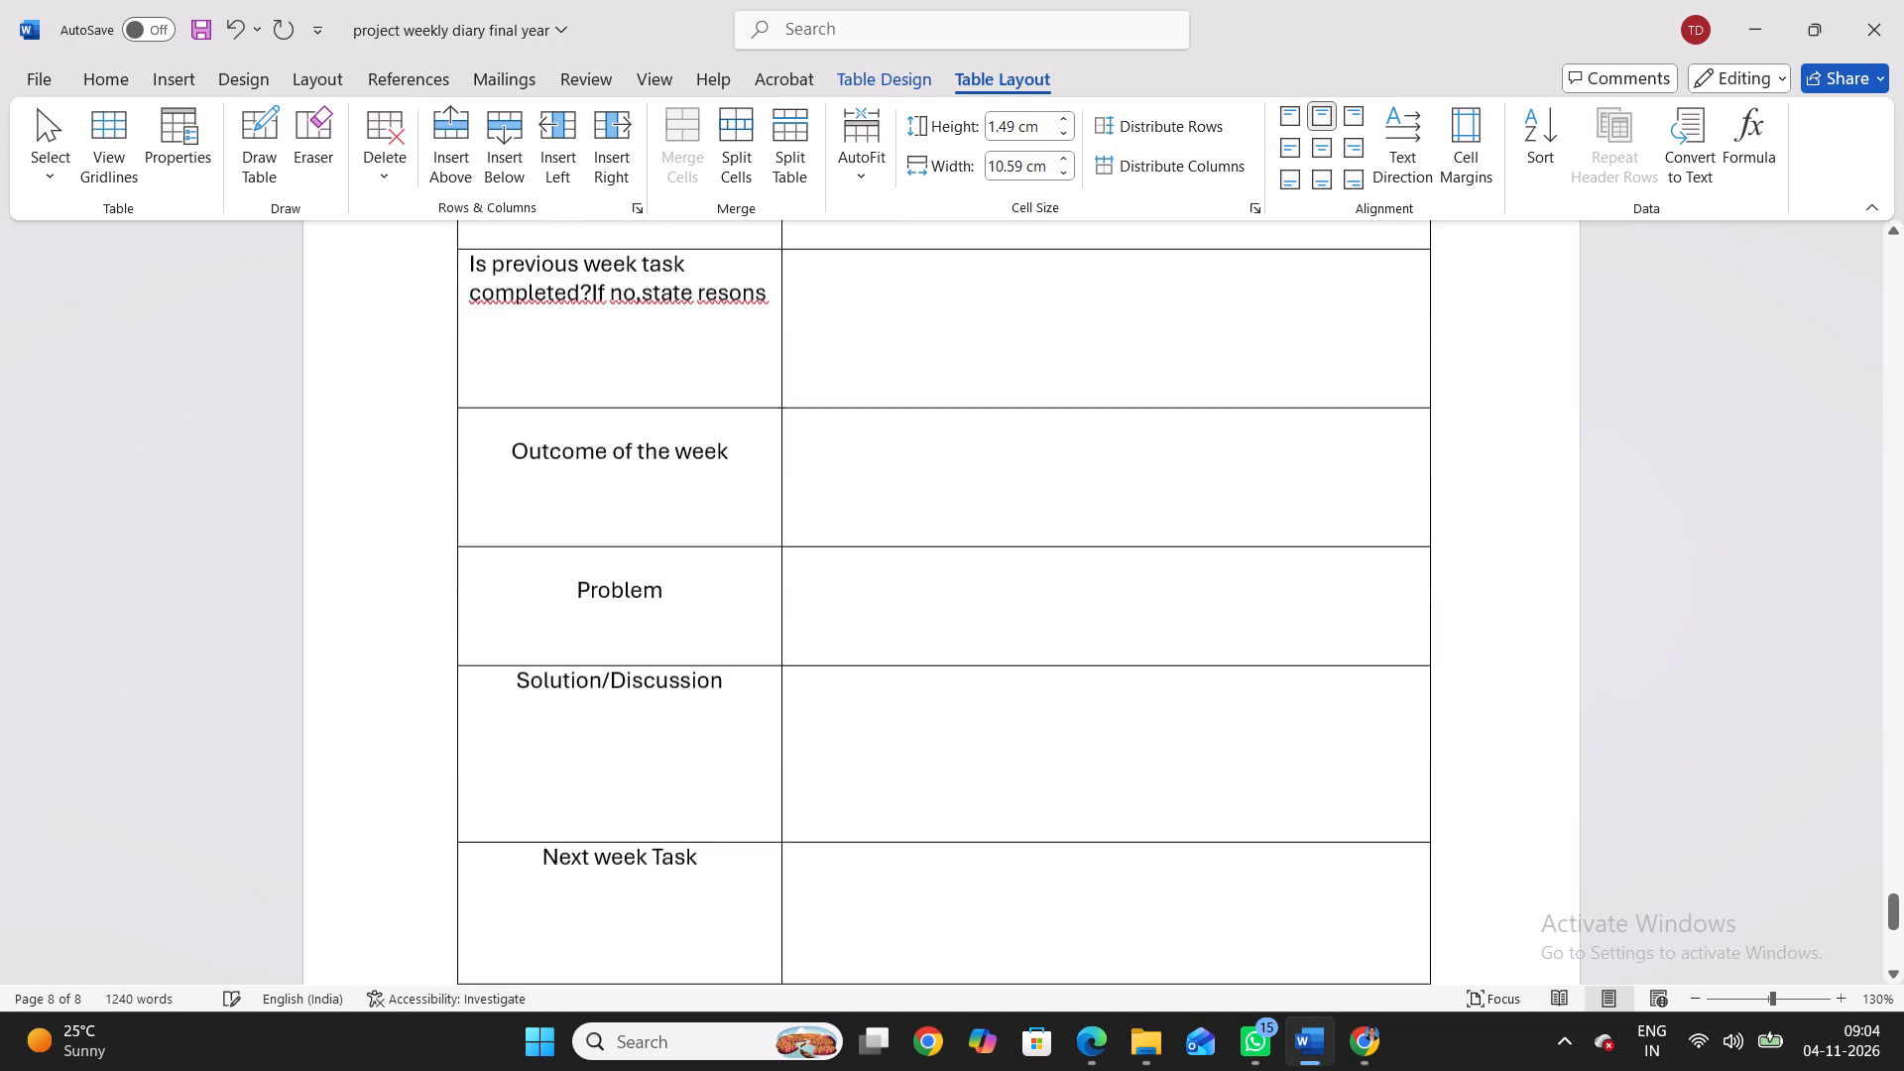
{"action": "scroll", "coordinate": [1430, 903], "scroll_direction": "down", "scroll_amount": 3}
{"action": "scroll", "coordinate": [1430, 903], "scroll_direction": "down", "scroll_amount": 3, "text": "ctrl"}
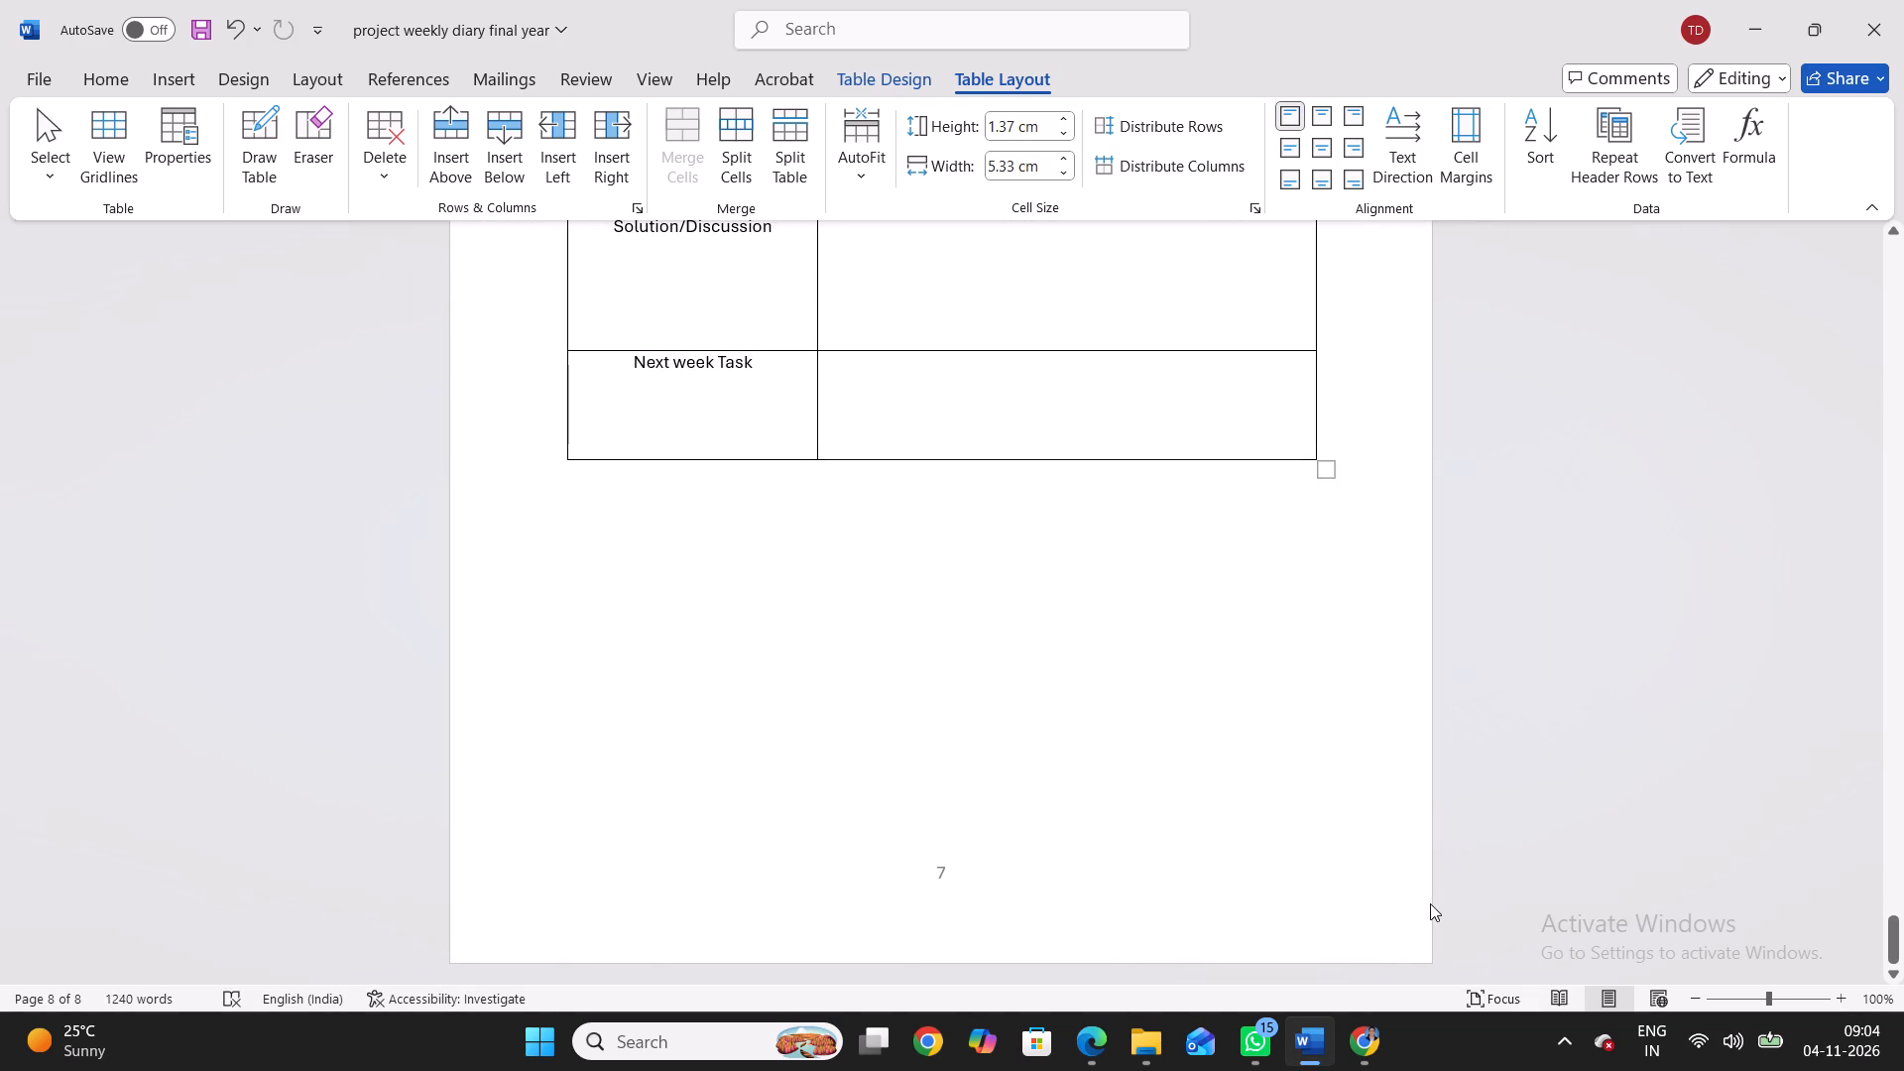
{"action": "left_click_drag", "start_coordinate": [1327, 469], "coordinate": [1343, 674]}
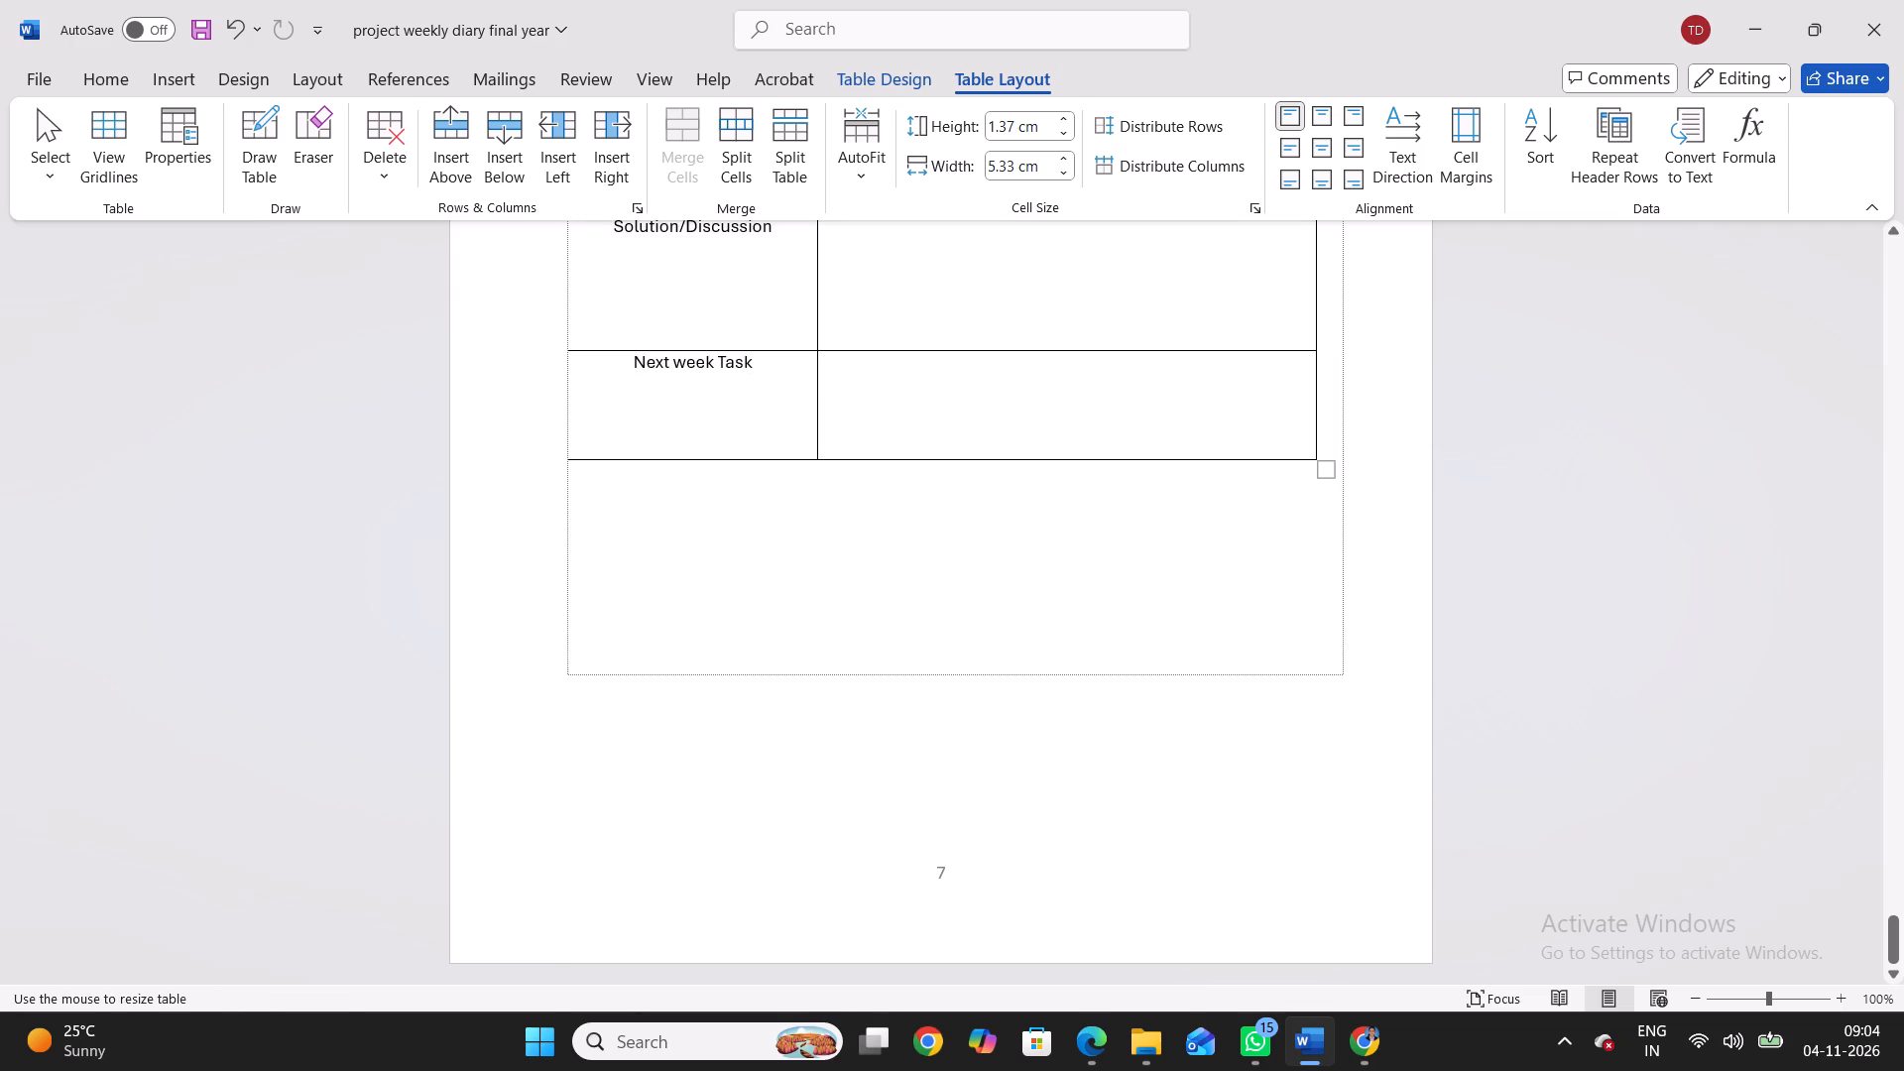
{"action": "left_click_drag", "start_coordinate": [1343, 674], "coordinate": [1343, 671]}
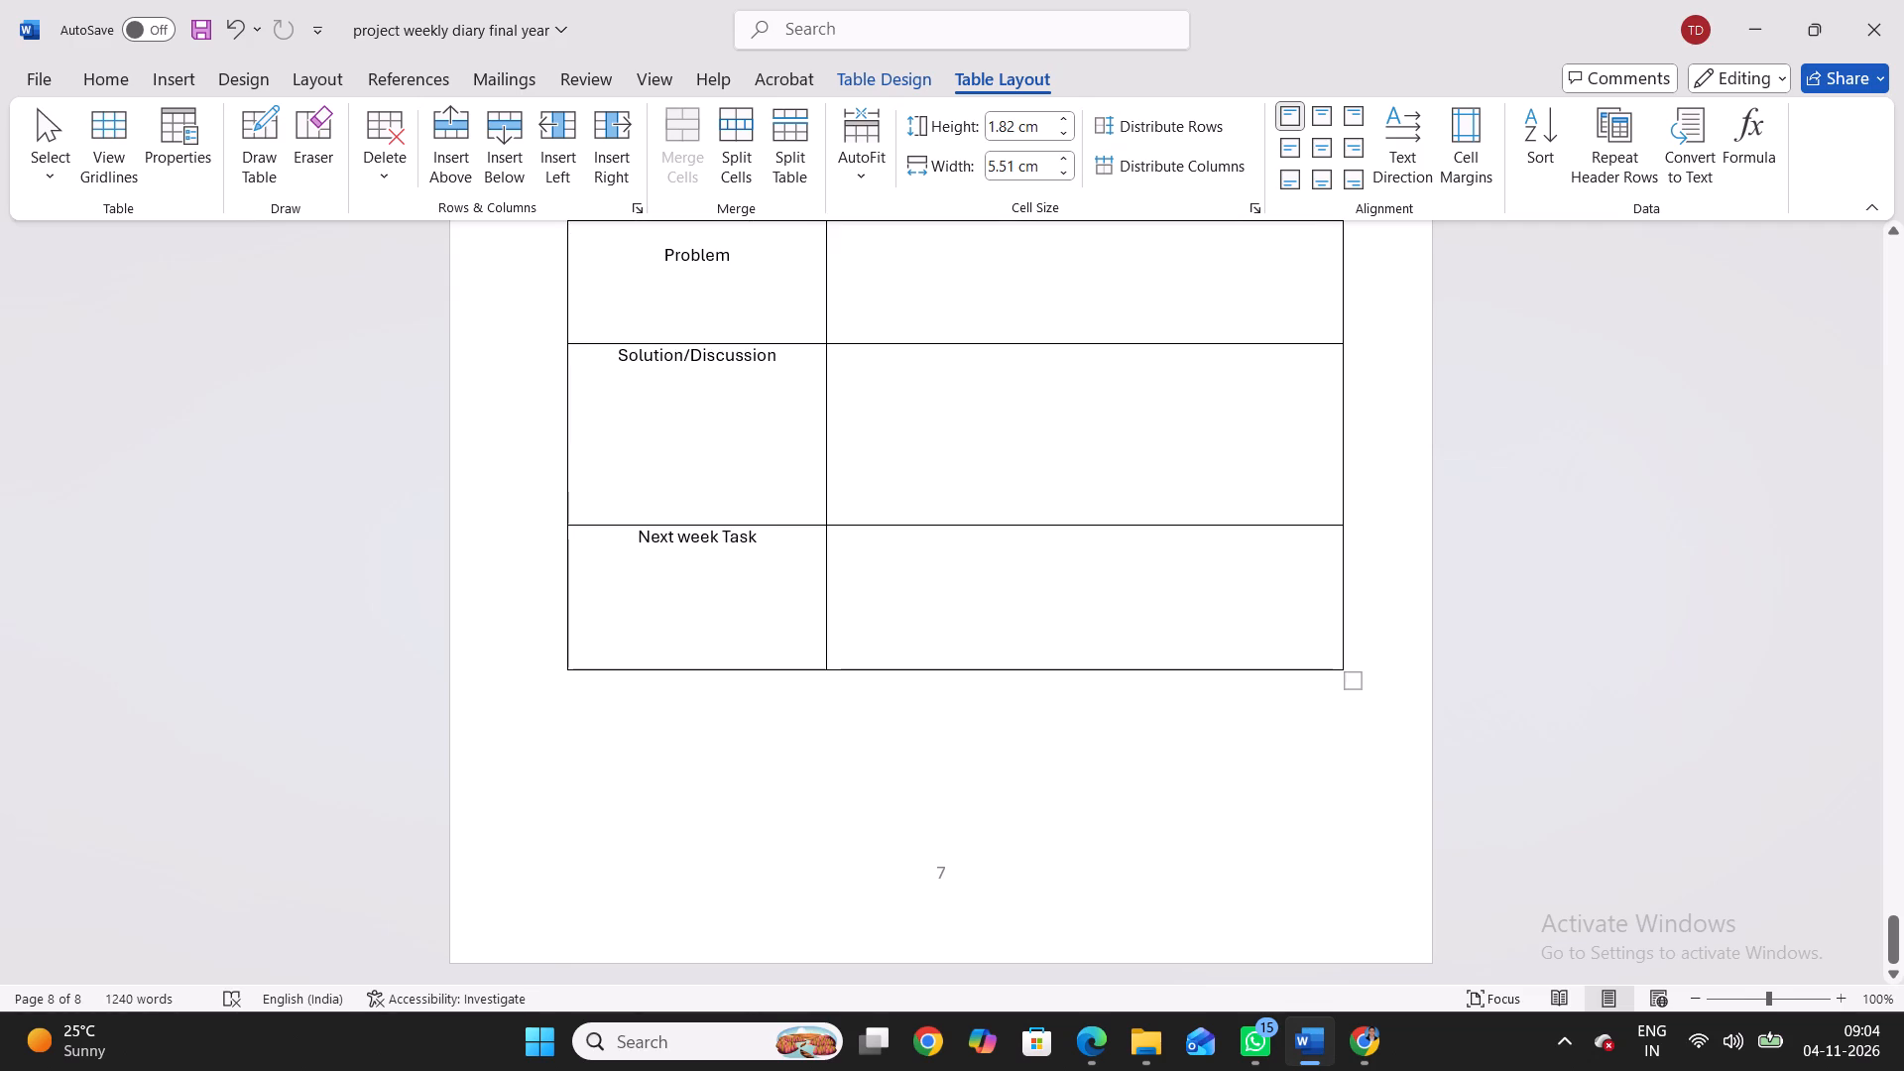
Add a blank line above the "Solution/Discussion" and "Next week Task" labels in their cells.
{"action": "scroll", "coordinate": [1343, 671], "scroll_direction": "down", "scroll_amount": 3, "text": "ctrl"}
{"action": "scroll", "coordinate": [1343, 671], "scroll_direction": "up", "scroll_amount": 1}
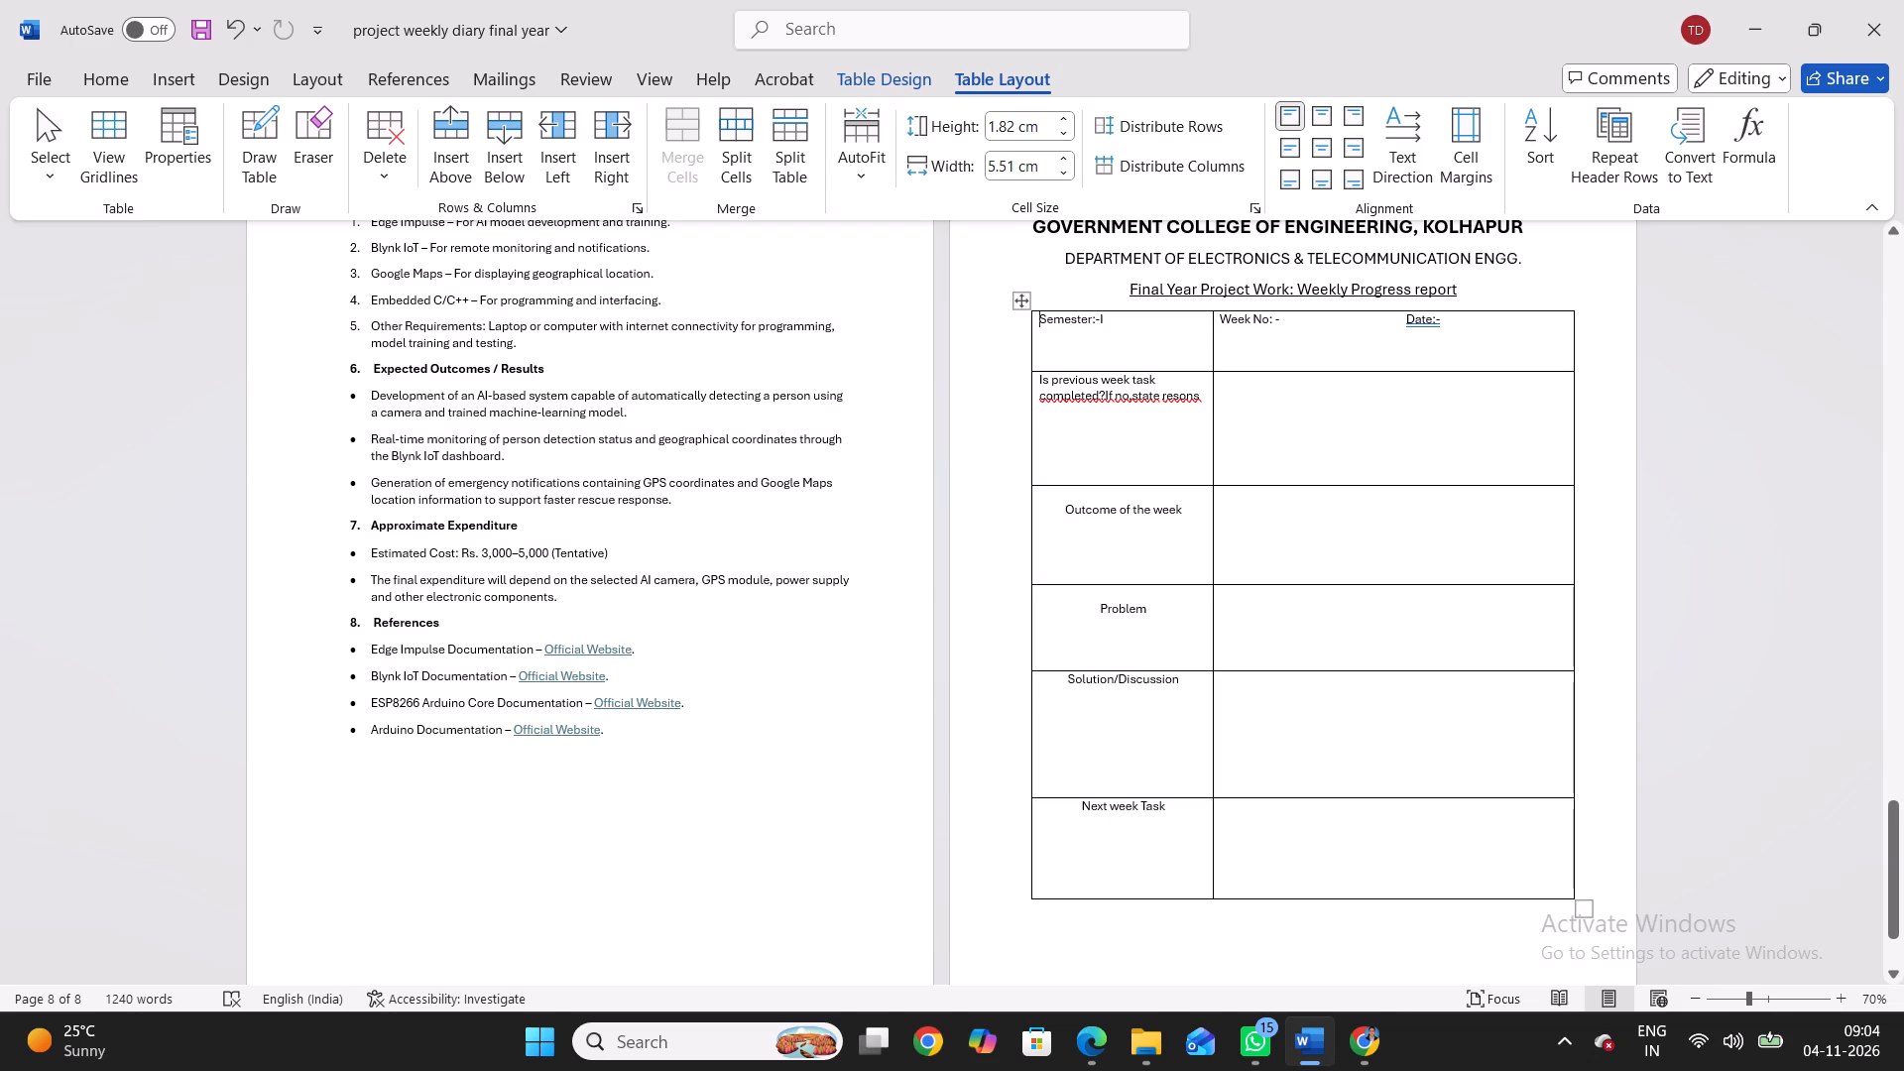
{"action": "left_click", "coordinate": [1056, 676]}
{"action": "key", "text": "Return"}
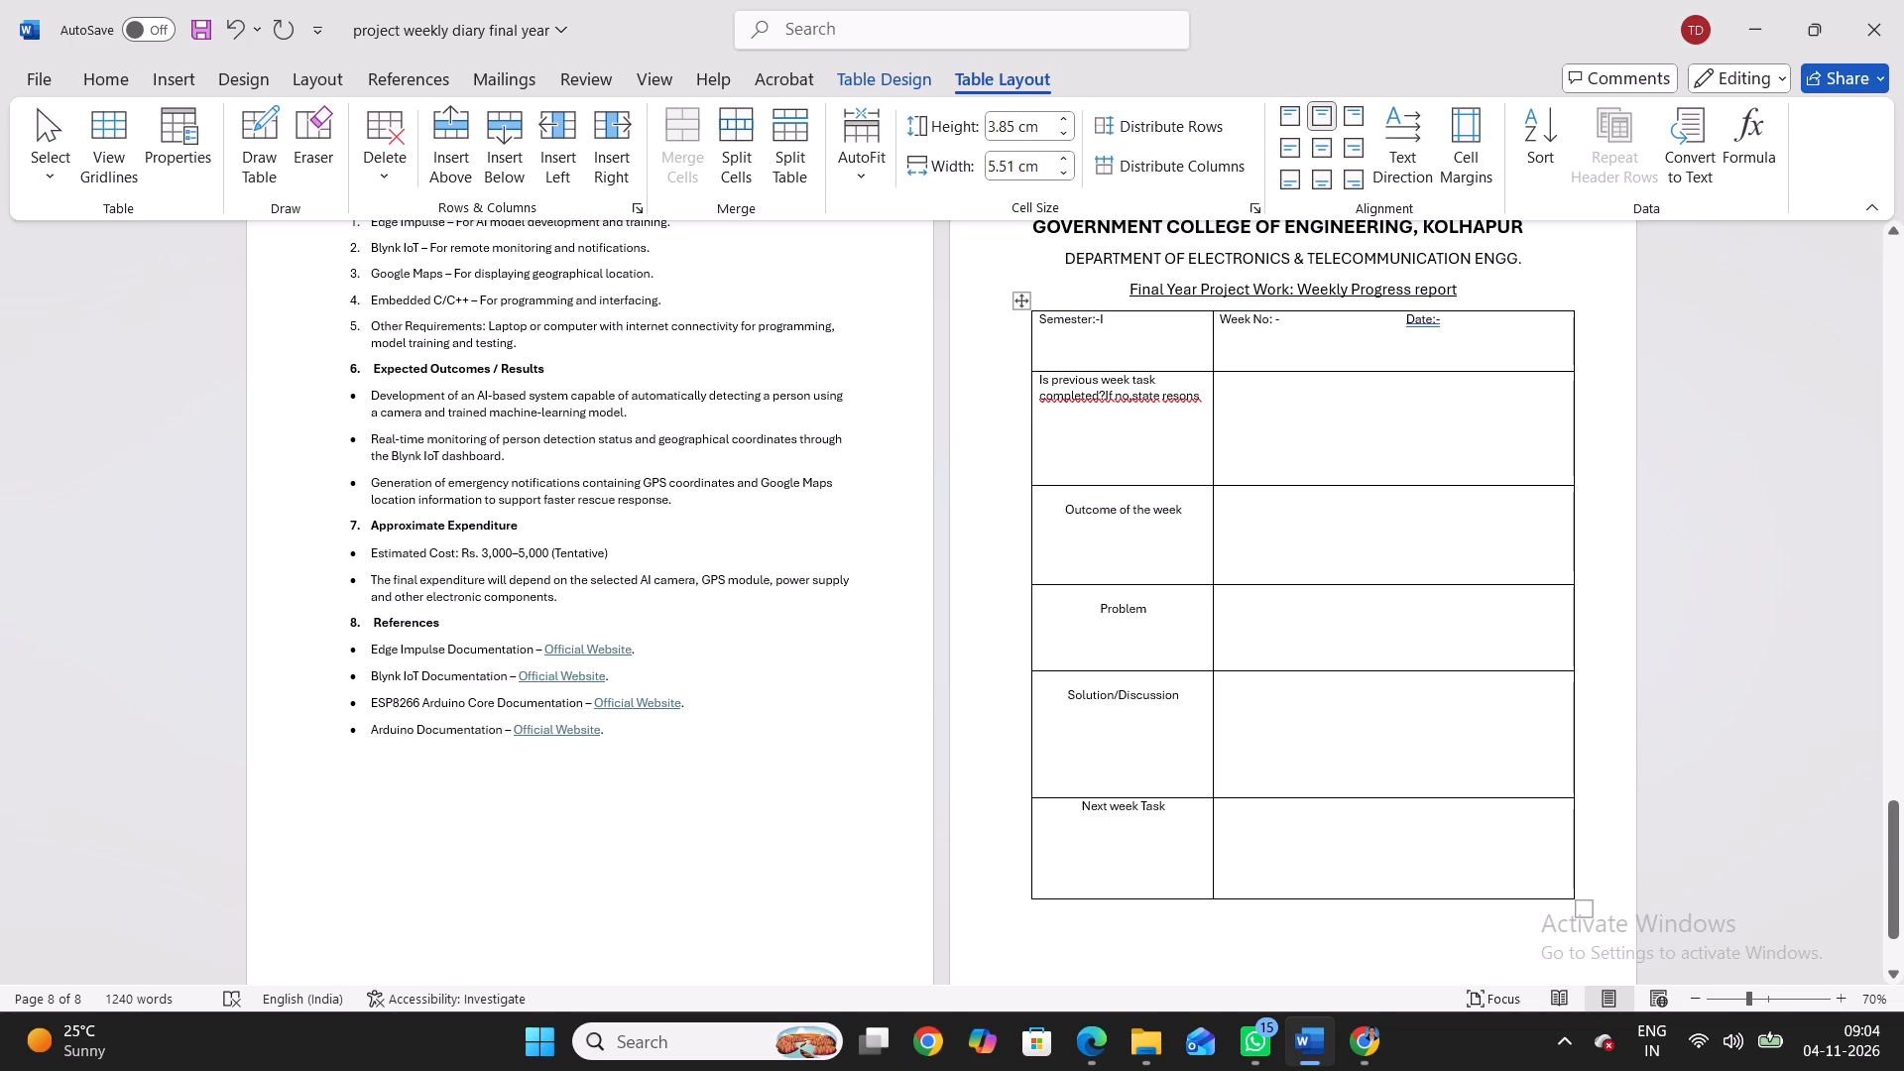
{"action": "left_click", "coordinate": [1079, 809]}
{"action": "key", "text": "Return"}
Shorten the previous-week task row slightly and narrow the table's label column to about 4.24 cm.
{"action": "left_click_drag", "start_coordinate": [1256, 485], "coordinate": [1261, 452]}
{"action": "left_click_drag", "start_coordinate": [1239, 486], "coordinate": [1240, 469]}
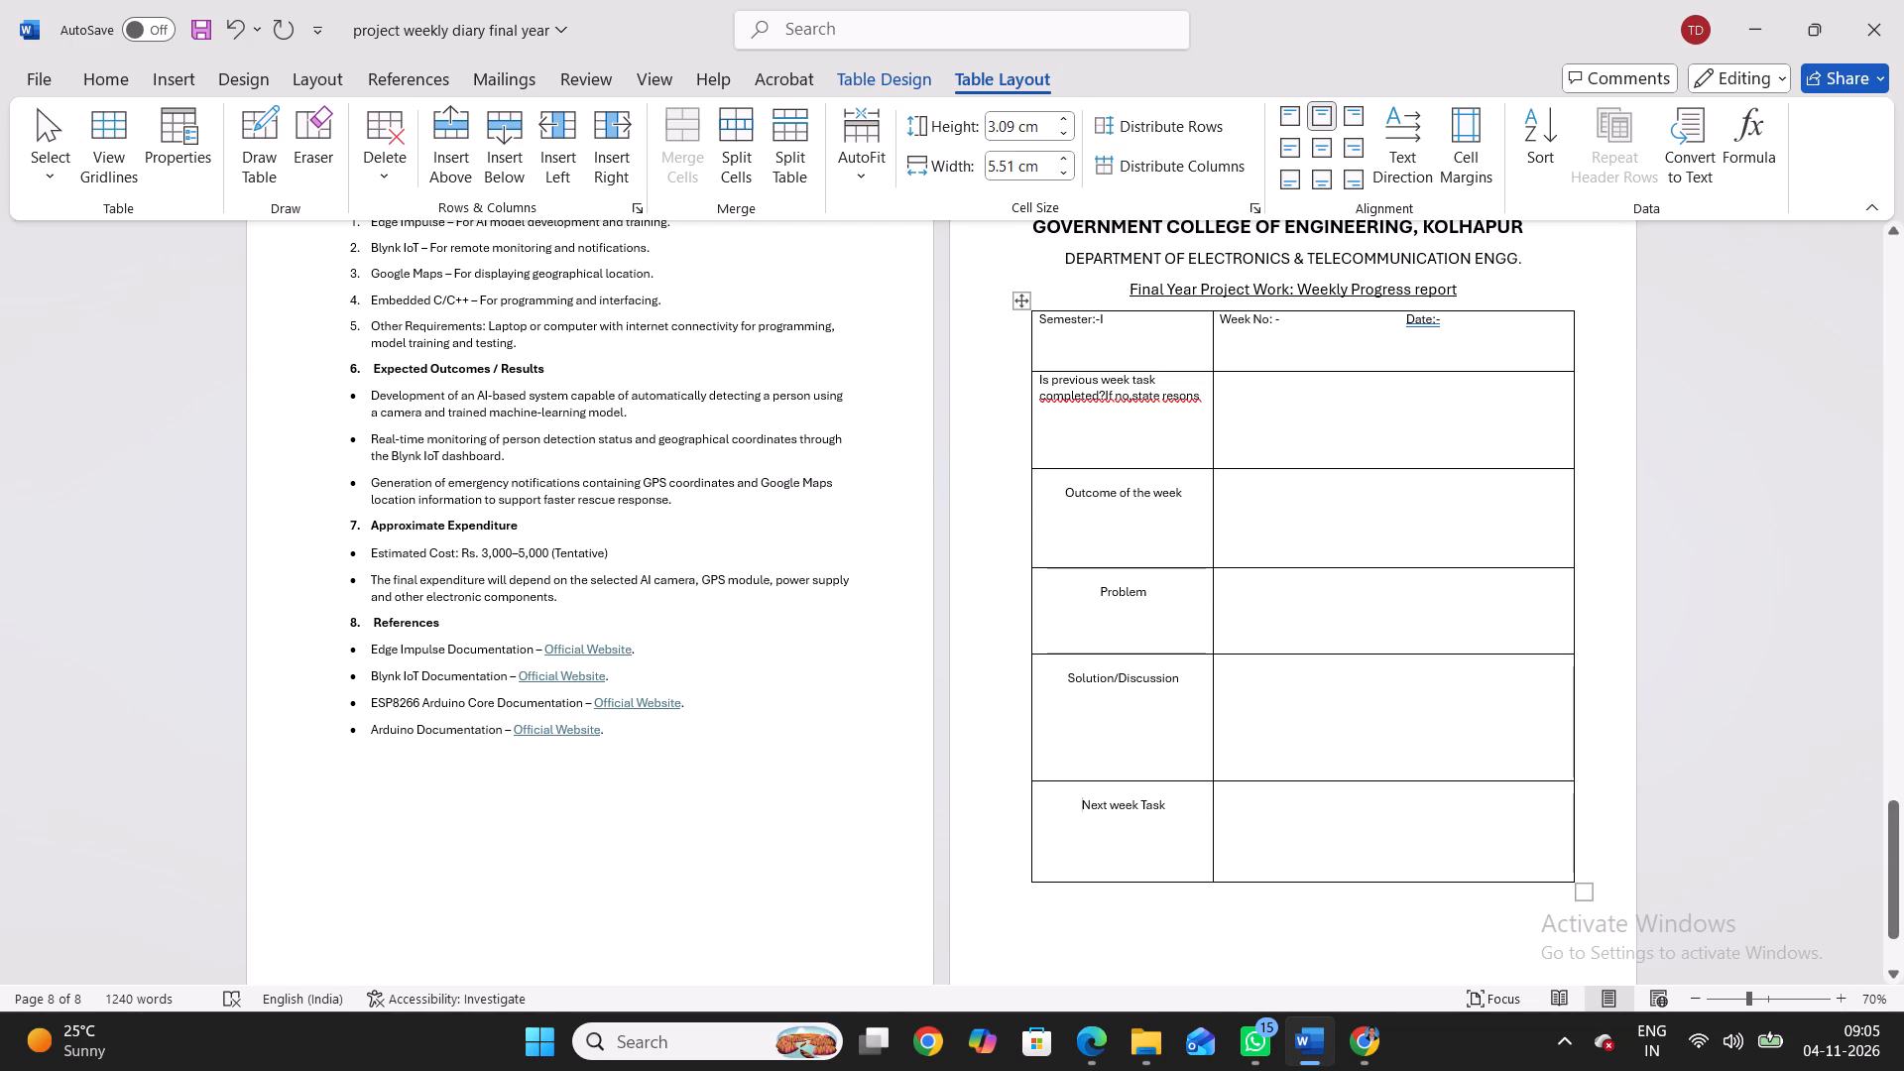
{"action": "left_click_drag", "start_coordinate": [1213, 621], "coordinate": [1201, 624]}
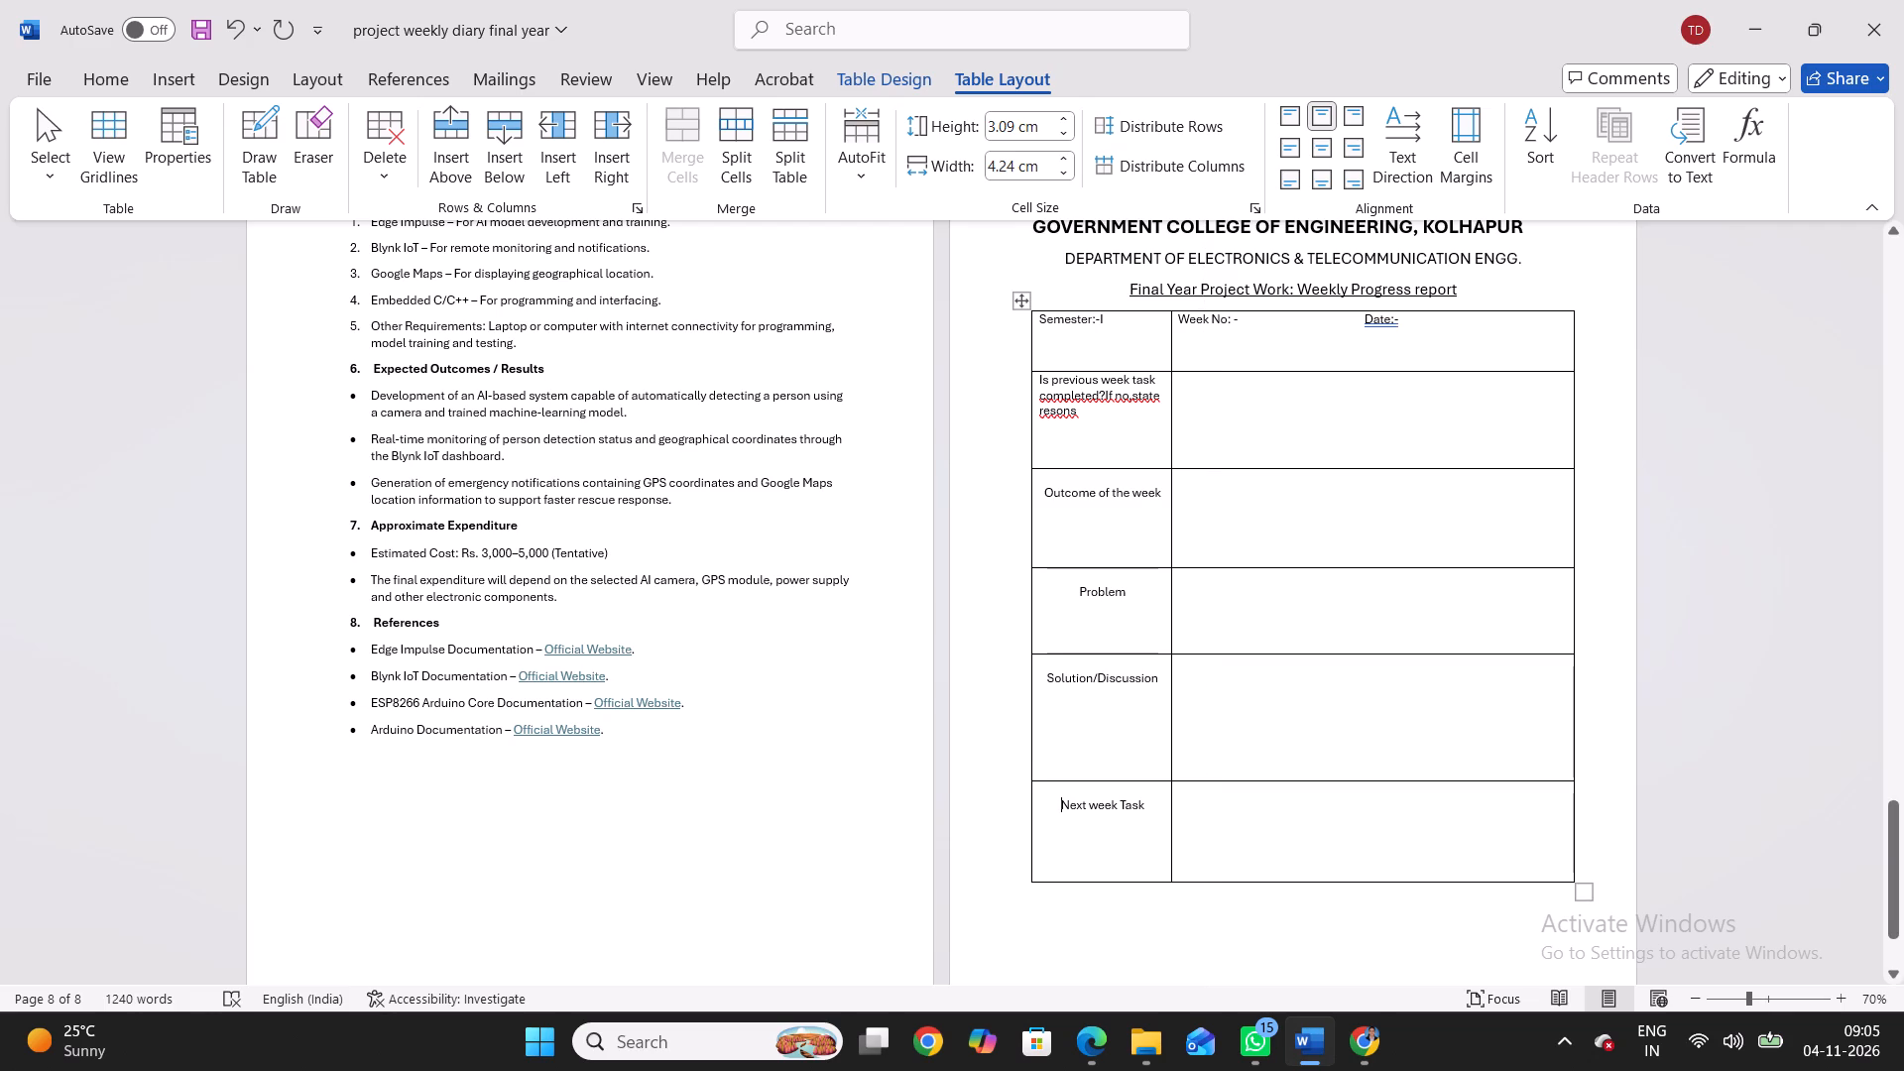
Insert a blank line between the "Final Year Project Work: Weekly Progress report" heading and the table.
{"action": "scroll", "coordinate": [1333, 831], "scroll_direction": "up", "scroll_amount": 2}
{"action": "left_click_drag", "start_coordinate": [1472, 417], "coordinate": [1469, 403]}
{"action": "left_click", "coordinate": [1469, 403]}
{"action": "key", "text": "Return"}
{"action": "scroll", "coordinate": [1469, 403], "scroll_direction": "down", "scroll_amount": 2}
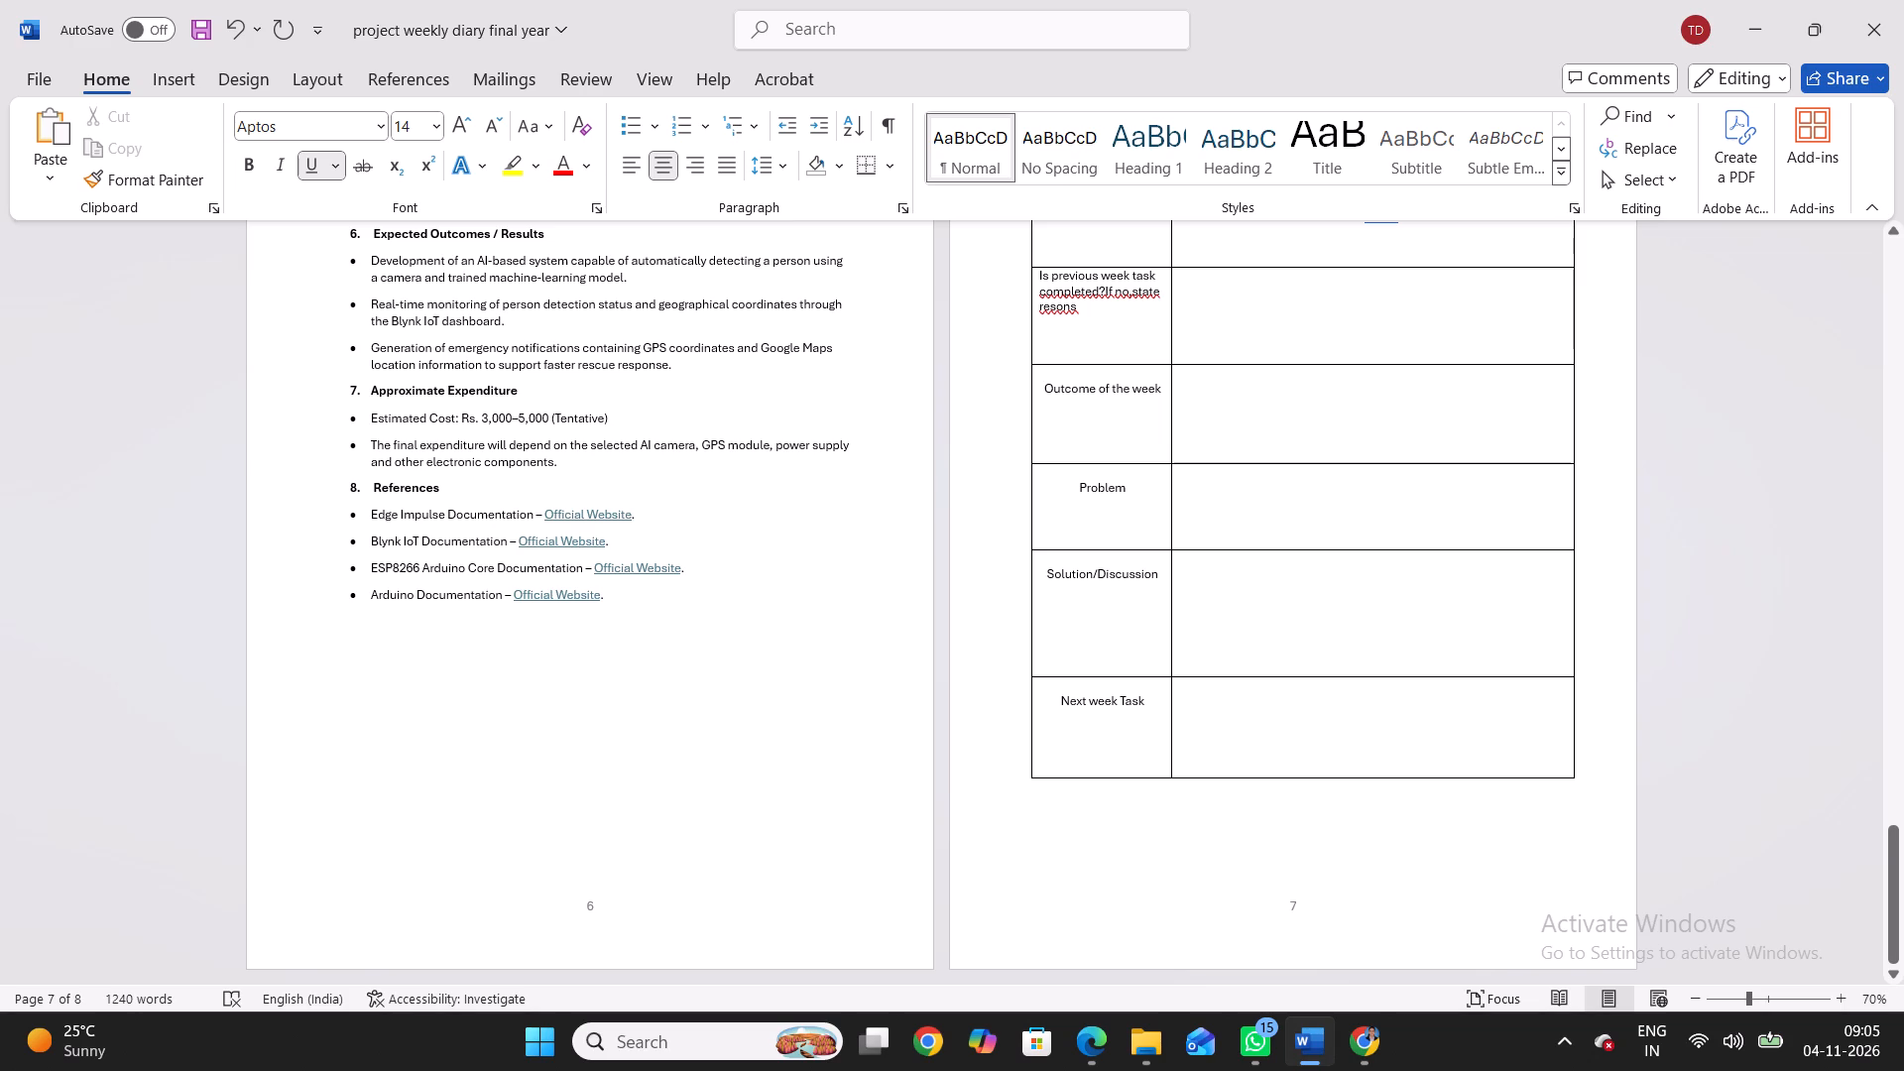
Shrink the whole weekly progress report table slightly in width and height.
{"action": "left_click_drag", "start_coordinate": [1578, 787], "coordinate": [1556, 773]}
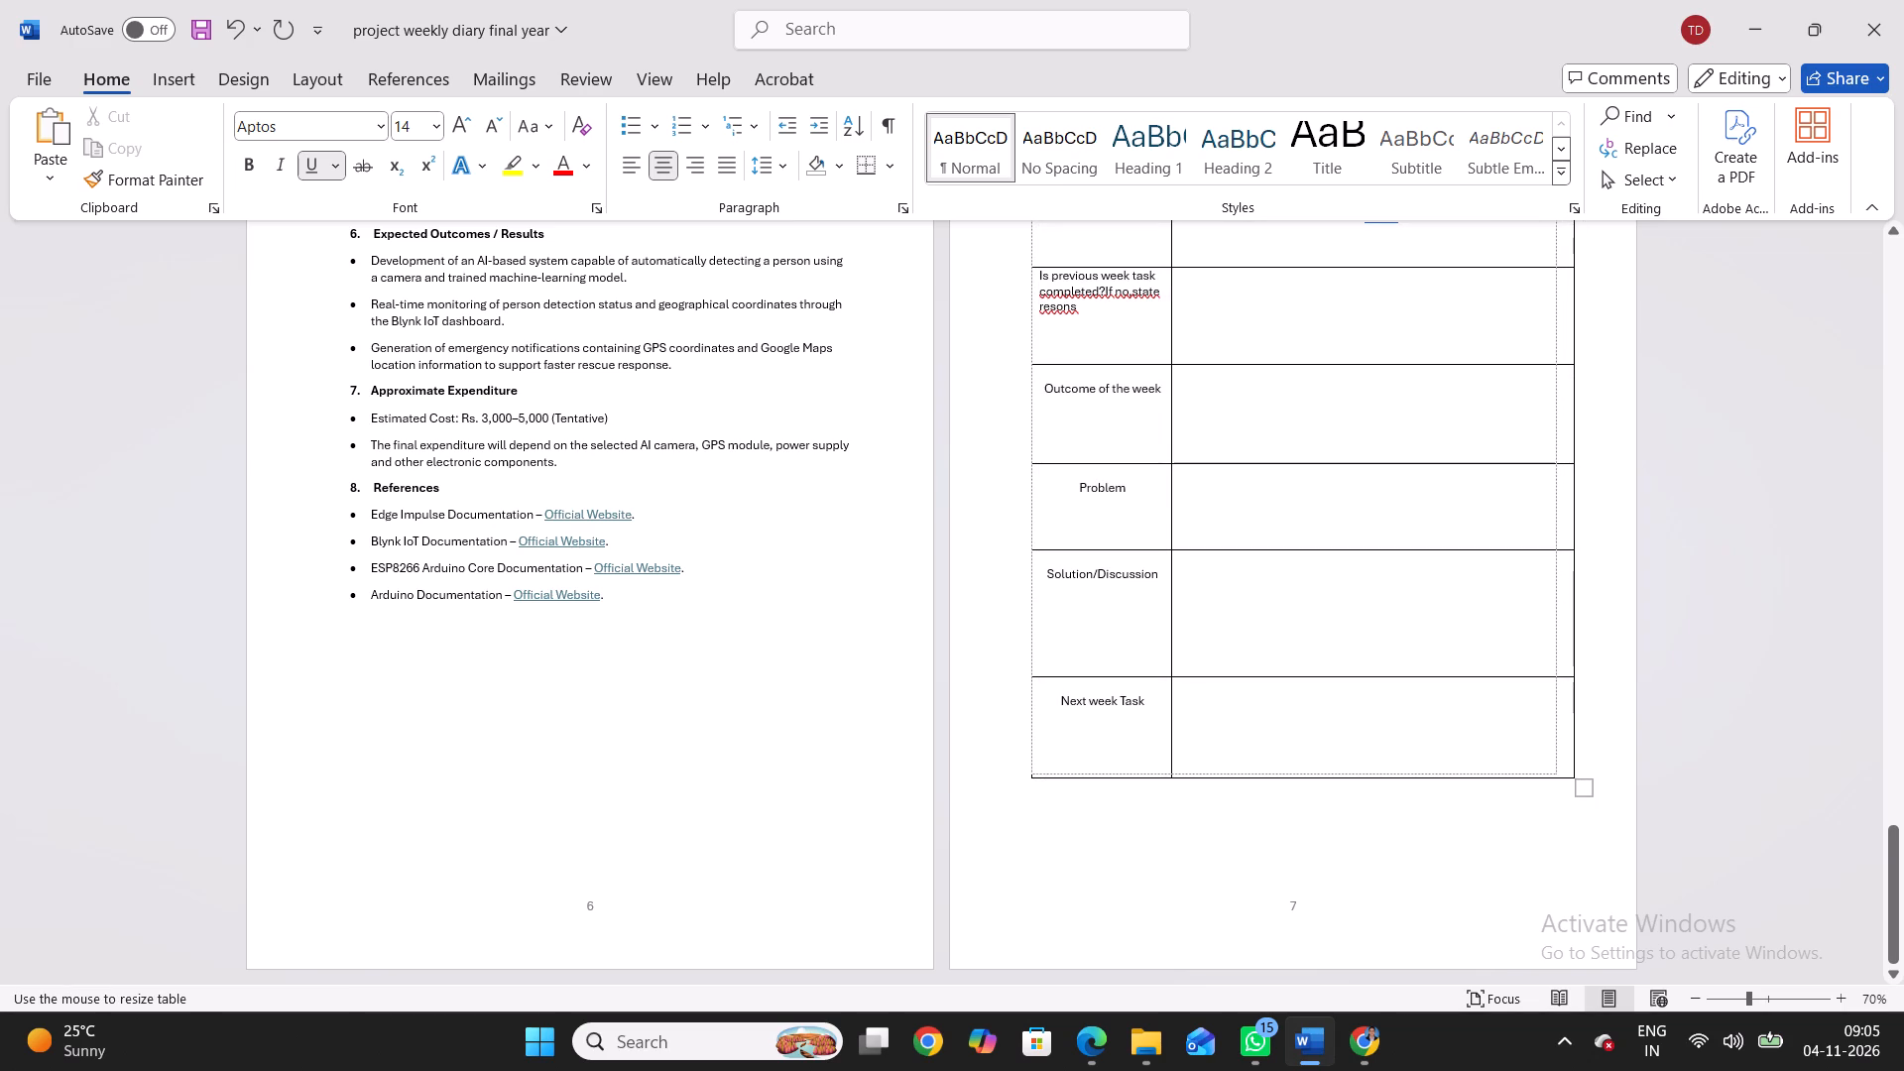
{"action": "left_click_drag", "start_coordinate": [1556, 773], "coordinate": [1566, 769]}
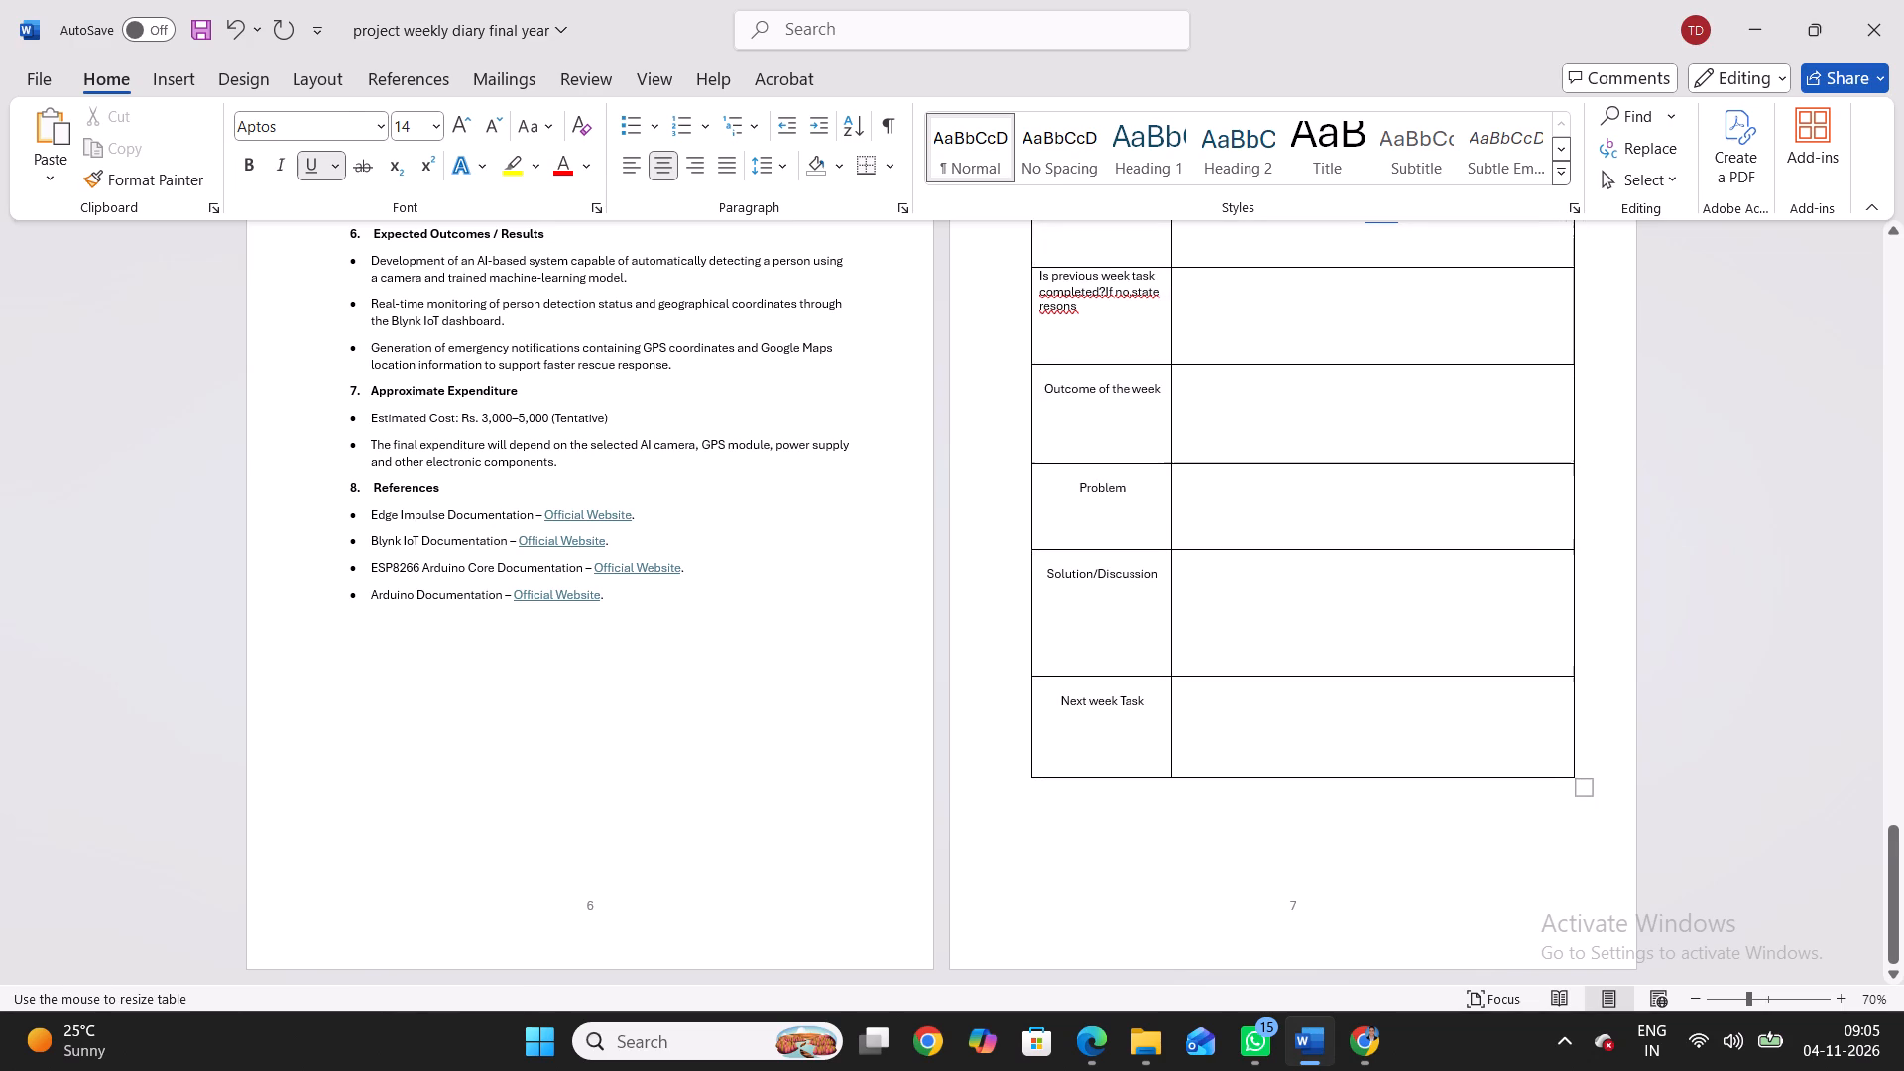
Add the line "Signature of Guide" below the weekly progress report table.
{"action": "left_click", "coordinate": [1451, 862]}
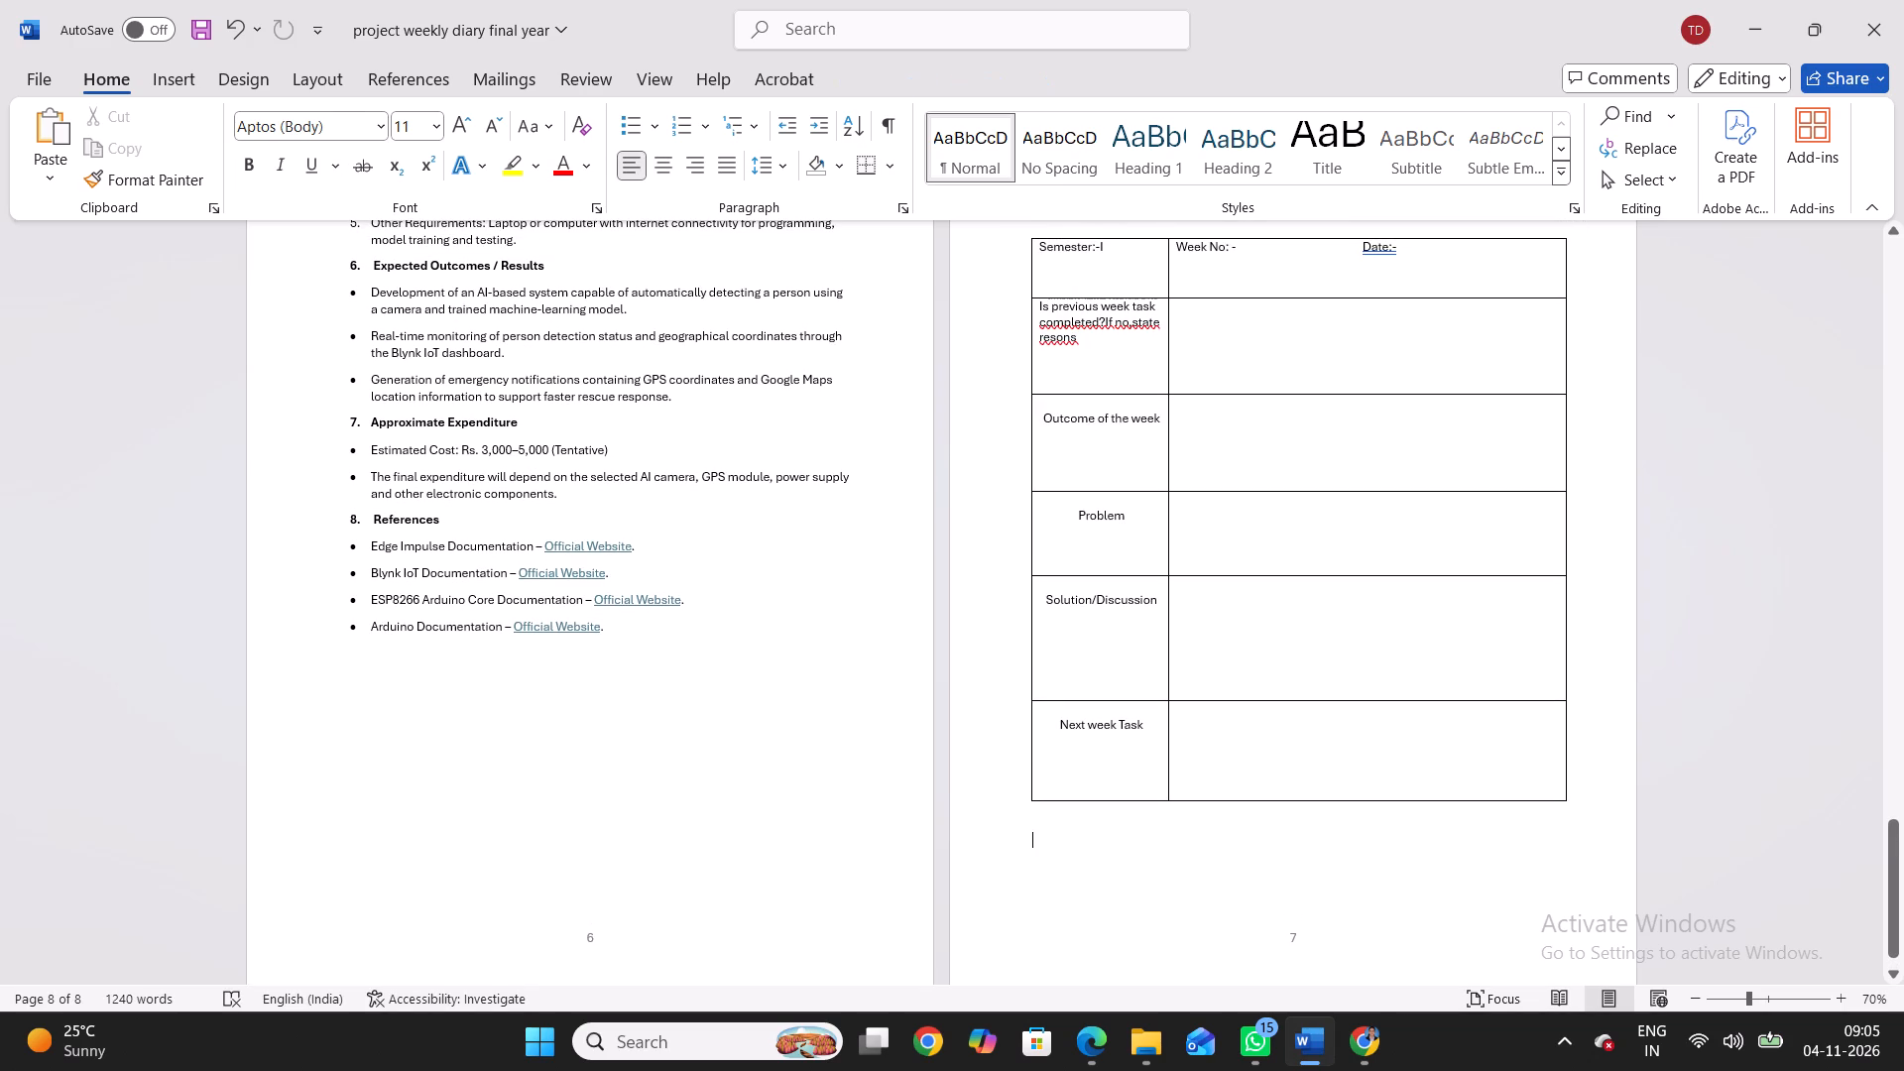
{"action": "type", "text": "Sihn"}
{"action": "key", "text": "BackSpace"}
{"action": "key", "text": "BackSpace"}
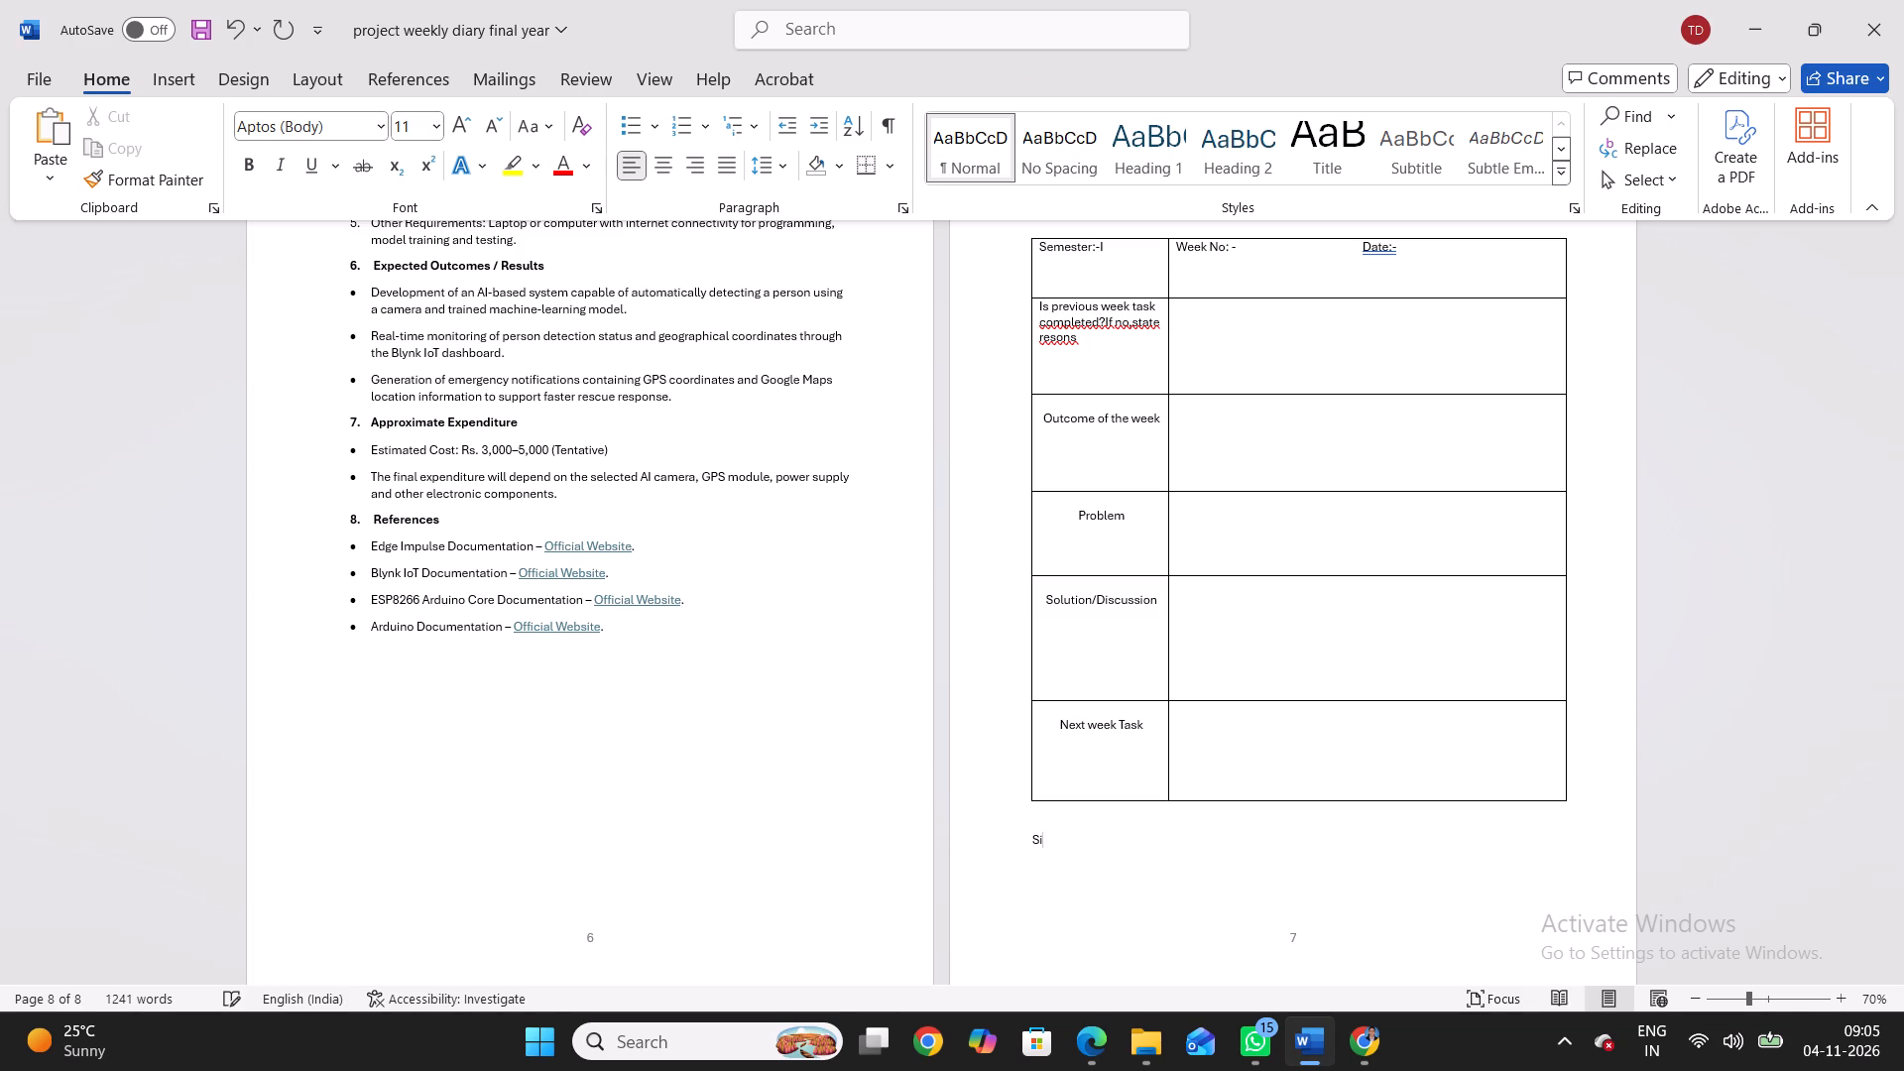
{"action": "type", "text": "gnature of the guide"}
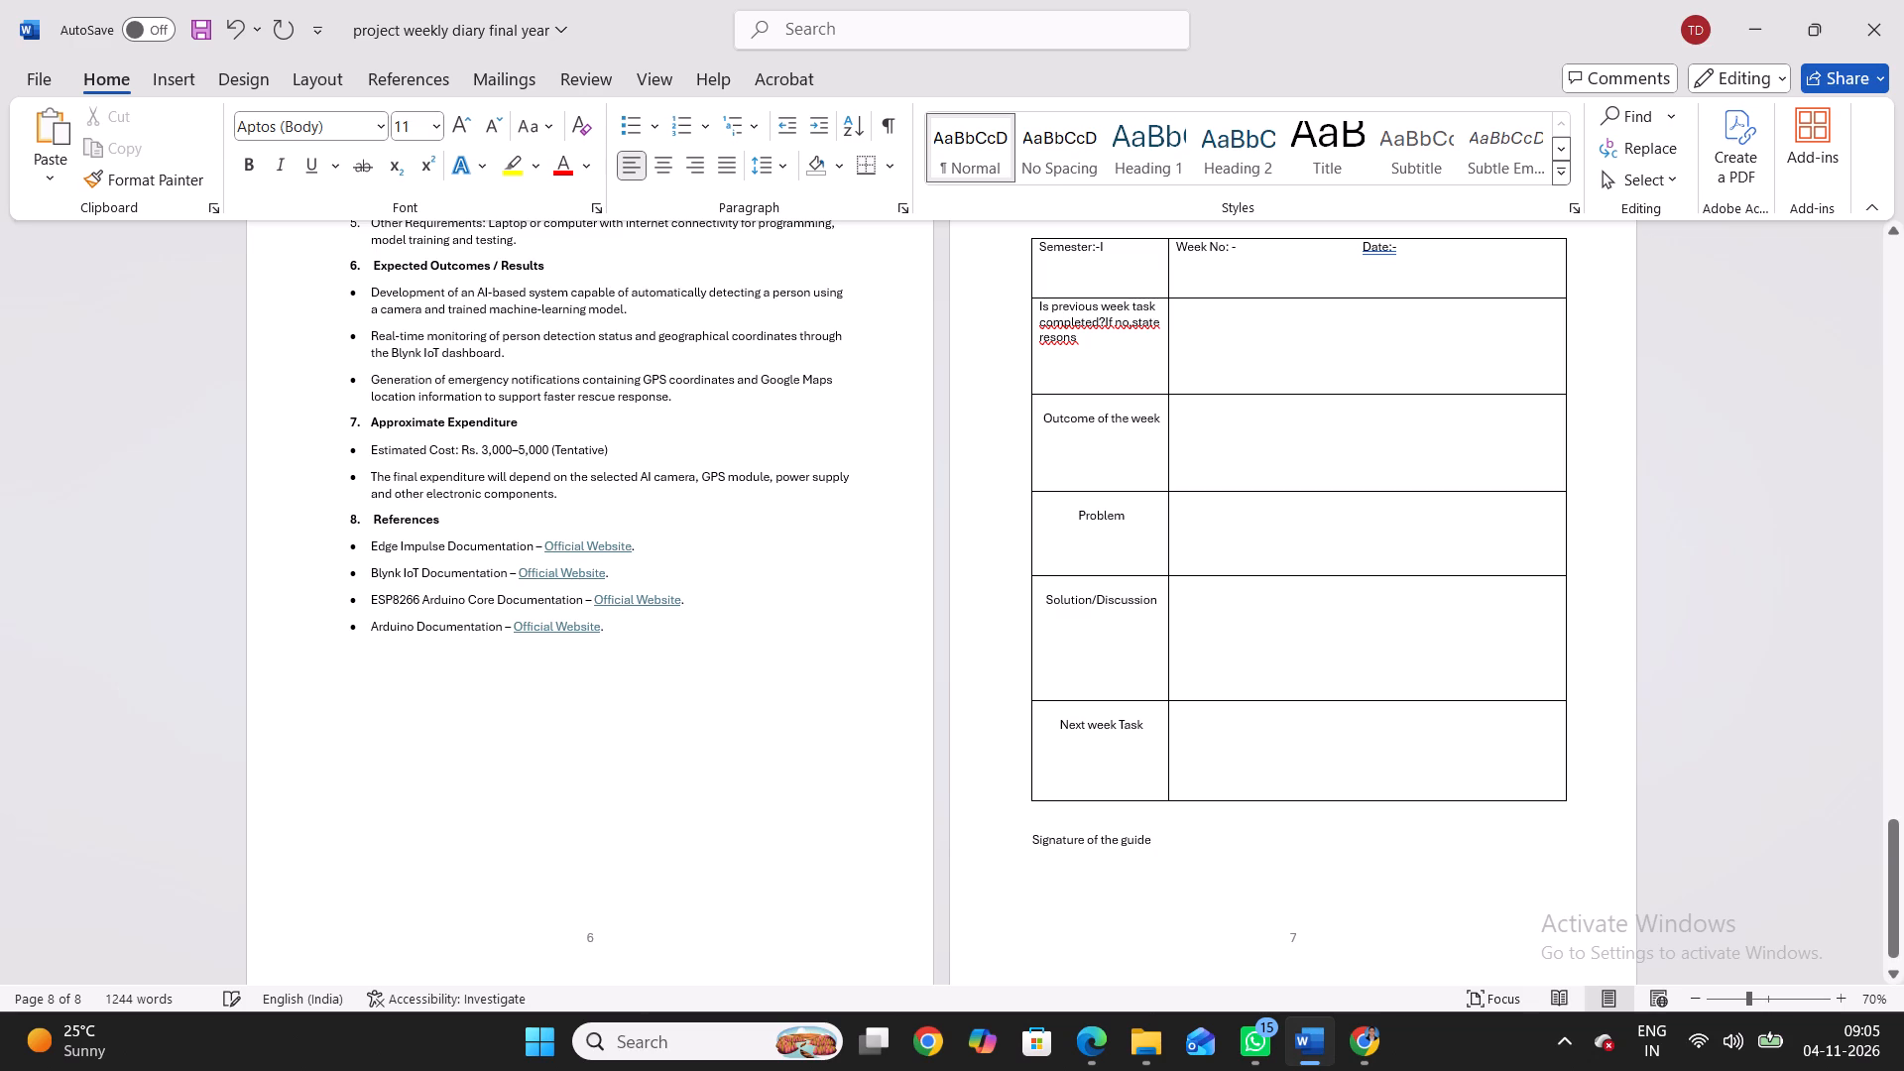
{"action": "left_click", "coordinate": [1119, 842]}
{"action": "key", "text": "BackSpace"}
{"action": "key", "text": "BackSpace"}
{"action": "key", "text": "BackSpace"}
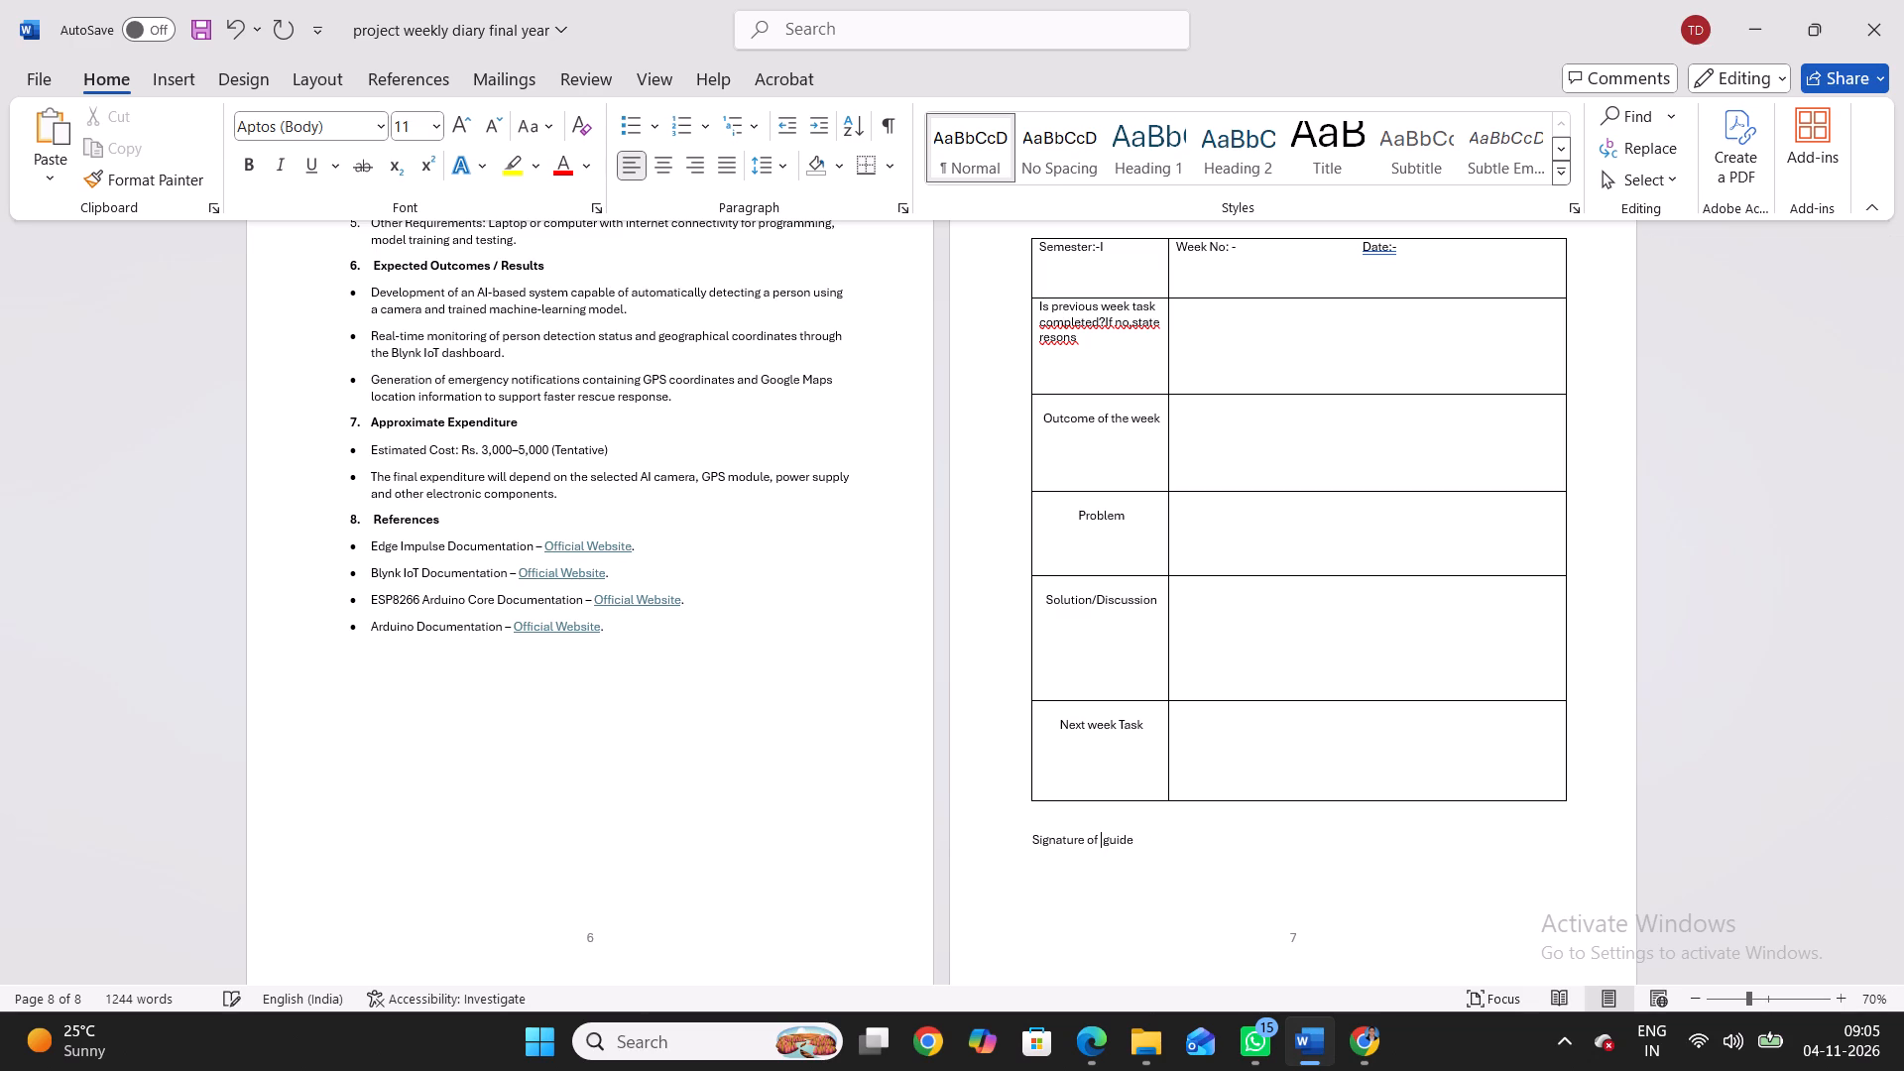
{"action": "key", "text": "Right"}
{"action": "key", "text": "BackSpace"}
{"action": "key", "text": "BackSpace"}
{"action": "key", "text": "space"}
{"action": "key", "text": "Right"}
{"action": "key", "text": "BackSpace"}
{"action": "key", "text": "shift+g"}
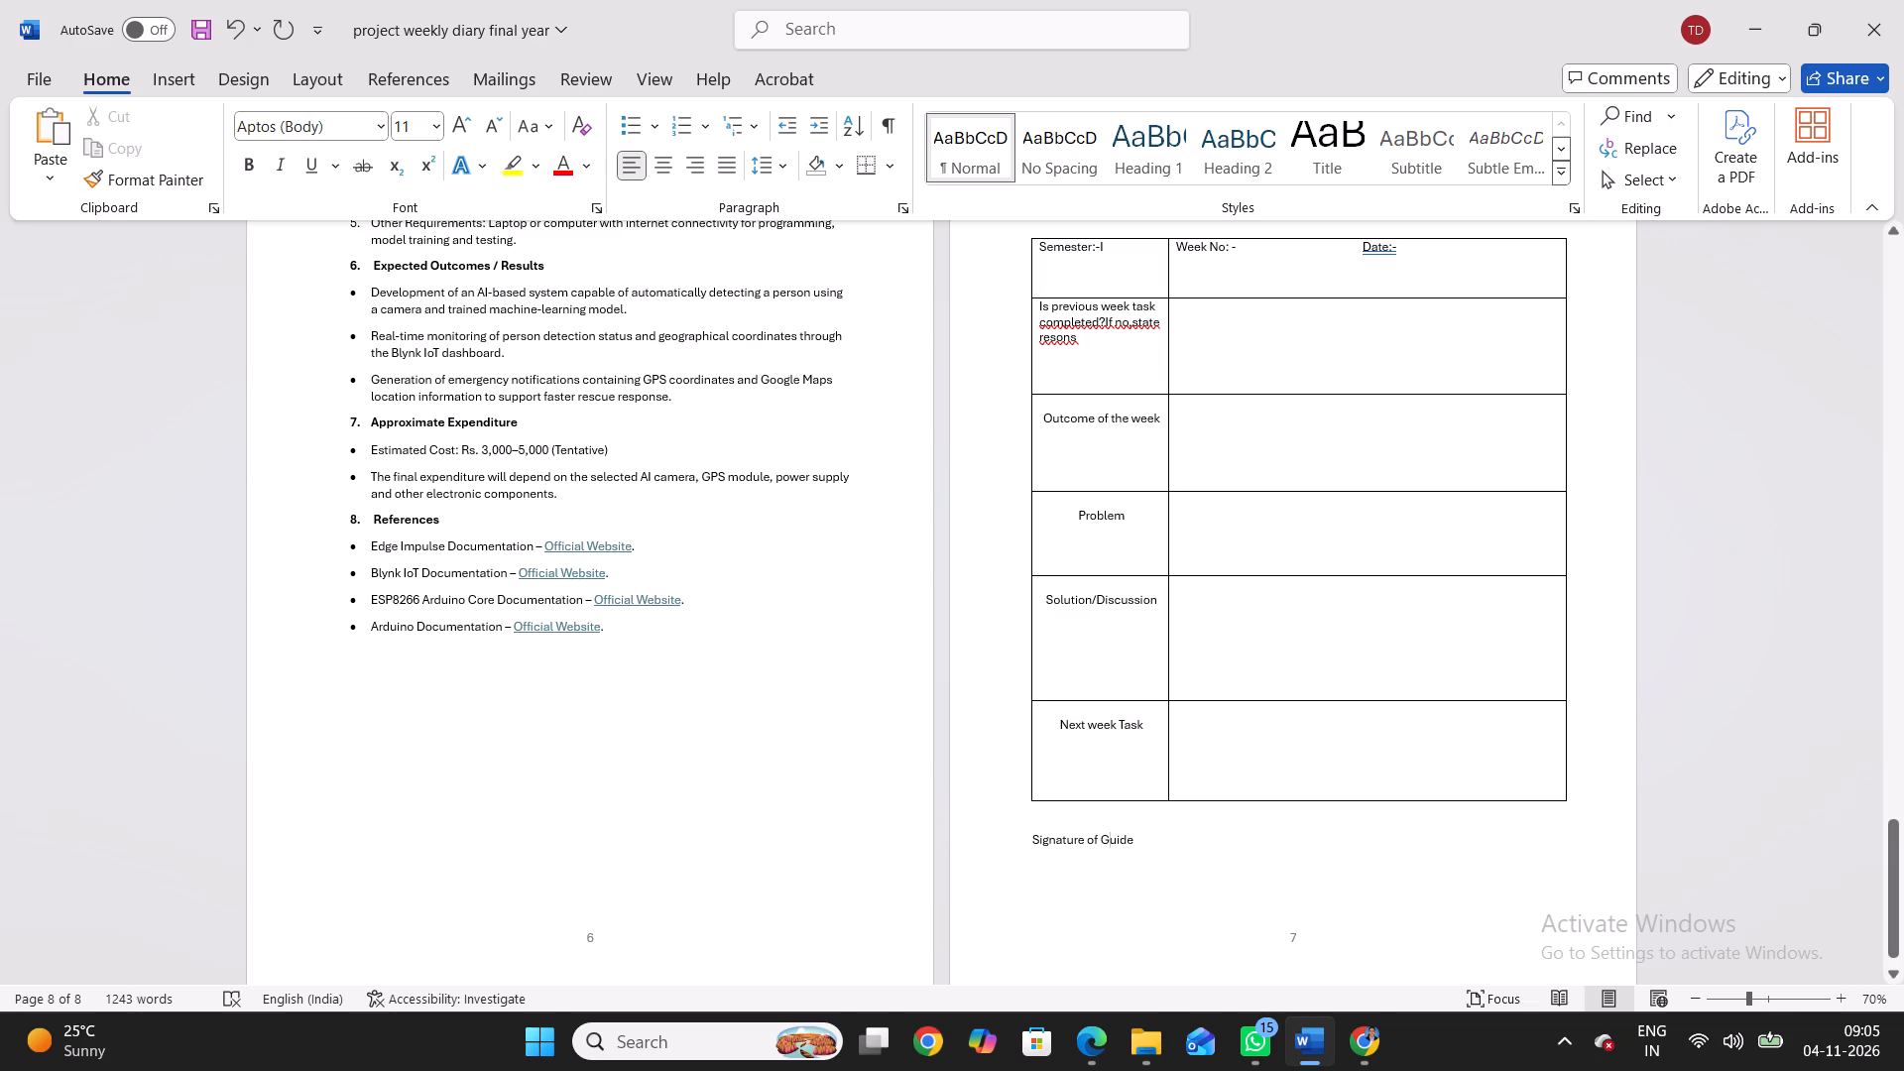
Make the "Signature of Guide" line bold and right-aligned, and insert a blank line between it and the table.
{"action": "left_click_drag", "start_coordinate": [1033, 835], "coordinate": [1145, 814]}
{"action": "left_click_drag", "start_coordinate": [1145, 814], "coordinate": [1137, 842]}
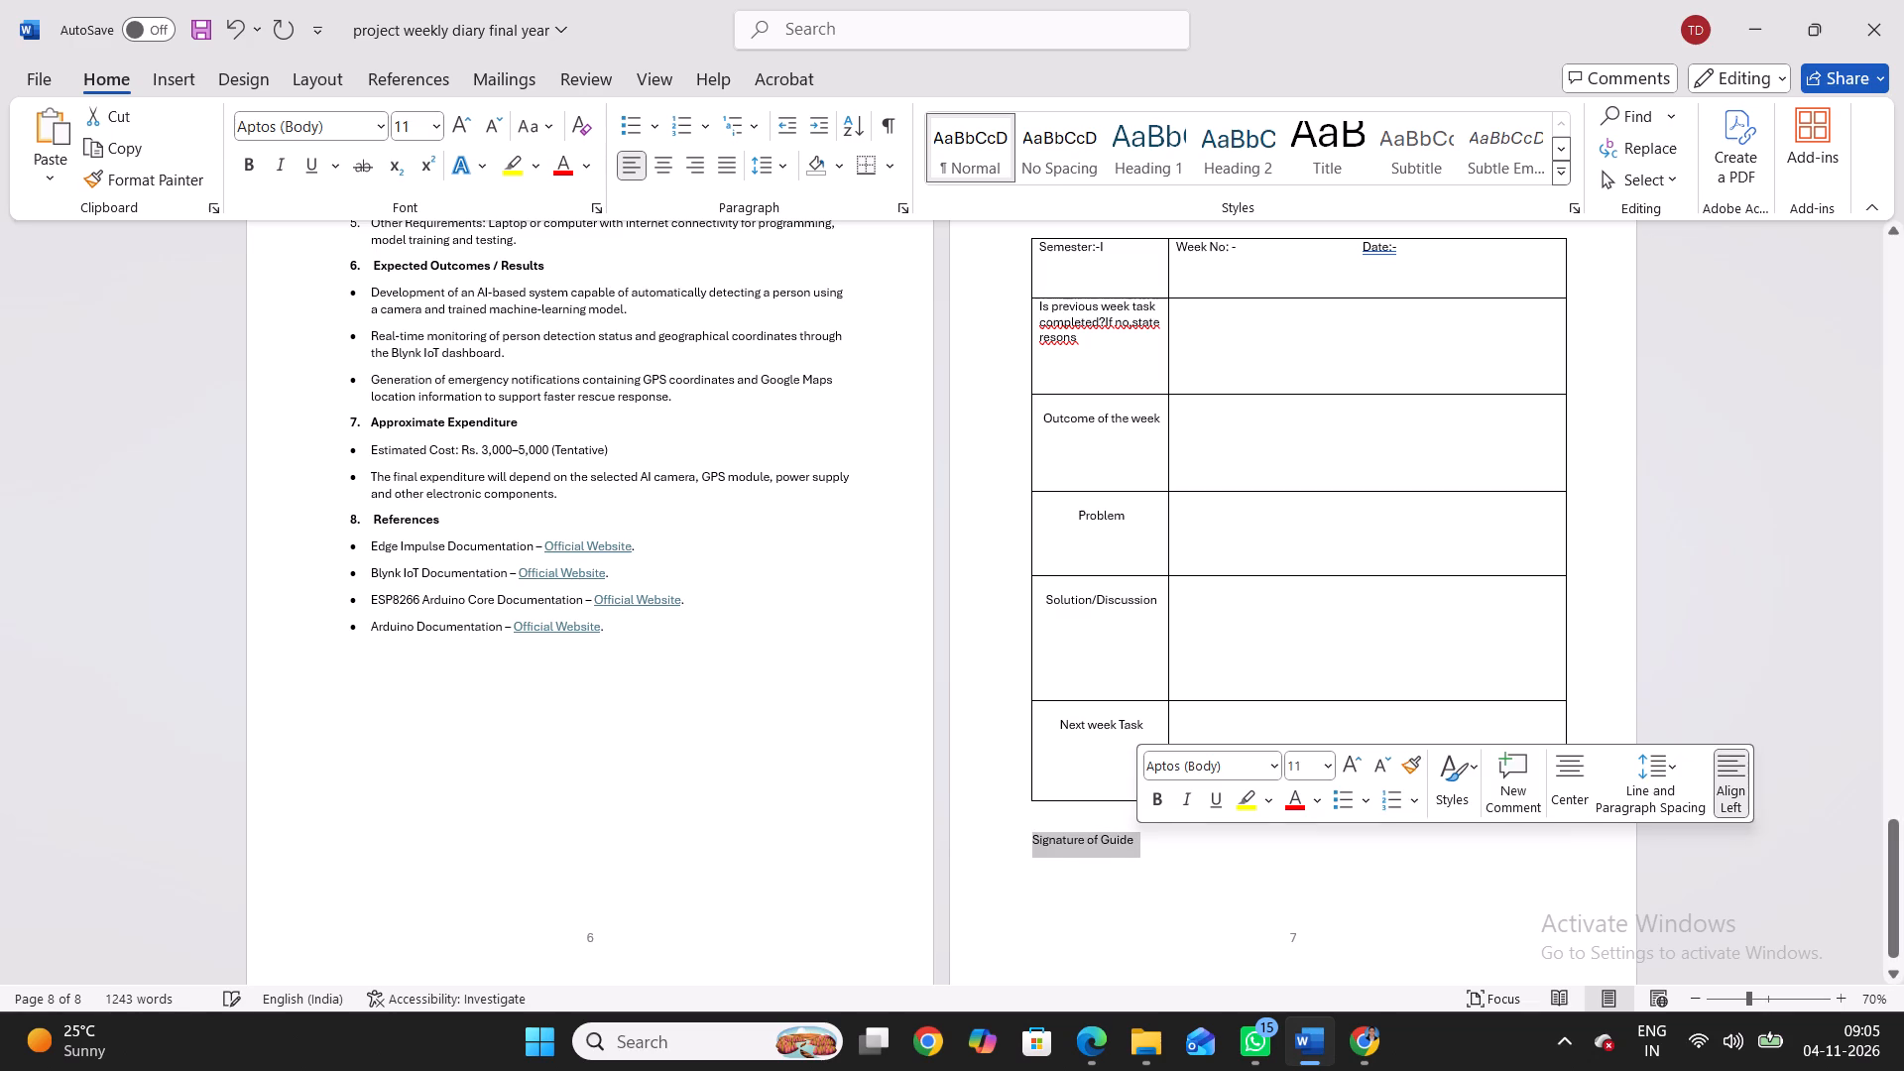
{"action": "left_click", "coordinate": [1157, 803]}
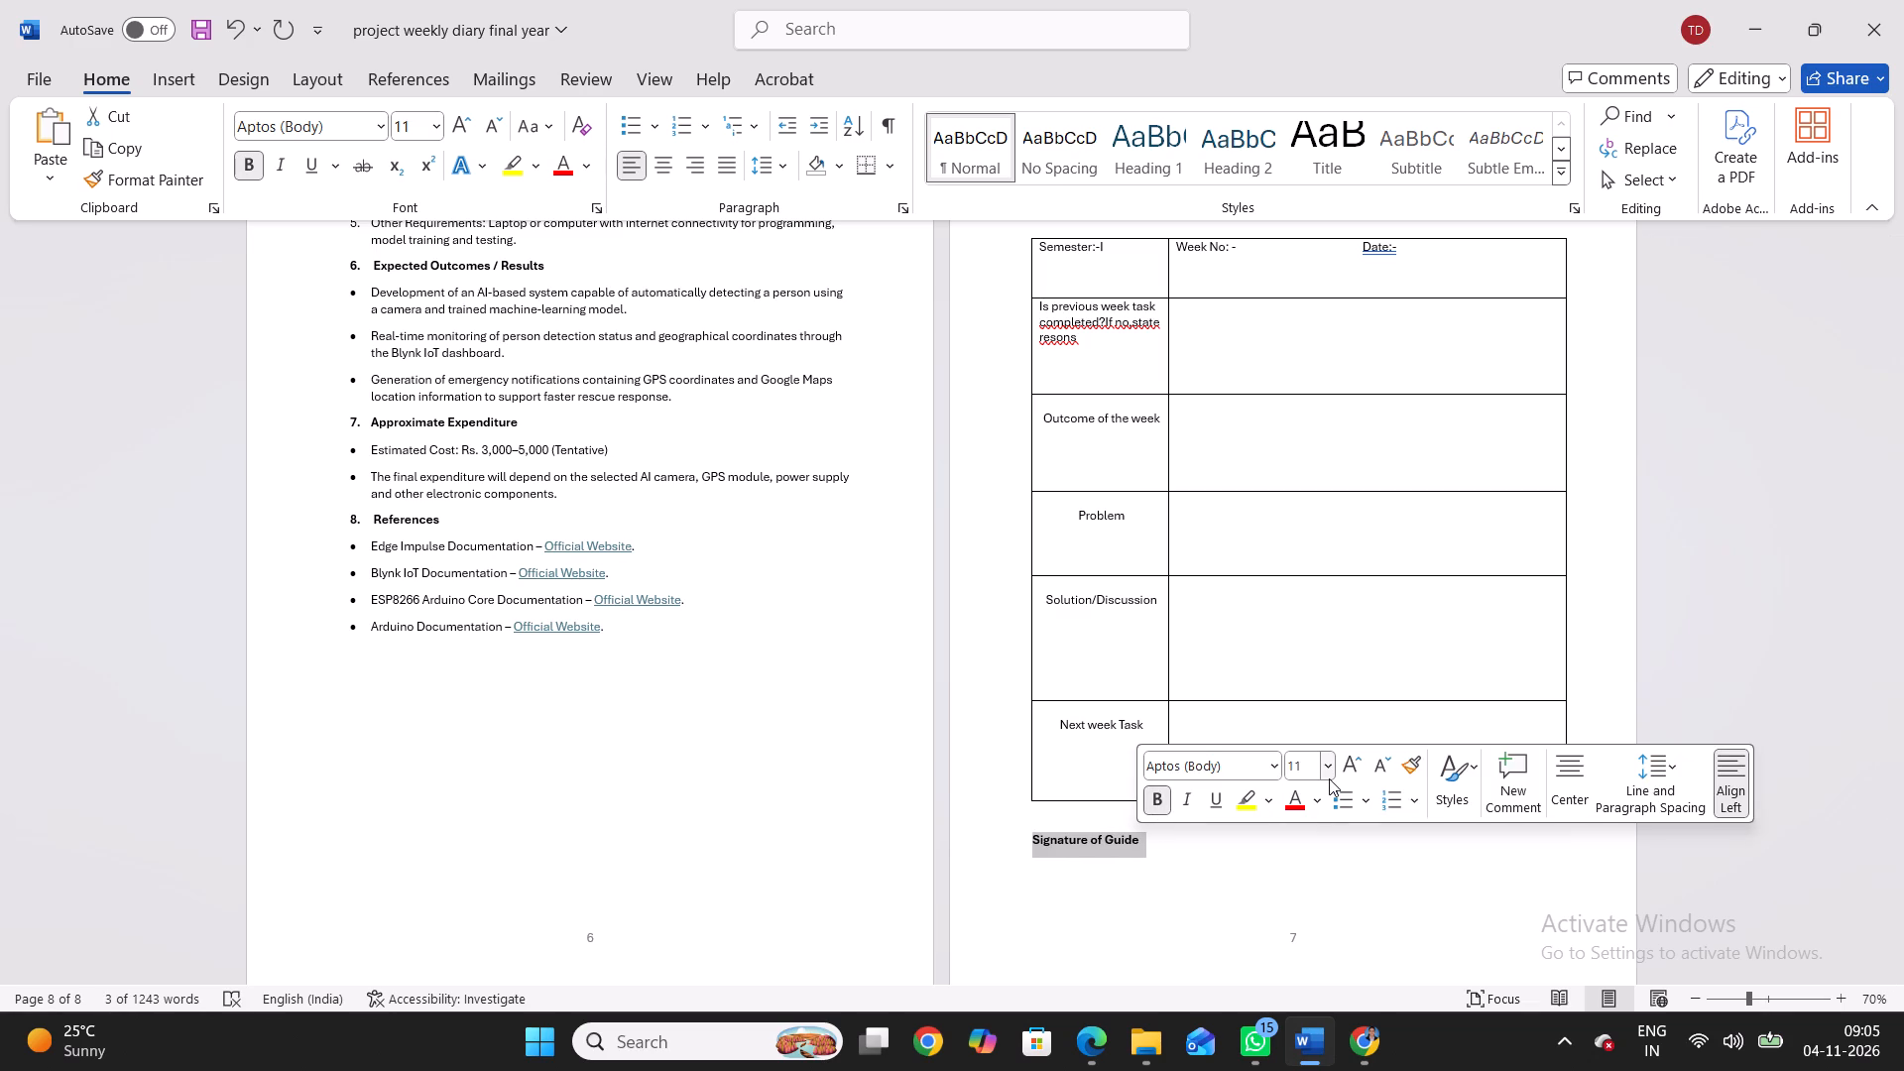
{"action": "left_click", "coordinate": [707, 154]}
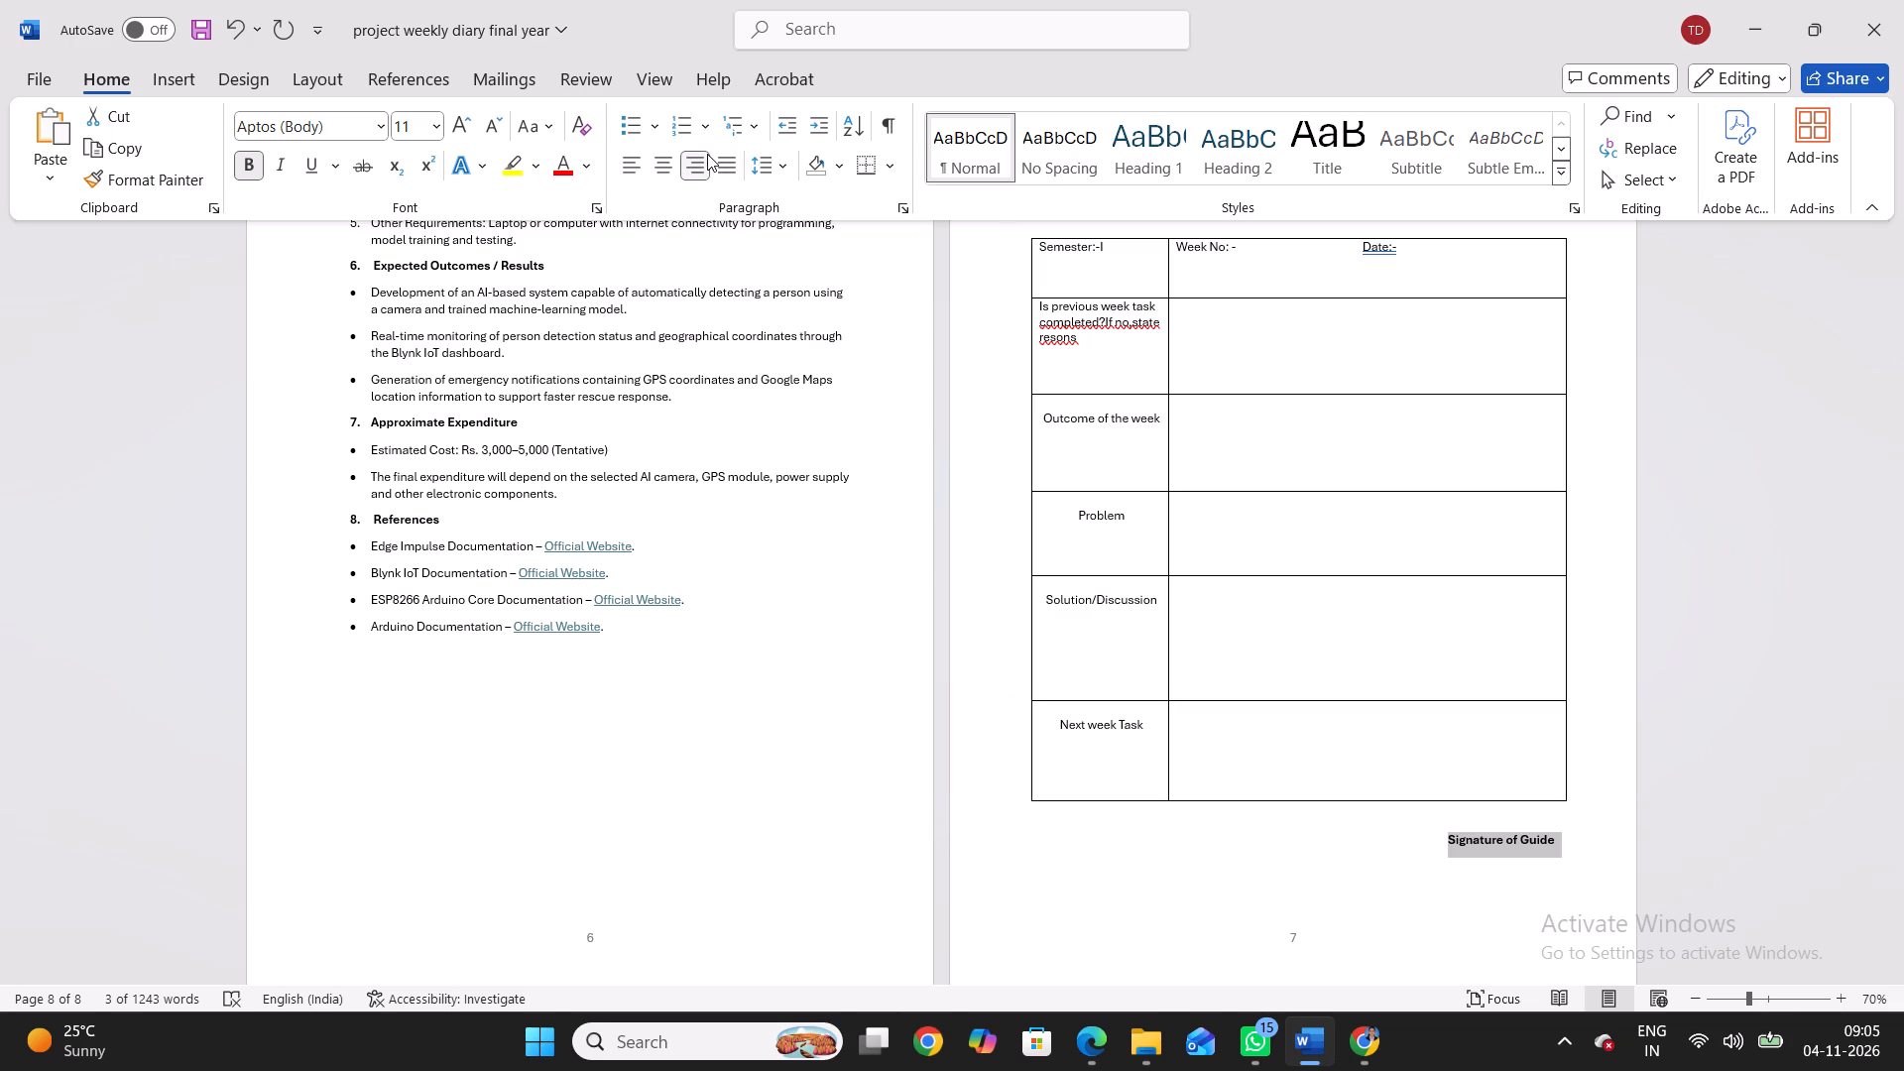
{"action": "left_click", "coordinate": [1417, 827]}
{"action": "key", "text": "Return"}
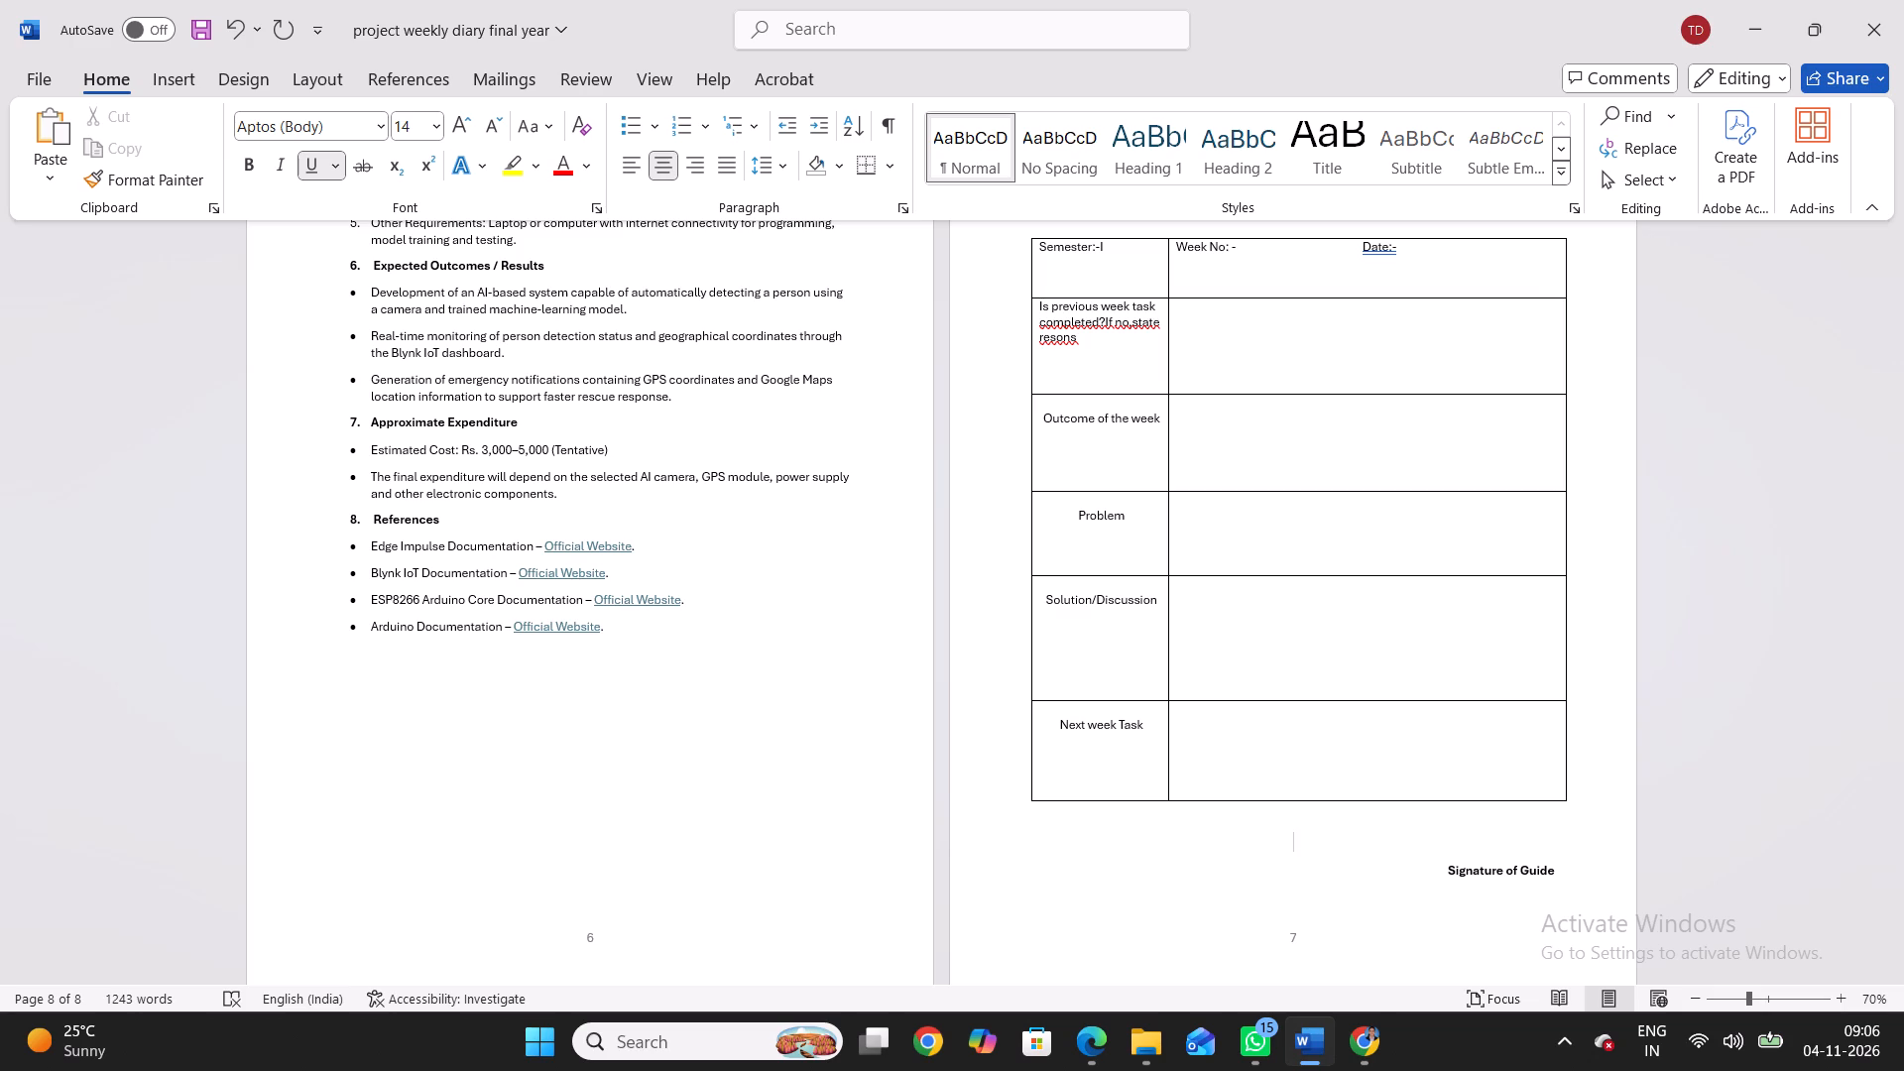
Set up a page border for the document with the Box setting.
{"action": "scroll", "coordinate": [1417, 827], "scroll_direction": "up", "scroll_amount": 2}
{"action": "scroll", "coordinate": [1417, 827], "scroll_direction": "down", "scroll_amount": 1}
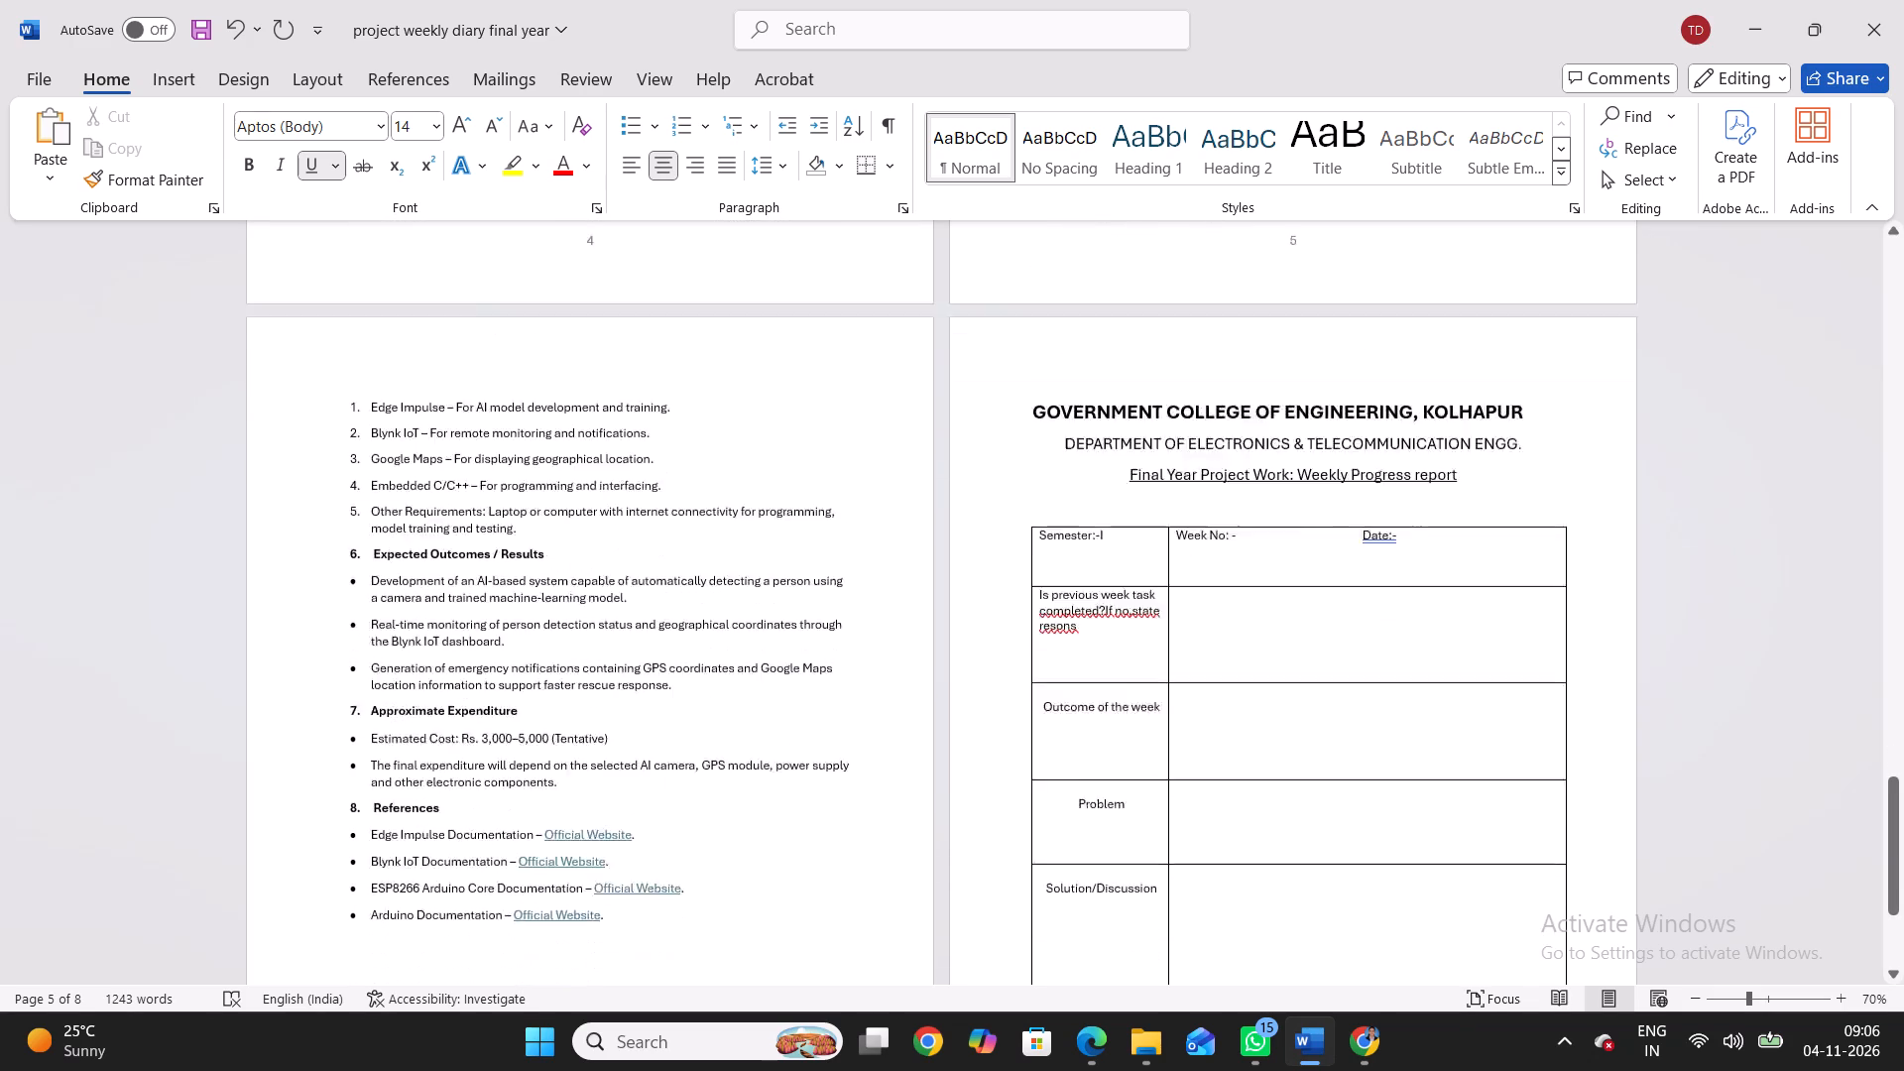
{"action": "scroll", "coordinate": [1417, 827], "scroll_direction": "down", "scroll_amount": 1}
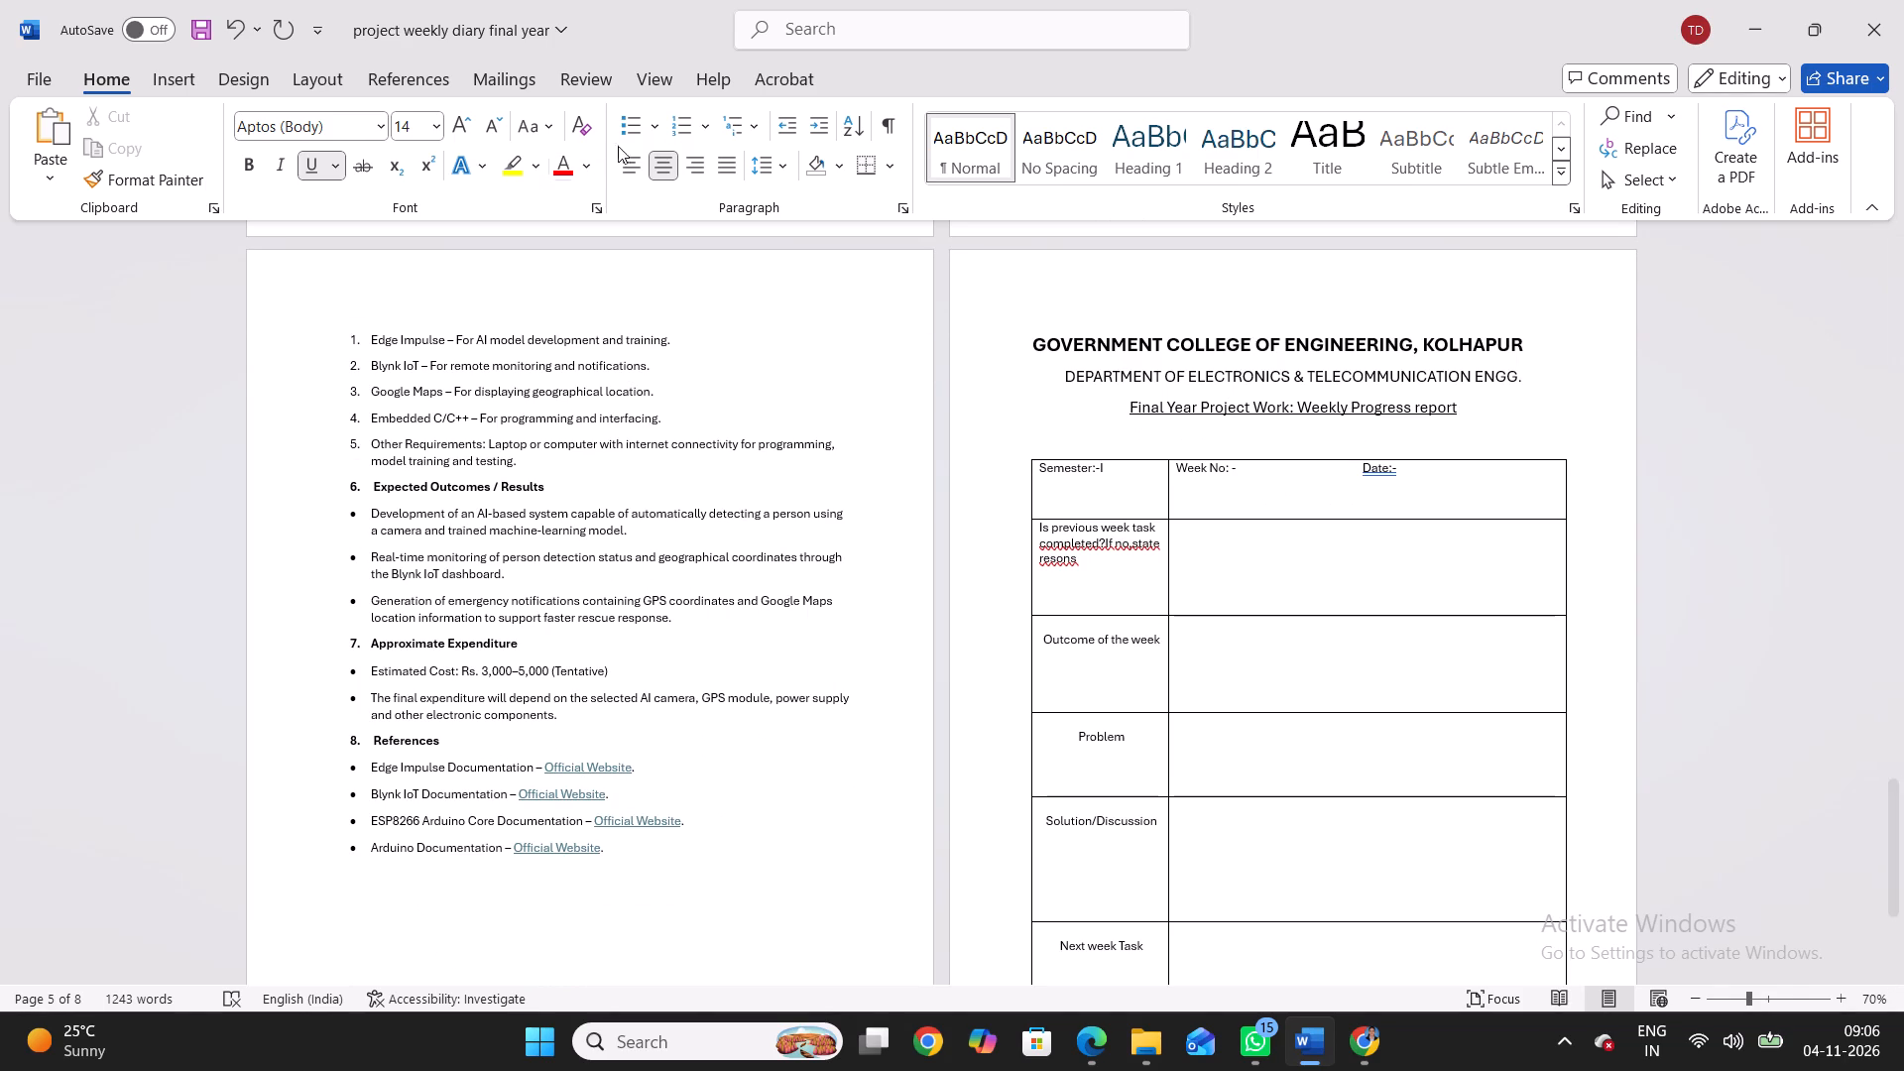
{"action": "left_click", "coordinate": [250, 76]}
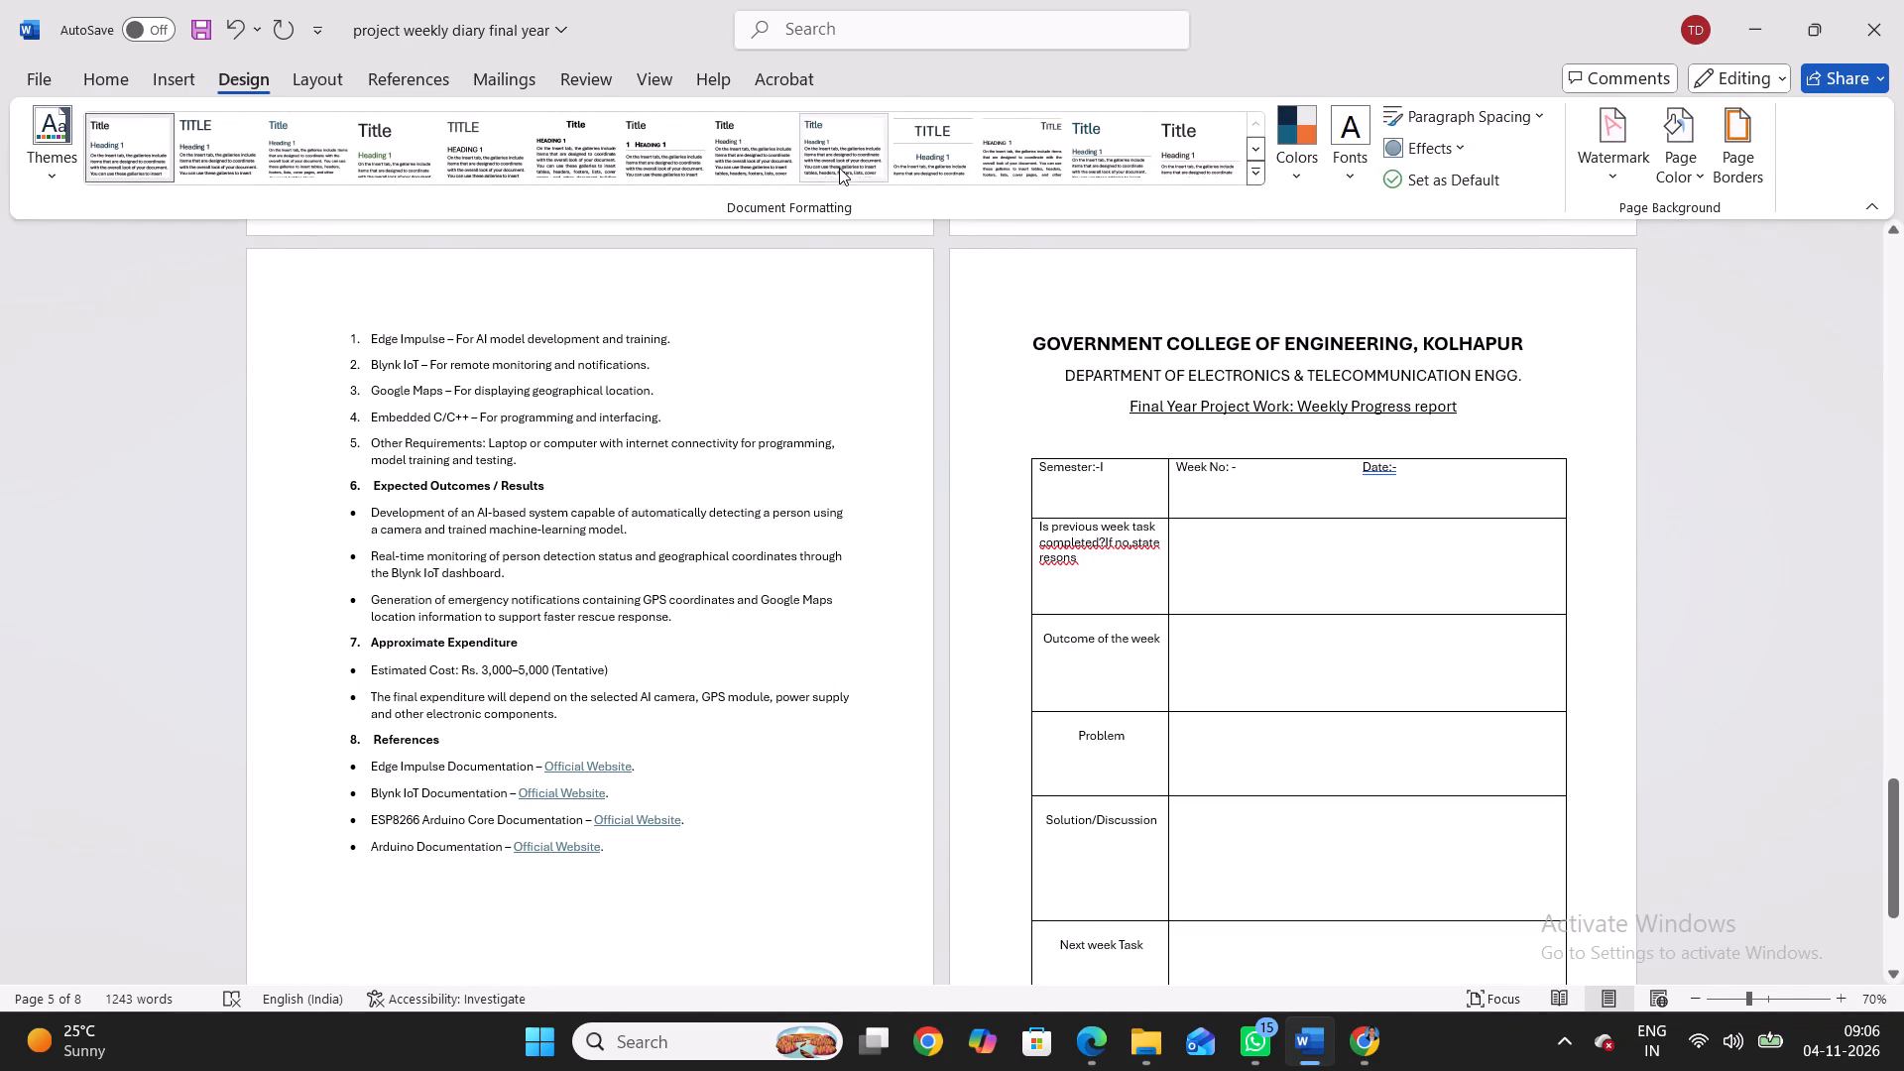
{"action": "left_click", "coordinate": [1730, 174]}
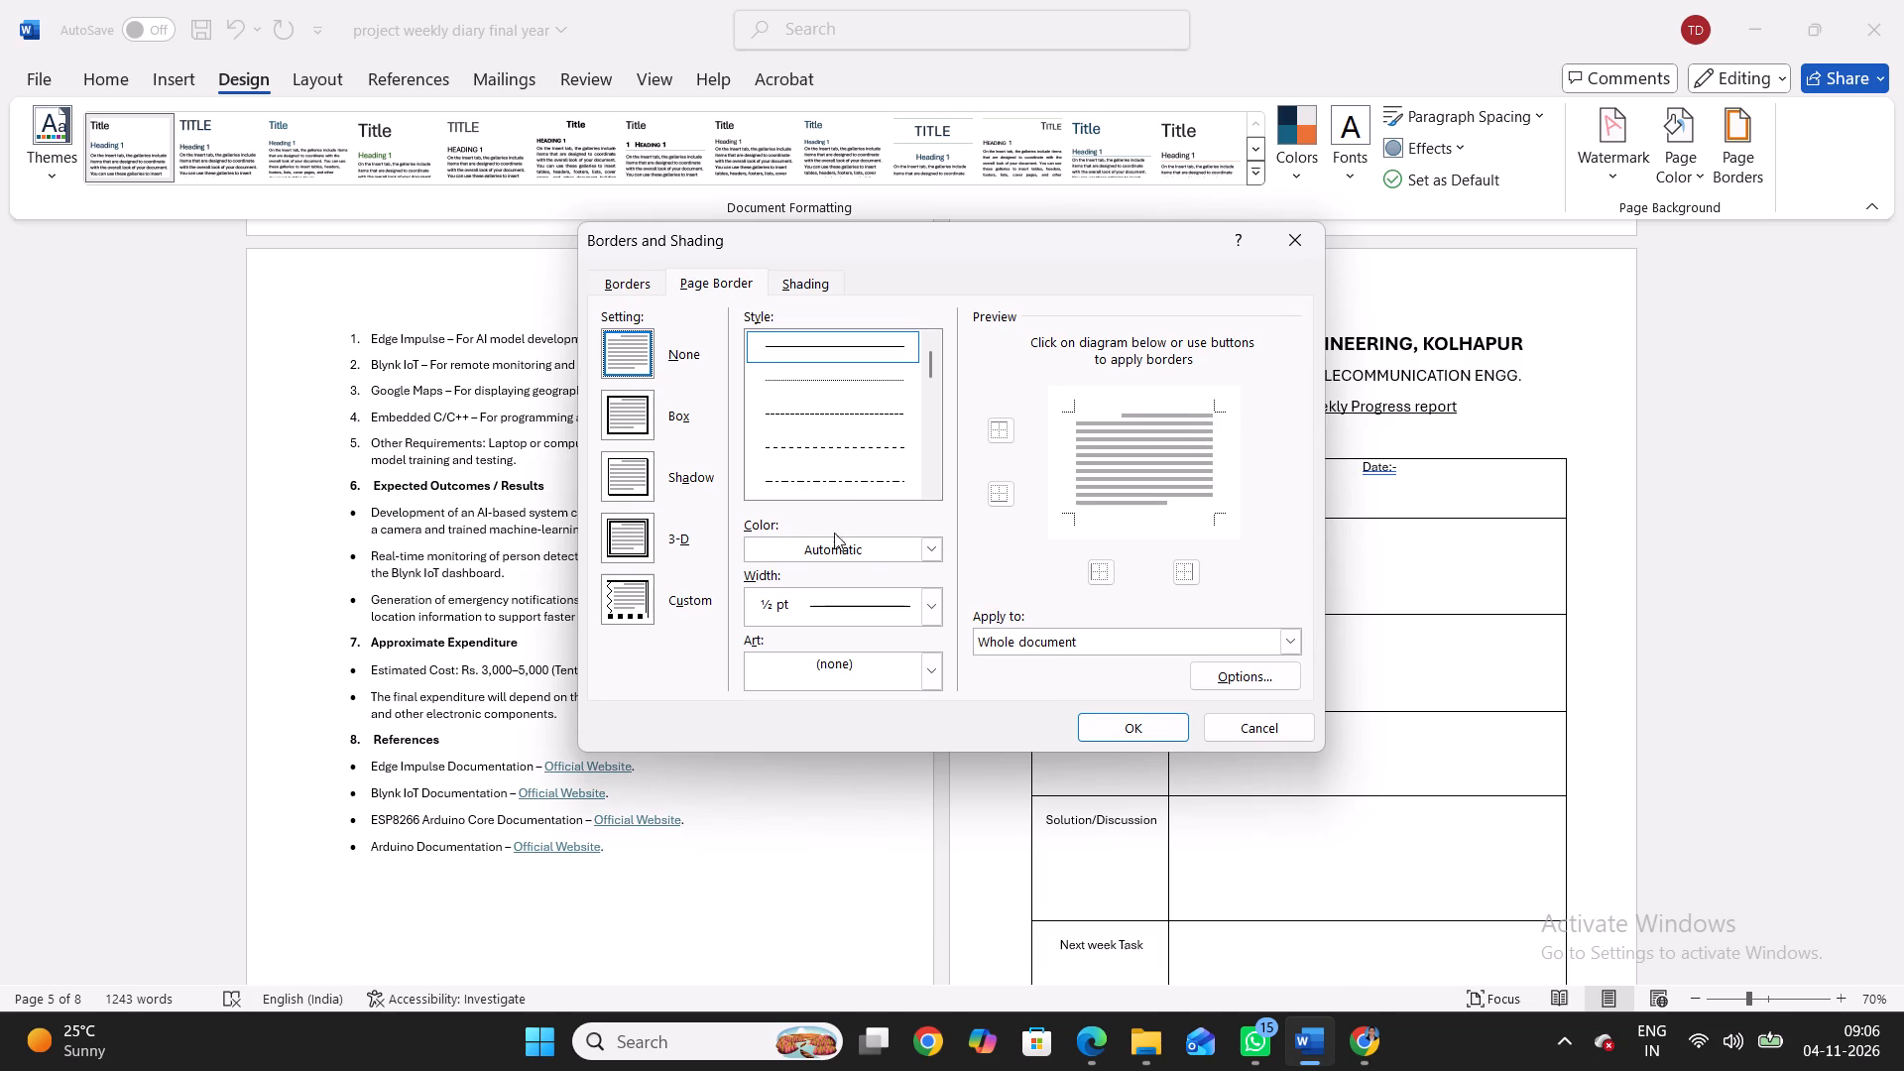
{"action": "left_click", "coordinate": [615, 411]}
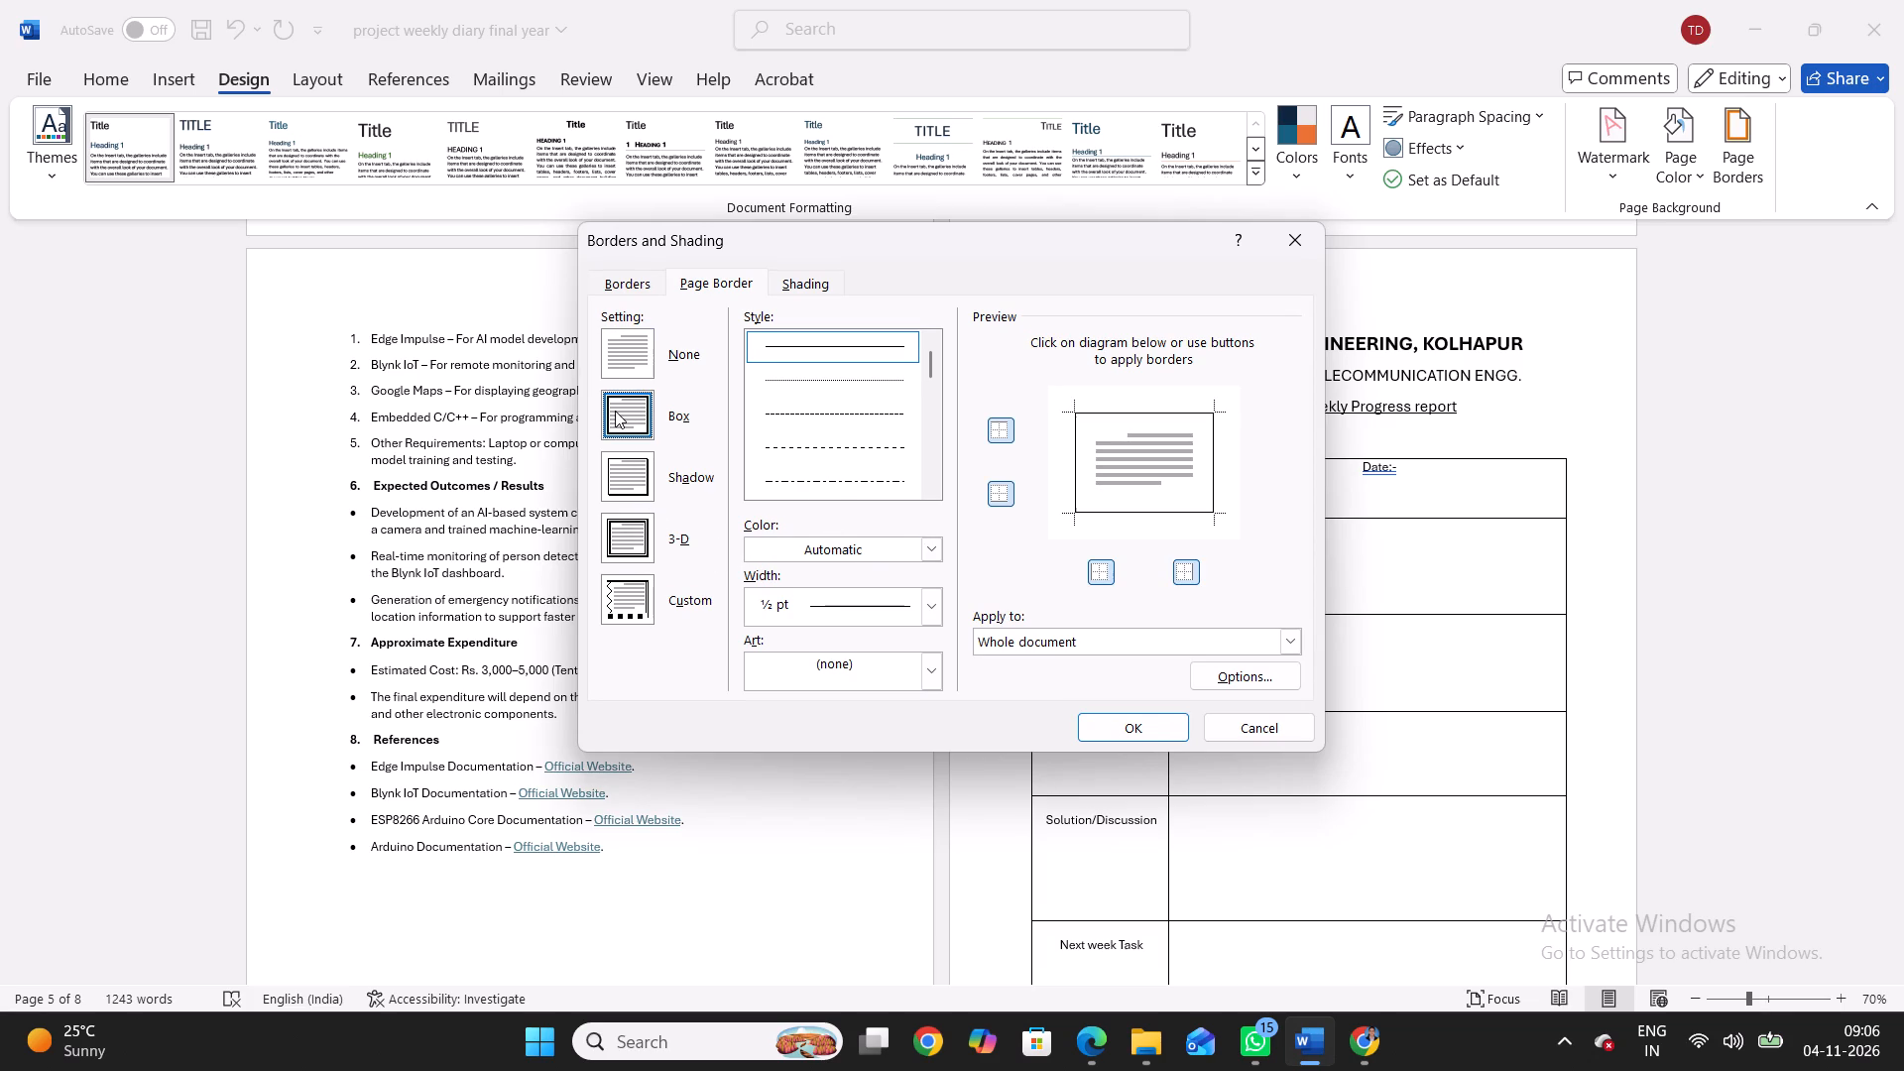
{"action": "left_click", "coordinate": [627, 480]}
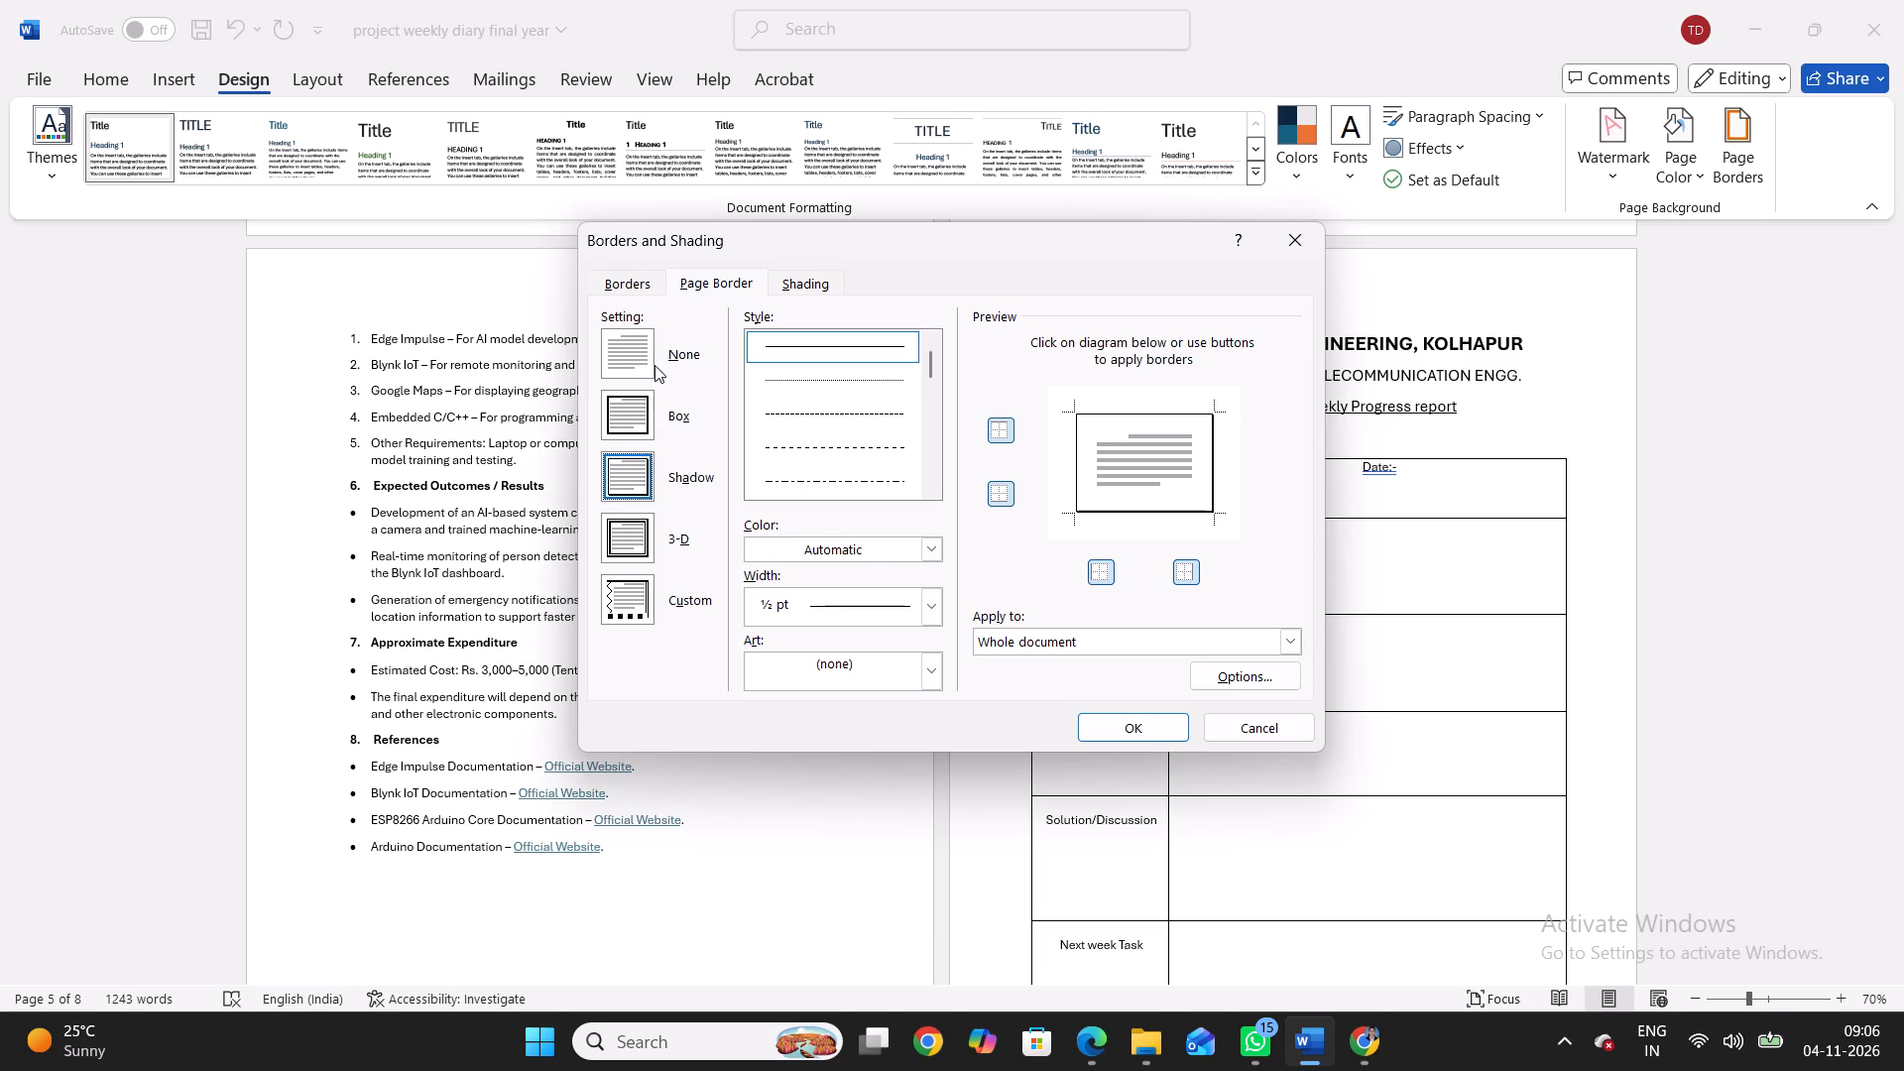
{"action": "left_click", "coordinate": [643, 360]}
{"action": "left_click", "coordinate": [629, 417]}
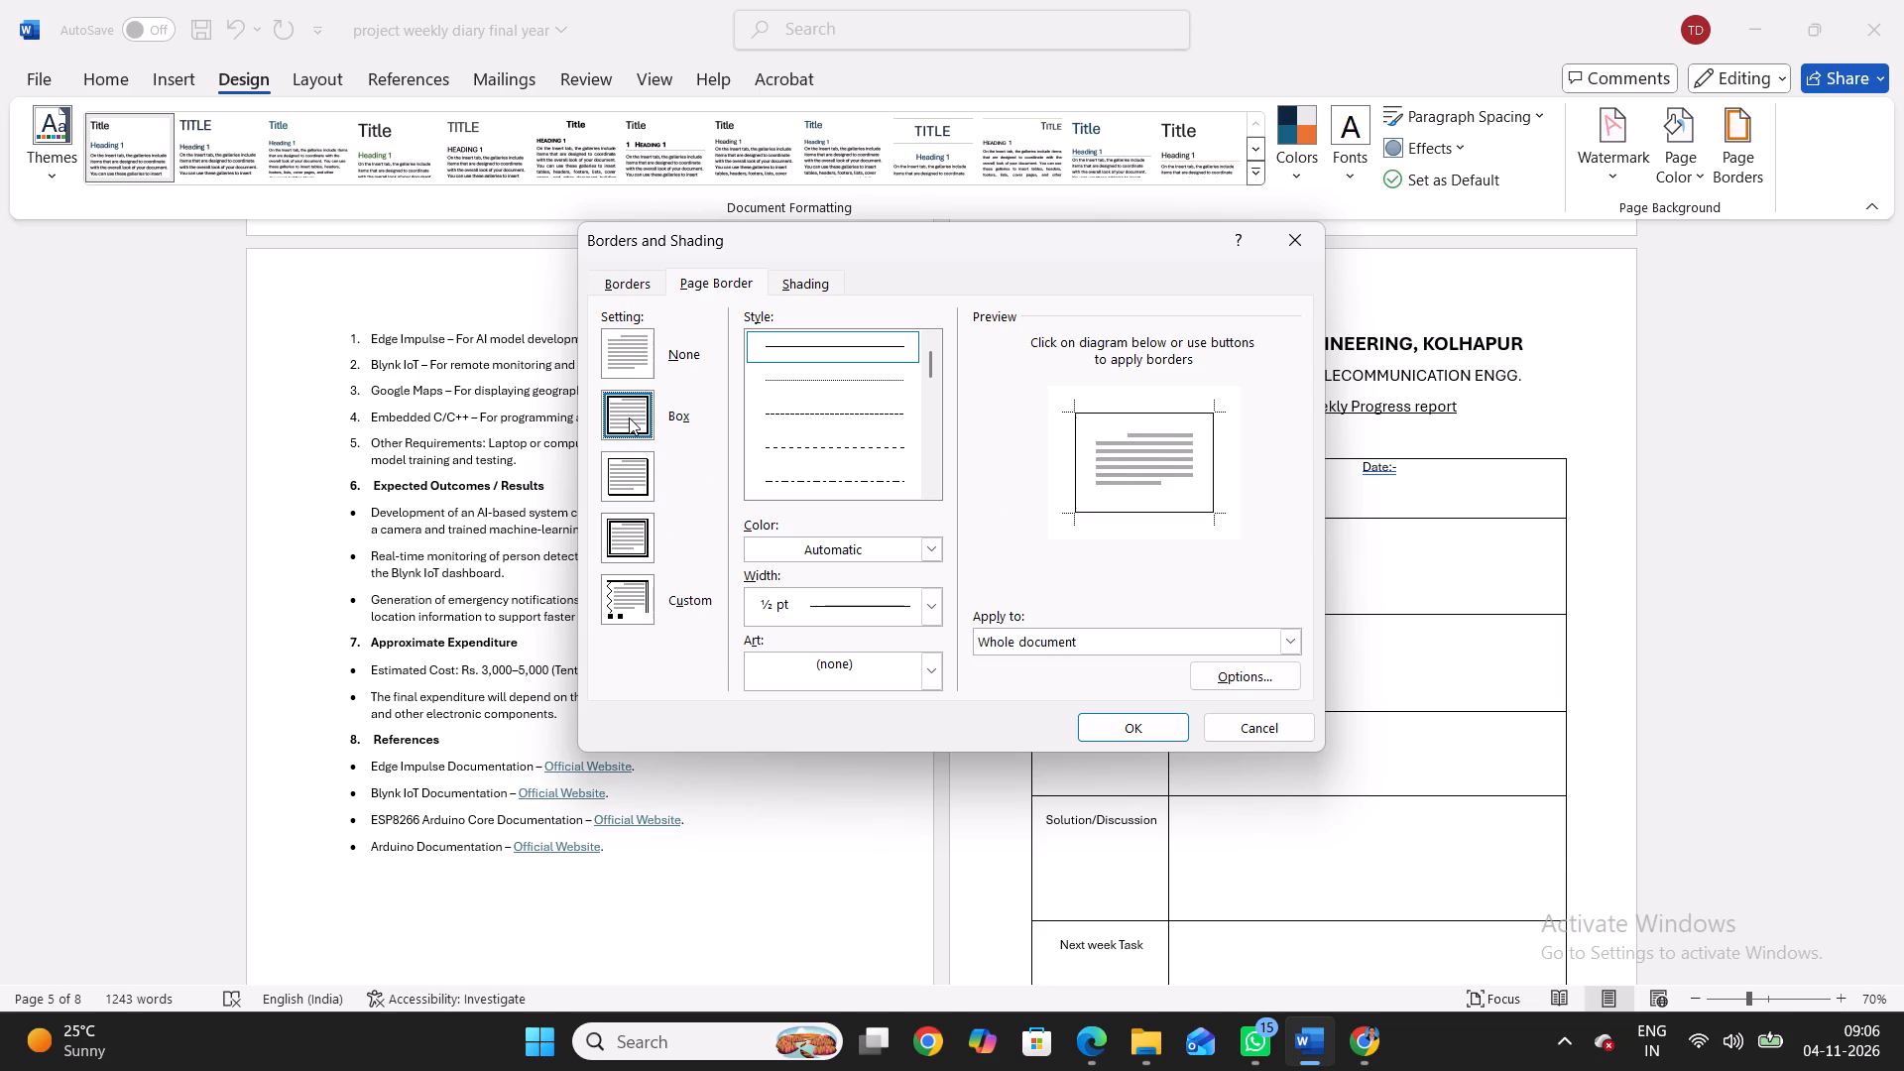
Give the page border the thicker line style that follows the dashed ones and apply it to "This section - All except first page".
{"action": "triple_click", "coordinate": [932, 489]}
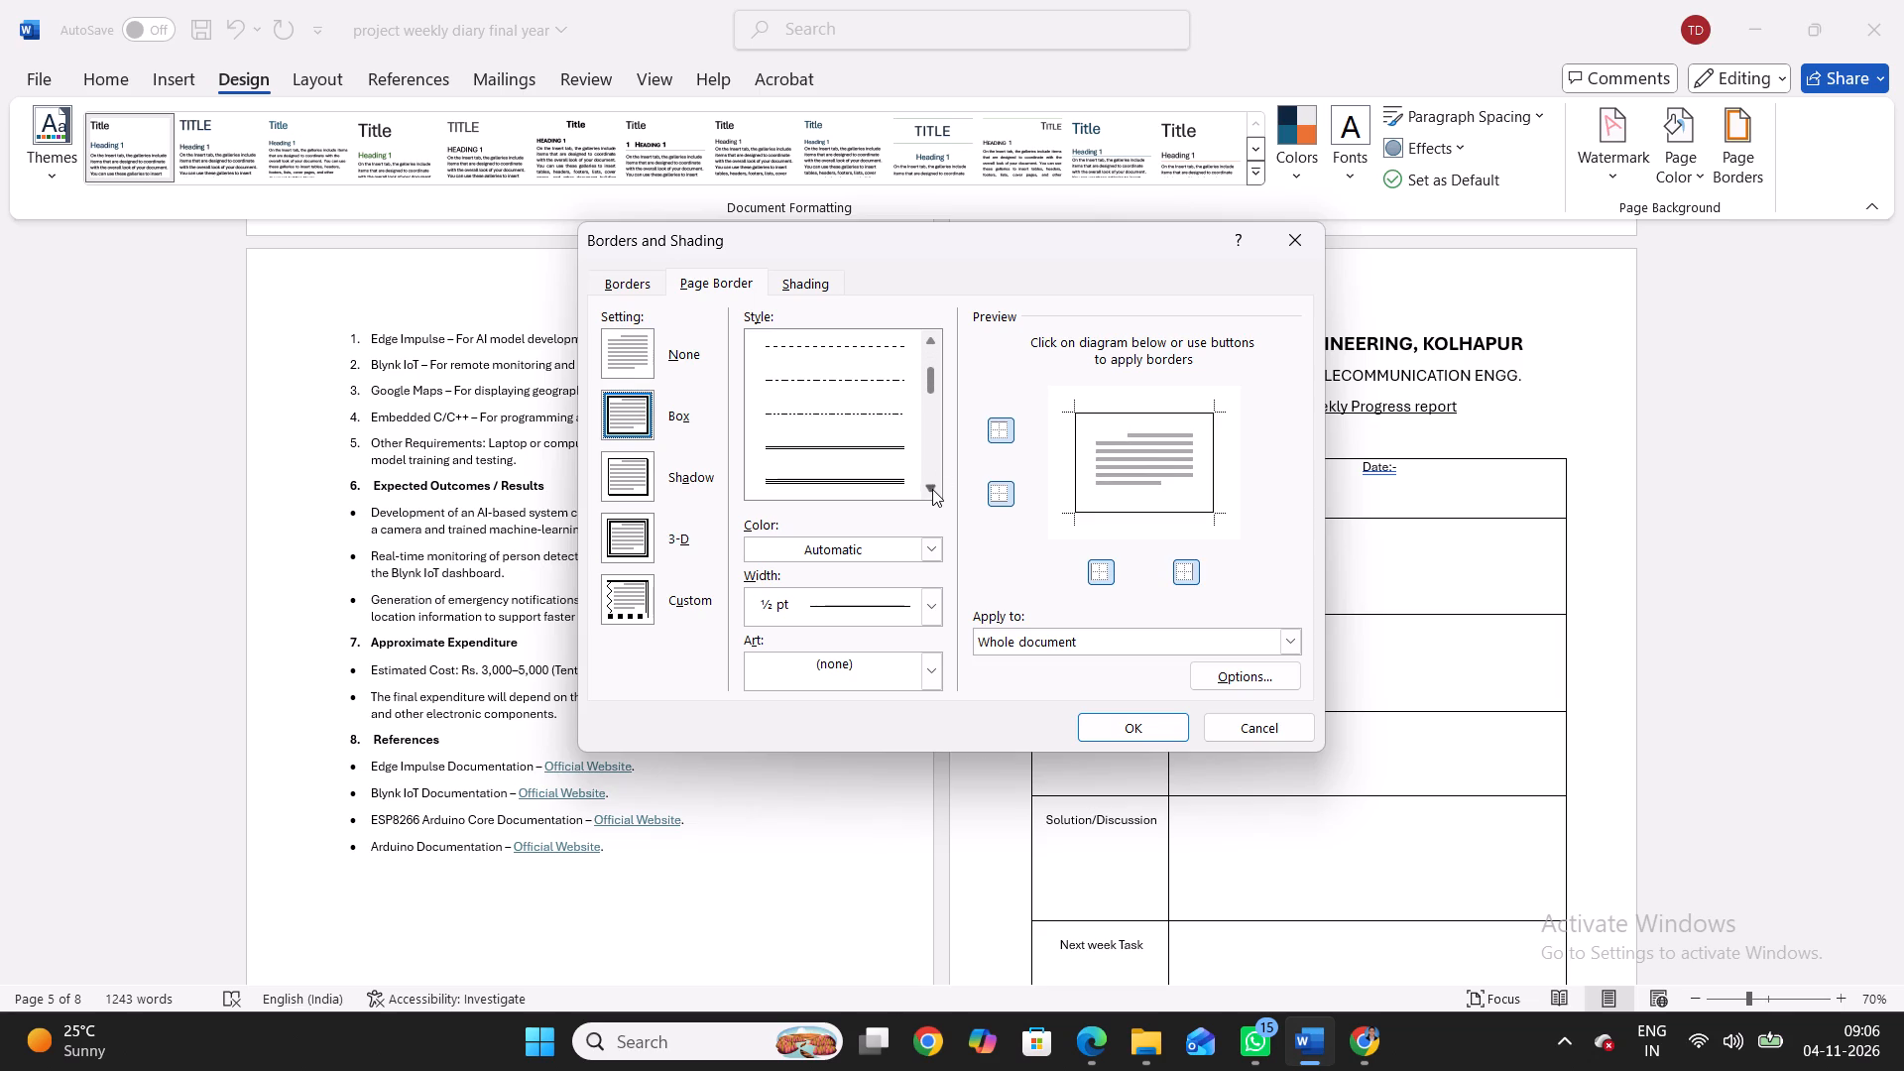
{"action": "left_click", "coordinate": [932, 489]}
{"action": "left_click", "coordinate": [835, 403]}
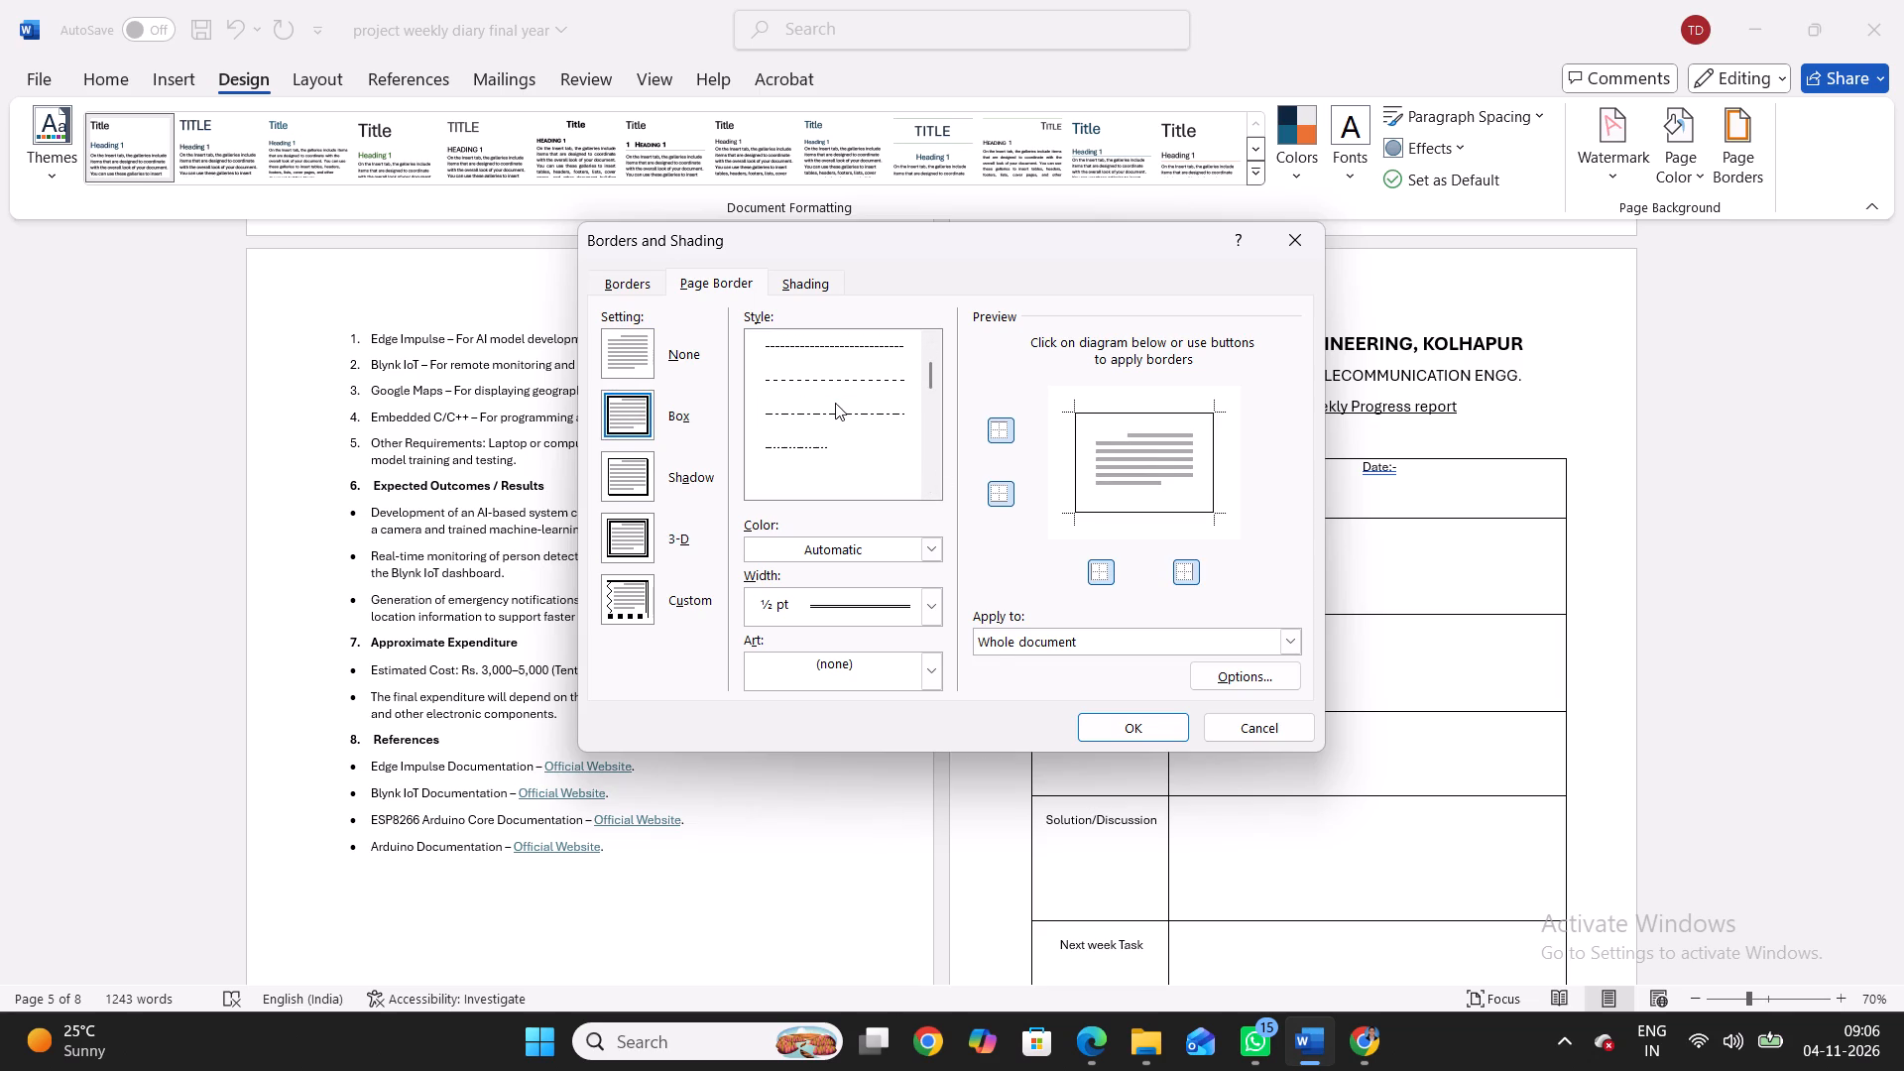
{"action": "left_click", "coordinate": [1287, 644]}
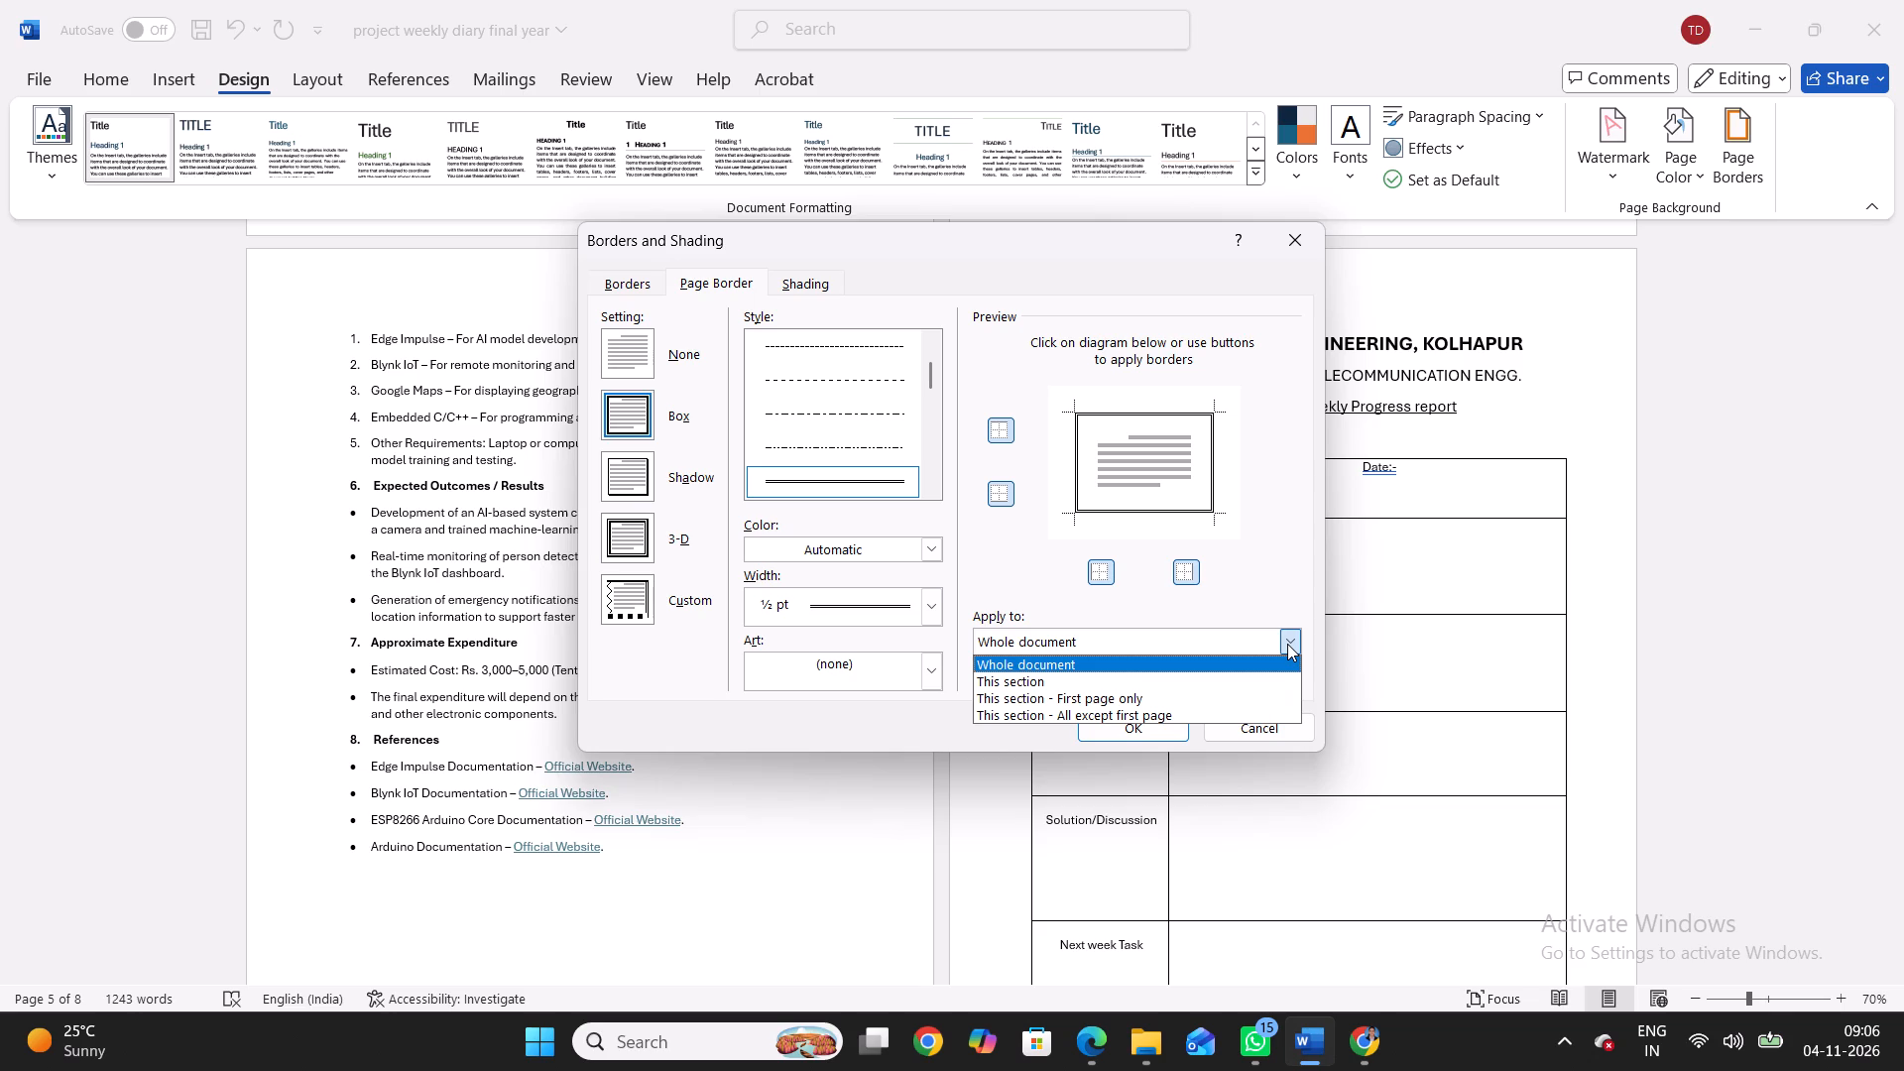
{"action": "left_click", "coordinate": [1106, 712]}
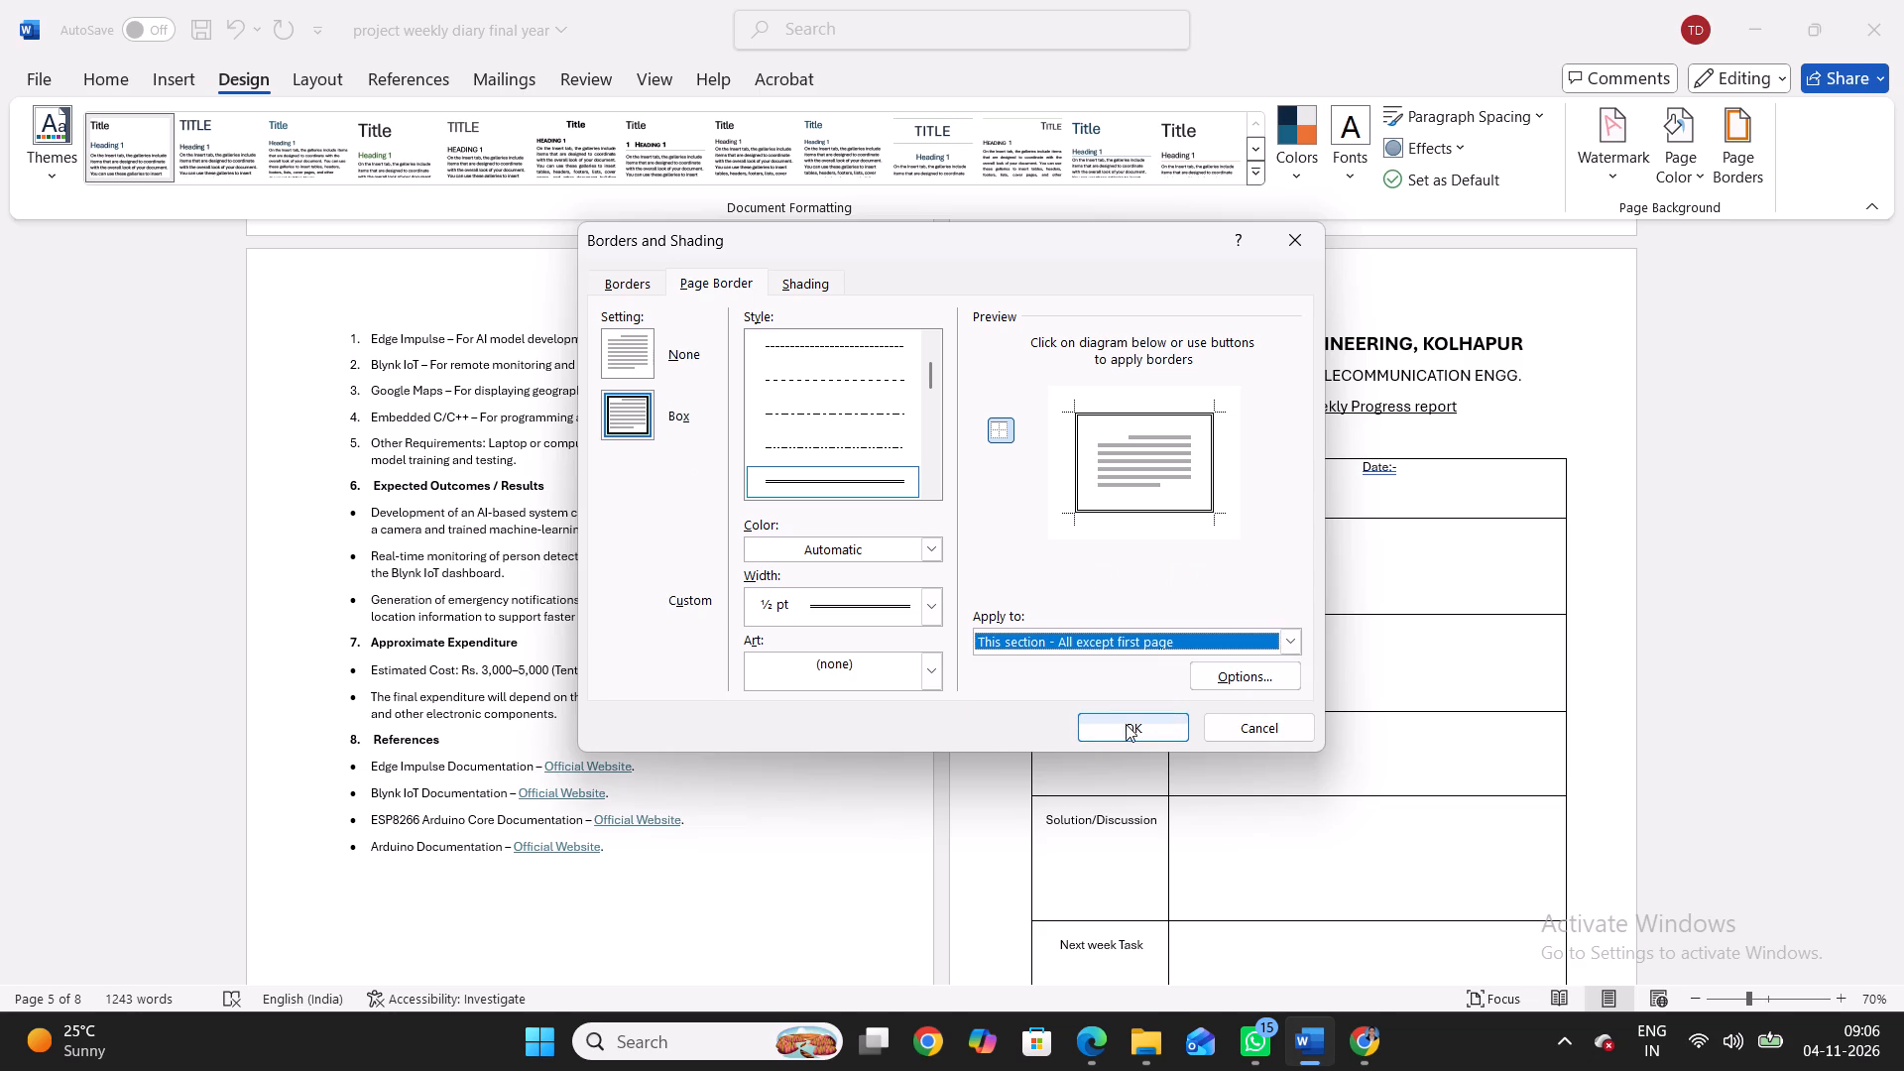
{"action": "left_click", "coordinate": [1129, 728]}
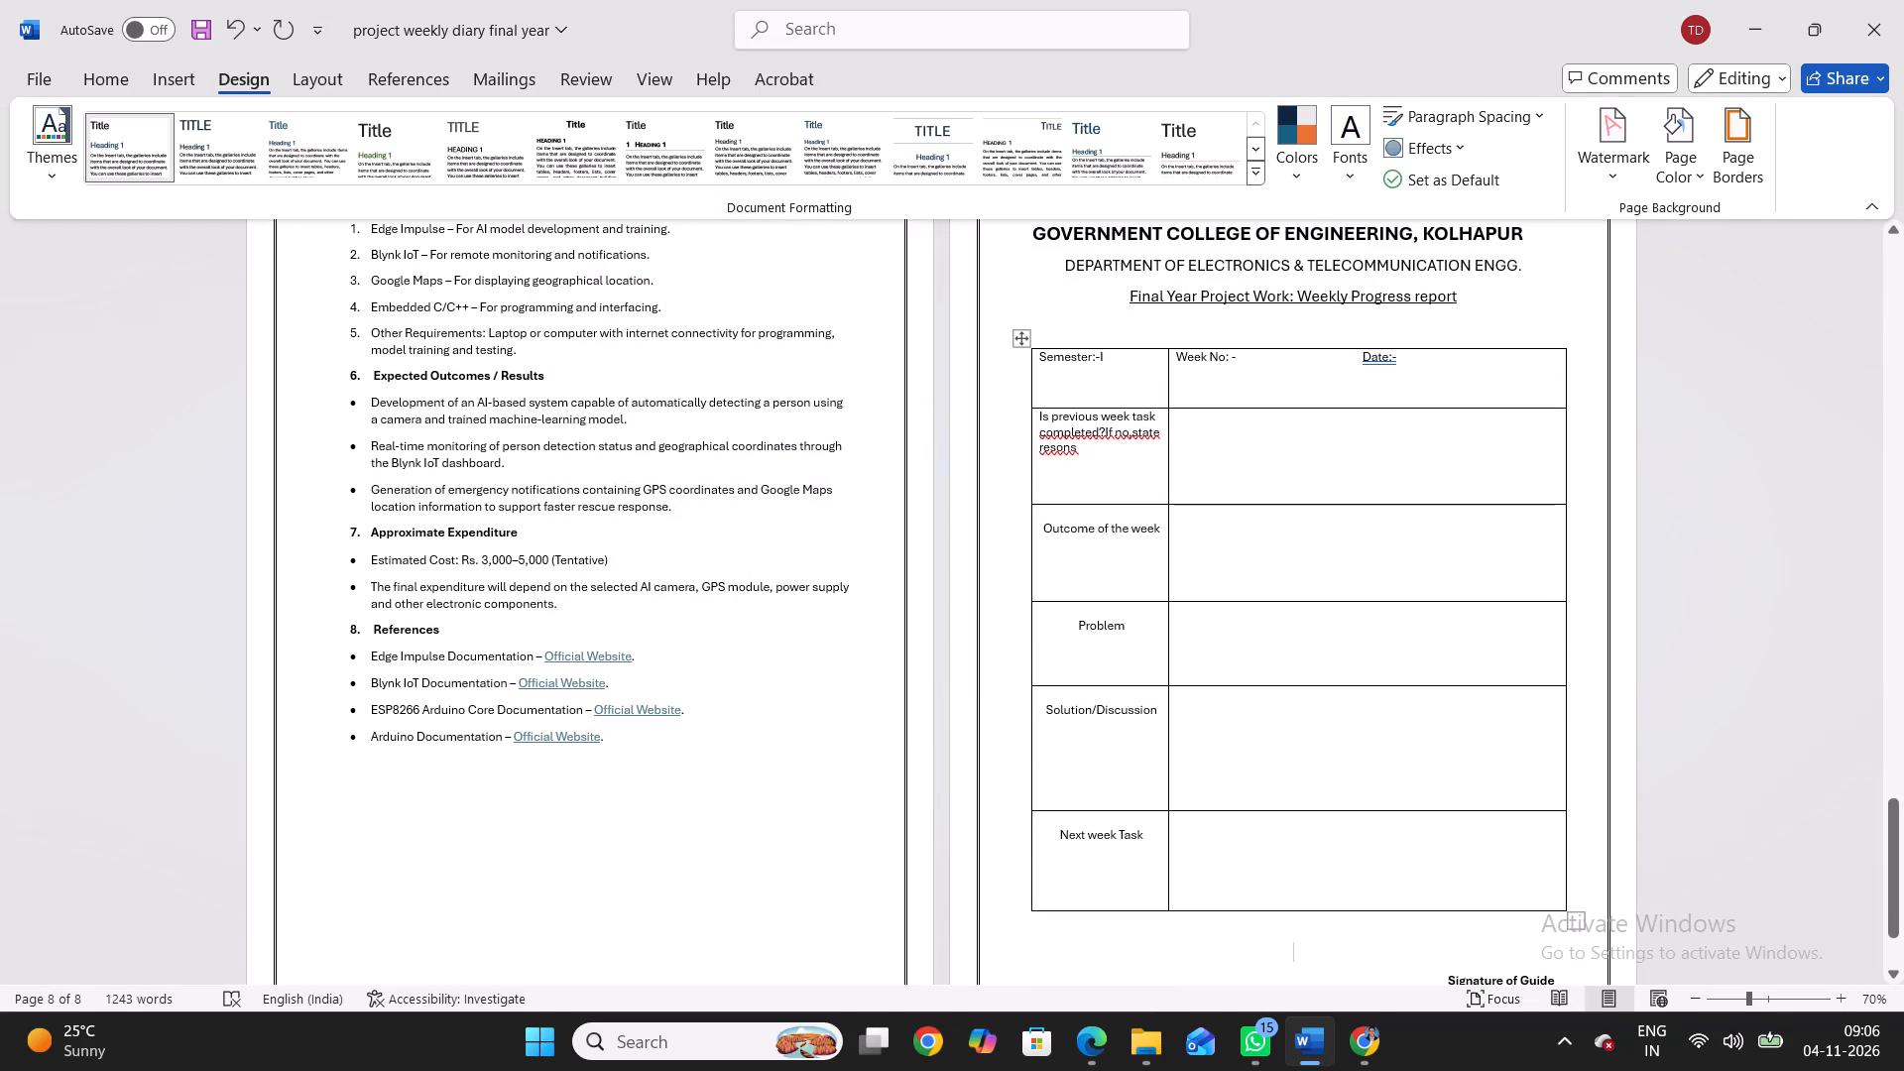
Review the page border throughout the document, from the weekly progress report page back to the cover.
{"action": "scroll", "coordinate": [1129, 728], "scroll_direction": "down", "scroll_amount": 2}
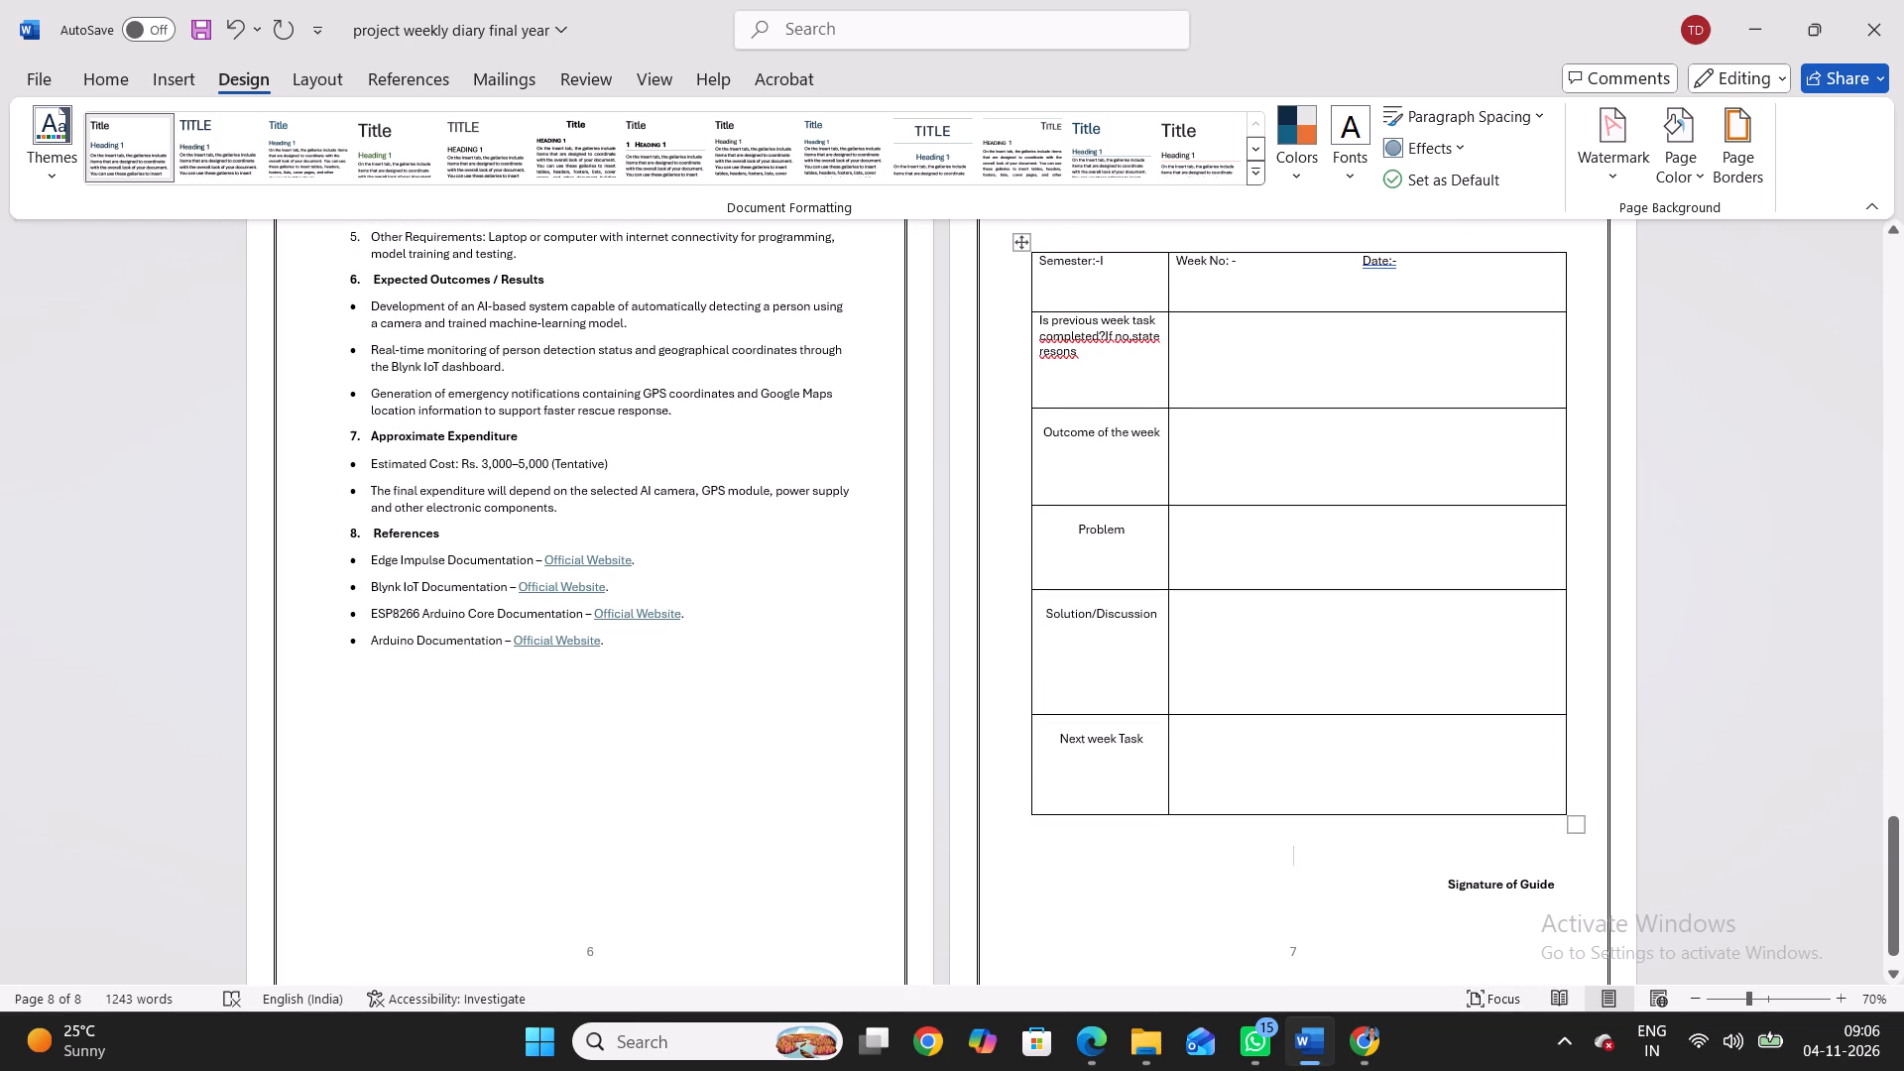
{"action": "scroll", "coordinate": [1129, 728], "scroll_direction": "down", "scroll_amount": 1}
{"action": "scroll", "coordinate": [1129, 728], "scroll_direction": "up", "scroll_amount": 3}
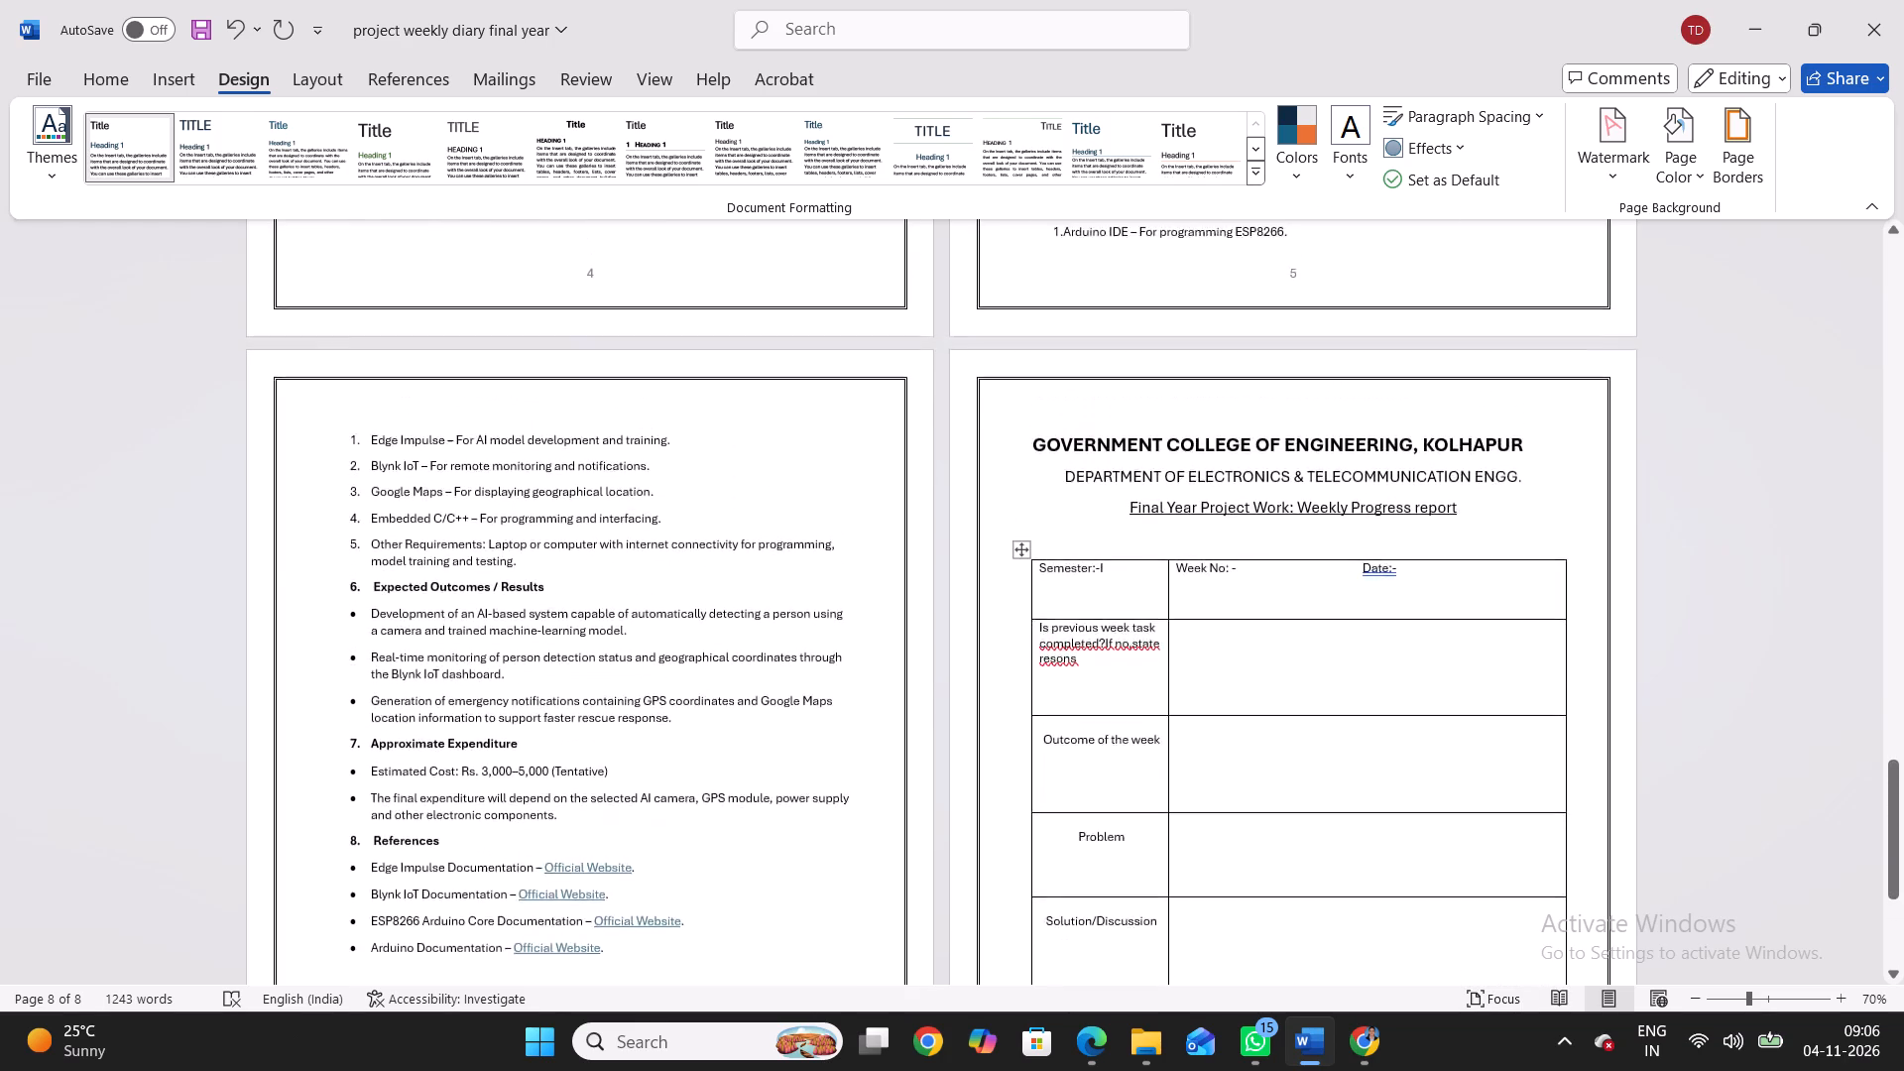
{"action": "scroll", "coordinate": [1129, 728], "scroll_direction": "up", "scroll_amount": 4}
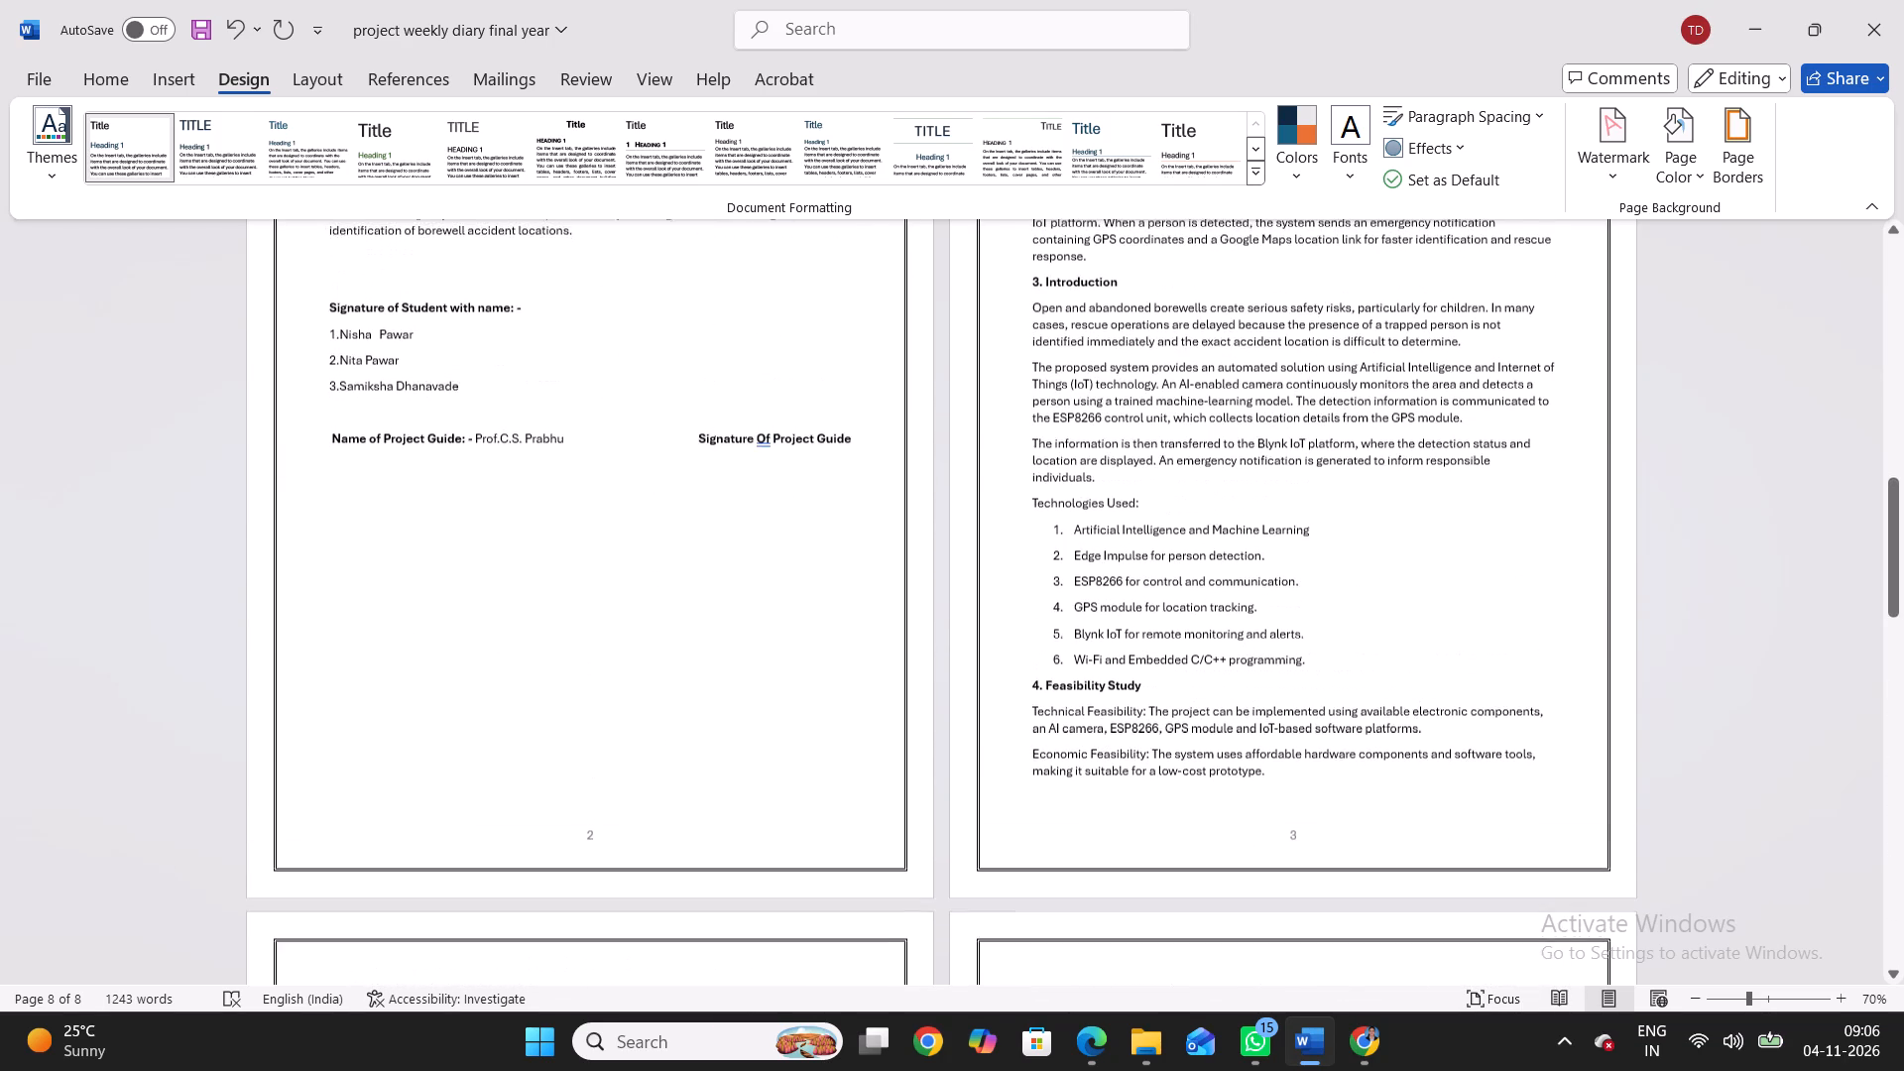
{"action": "scroll", "coordinate": [1129, 728], "scroll_direction": "up", "scroll_amount": 2}
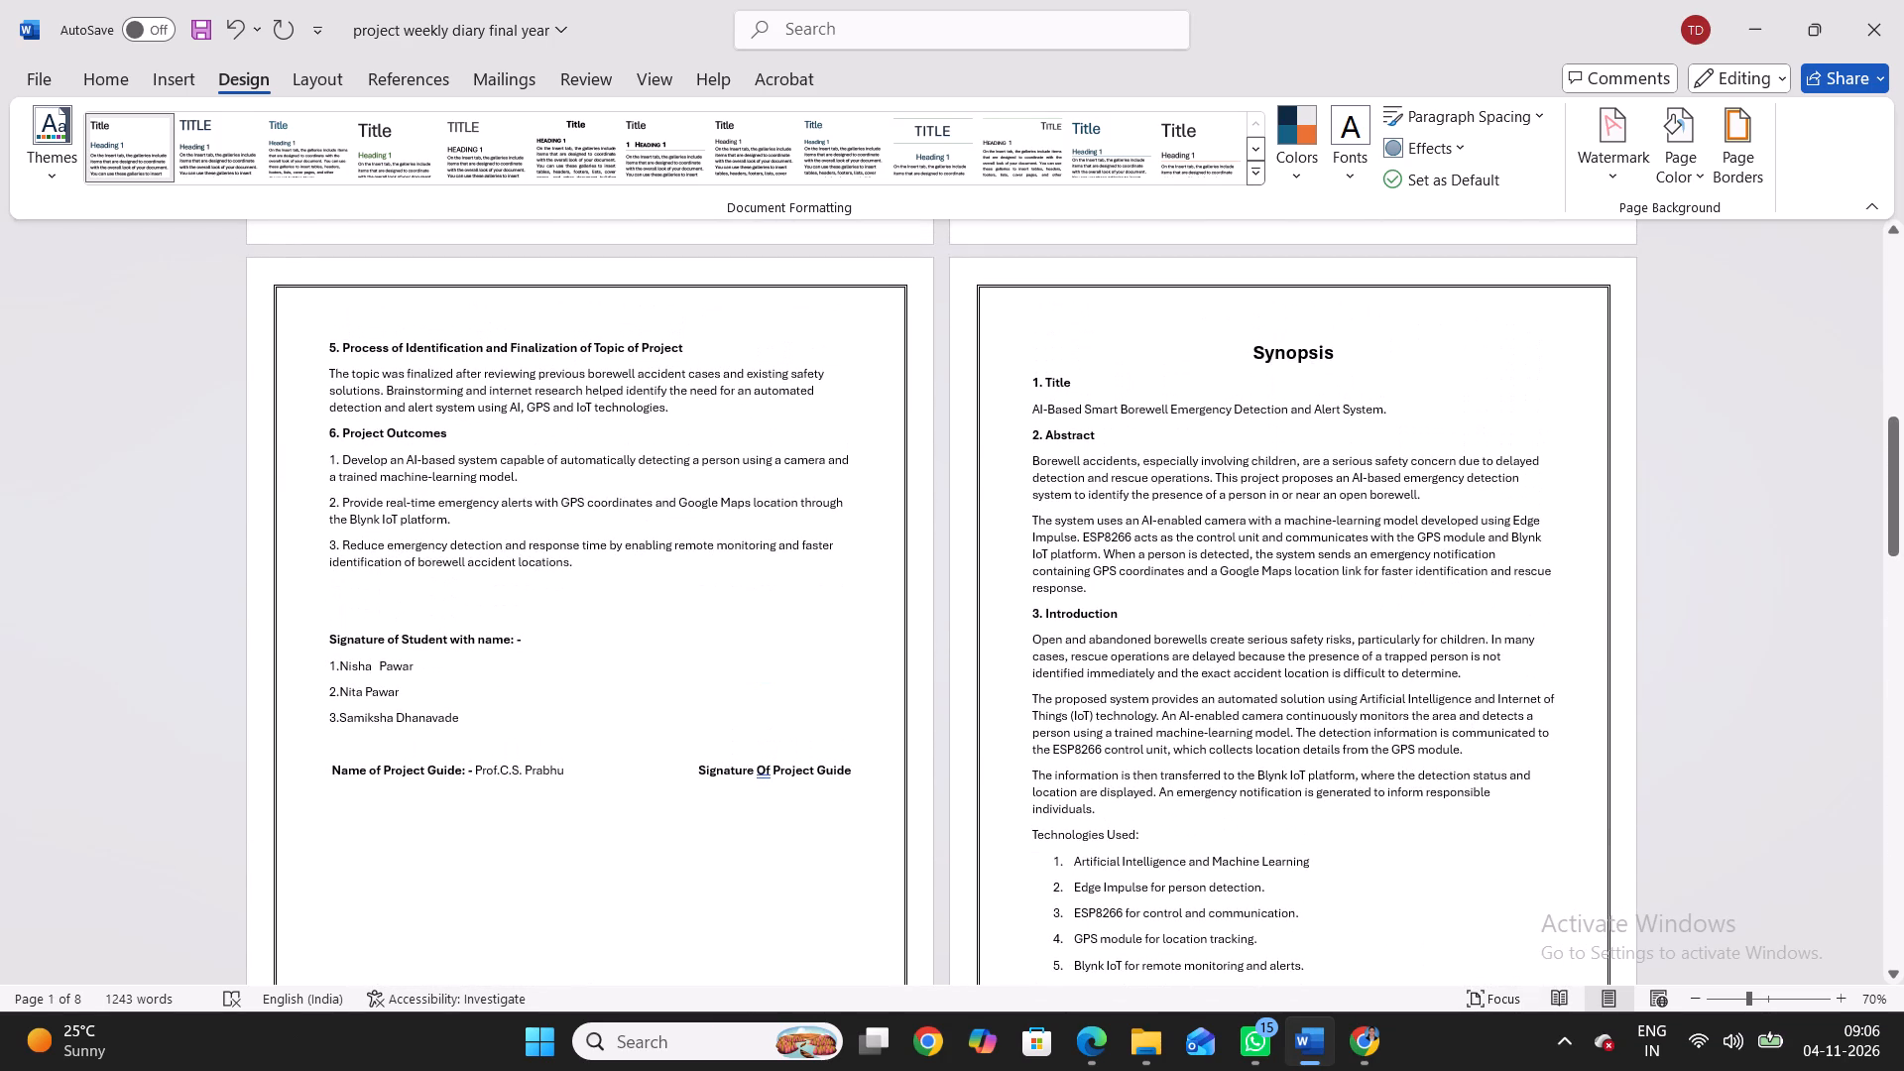
{"action": "scroll", "coordinate": [1129, 728], "scroll_direction": "up", "scroll_amount": 2}
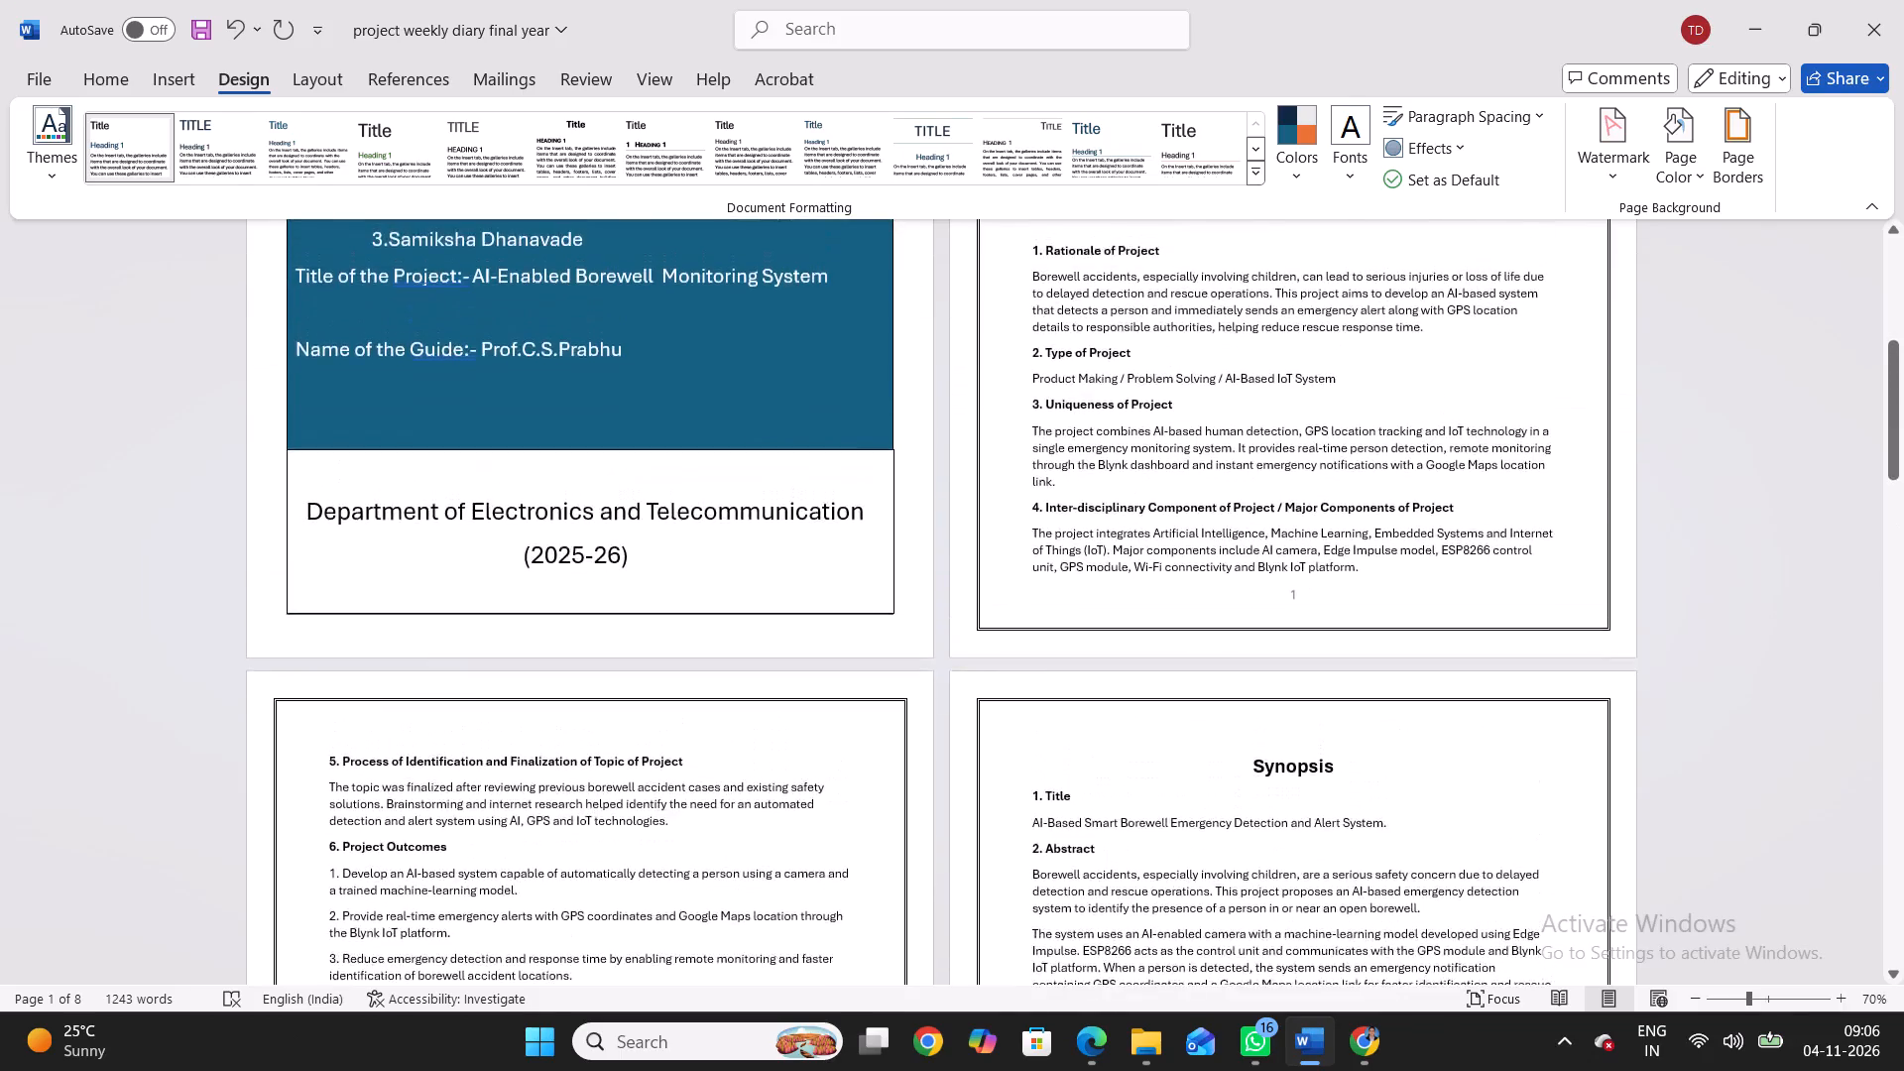
{"action": "scroll", "coordinate": [1129, 728], "scroll_direction": "up", "scroll_amount": 3}
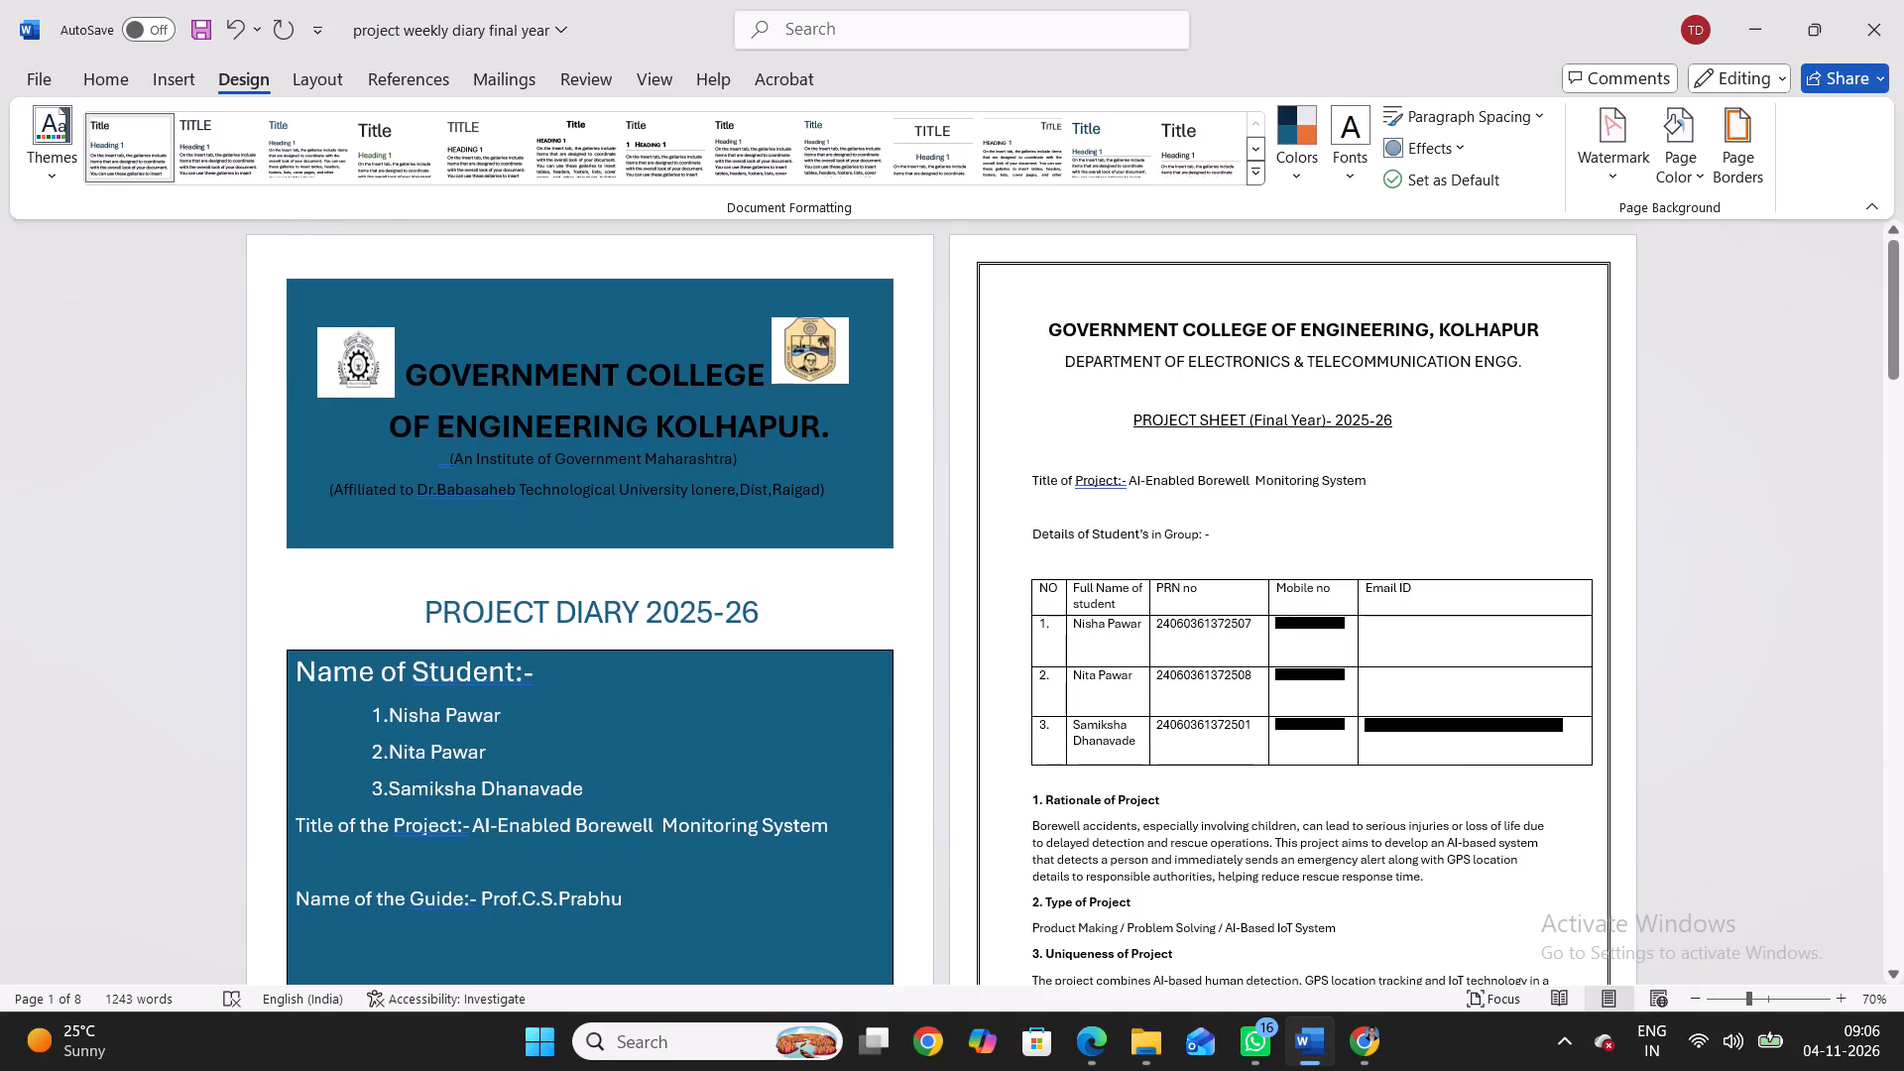
Remove the blank lines above and below the "PROJECT SHEET" heading and between the project title and "Details of Student's in Group" lines.
{"action": "left_click", "coordinate": [1134, 393]}
{"action": "key", "text": "BackSpace"}
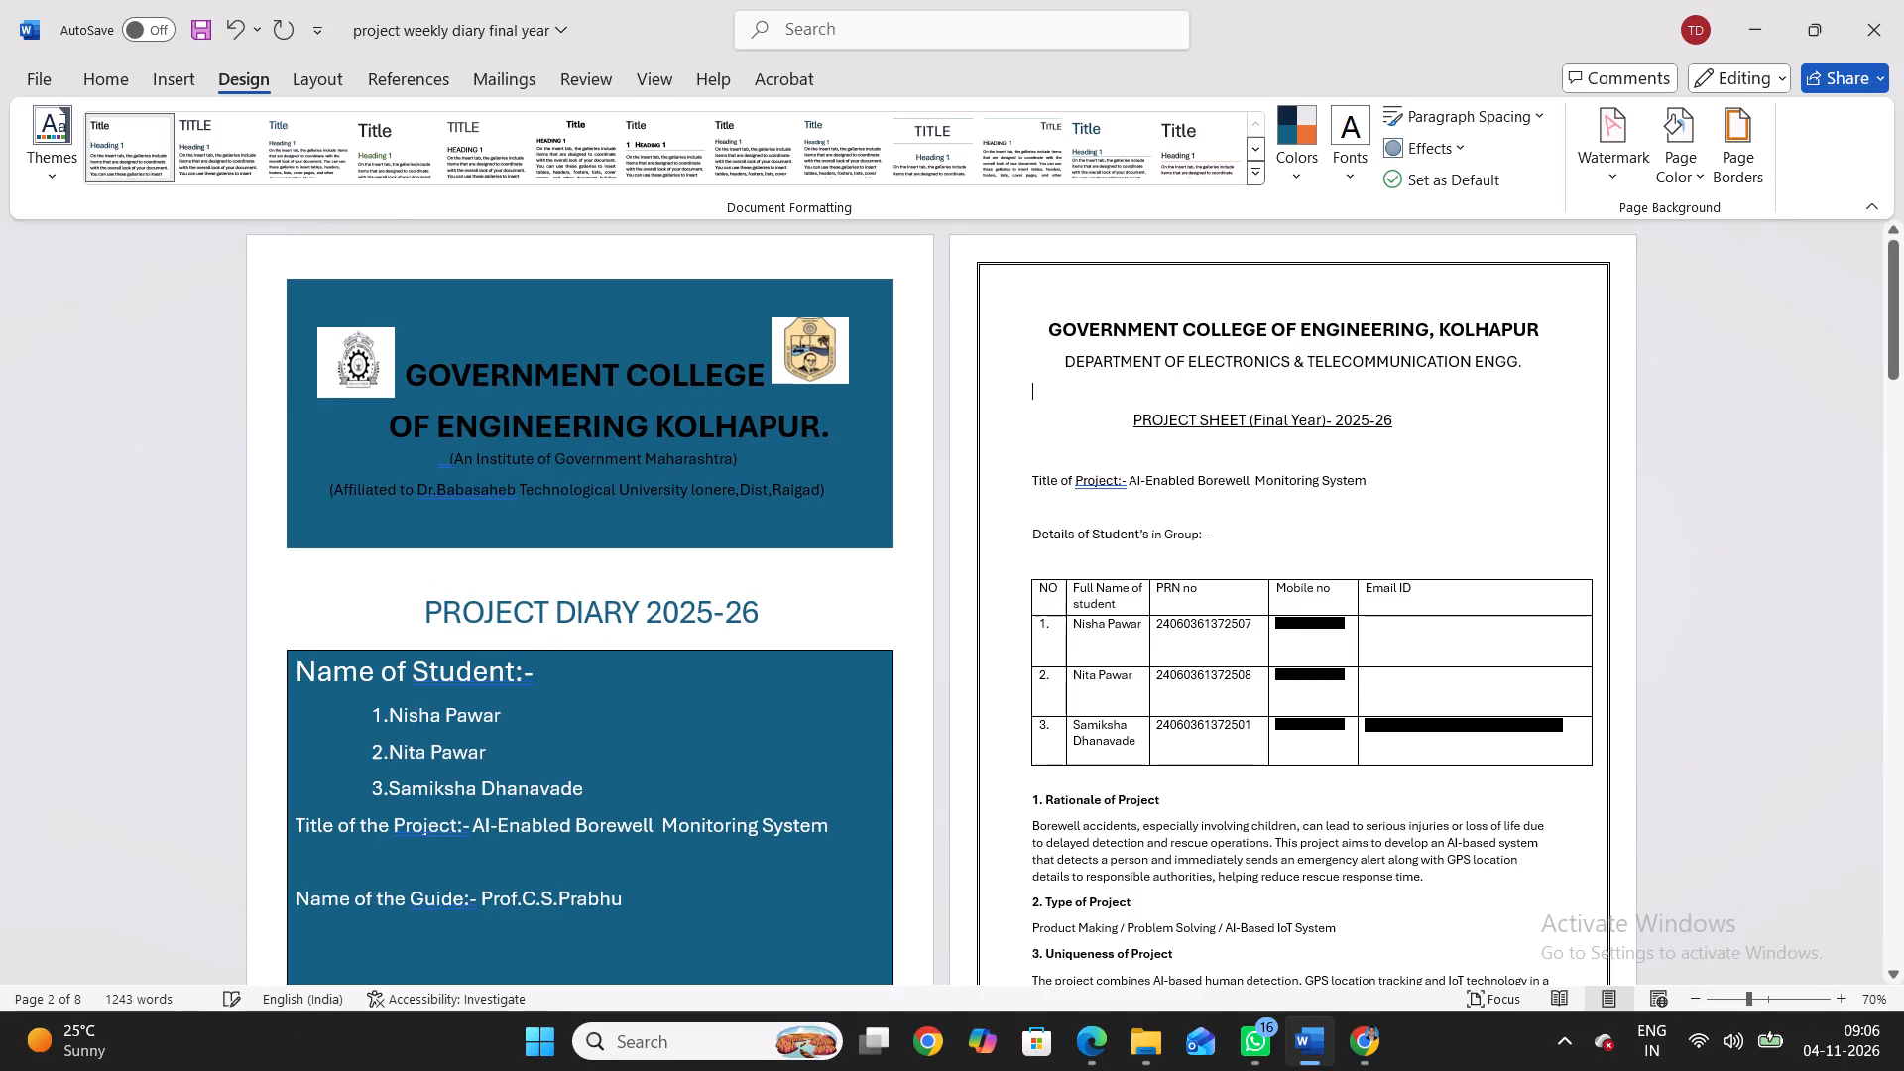
{"action": "key", "text": "BackSpace"}
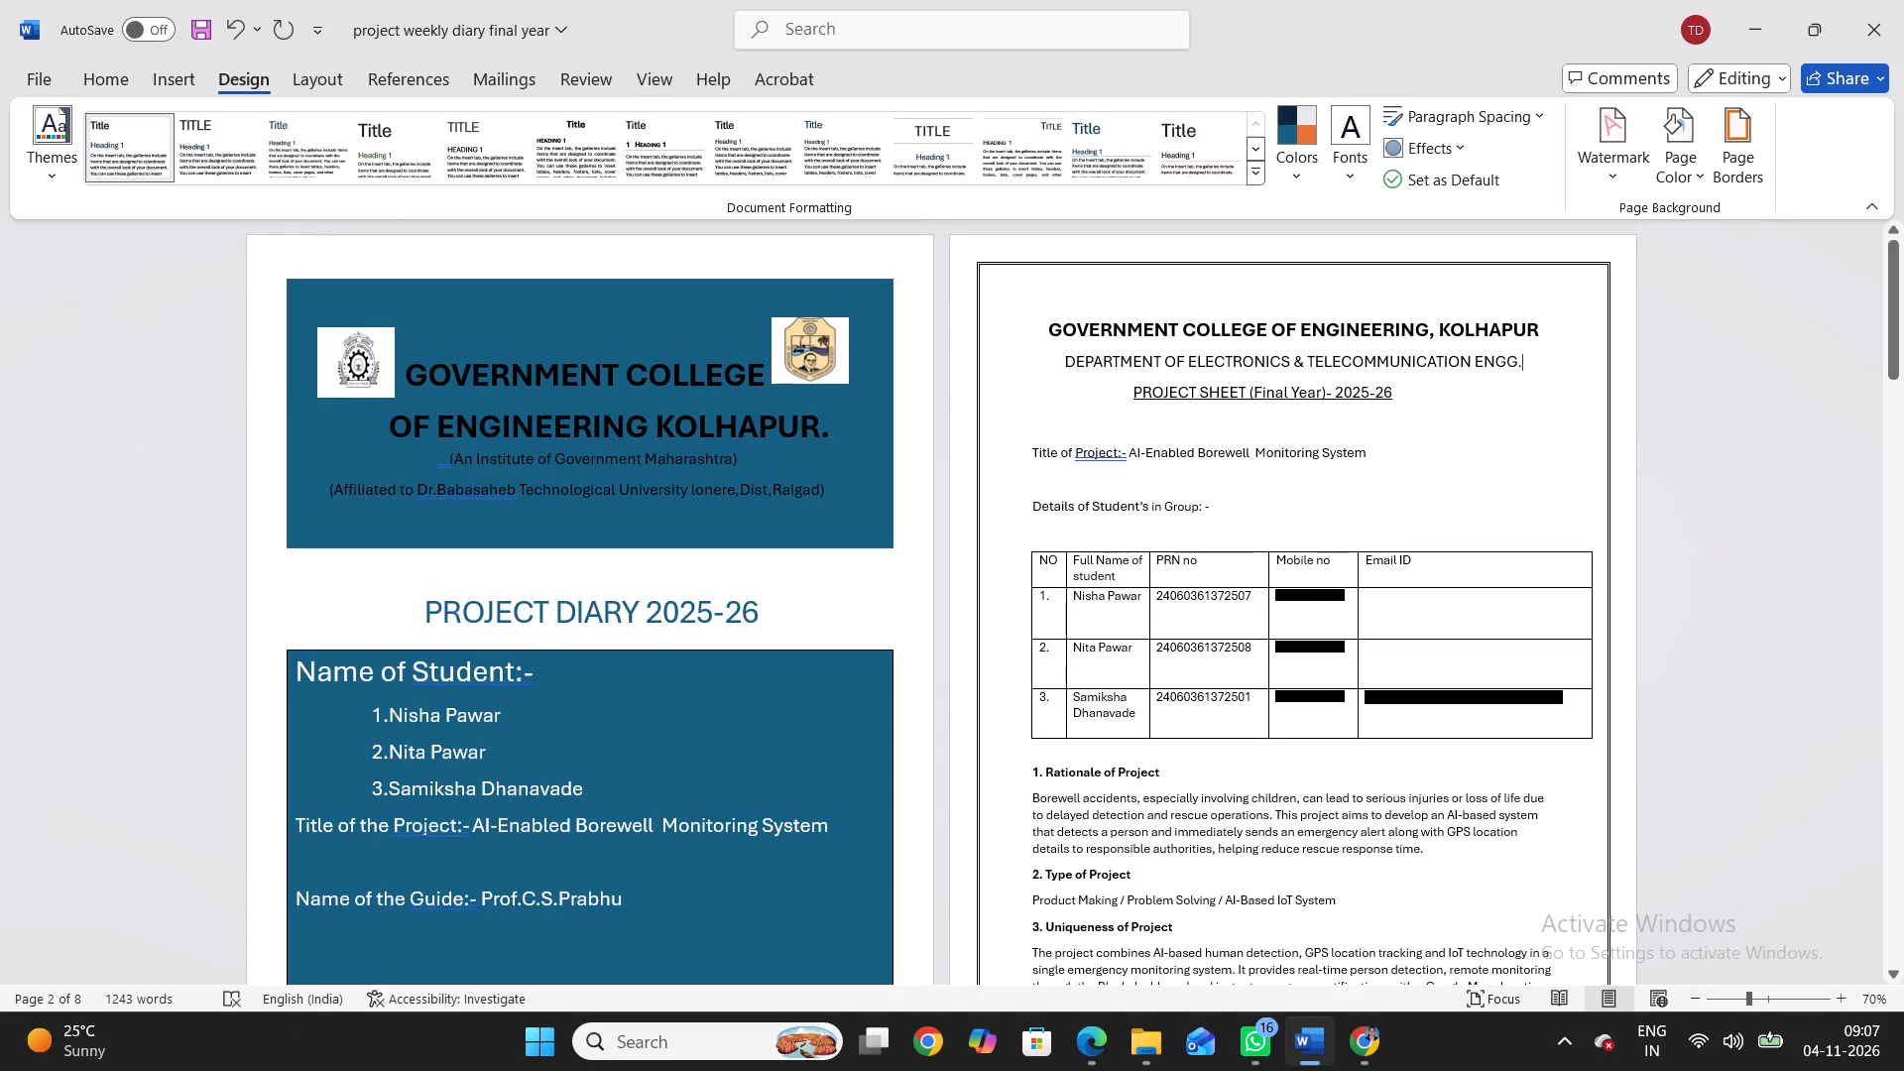
{"action": "left_click", "coordinate": [1035, 428]}
{"action": "key", "text": "BackSpace"}
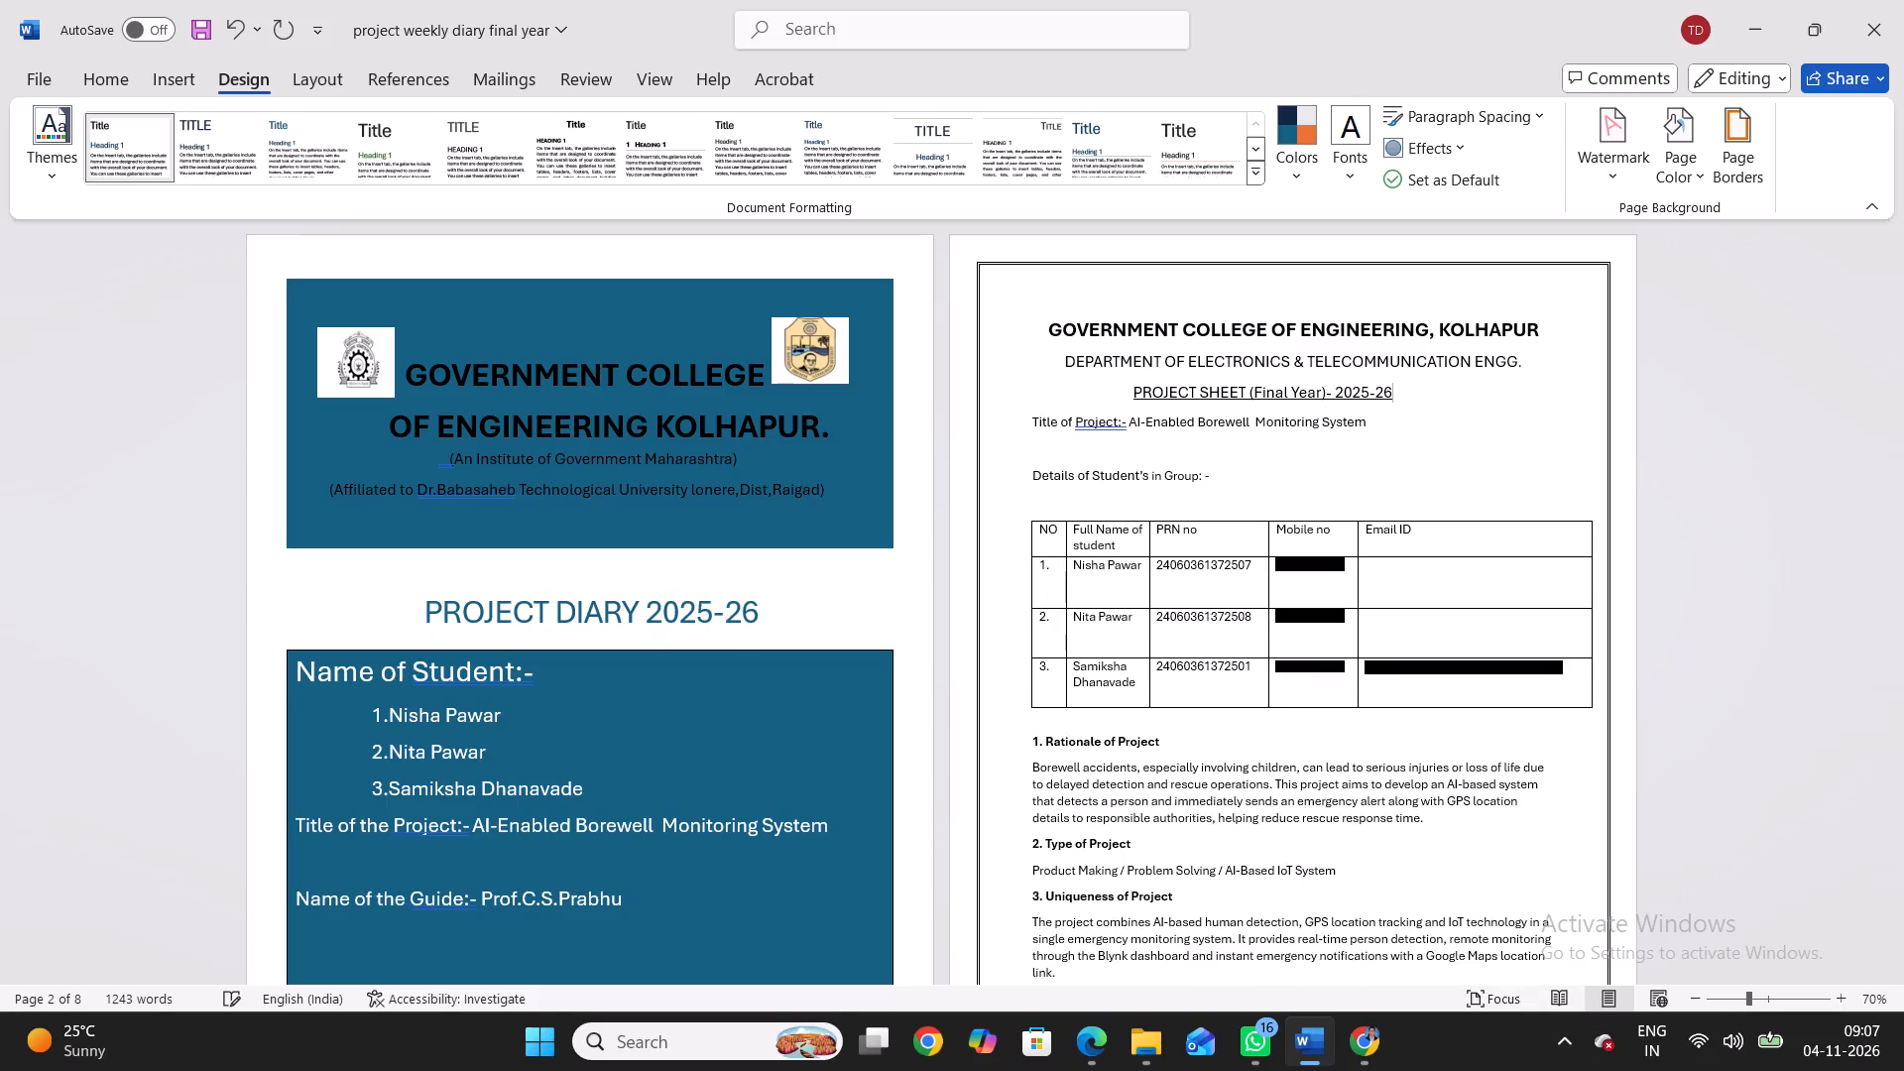
{"action": "left_click", "coordinate": [1033, 457]}
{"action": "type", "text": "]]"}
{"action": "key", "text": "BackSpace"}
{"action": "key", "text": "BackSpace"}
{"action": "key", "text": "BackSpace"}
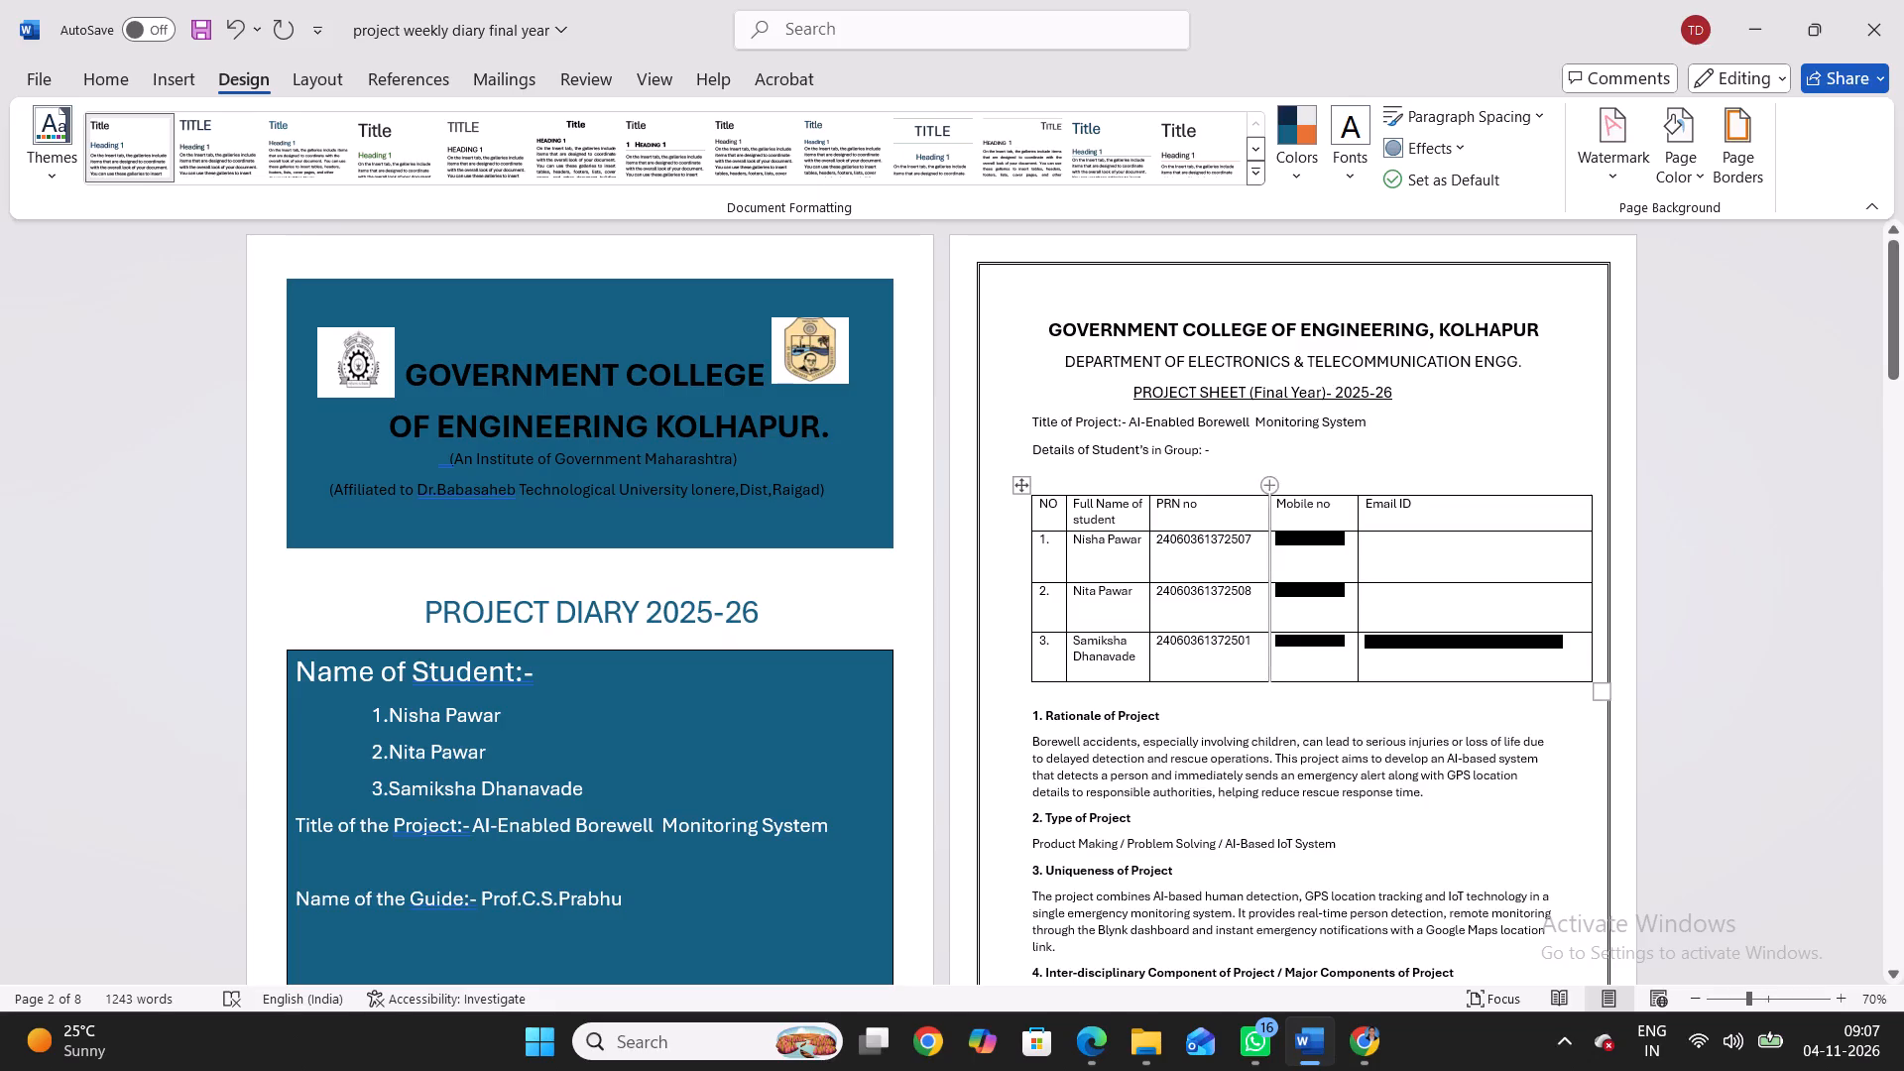
Remove the blank line between "Details of Student's in Group" and the student table on the project sheet.
{"action": "left_click", "coordinate": [1224, 455]}
{"action": "left_click", "coordinate": [1088, 467]}
{"action": "left_click", "coordinate": [1076, 477]}
{"action": "key", "text": "BackSpace"}
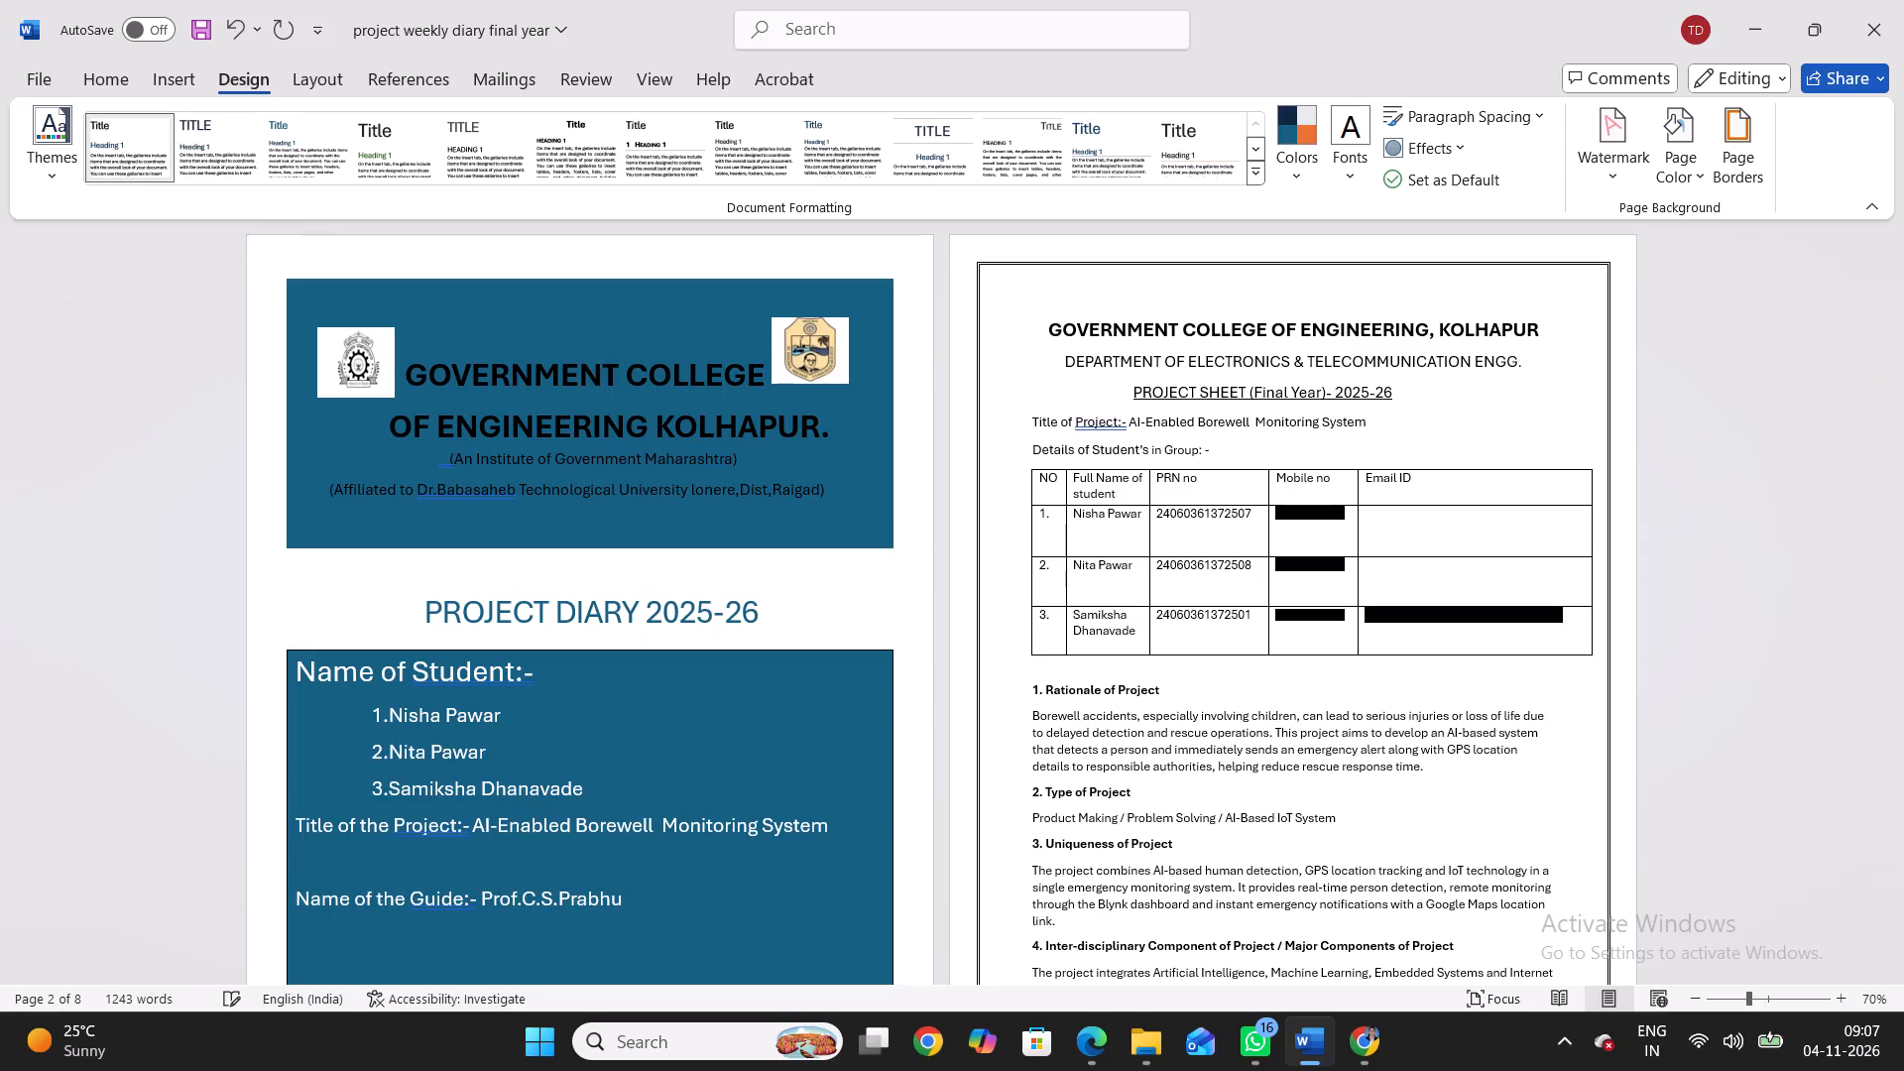
Insert a blank line after each of the department line, the "PROJECT SHEET" heading and the "Title of Project" line on the project sheet.
{"action": "scroll", "coordinate": [1029, 496], "scroll_direction": "down", "scroll_amount": 2}
{"action": "scroll", "coordinate": [1004, 600], "scroll_direction": "down", "scroll_amount": 2}
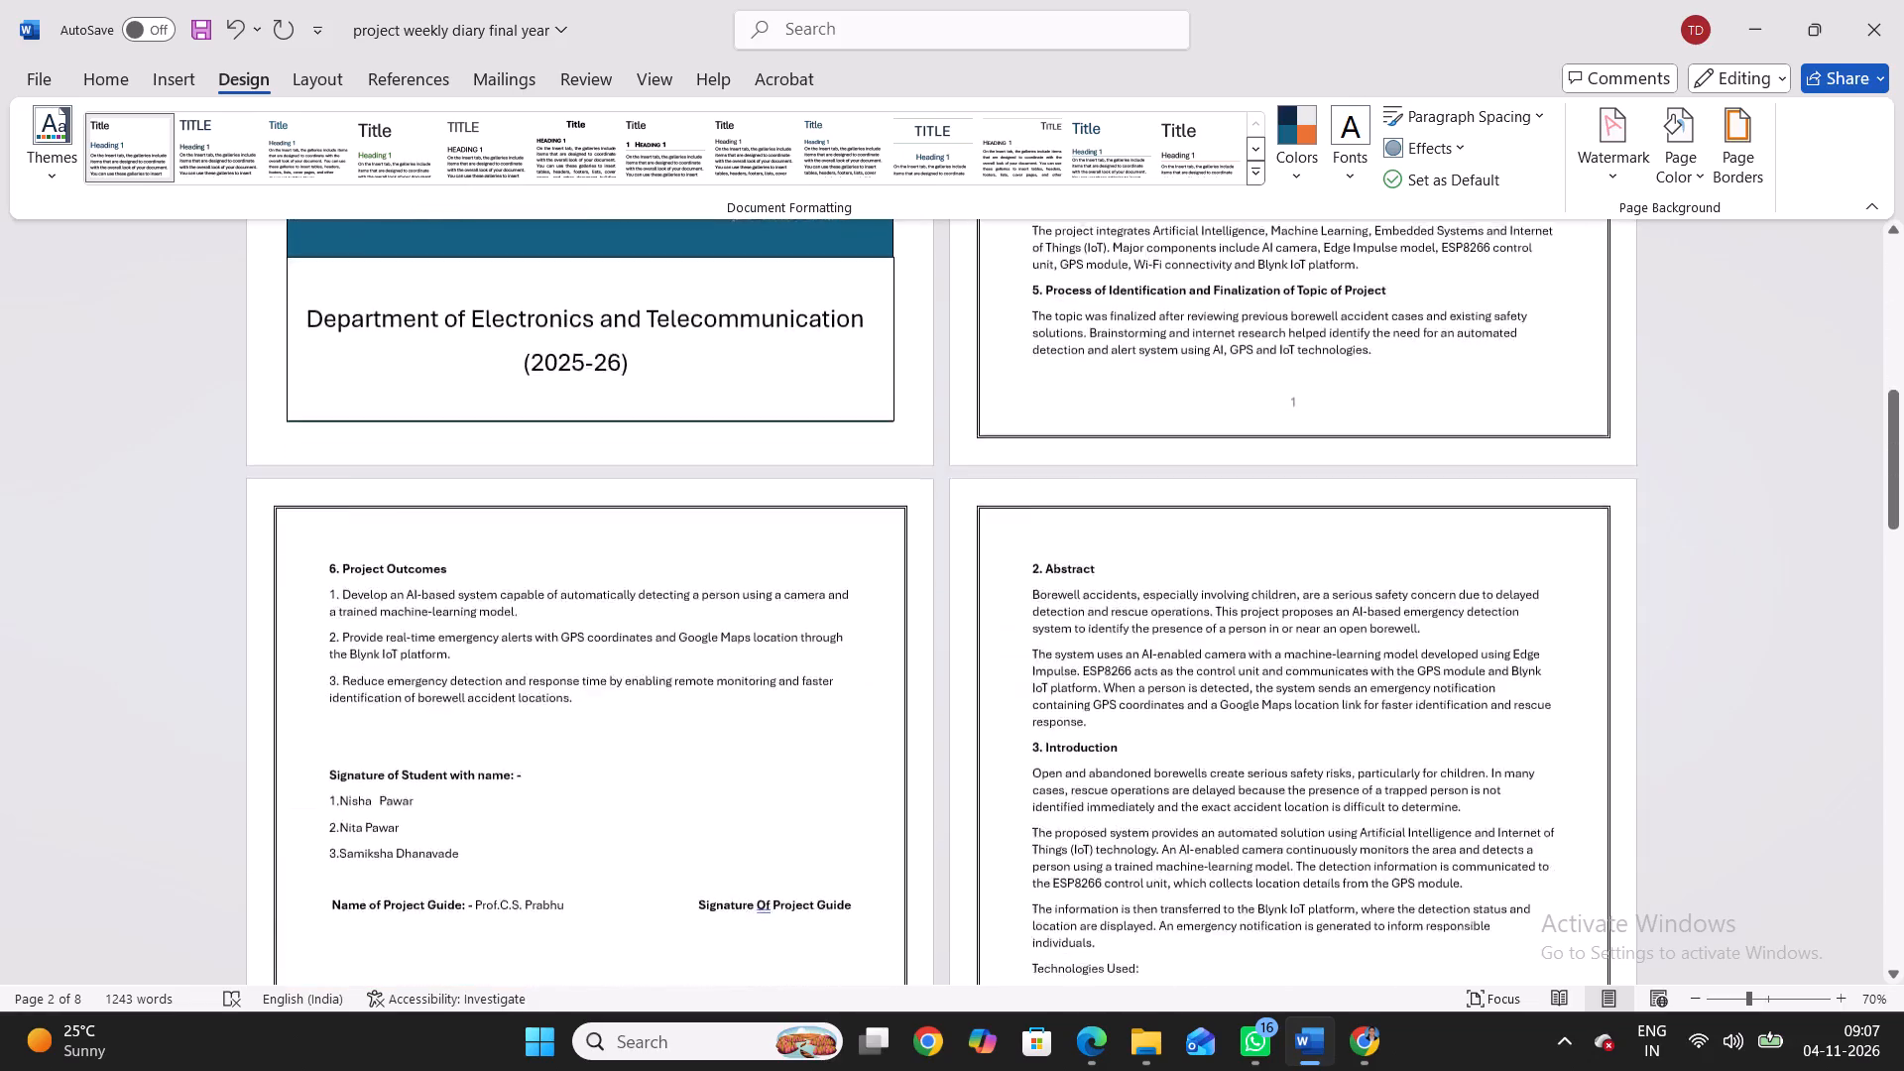
{"action": "scroll", "coordinate": [1004, 600], "scroll_direction": "up", "scroll_amount": 5}
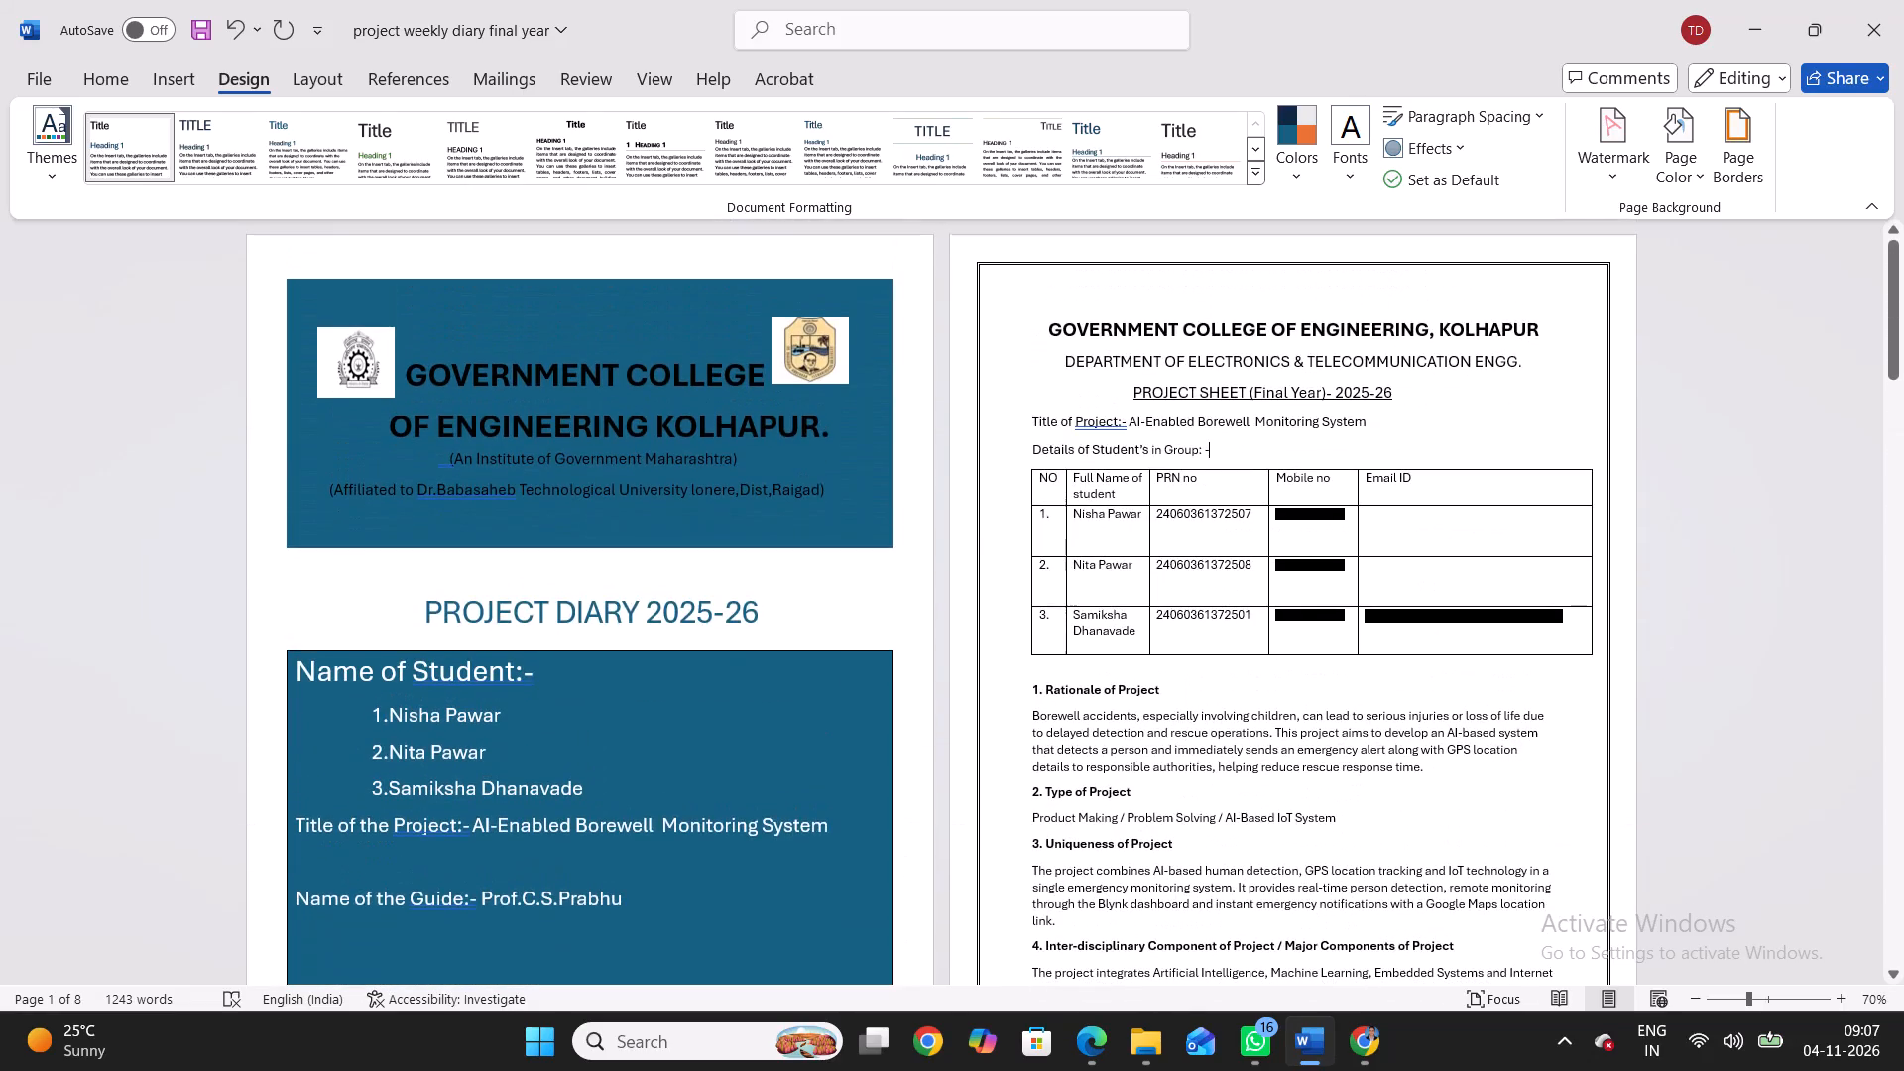
{"action": "left_click", "coordinate": [1529, 355]}
{"action": "key", "text": "Return"}
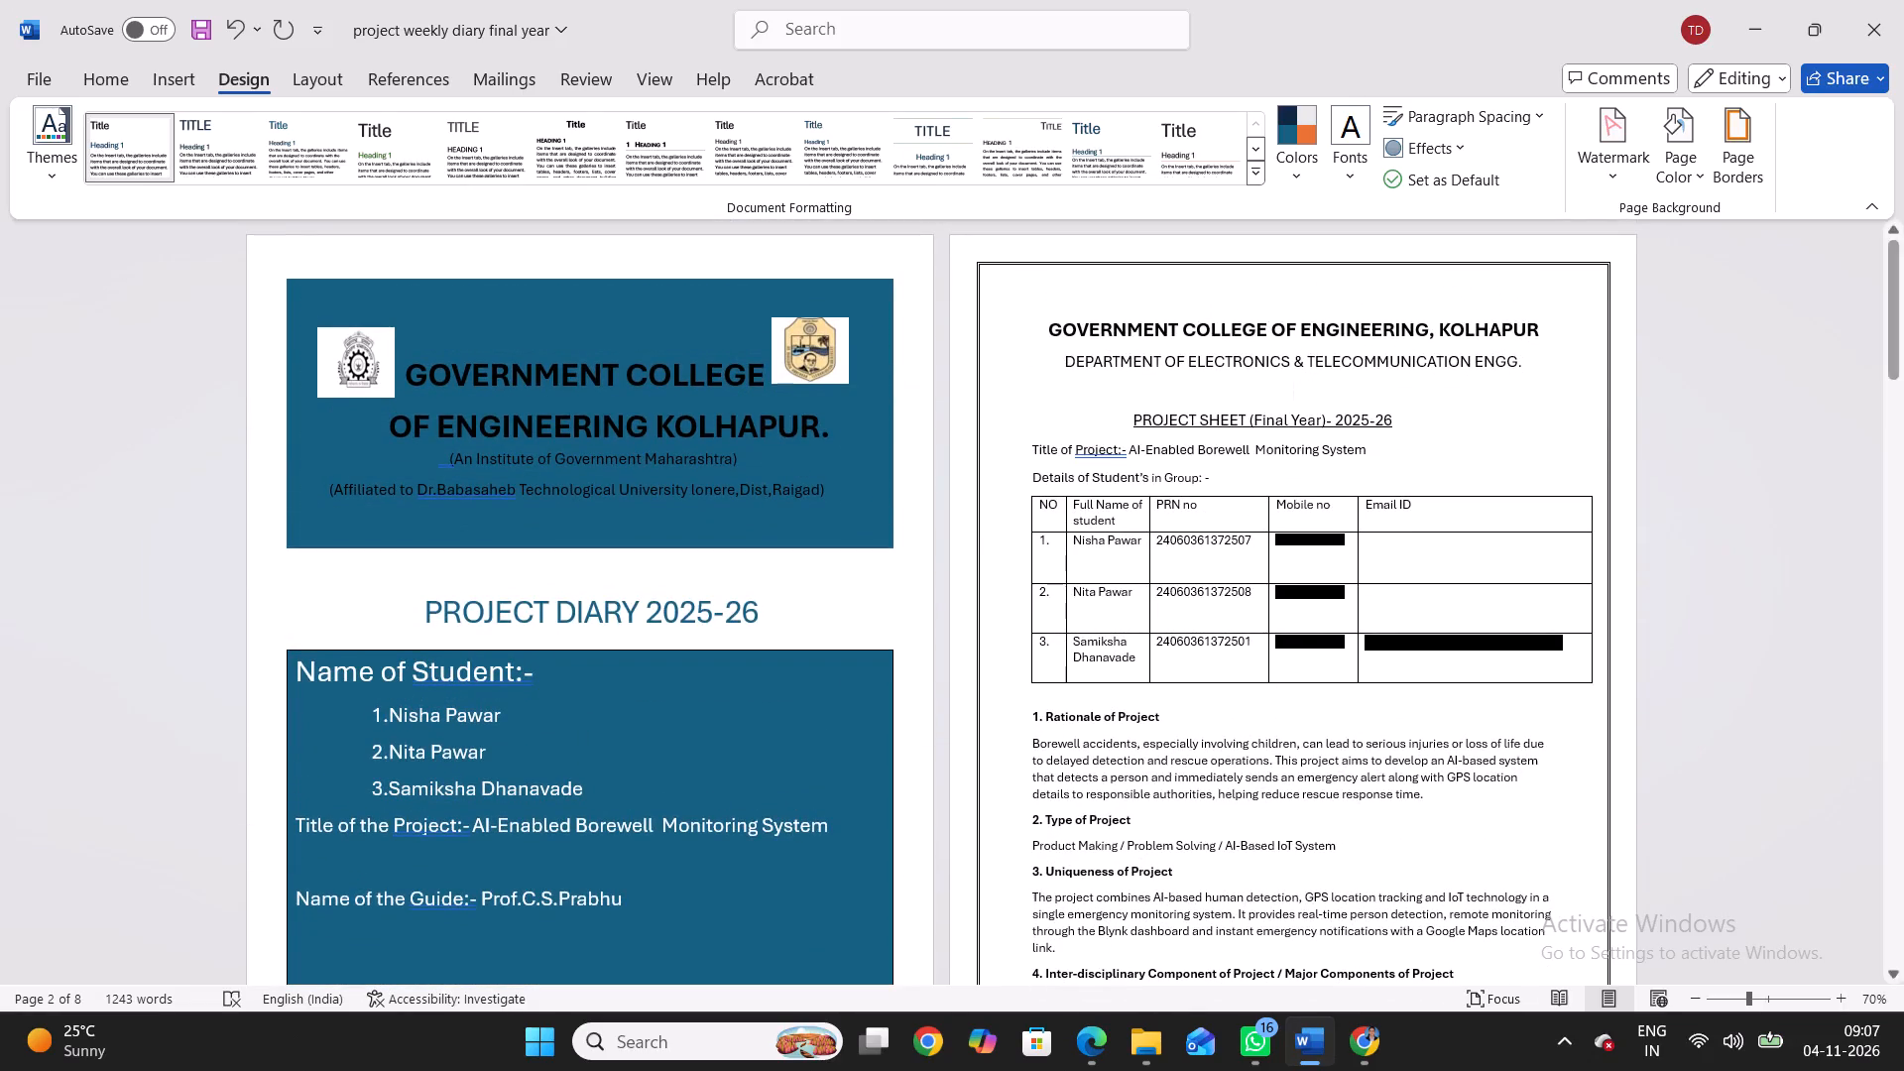
{"action": "left_click", "coordinate": [1390, 422]}
{"action": "key", "text": "Return"}
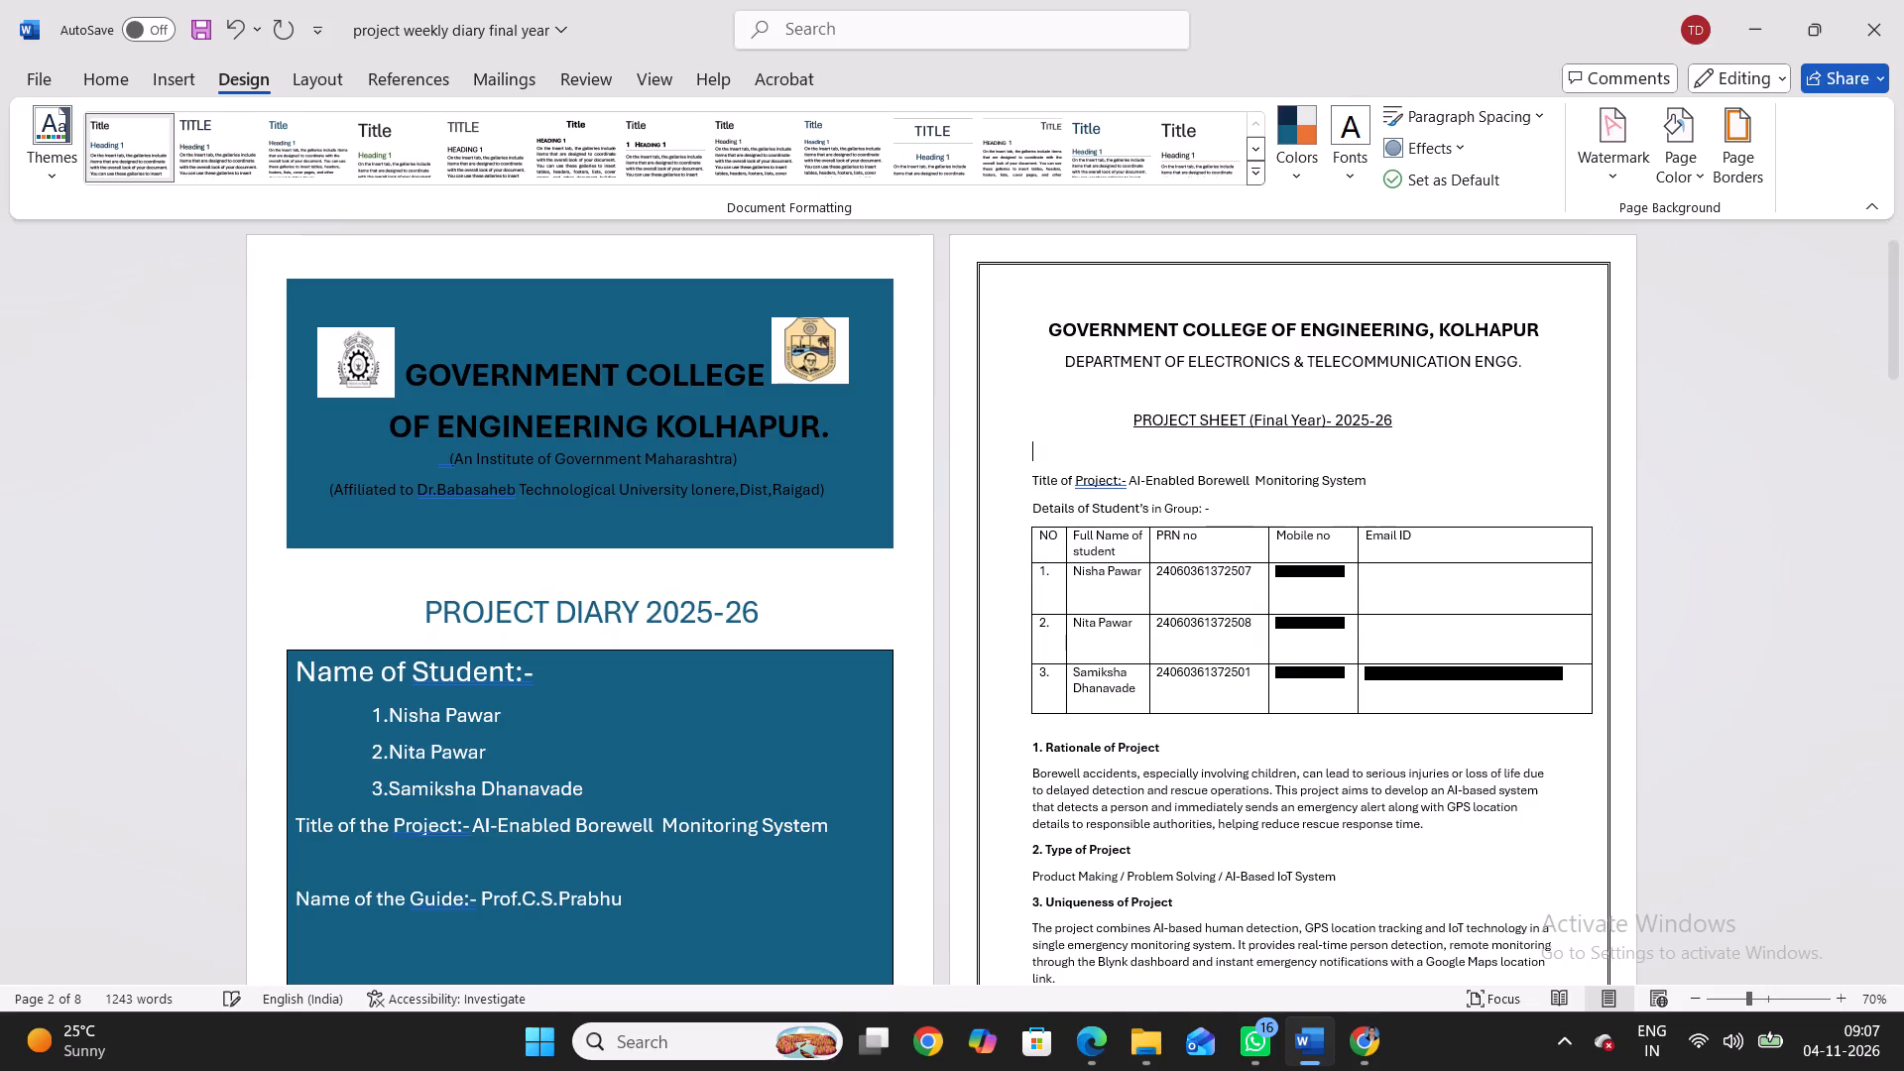
{"action": "scroll", "coordinate": [1390, 422], "scroll_direction": "down", "scroll_amount": 1}
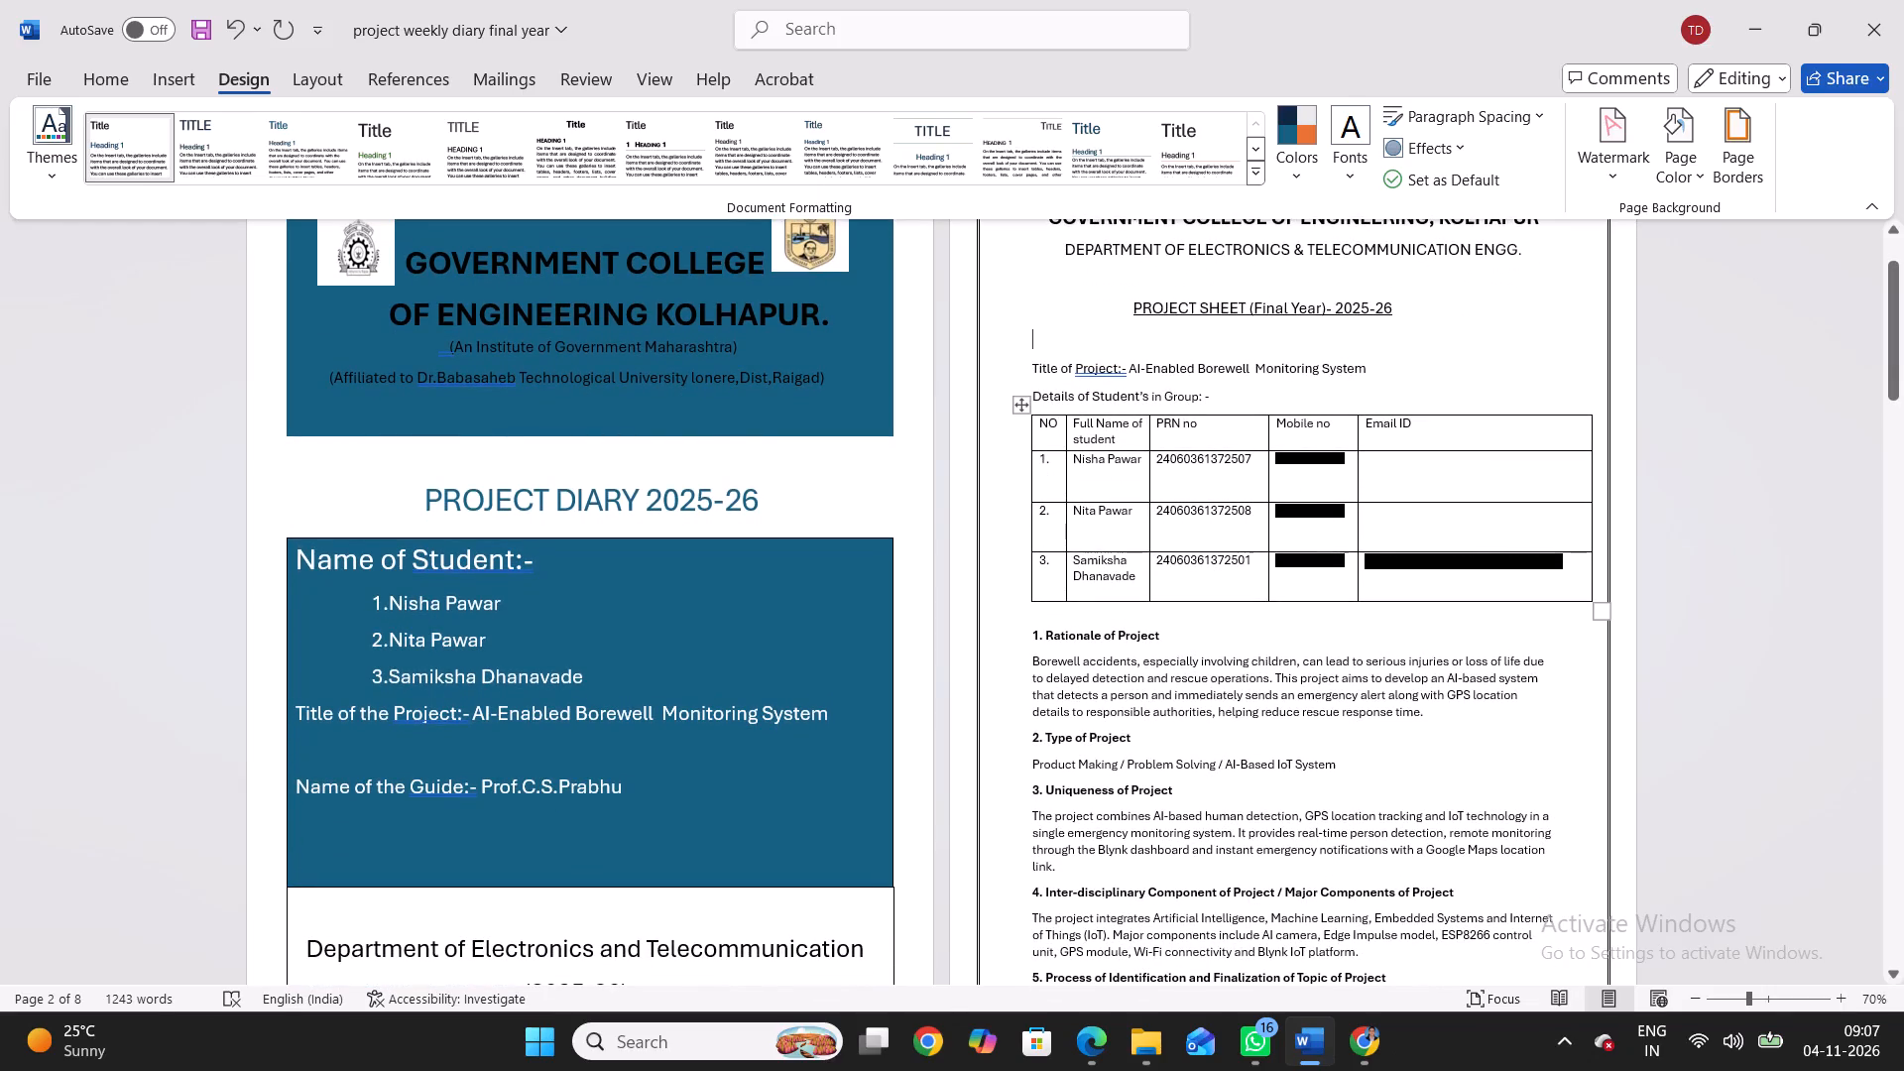
{"action": "left_click", "coordinate": [1371, 368]}
{"action": "key", "text": "Return"}
Add one more blank line above "Signature of Student with name" and another above the "Name of Project Guide" line.
{"action": "scroll", "coordinate": [1371, 368], "scroll_direction": "down", "scroll_amount": 1}
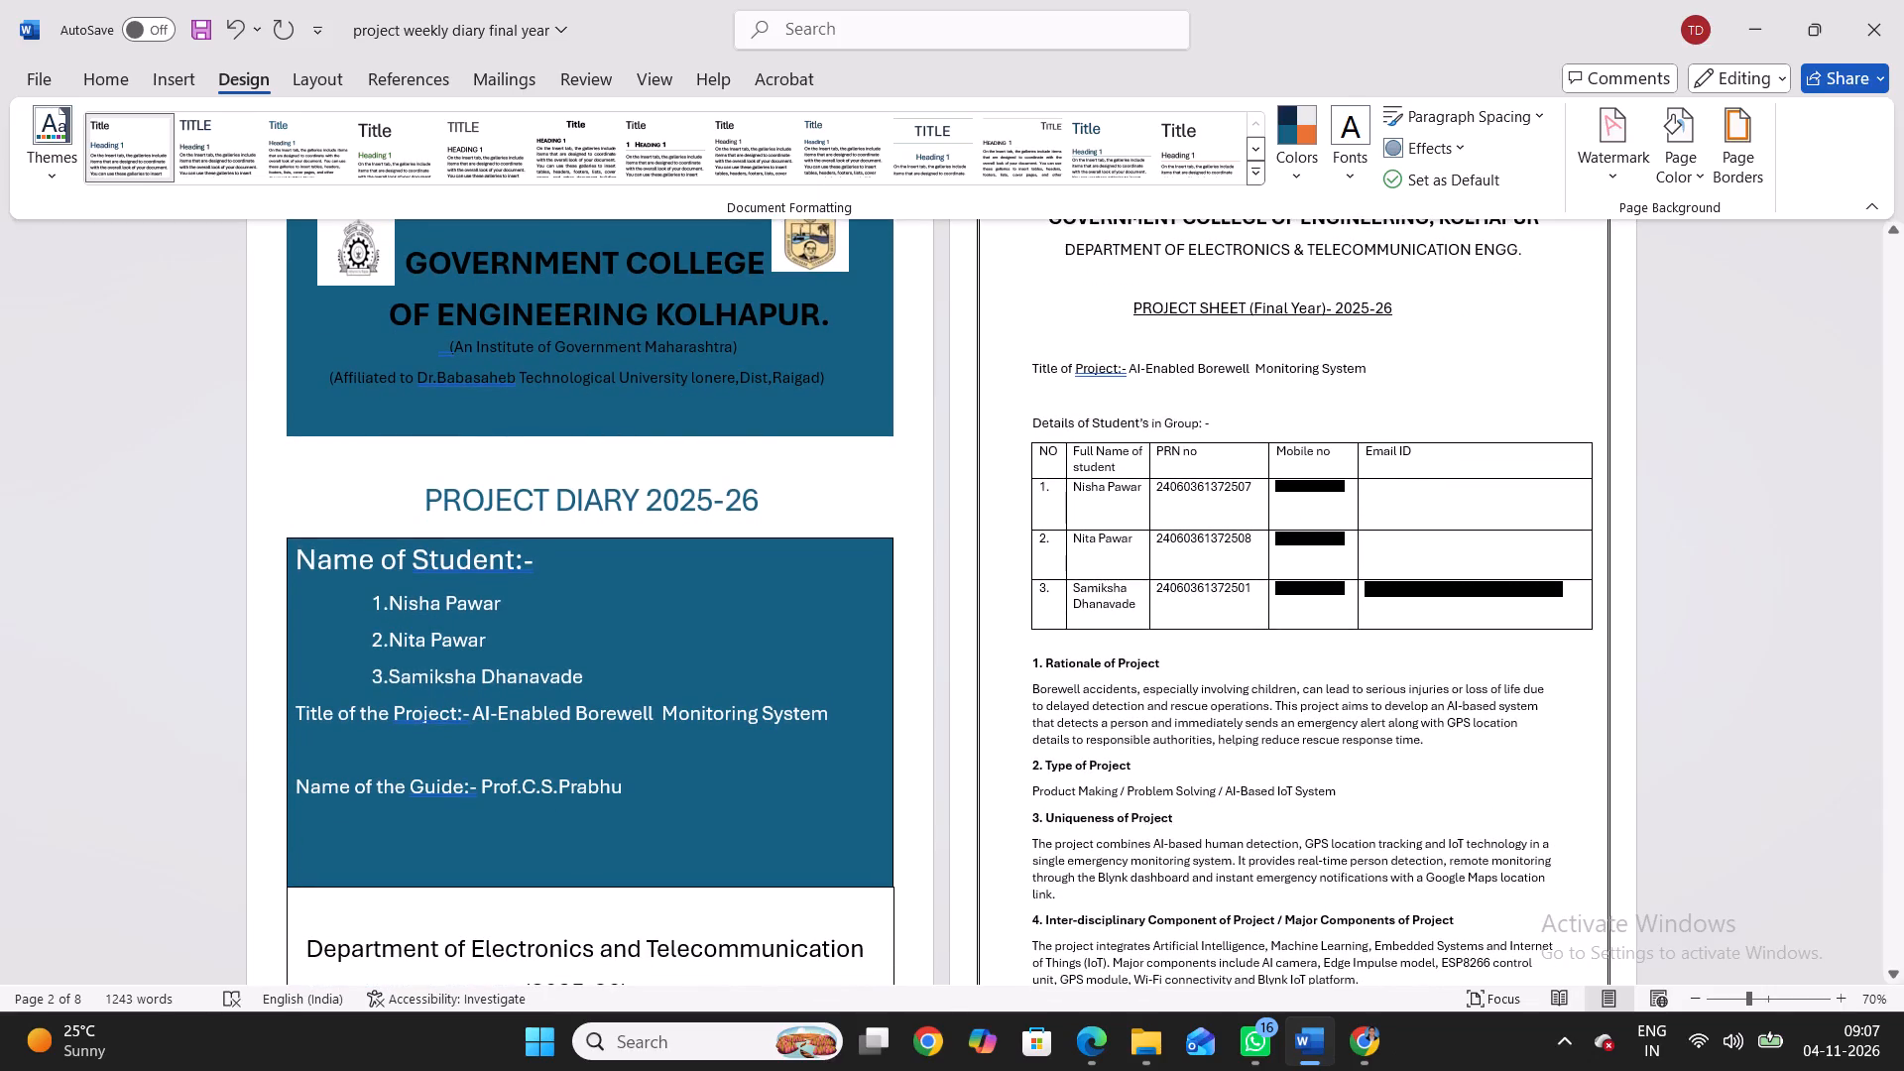
{"action": "scroll", "coordinate": [1371, 368], "scroll_direction": "down", "scroll_amount": 3}
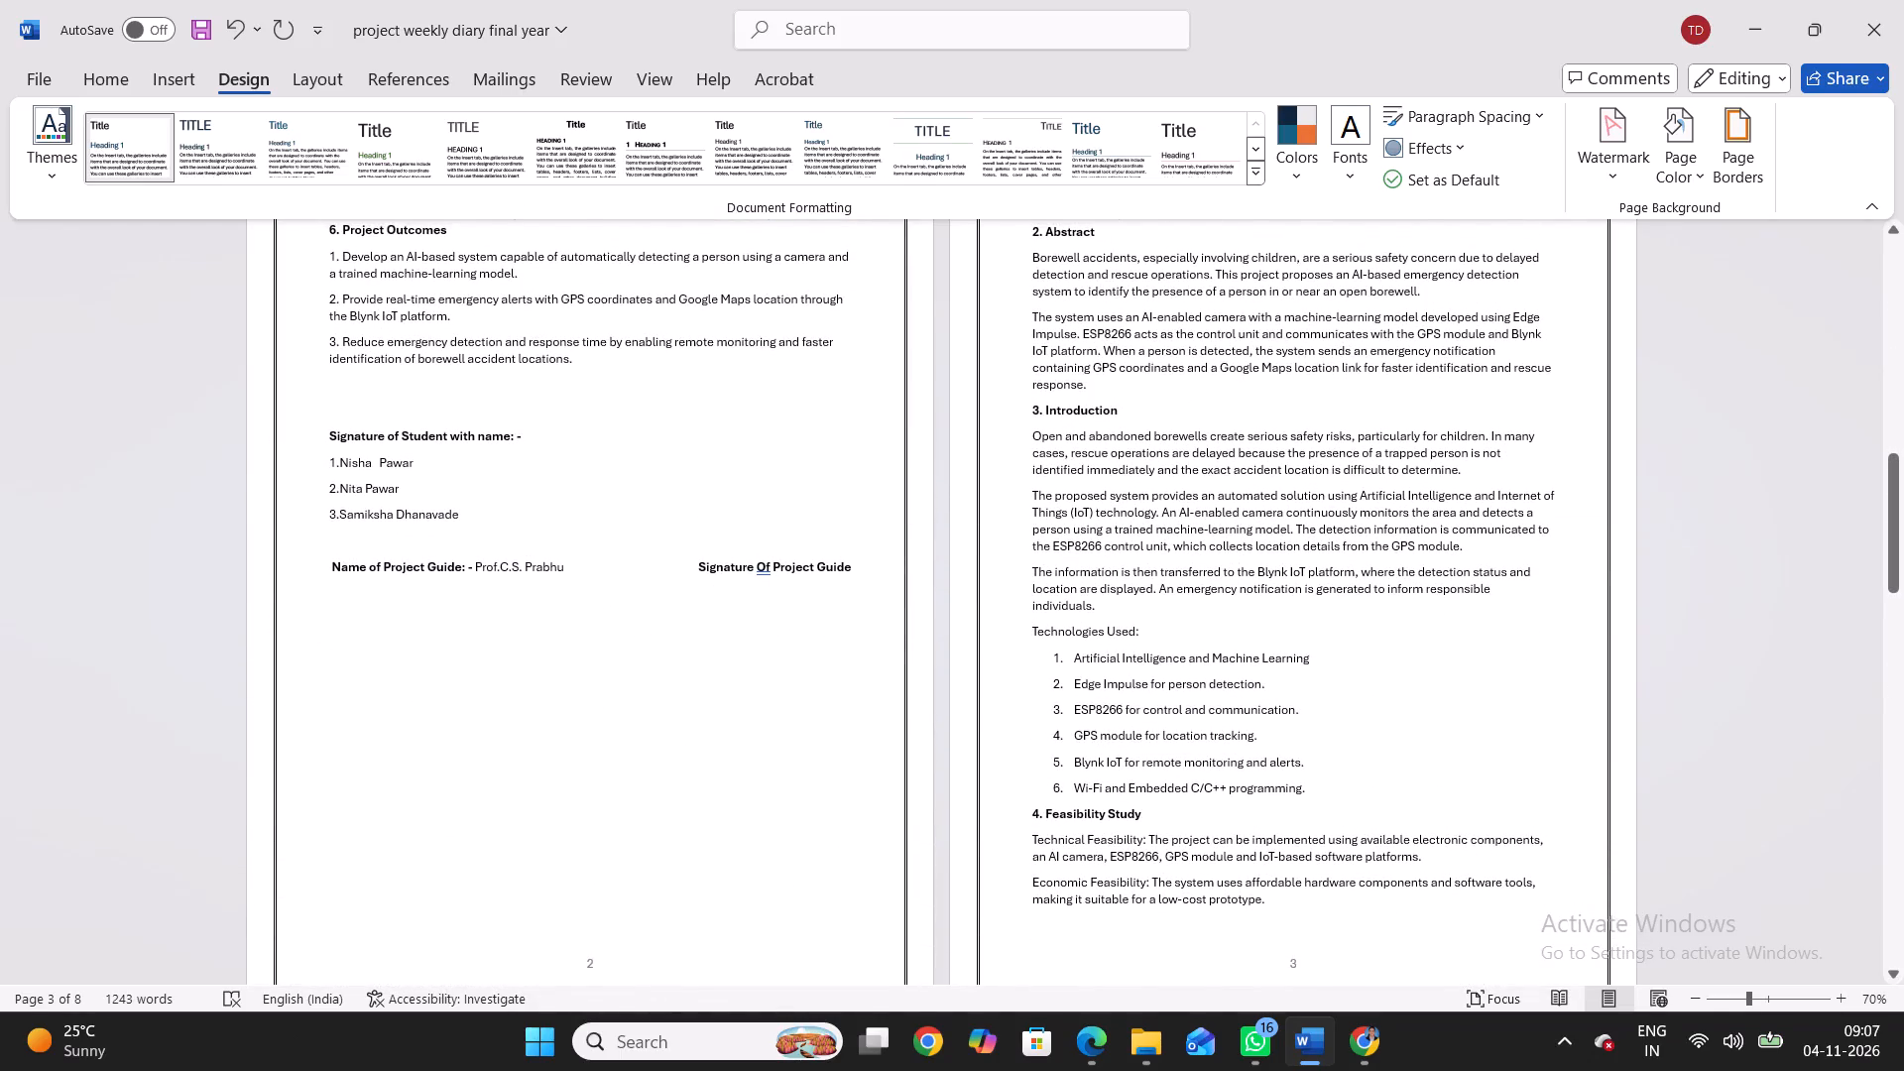
{"action": "left_click", "coordinate": [408, 397]}
{"action": "key", "text": "Return"}
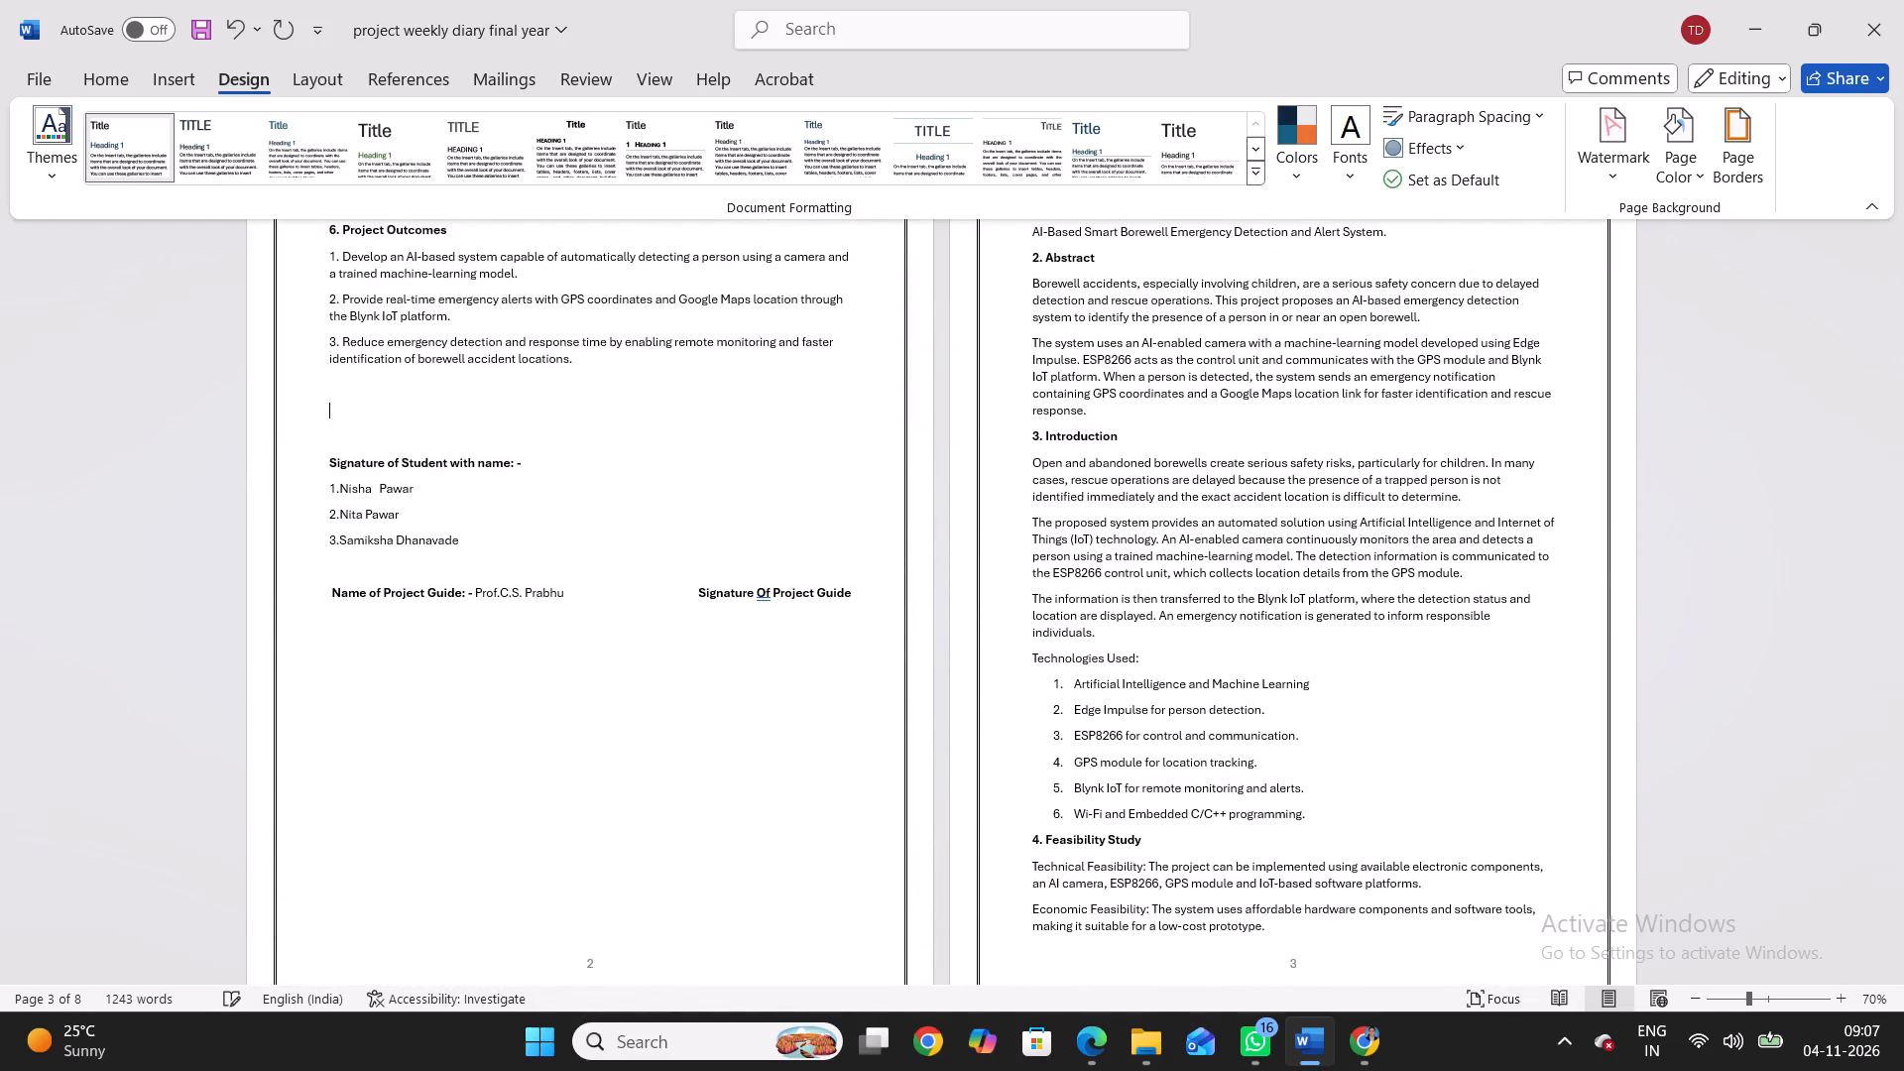
{"action": "left_click", "coordinate": [498, 570]}
{"action": "key", "text": "Return"}
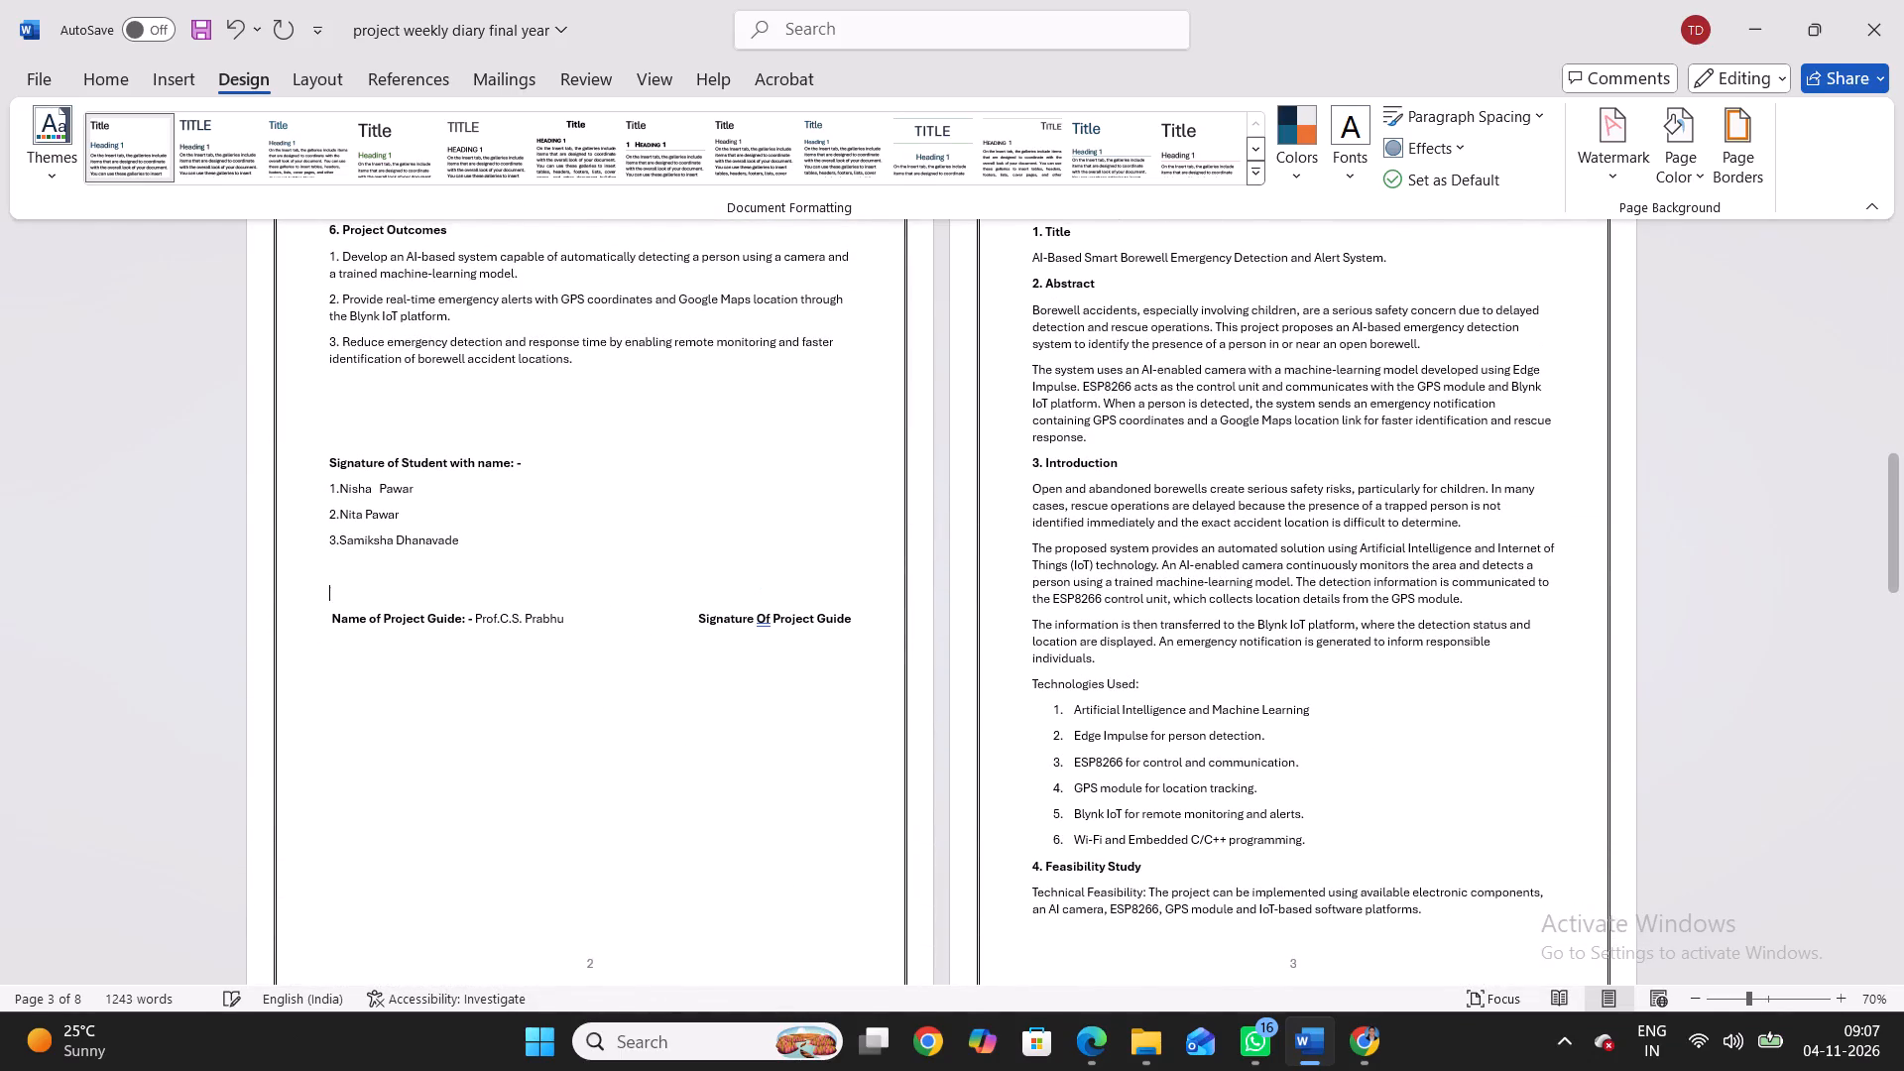
Remove the blank line above the "Synopsis" heading at the start of the synopsis page.
{"action": "scroll", "coordinate": [643, 611], "scroll_direction": "up", "scroll_amount": 1}
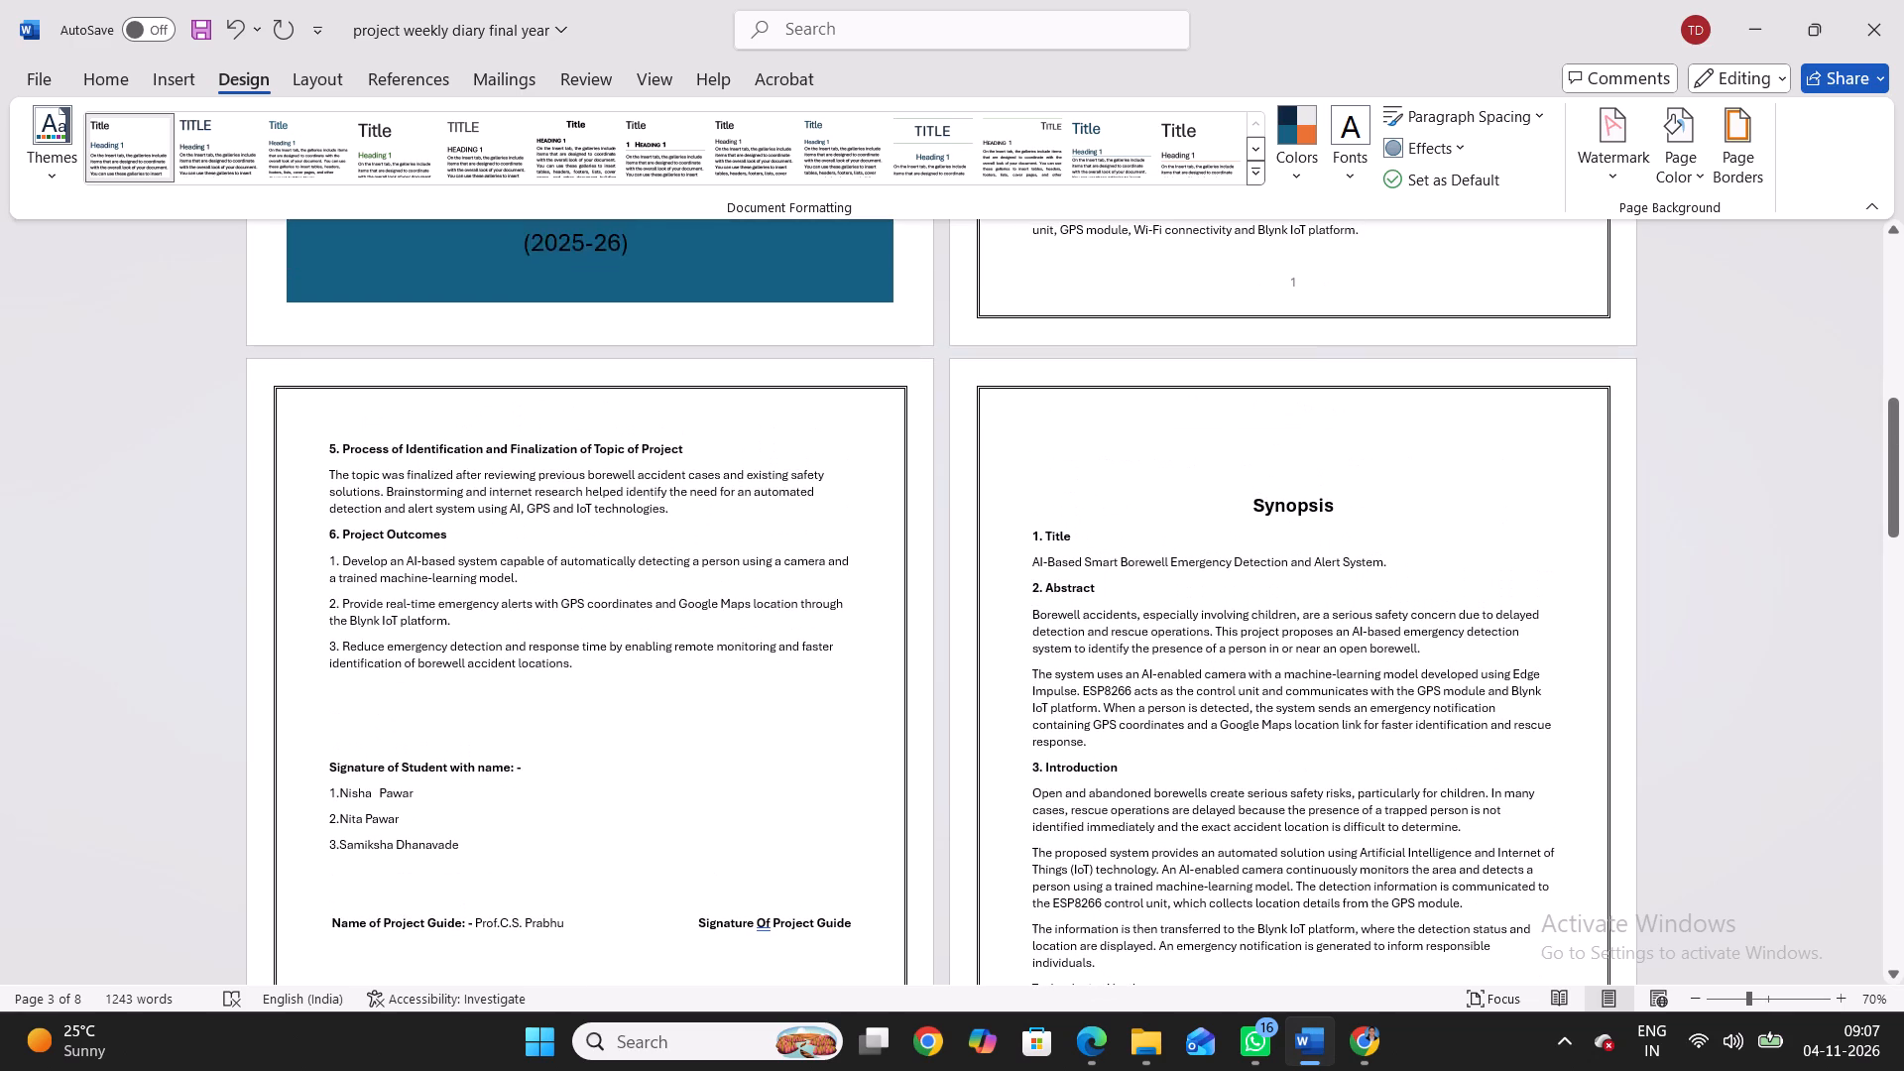
{"action": "scroll", "coordinate": [643, 611], "scroll_direction": "up", "scroll_amount": 1}
{"action": "left_click", "coordinate": [1074, 466]}
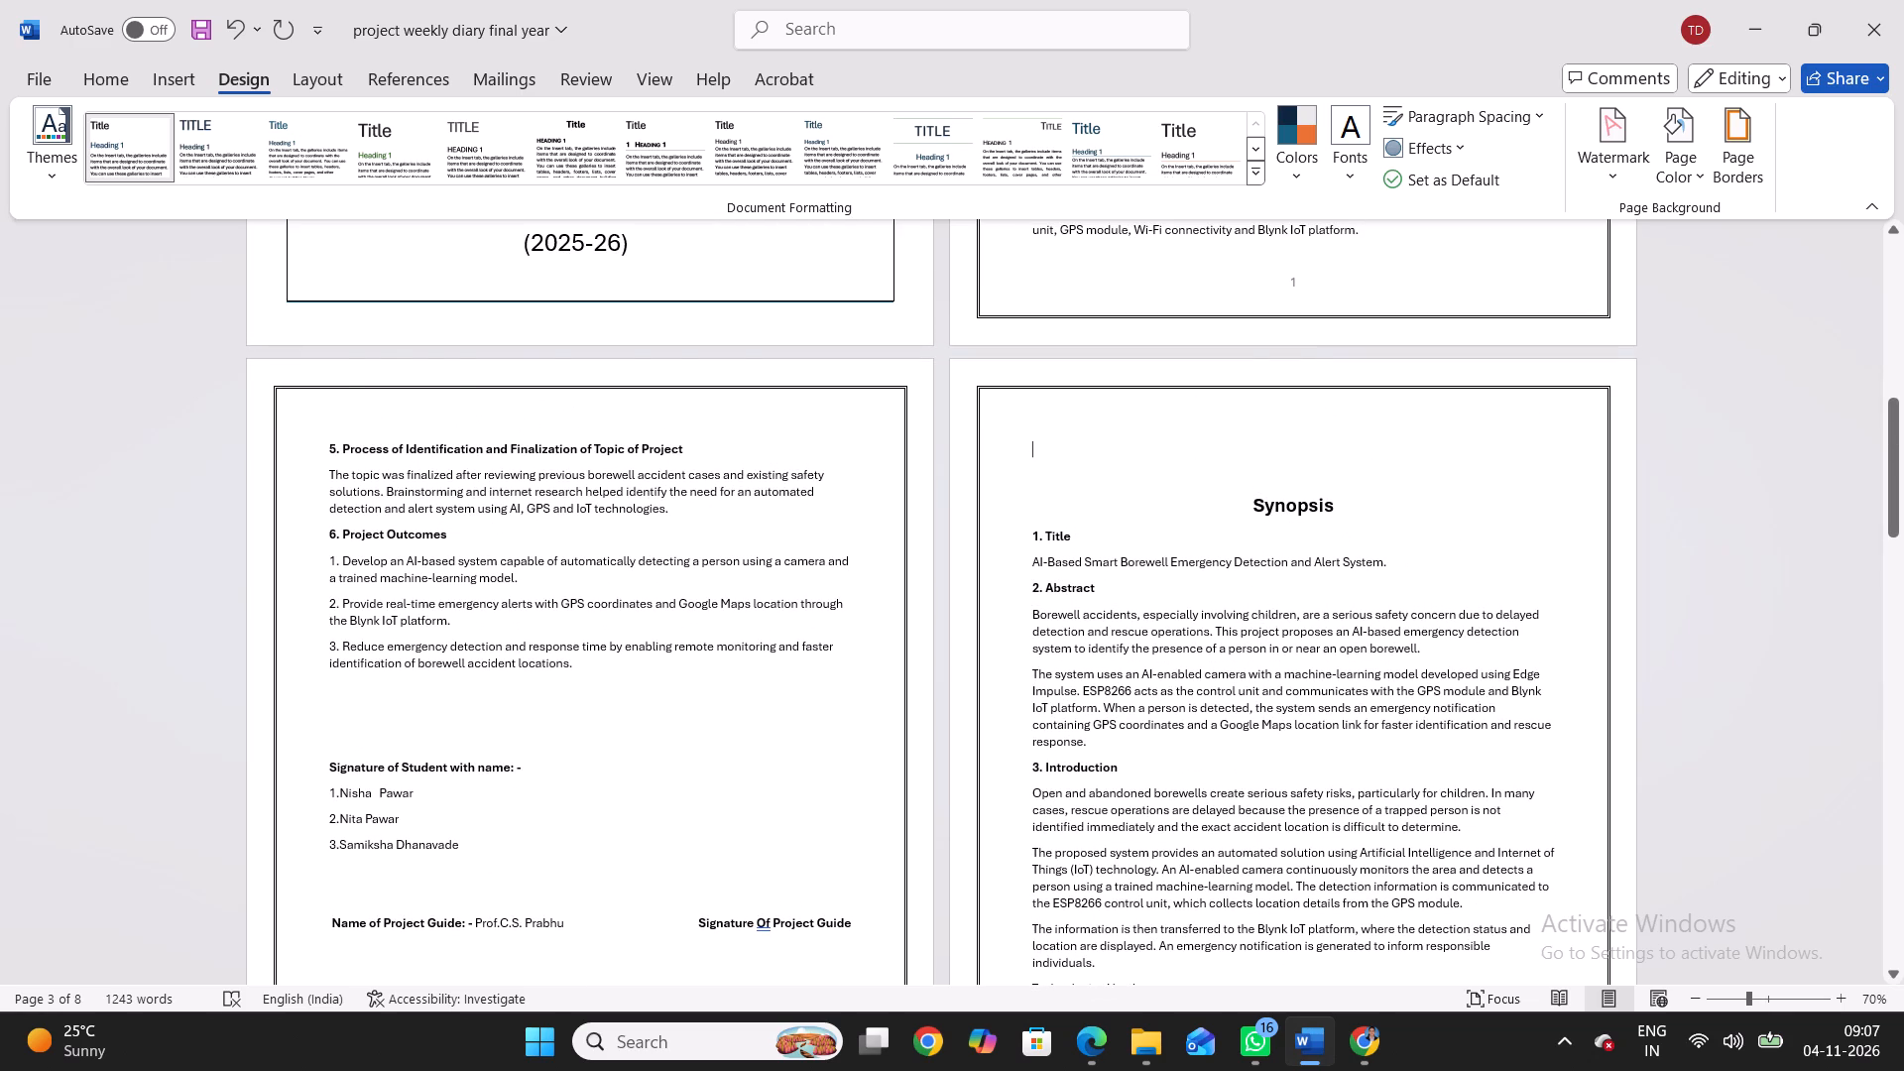
{"action": "key", "text": "BackSpace"}
Look over the remaining pages through the weekly progress report, checking its heading, table and signature line.
{"action": "scroll", "coordinate": [1074, 466], "scroll_direction": "right", "scroll_amount": 1}
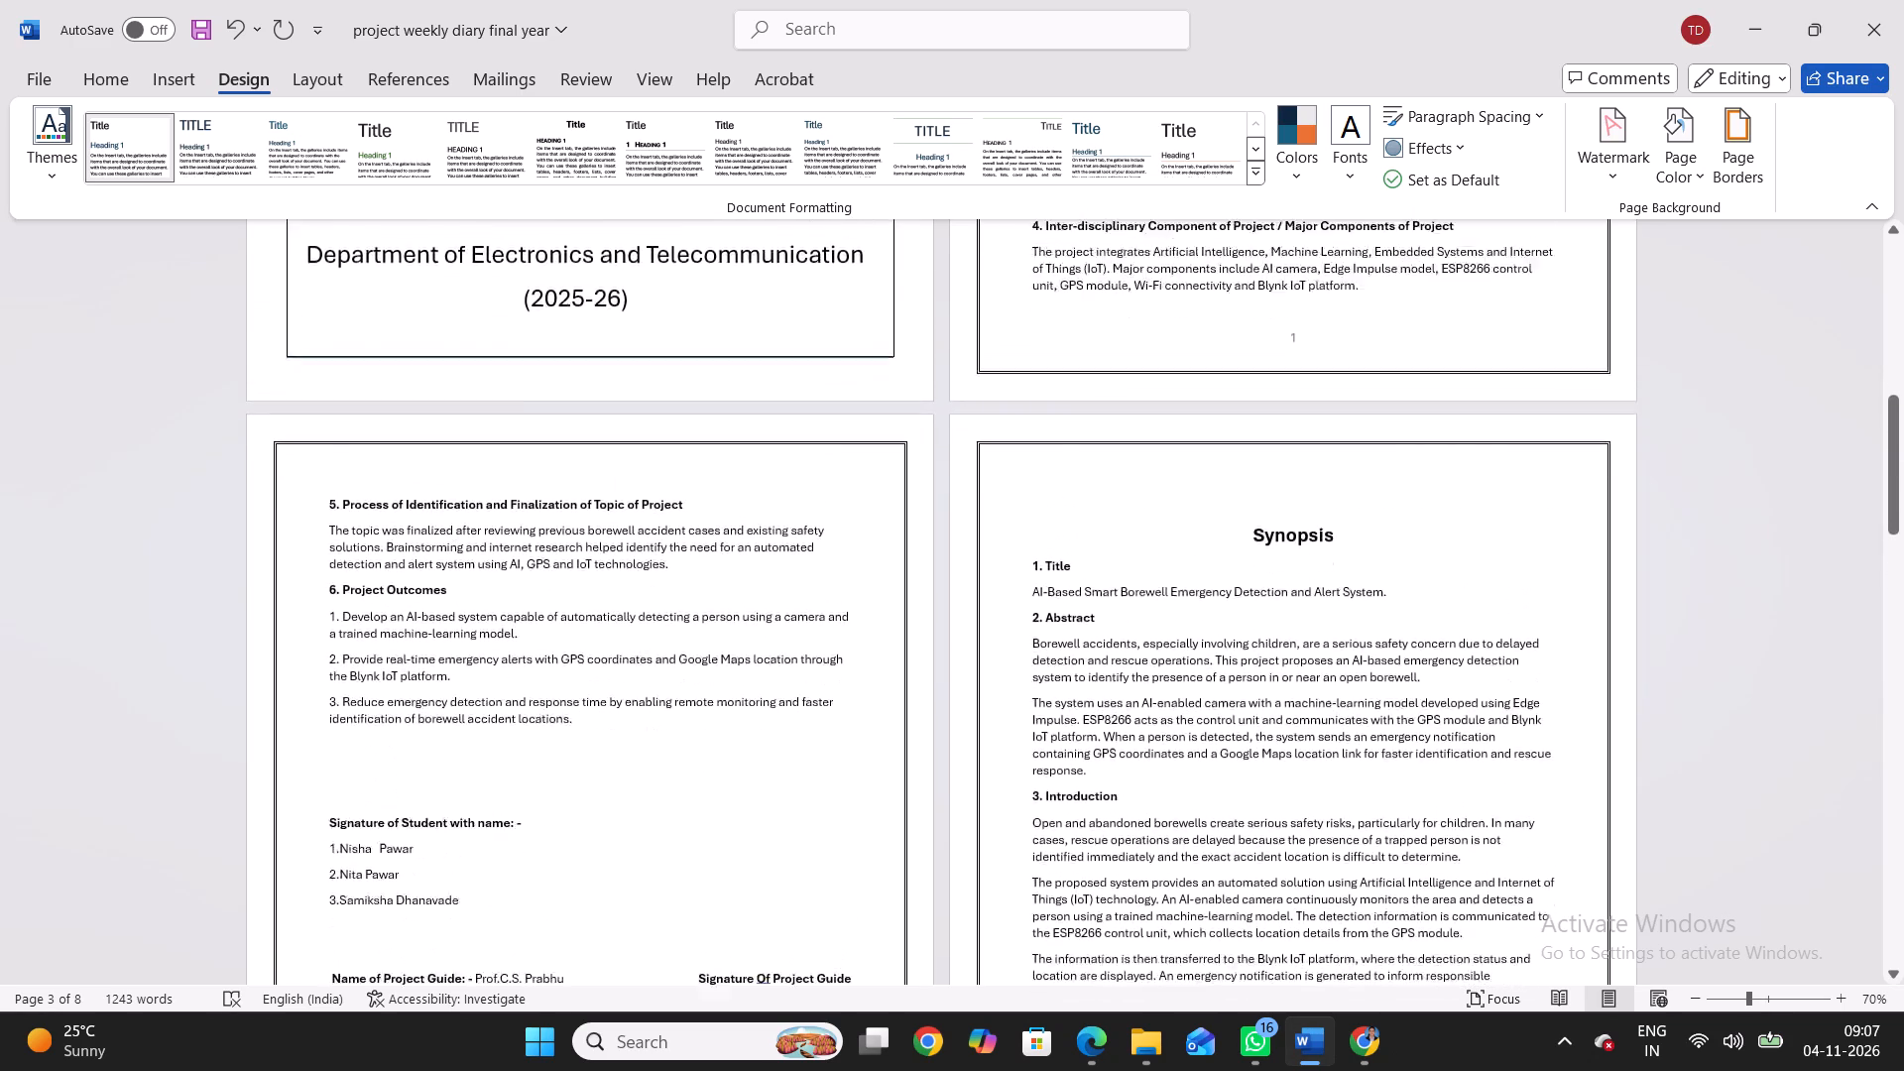
{"action": "scroll", "coordinate": [1074, 466], "scroll_direction": "right", "scroll_amount": 1}
{"action": "scroll", "coordinate": [1074, 466], "scroll_direction": "down", "scroll_amount": 4}
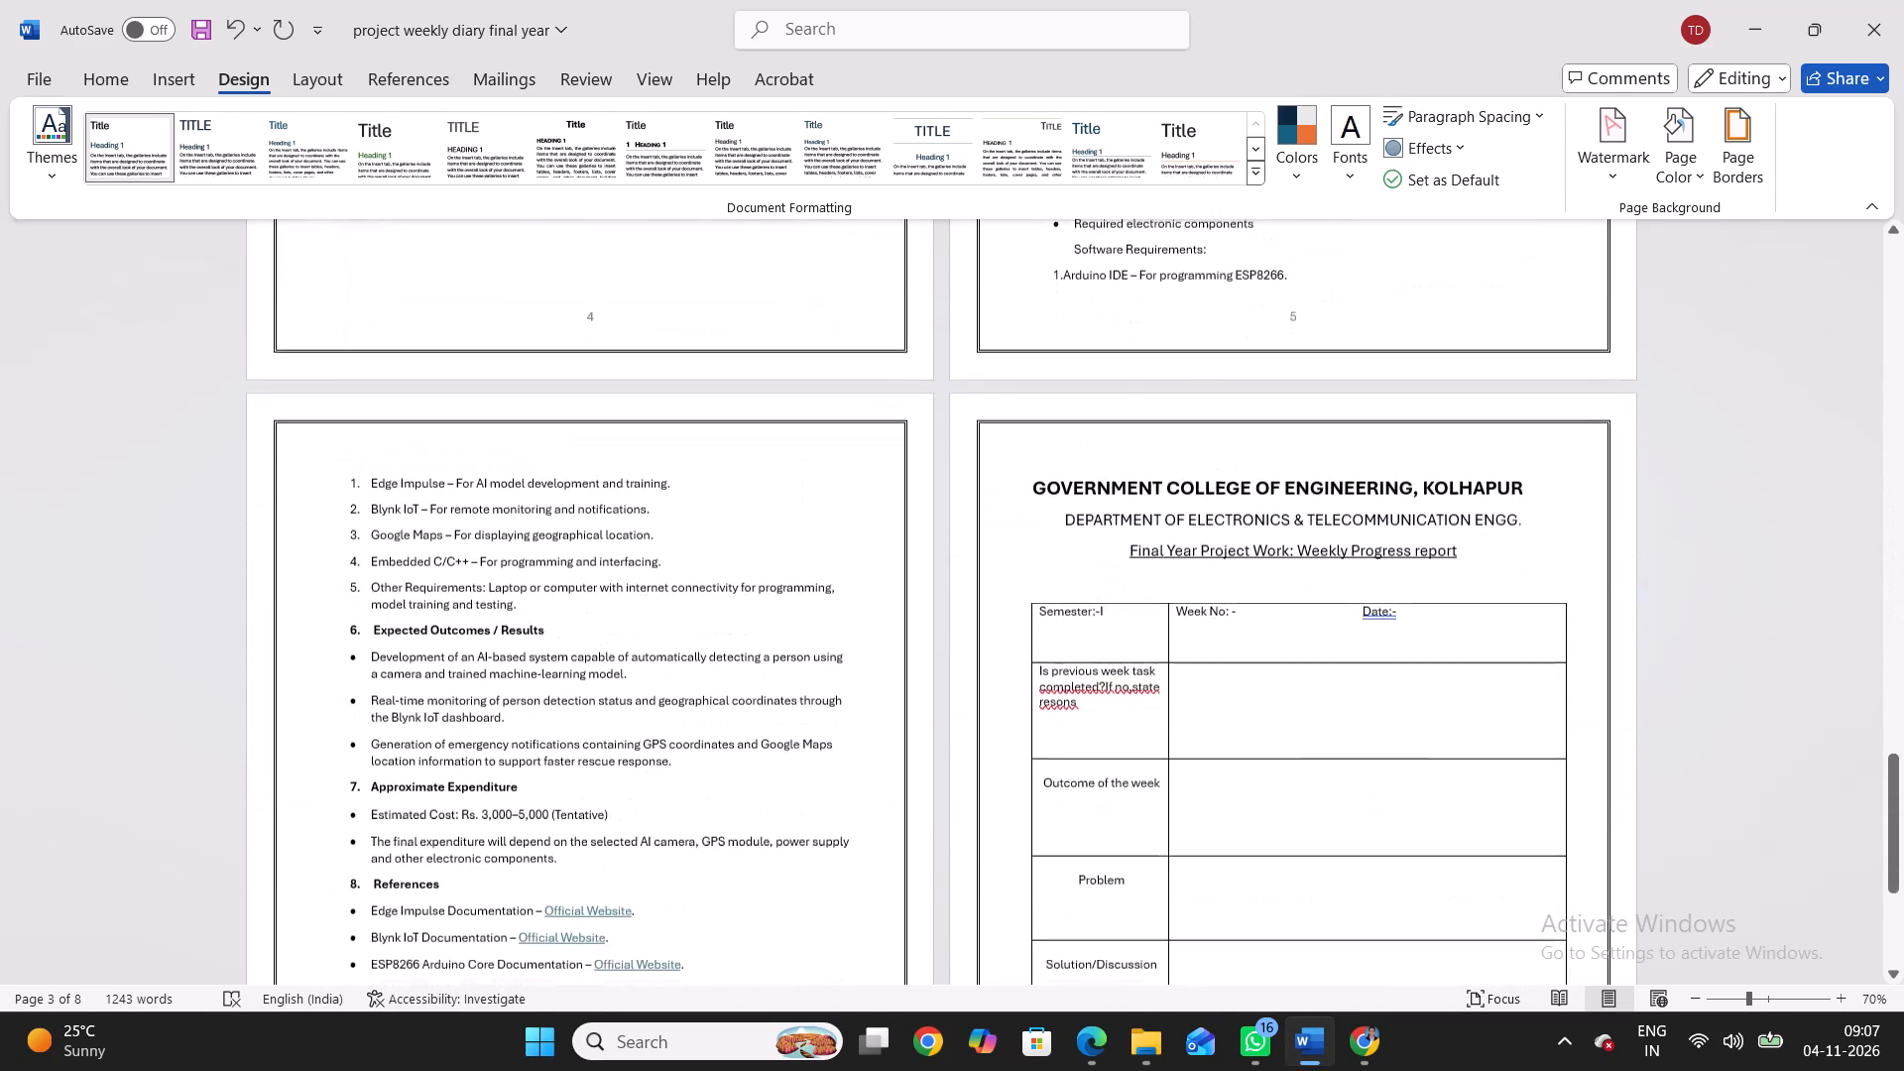
{"action": "scroll", "coordinate": [1074, 466], "scroll_direction": "down", "scroll_amount": 1}
{"action": "scroll", "coordinate": [1074, 466], "scroll_direction": "down", "scroll_amount": 3, "text": "ctrl"}
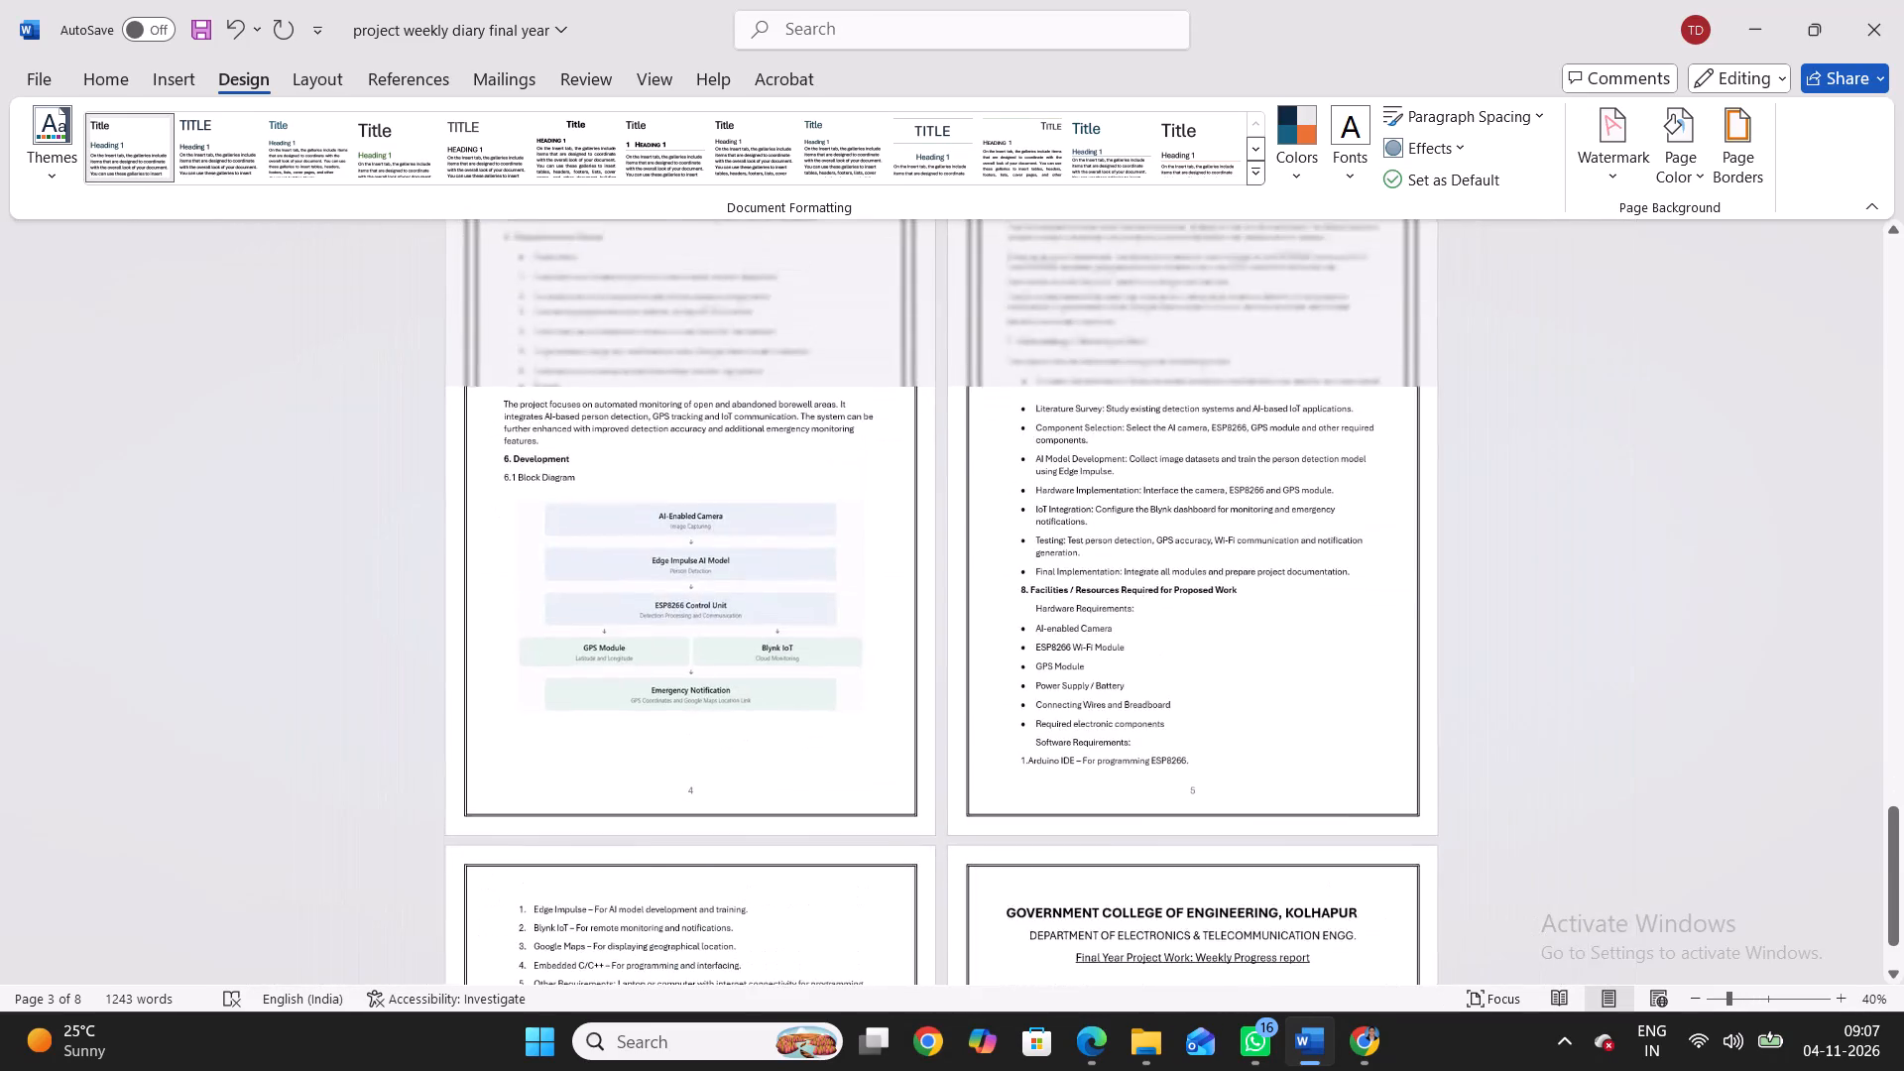
{"action": "scroll", "coordinate": [1074, 466], "scroll_direction": "down", "scroll_amount": 3}
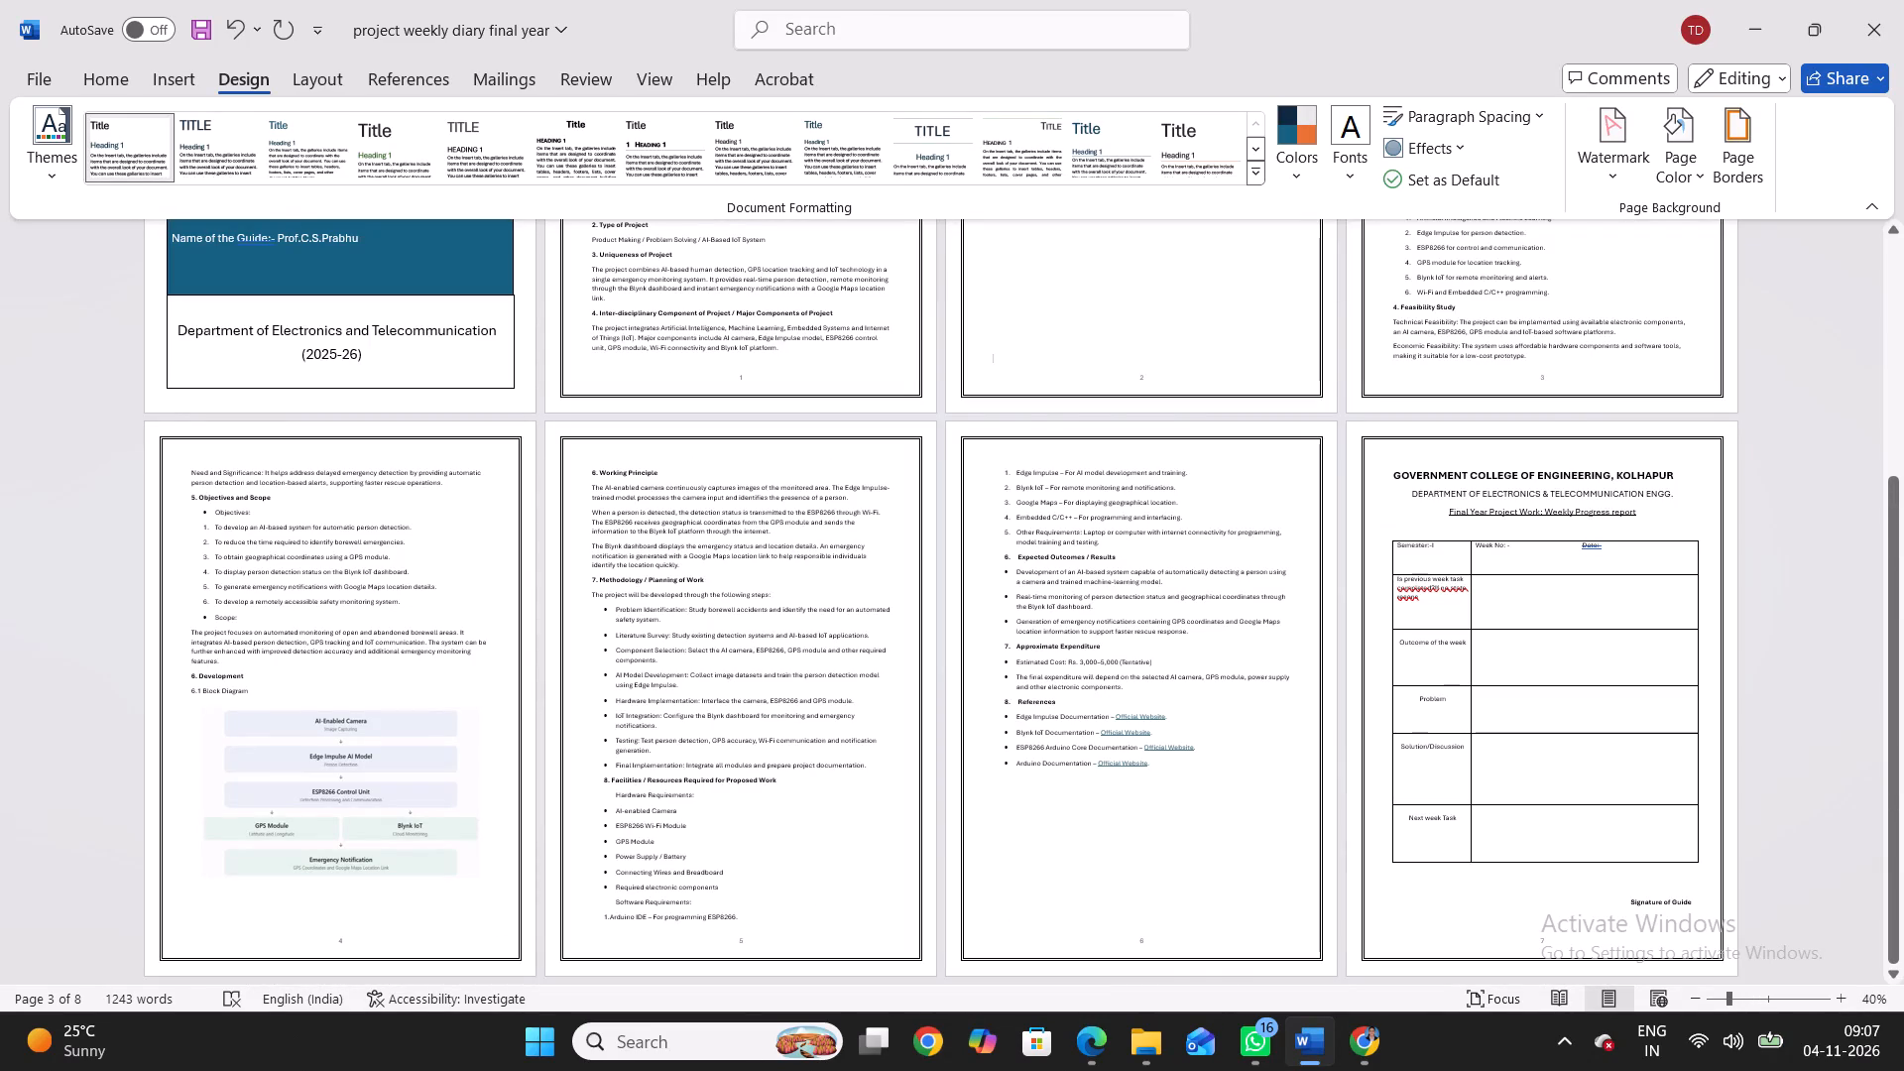
{"action": "left_click", "coordinate": [1401, 466]}
{"action": "scroll", "coordinate": [1401, 466], "scroll_direction": "up", "scroll_amount": 6, "text": "ctrl"}
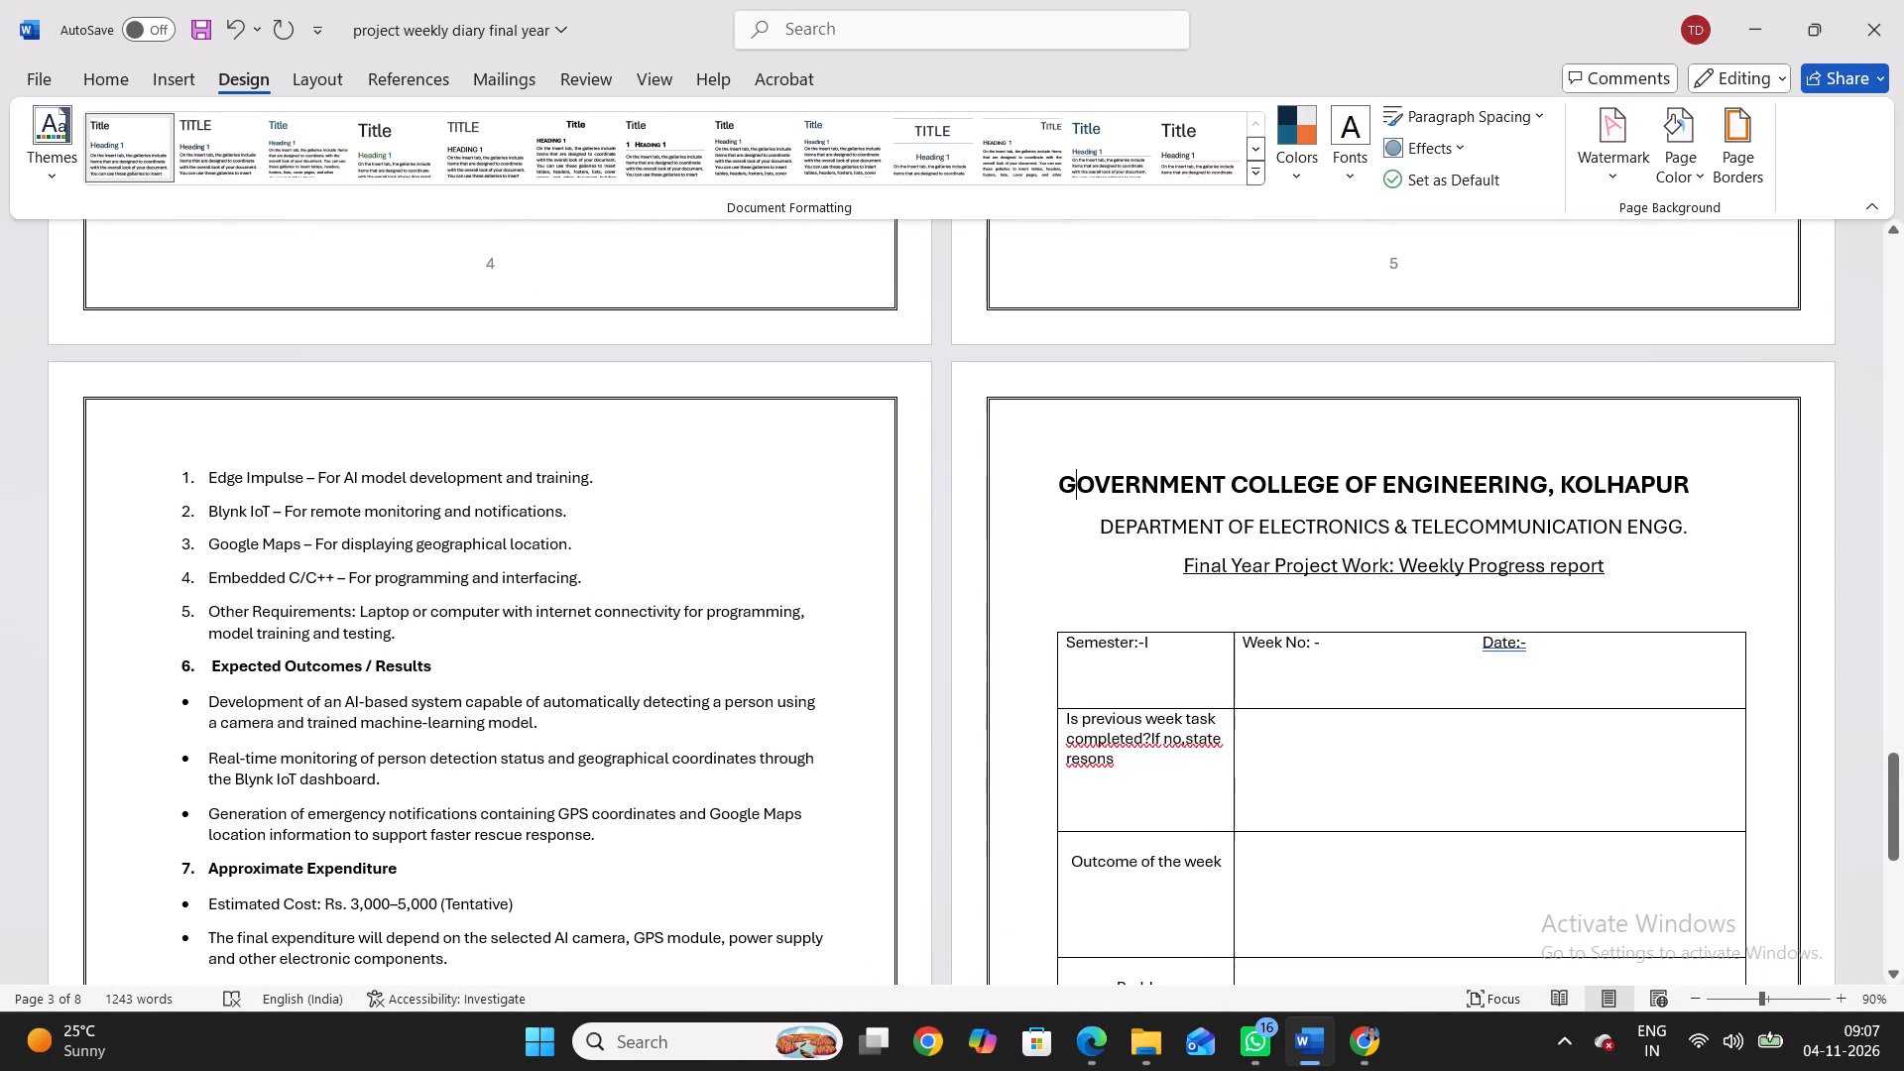
{"action": "scroll", "coordinate": [1401, 466], "scroll_direction": "down", "scroll_amount": 1}
{"action": "scroll", "coordinate": [1401, 466], "scroll_direction": "up", "scroll_amount": 3}
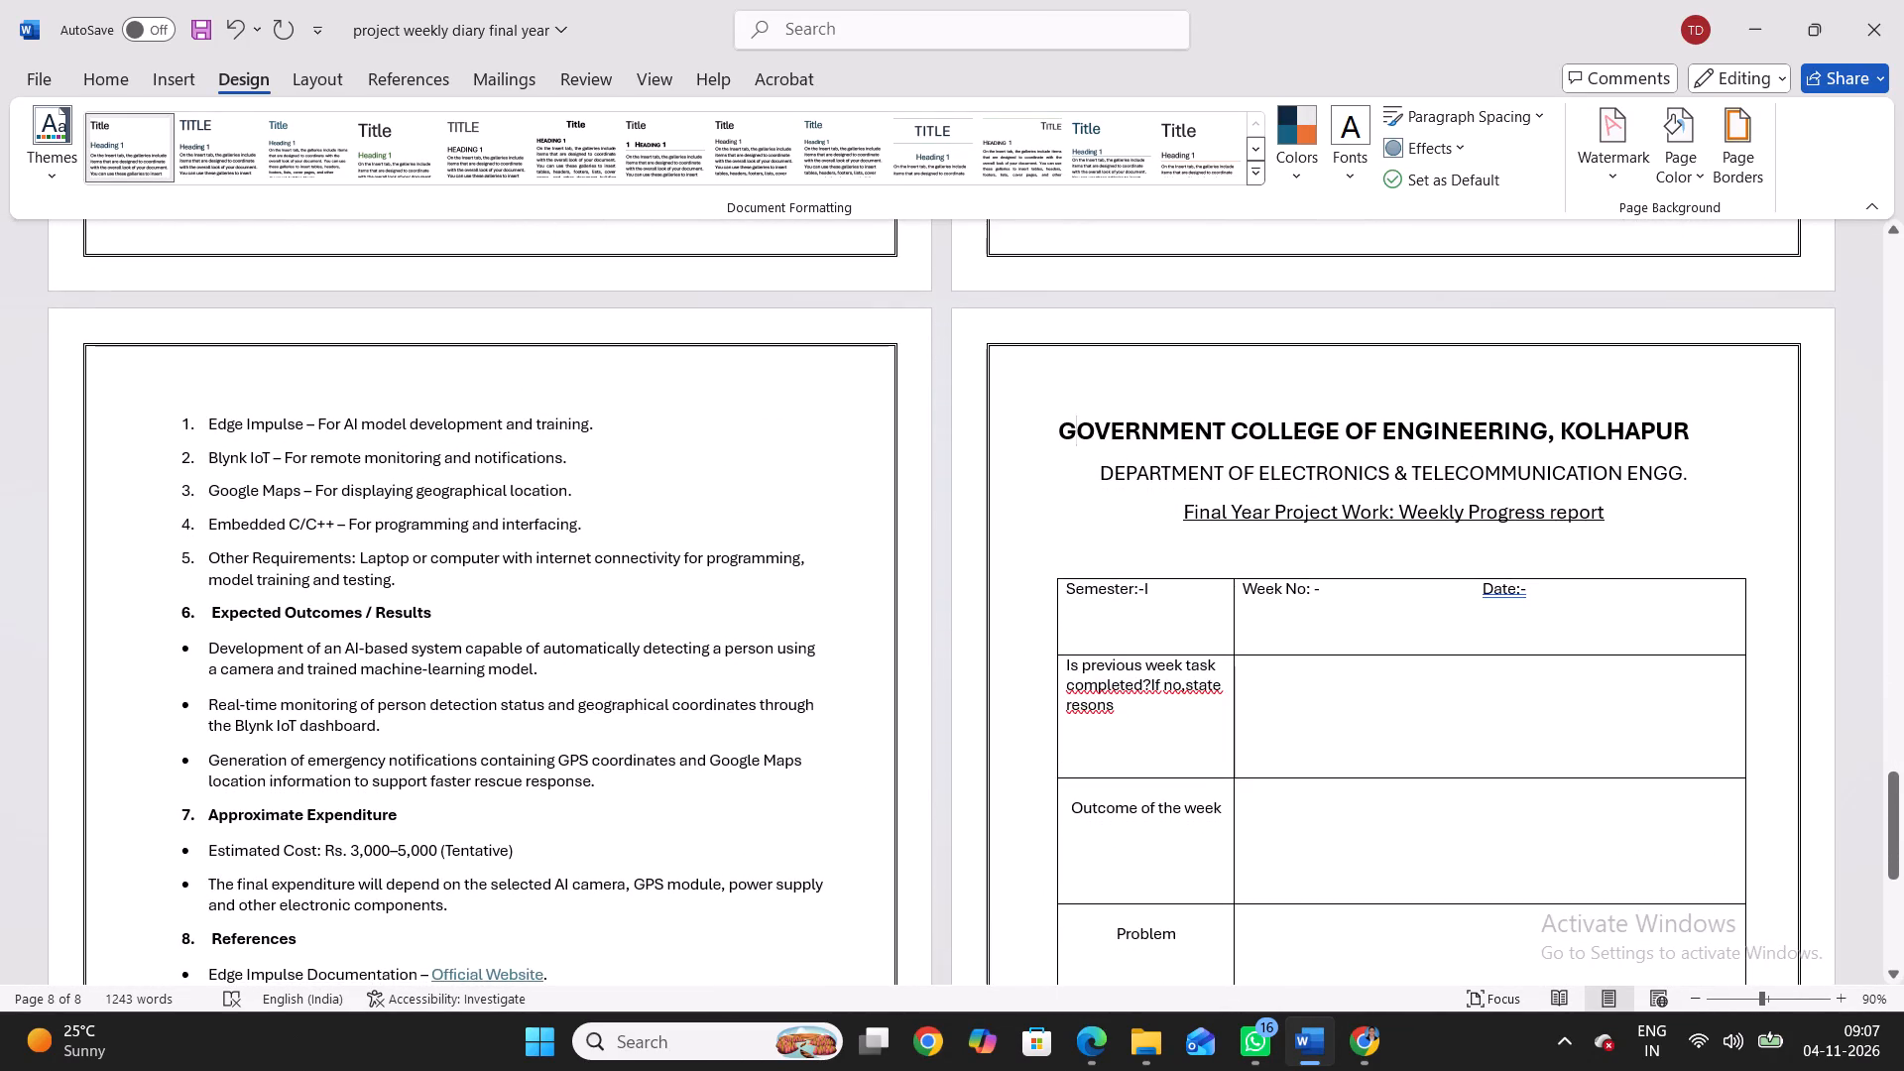
{"action": "scroll", "coordinate": [1401, 466], "scroll_direction": "up", "scroll_amount": 1}
{"action": "scroll", "coordinate": [1401, 466], "scroll_direction": "down", "scroll_amount": 2}
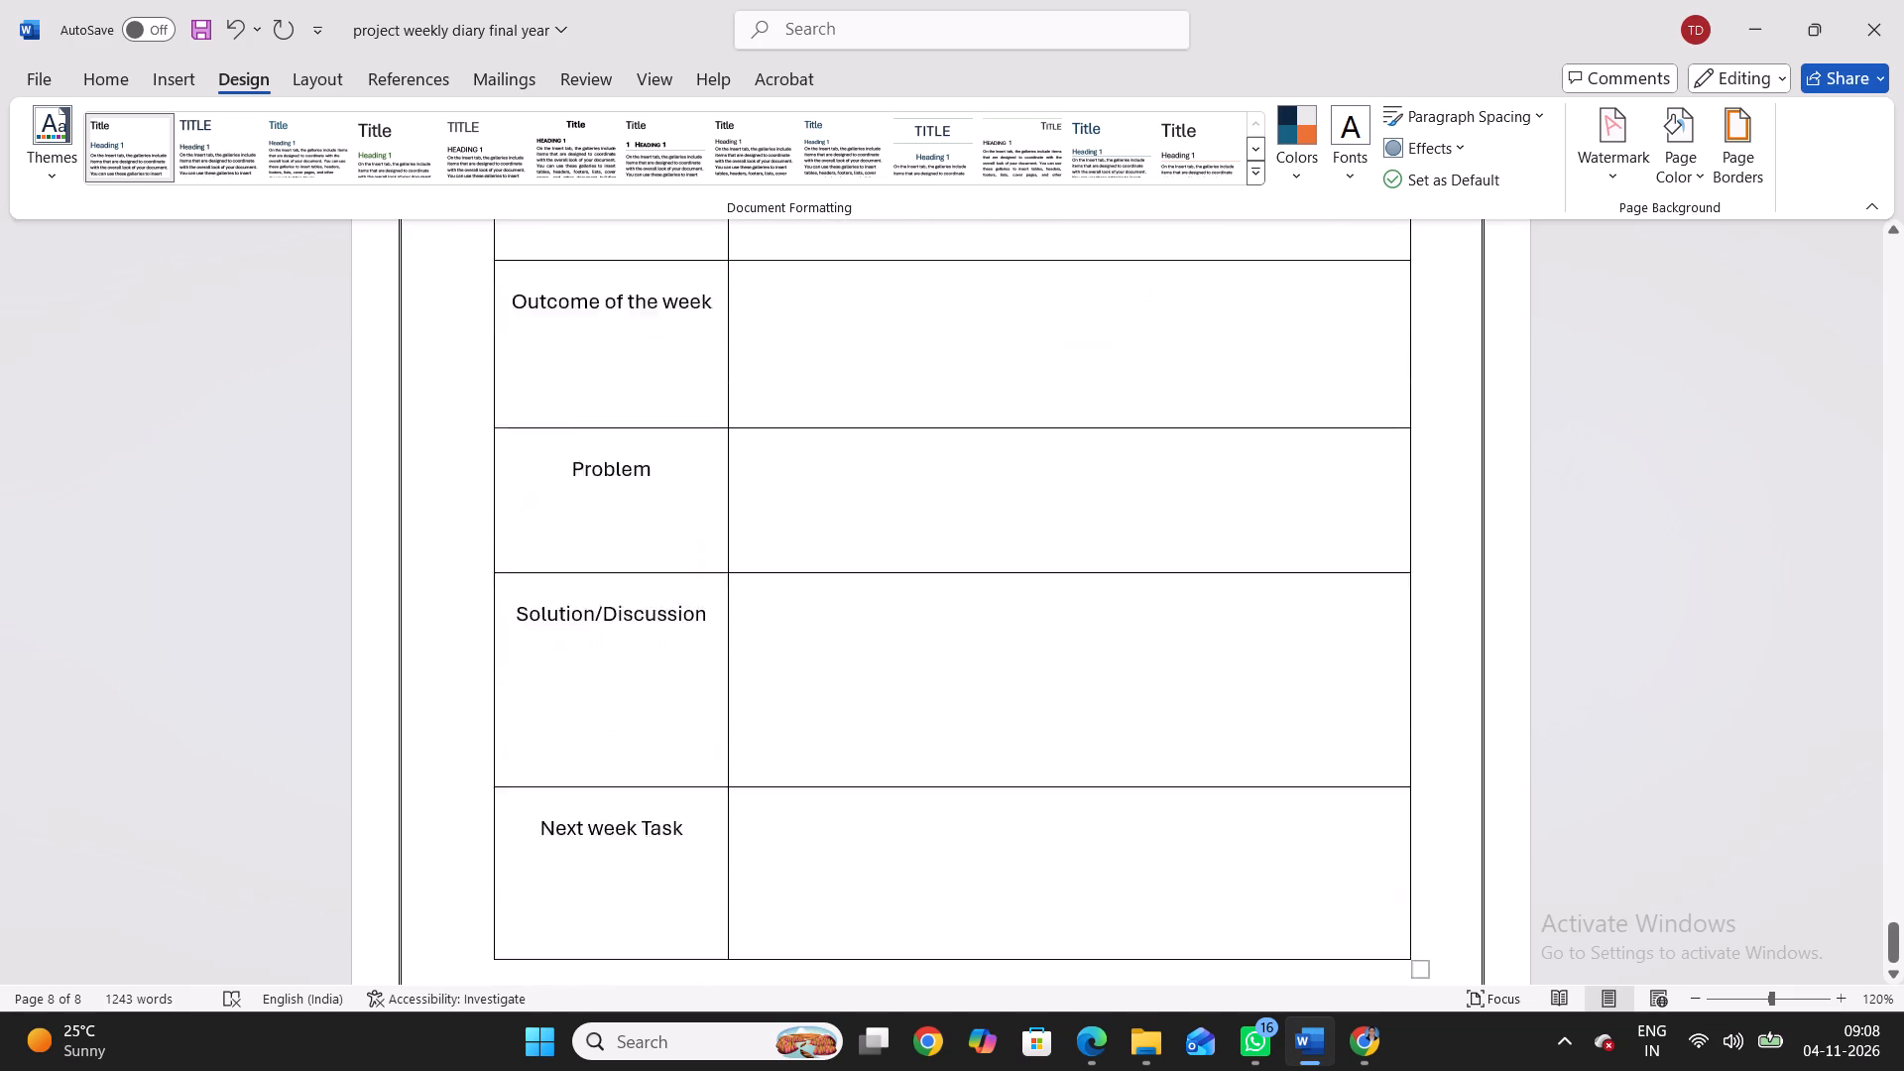
{"action": "scroll", "coordinate": [1401, 466], "scroll_direction": "down", "scroll_amount": 1}
{"action": "scroll", "coordinate": [1026, 699], "scroll_direction": "up", "scroll_amount": 2}
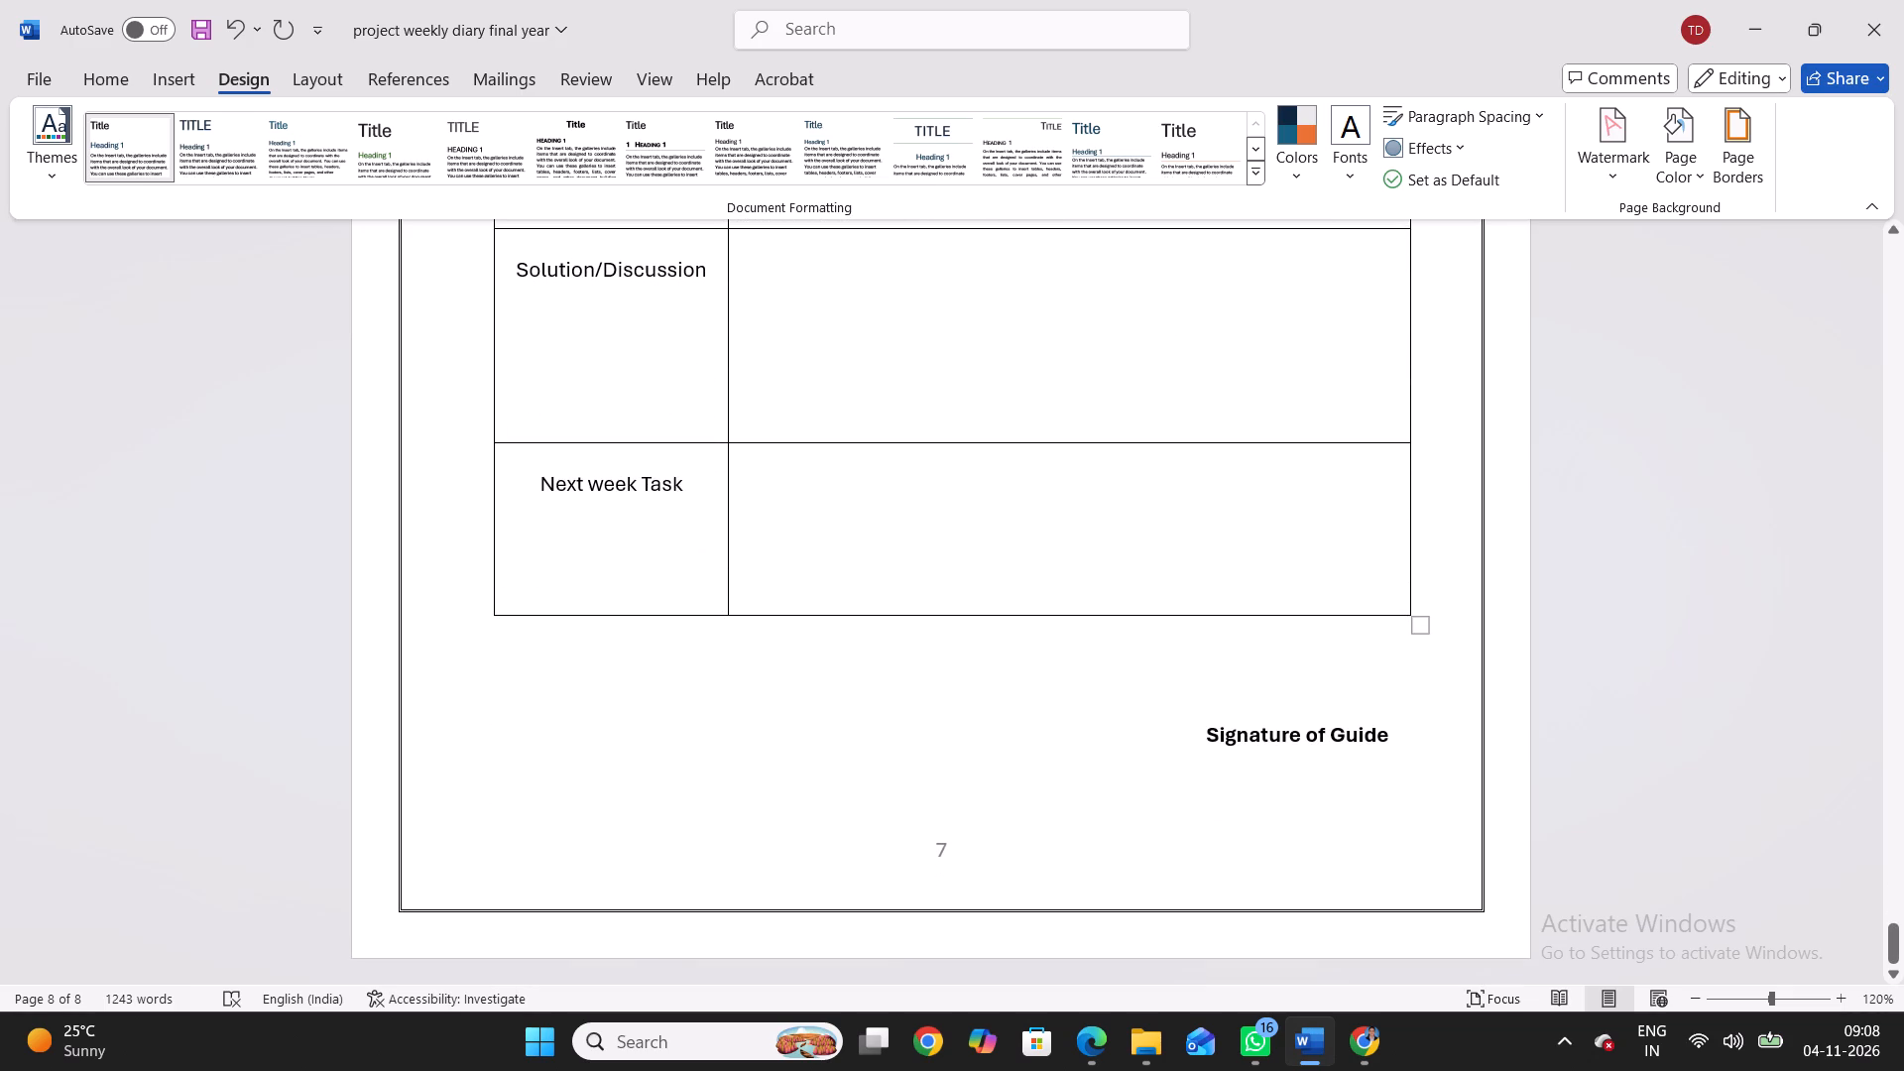
{"action": "scroll", "coordinate": [1026, 699], "scroll_direction": "up", "scroll_amount": 3}
{"action": "scroll", "coordinate": [1026, 699], "scroll_direction": "down", "scroll_amount": 2}
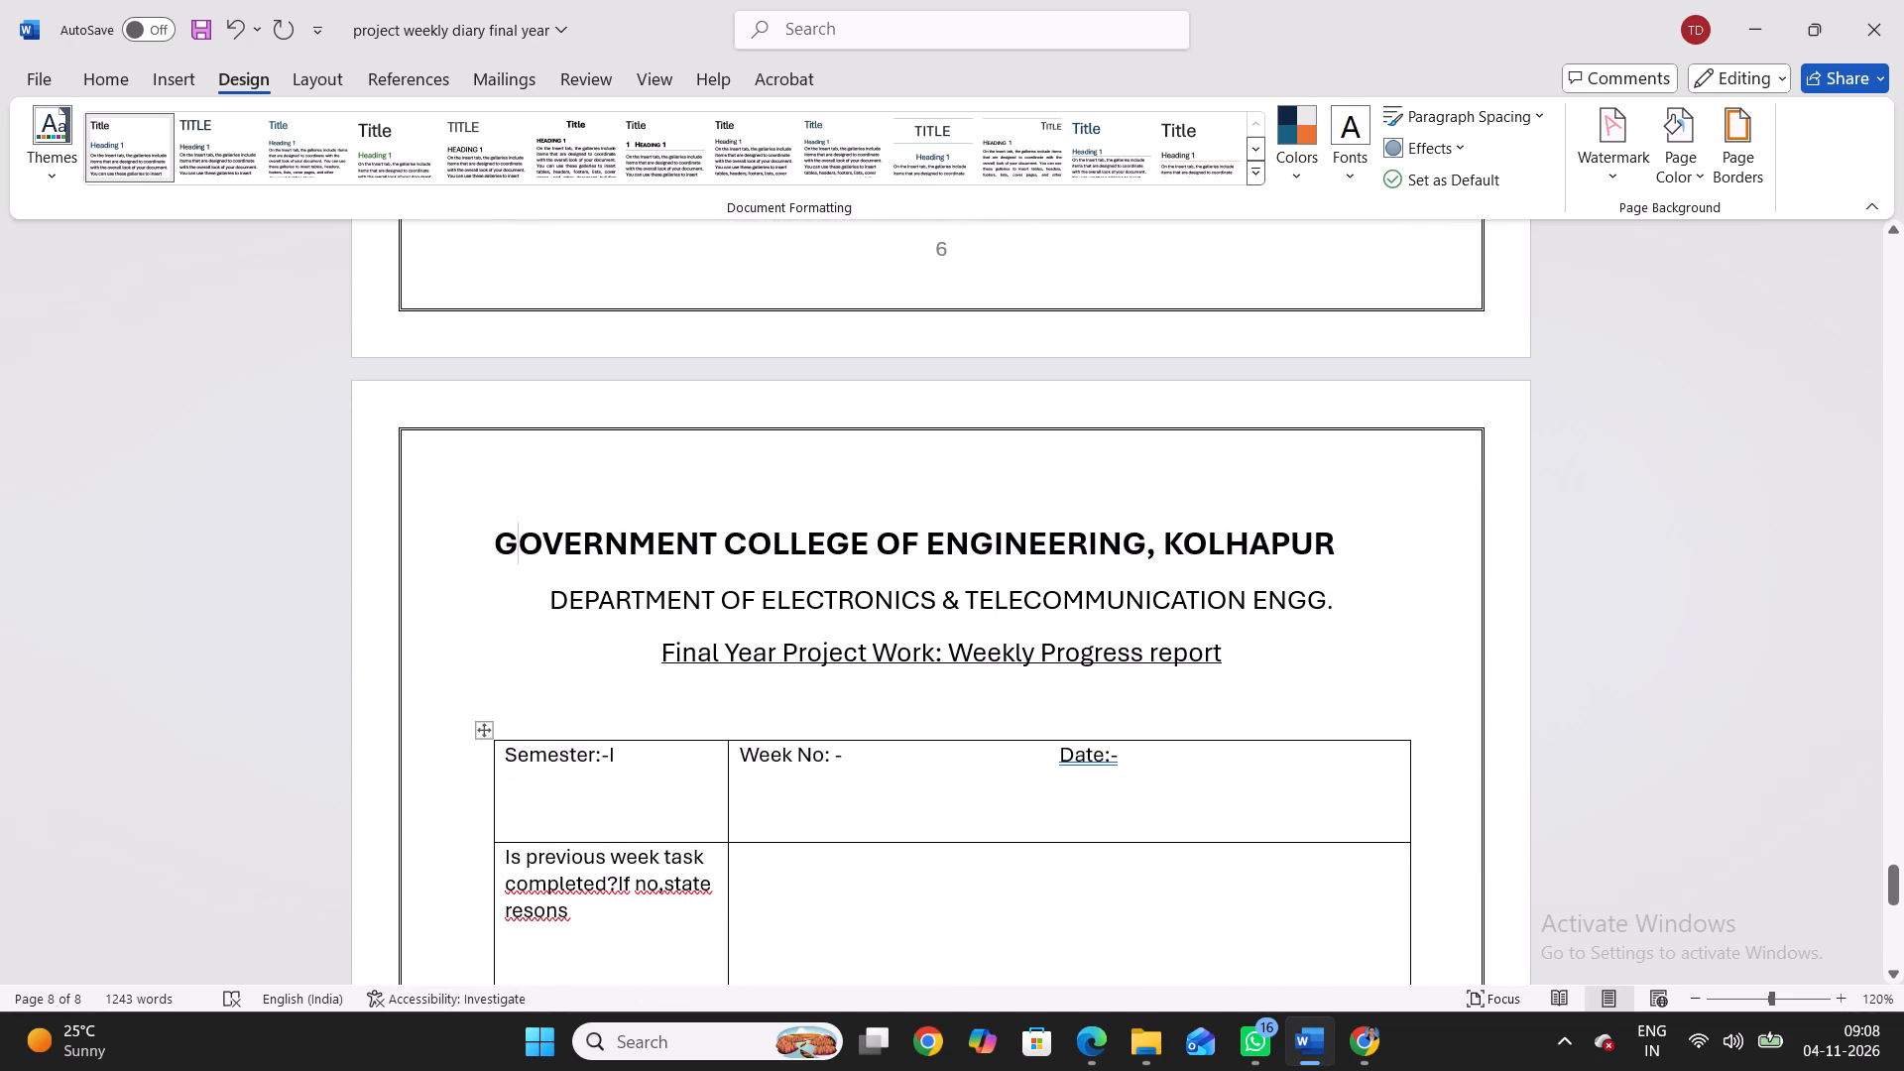
Copy the whole weekly progress report, from the college heading to "Signature of Guide", and paste it onto a new page after it.
{"action": "left_click_drag", "start_coordinate": [483, 518], "coordinate": [1420, 1070]}
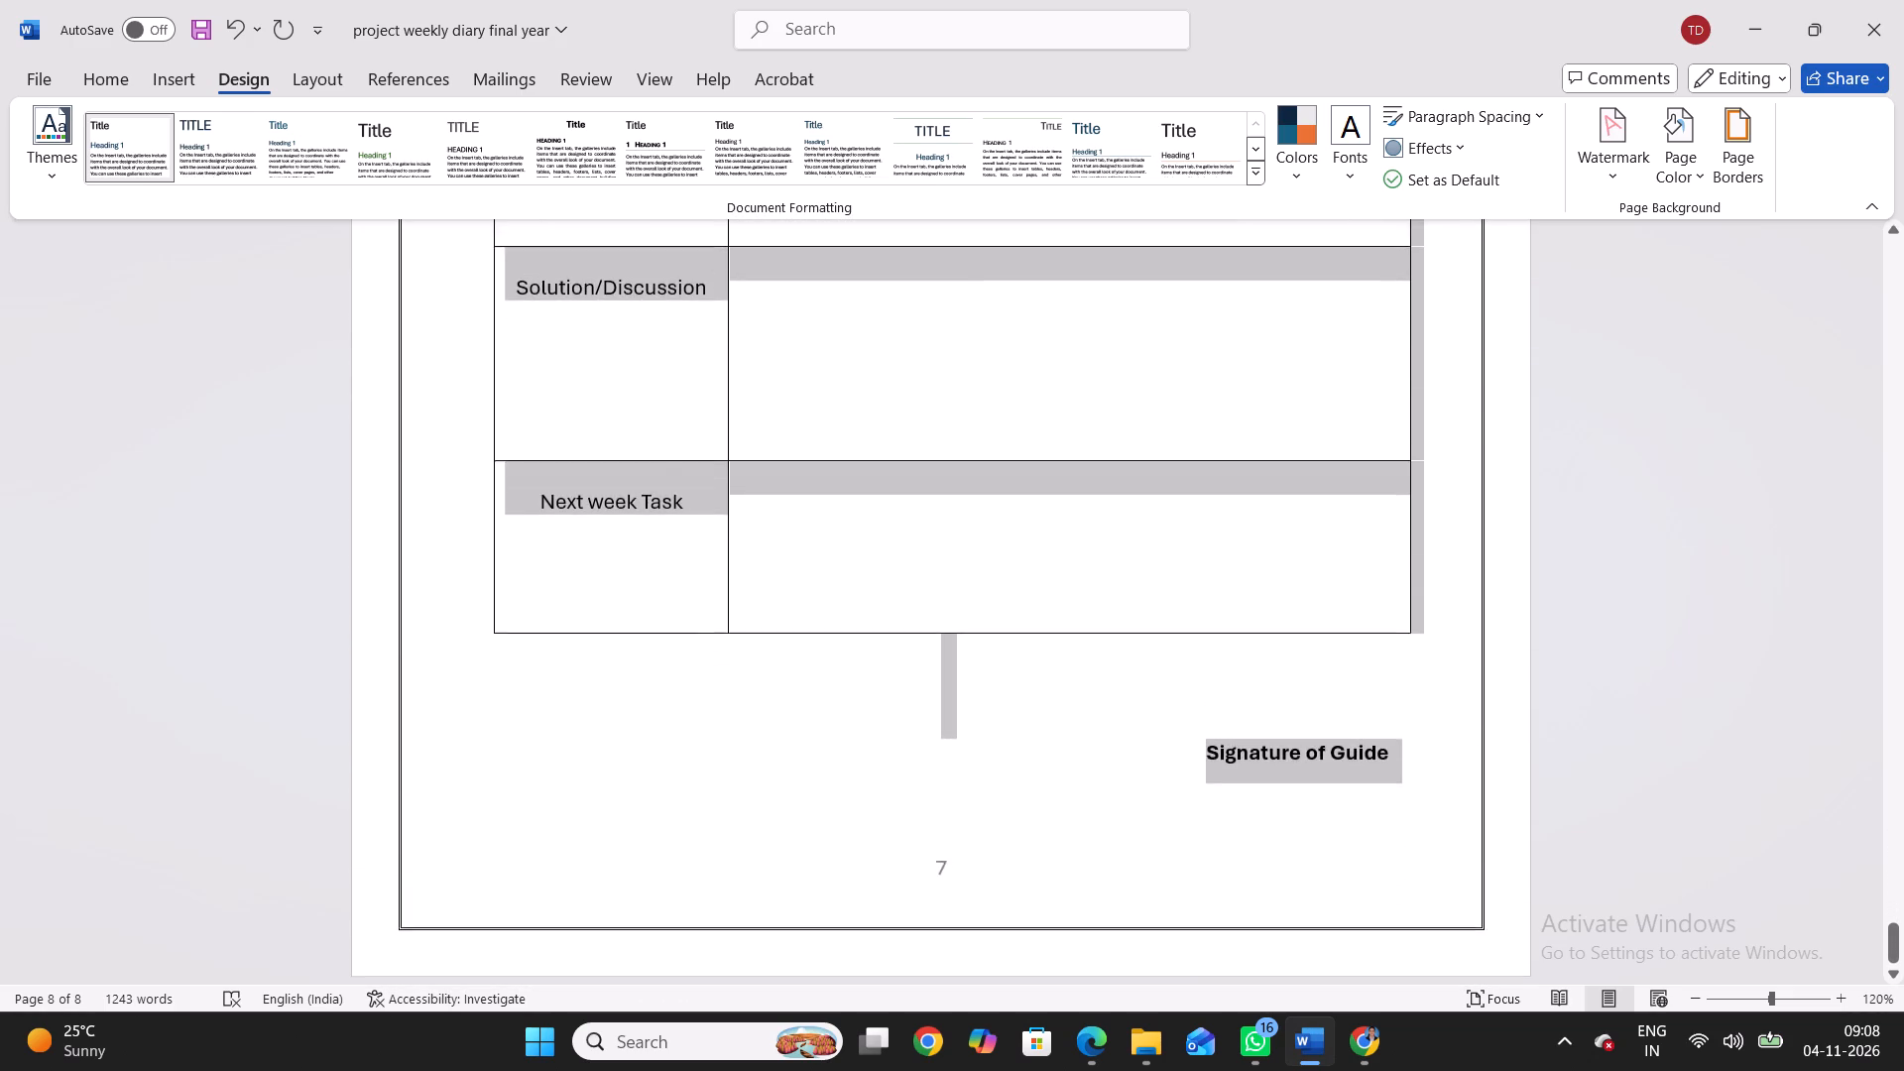
{"action": "left_click_drag", "start_coordinate": [1420, 1070], "coordinate": [1406, 838]}
{"action": "key", "text": "ctrl+c"}
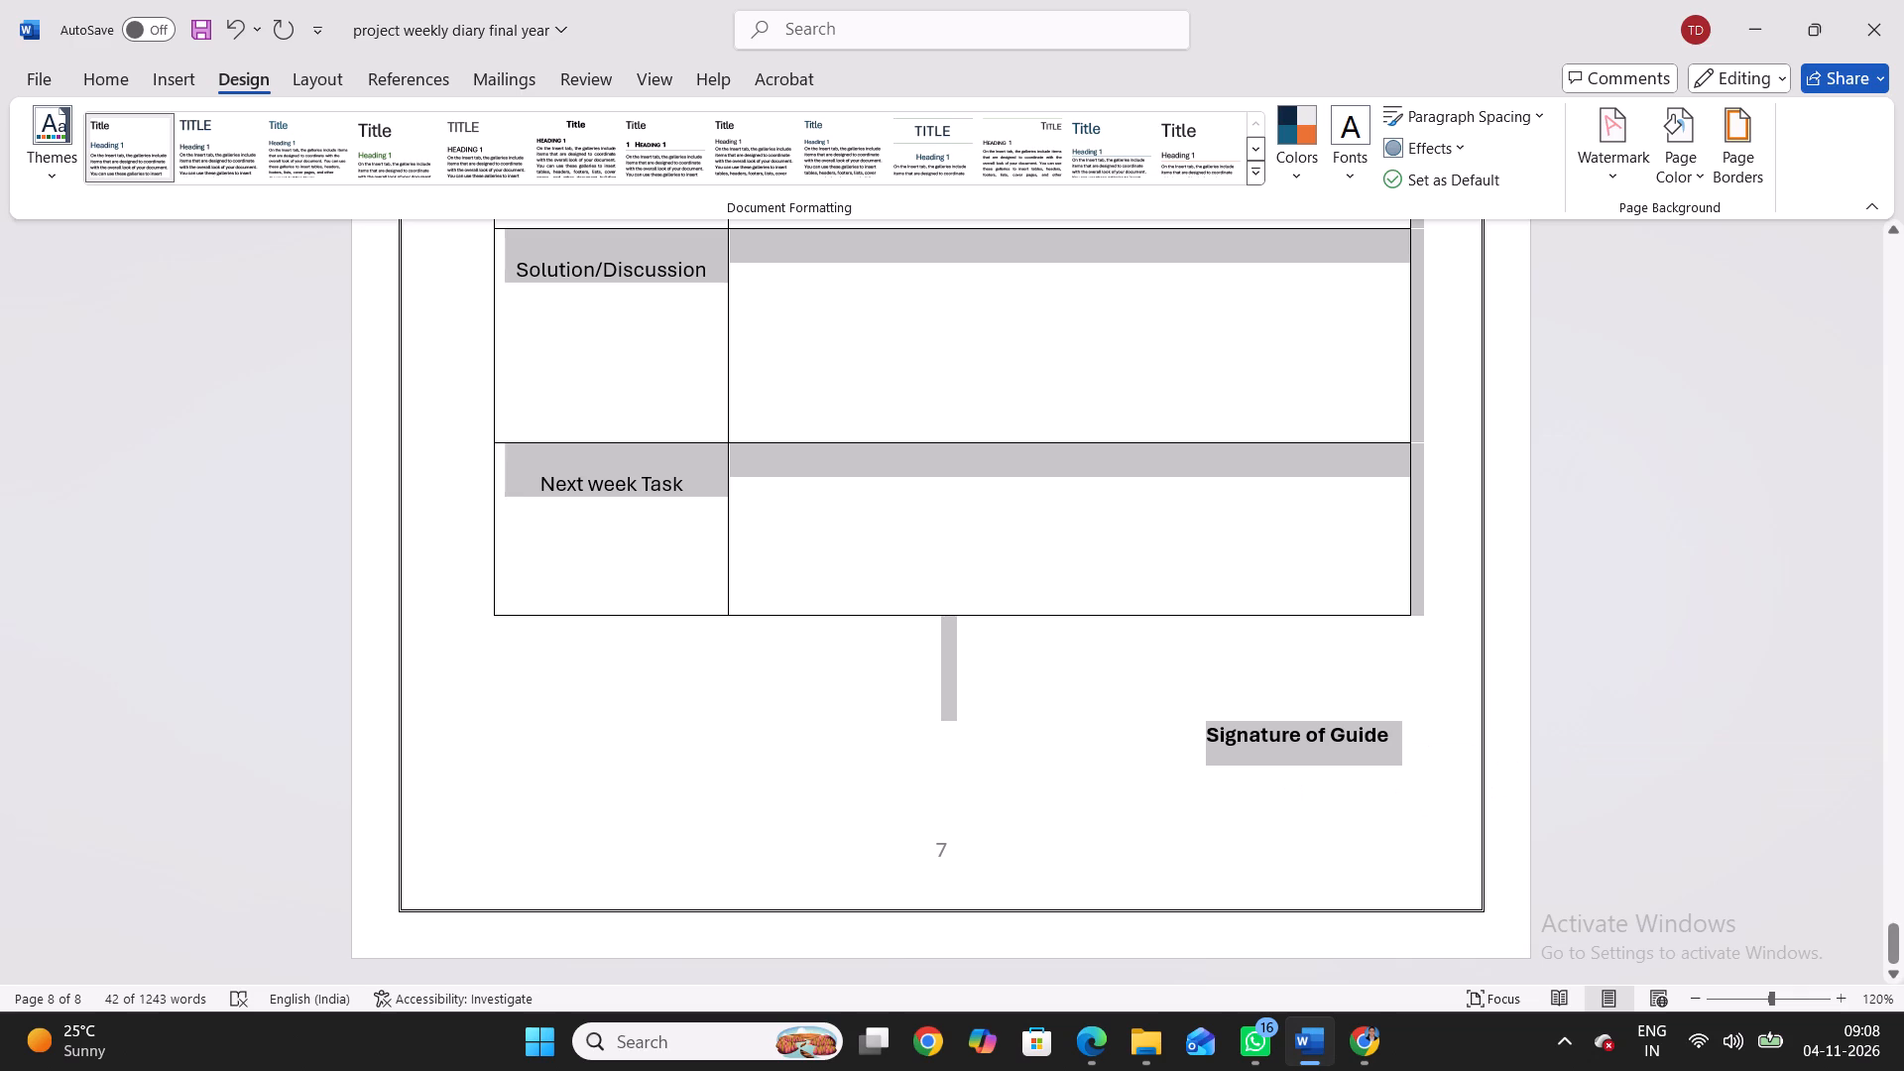
{"action": "left_click", "coordinate": [1267, 787]}
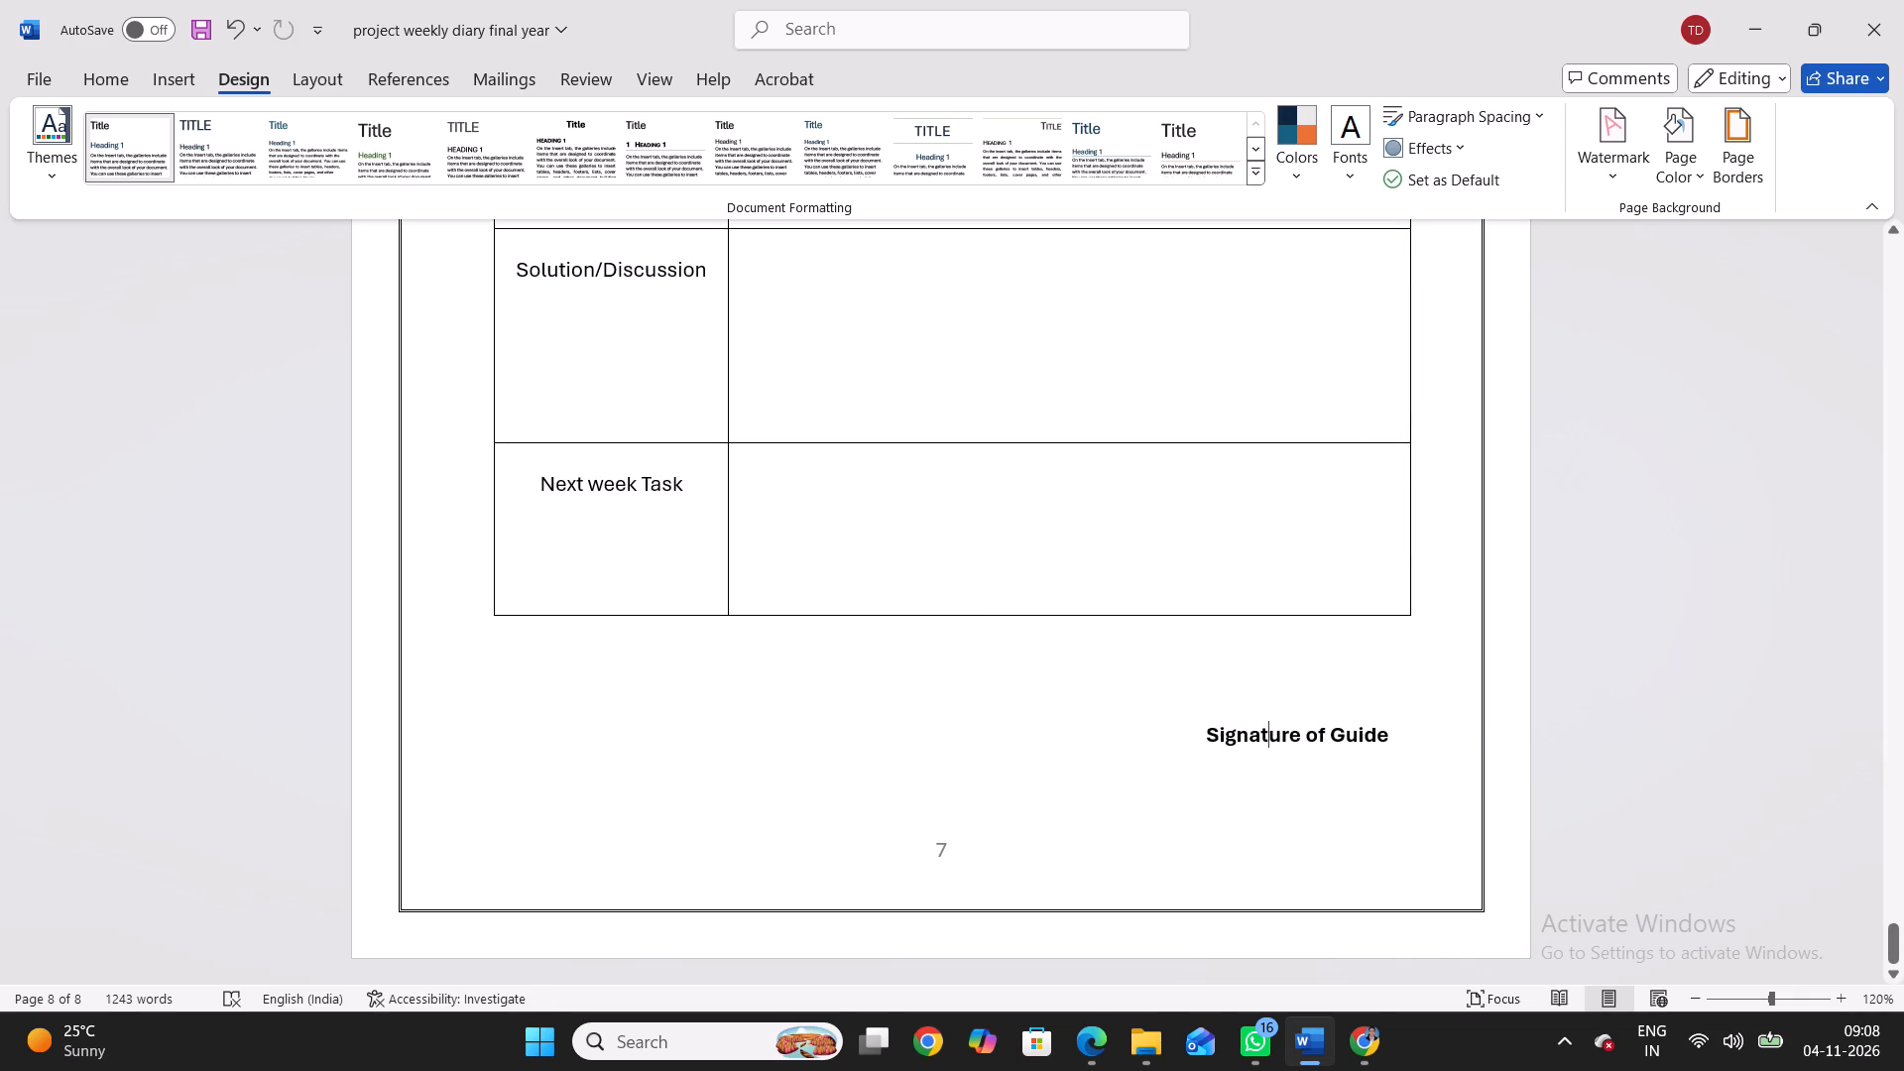
{"action": "left_click", "coordinate": [1400, 736]}
{"action": "key", "text": "Return"}
{"action": "key", "text": "Return"}
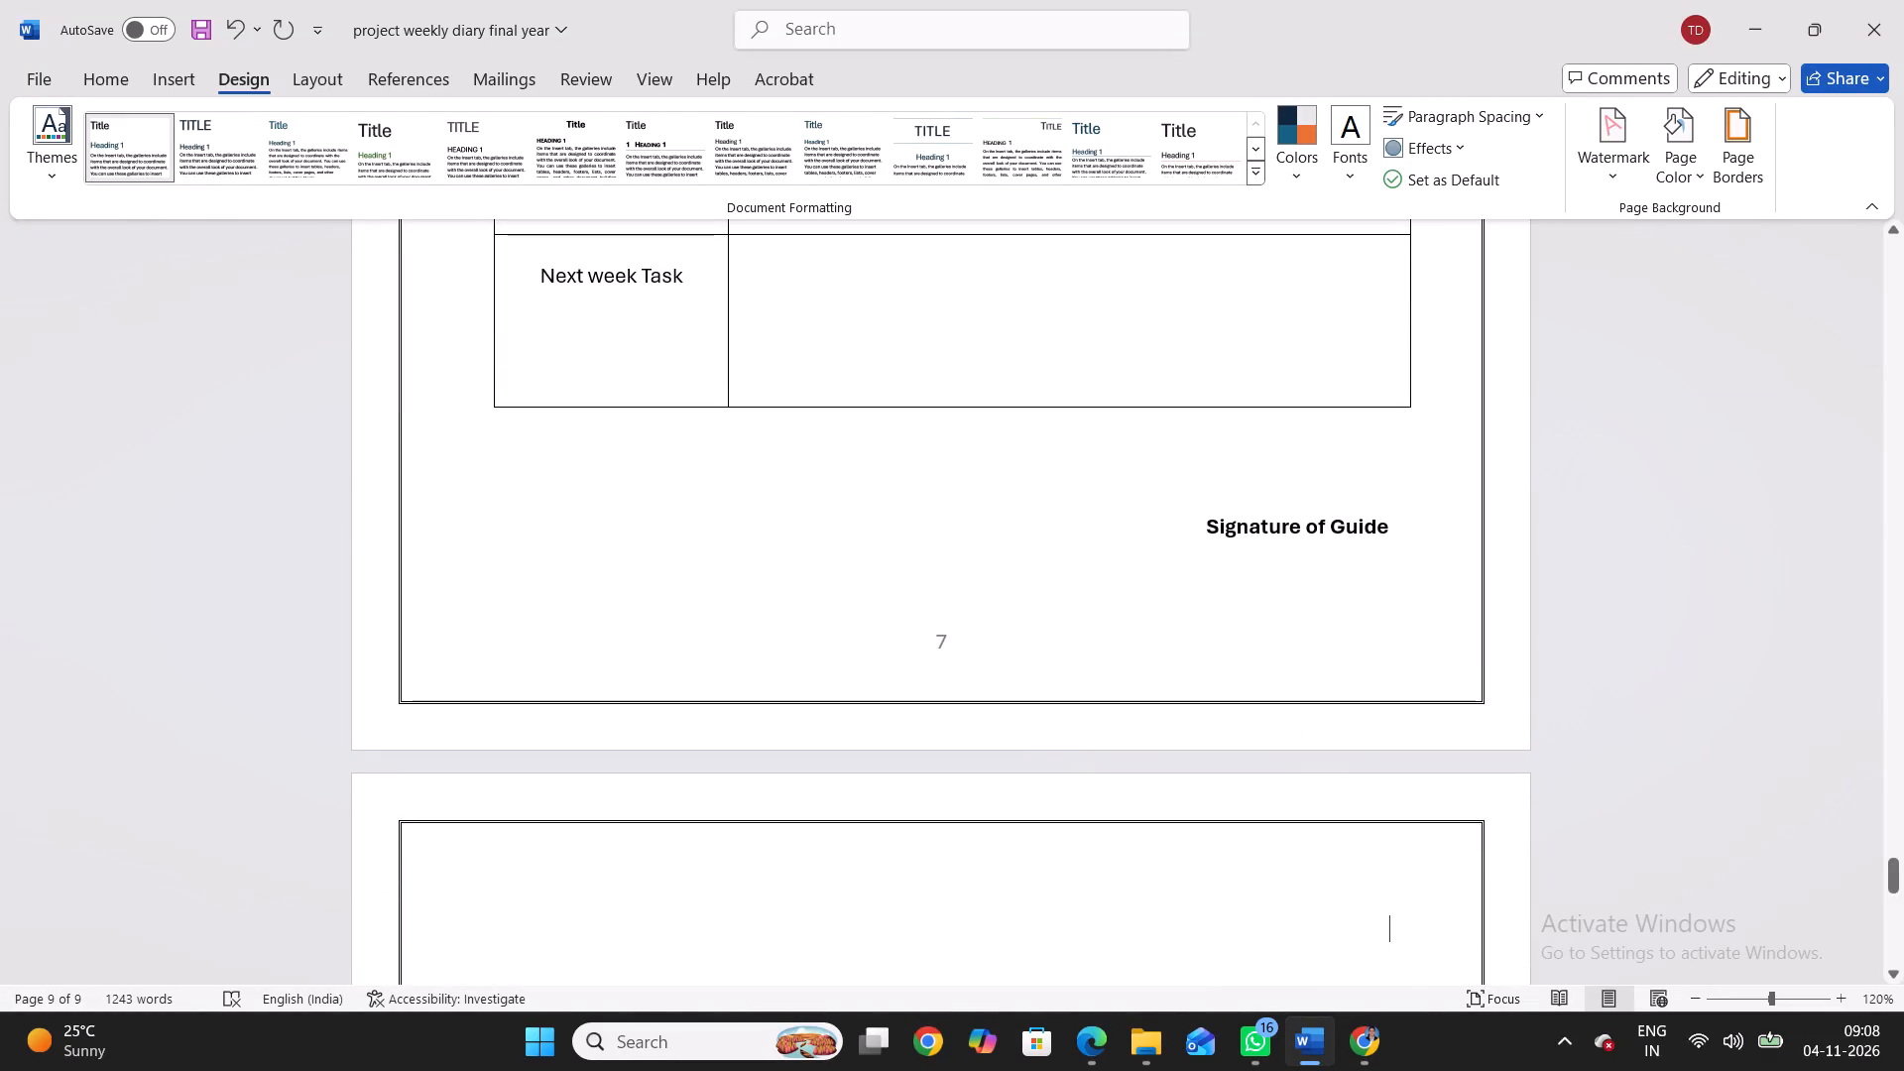
{"action": "key", "text": "ctrl+v"}
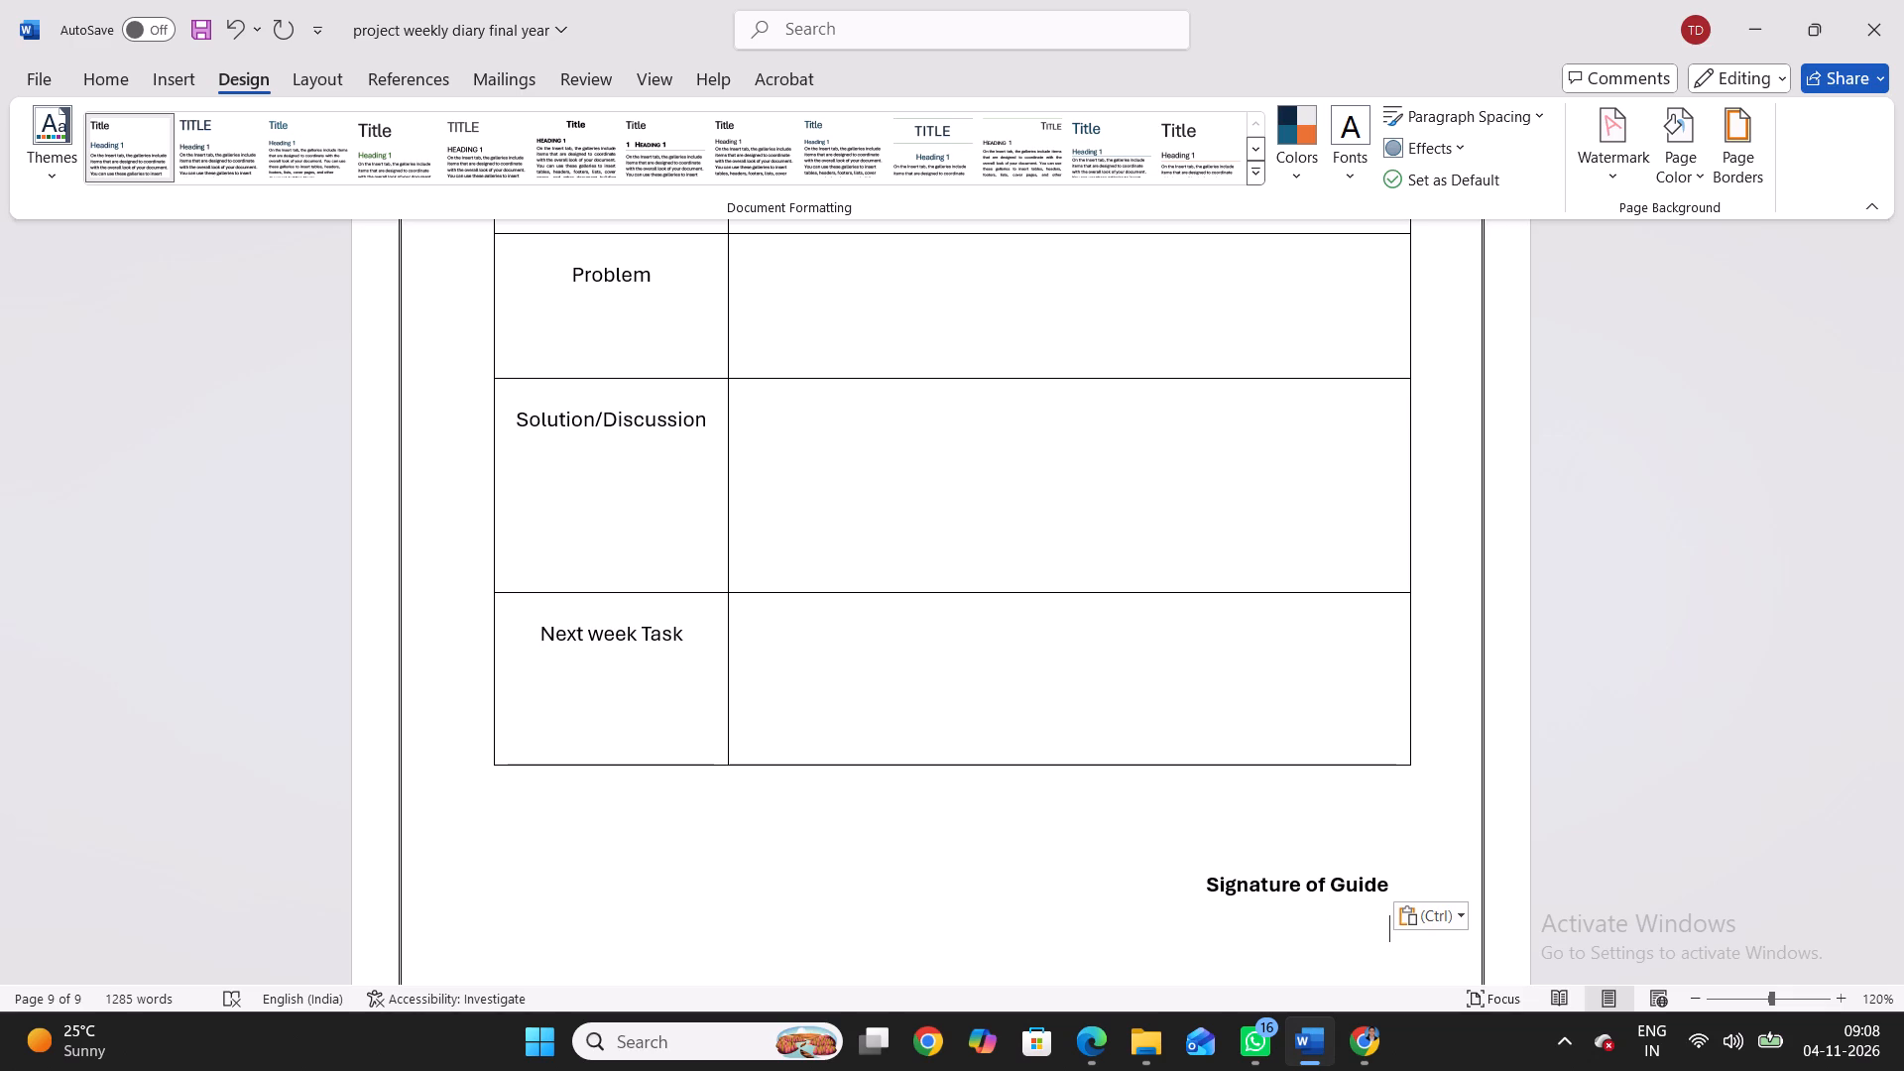
Paste another copy of the weekly progress report onto a new page after the second report's "Signature of Guide" line.
{"action": "scroll", "coordinate": [1143, 871], "scroll_direction": "up", "scroll_amount": 4}
{"action": "left_click", "coordinate": [1143, 871]}
{"action": "scroll", "coordinate": [1143, 871], "scroll_direction": "right", "scroll_amount": 1}
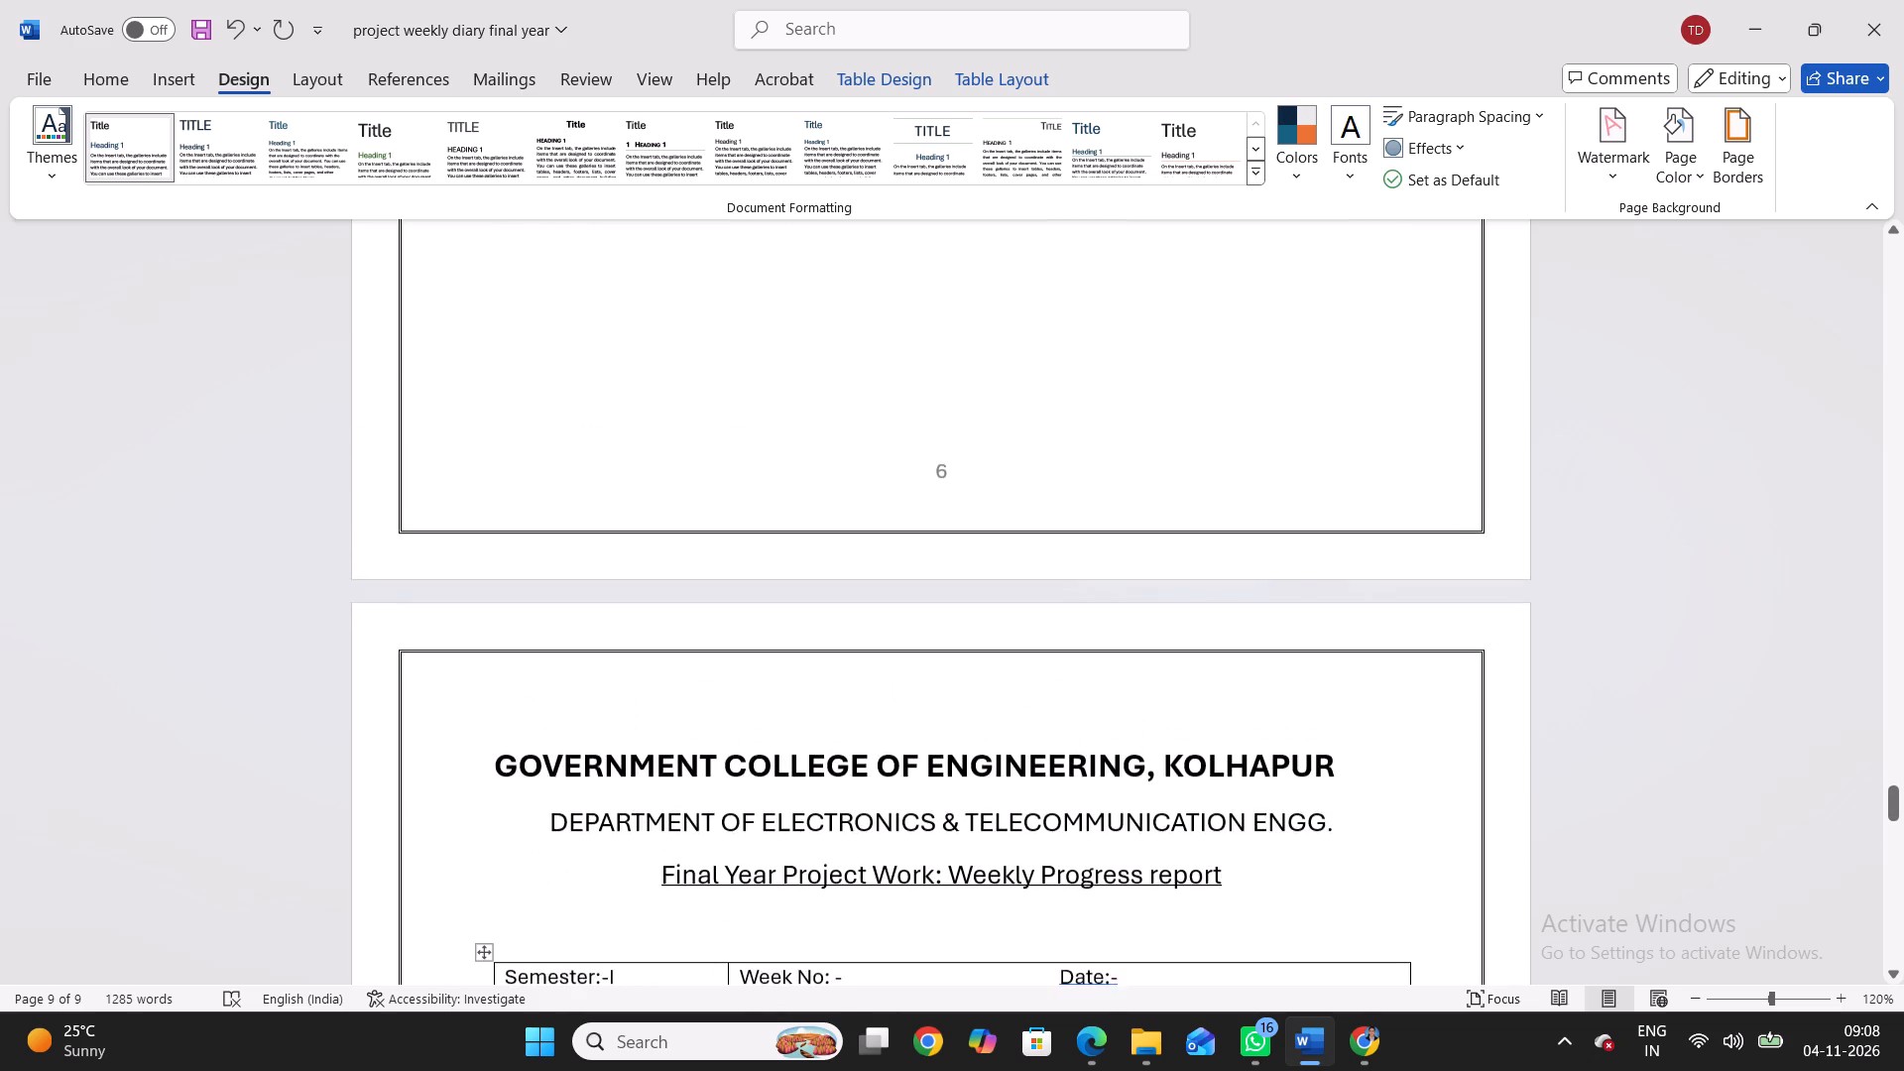
{"action": "scroll", "coordinate": [1143, 871], "scroll_direction": "right", "scroll_amount": 2}
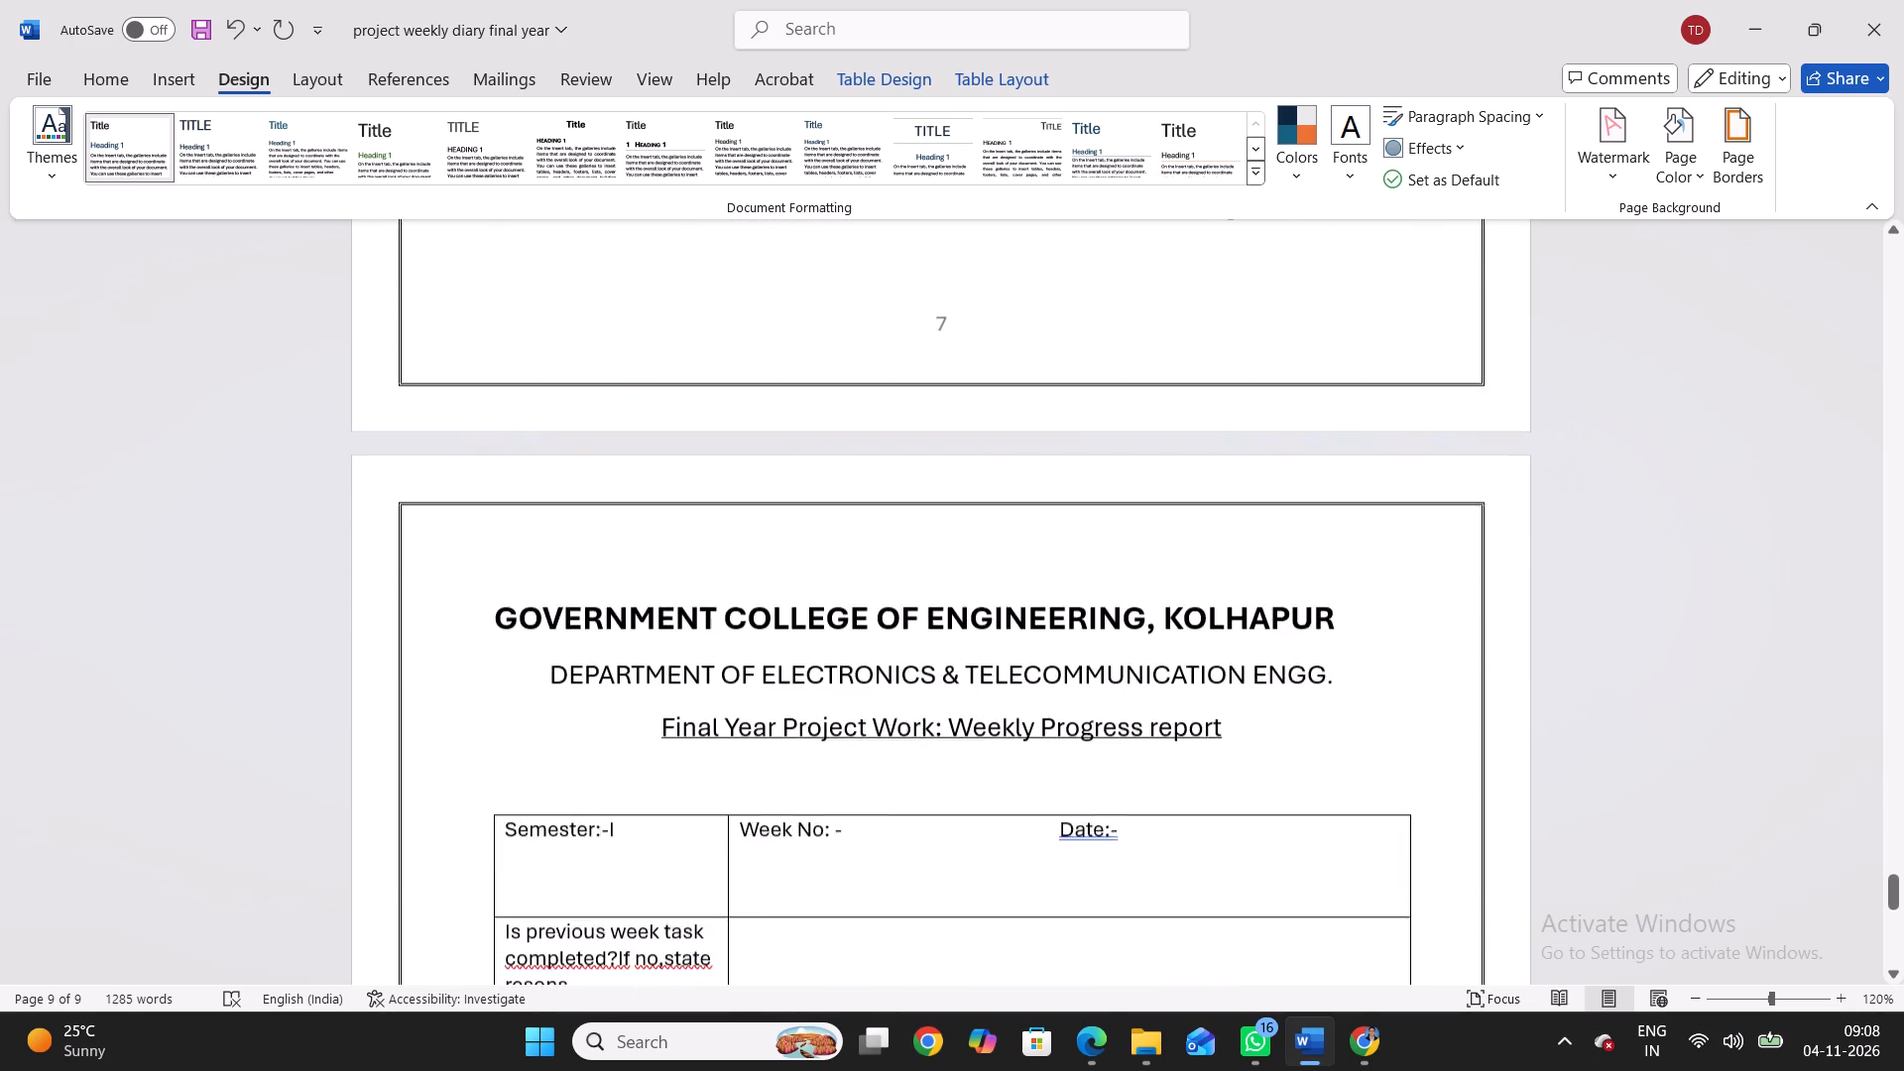
{"action": "scroll", "coordinate": [1143, 871], "scroll_direction": "down", "scroll_amount": 7}
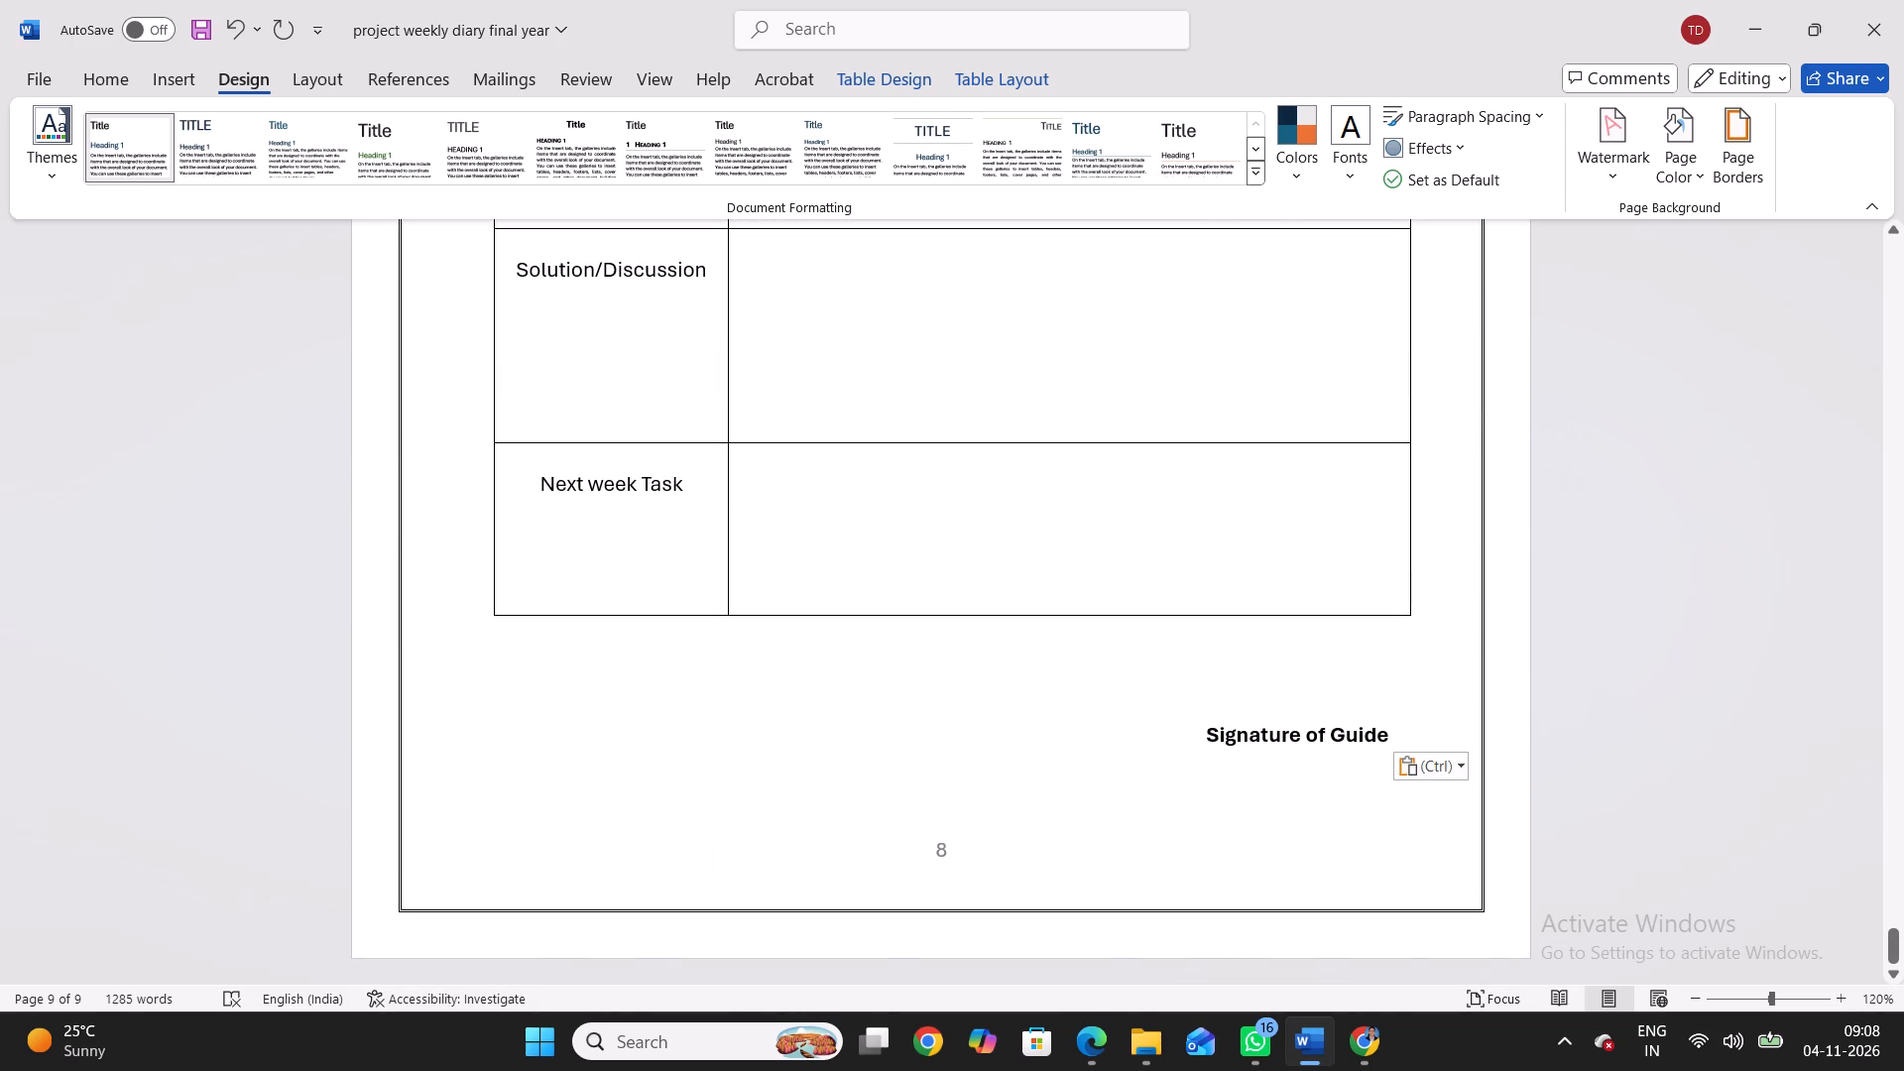
{"action": "left_click", "coordinate": [1393, 726]}
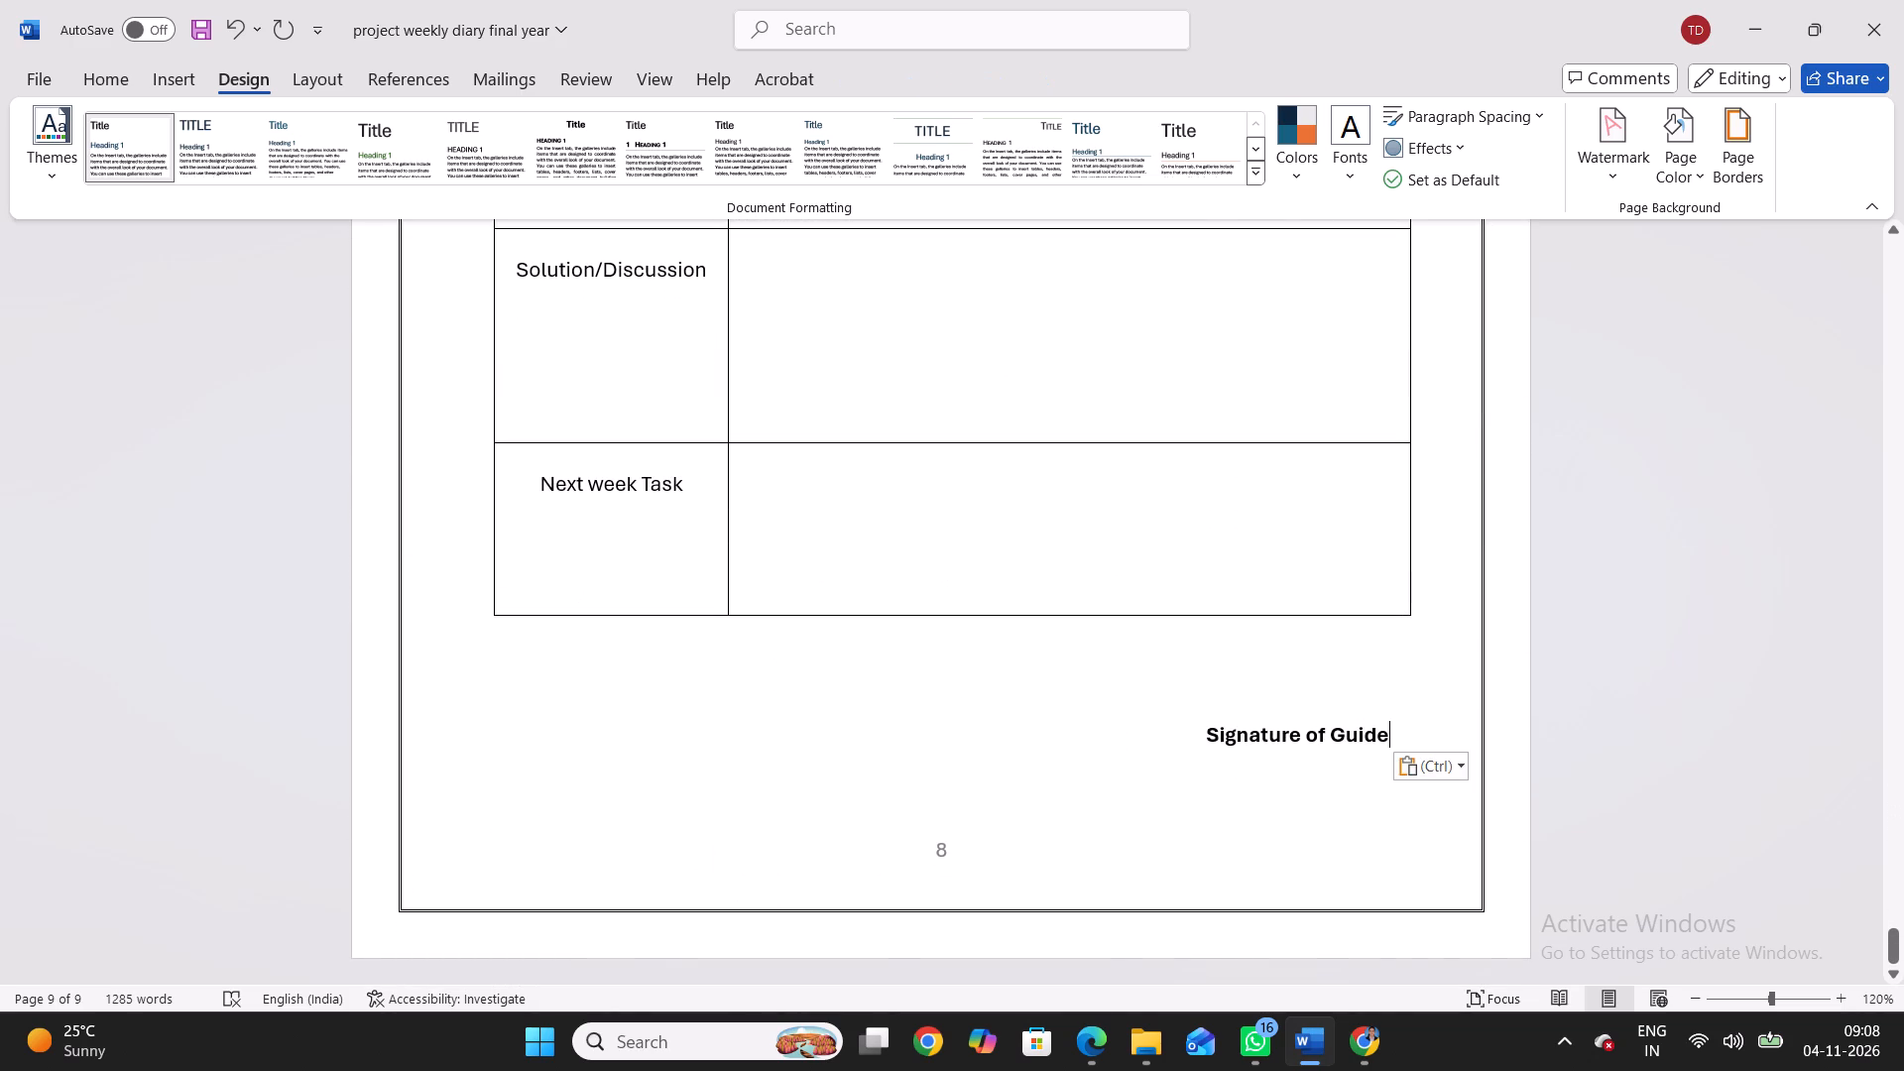
{"action": "key", "text": "Return"}
{"action": "key", "text": "Return"}
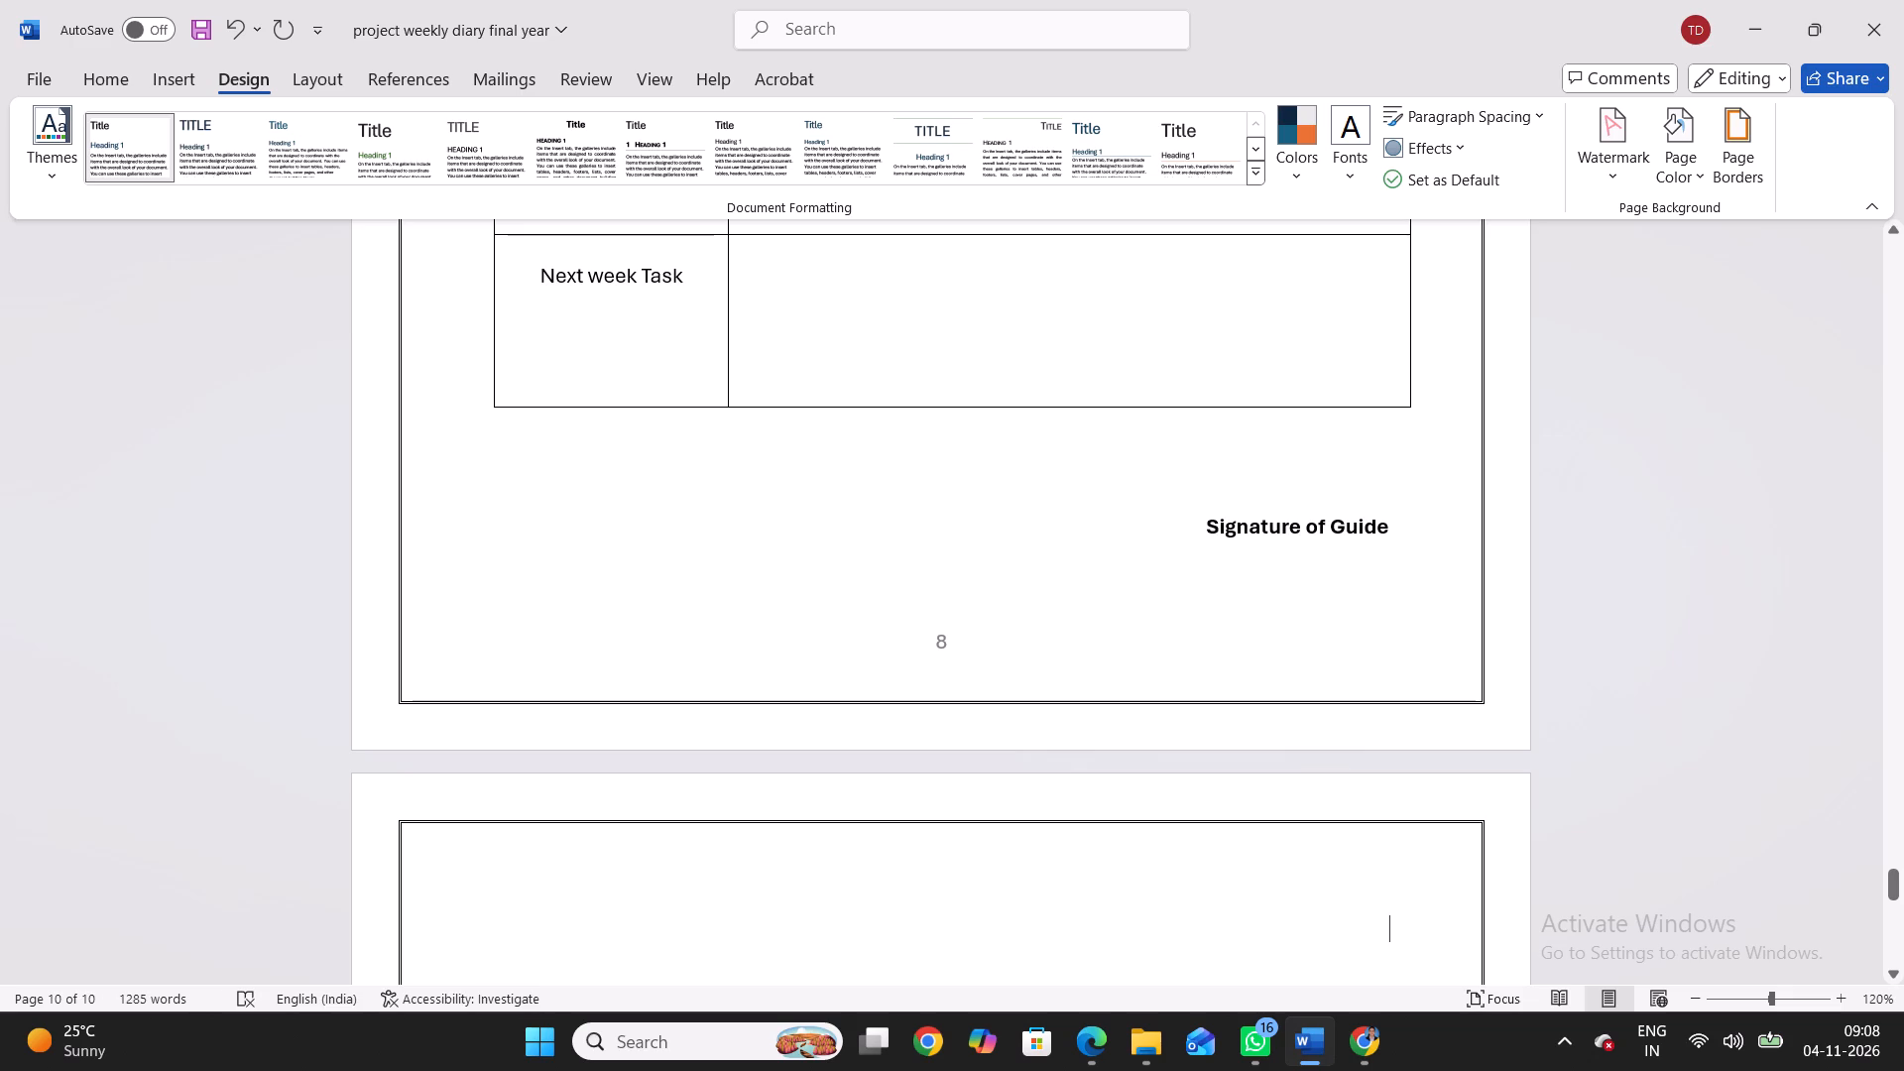
{"action": "key", "text": "ctrl+v"}
Examine the layout of the pasted weekly progress report pages alongside the preceding pages.
{"action": "scroll", "coordinate": [1393, 726], "scroll_direction": "up", "scroll_amount": 7}
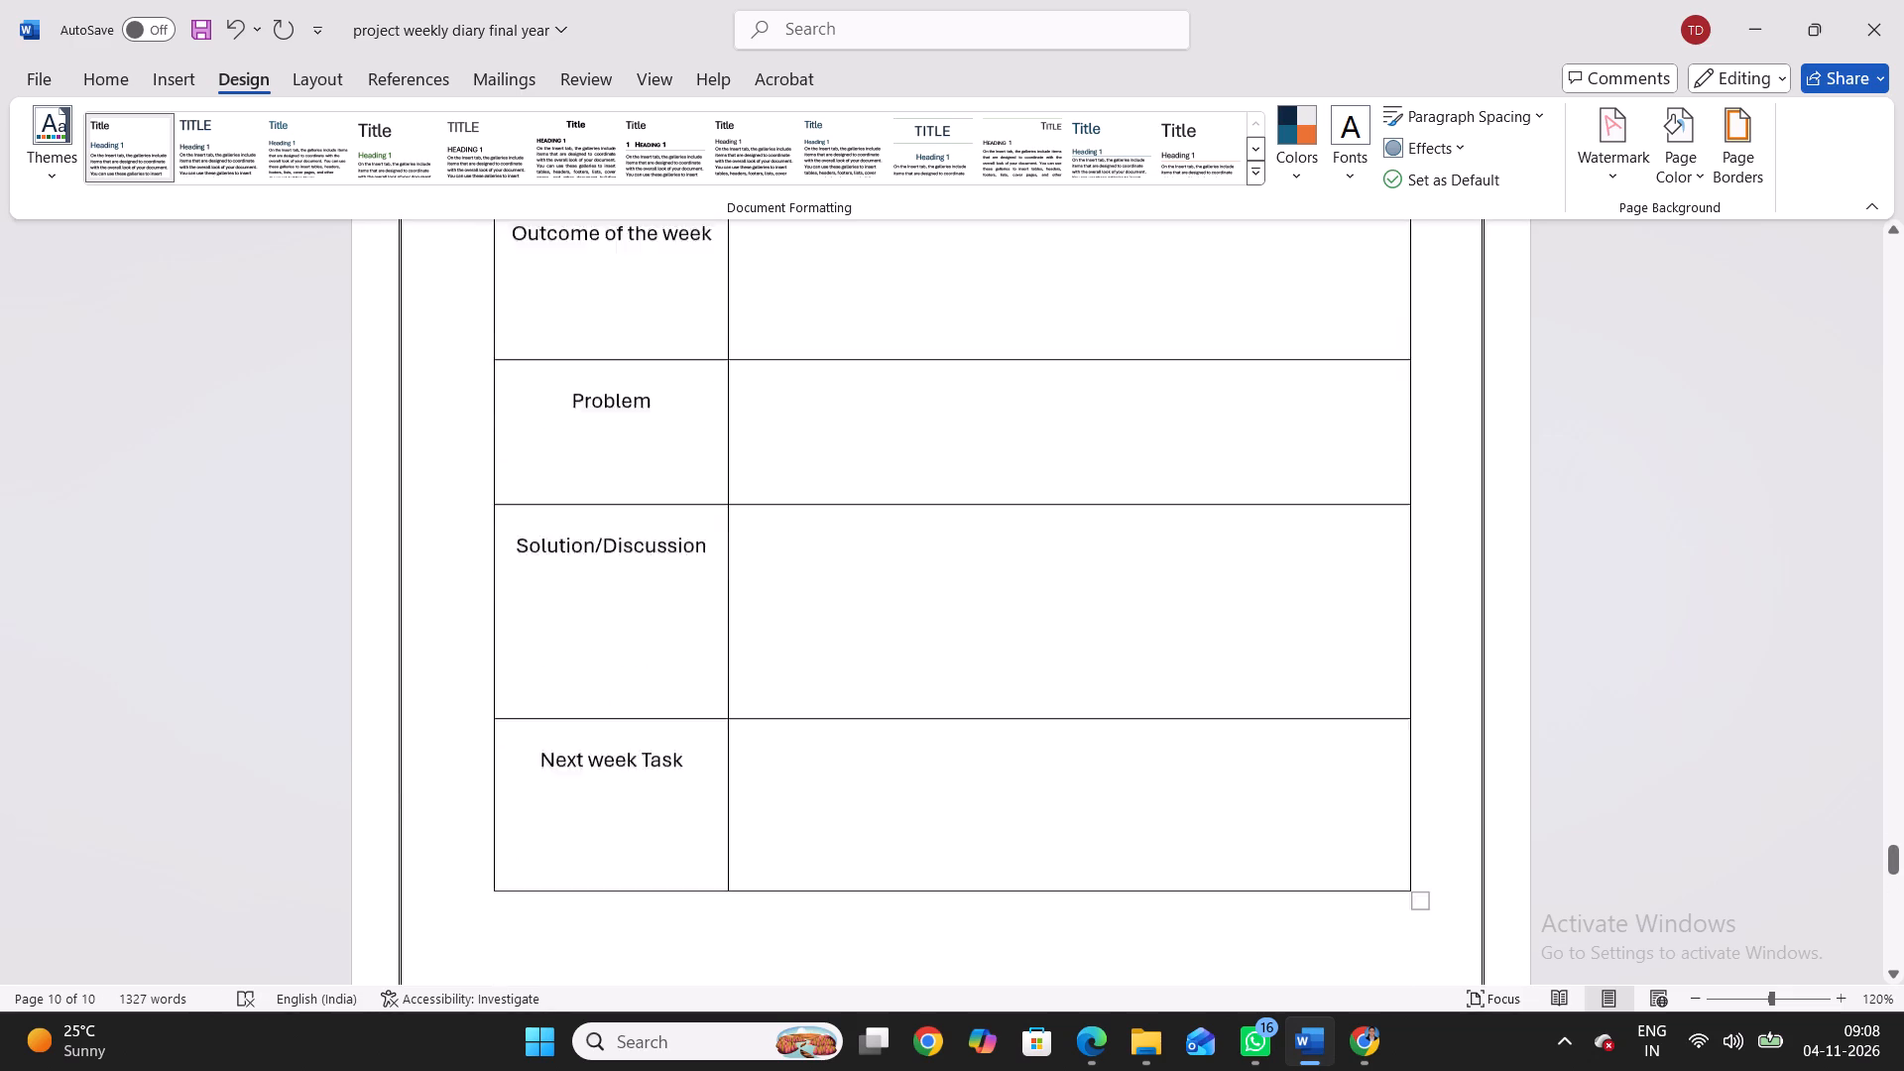
{"action": "scroll", "coordinate": [1393, 726], "scroll_direction": "up", "scroll_amount": 6}
{"action": "scroll", "coordinate": [1393, 726], "scroll_direction": "down", "scroll_amount": 6, "text": "ctrl"}
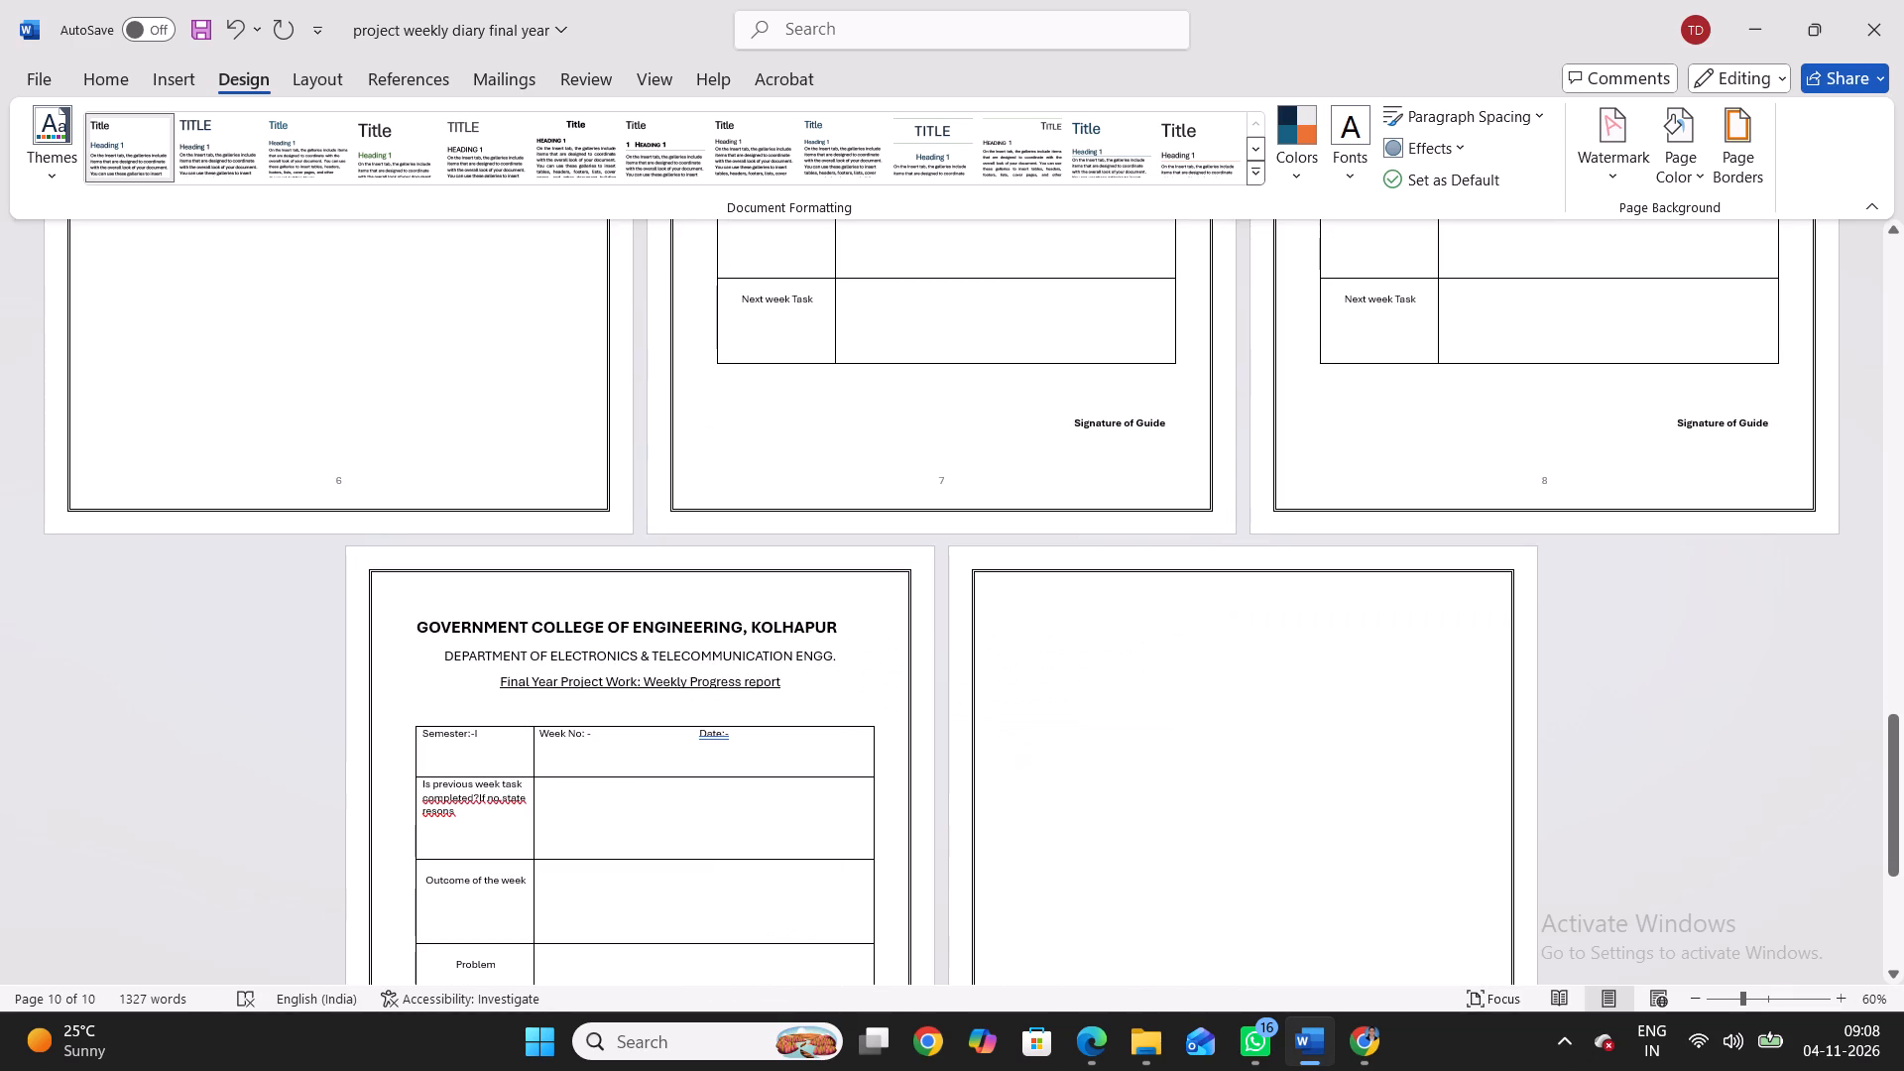
{"action": "scroll", "coordinate": [1393, 726], "scroll_direction": "up", "scroll_amount": 2}
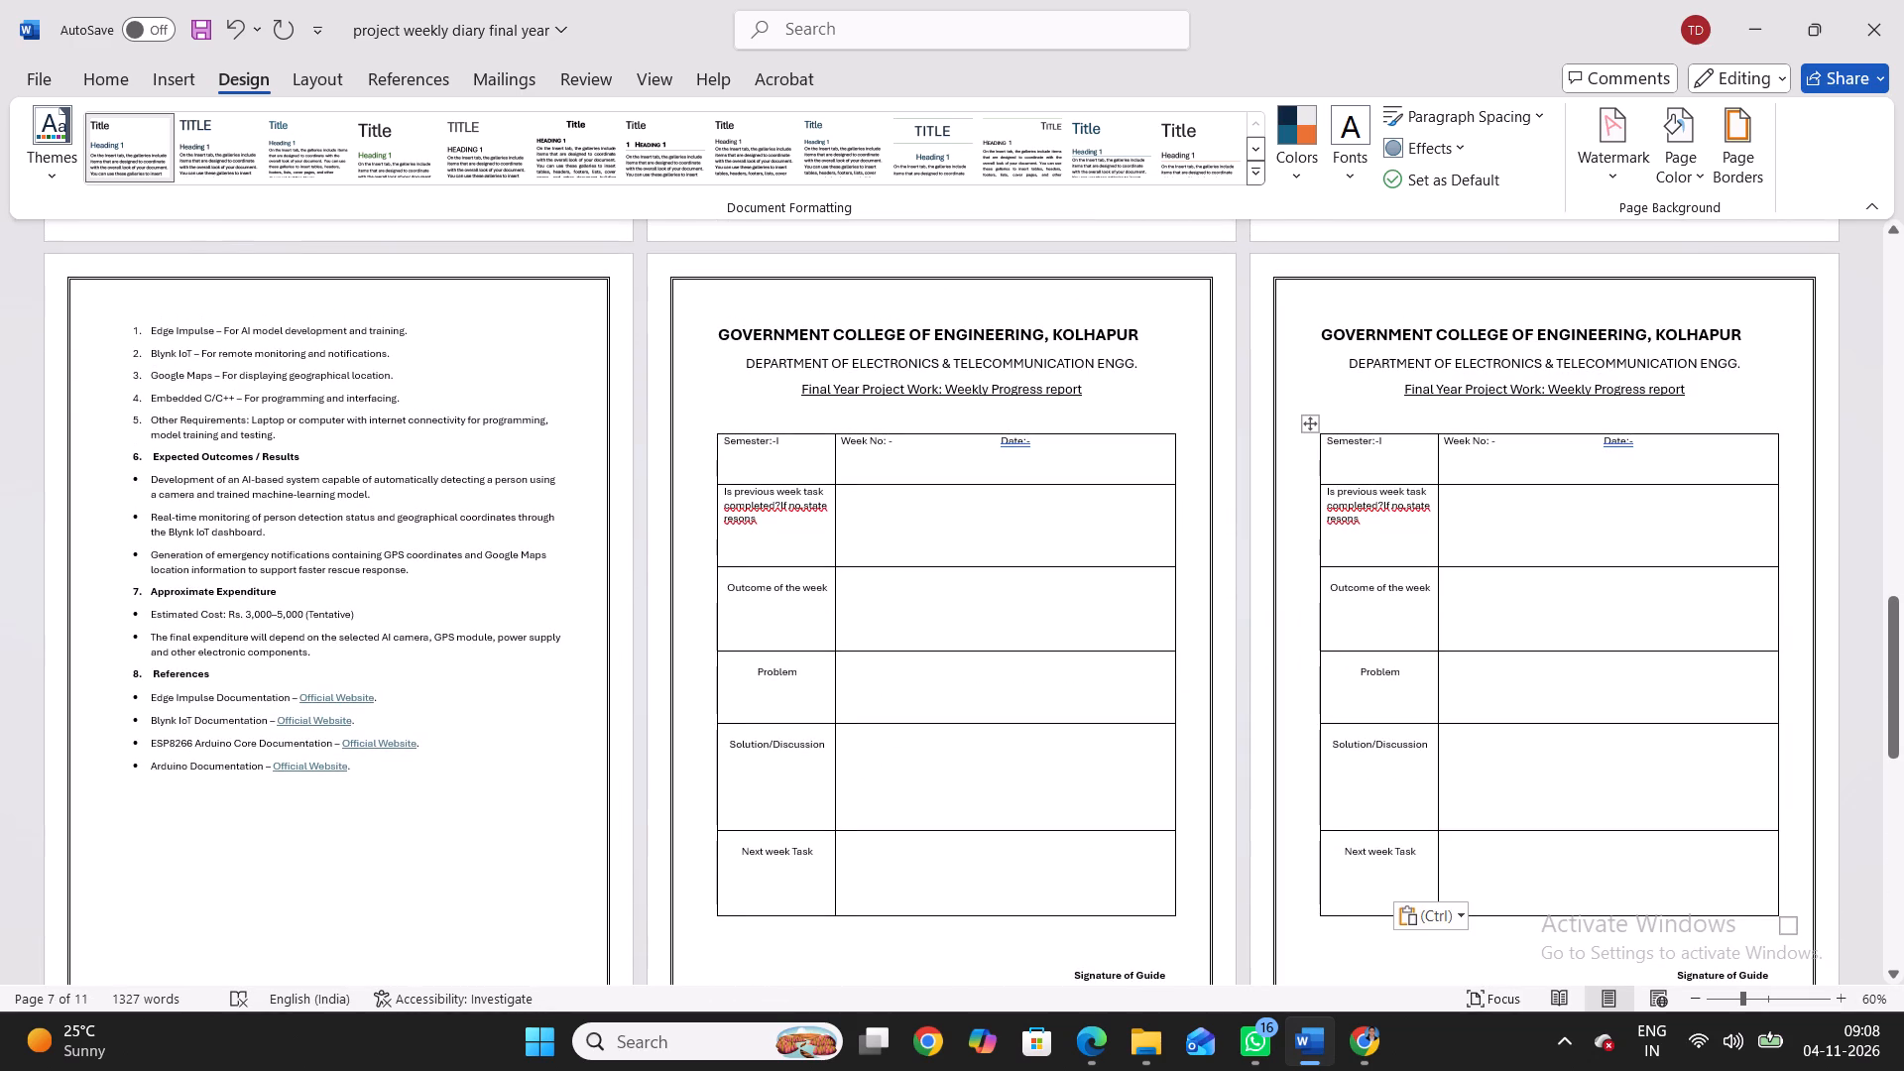
{"action": "scroll", "coordinate": [1393, 726], "scroll_direction": "up", "scroll_amount": 2}
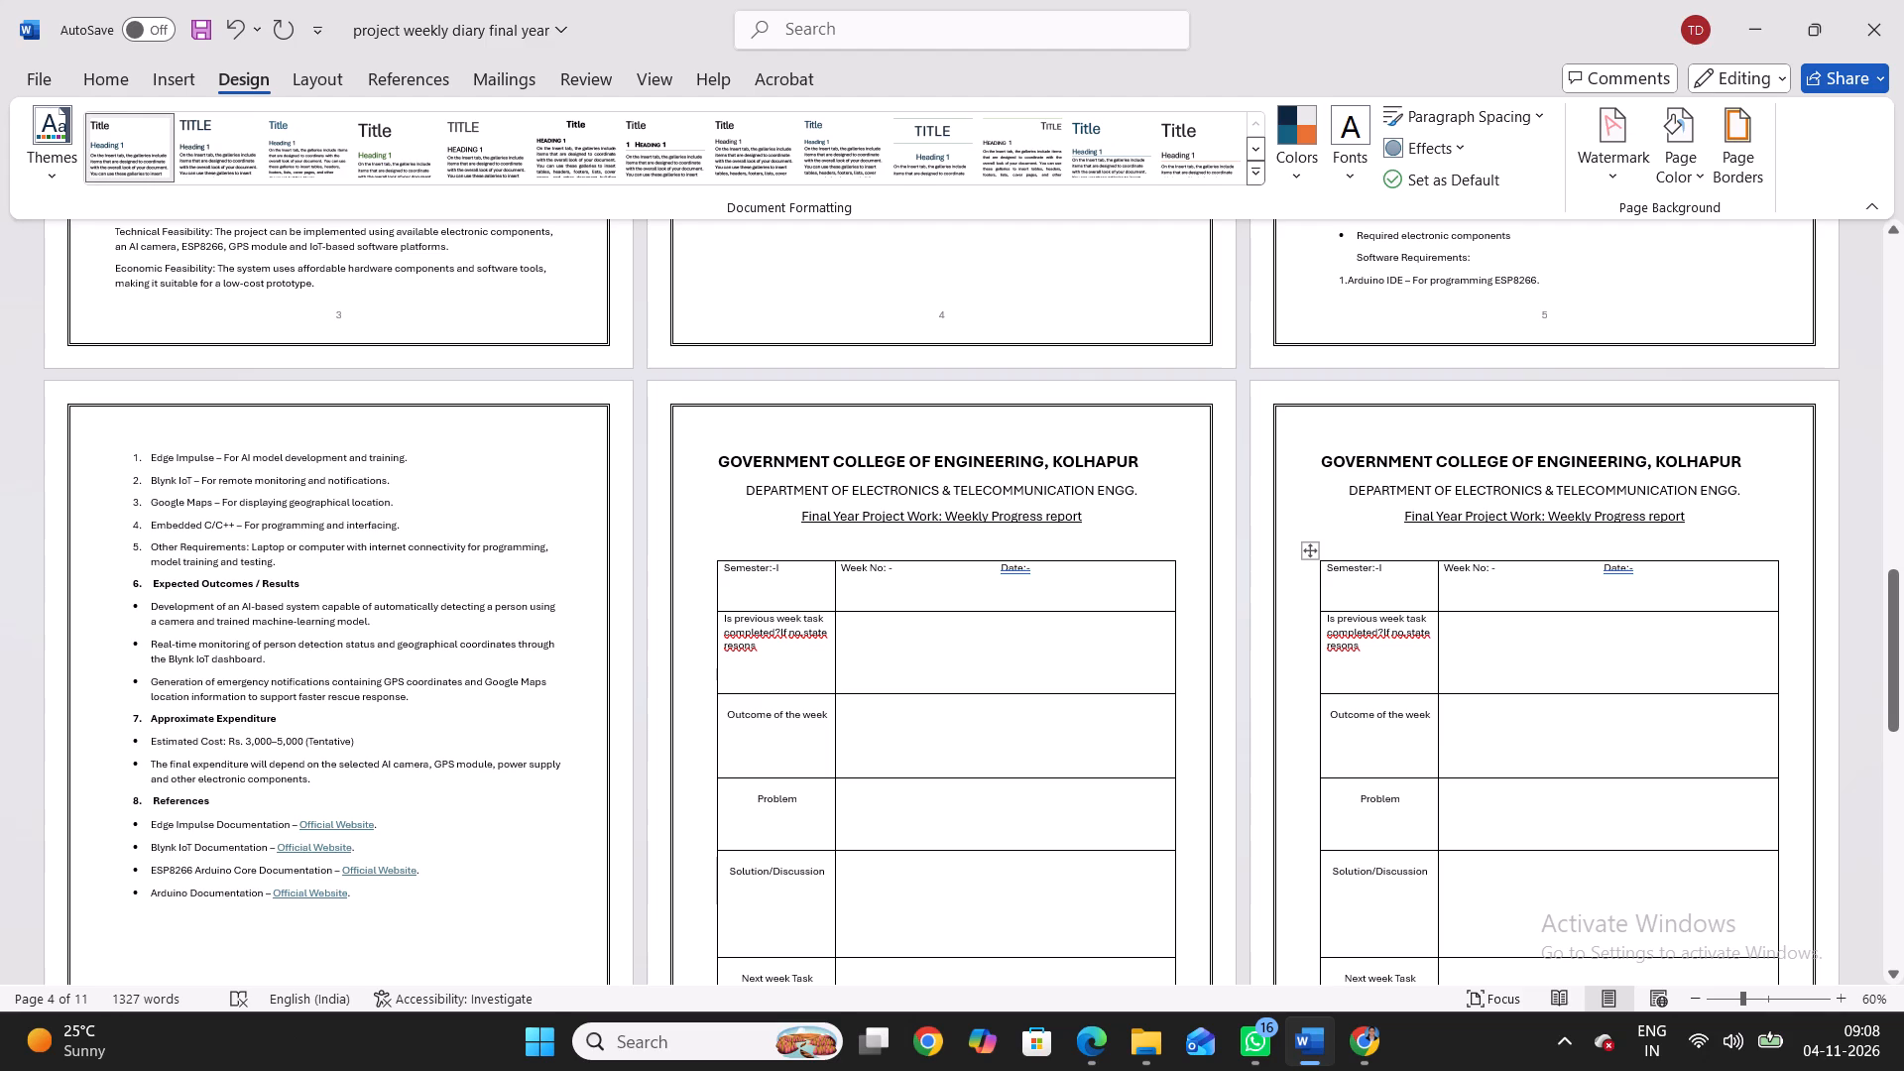
{"action": "left_click_drag", "start_coordinate": [1377, 641], "coordinate": [1352, 637]}
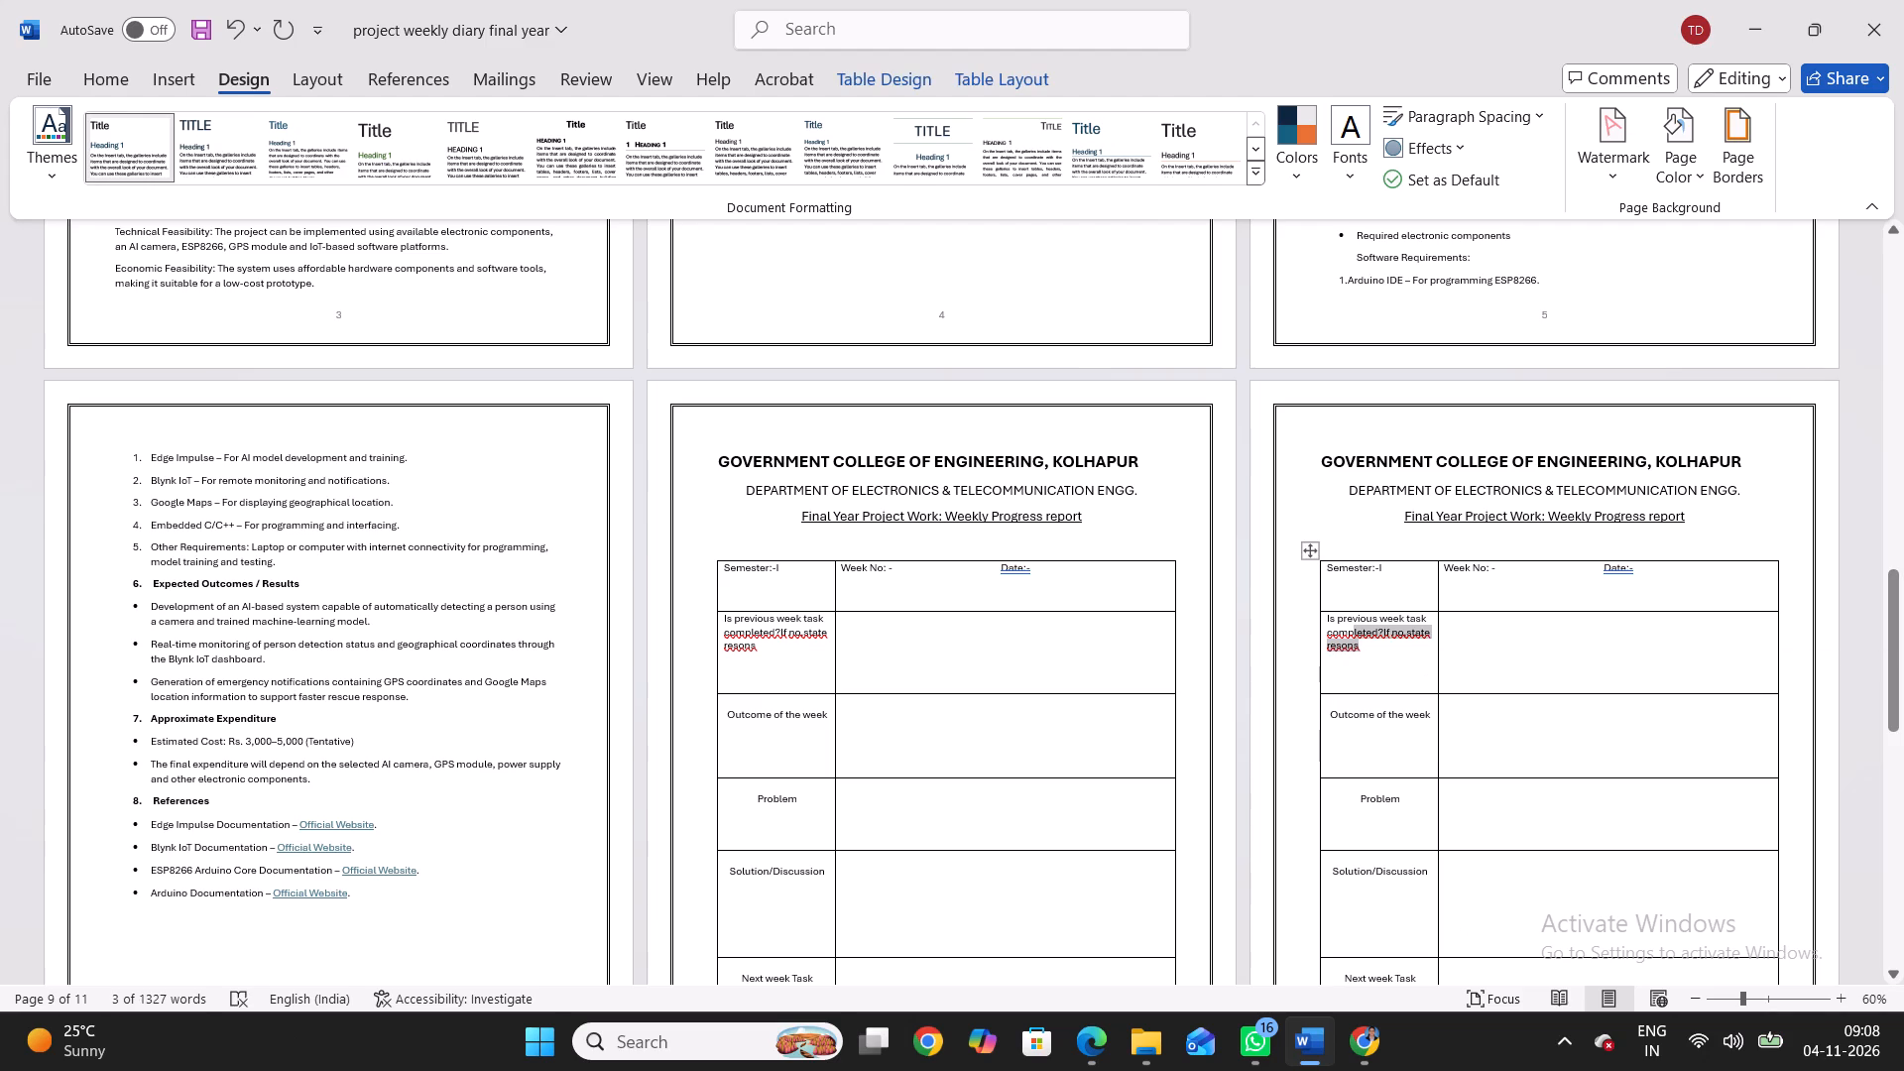
{"action": "left_click_drag", "start_coordinate": [455, 767], "coordinate": [362, 633]}
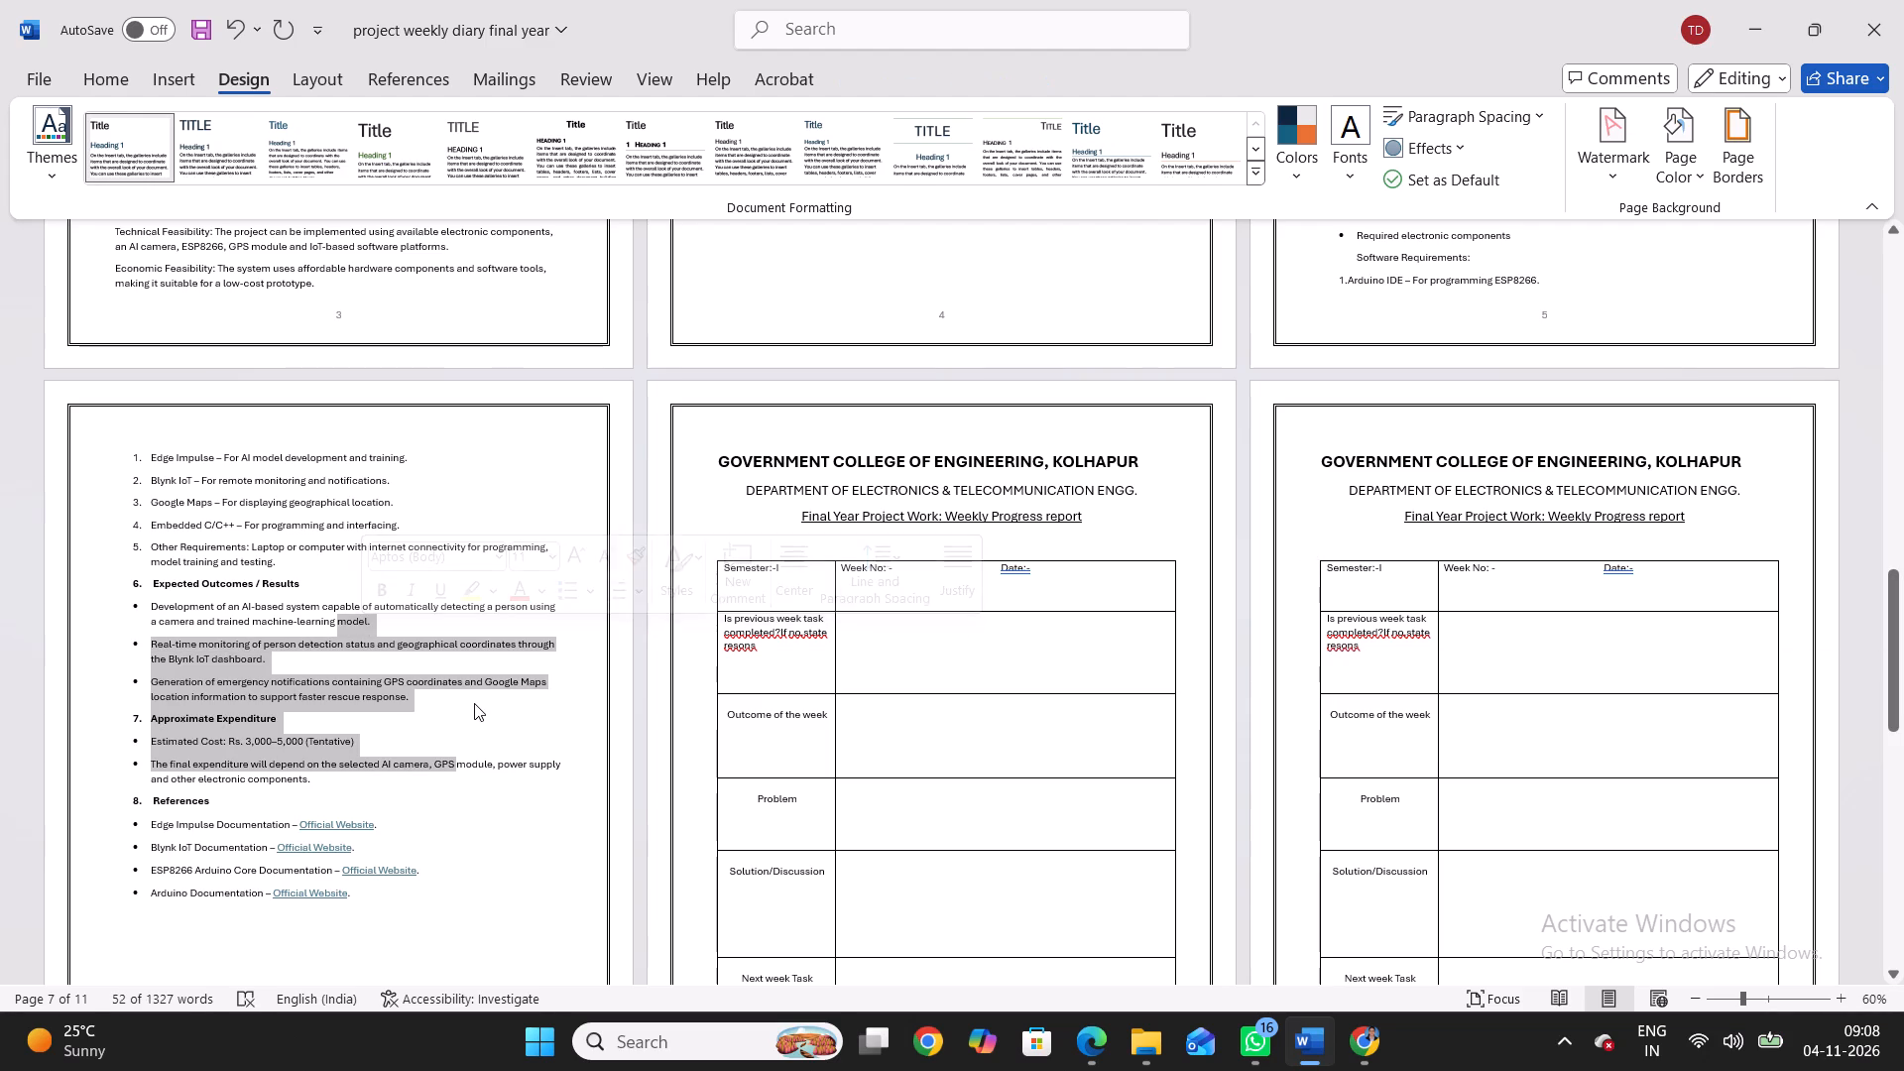
{"action": "left_click", "coordinate": [474, 703]}
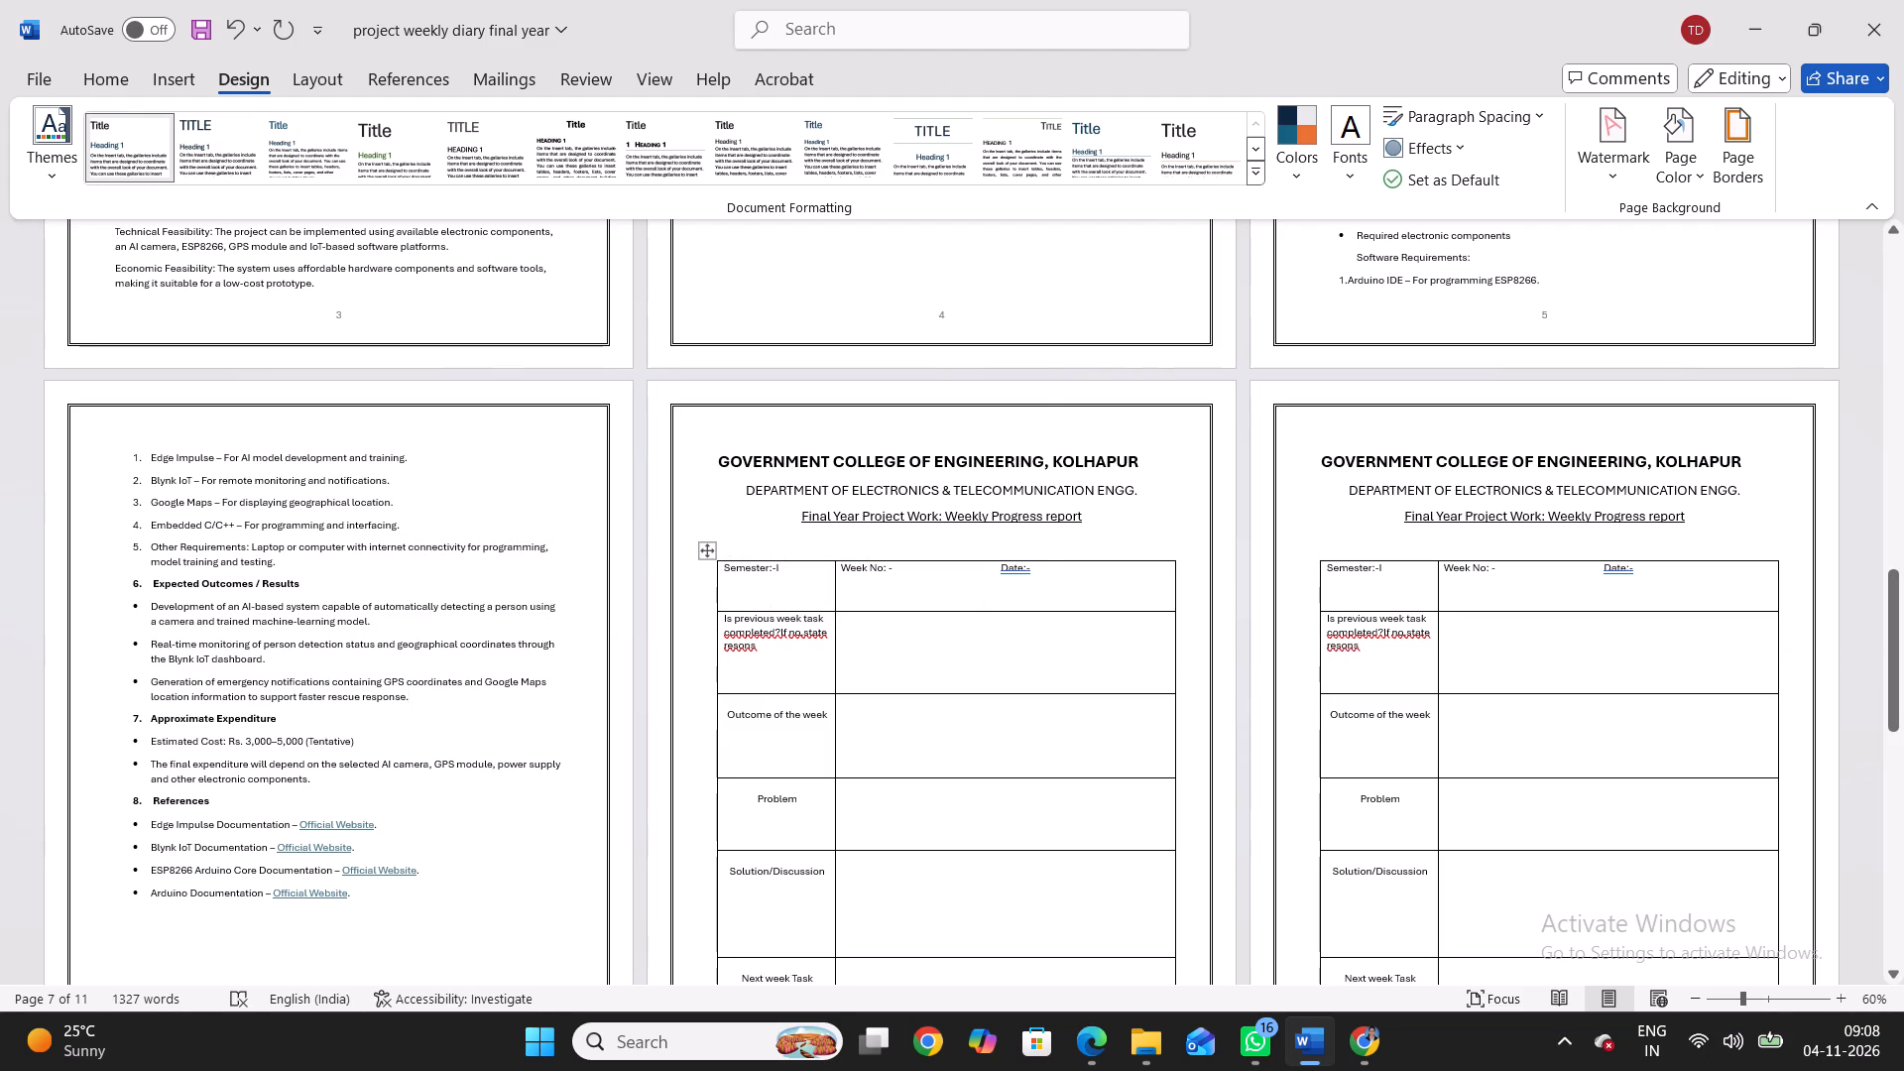
In the first weekly progress report's previous-week question, accept the corrections "completed? If" and "no, state", and ignore all flags on "resons".
{"action": "right_click", "coordinate": [770, 642]}
{"action": "left_click", "coordinate": [739, 628]}
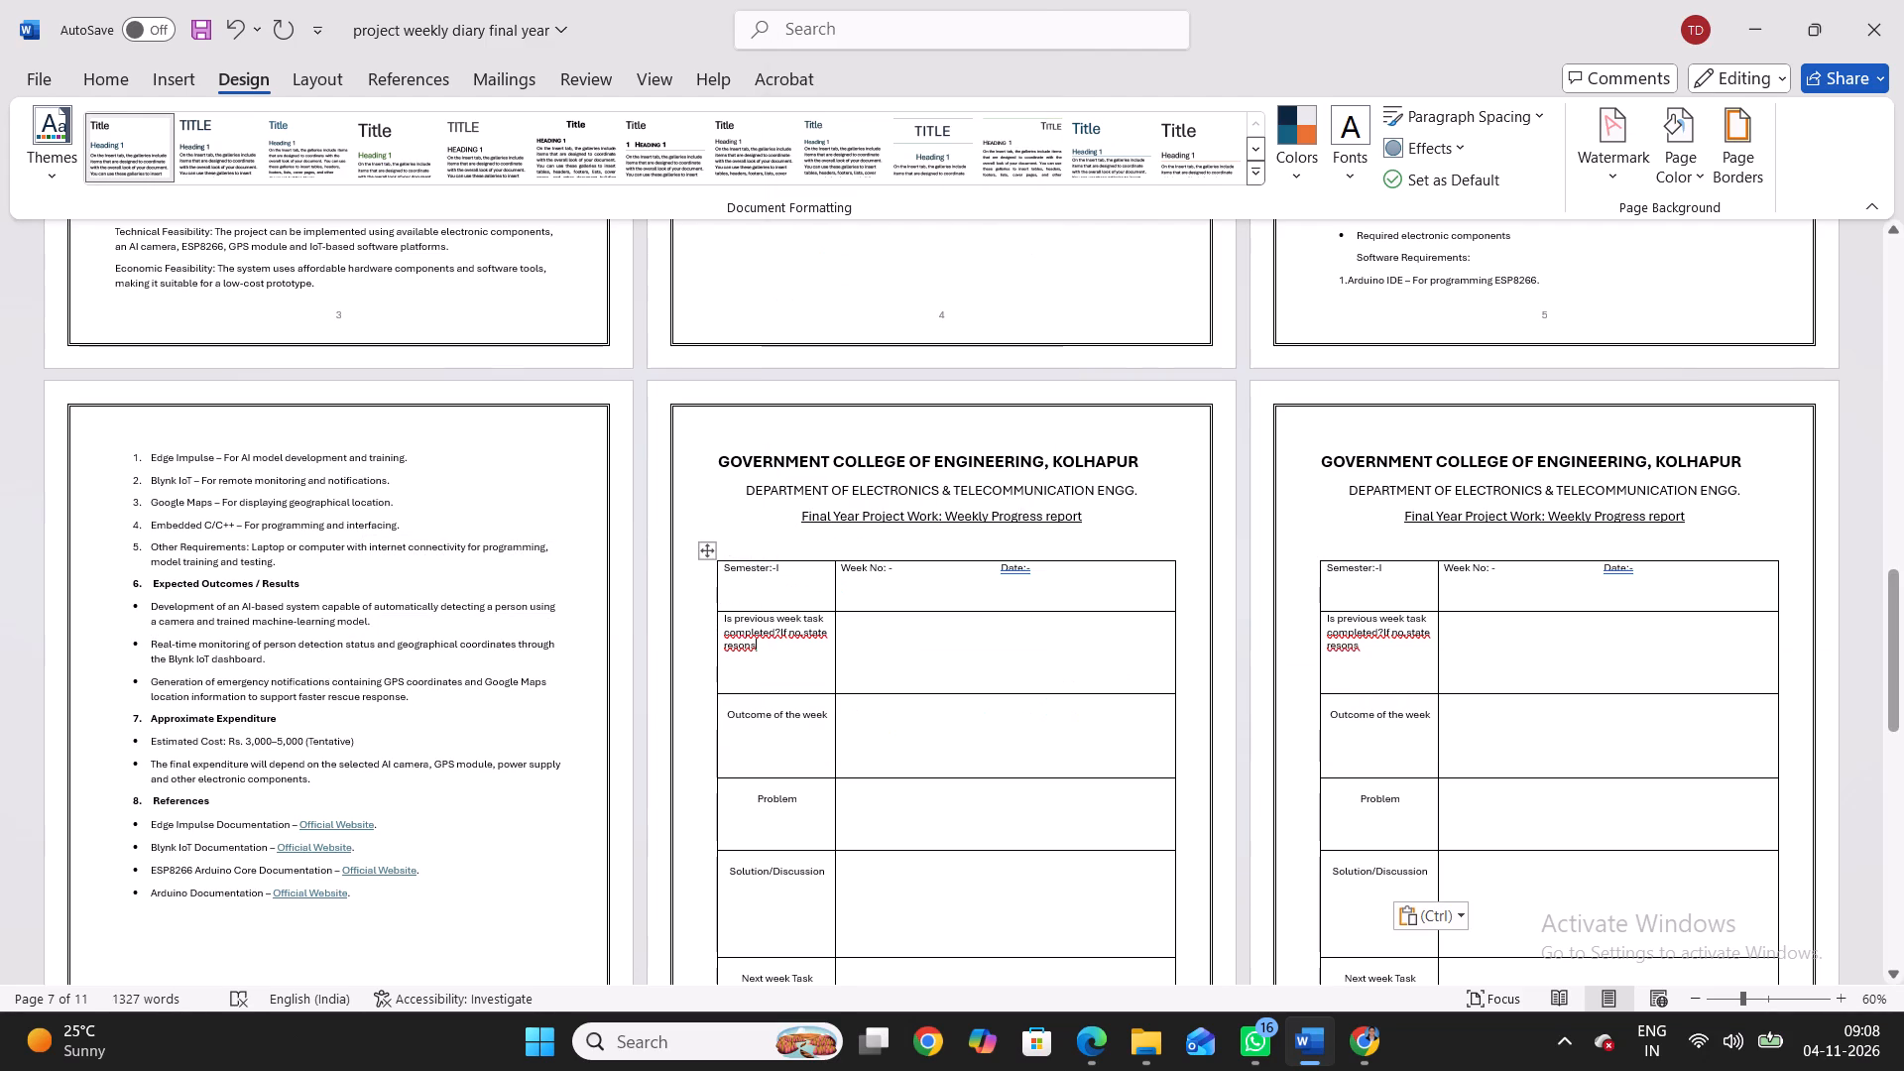
{"action": "left_click", "coordinate": [739, 638]}
{"action": "right_click", "coordinate": [739, 638]}
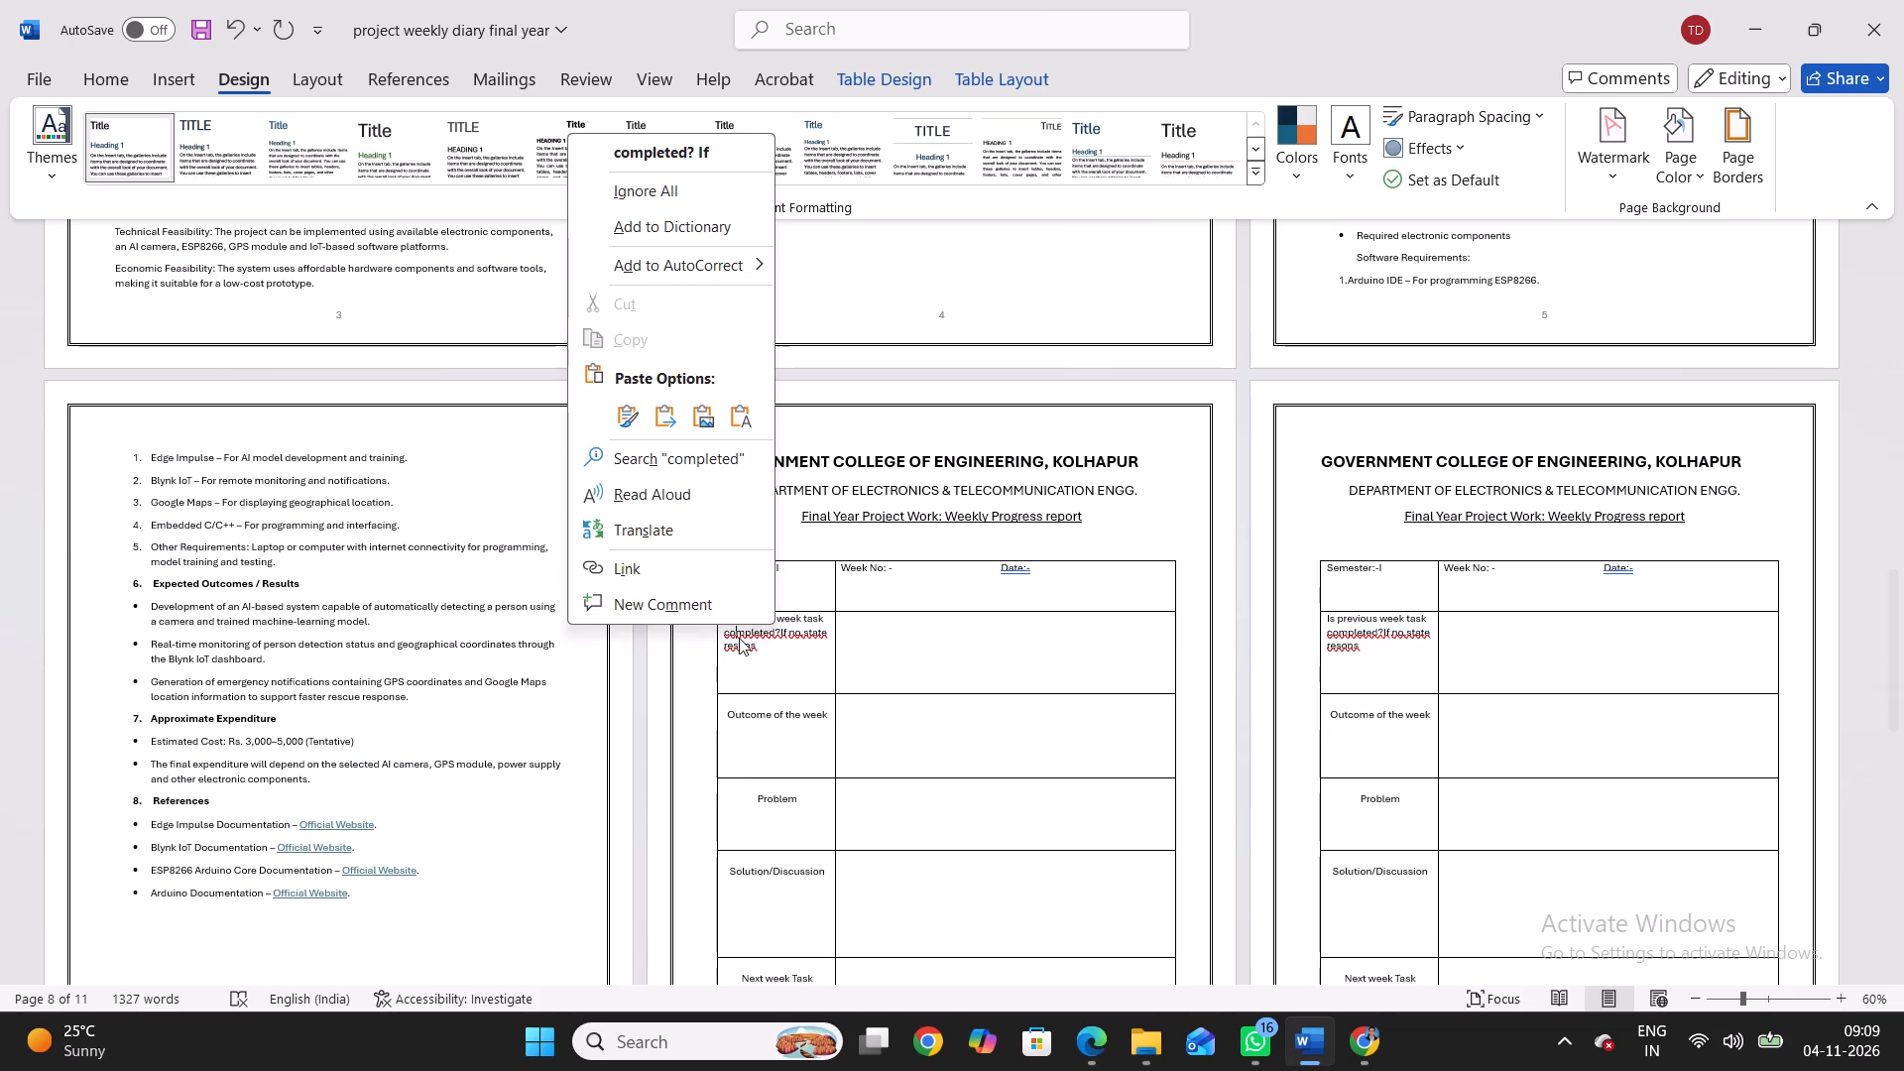
{"action": "left_click", "coordinate": [636, 139]}
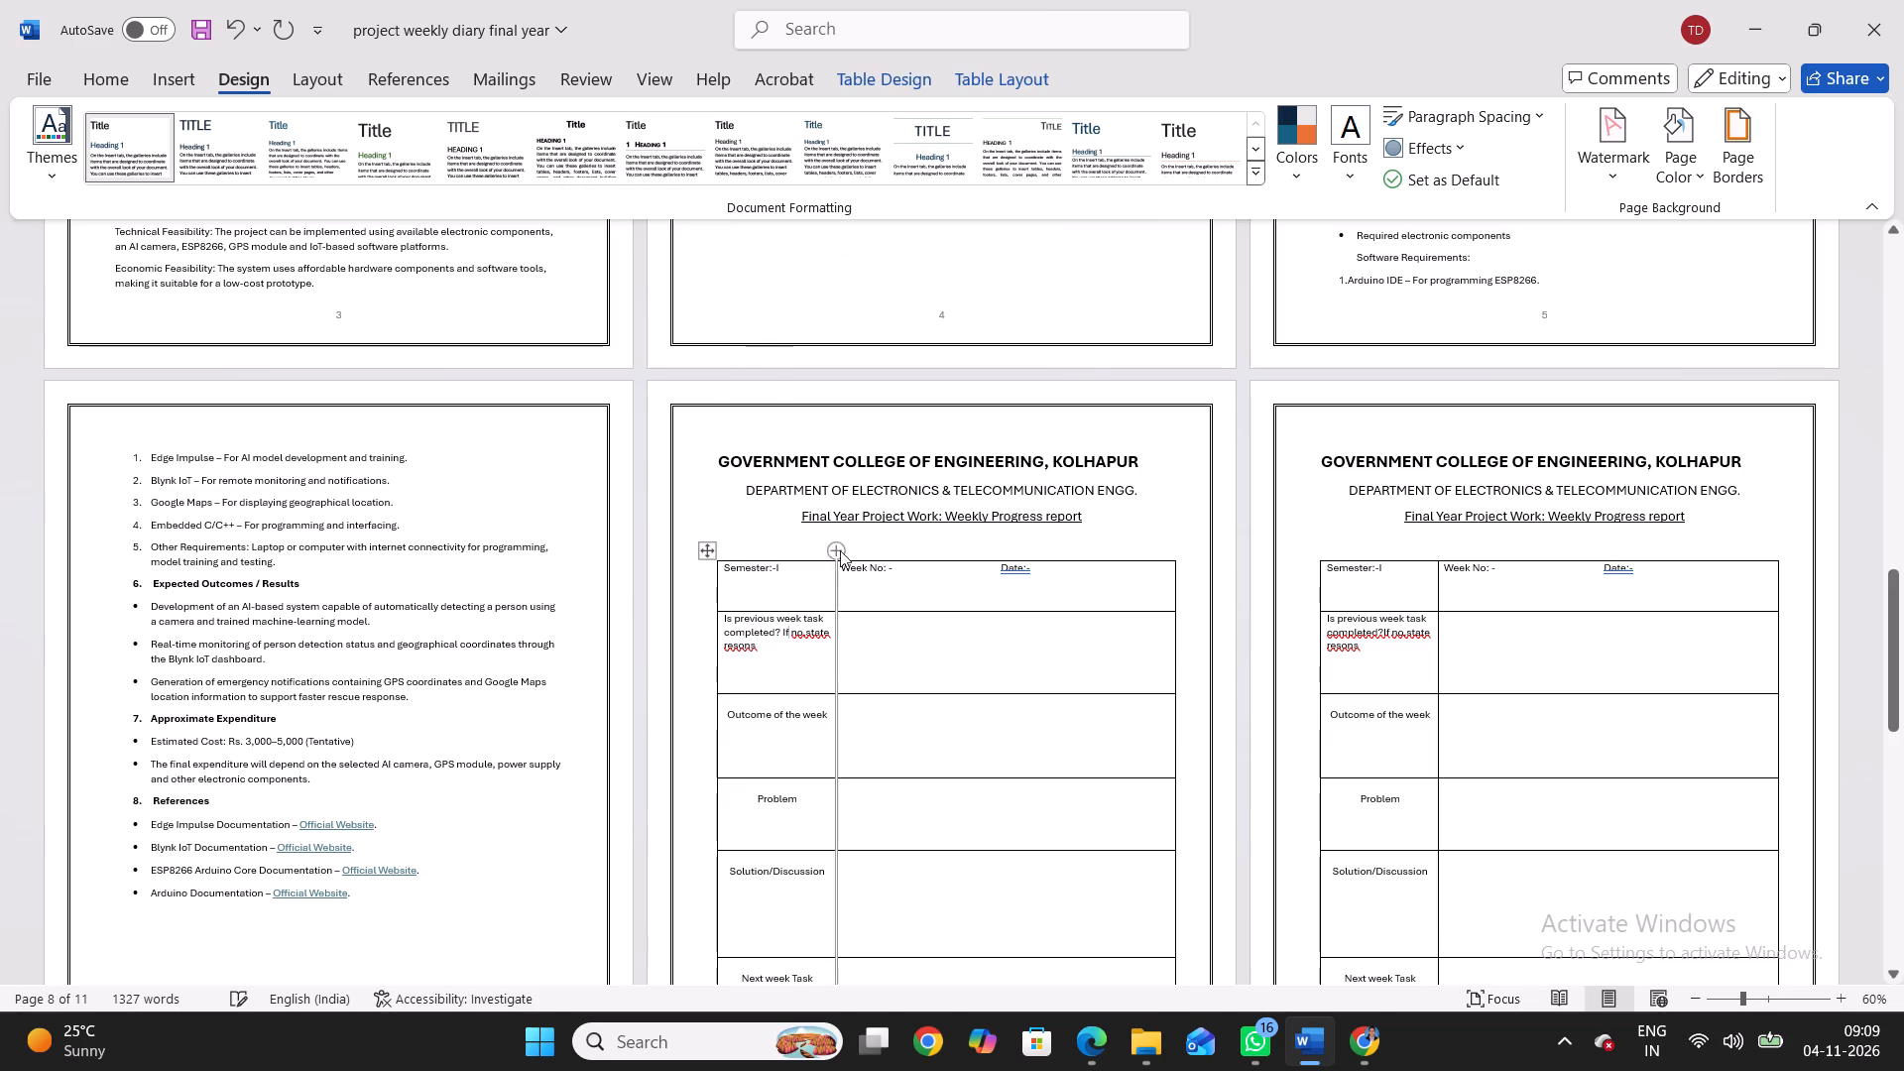
{"action": "right_click", "coordinate": [805, 633]}
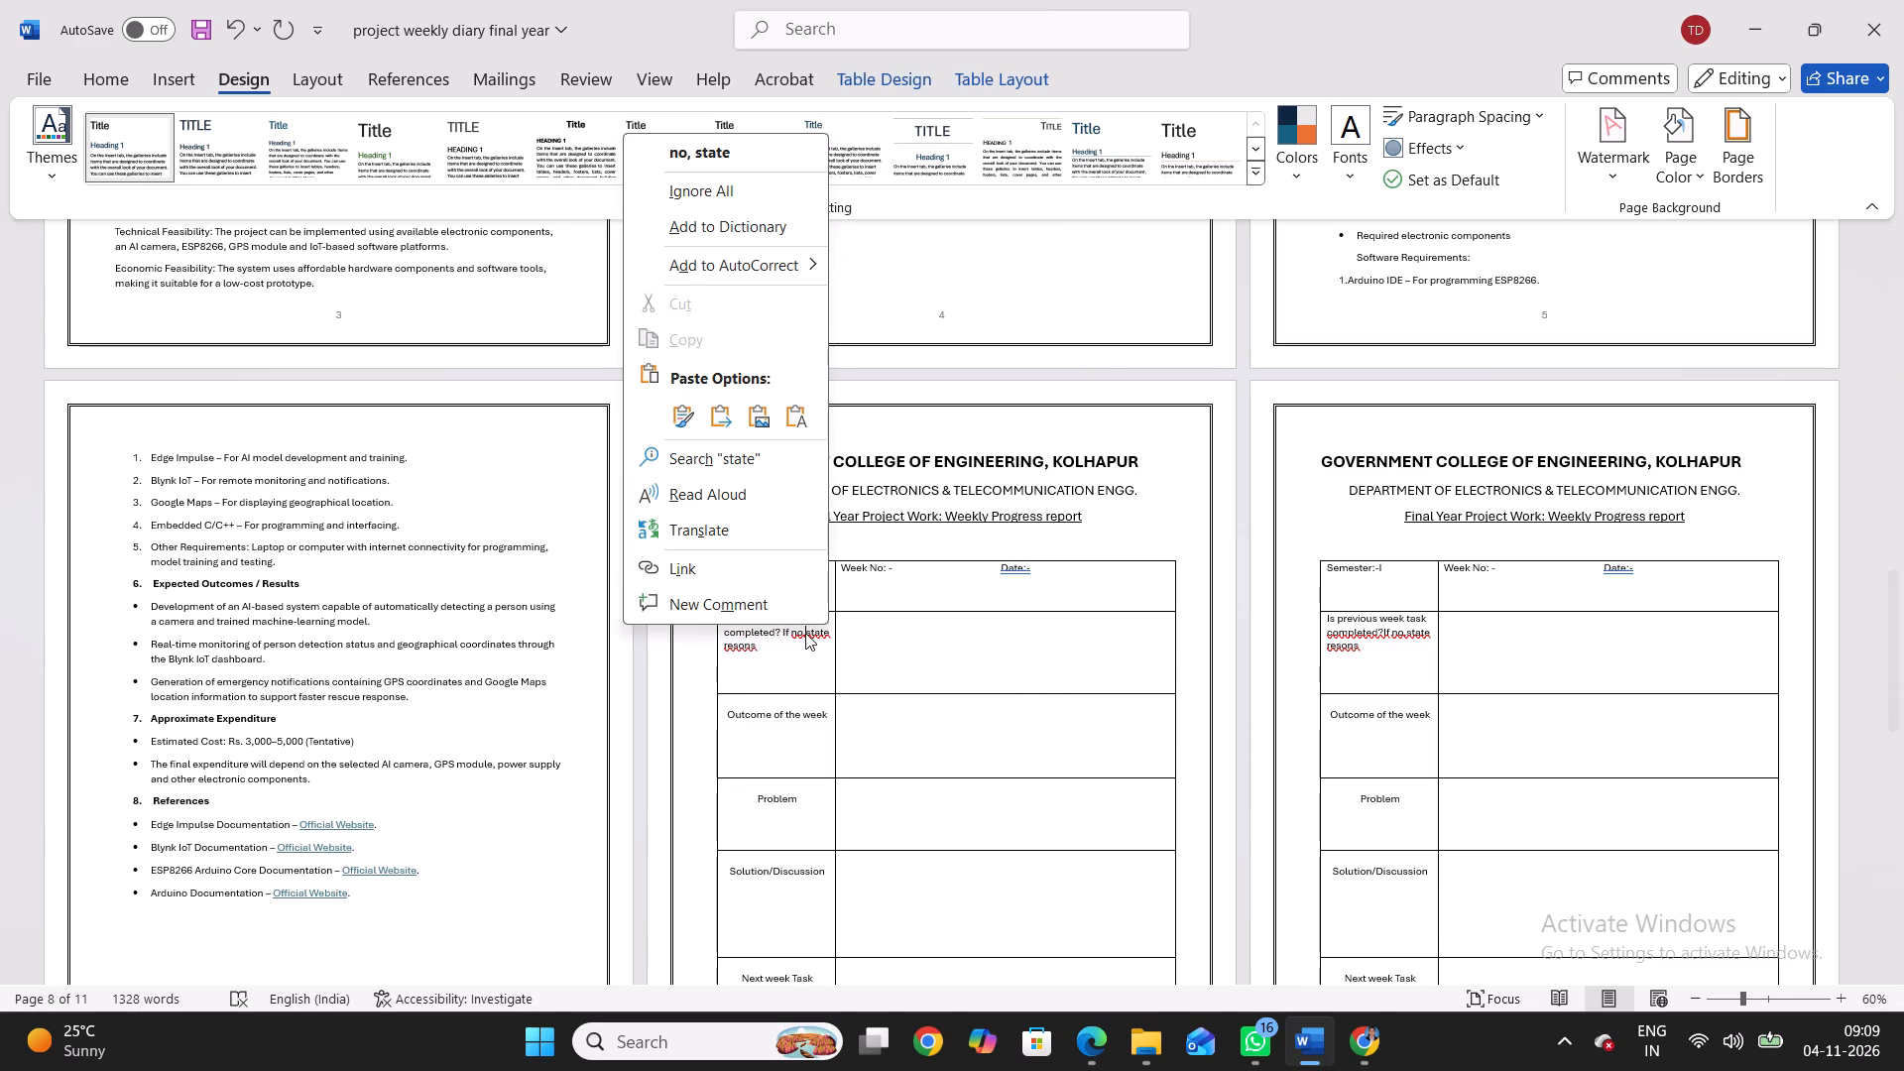
{"action": "left_click", "coordinate": [677, 171]}
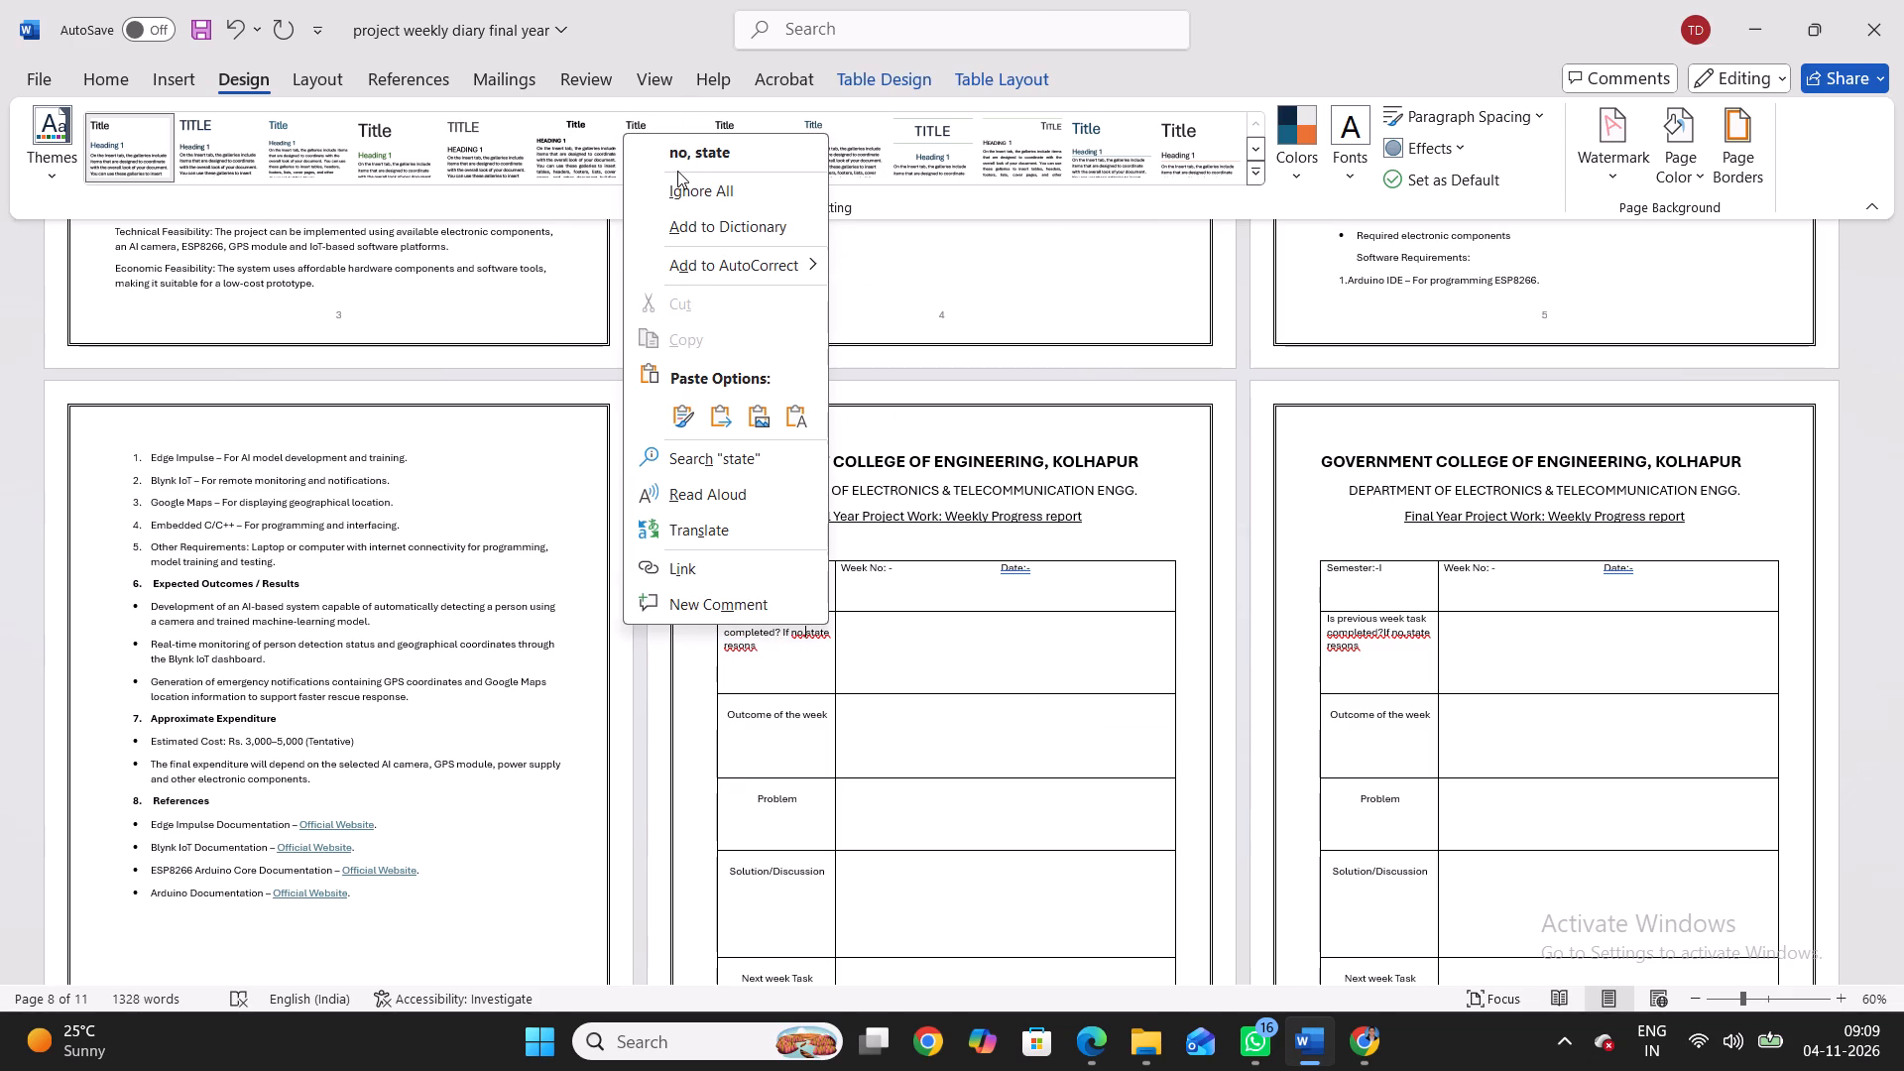
{"action": "left_click", "coordinate": [686, 162]}
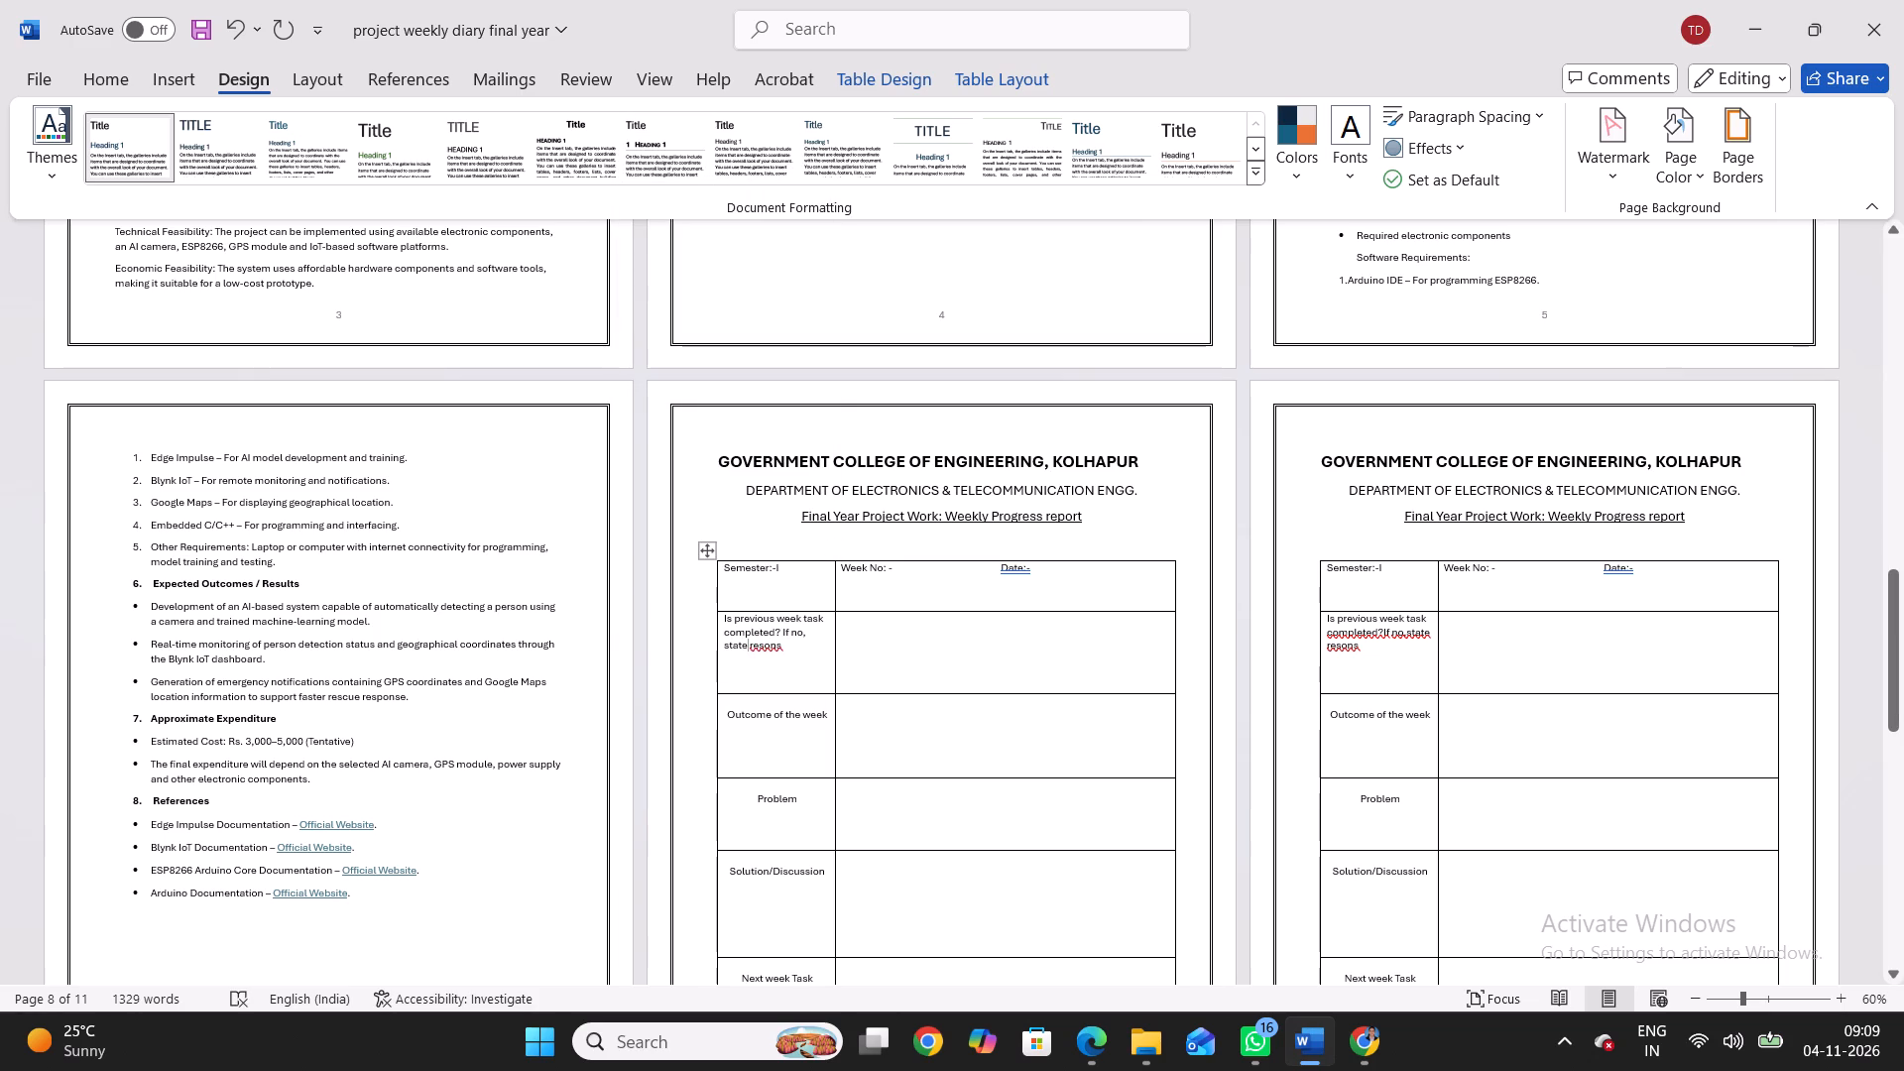
{"action": "right_click", "coordinate": [772, 649]}
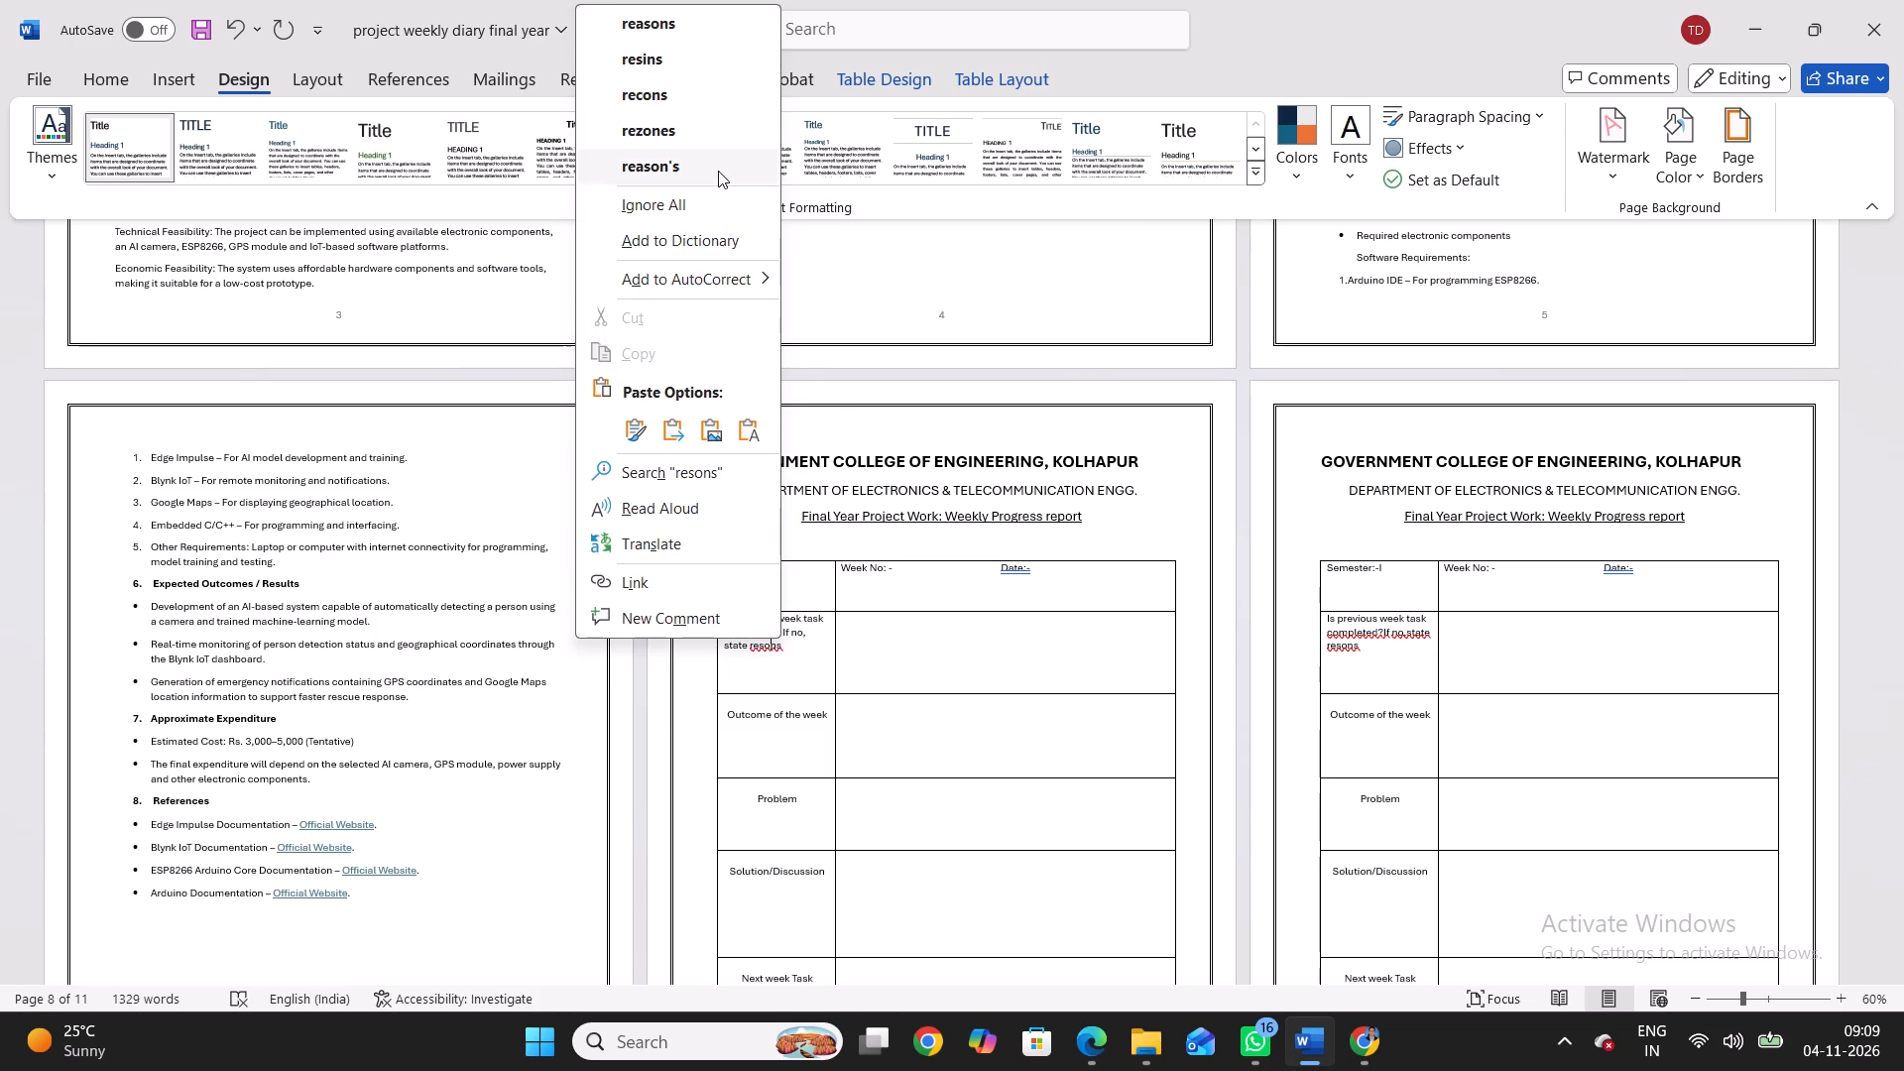
{"action": "left_click", "coordinate": [718, 215]}
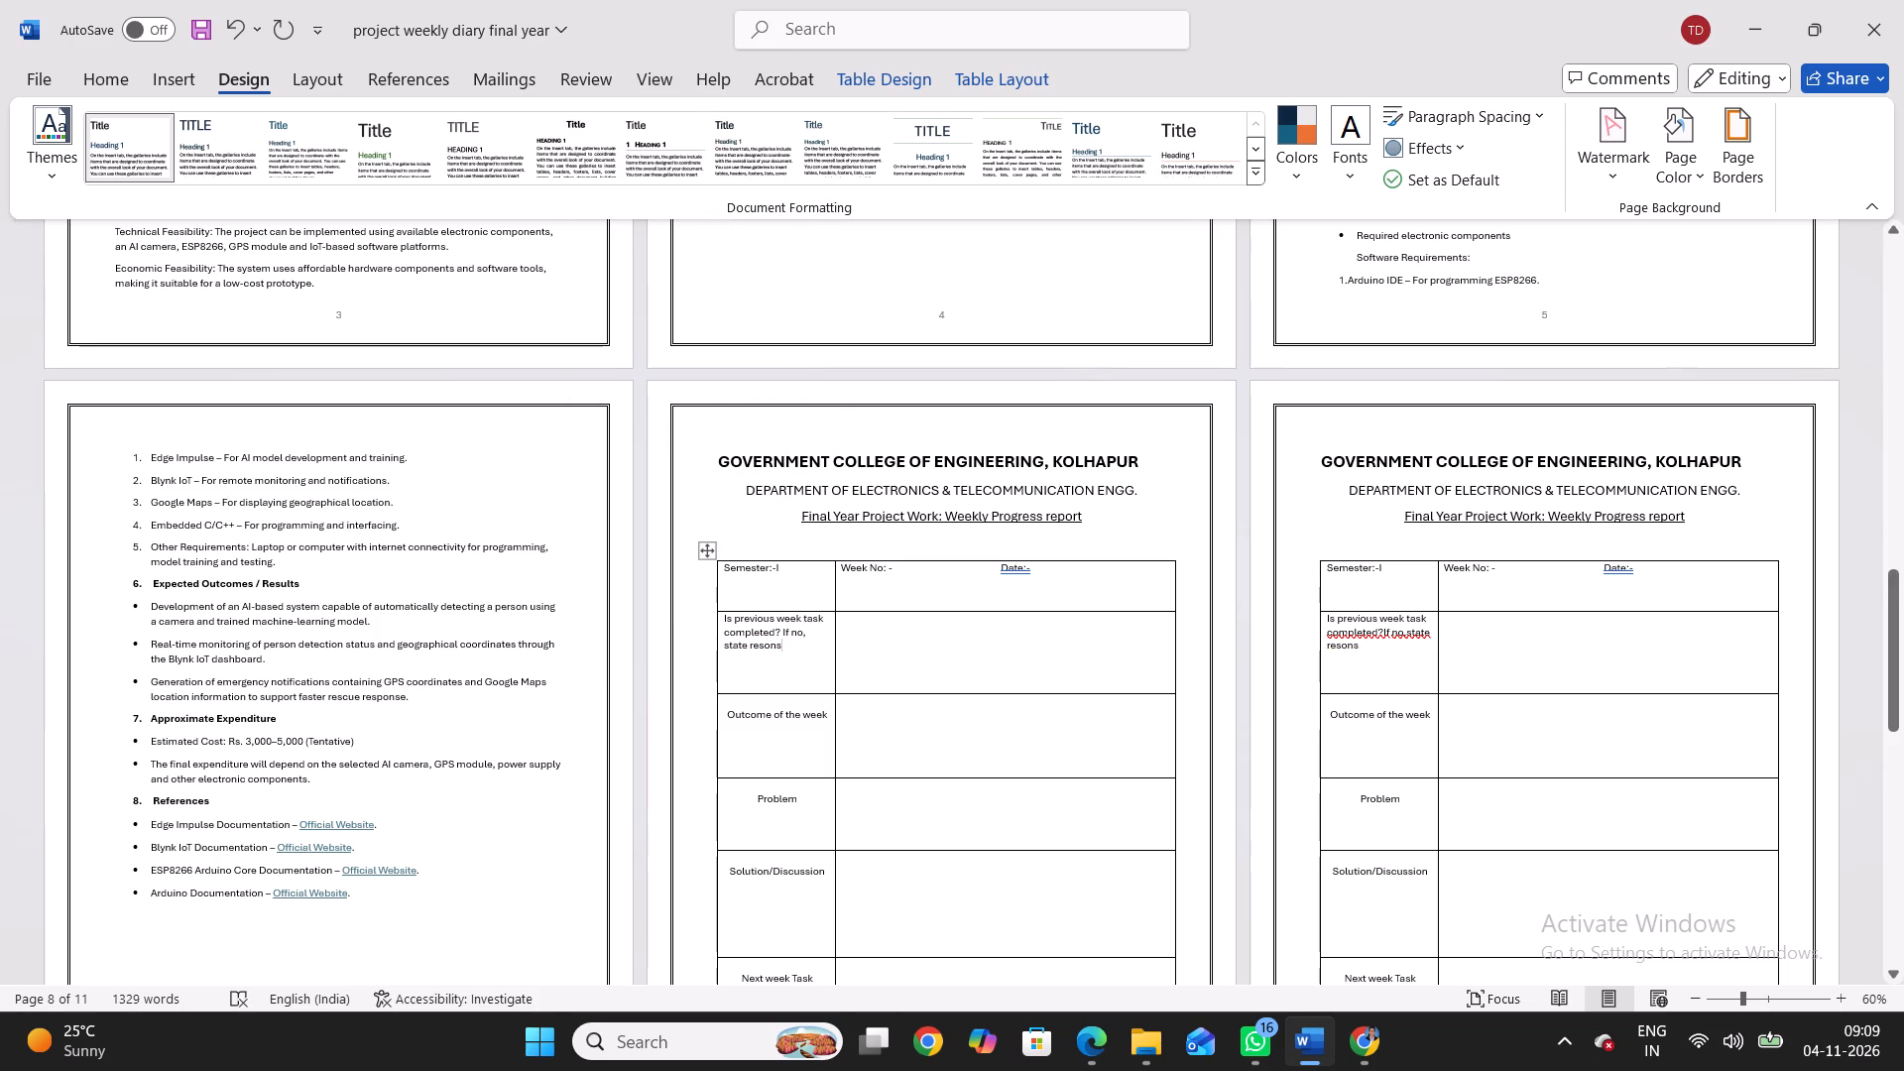
Accept the corrections "completed? If" and "no, state" in the previous-week question of the second weekly progress report.
{"action": "right_click", "coordinate": [1370, 627]}
{"action": "left_click", "coordinate": [1292, 144]}
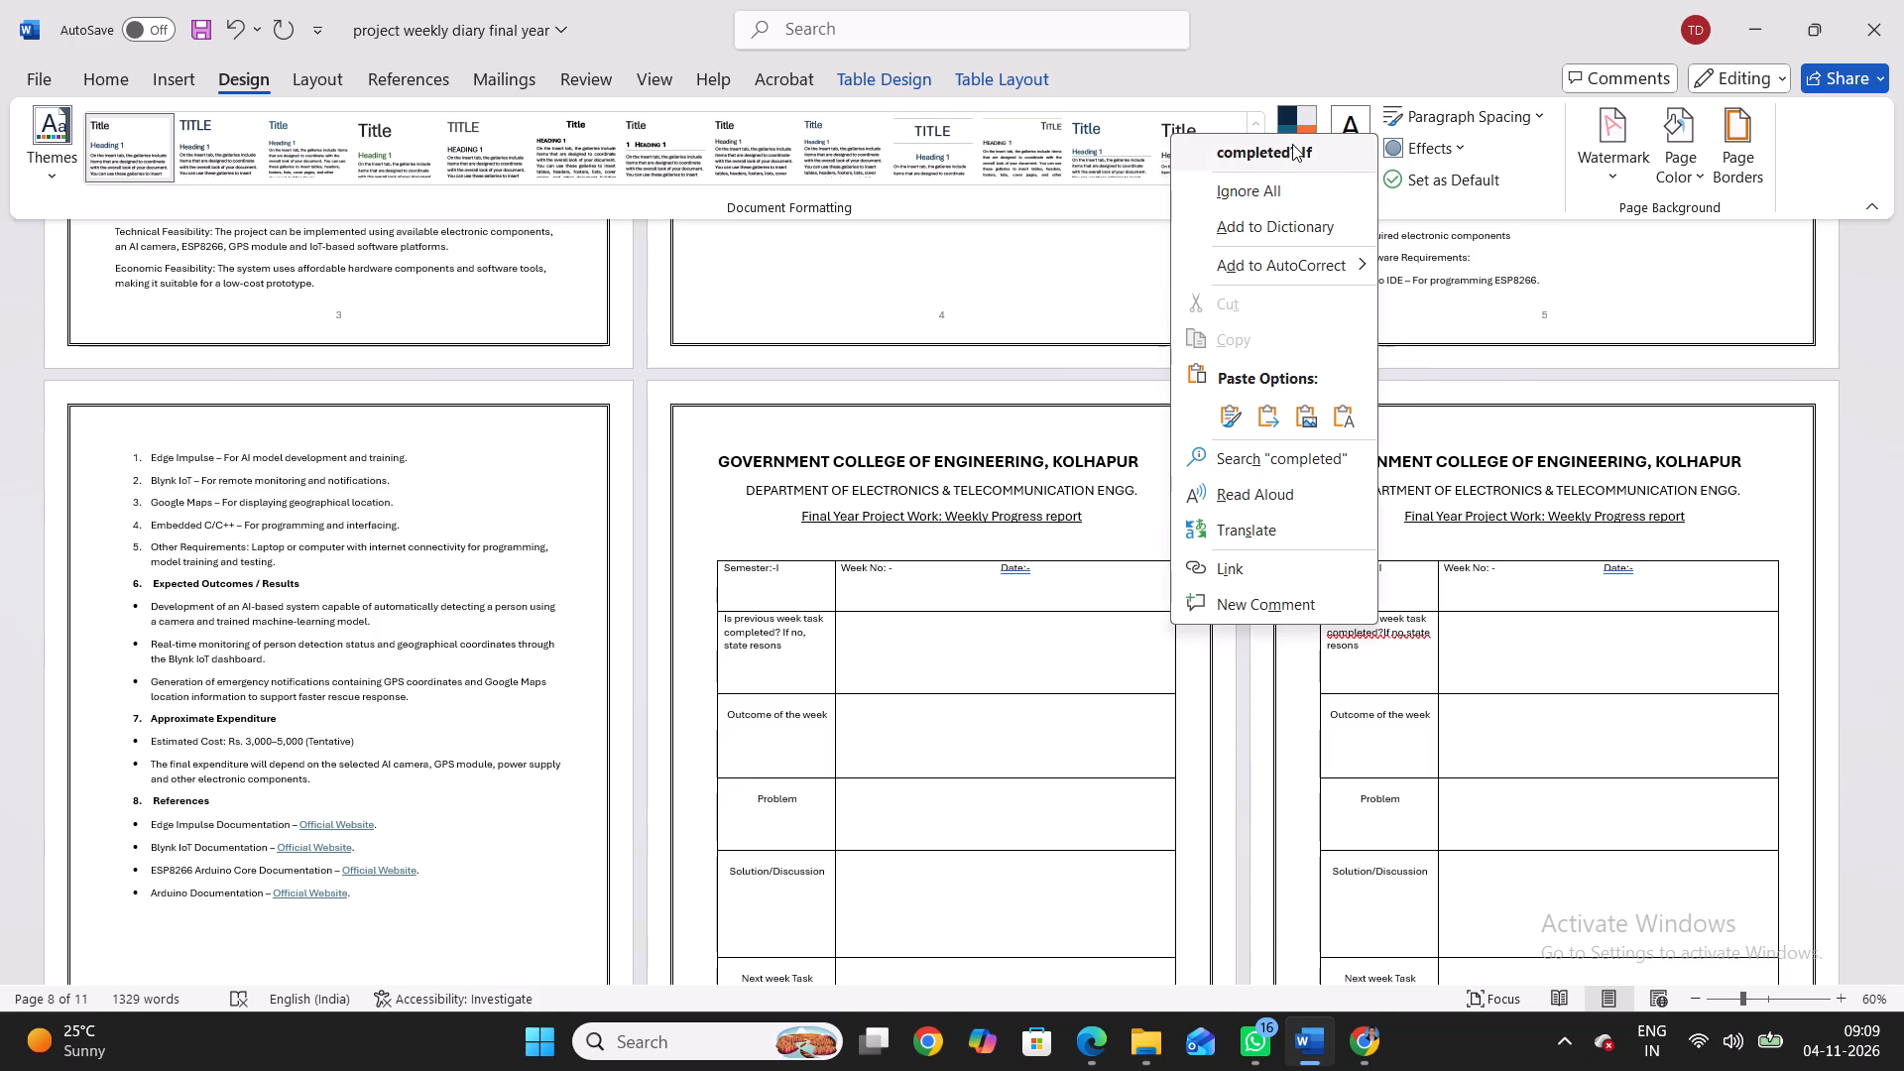
{"action": "right_click", "coordinate": [1419, 635]}
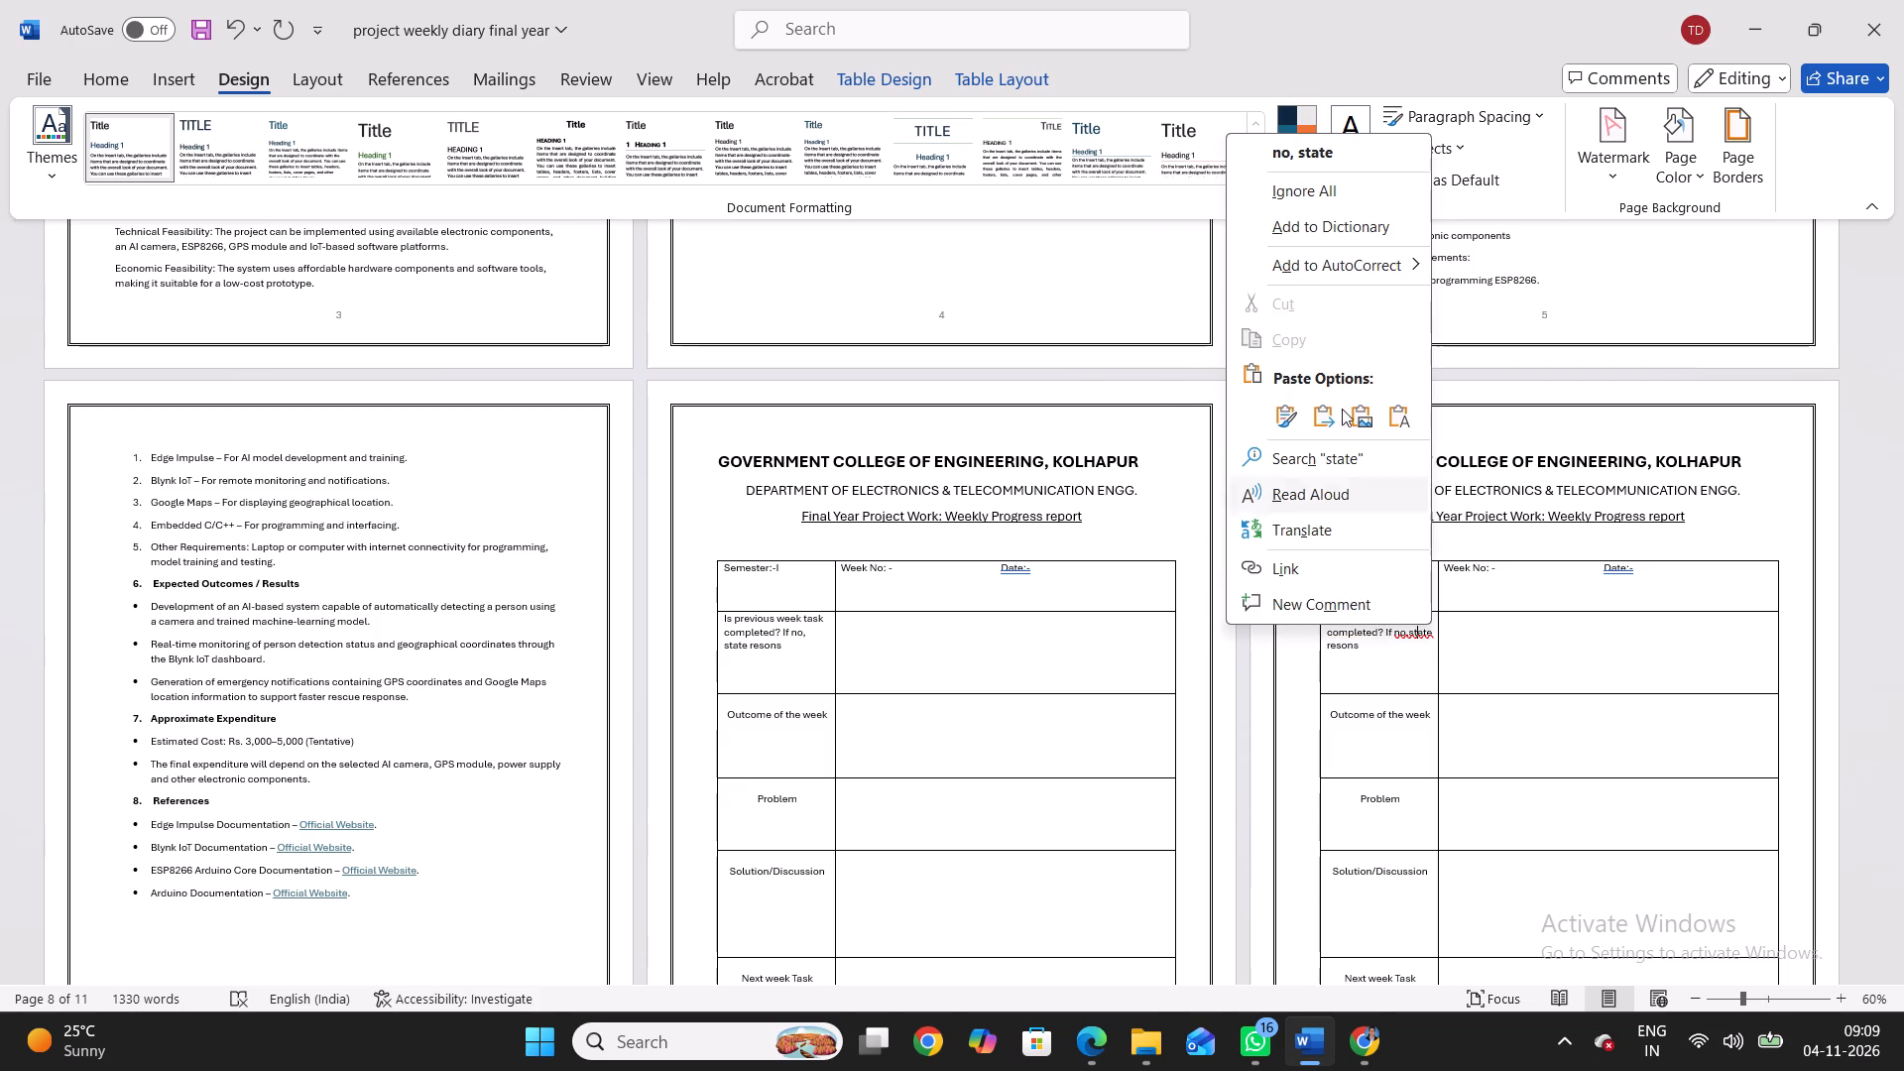
{"action": "left_click", "coordinate": [1343, 152]}
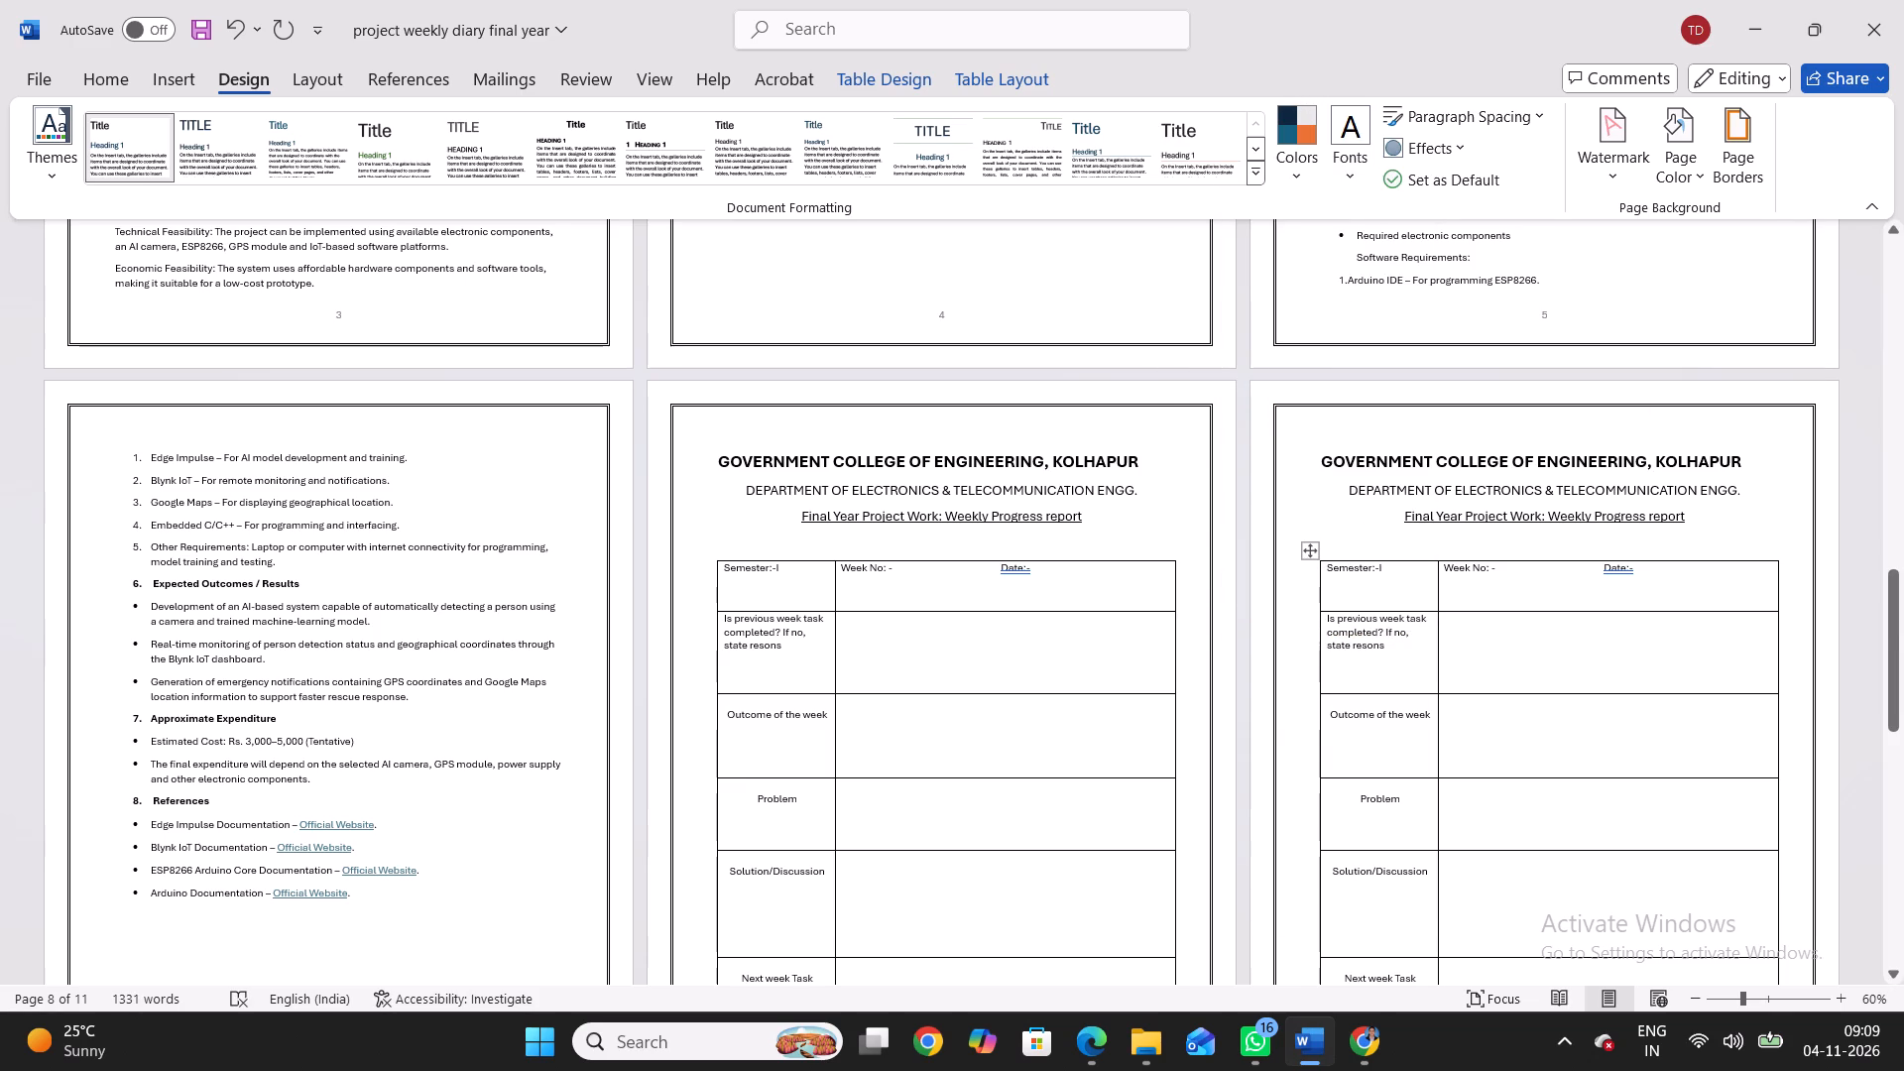
Accept the correction "completed? If" in the previous-week question of the third weekly progress report.
{"action": "scroll", "coordinate": [1233, 628], "scroll_direction": "down", "scroll_amount": 4}
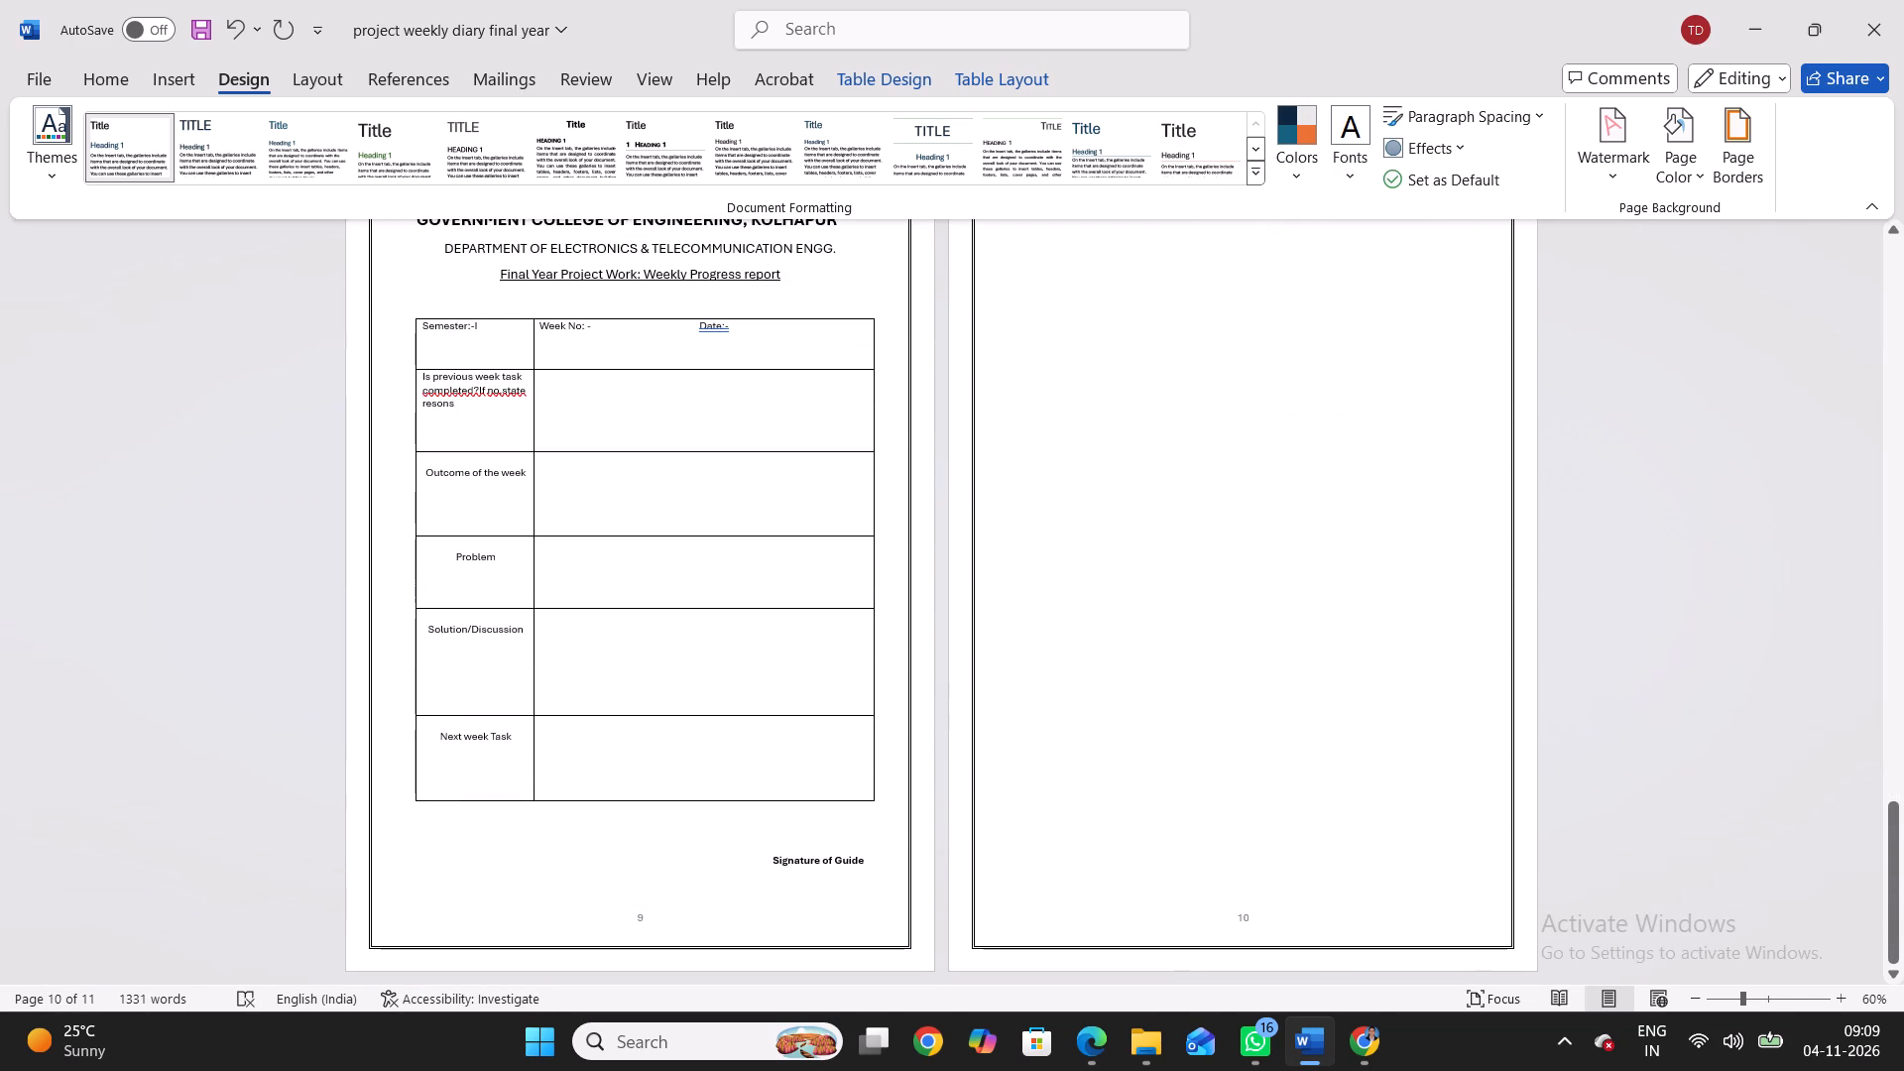
{"action": "right_click", "coordinate": [479, 388]}
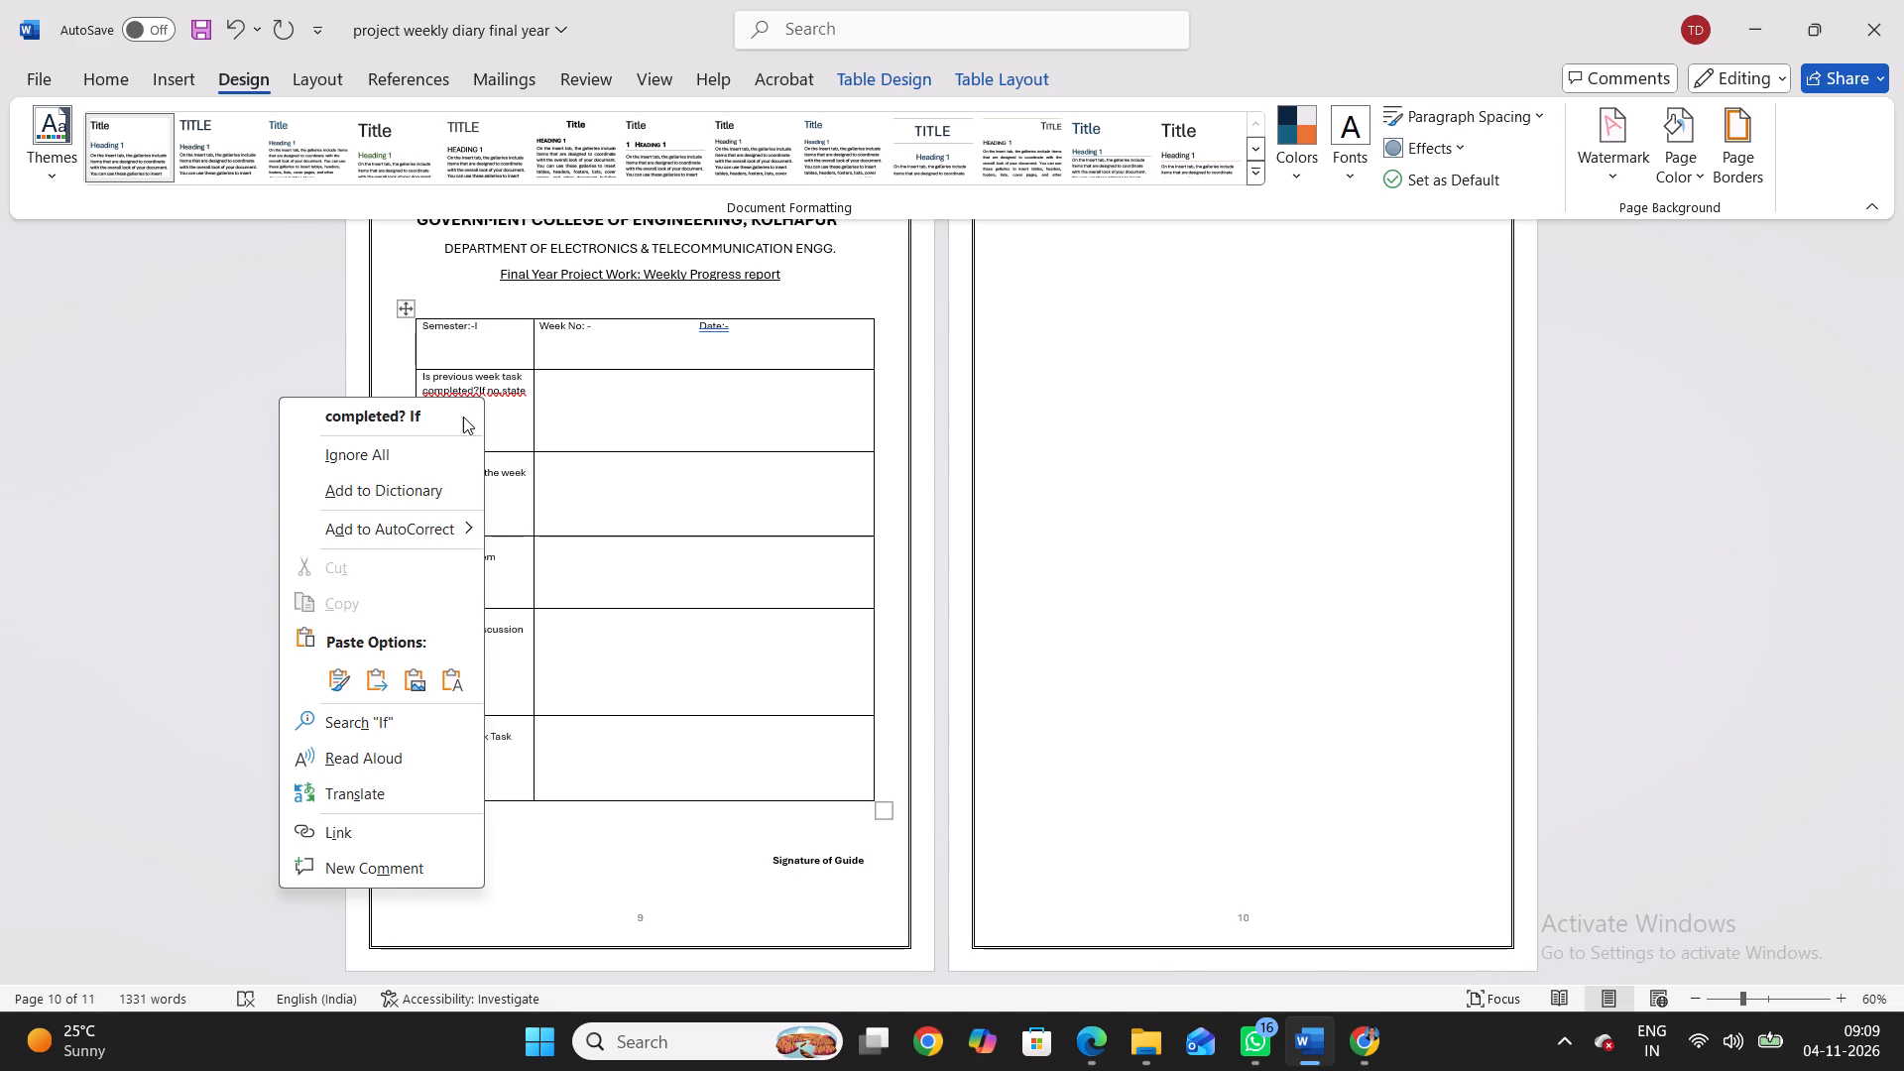
{"action": "left_click", "coordinate": [458, 427]}
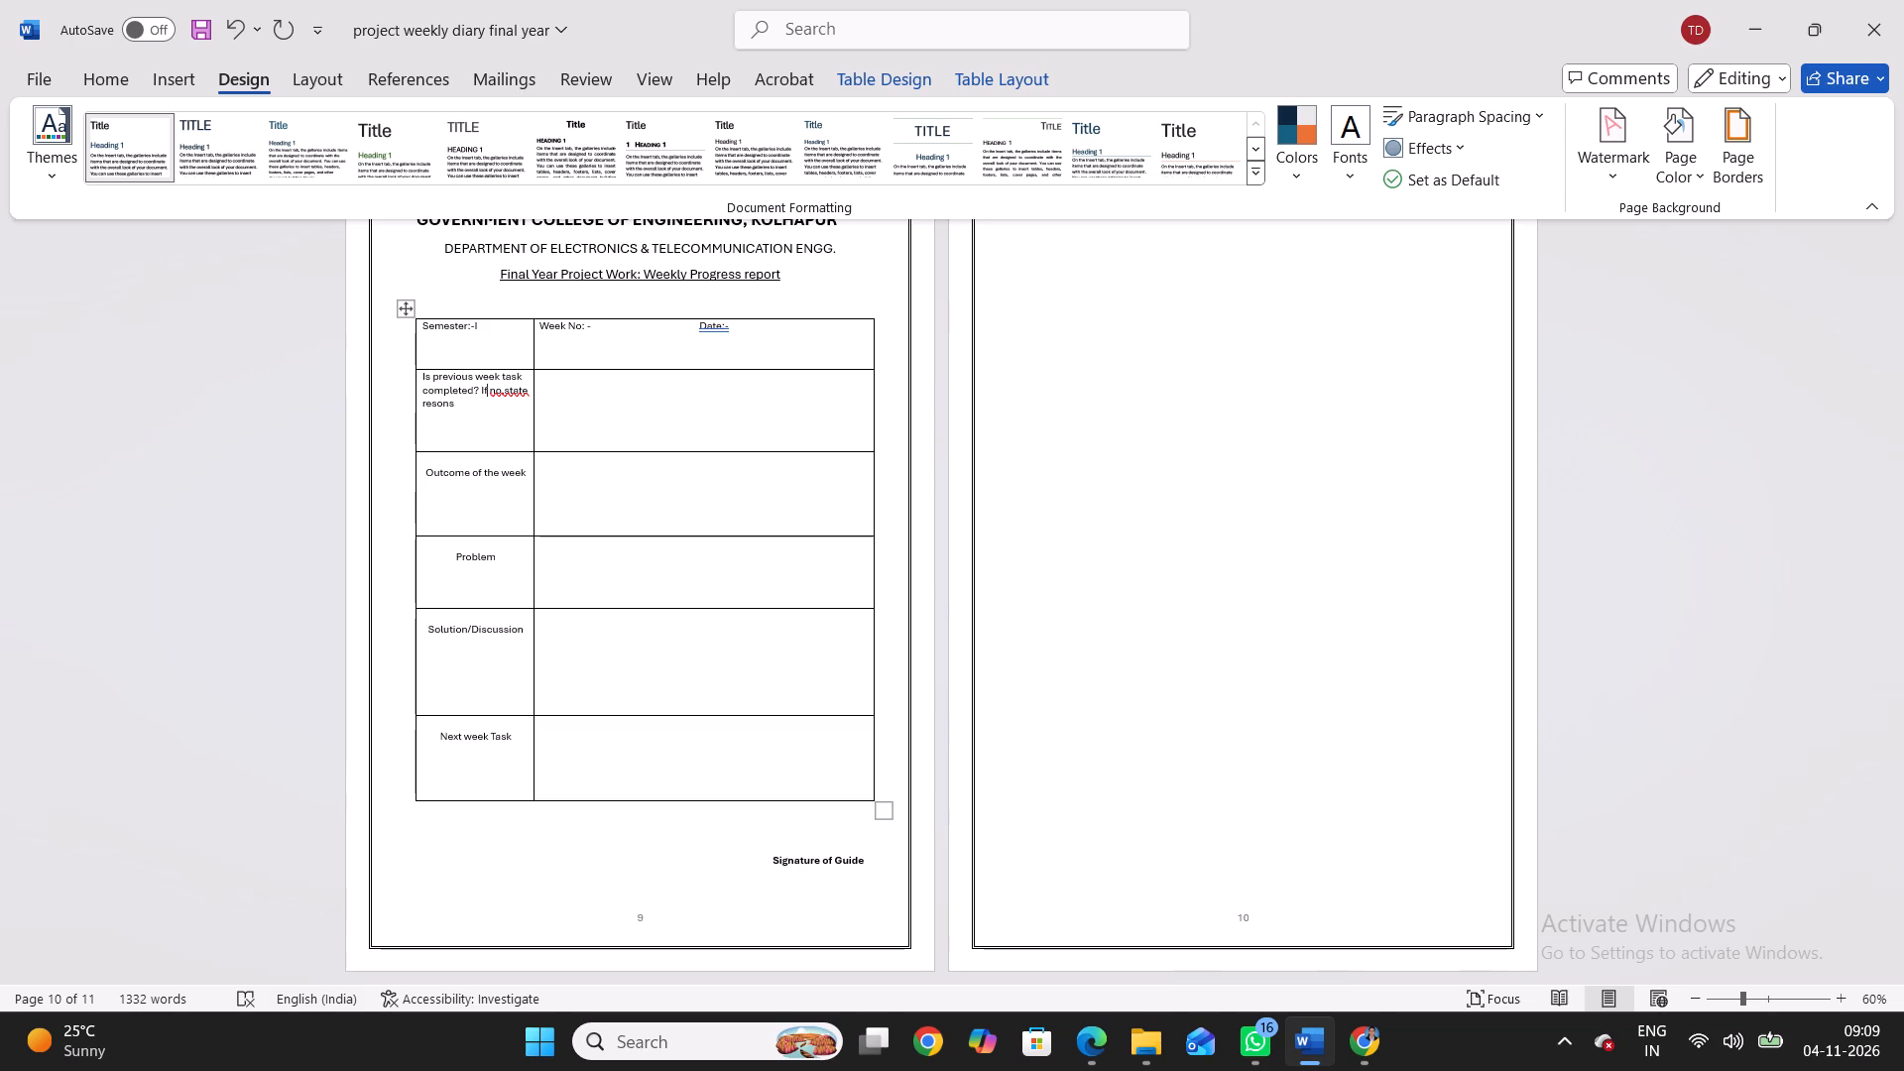
Paste a fourth copy of the weekly progress report onto the blank last page.
{"action": "scroll", "coordinate": [750, 717], "scroll_direction": "up", "scroll_amount": 1}
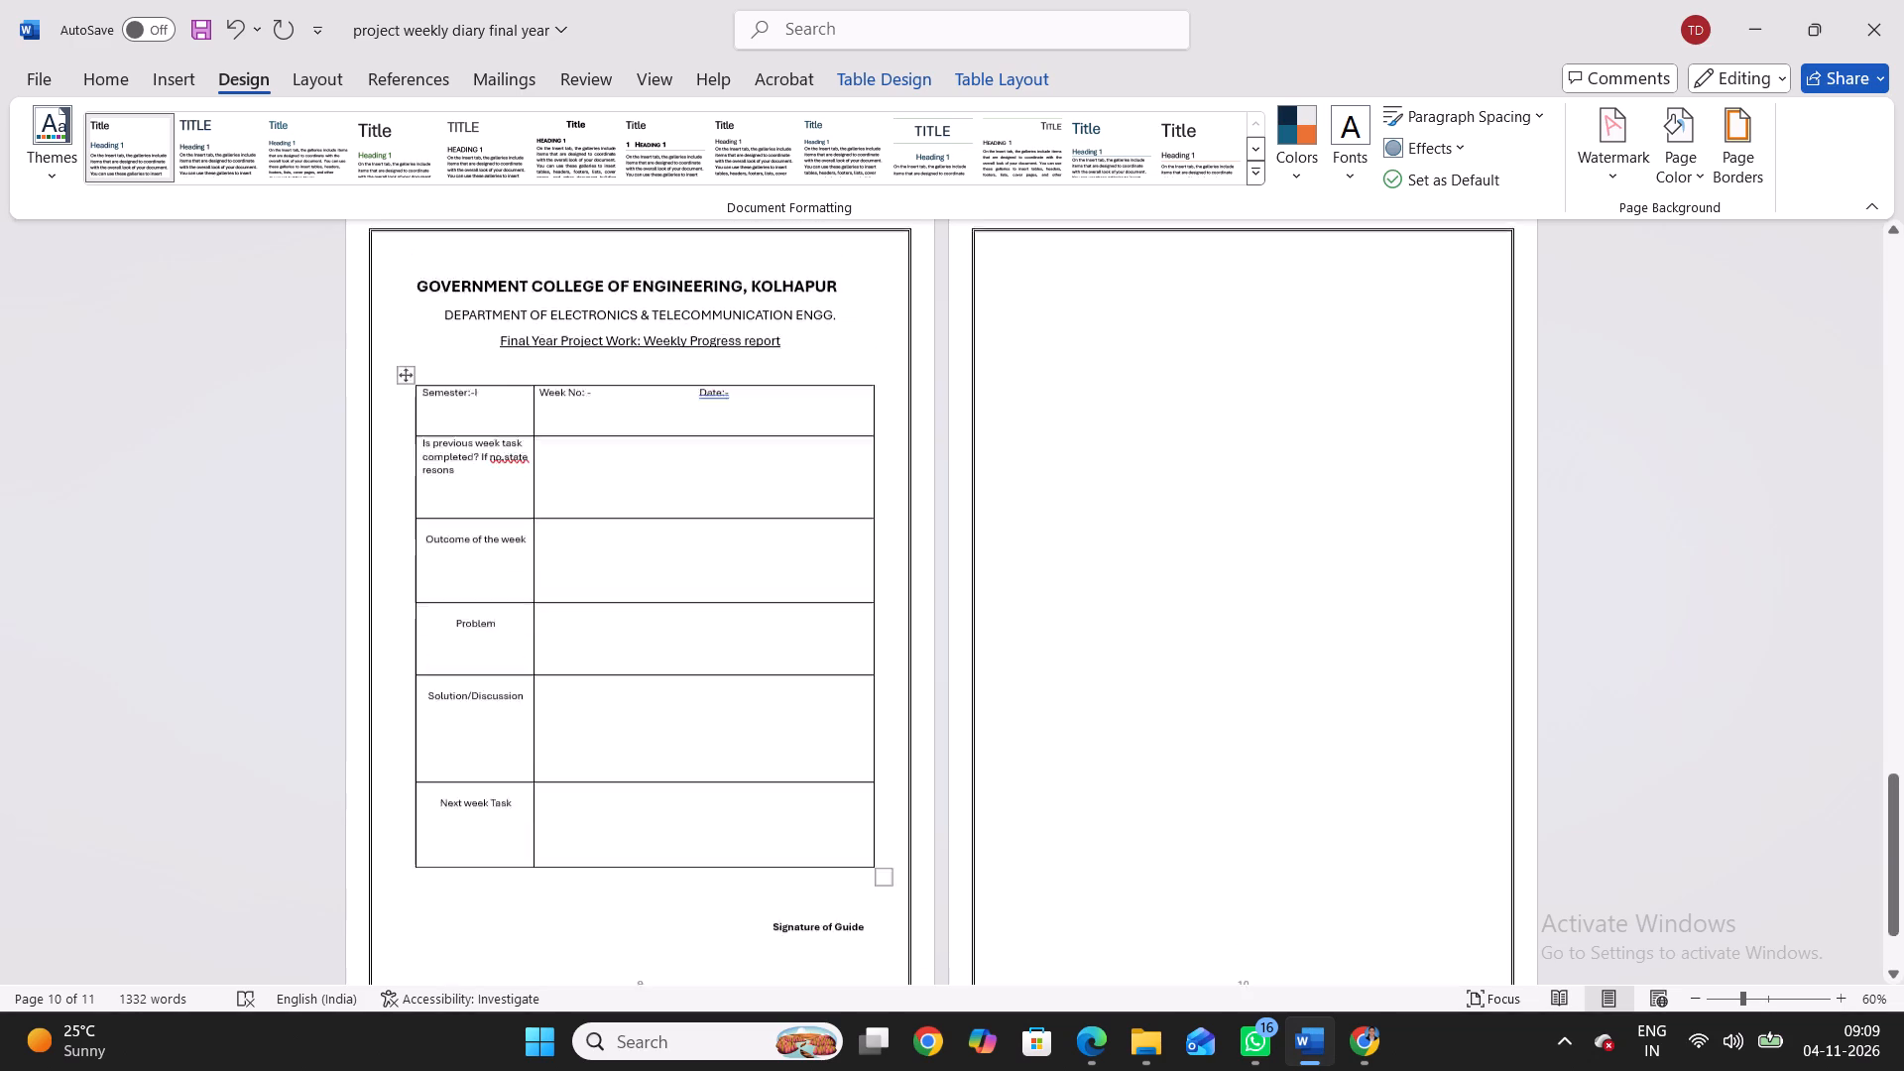
{"action": "scroll", "coordinate": [750, 717], "scroll_direction": "up", "scroll_amount": 3}
{"action": "scroll", "coordinate": [750, 717], "scroll_direction": "right", "scroll_amount": 1}
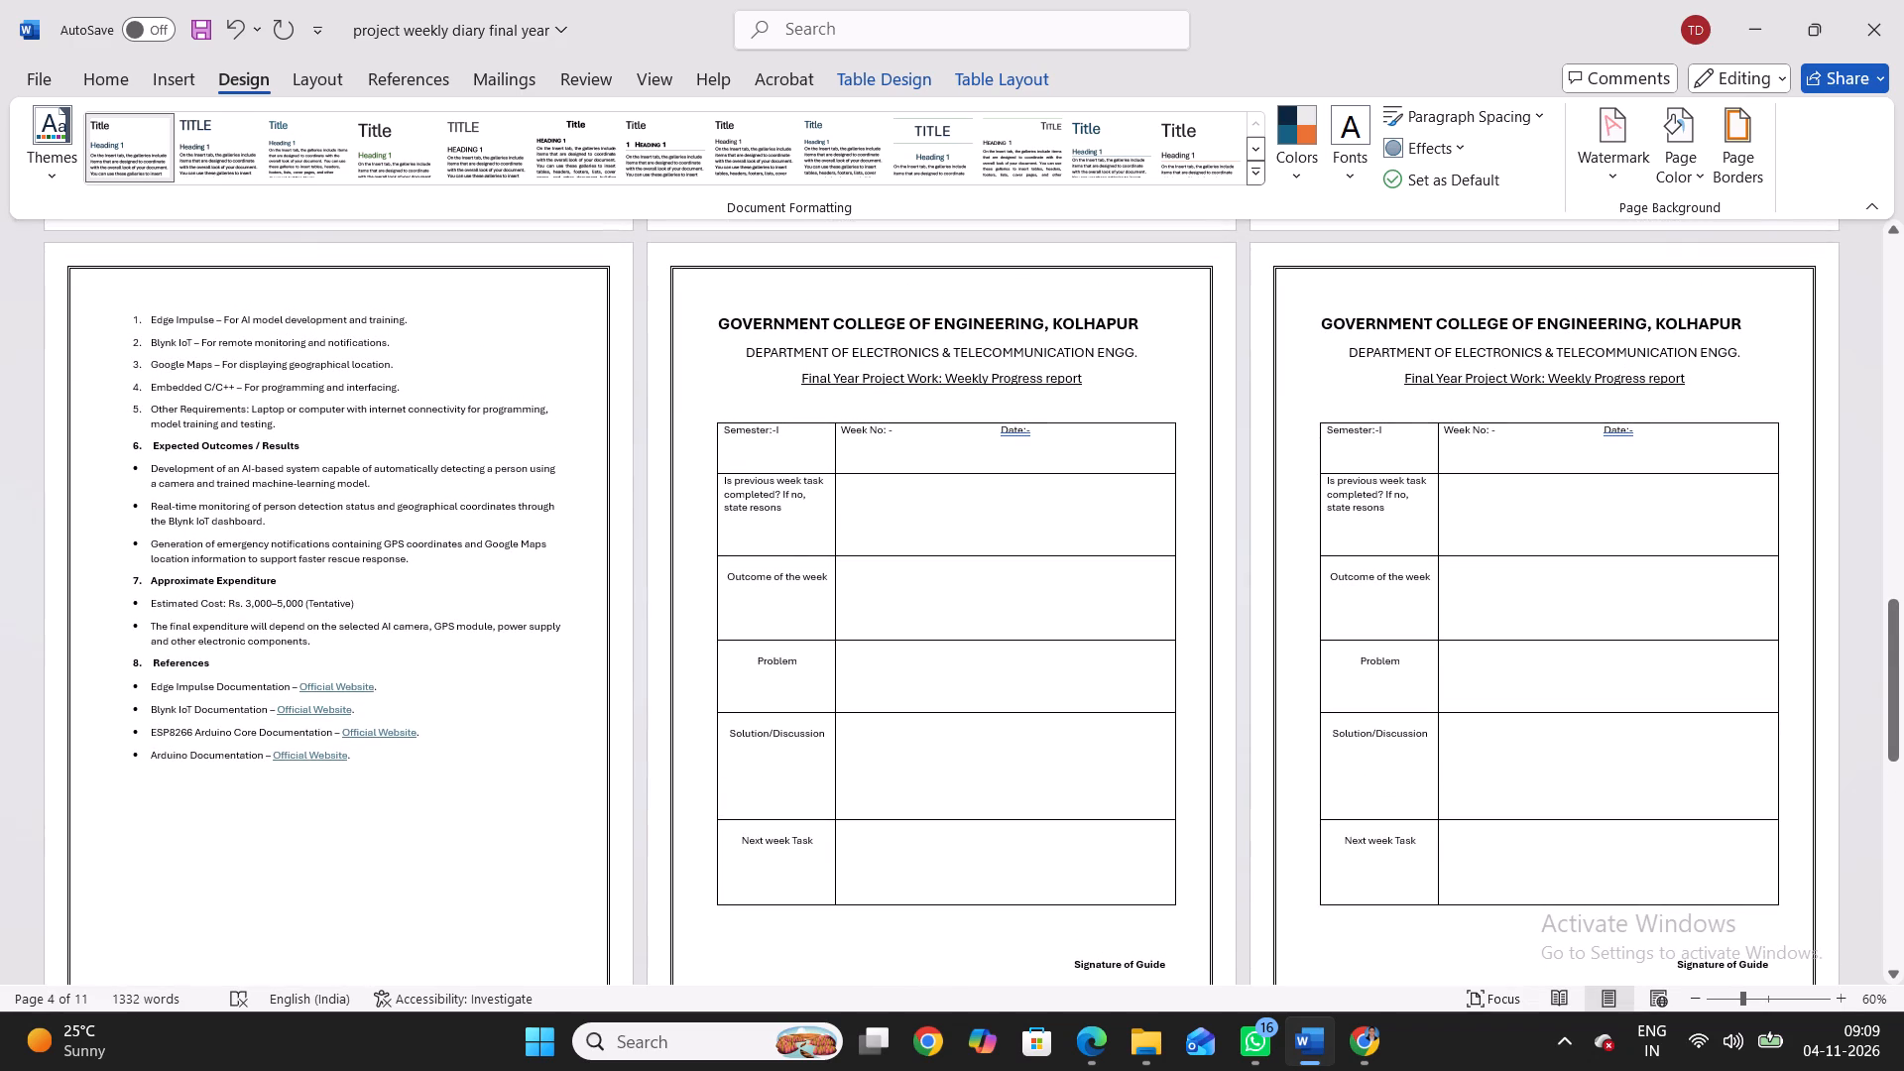
{"action": "scroll", "coordinate": [750, 717], "scroll_direction": "right", "scroll_amount": 1}
{"action": "scroll", "coordinate": [750, 717], "scroll_direction": "down", "scroll_amount": 2}
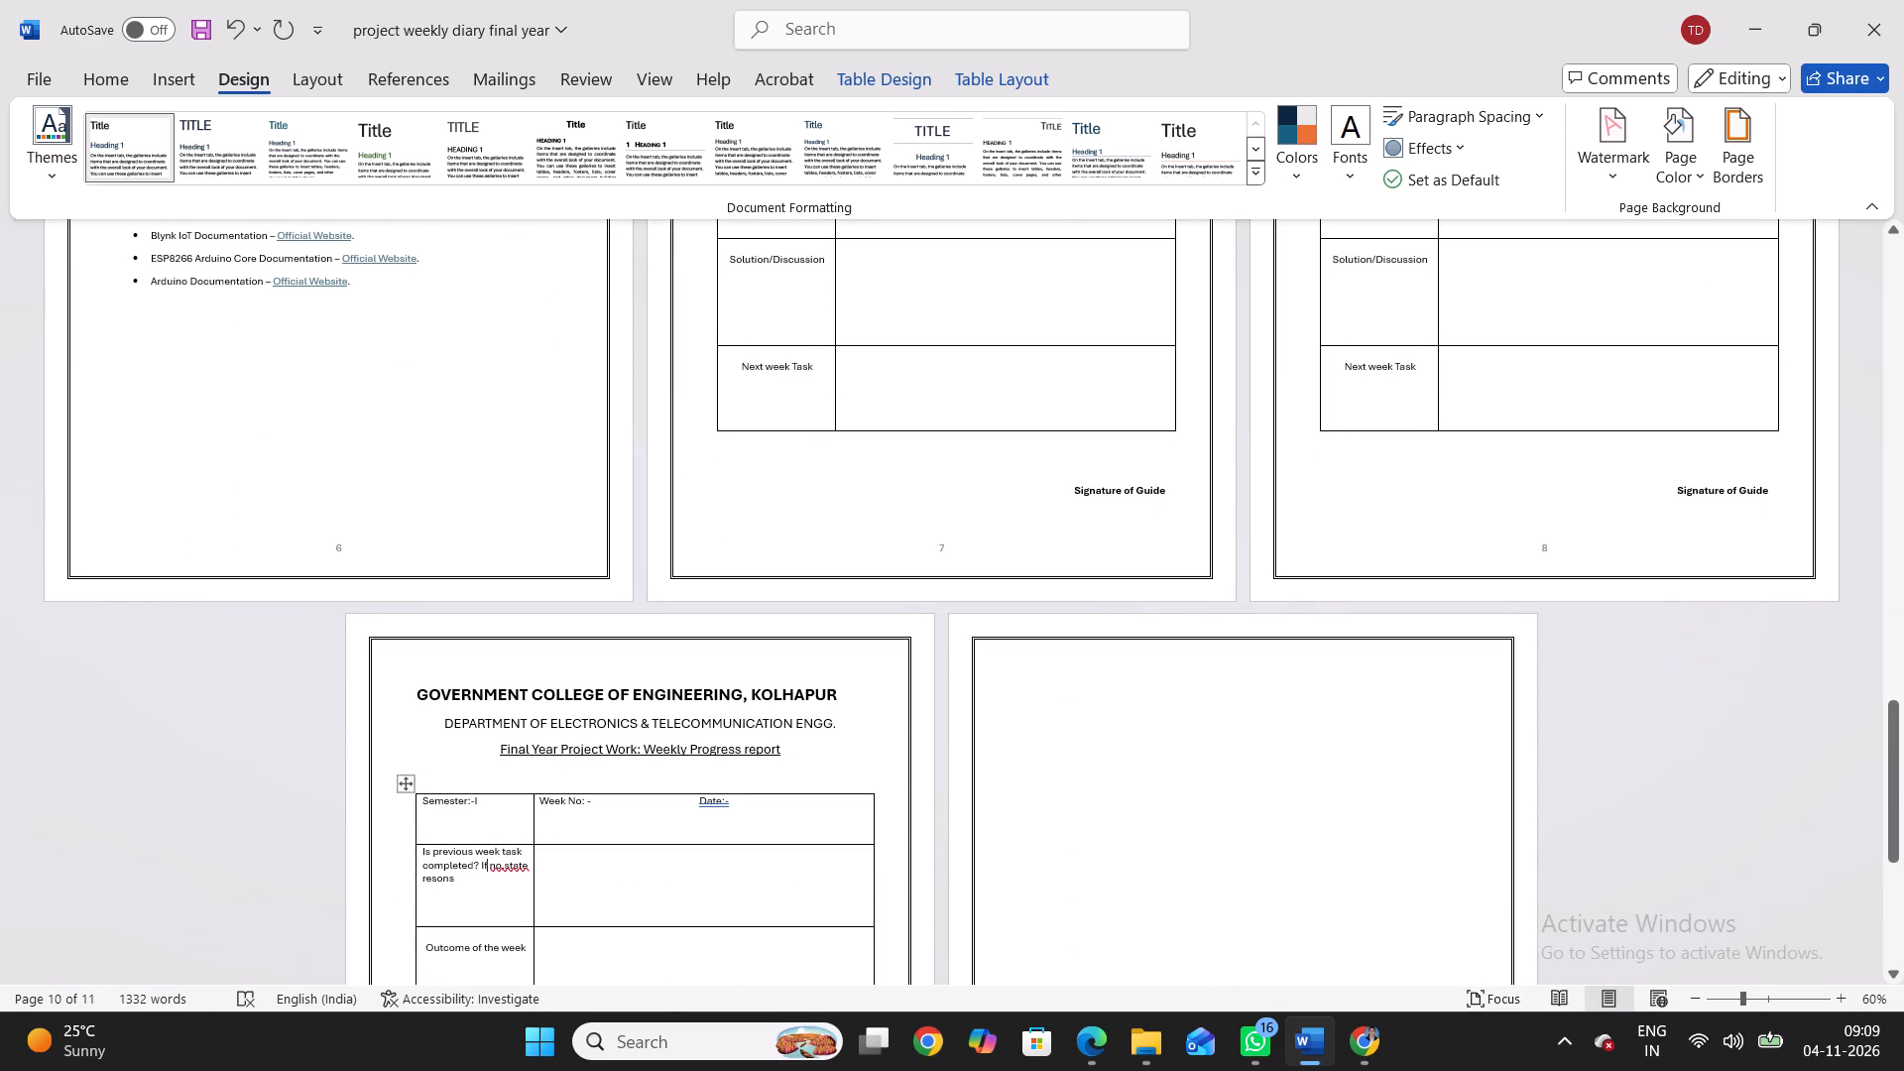
{"action": "left_click", "coordinate": [1076, 758]}
{"action": "key", "text": "ctrl+v"}
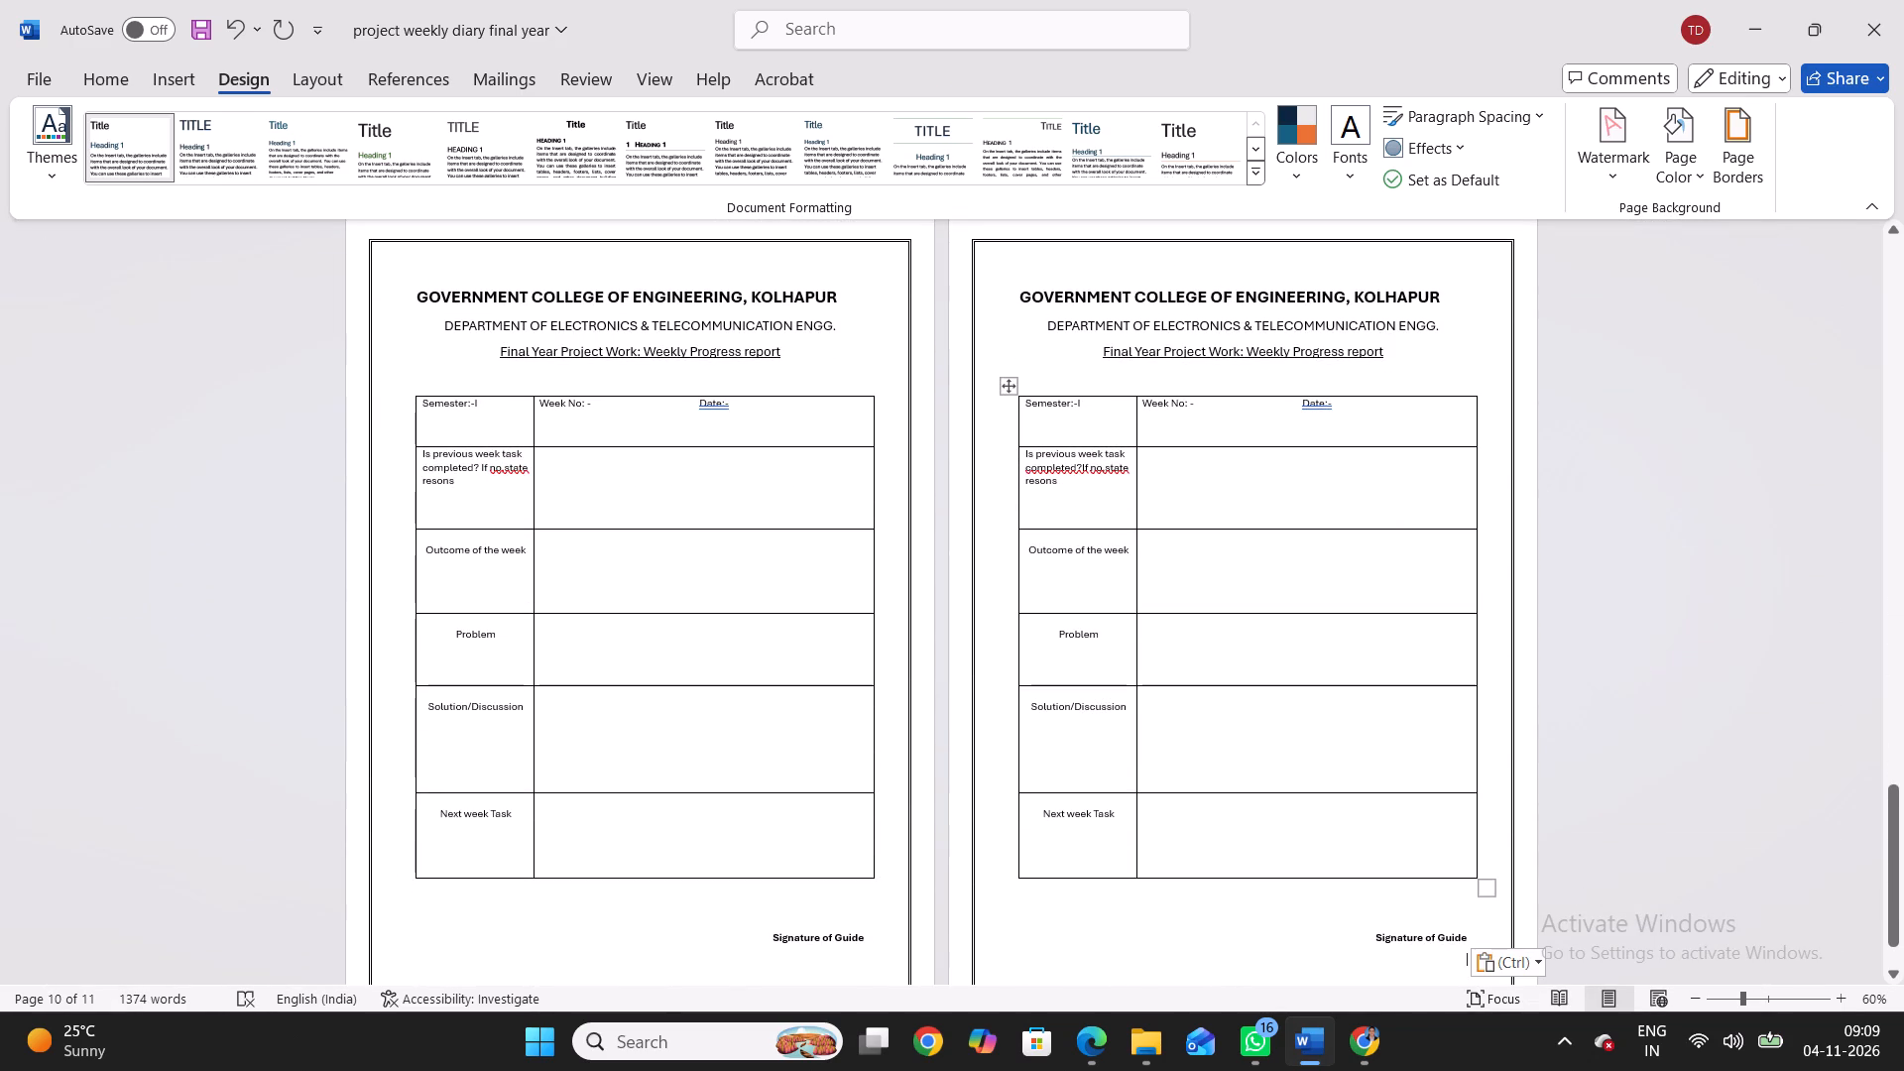
Accept the corrections "completed? If" and "no, state" in the previous-week question of the fourth weekly progress report.
{"action": "right_click", "coordinate": [1059, 464]}
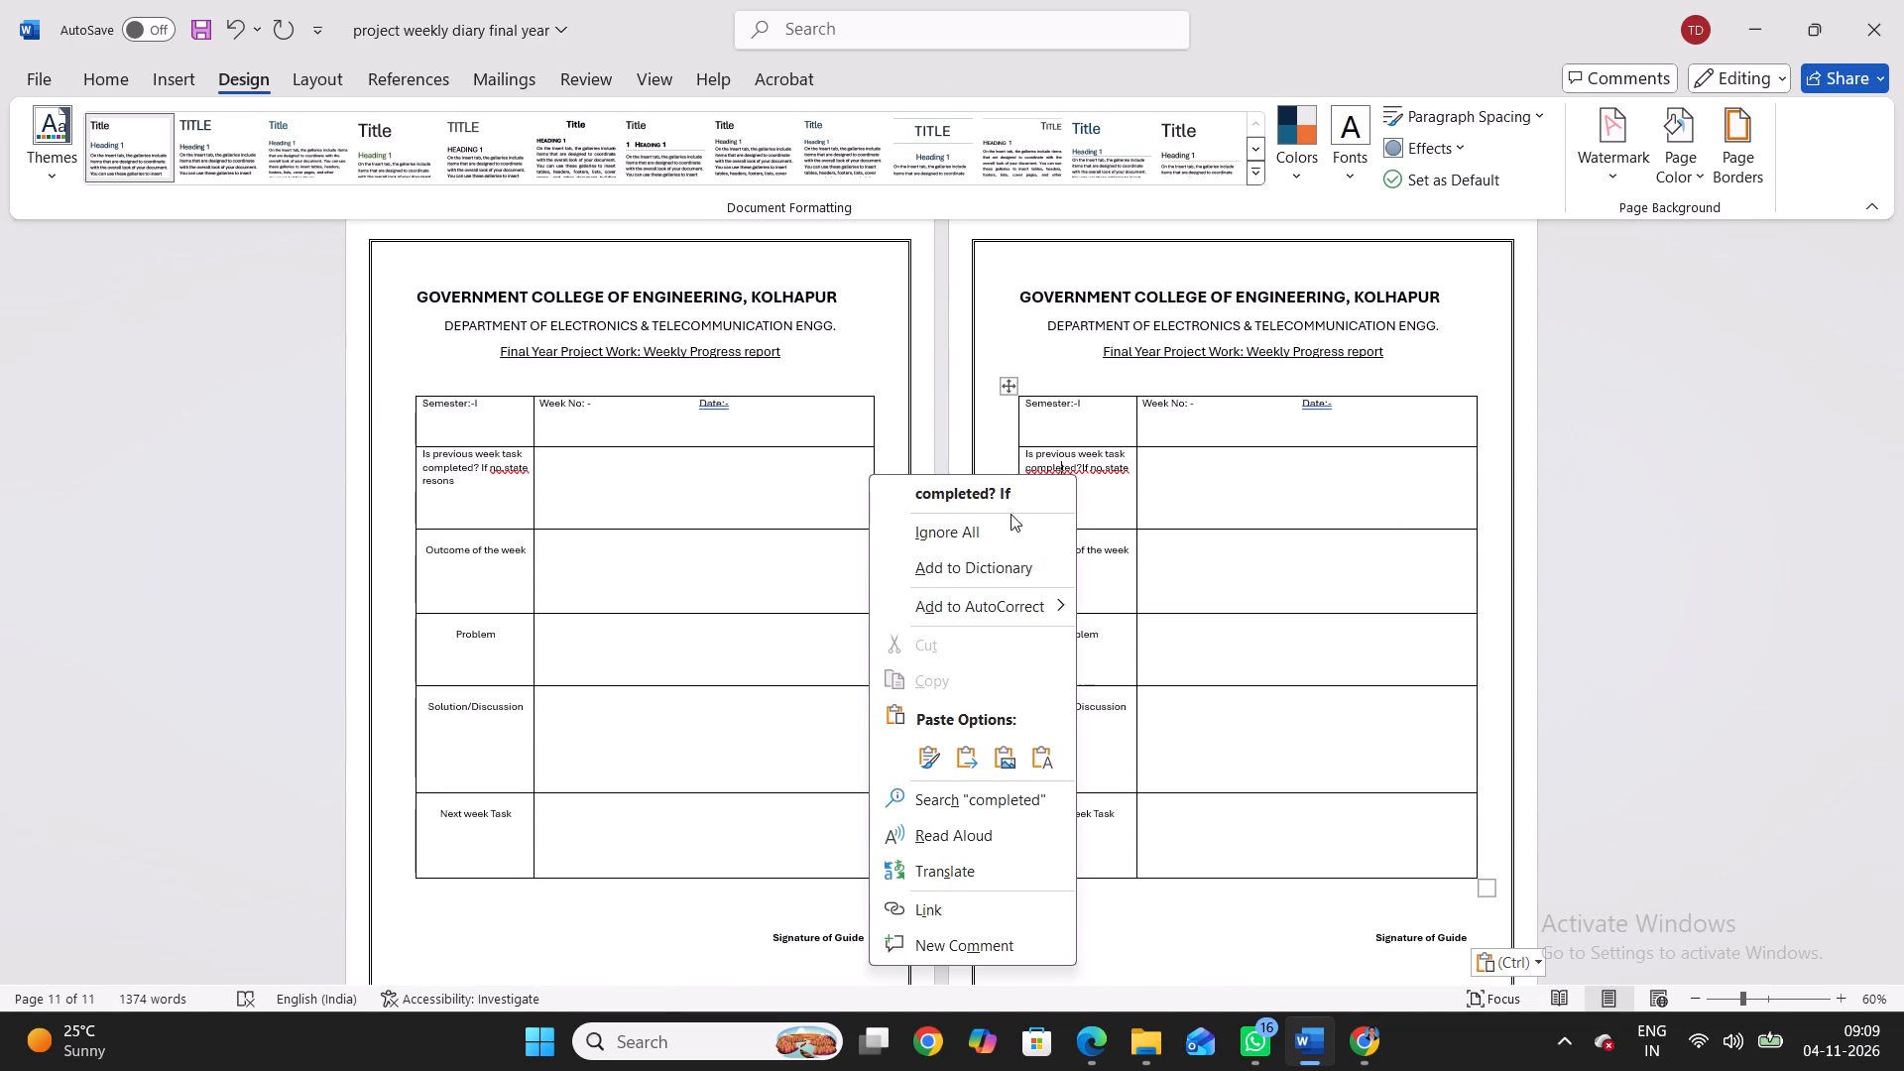
{"action": "left_click", "coordinate": [1017, 492]}
{"action": "right_click", "coordinate": [1113, 475]}
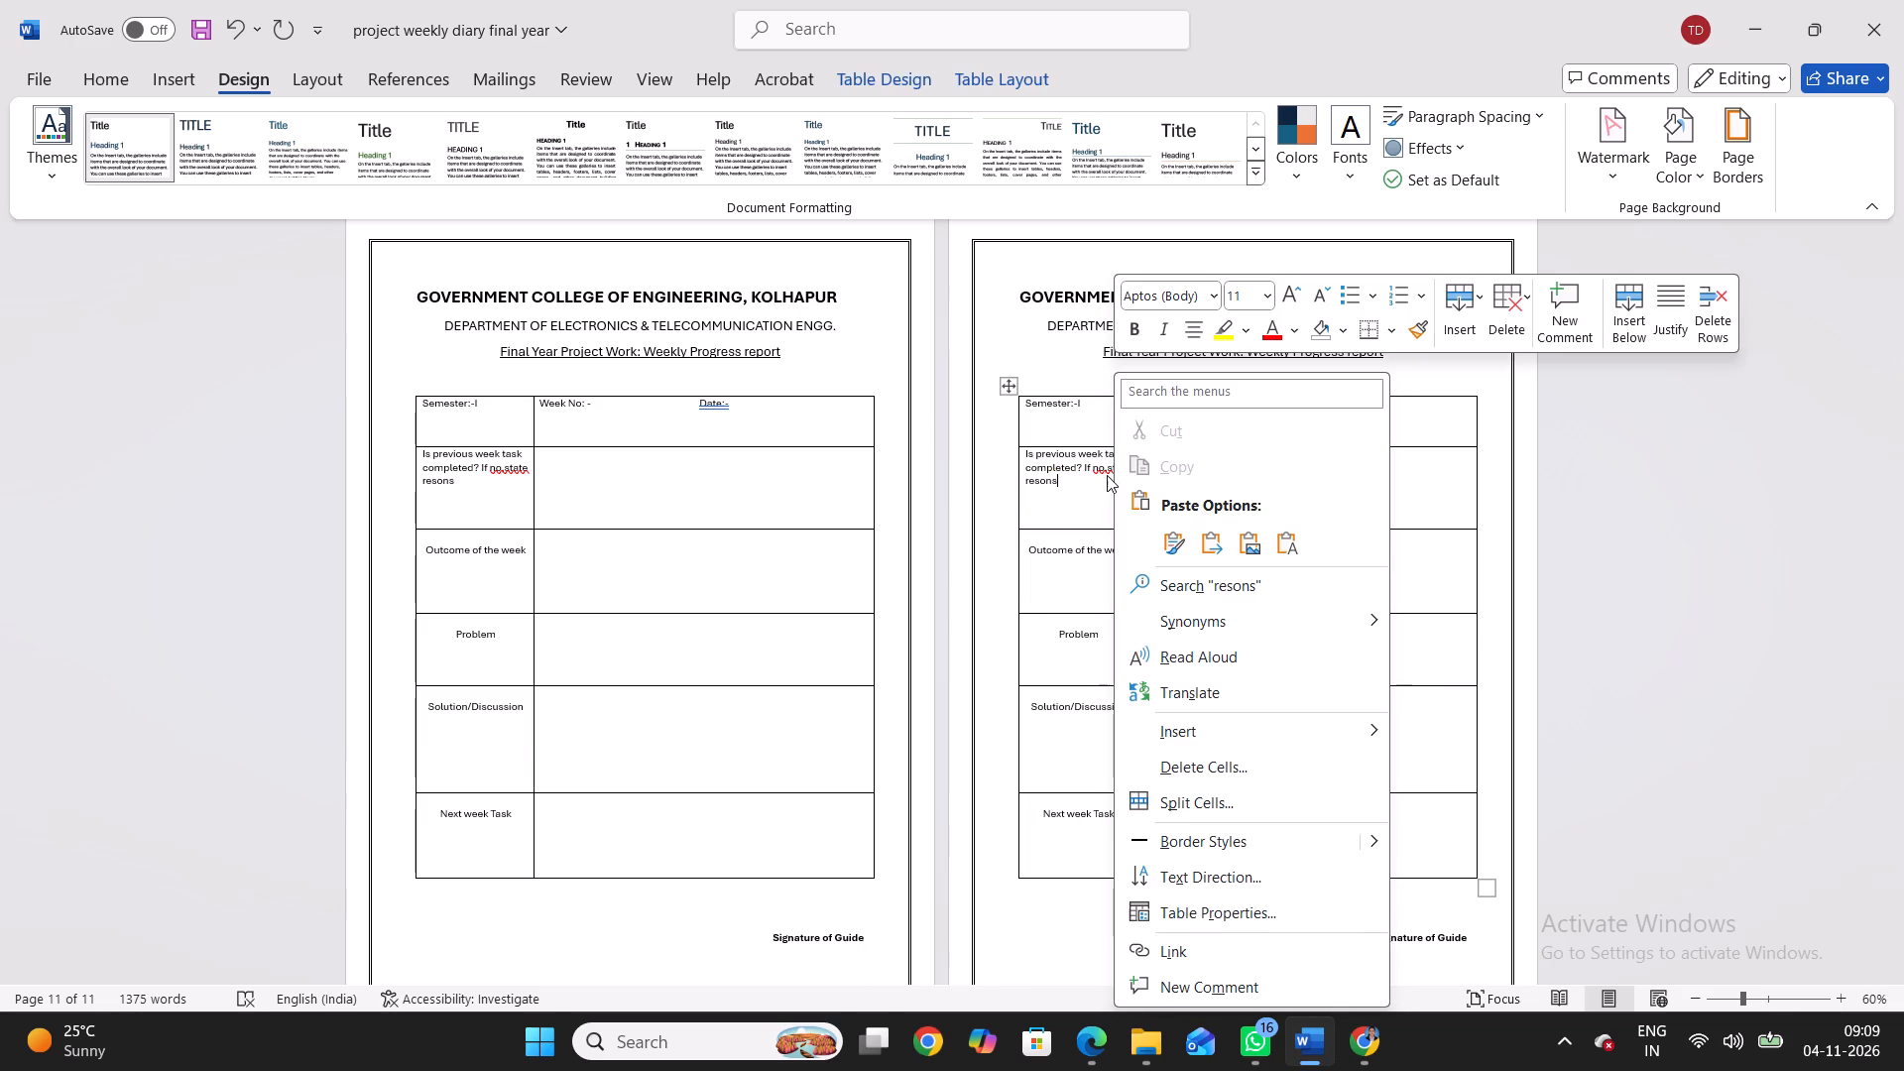
{"action": "left_click", "coordinate": [1101, 470]}
{"action": "right_click", "coordinate": [1101, 470]}
{"action": "left_click", "coordinate": [1057, 480]}
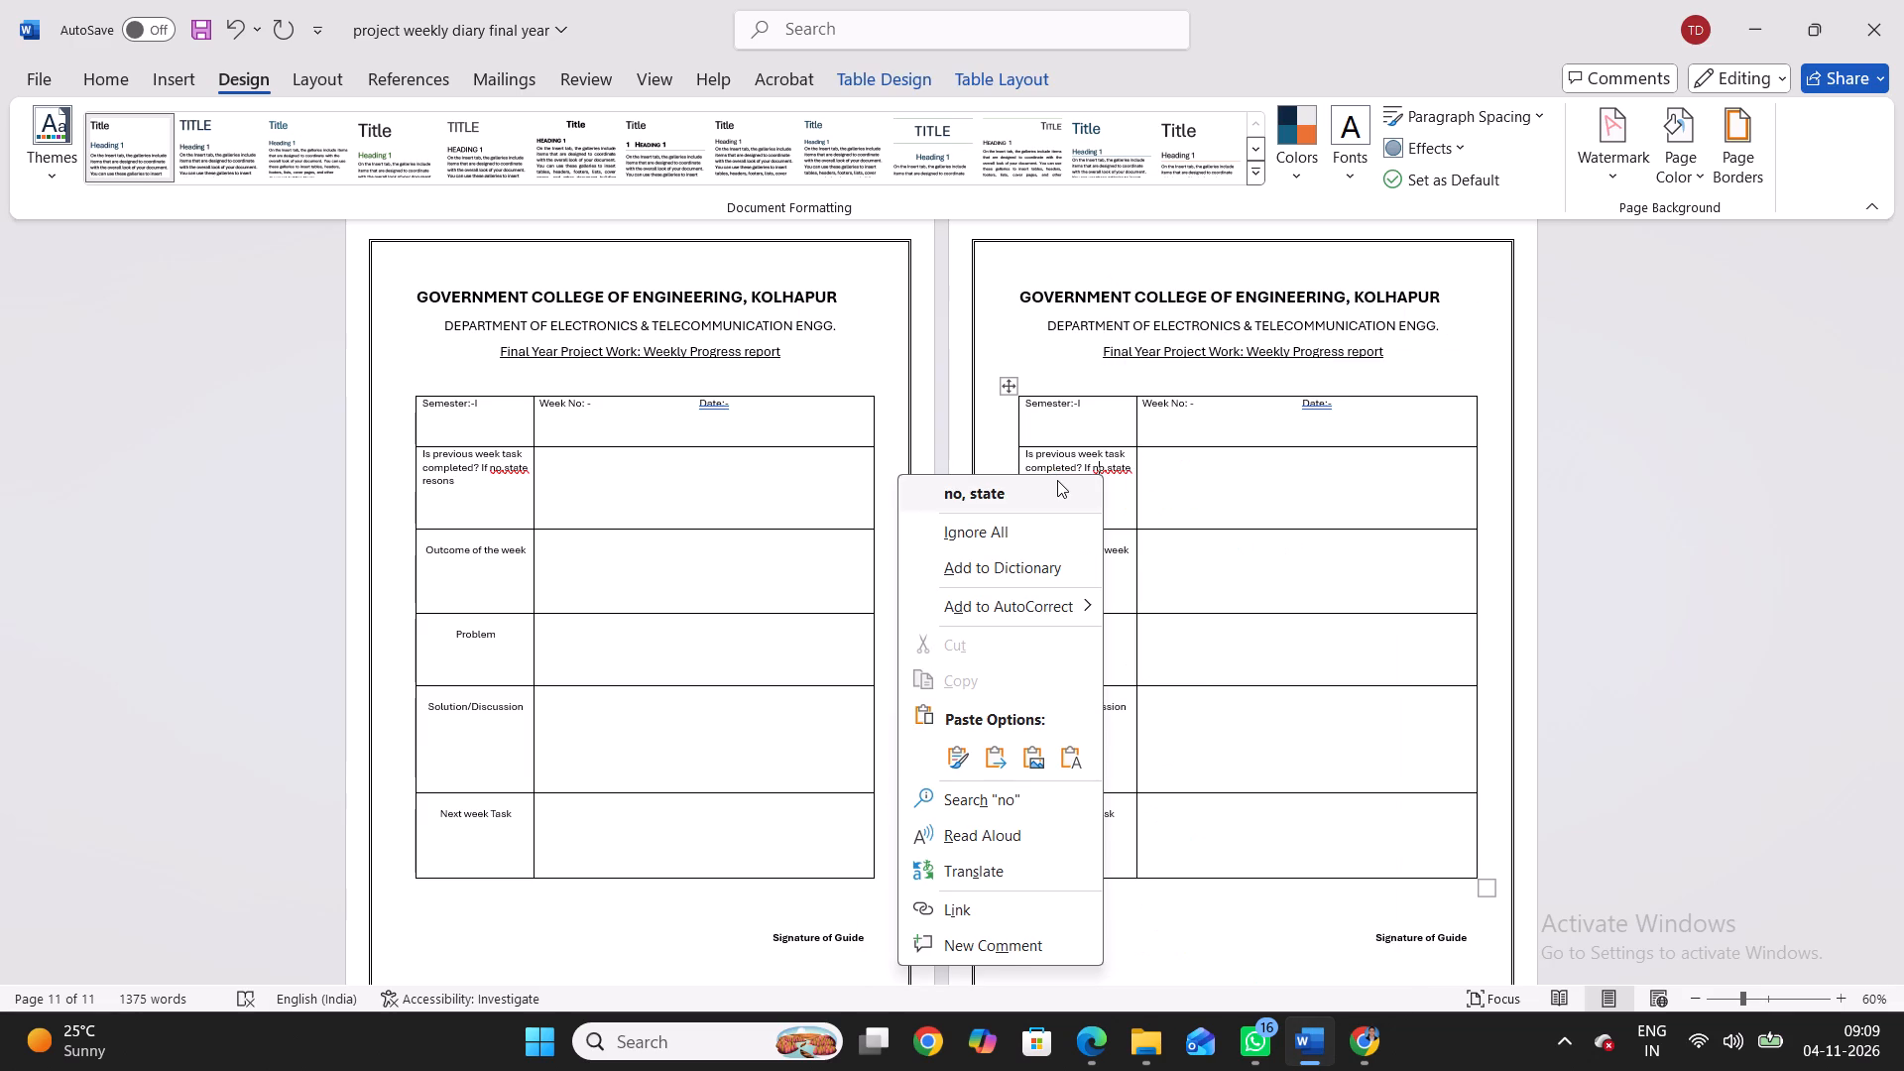
Accept the correction "no, state" in the previous-week question of the third weekly progress report.
{"action": "right_click", "coordinate": [502, 468]}
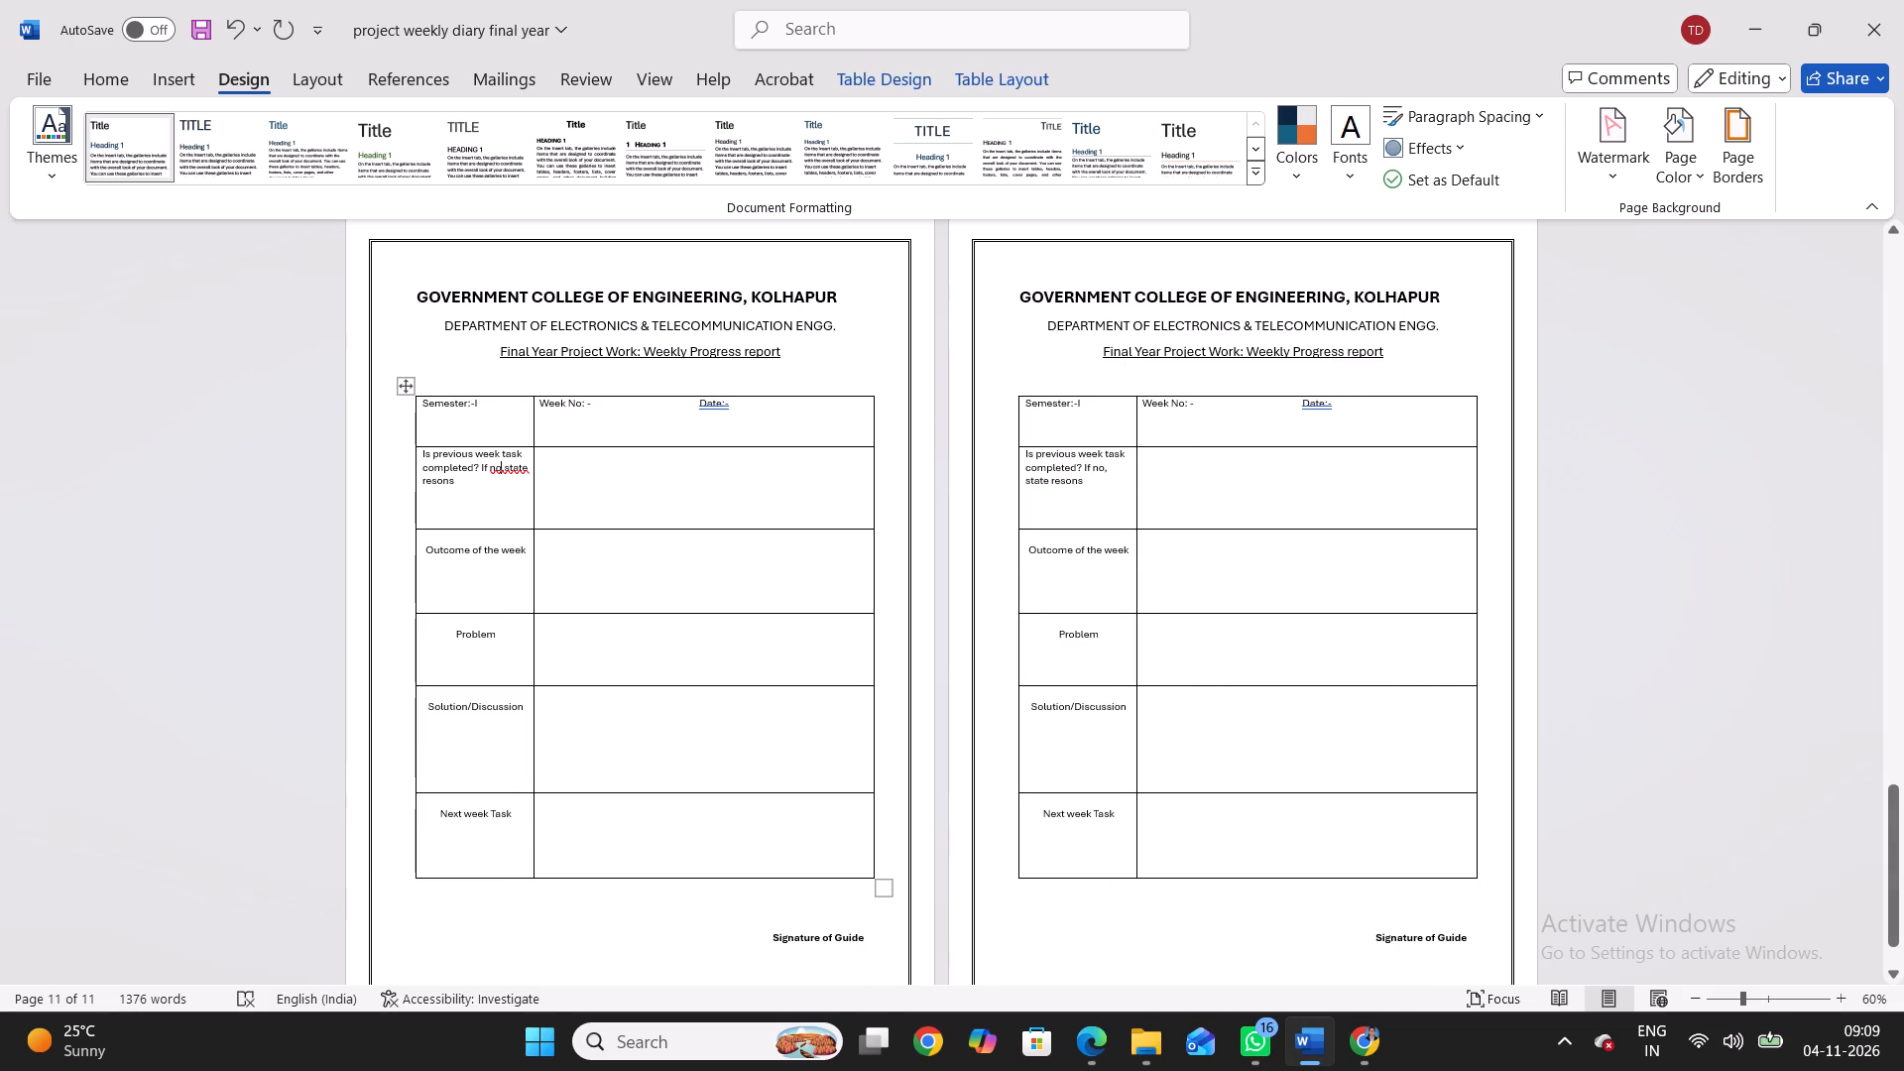
{"action": "left_click", "coordinate": [469, 479]}
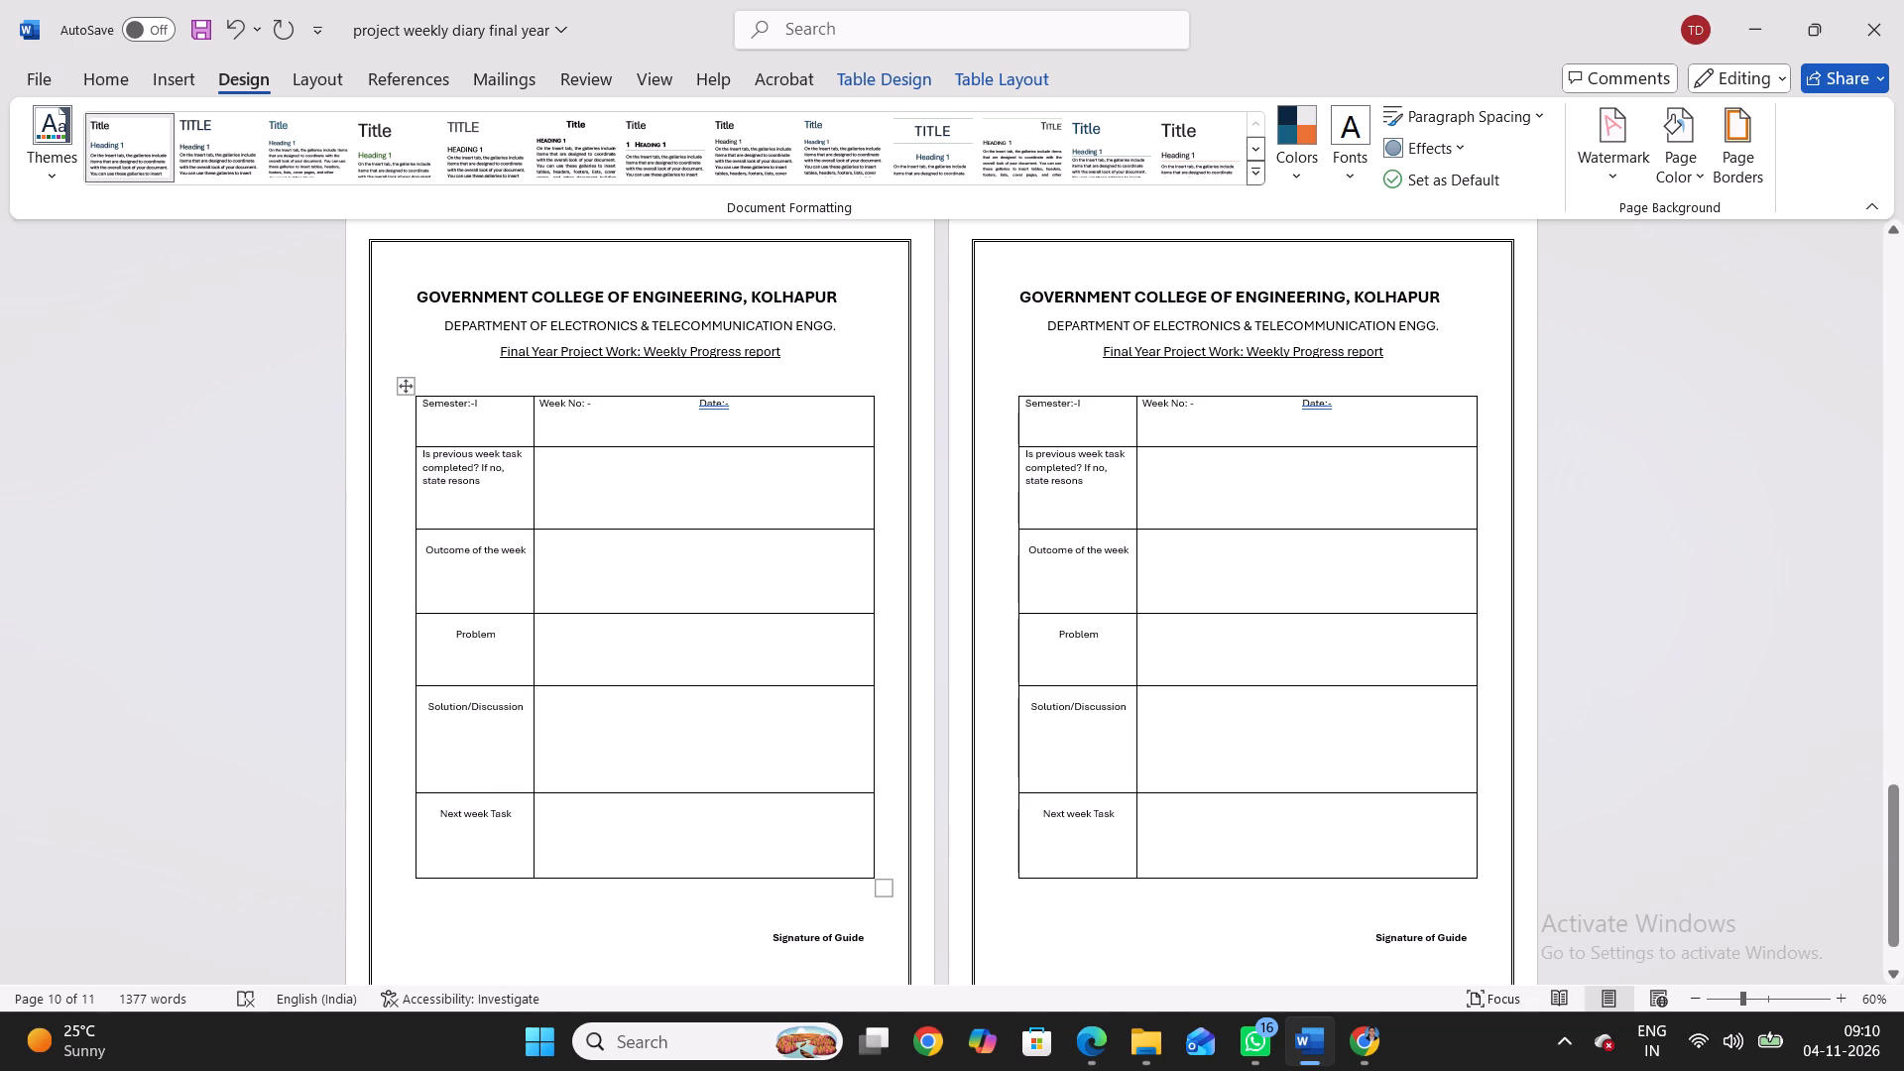
Look through the diary from the last report pages to the cover and back, and save the document.
{"action": "scroll", "coordinate": [311, 401], "scroll_direction": "up", "scroll_amount": 14}
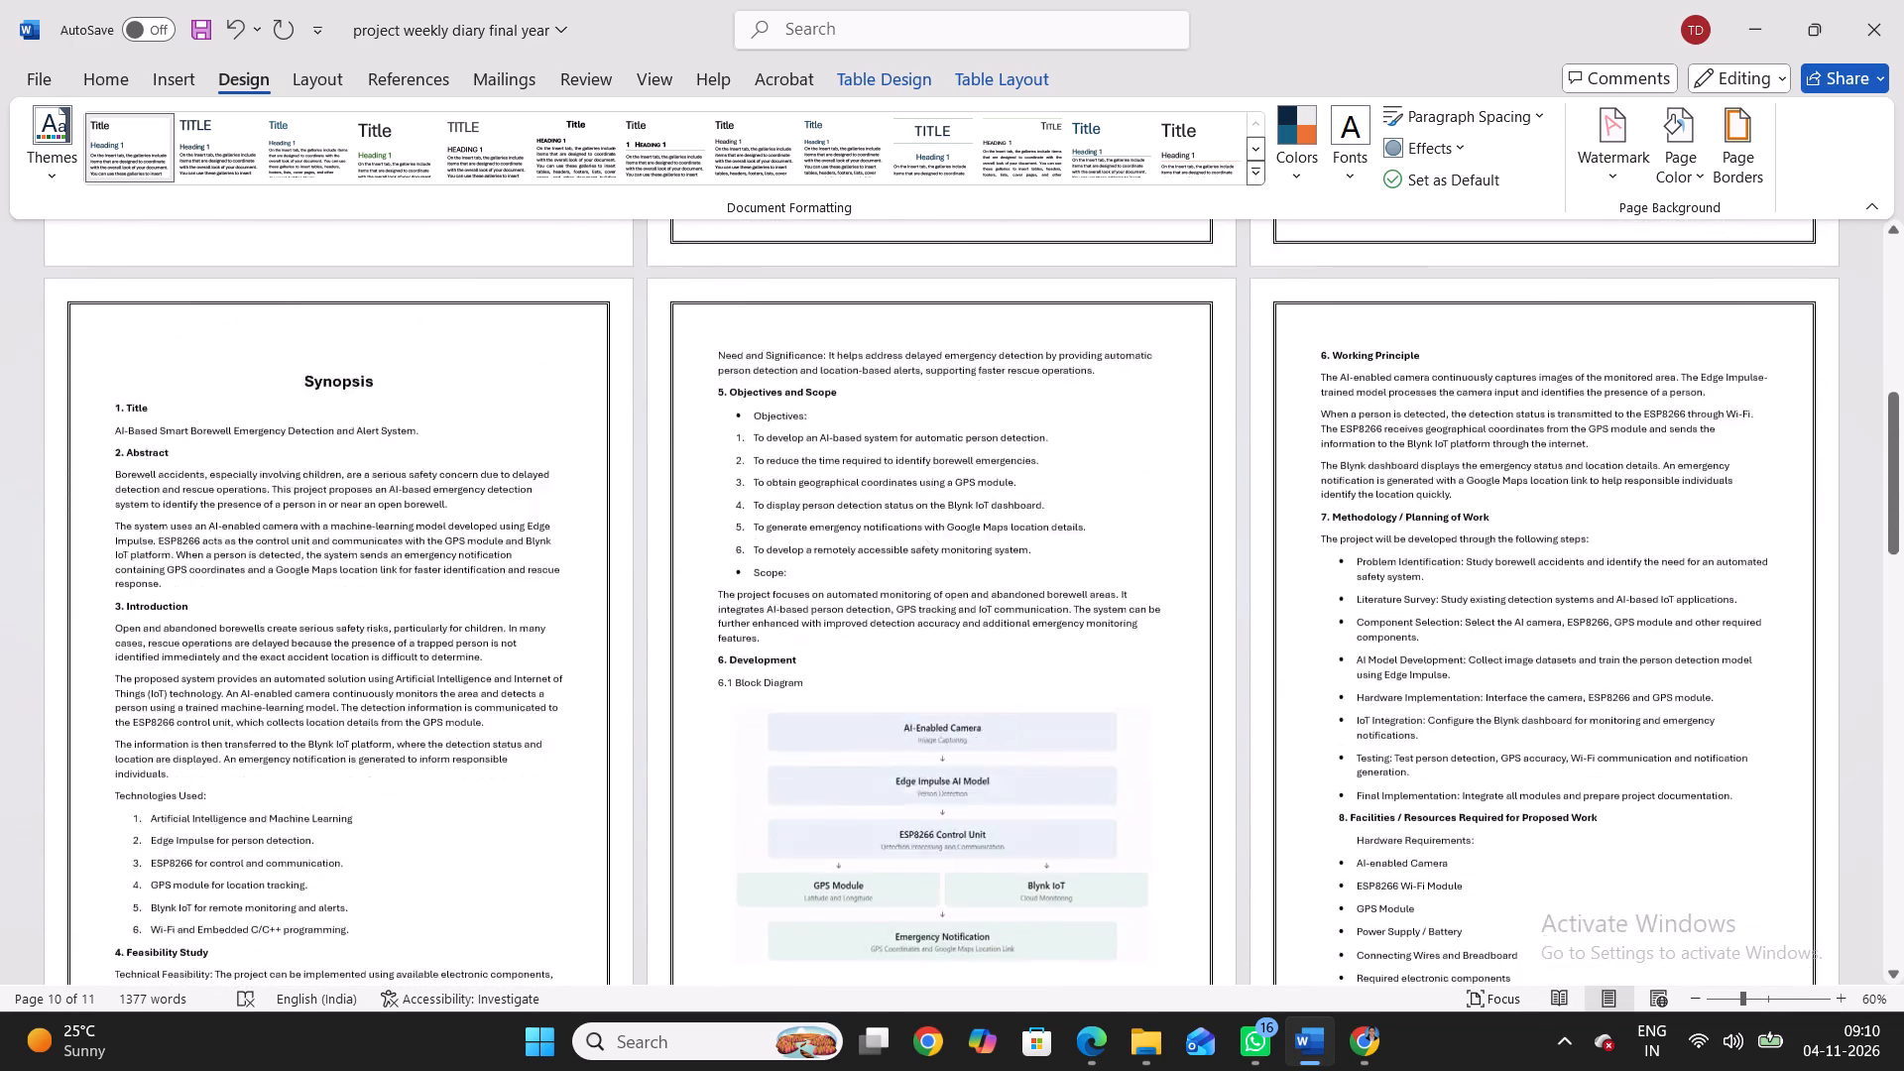
{"action": "scroll", "coordinate": [311, 401], "scroll_direction": "up", "scroll_amount": 5}
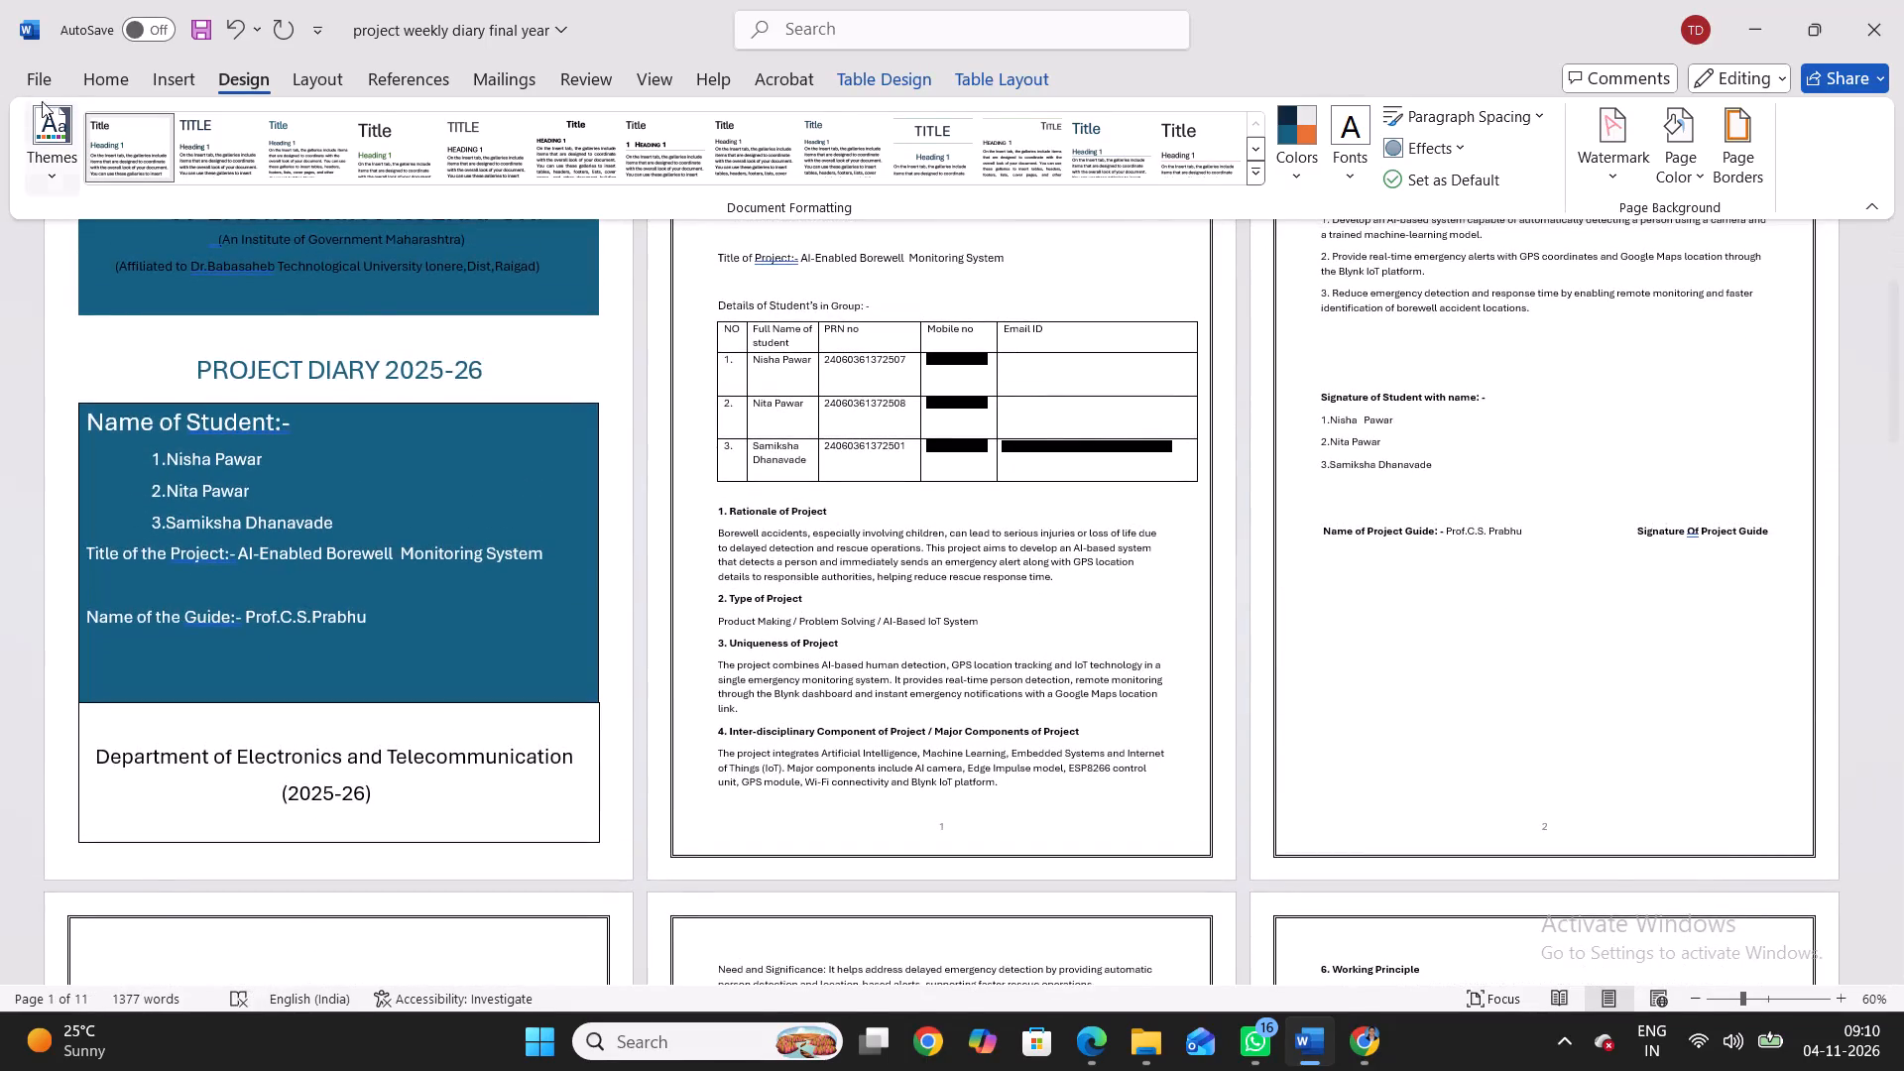
{"action": "scroll", "coordinate": [273, 277], "scroll_direction": "down", "scroll_amount": 15}
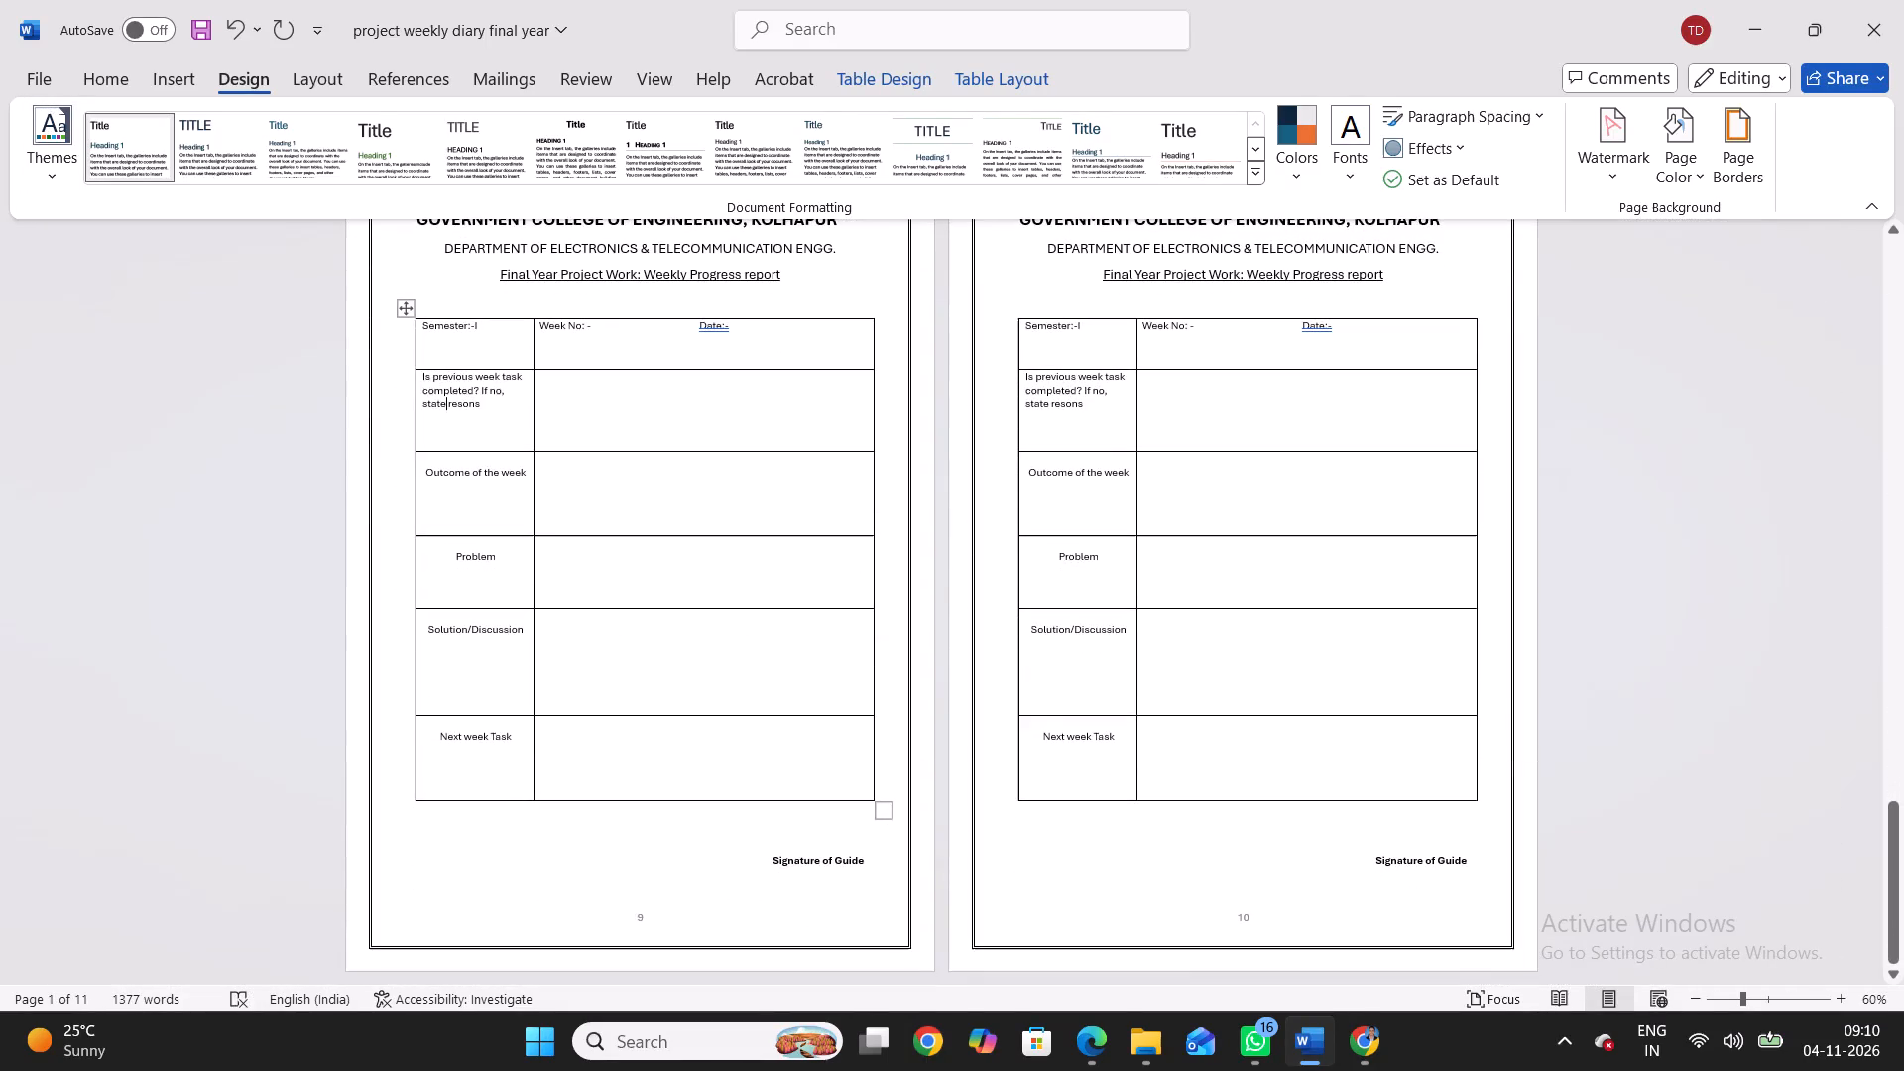
{"action": "scroll", "coordinate": [355, 531], "scroll_direction": "down", "scroll_amount": 4}
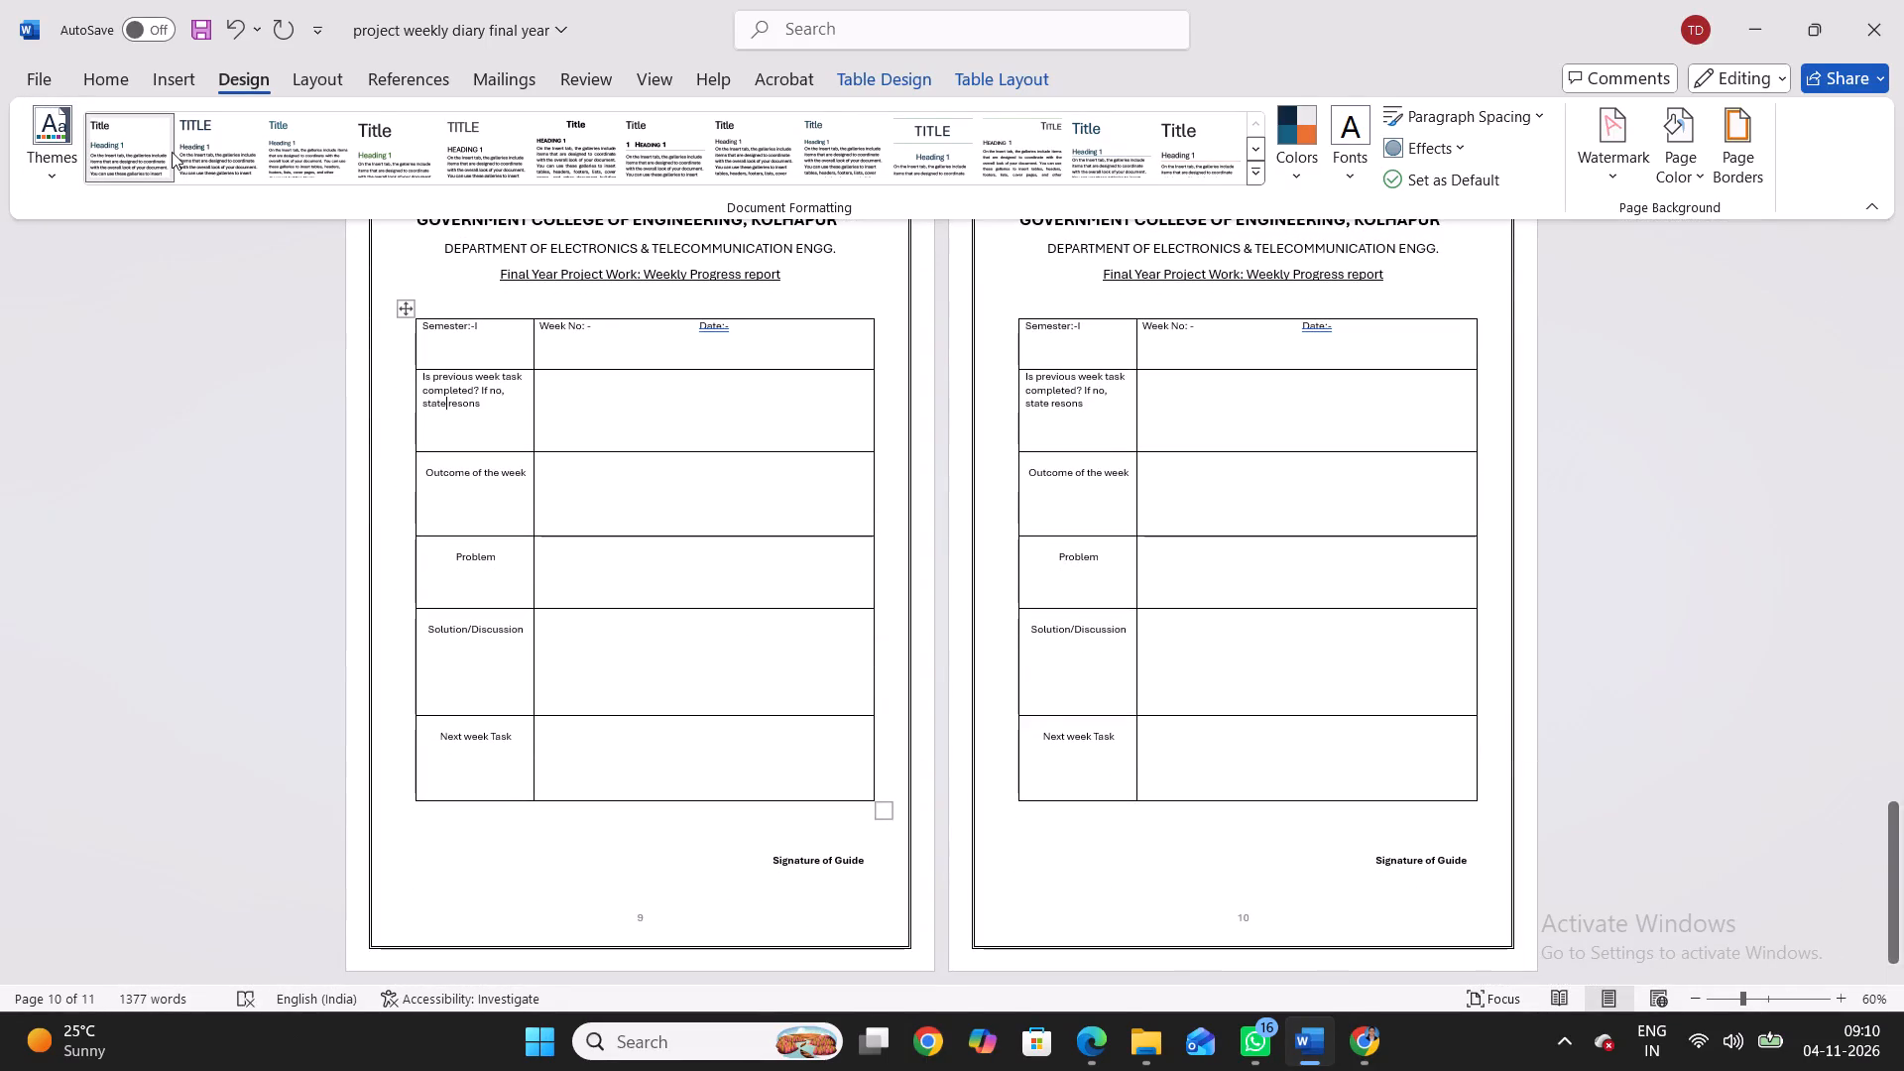
{"action": "left_click", "coordinate": [29, 71]}
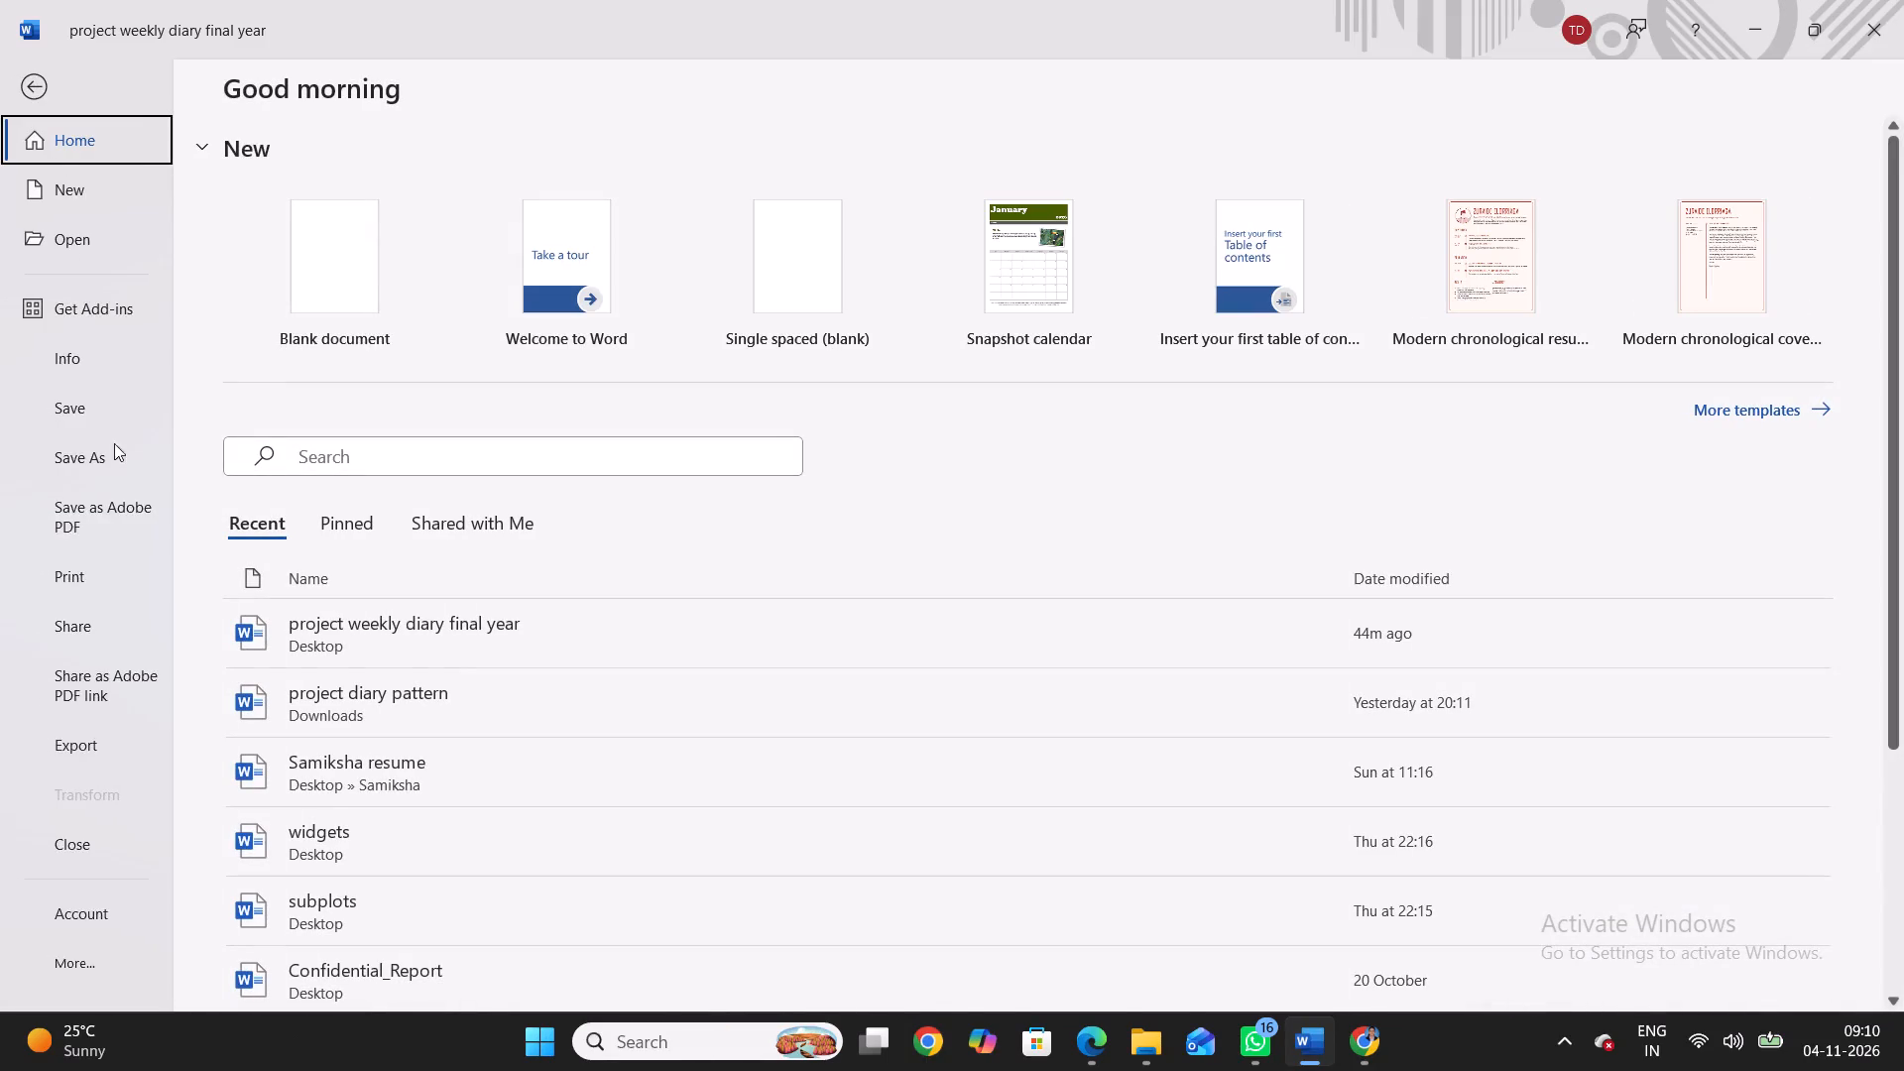
{"action": "left_click", "coordinate": [102, 412]}
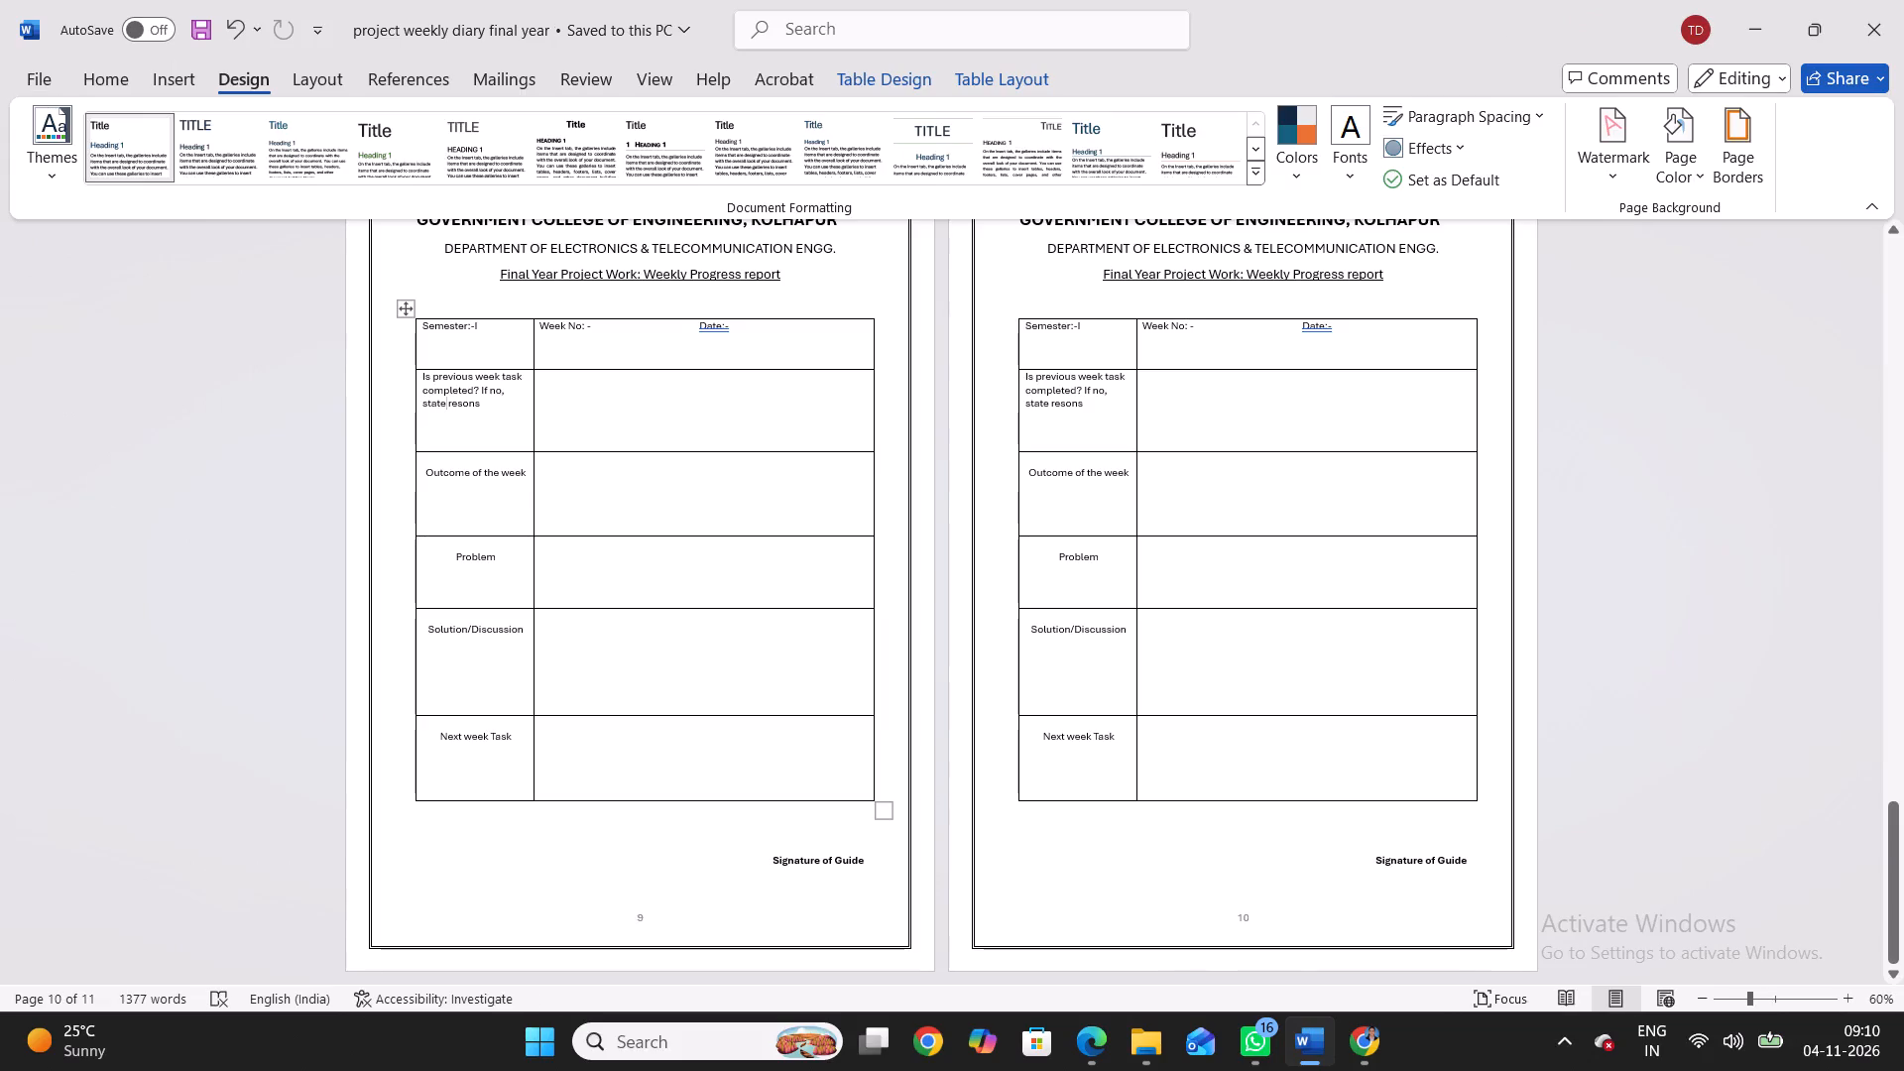
Return to the cover page and save the project weekly diary once more.
{"action": "scroll", "coordinate": [760, 544], "scroll_direction": "up", "scroll_amount": 14}
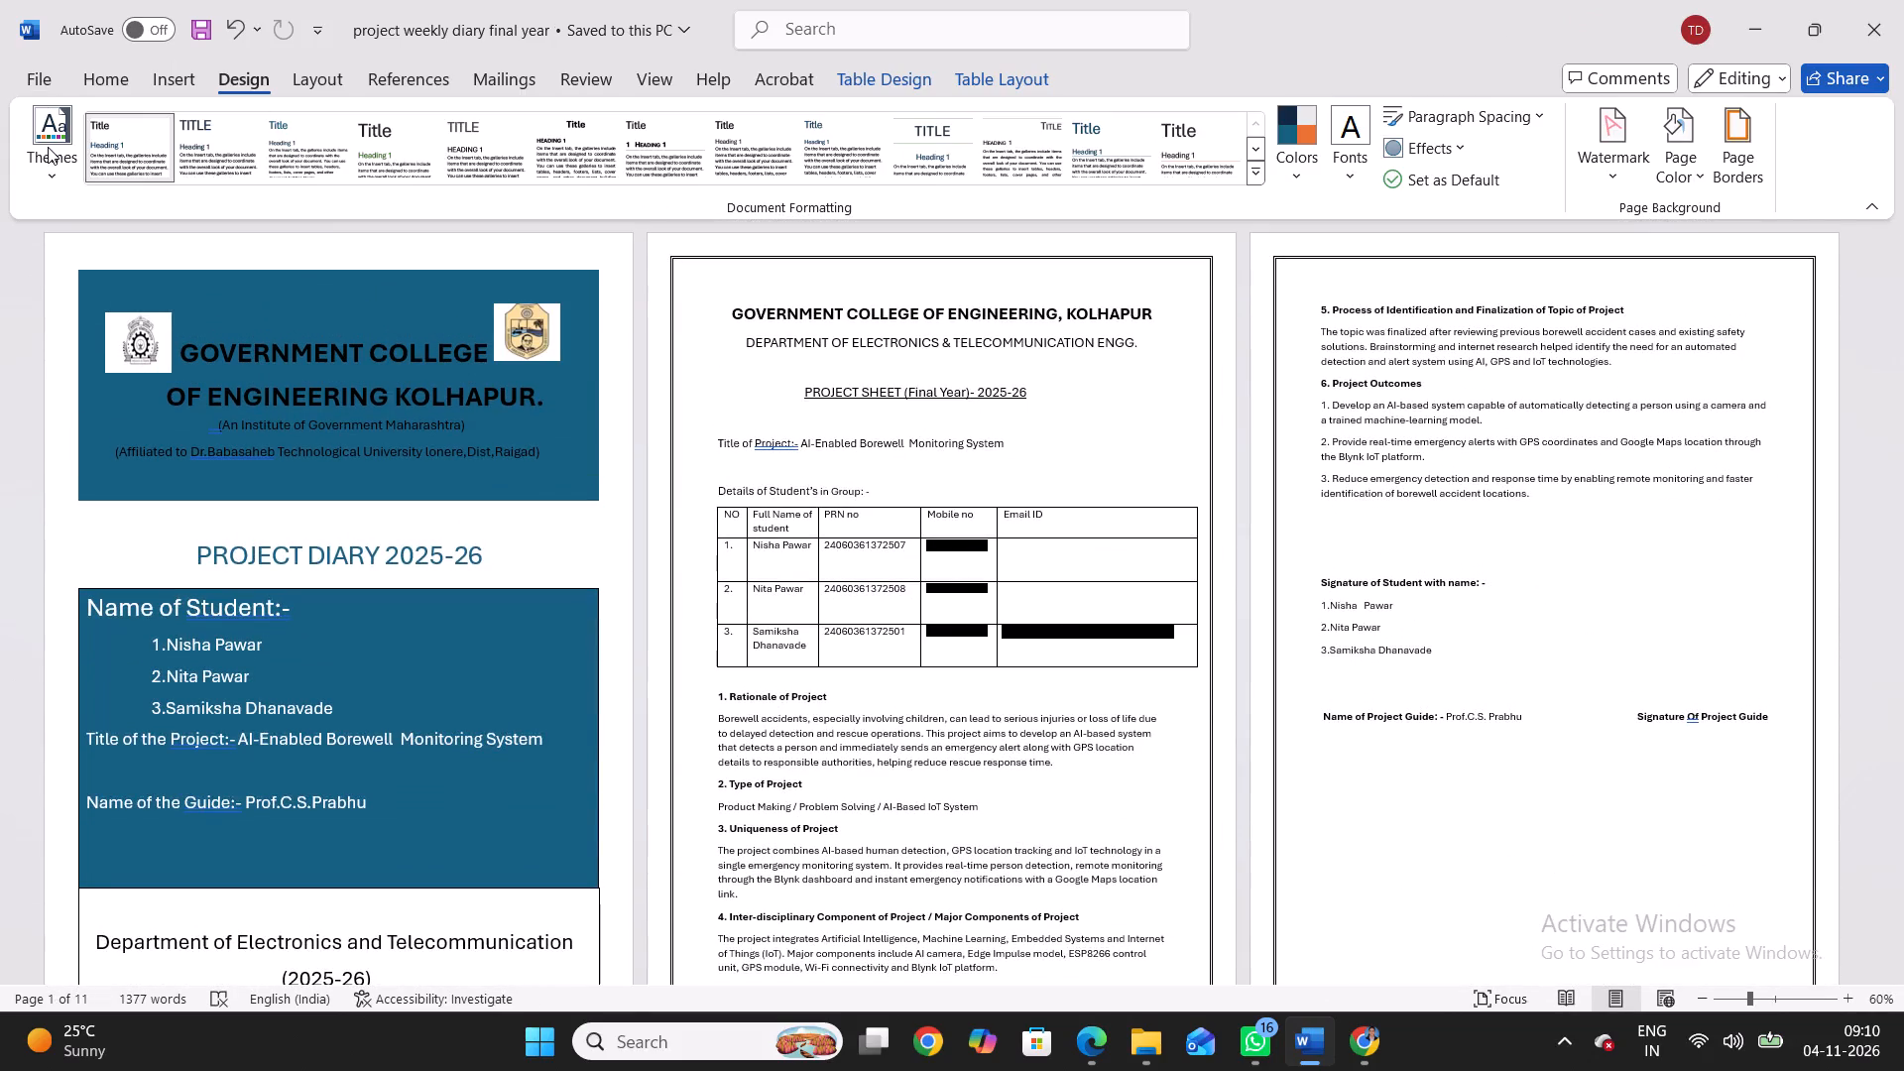
{"action": "left_click", "coordinate": [31, 62]}
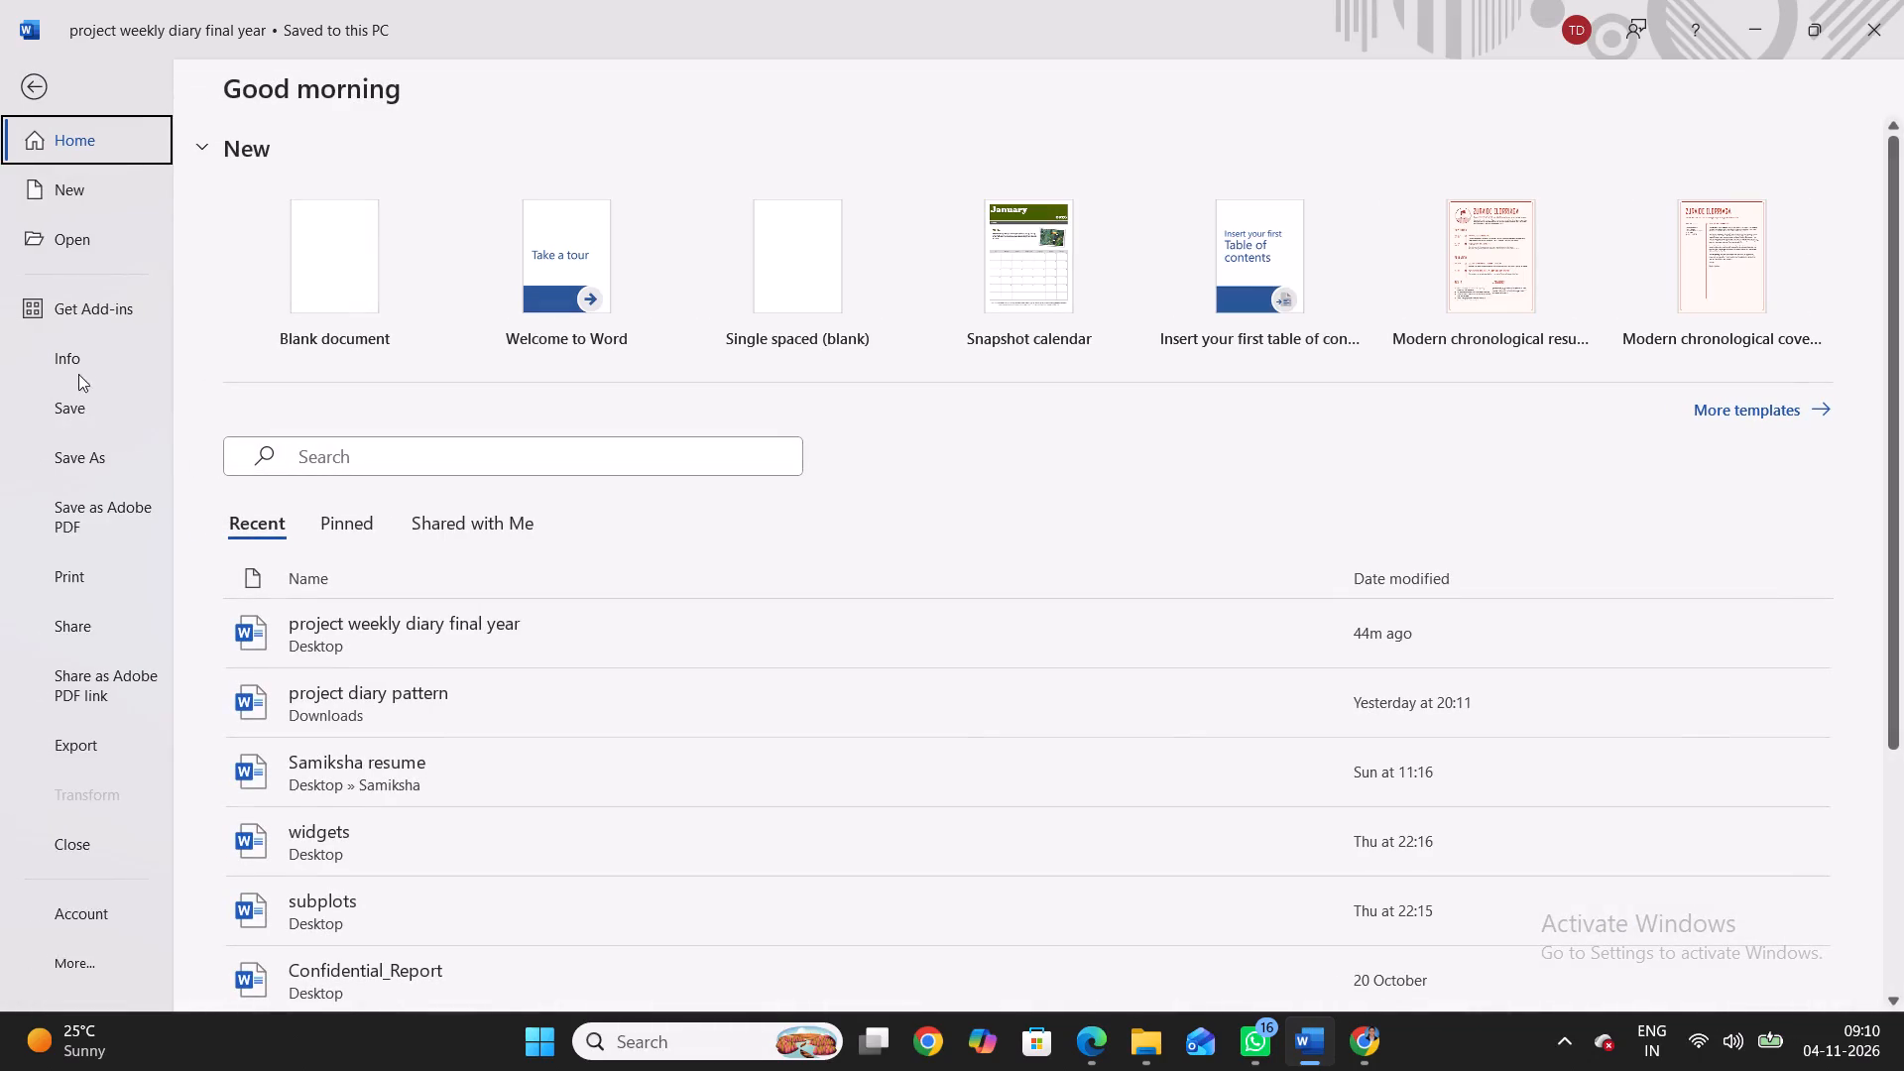
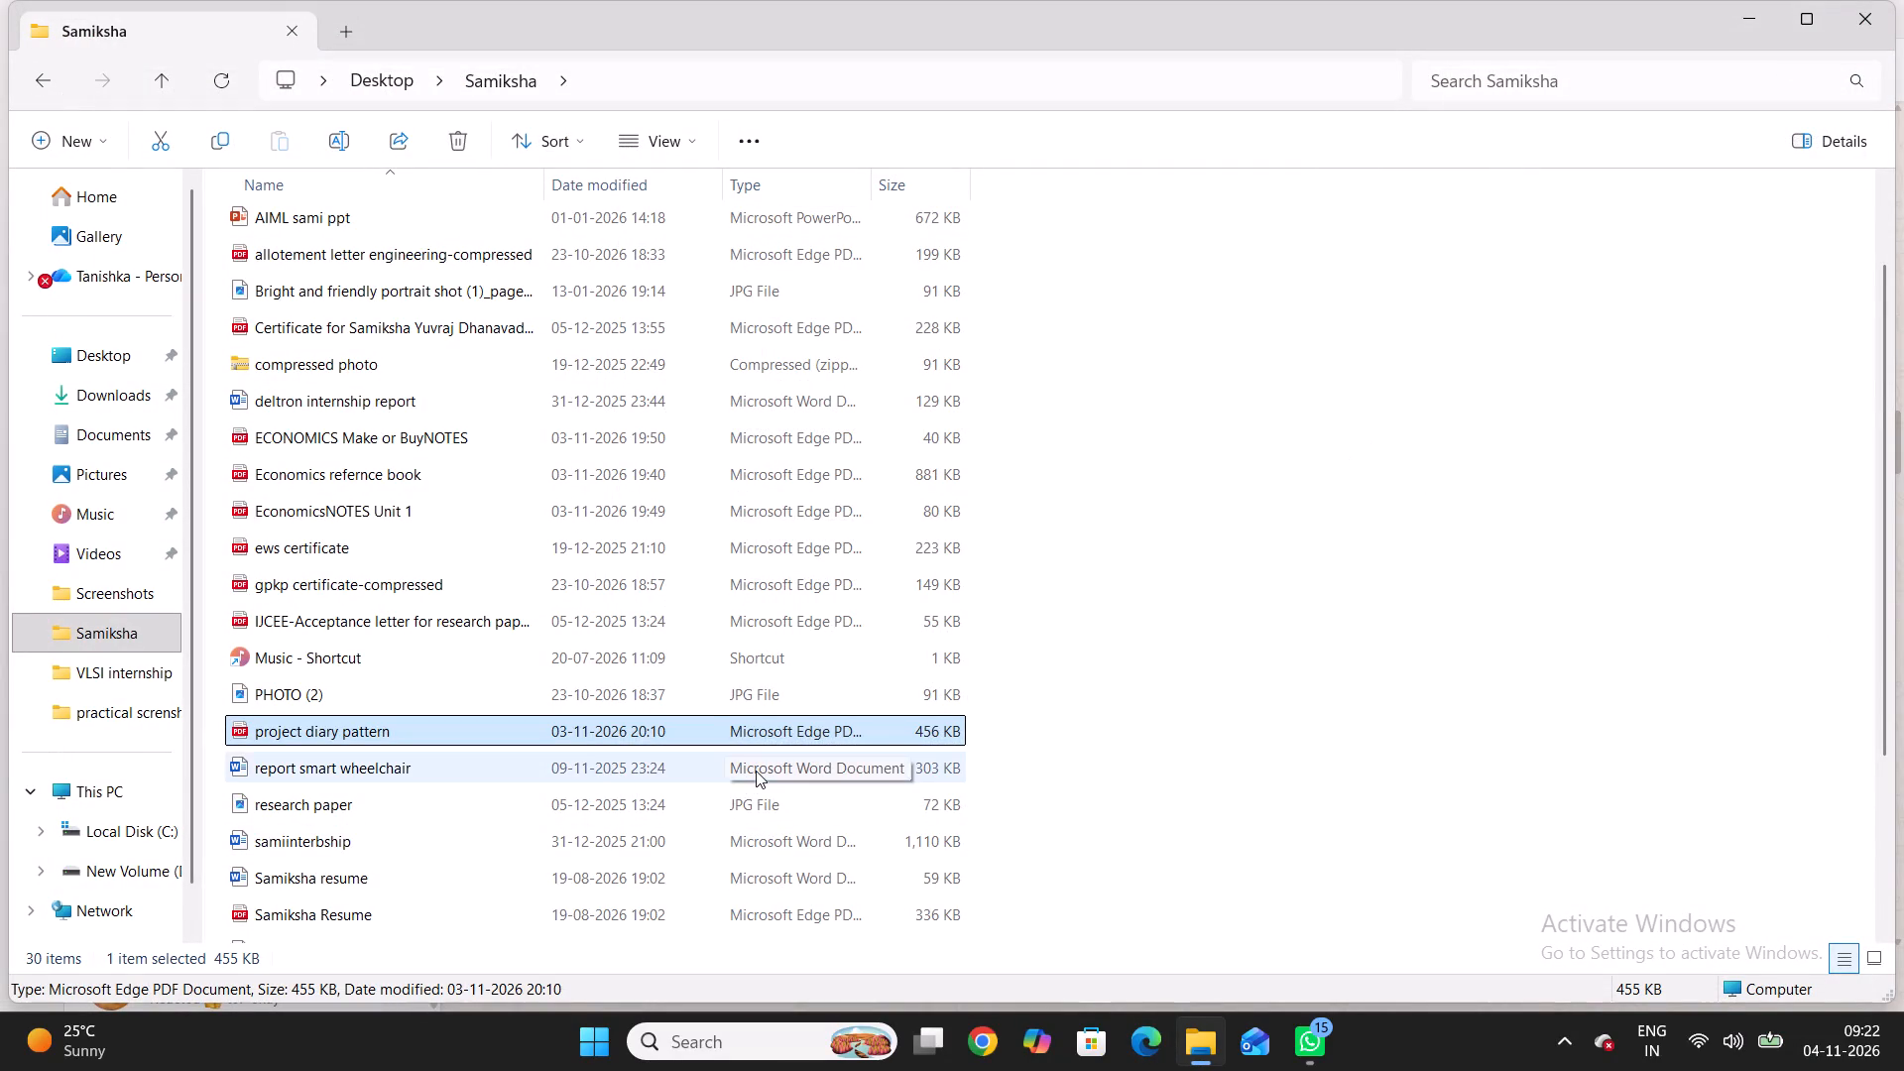
Look through the Samiksha folder and open the Word document SkillLedger report (2) (1).
{"action": "scroll", "coordinate": [756, 771], "scroll_direction": "down", "scroll_amount": 3}
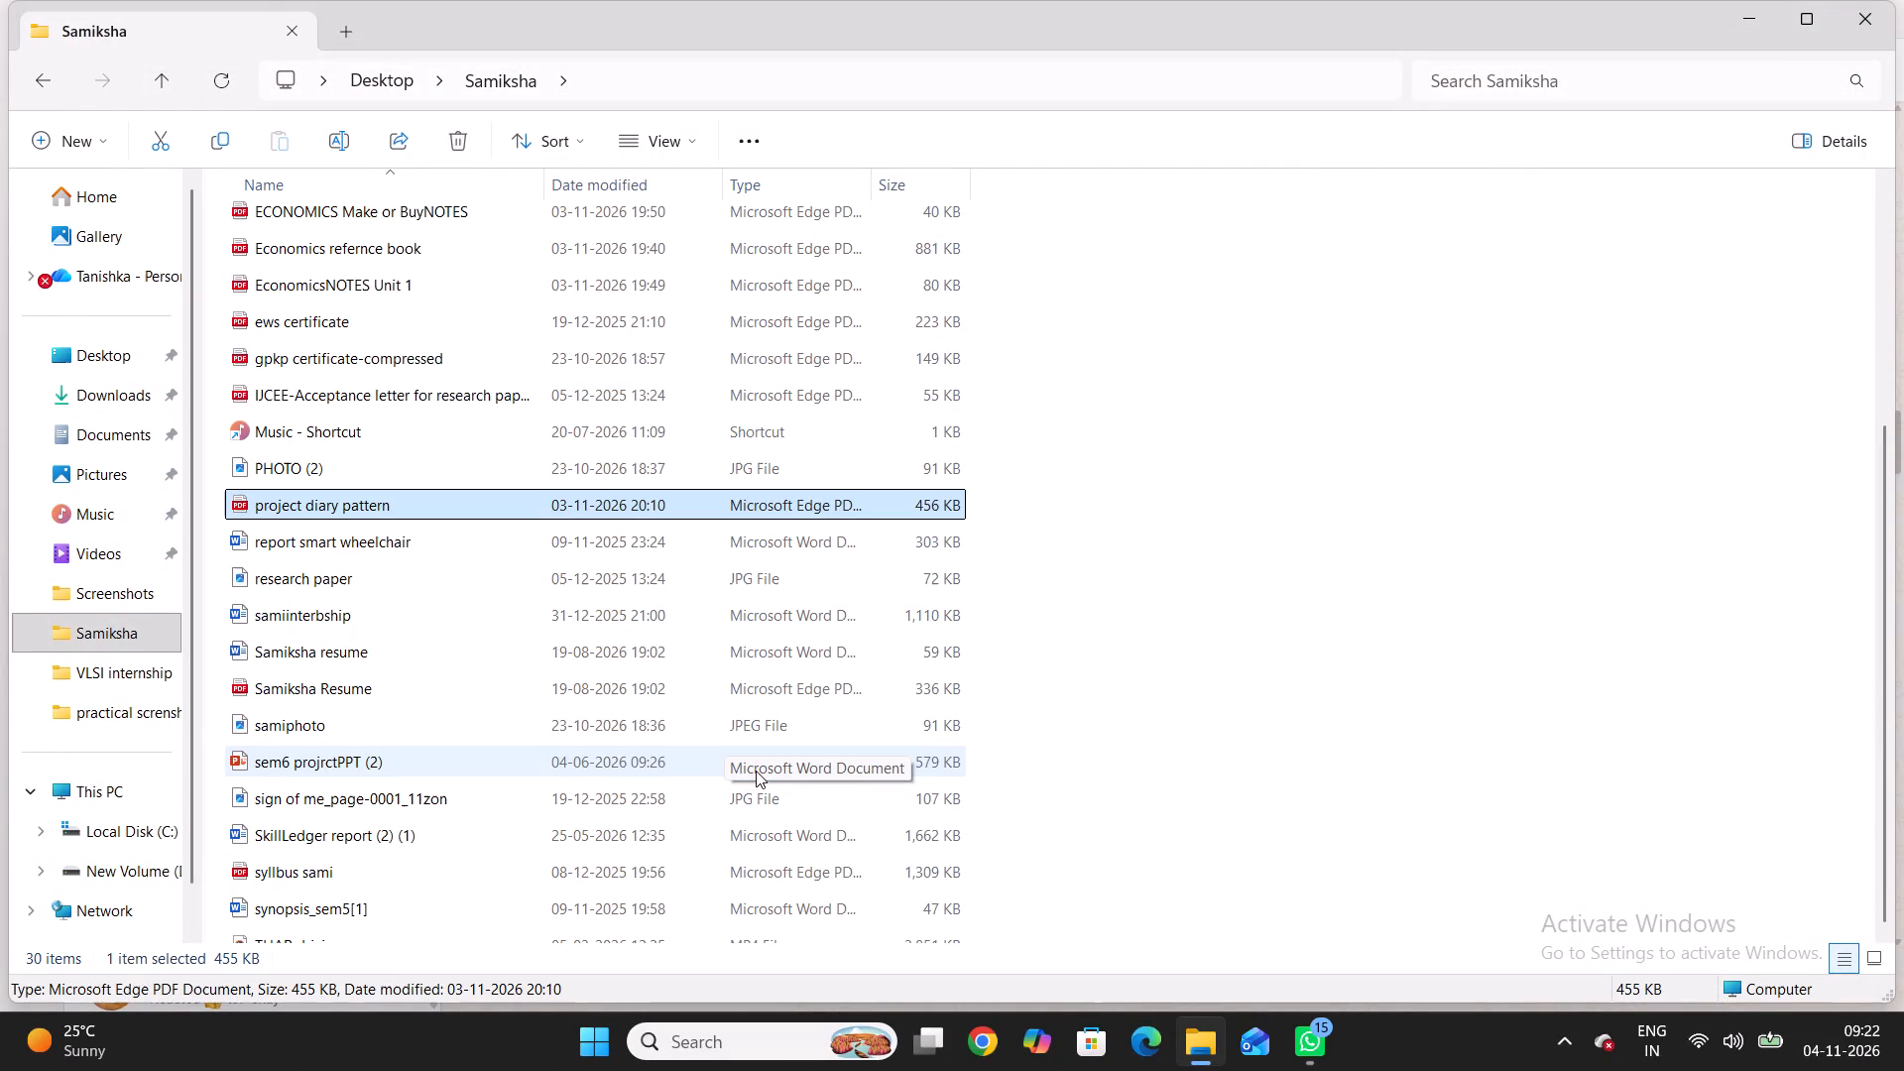
{"action": "scroll", "coordinate": [756, 771], "scroll_direction": "down", "scroll_amount": 4}
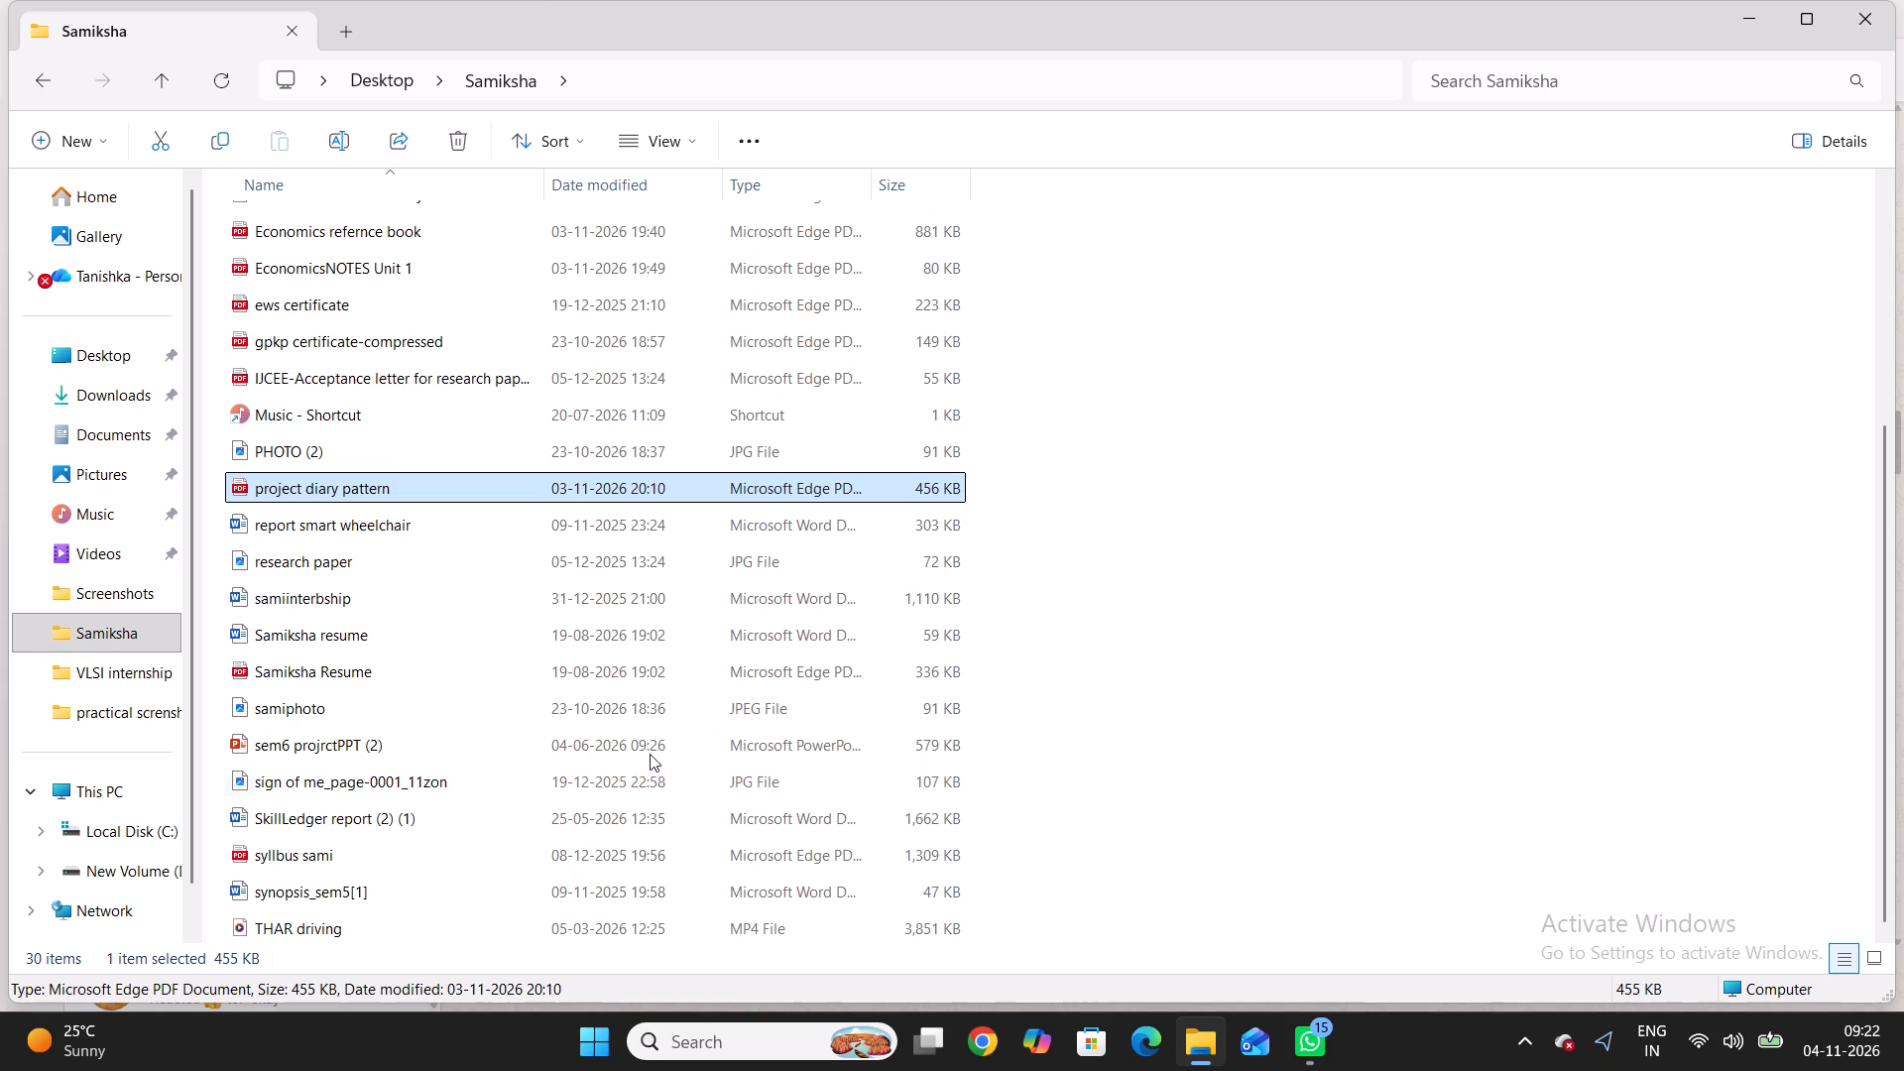
{"action": "scroll", "coordinate": [446, 651], "scroll_direction": "up", "scroll_amount": 7}
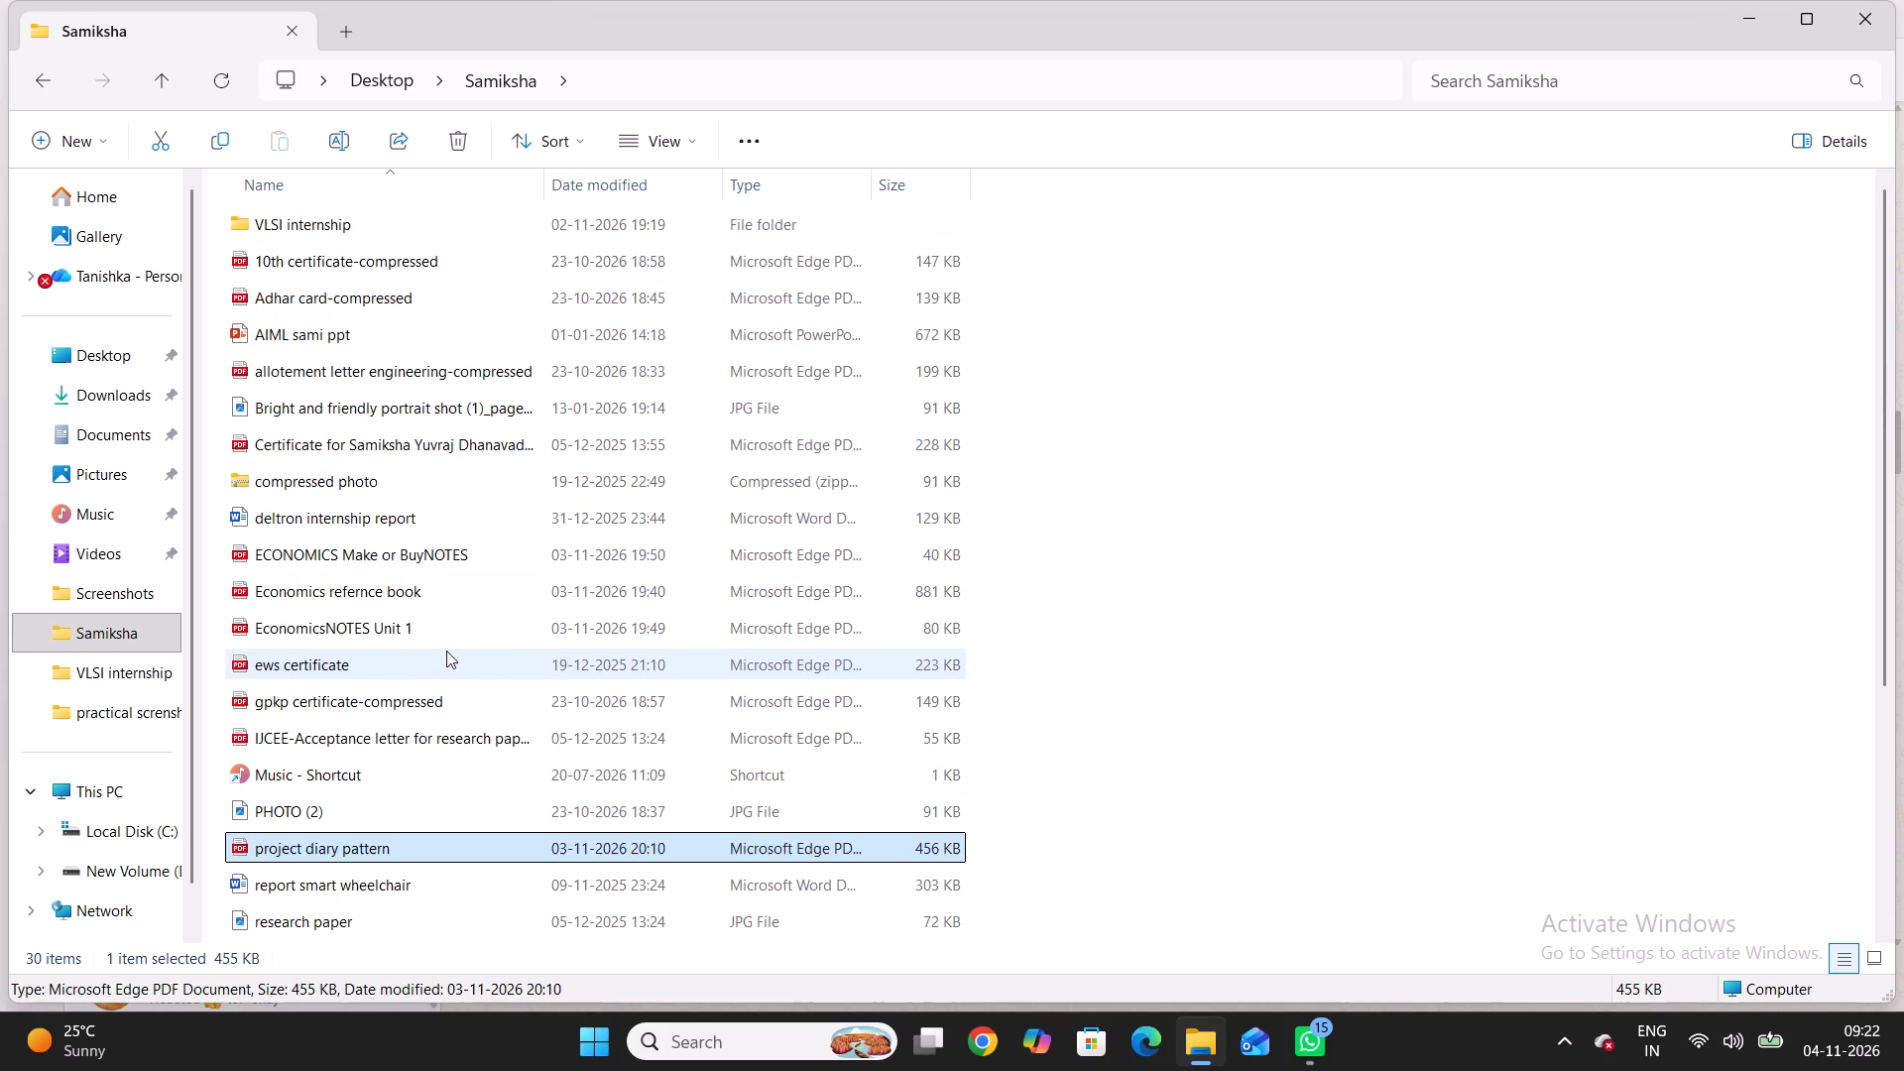
{"action": "scroll", "coordinate": [446, 651], "scroll_direction": "up", "scroll_amount": 4}
{"action": "scroll", "coordinate": [446, 651], "scroll_direction": "down", "scroll_amount": 6}
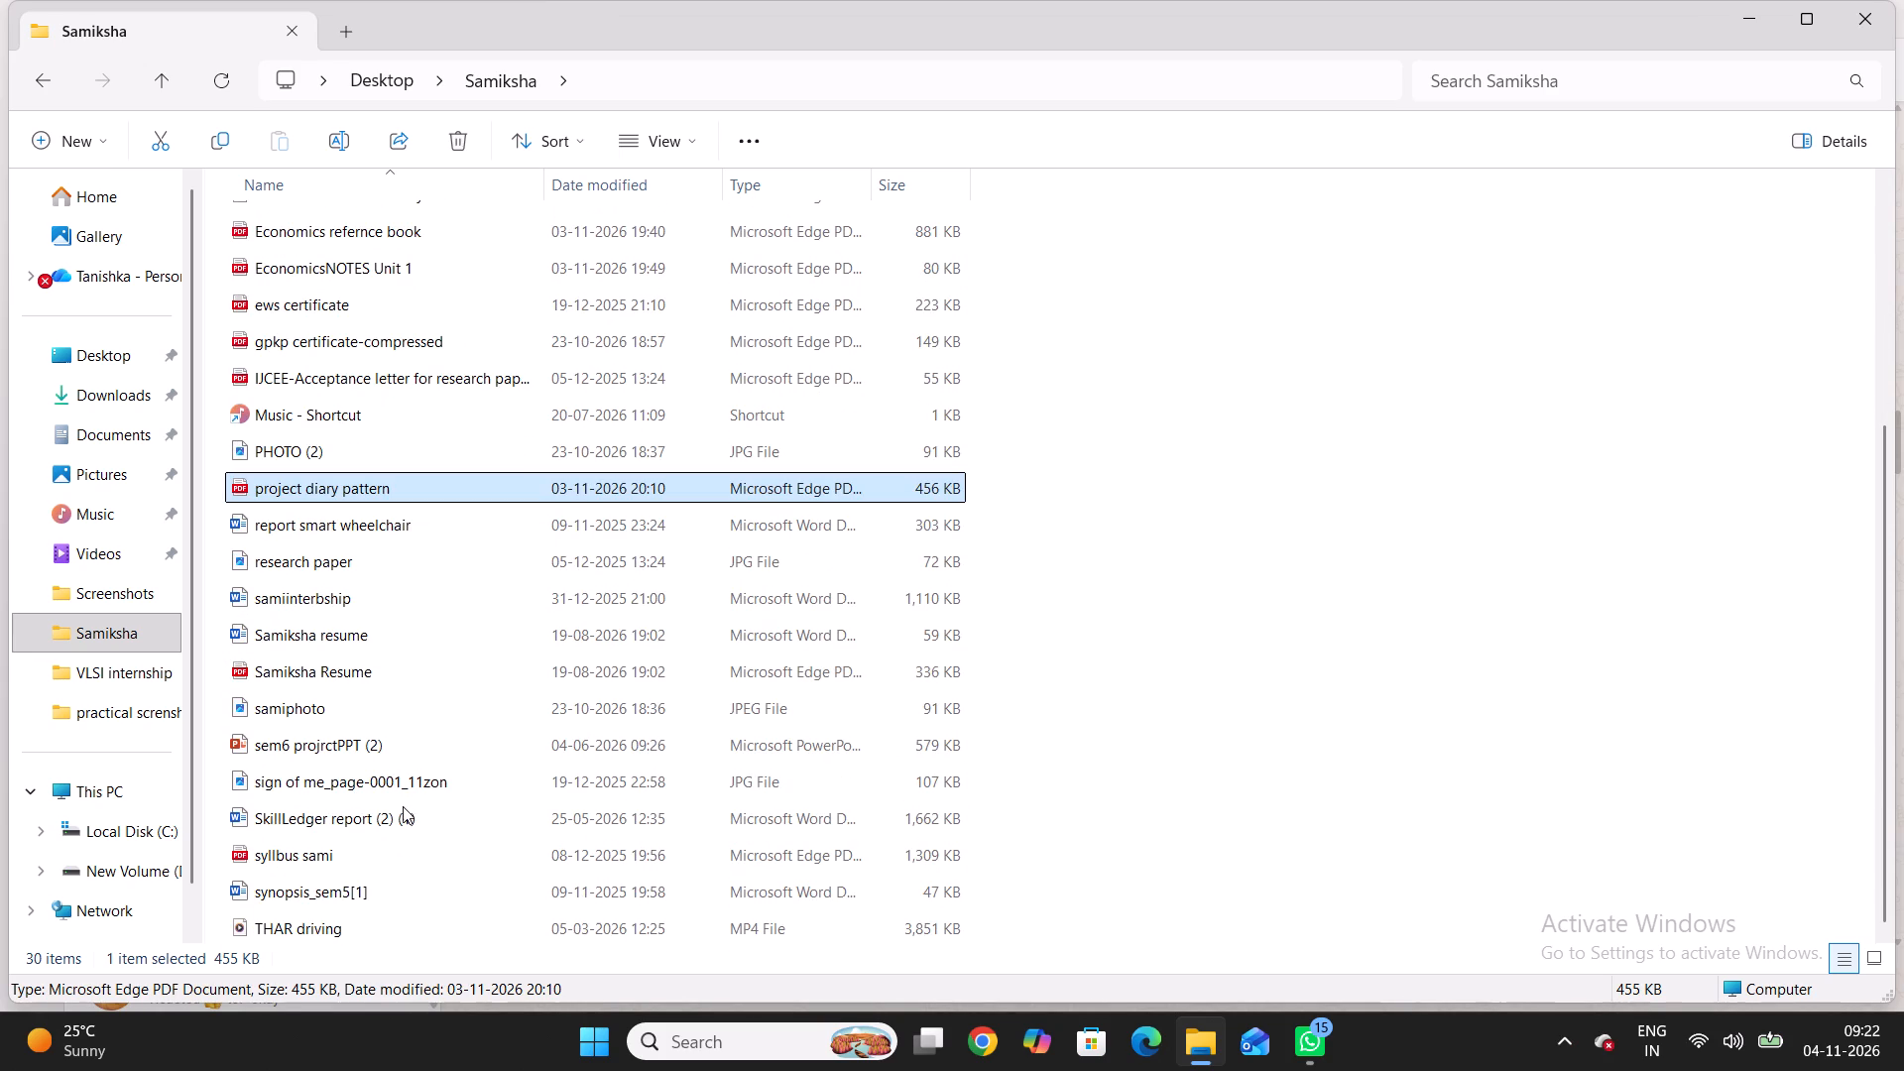
{"action": "double_click", "coordinate": [403, 807]}
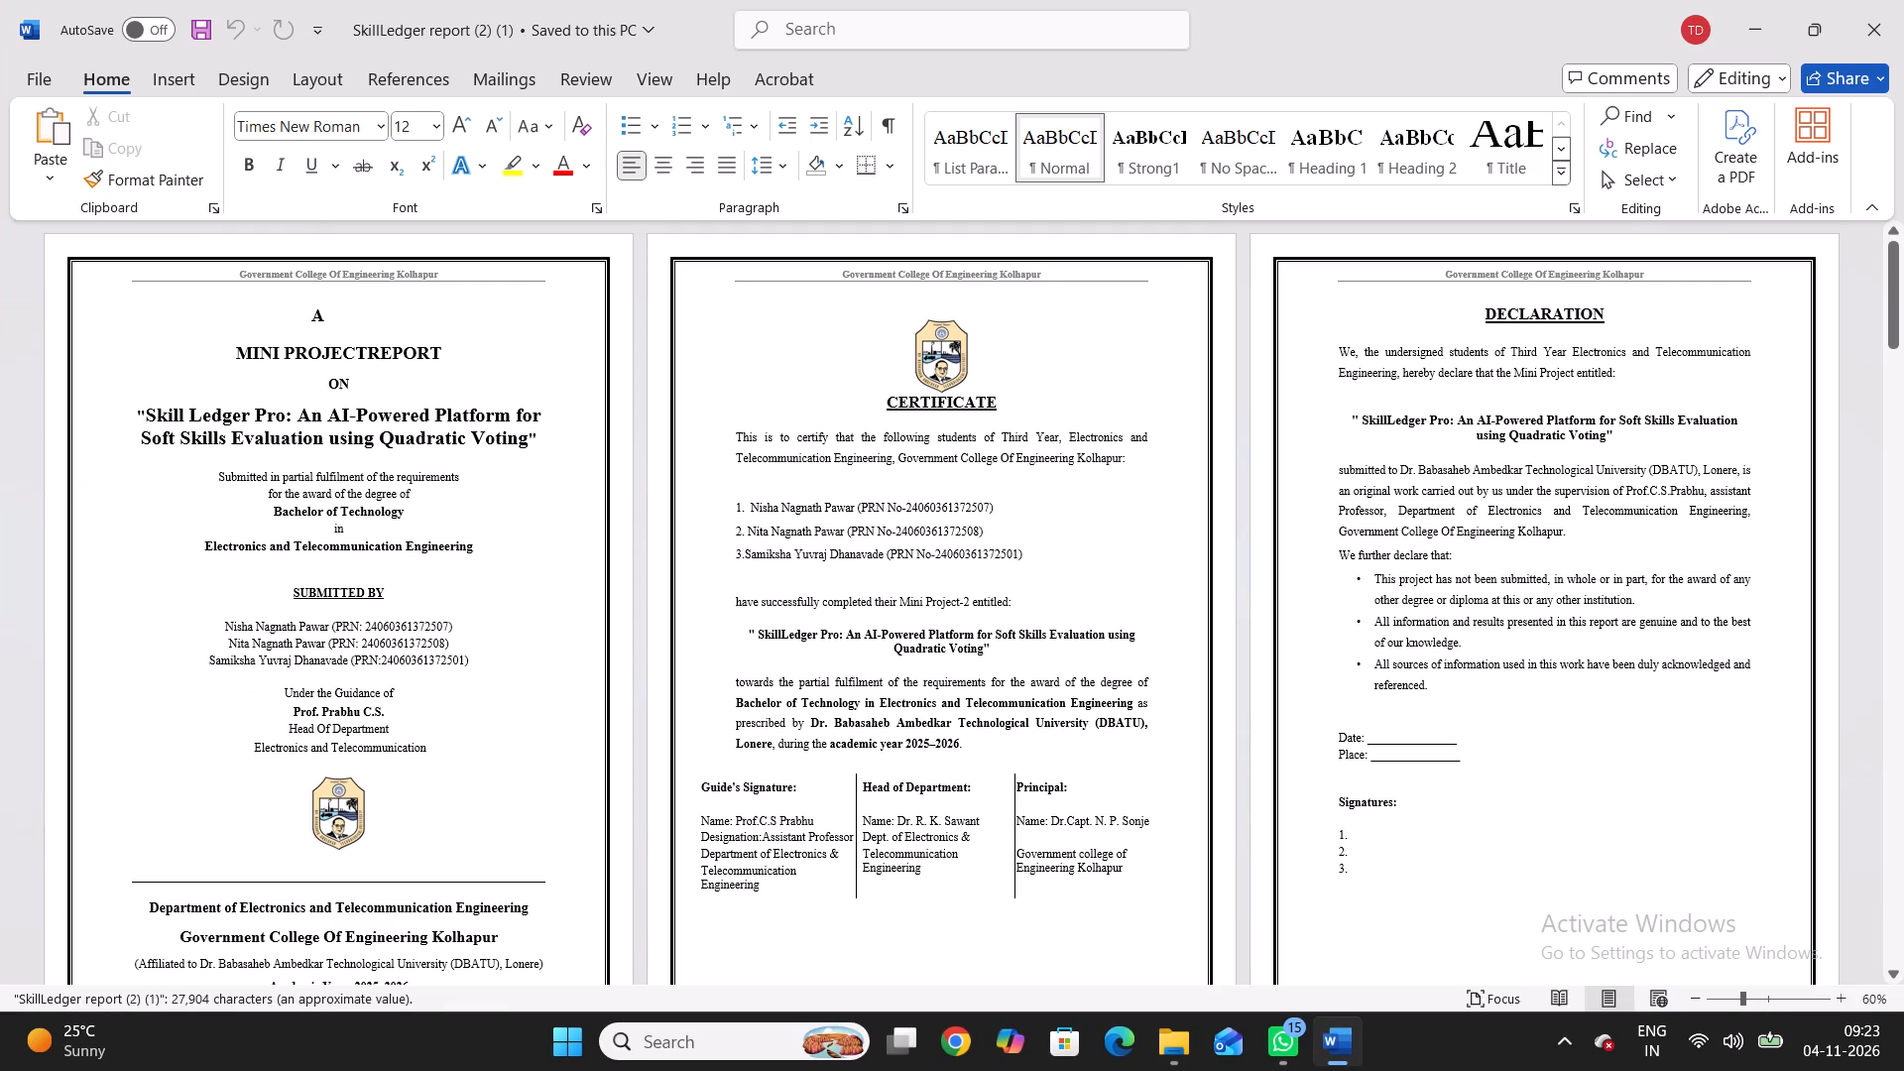
Examine the report's front pages, from the cover, certificate and declaration to the acknowledgement, abstract and table of contents.
{"action": "scroll", "coordinate": [696, 656], "scroll_direction": "down", "scroll_amount": 1}
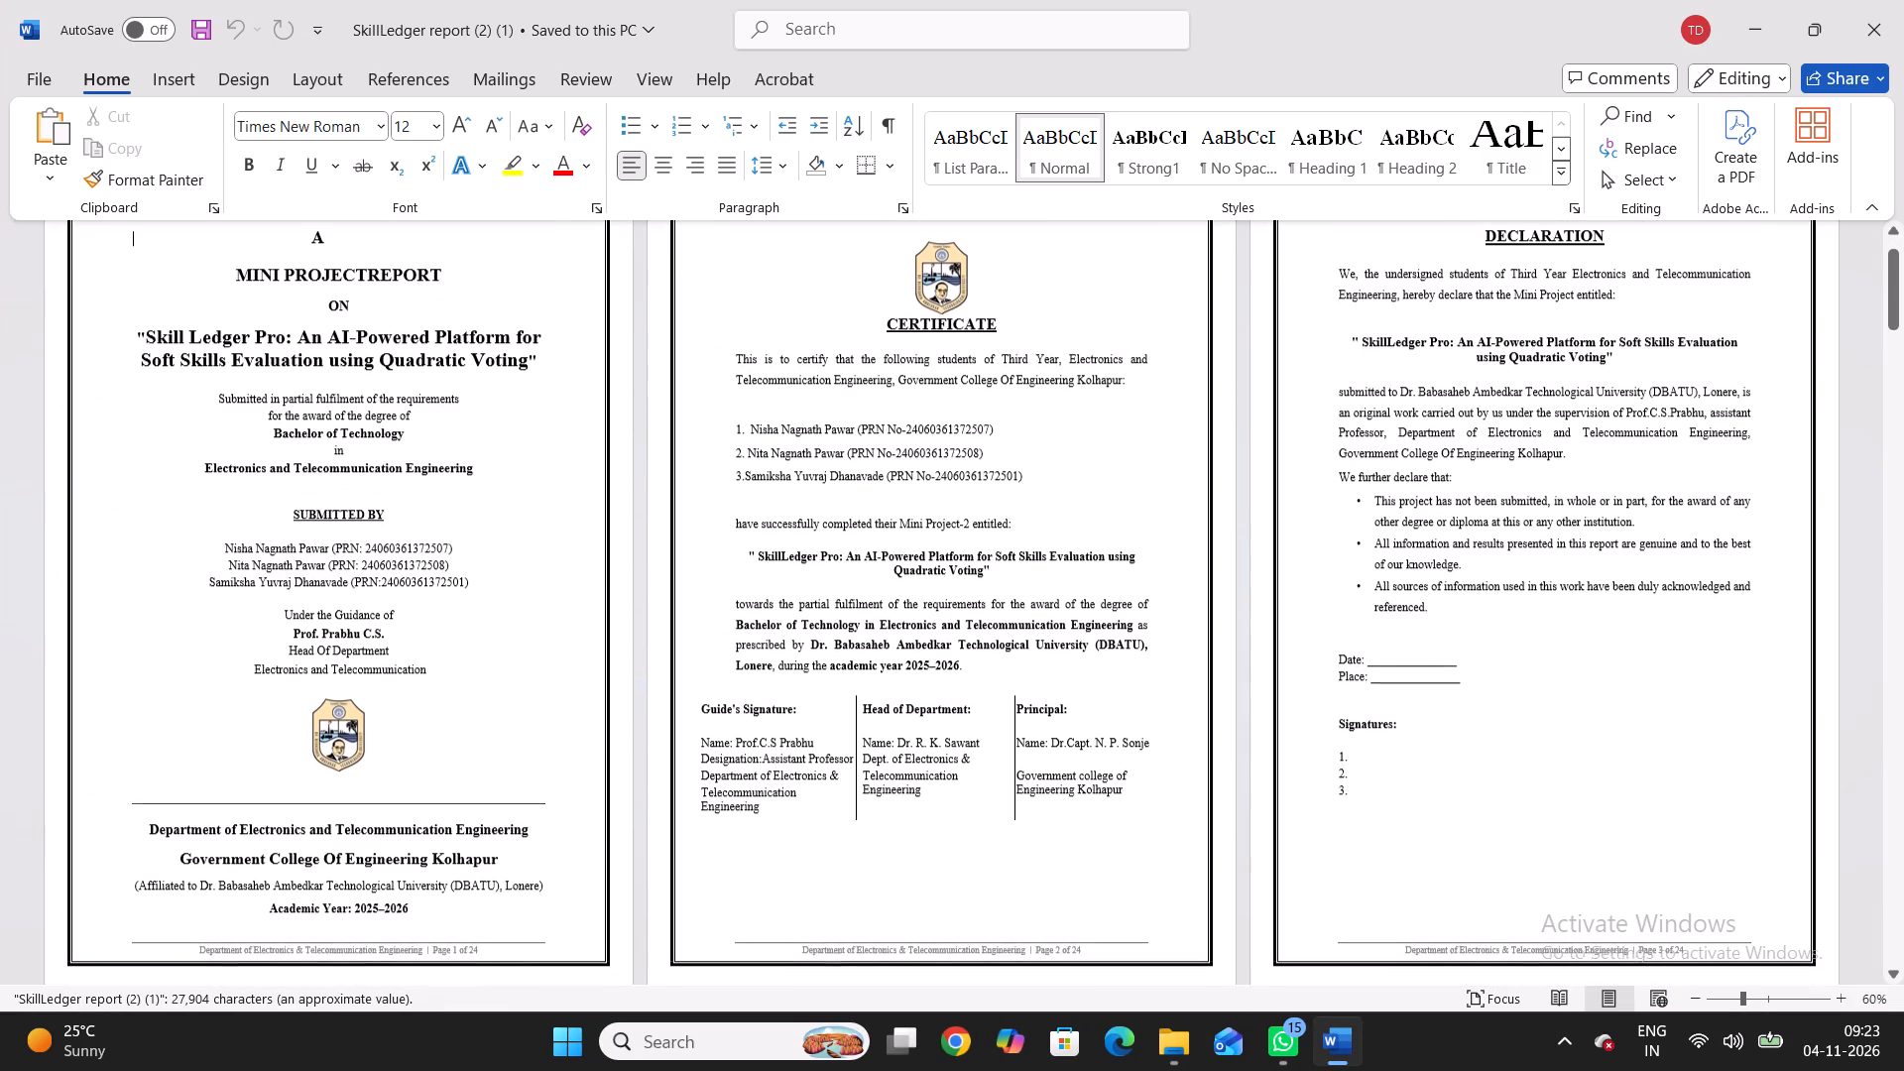
{"action": "scroll", "coordinate": [696, 656], "scroll_direction": "up", "scroll_amount": 2}
{"action": "scroll", "coordinate": [696, 656], "scroll_direction": "down", "scroll_amount": 1}
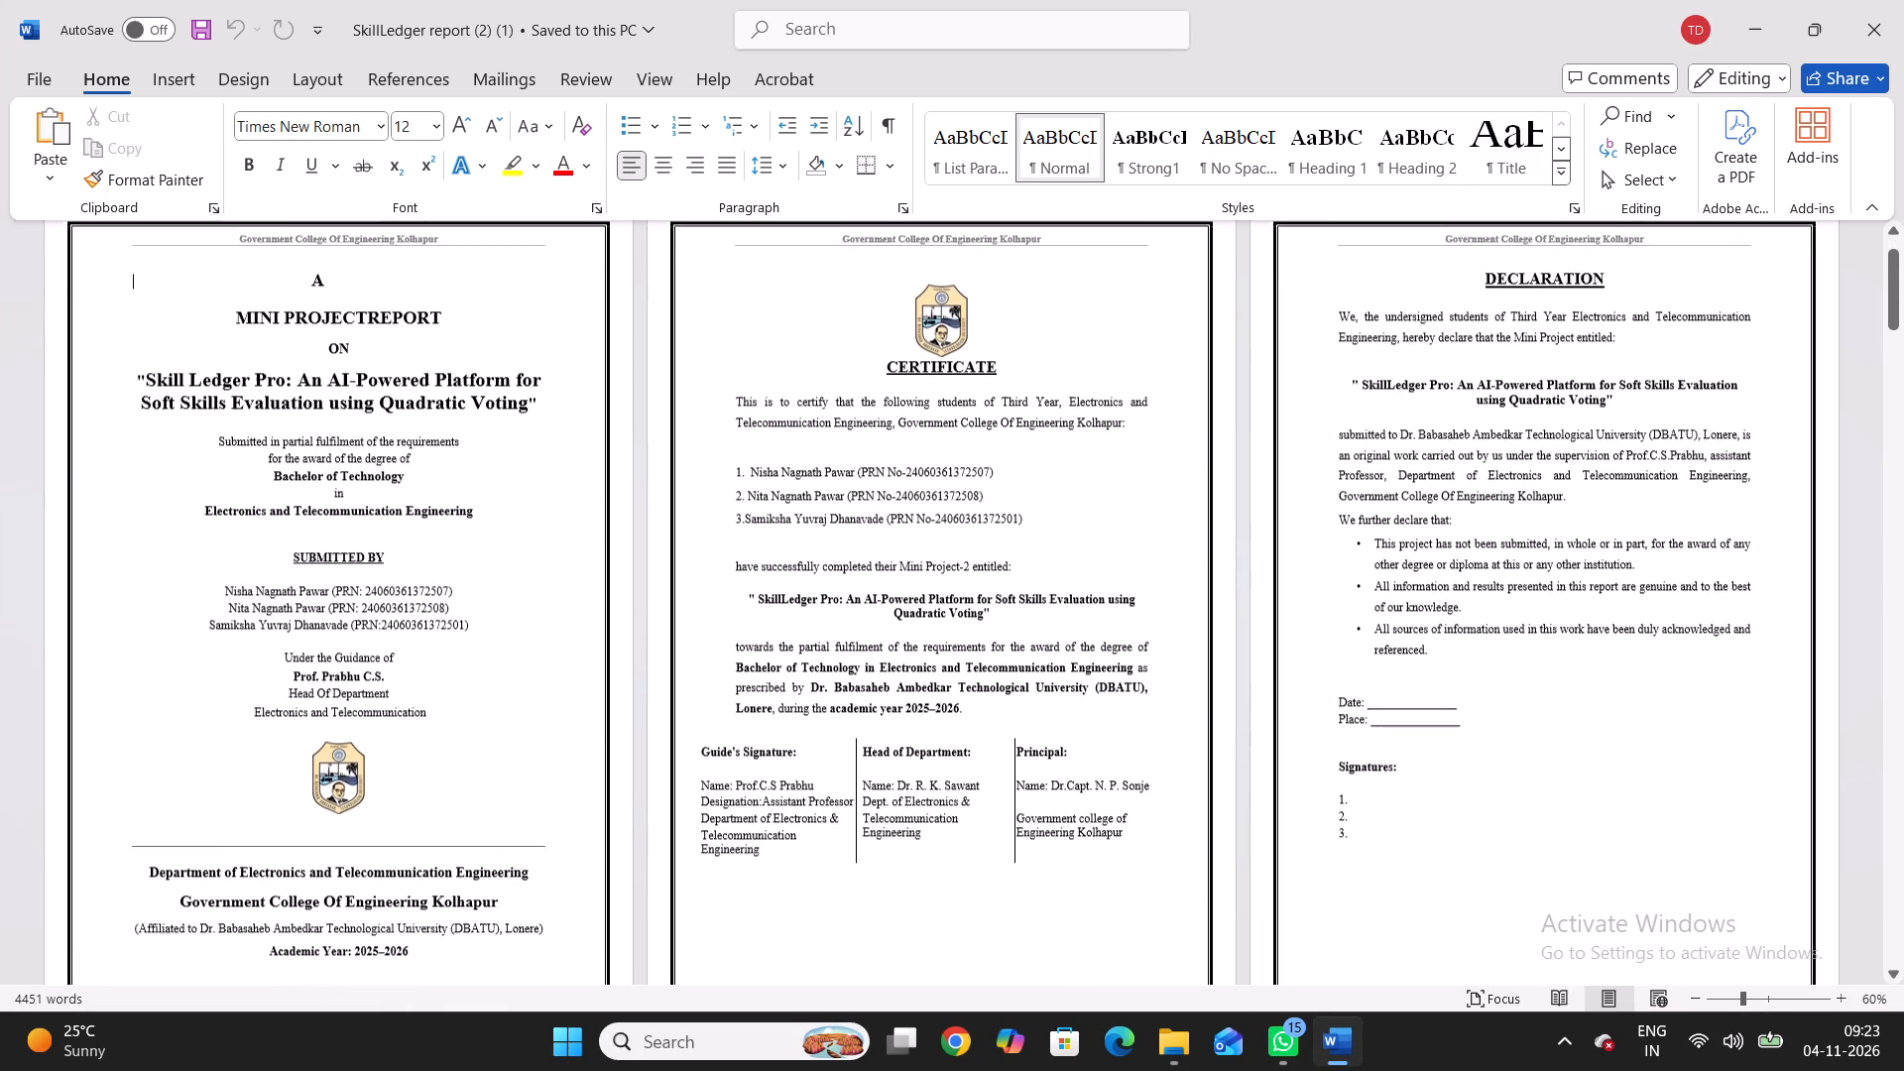
{"action": "scroll", "coordinate": [696, 656], "scroll_direction": "down", "scroll_amount": 2}
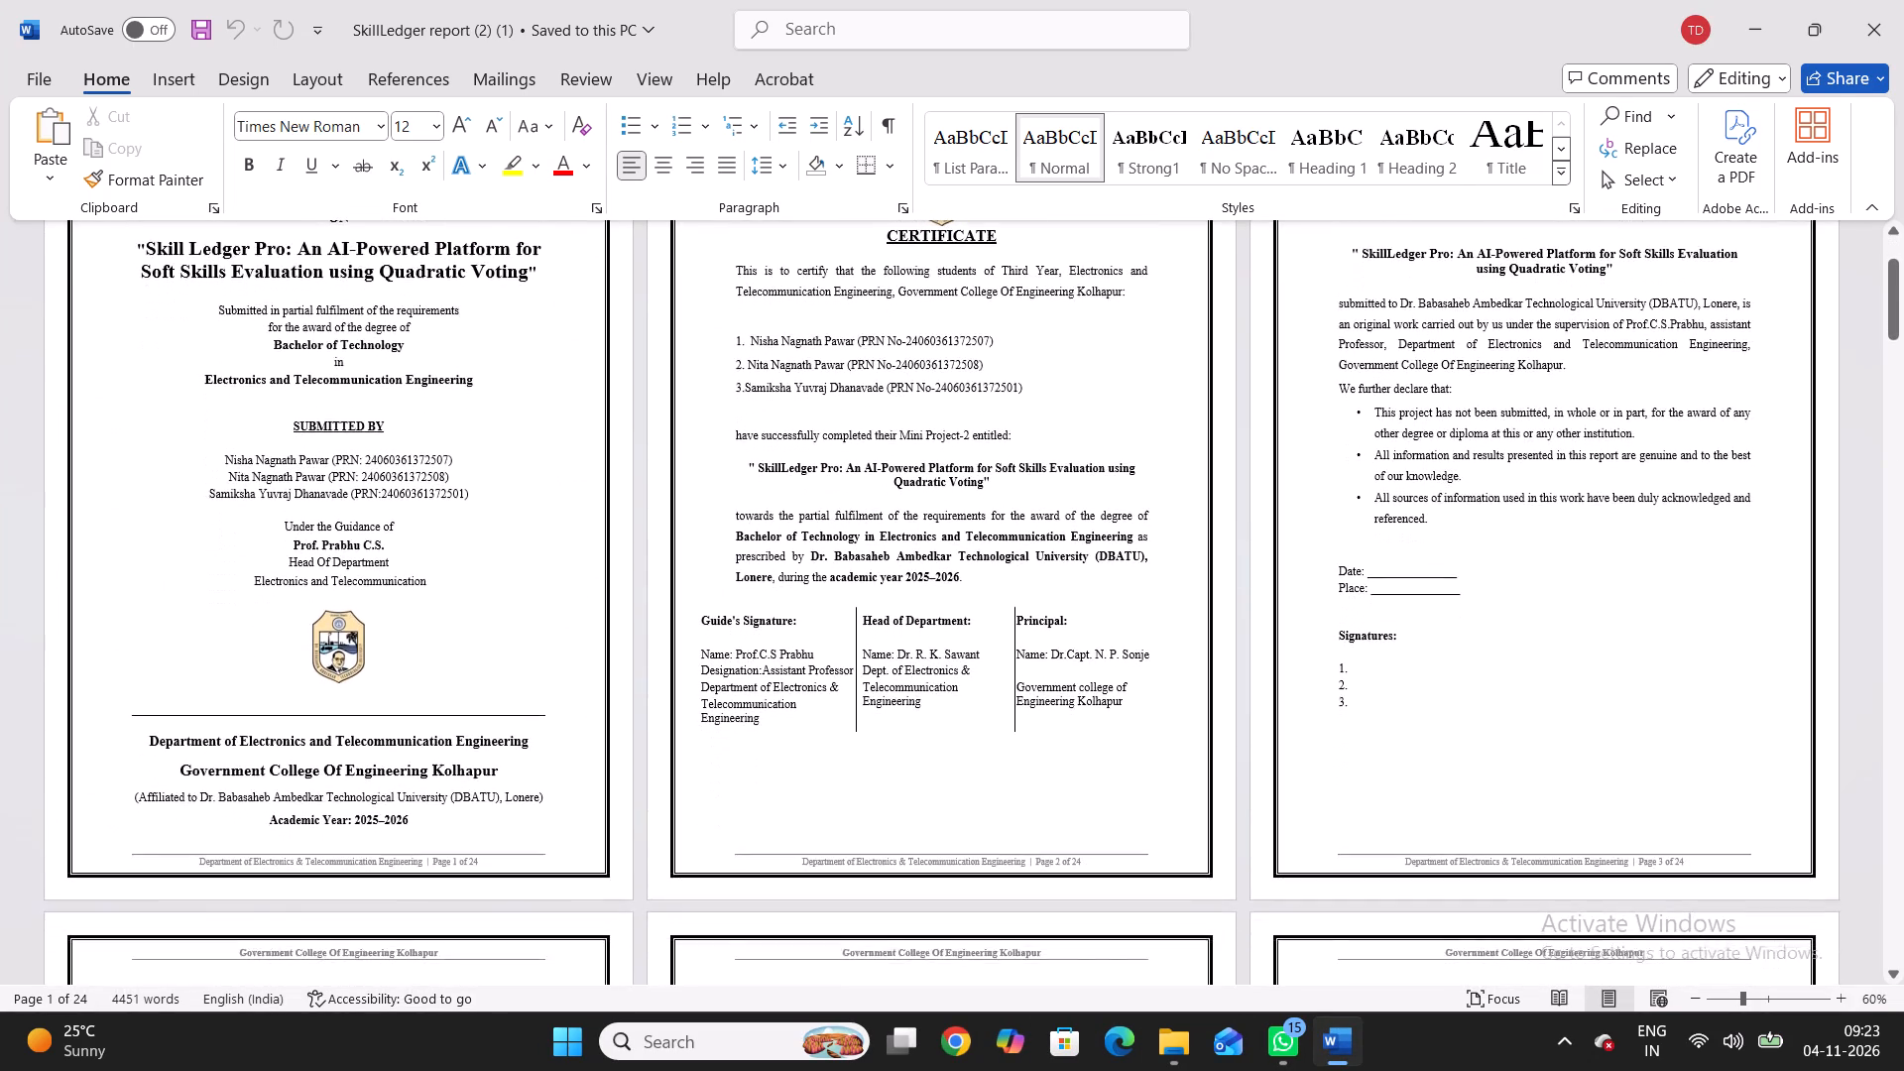
{"action": "scroll", "coordinate": [696, 656], "scroll_direction": "down", "scroll_amount": 2}
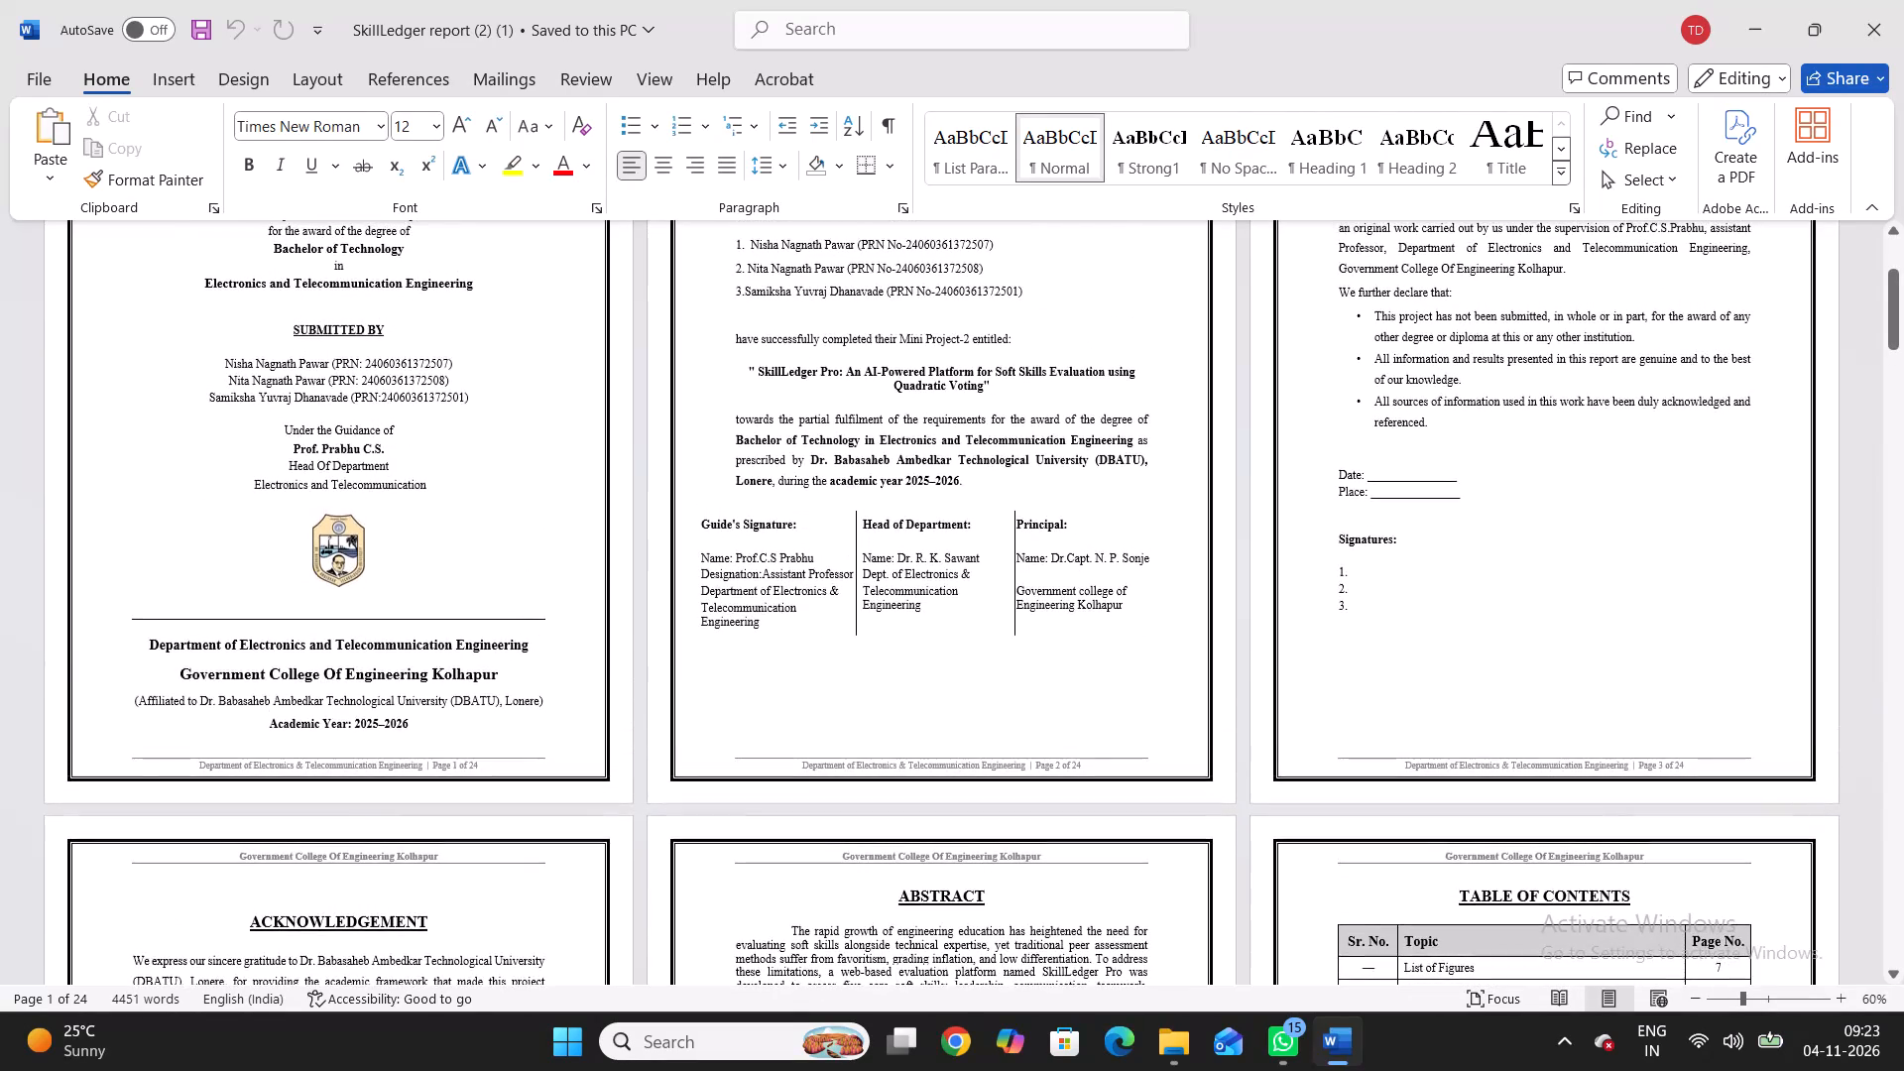
{"action": "scroll", "coordinate": [696, 656], "scroll_direction": "down", "scroll_amount": 2}
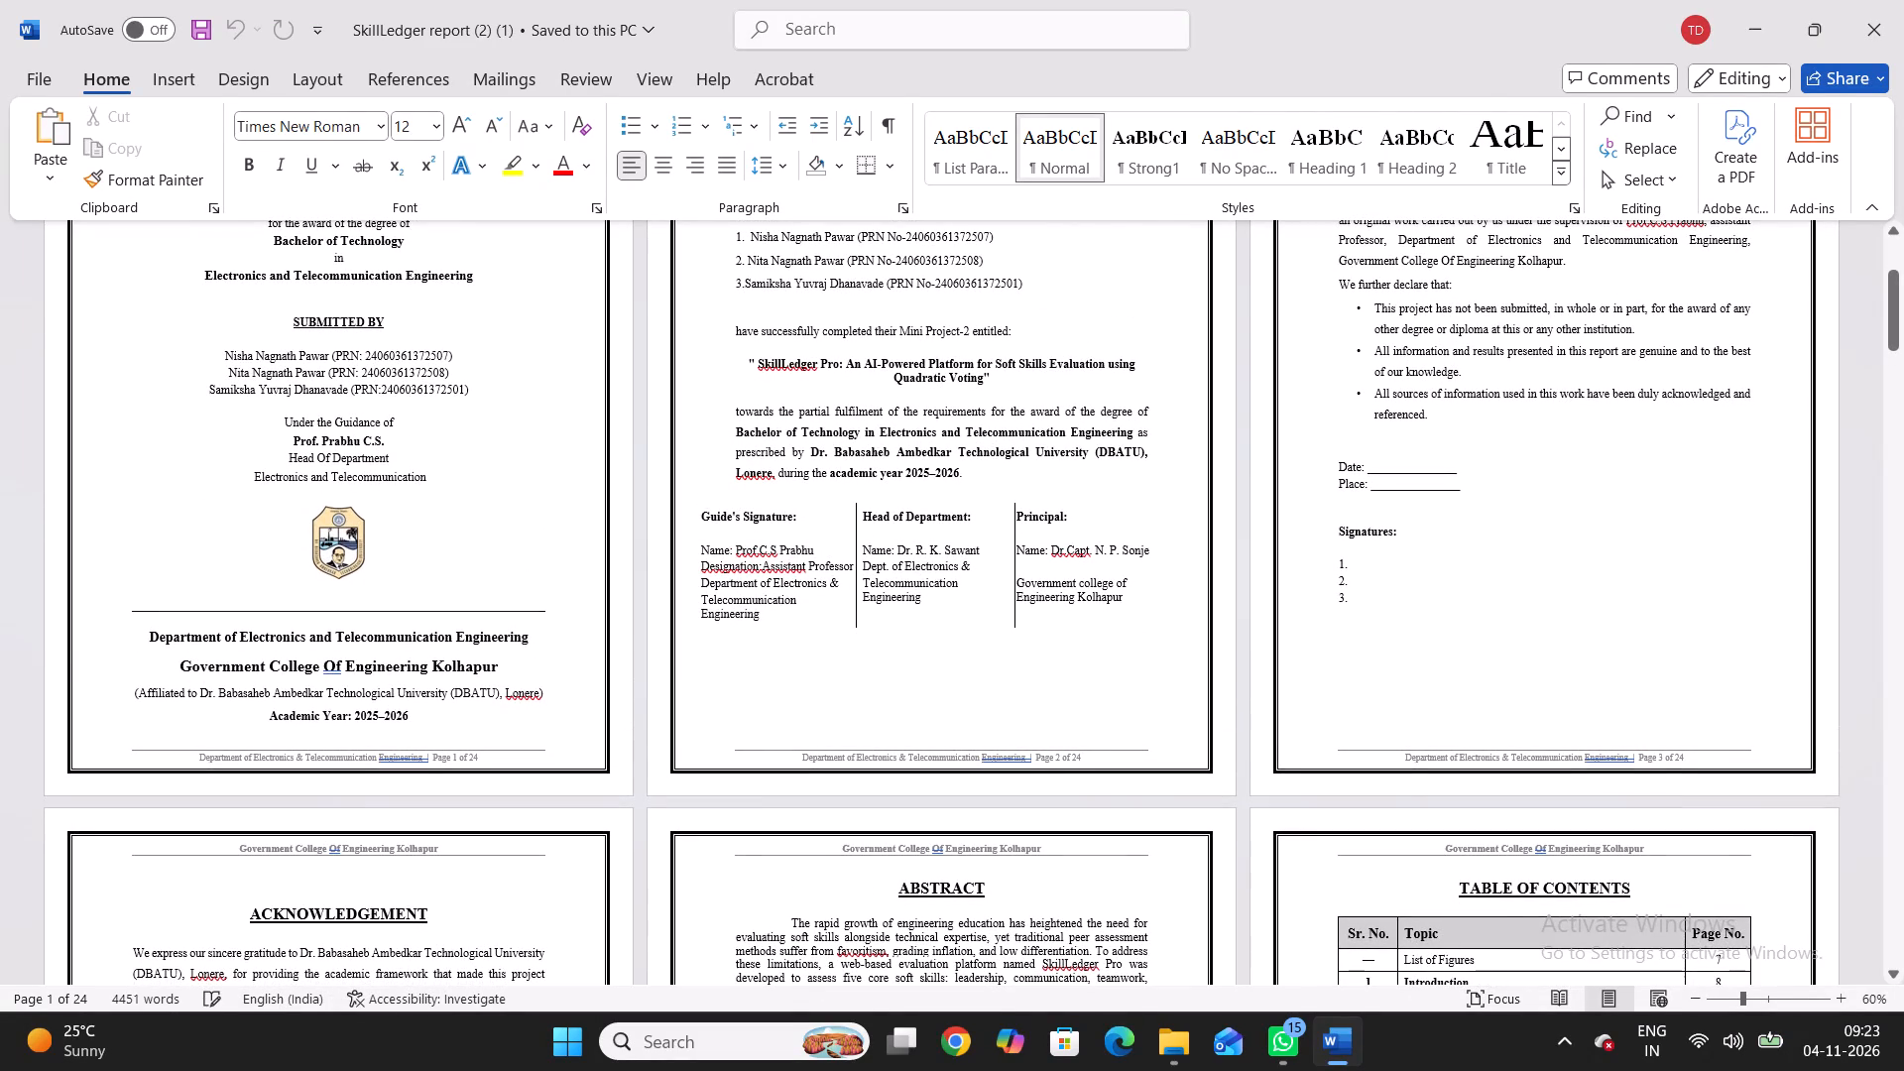
{"action": "scroll", "coordinate": [696, 656], "scroll_direction": "down", "scroll_amount": 2}
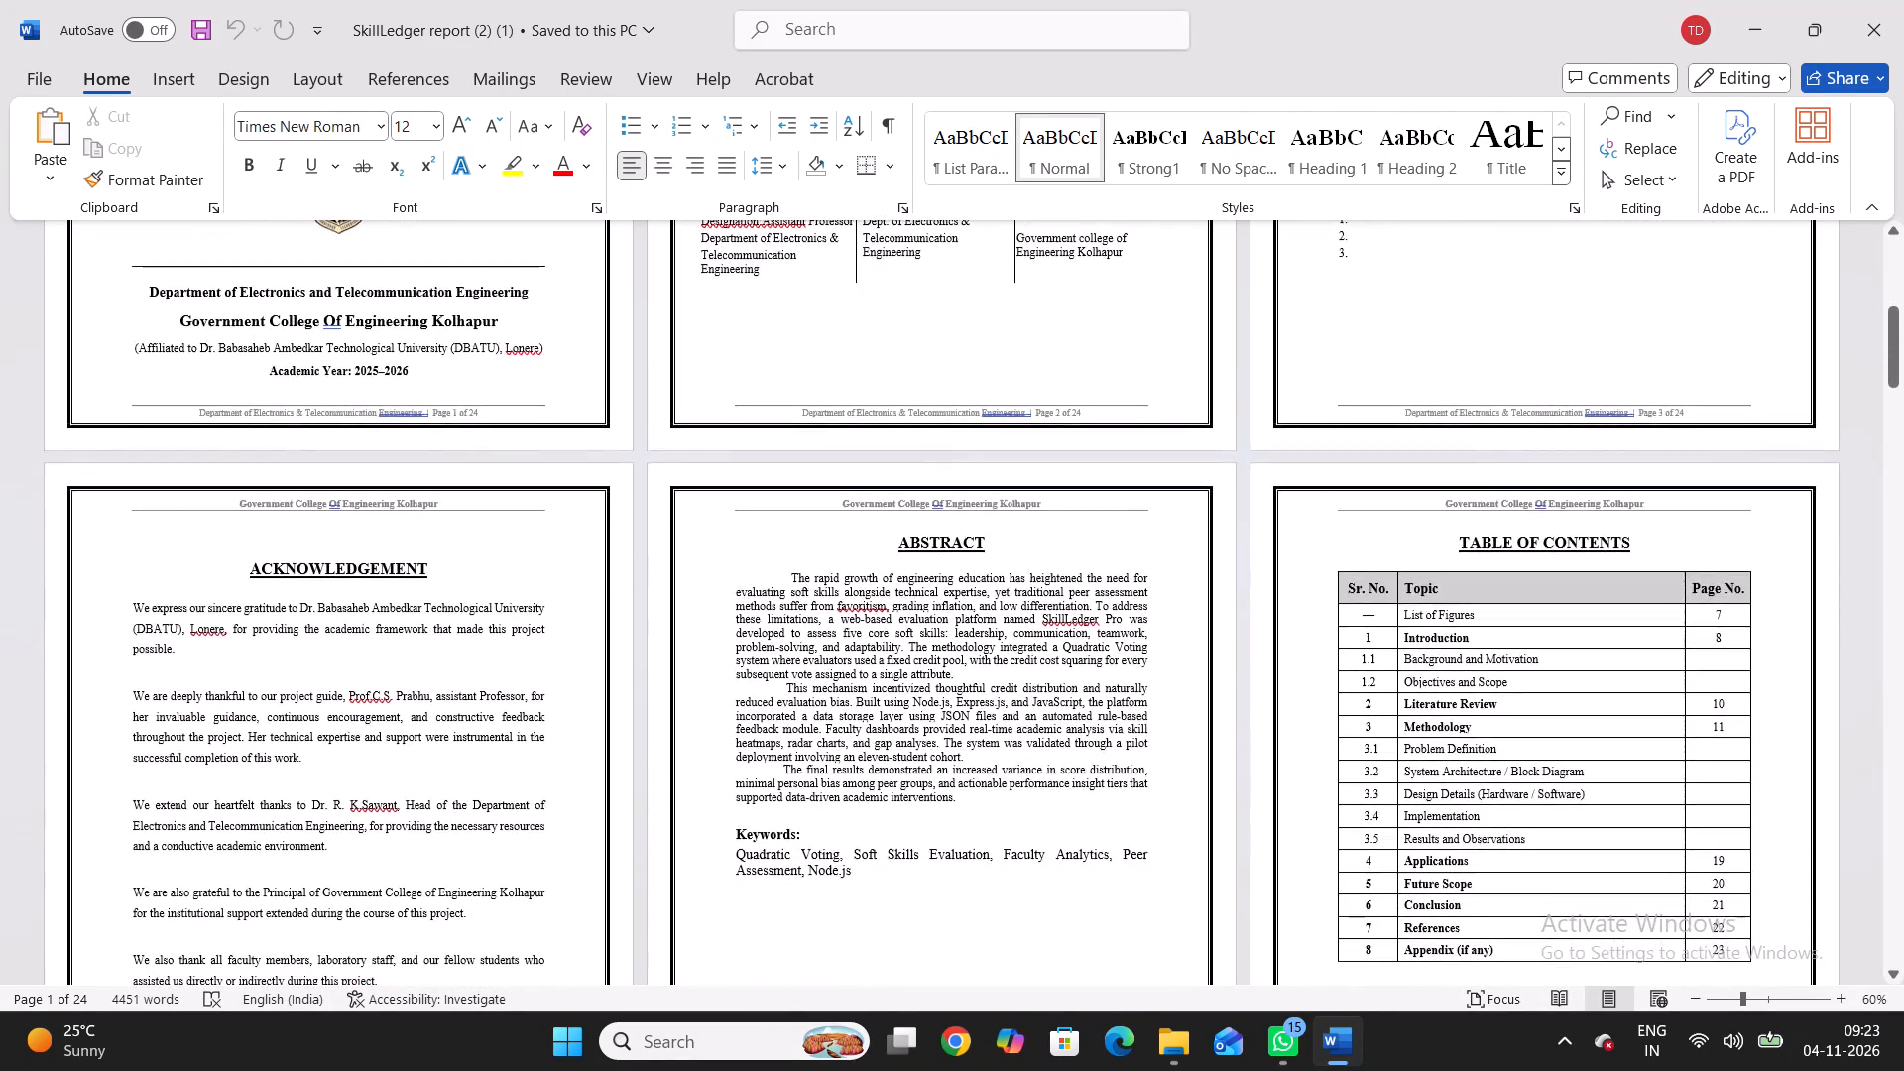
{"action": "scroll", "coordinate": [696, 656], "scroll_direction": "down", "scroll_amount": 3}
{"action": "scroll", "coordinate": [696, 656], "scroll_direction": "up", "scroll_amount": 4}
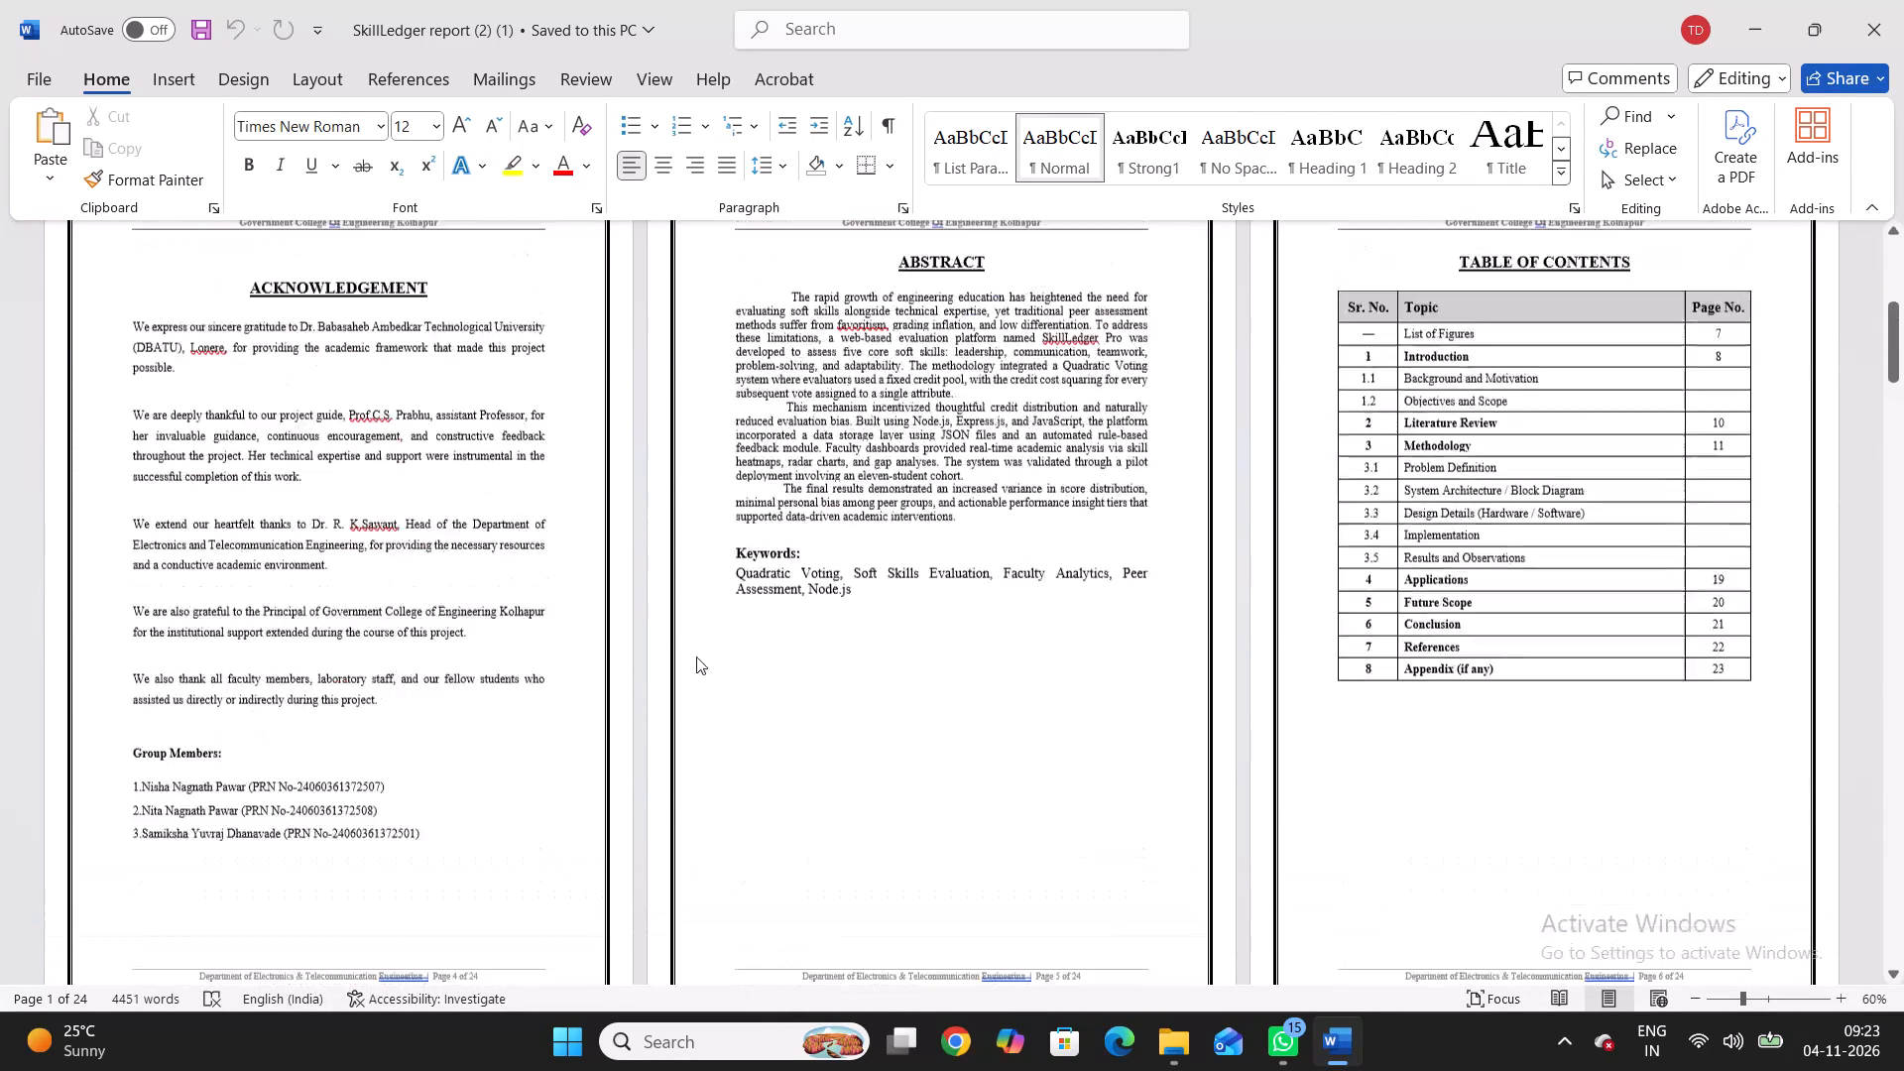
{"action": "scroll", "coordinate": [696, 656], "scroll_direction": "up", "scroll_amount": 5}
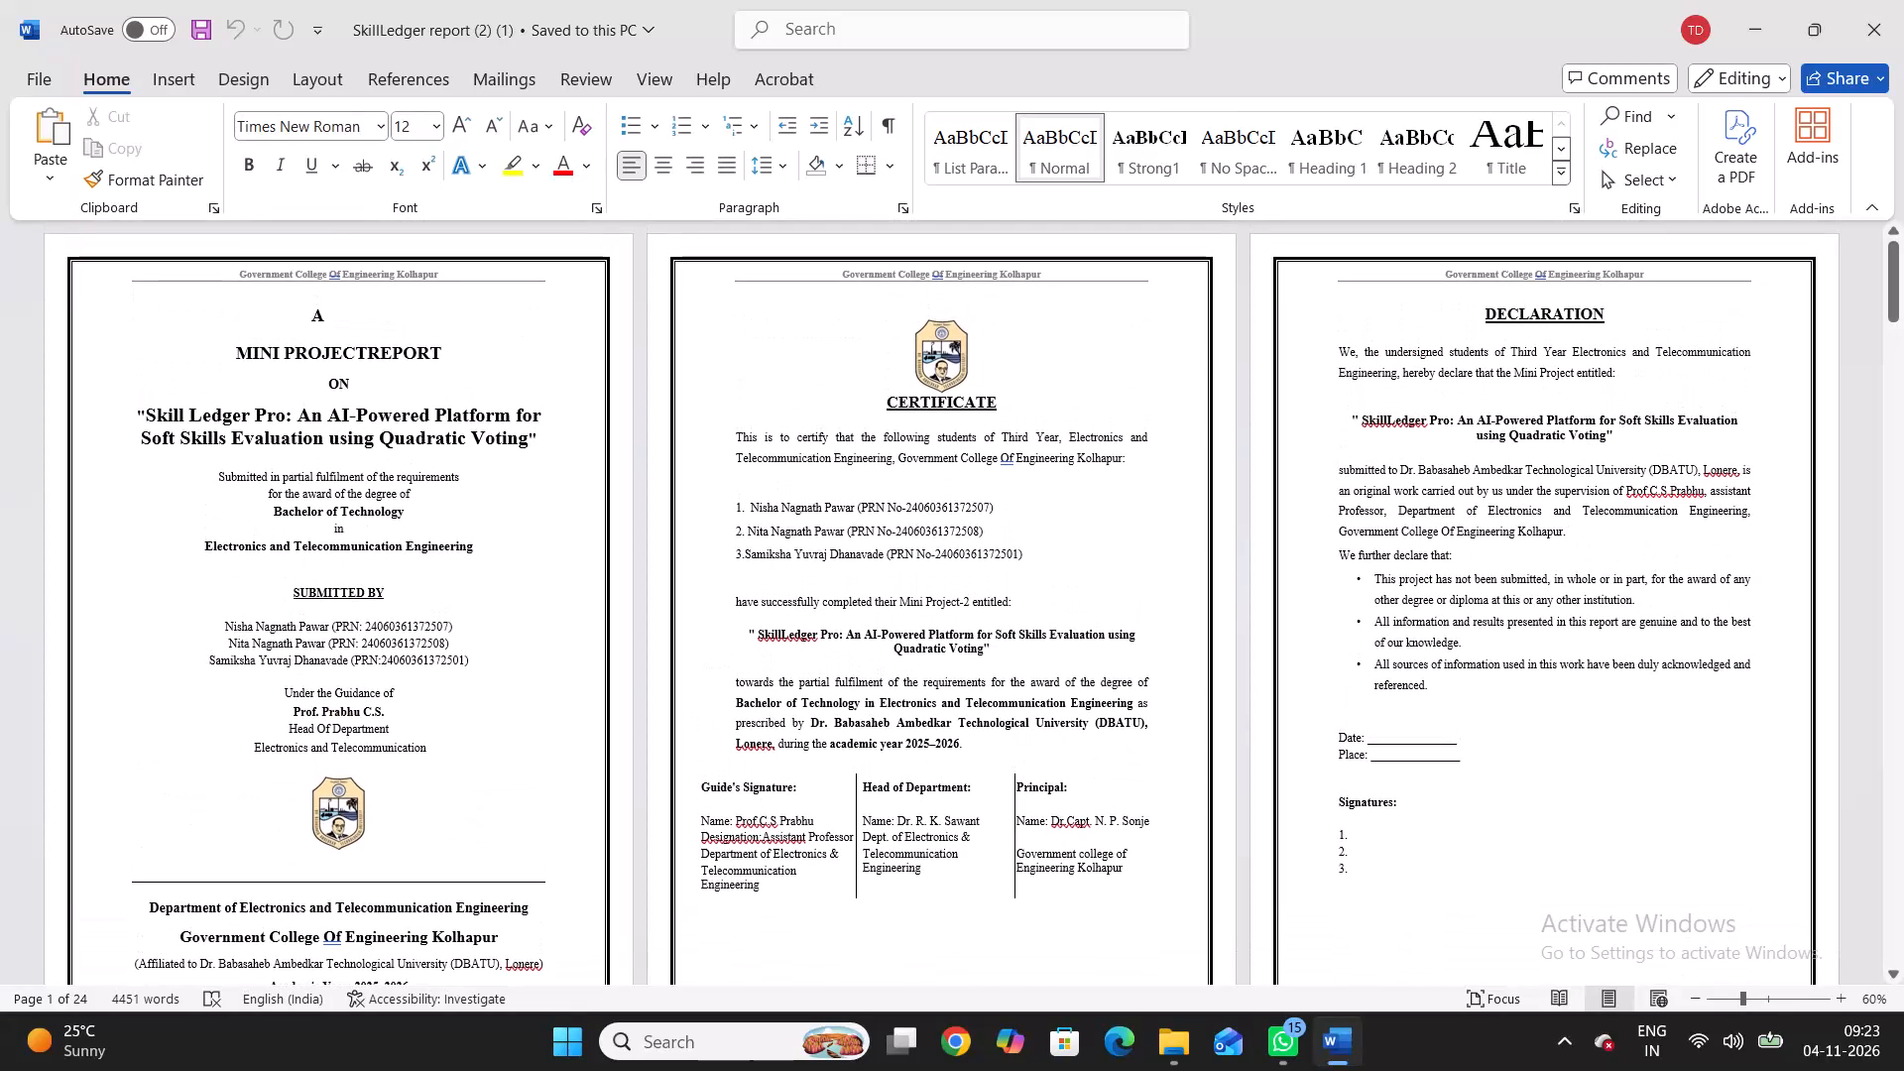
{"action": "scroll", "coordinate": [696, 656], "scroll_direction": "up", "scroll_amount": 2}
{"action": "scroll", "coordinate": [696, 656], "scroll_direction": "down", "scroll_amount": 1}
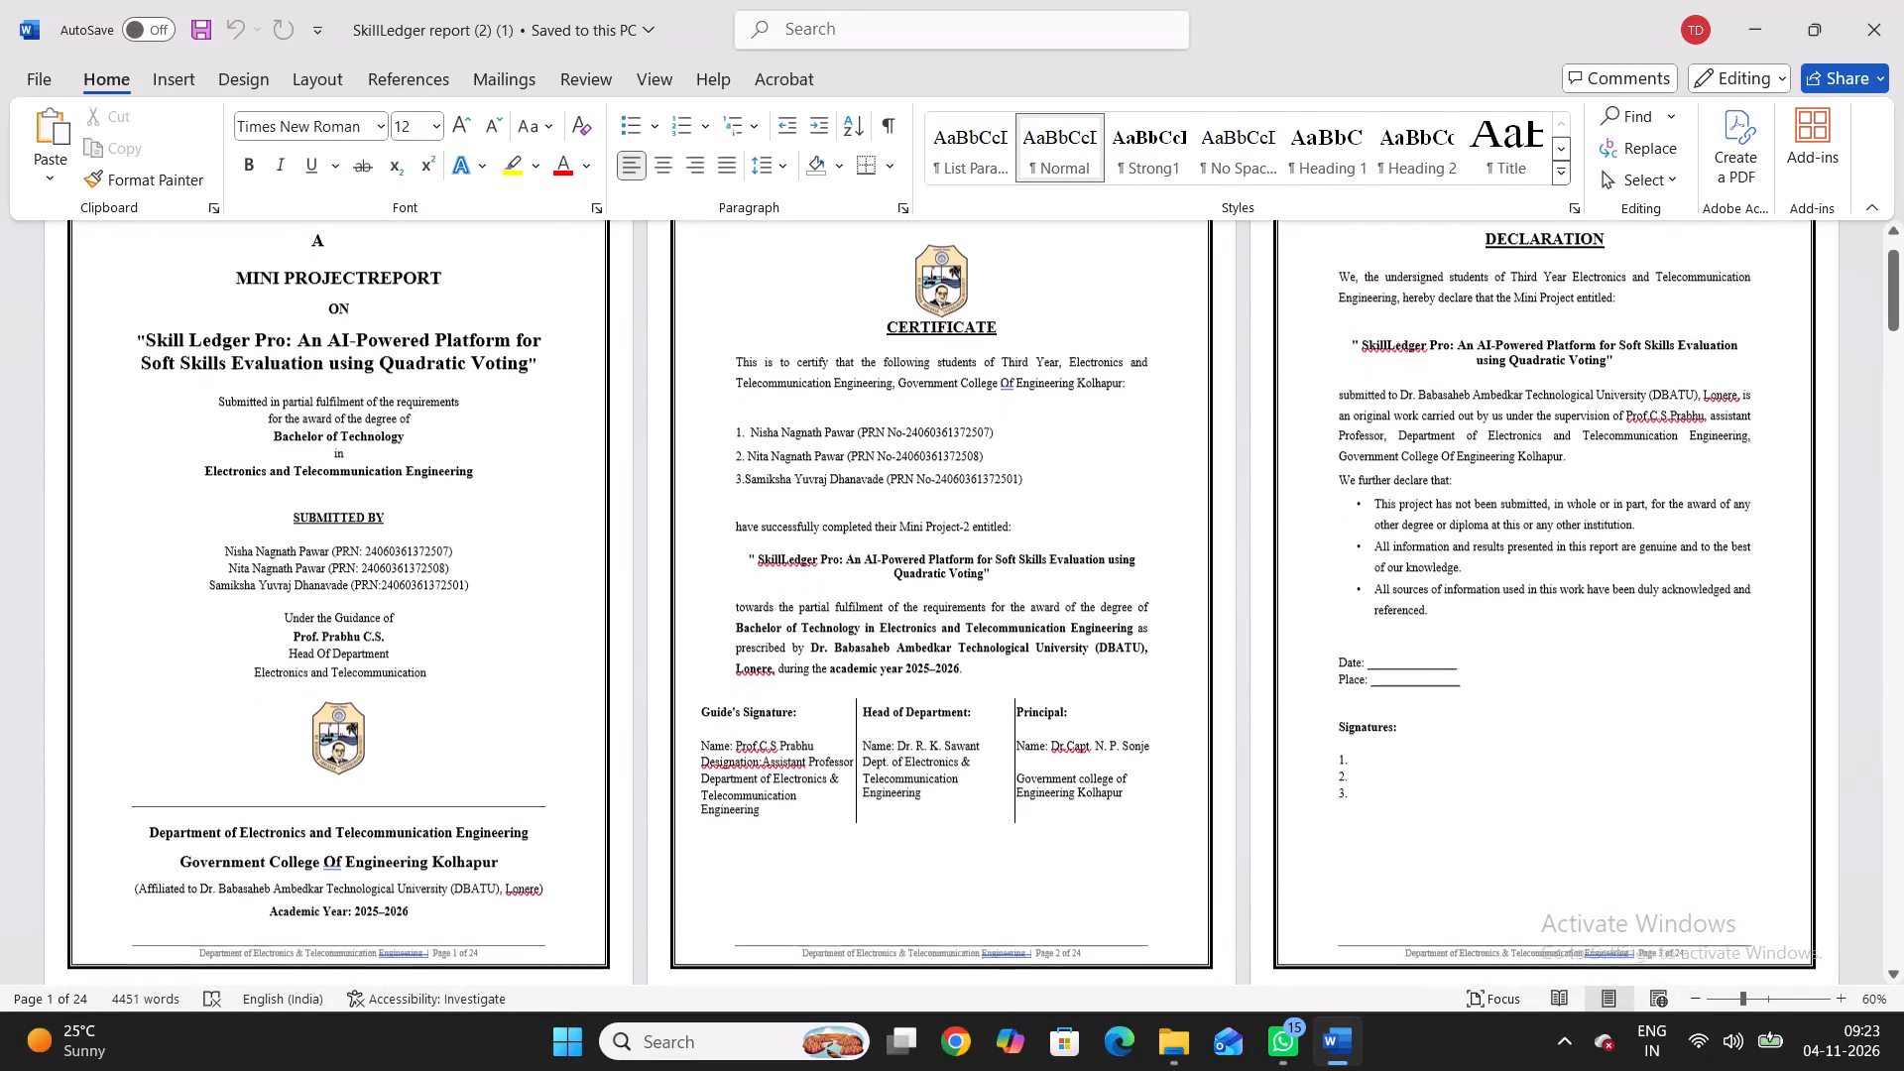
{"action": "scroll", "coordinate": [696, 656], "scroll_direction": "down", "scroll_amount": 1}
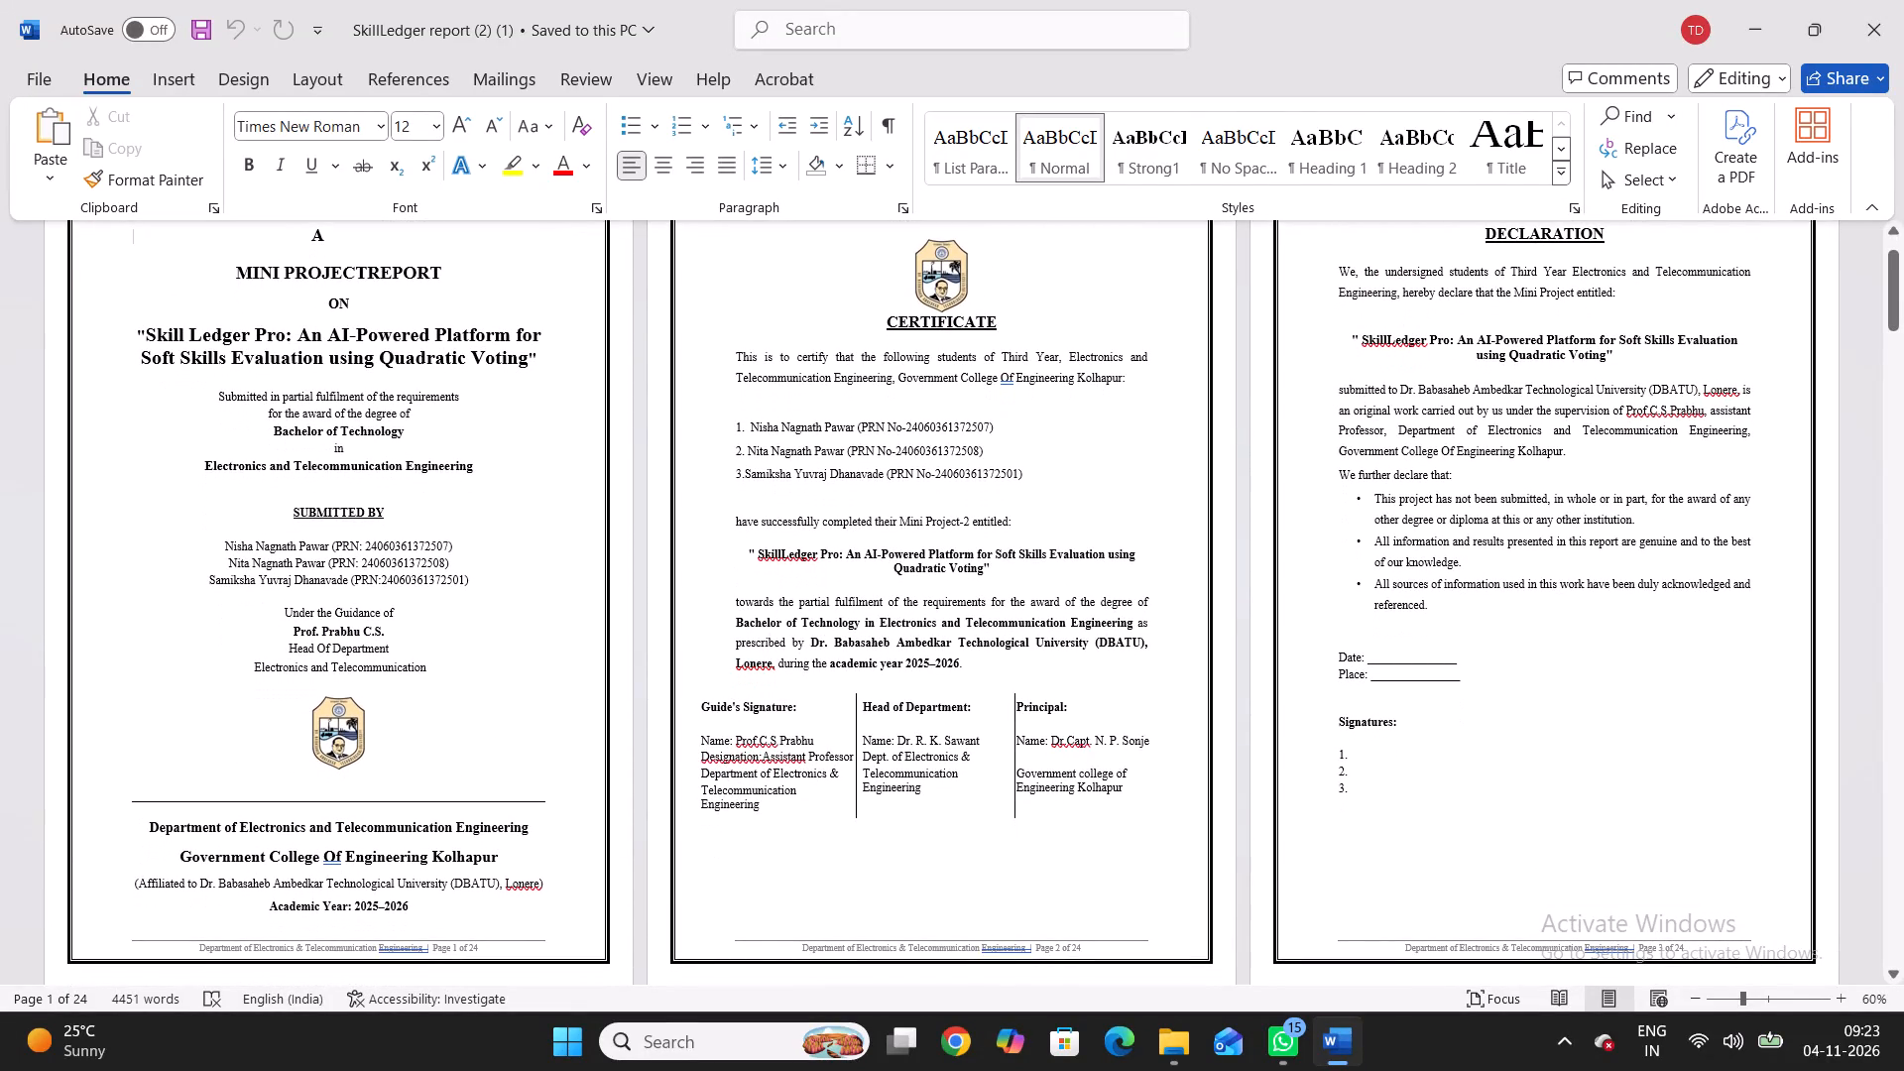
{"action": "scroll", "coordinate": [696, 656], "scroll_direction": "down", "scroll_amount": 2}
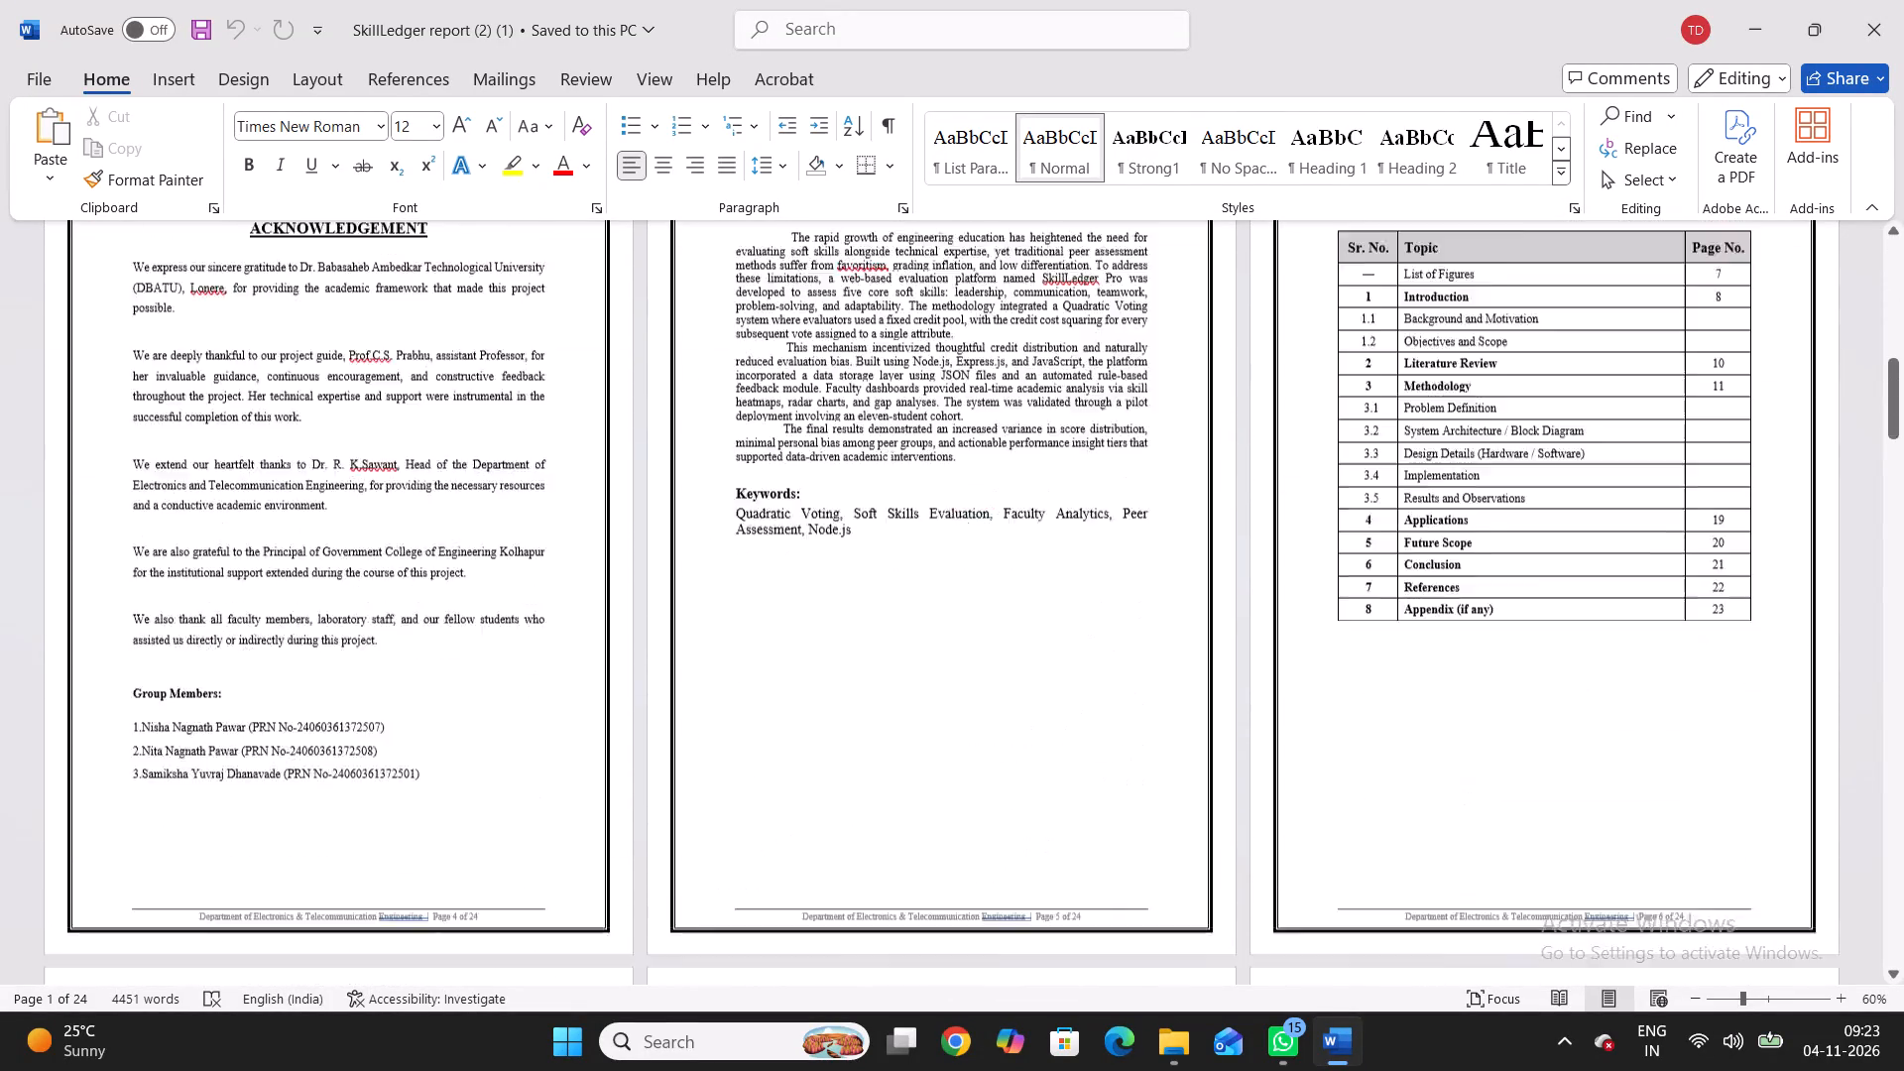
{"action": "scroll", "coordinate": [696, 656], "scroll_direction": "up", "scroll_amount": 3}
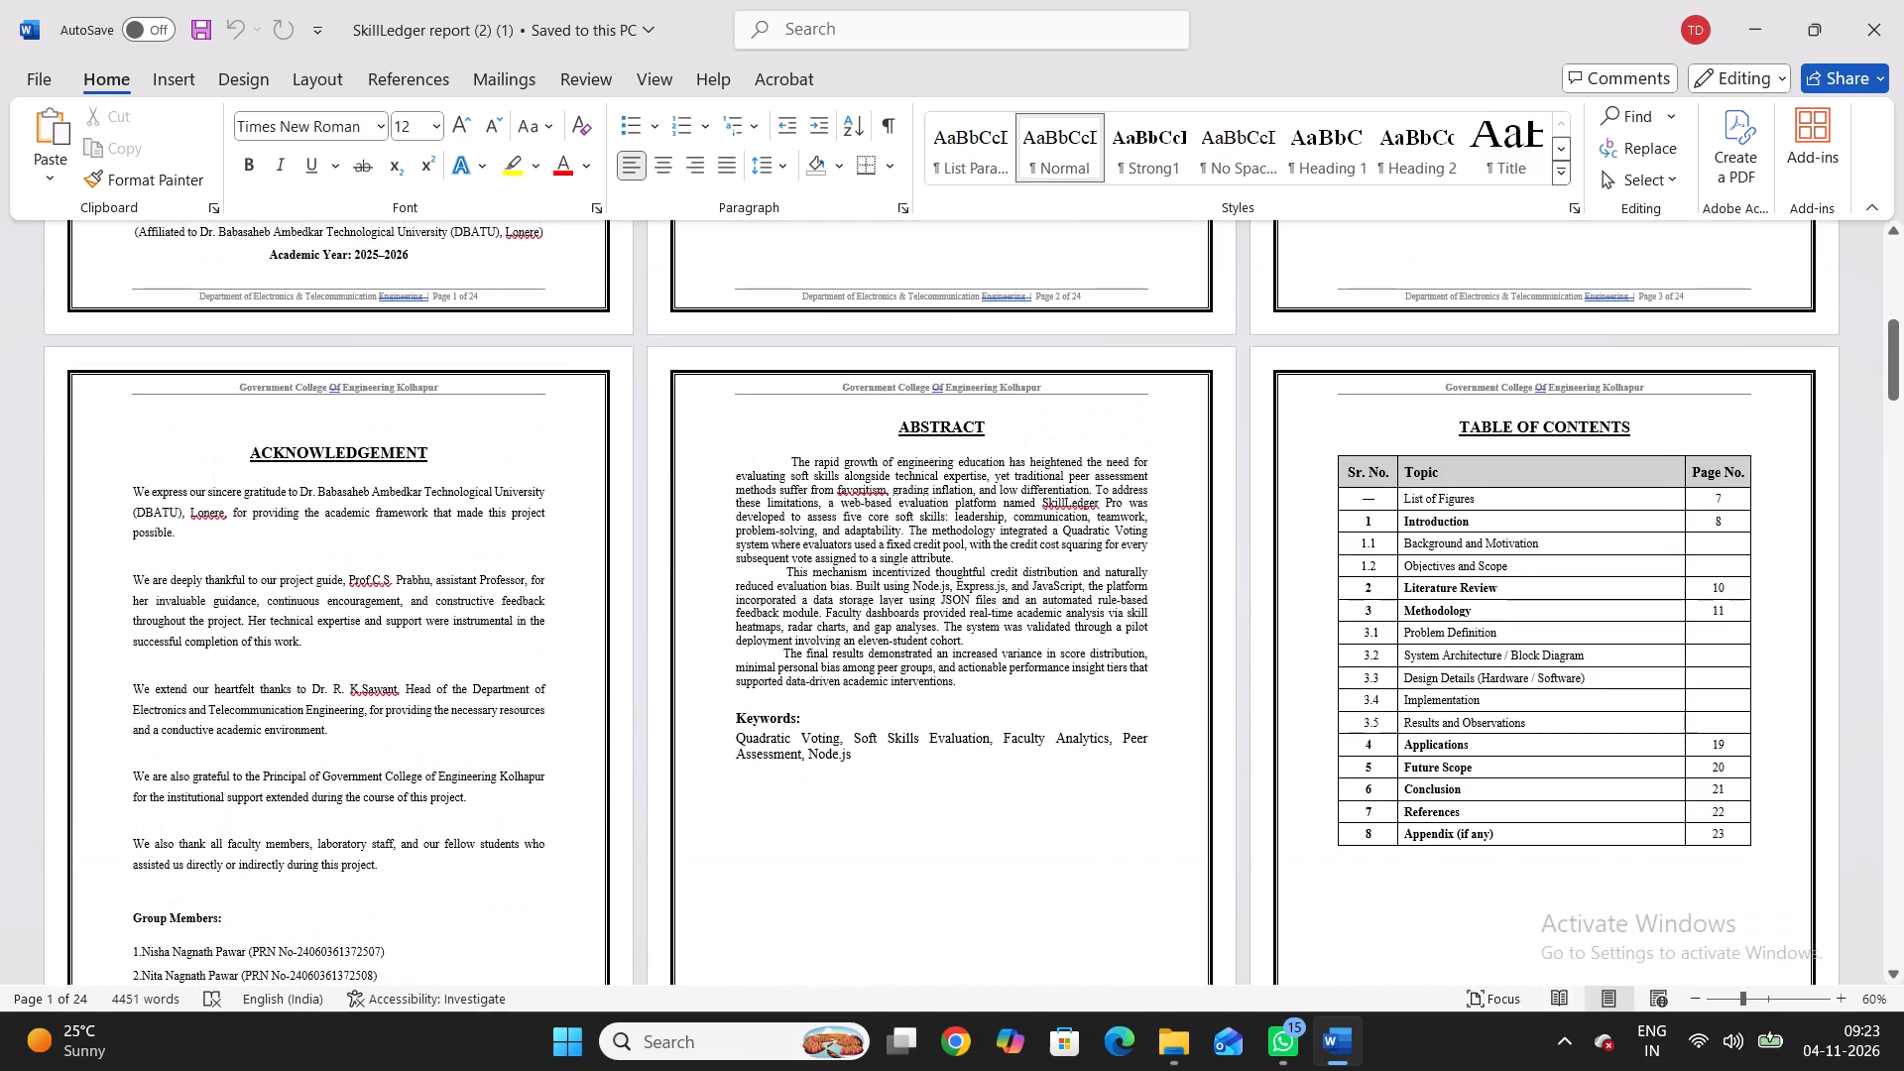
Read through the SkillLedger report from the list of figures to the appendix, and close the document.
{"action": "scroll", "coordinate": [696, 656], "scroll_direction": "down", "scroll_amount": 5}
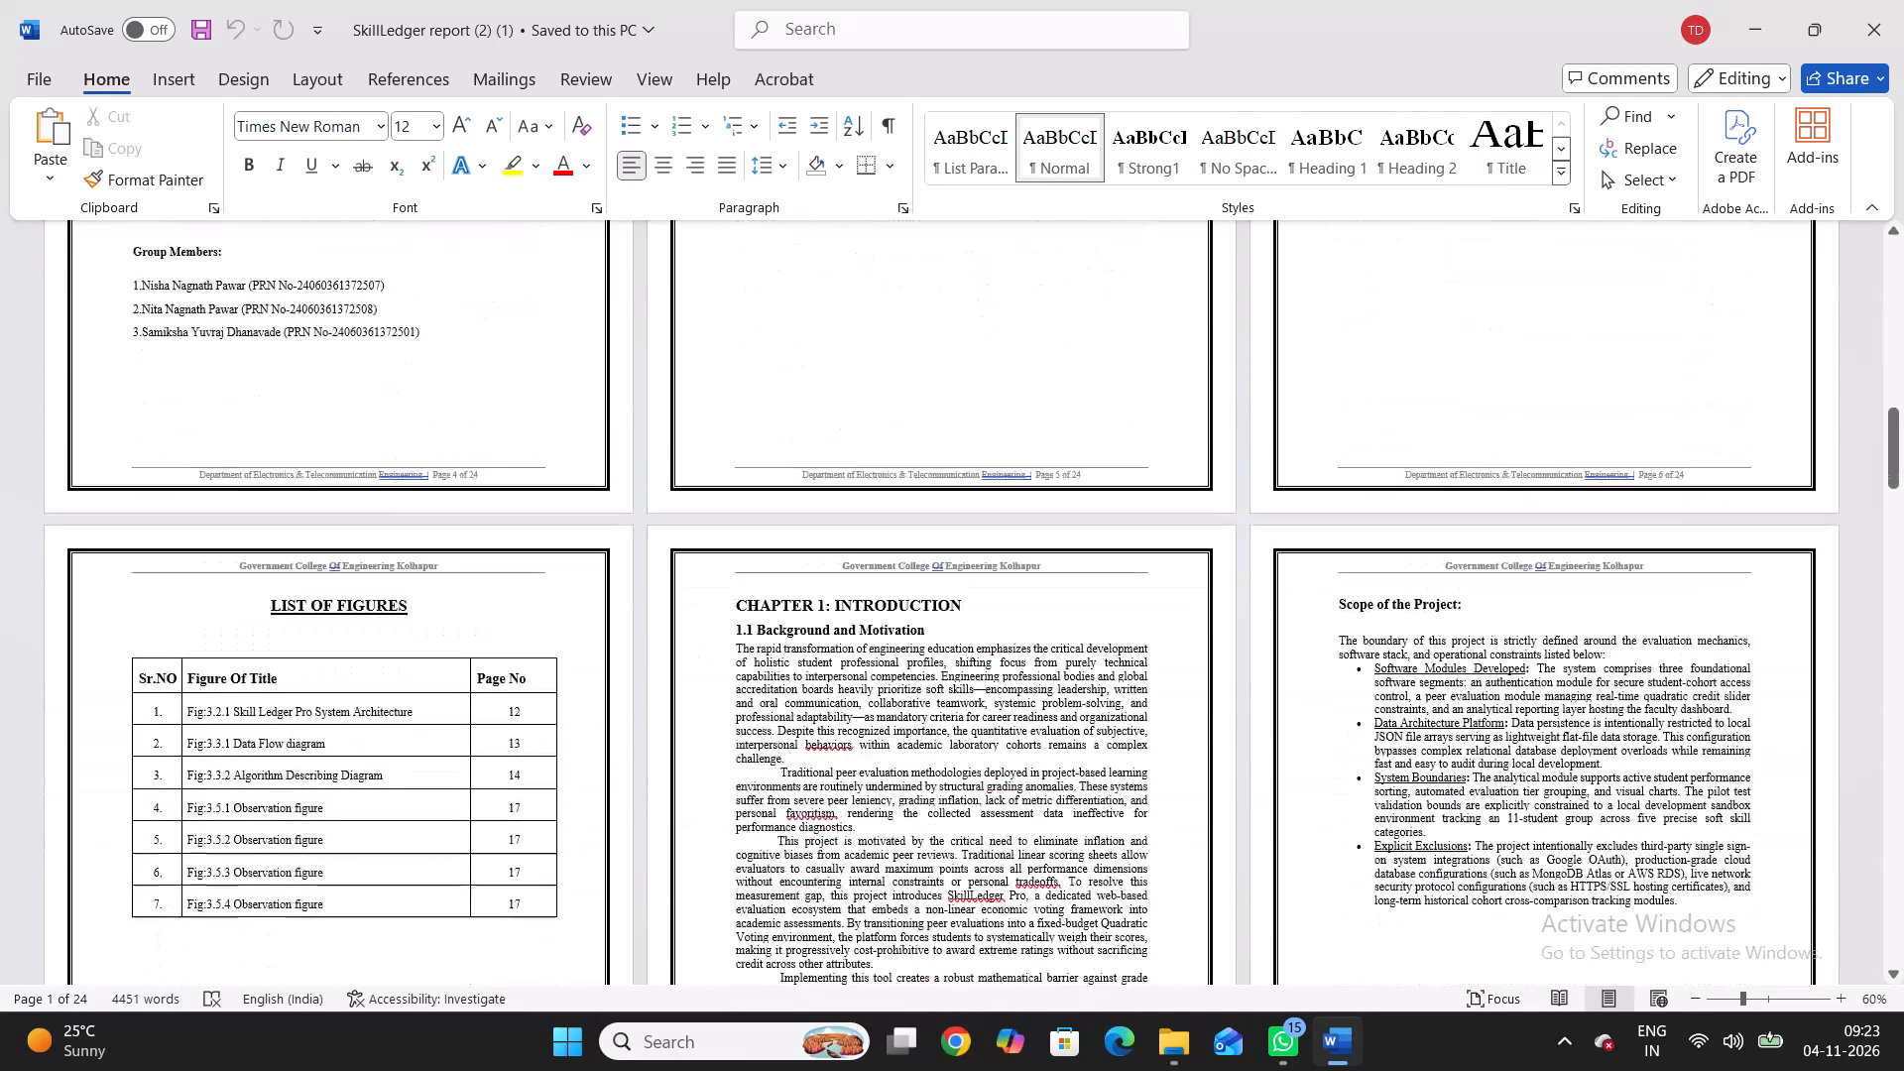
{"action": "scroll", "coordinate": [696, 656], "scroll_direction": "down", "scroll_amount": 10}
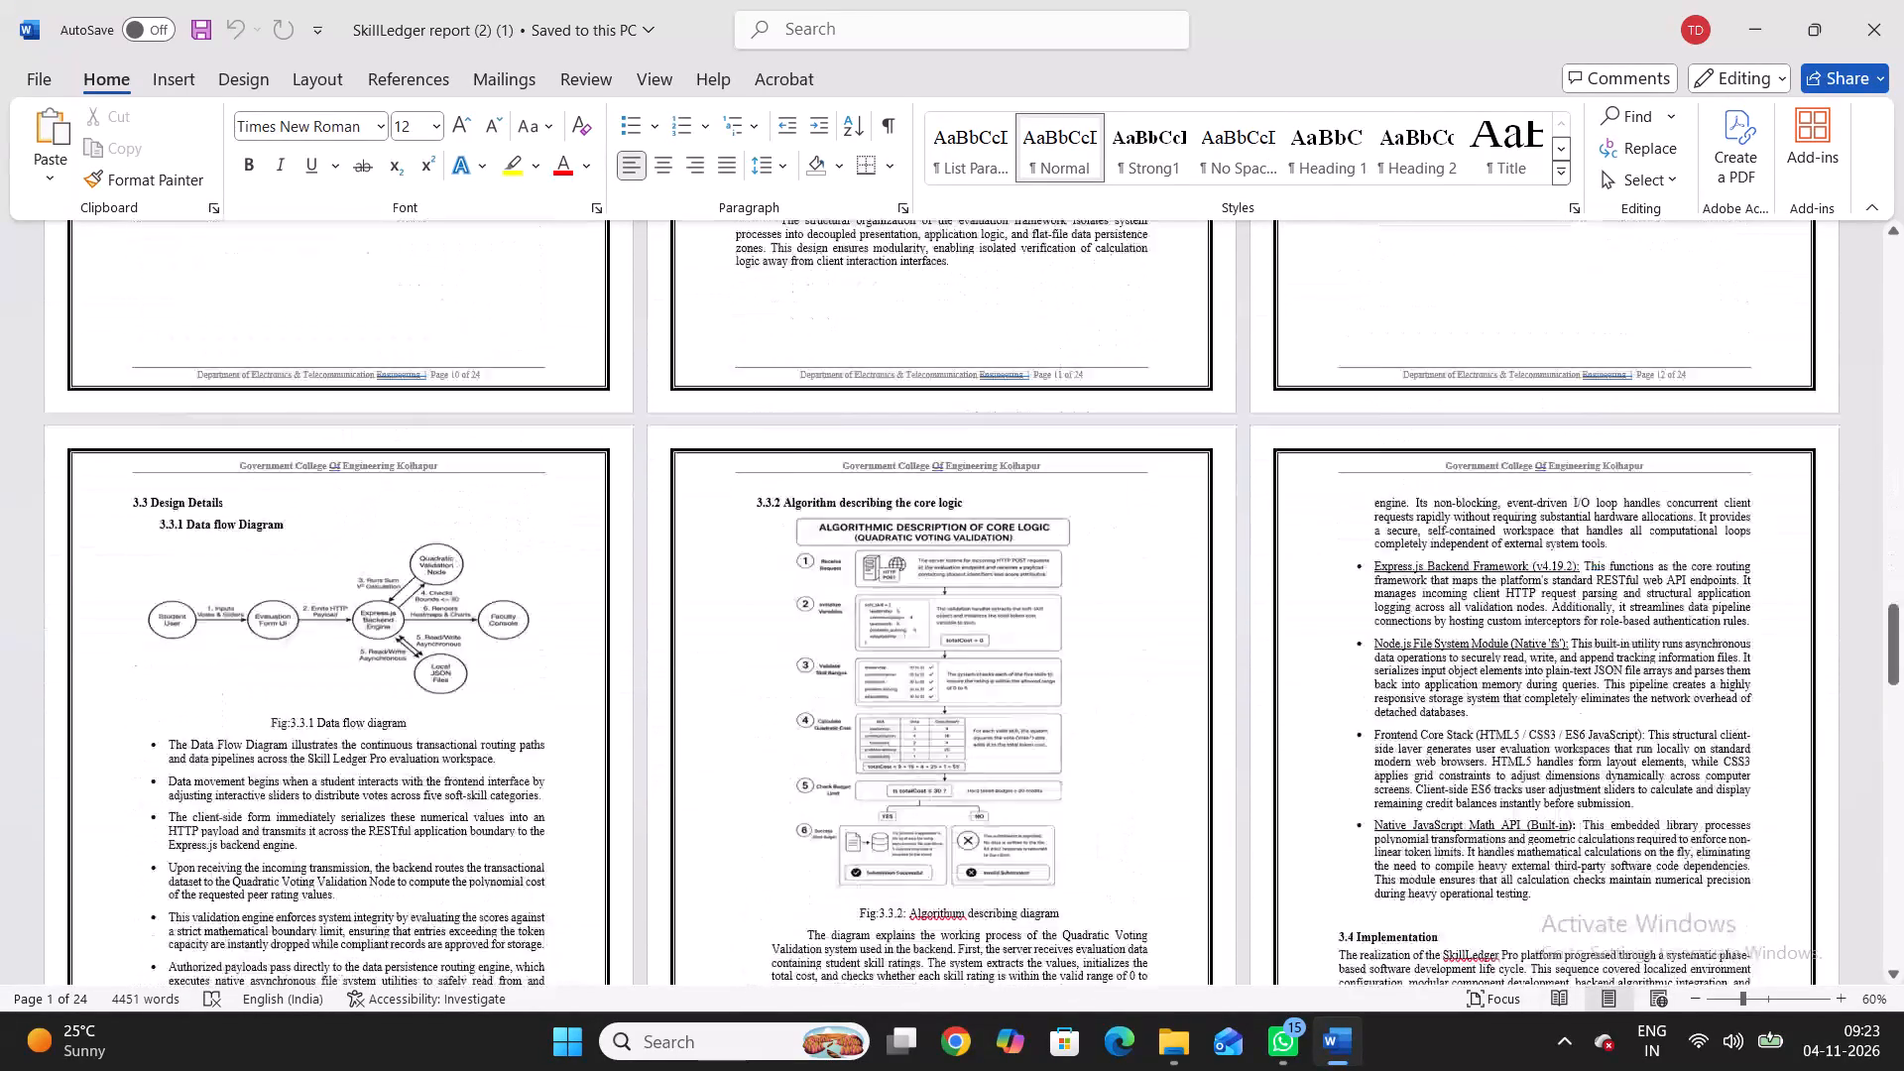
{"action": "scroll", "coordinate": [696, 656], "scroll_direction": "down", "scroll_amount": 13}
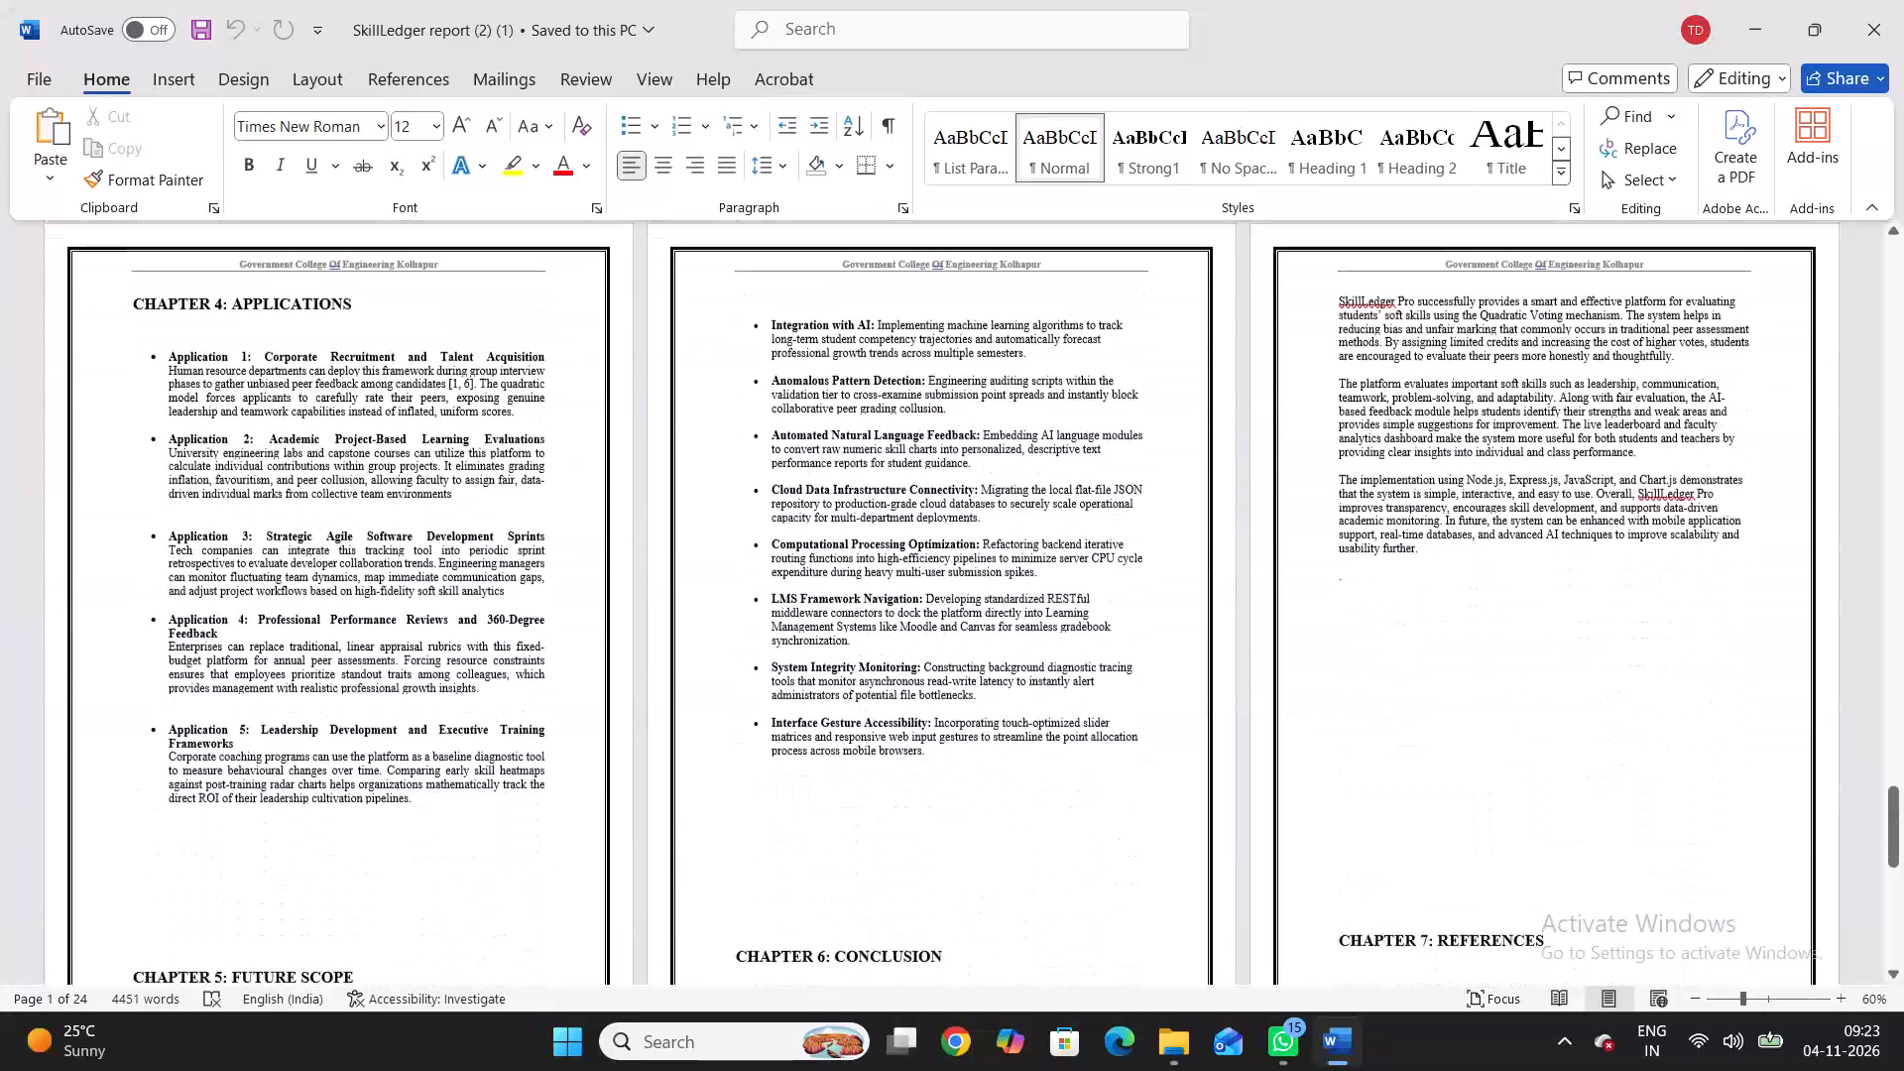
{"action": "scroll", "coordinate": [696, 656], "scroll_direction": "down", "scroll_amount": 12}
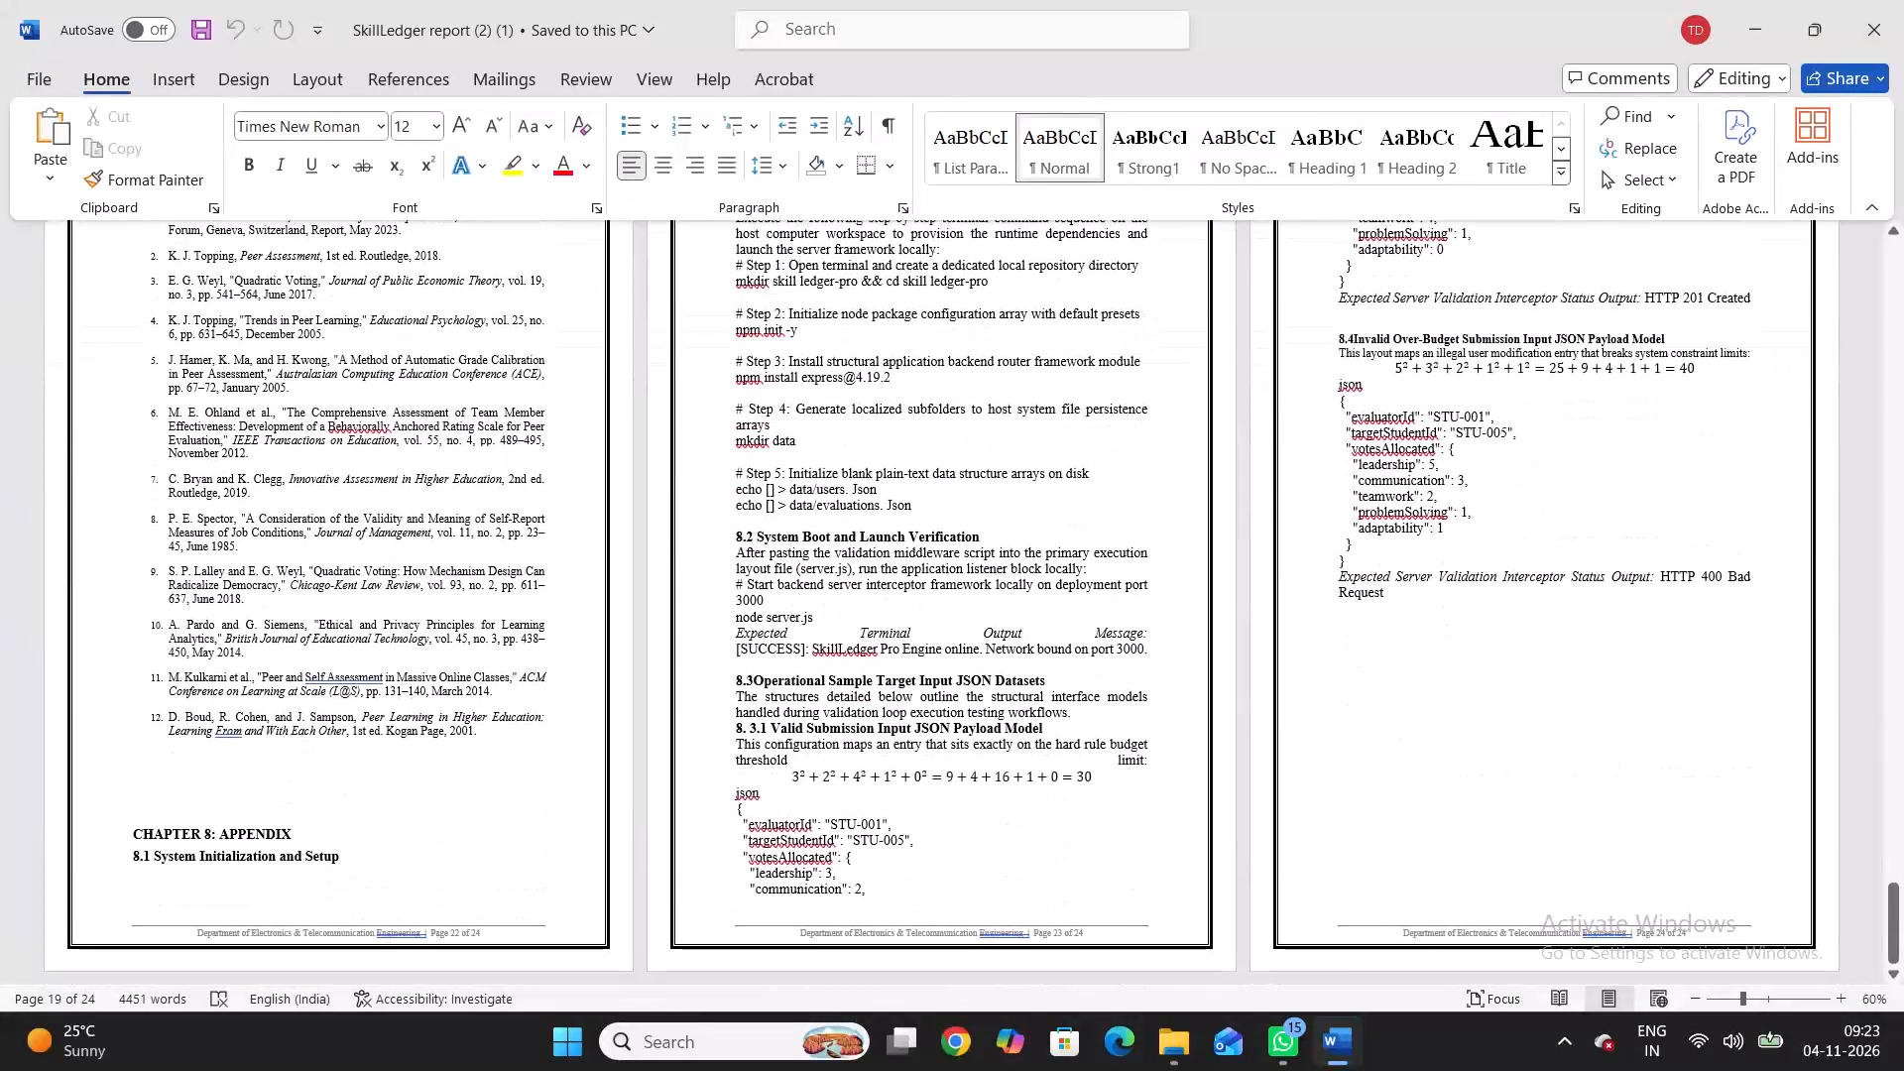
{"action": "scroll", "coordinate": [696, 656], "scroll_direction": "down", "scroll_amount": 11}
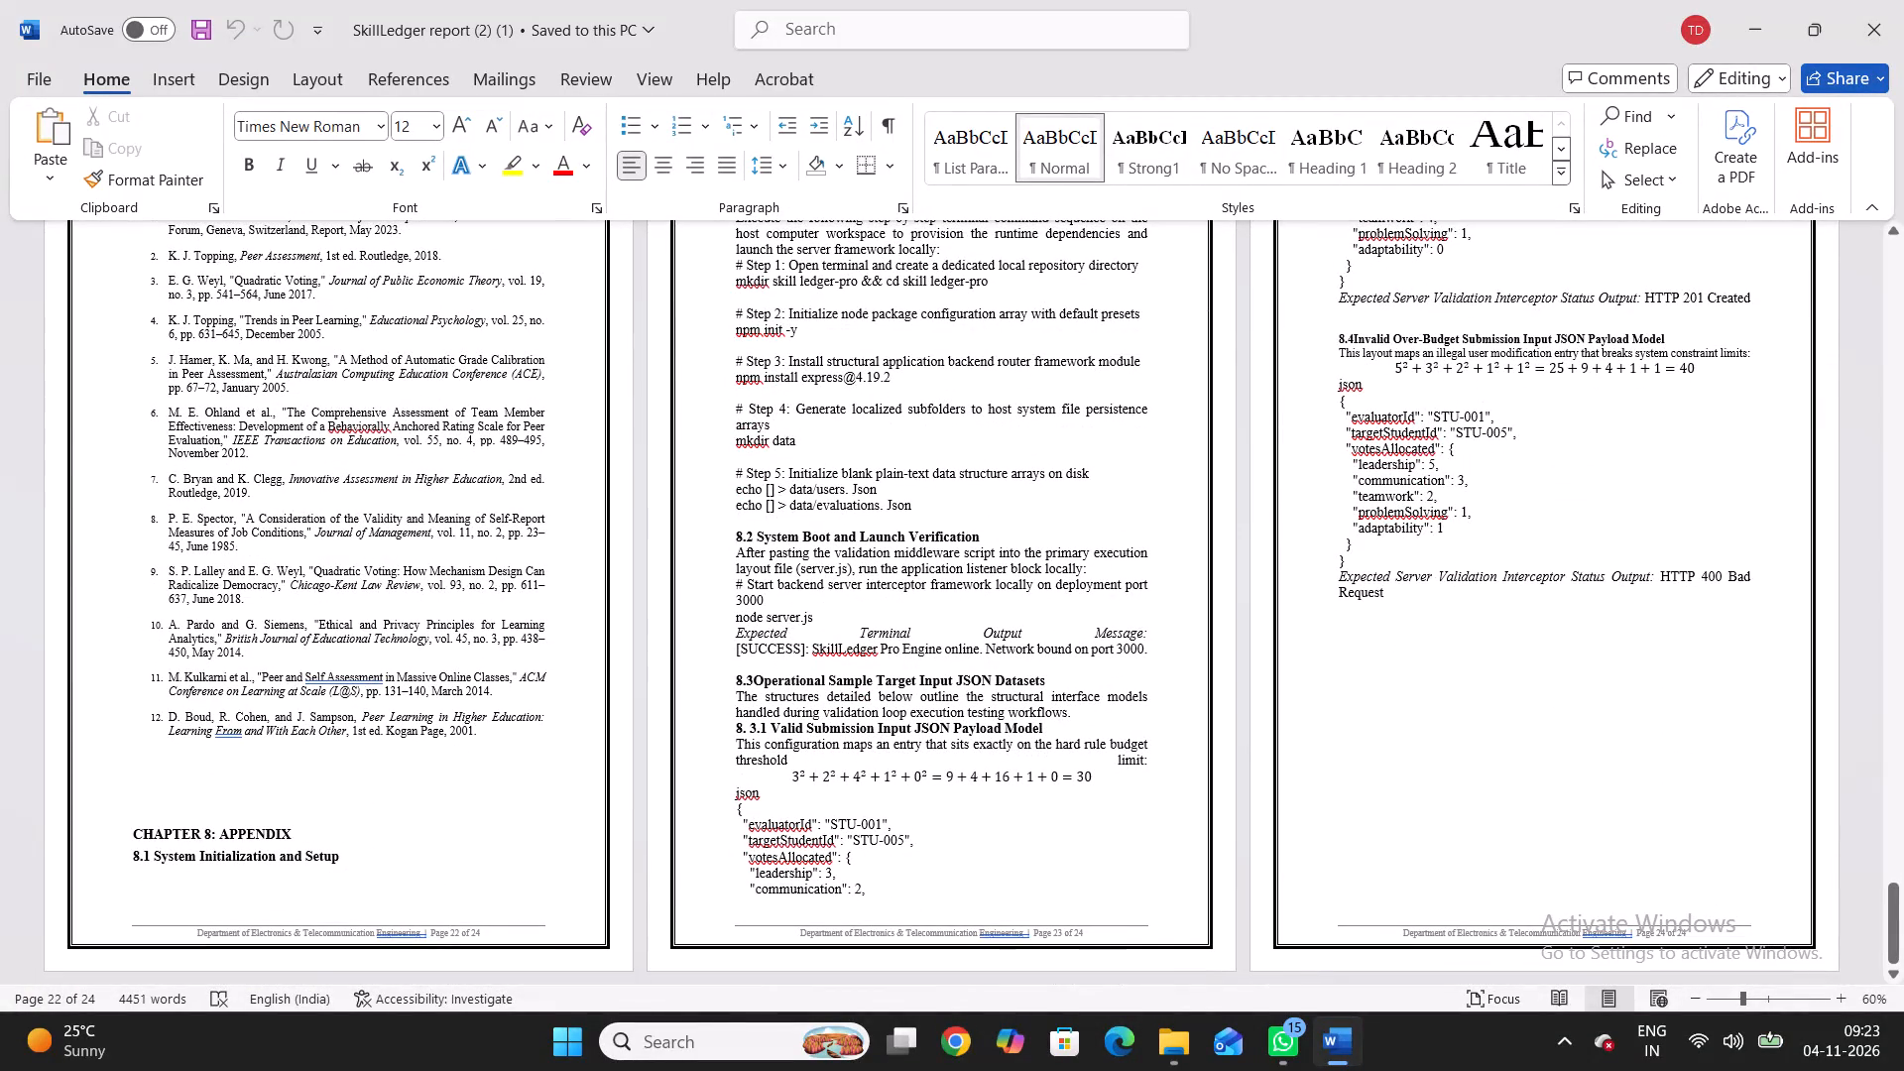
{"action": "scroll", "coordinate": [582, 707], "scroll_direction": "down", "scroll_amount": 5}
{"action": "scroll", "coordinate": [526, 839], "scroll_direction": "down", "scroll_amount": 7}
{"action": "scroll", "coordinate": [1100, 760], "scroll_direction": "down", "scroll_amount": 3}
{"action": "scroll", "coordinate": [1100, 760], "scroll_direction": "up", "scroll_amount": 11}
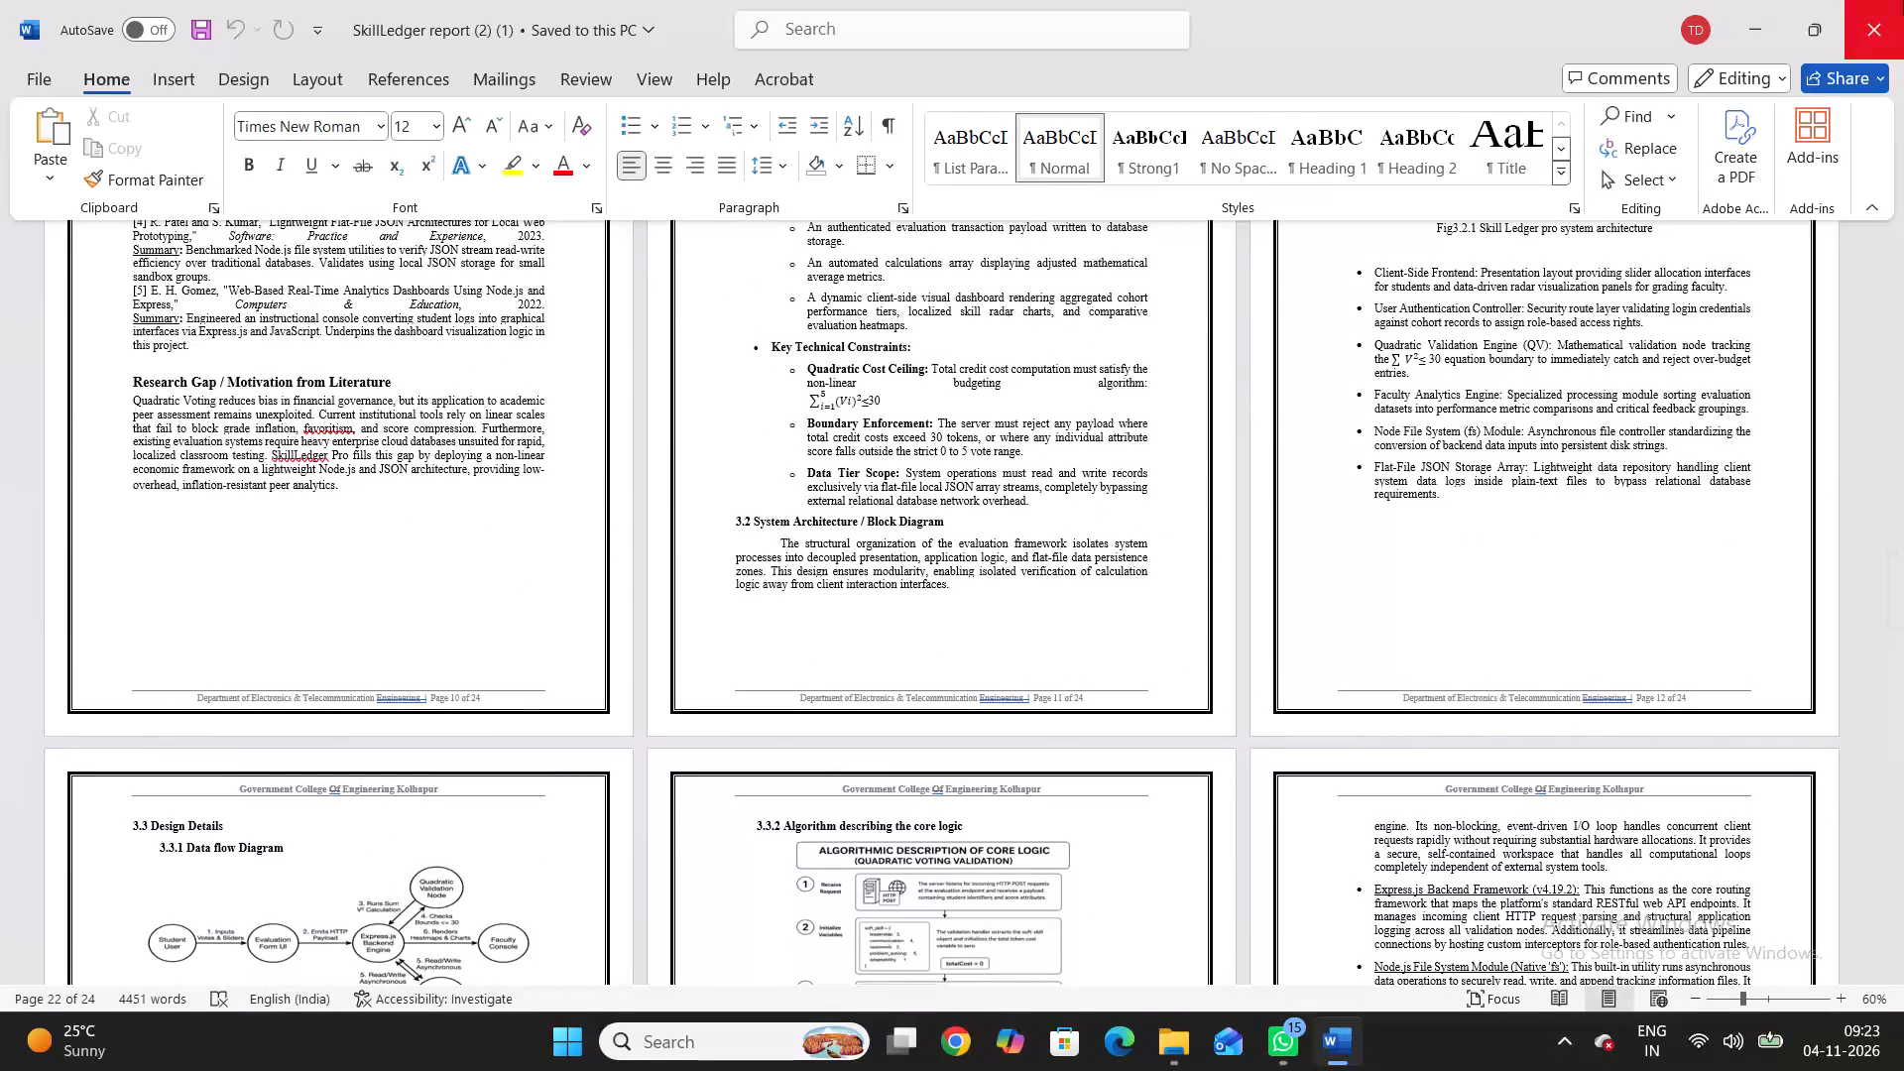
{"action": "left_click", "coordinate": [1903, 0]}
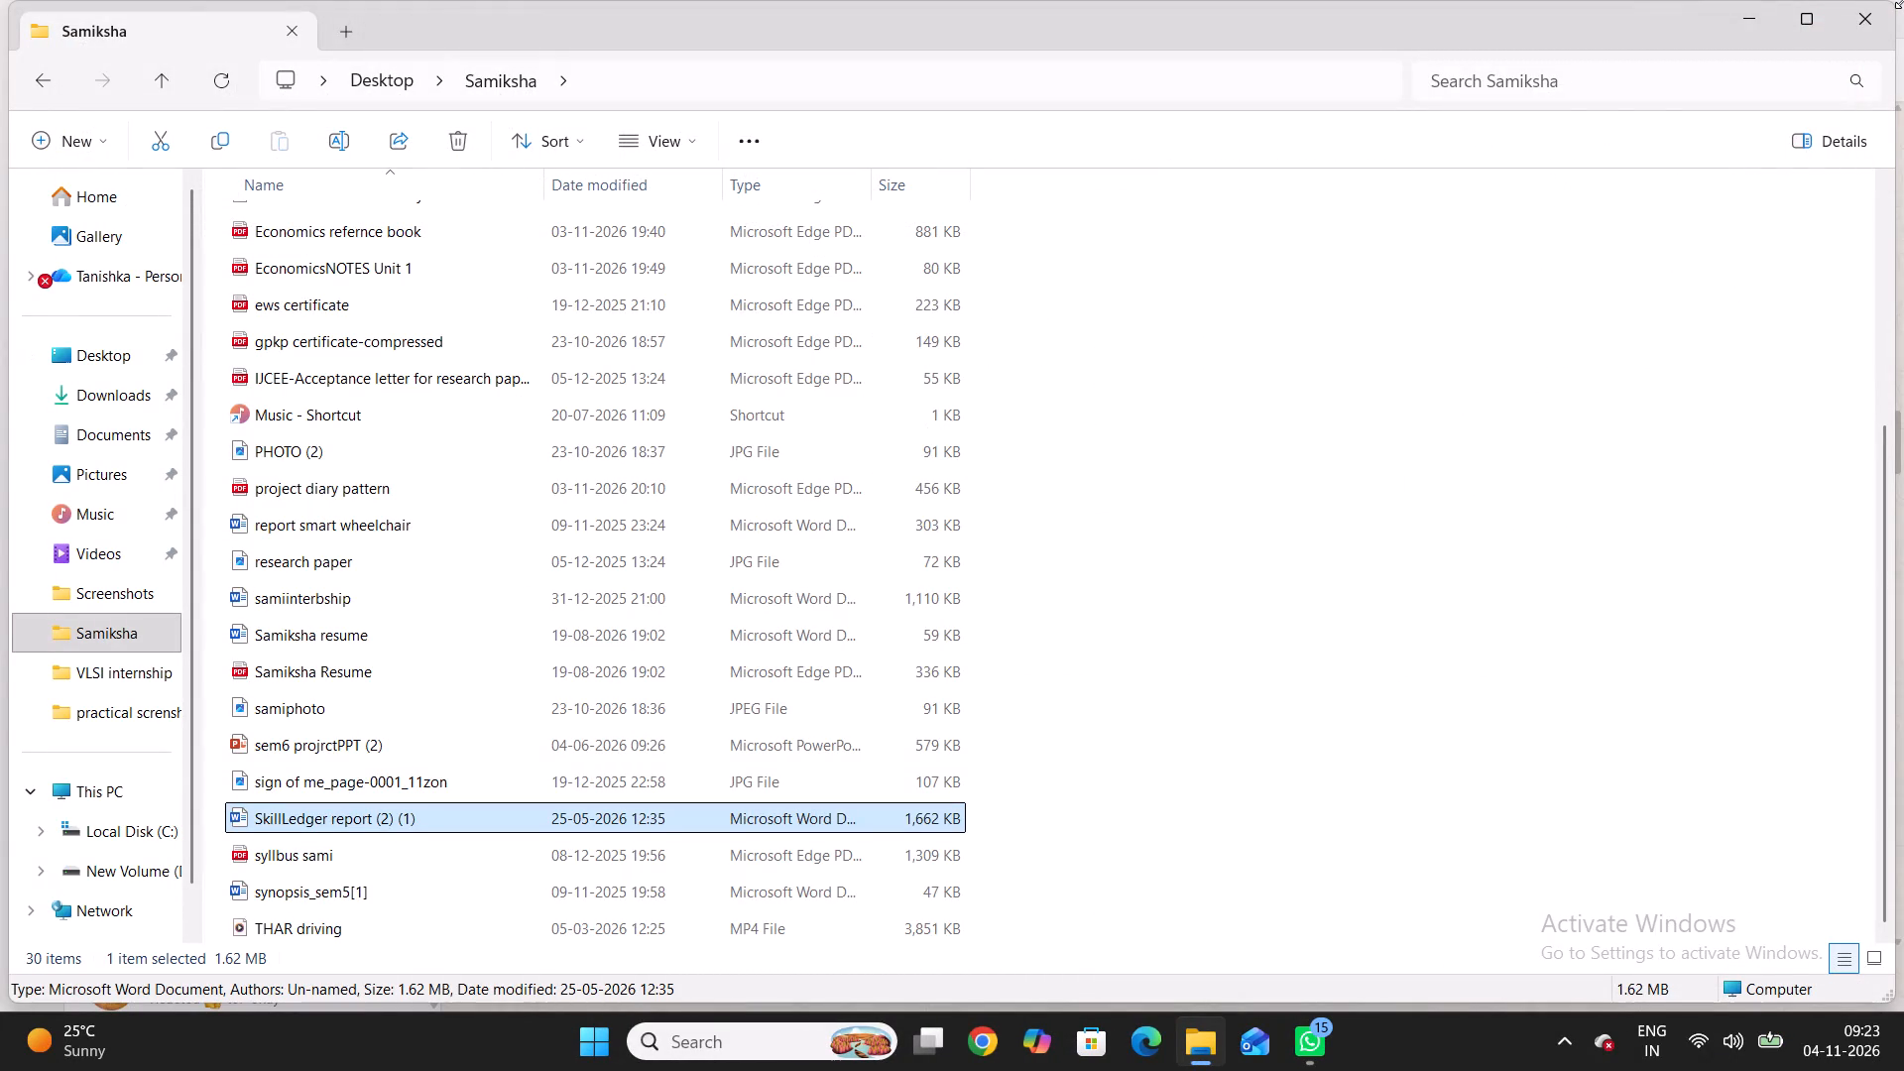
Look through the Samiksha folder again and open the Word document report smart wheelchair.
{"action": "scroll", "coordinate": [782, 664], "scroll_direction": "up", "scroll_amount": 1}
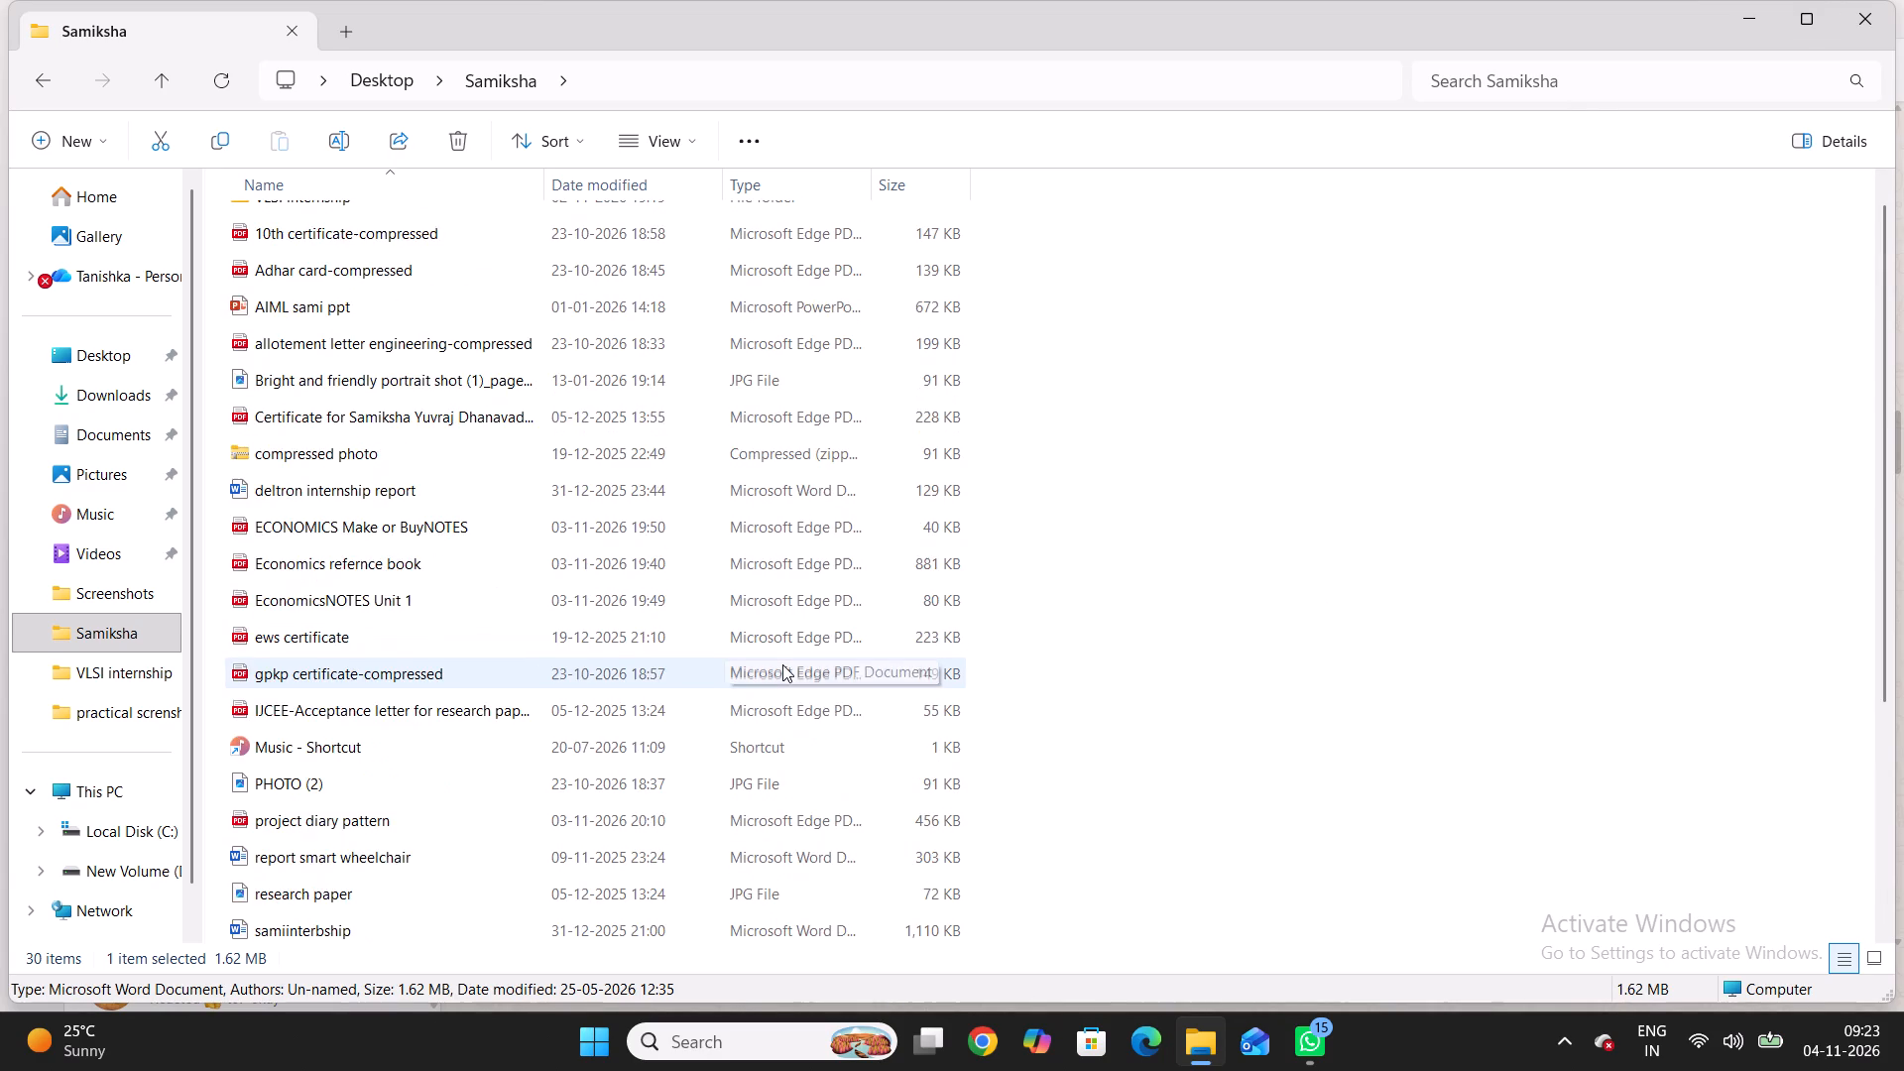
{"action": "scroll", "coordinate": [782, 664], "scroll_direction": "up", "scroll_amount": 3}
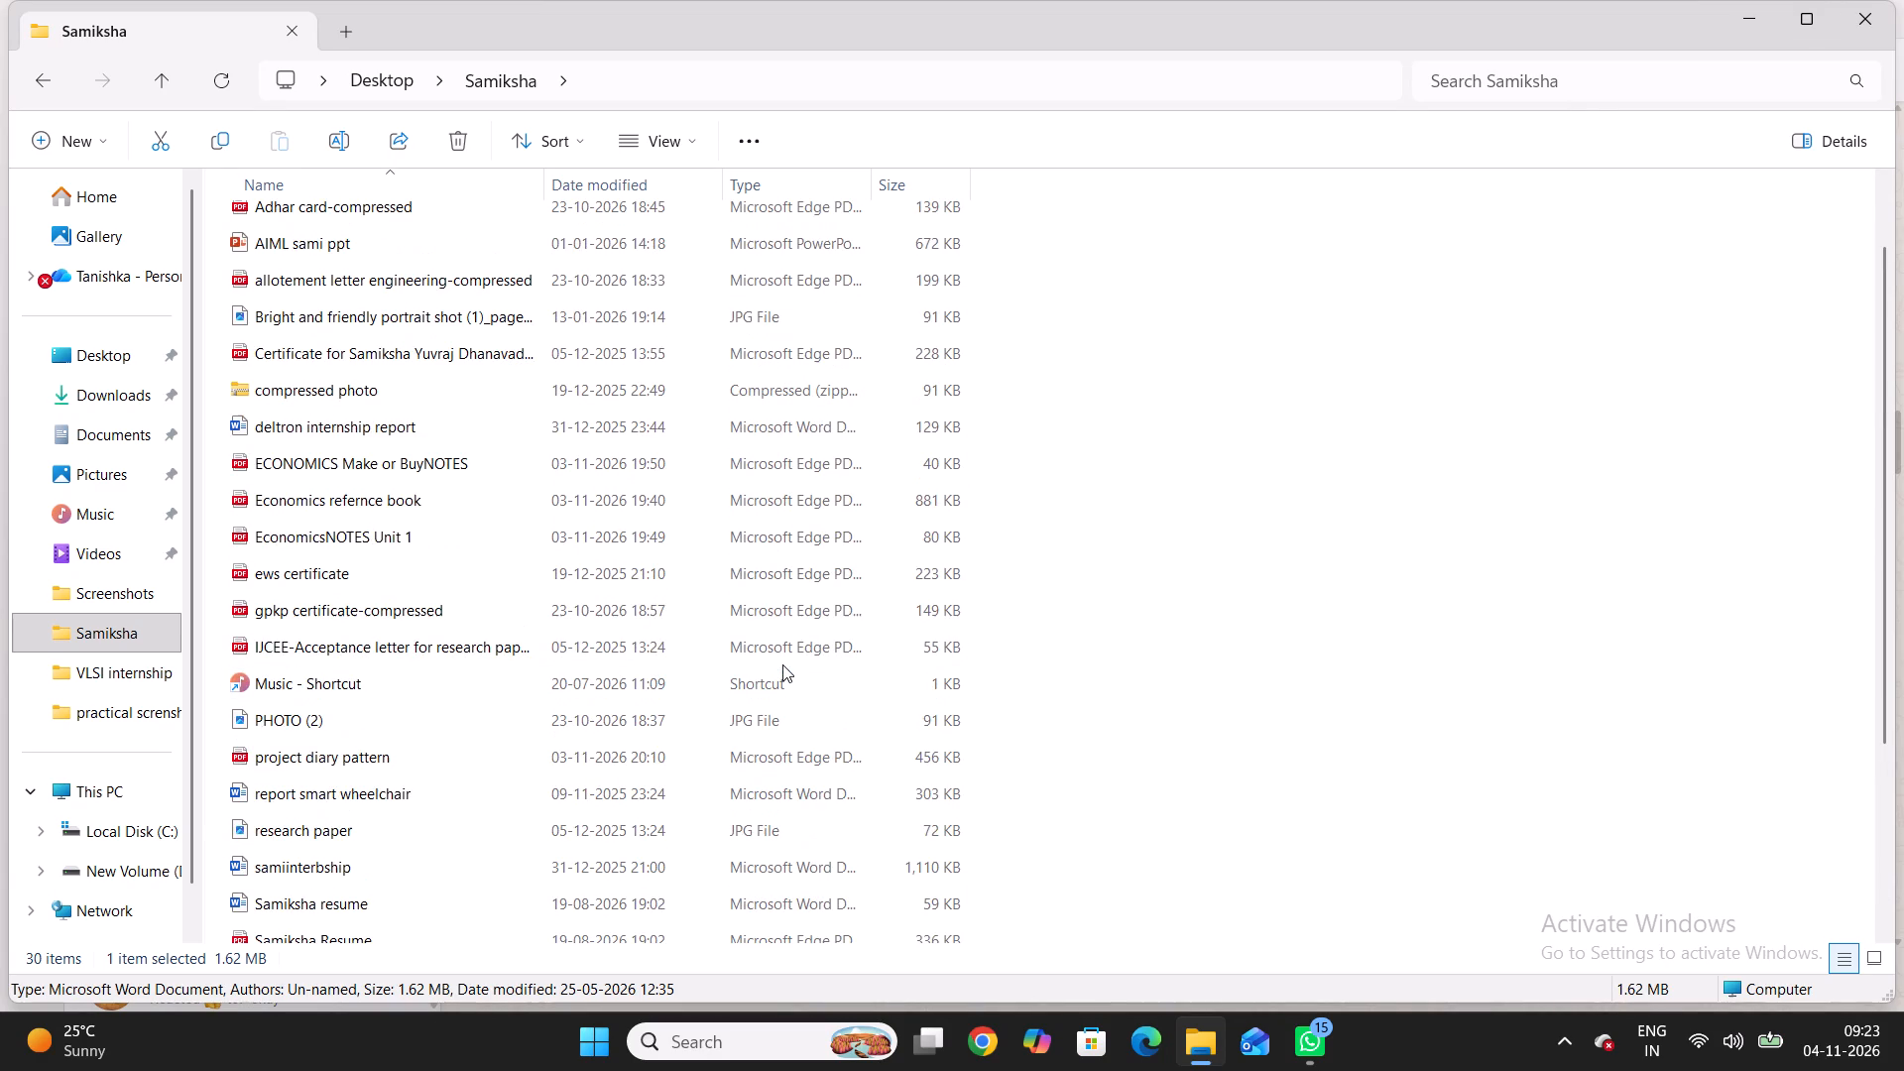
{"action": "scroll", "coordinate": [782, 664], "scroll_direction": "up", "scroll_amount": 2}
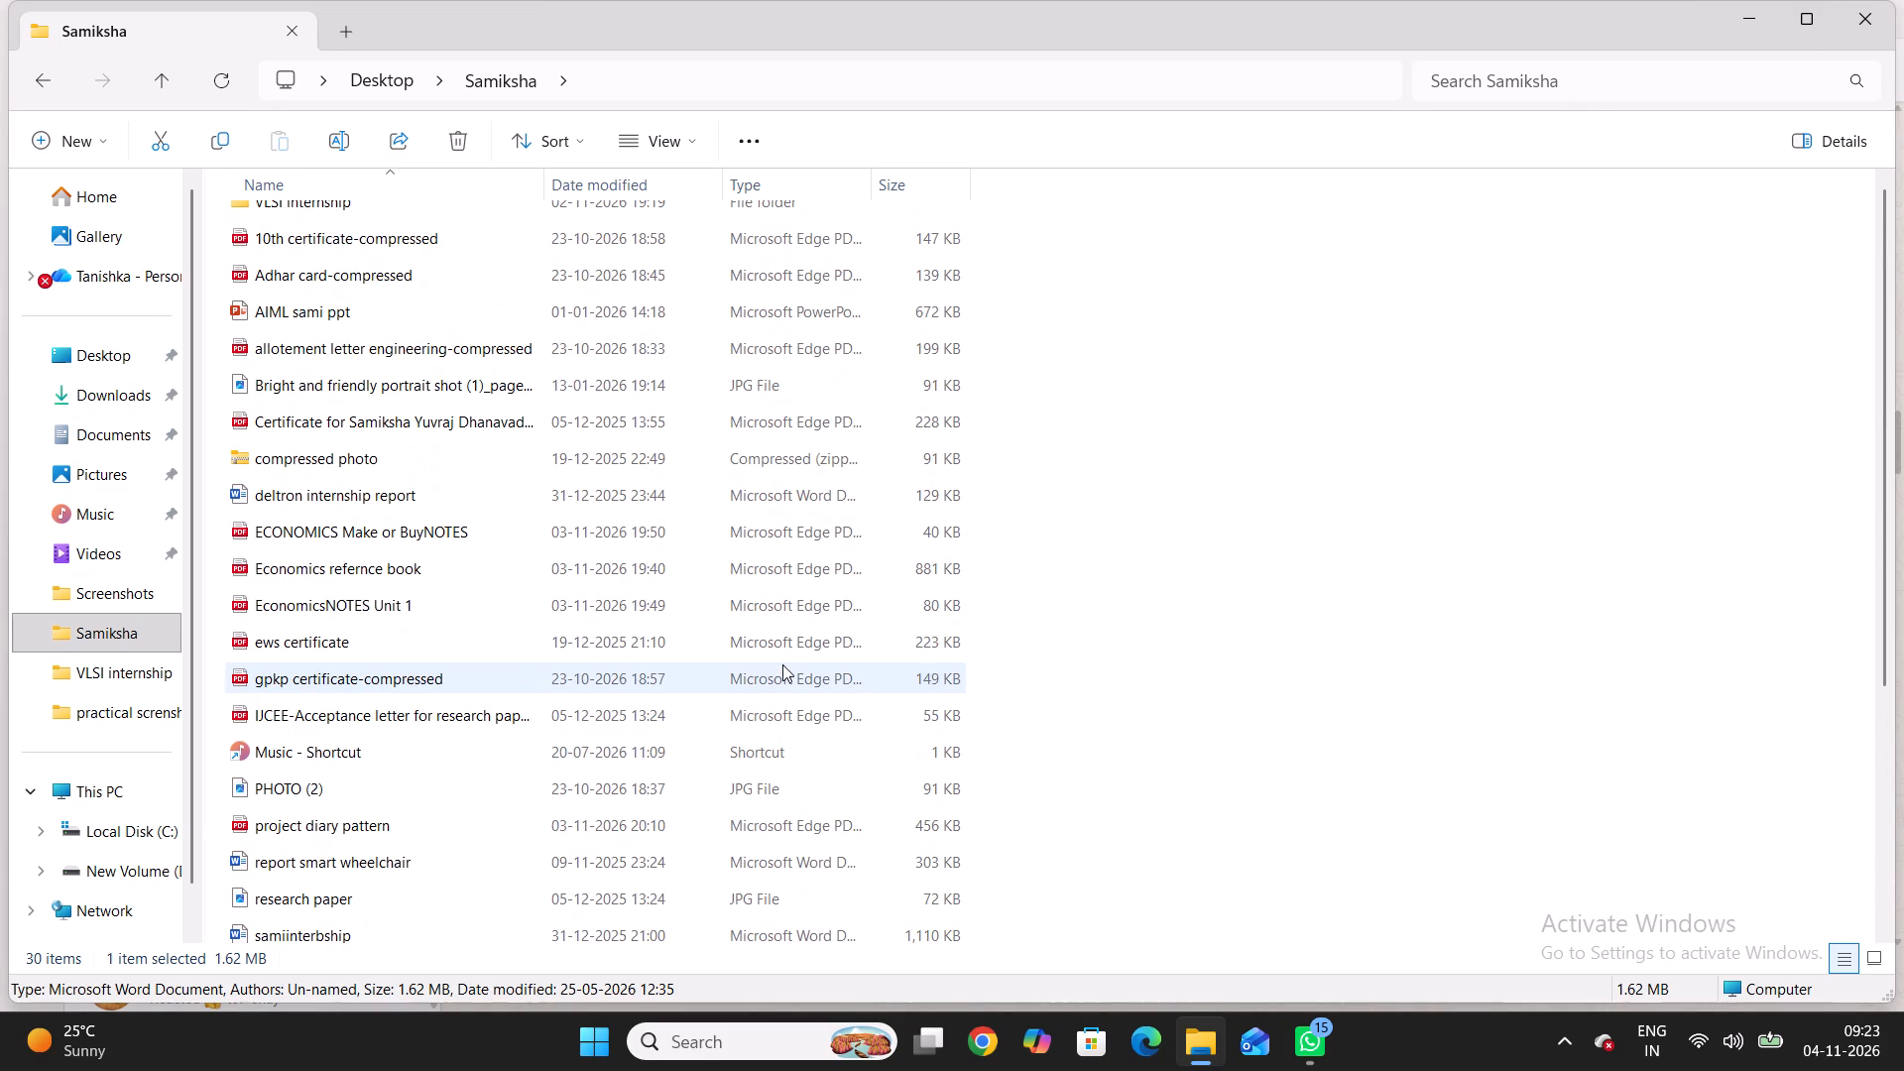
{"action": "scroll", "coordinate": [782, 664], "scroll_direction": "up", "scroll_amount": 1}
{"action": "scroll", "coordinate": [649, 553], "scroll_direction": "down", "scroll_amount": 2}
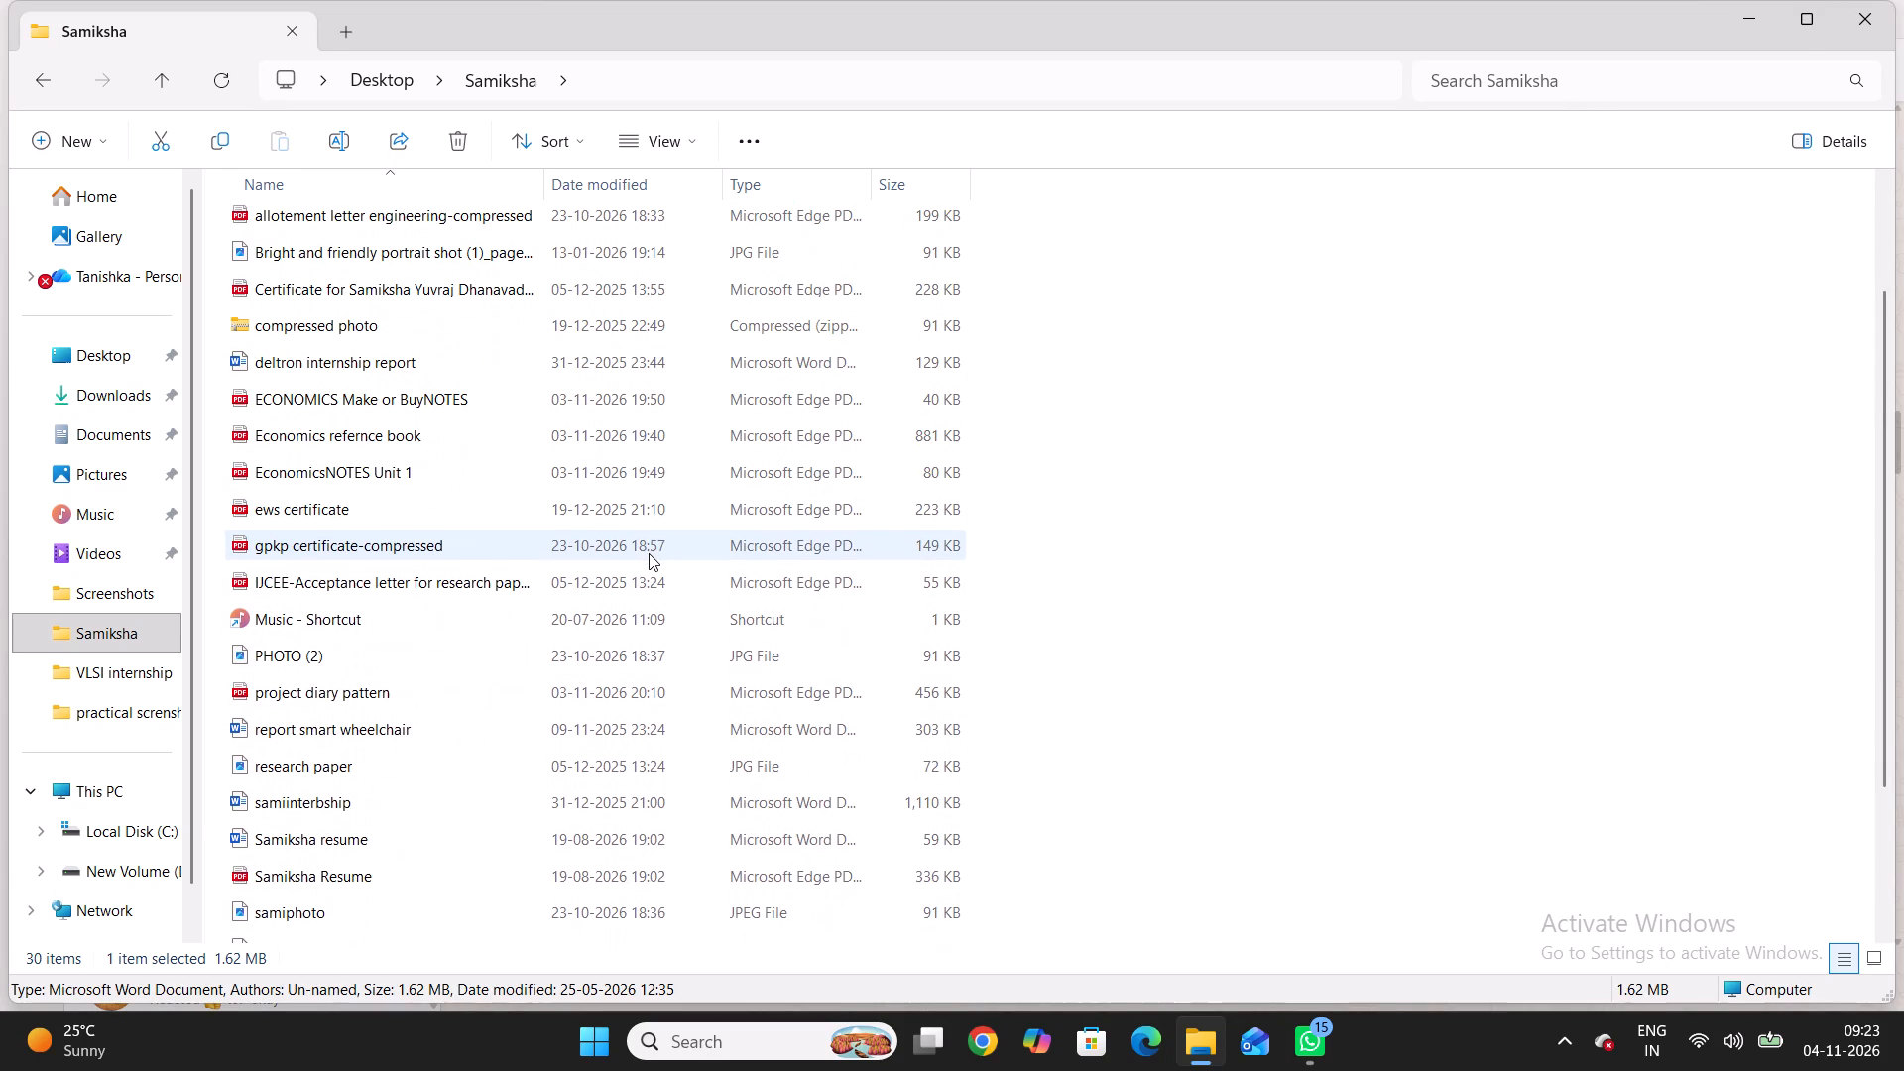
{"action": "scroll", "coordinate": [649, 553], "scroll_direction": "down", "scroll_amount": 4}
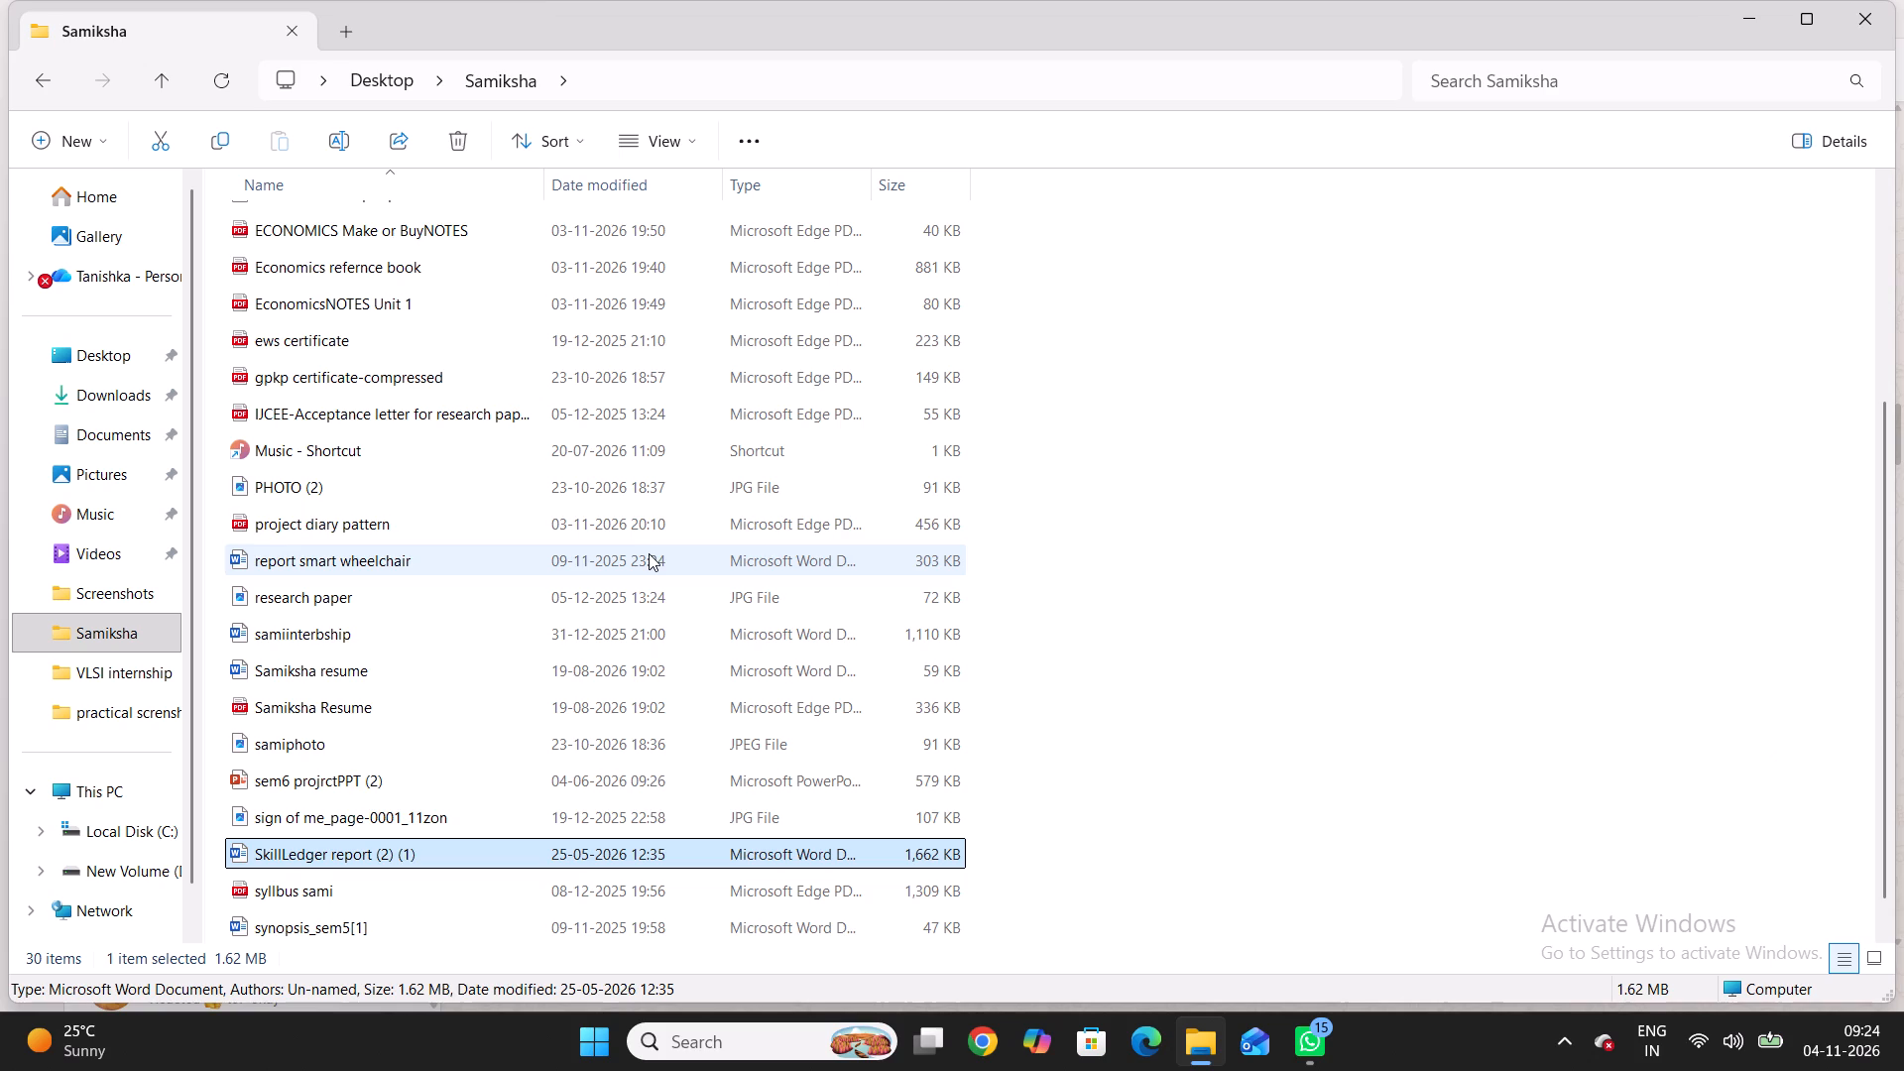
{"action": "scroll", "coordinate": [371, 645], "scroll_direction": "down", "scroll_amount": 3}
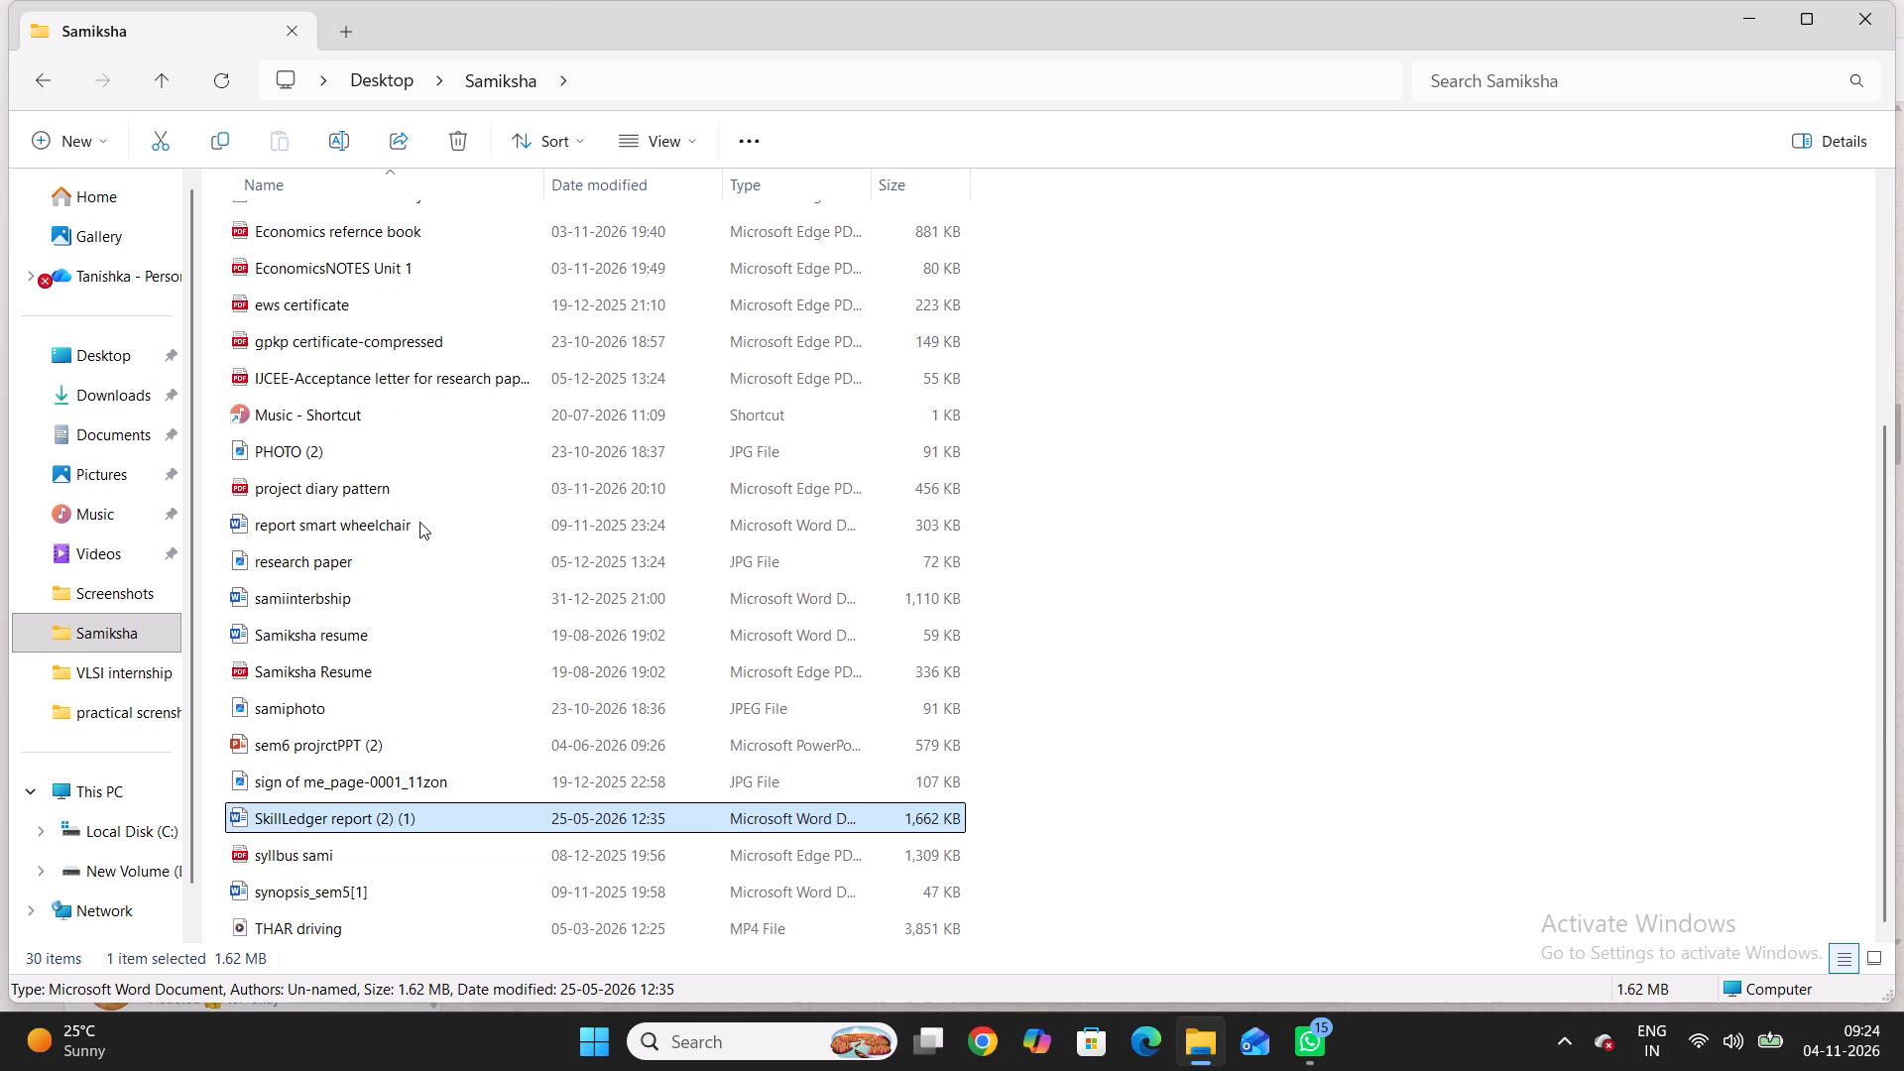
{"action": "double_click", "coordinate": [419, 522]}
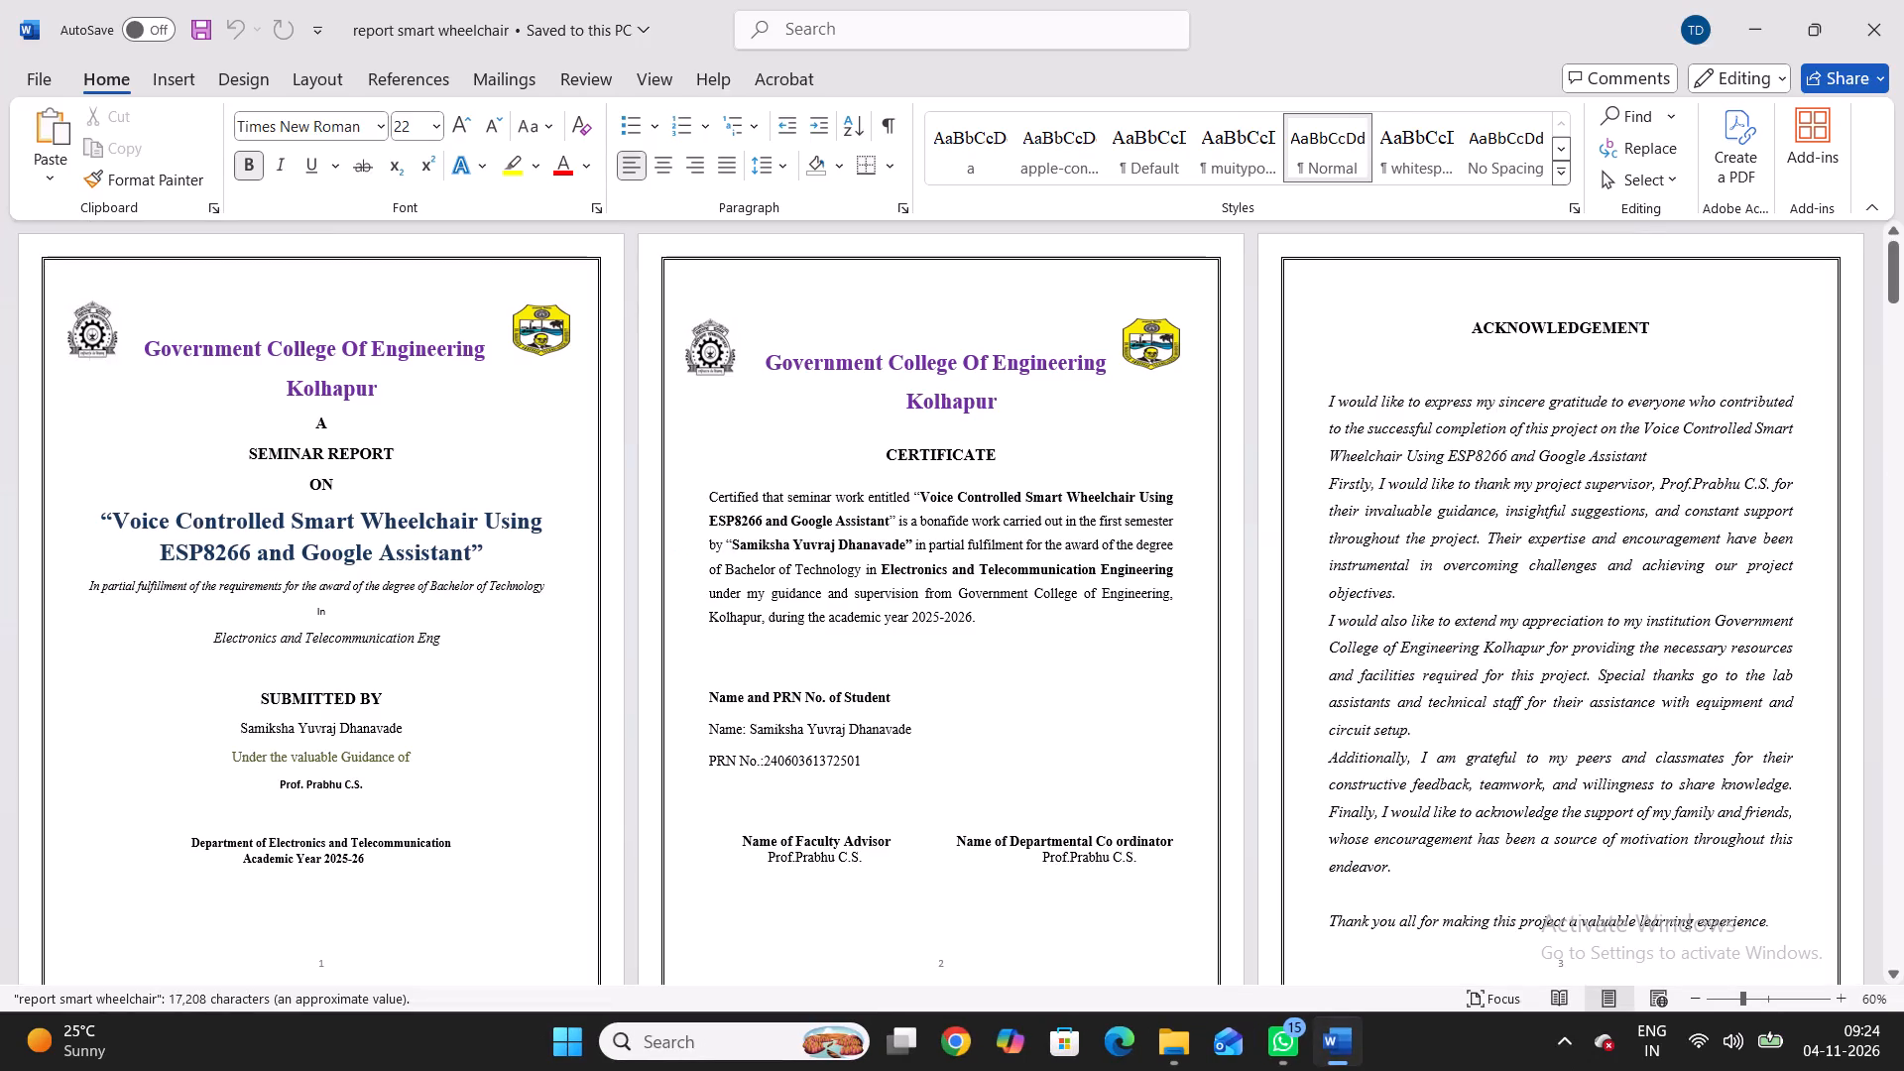
Read through the smart wheelchair seminar report from the cover page to the conclusion and references.
{"action": "scroll", "coordinate": [695, 638], "scroll_direction": "down", "scroll_amount": 6}
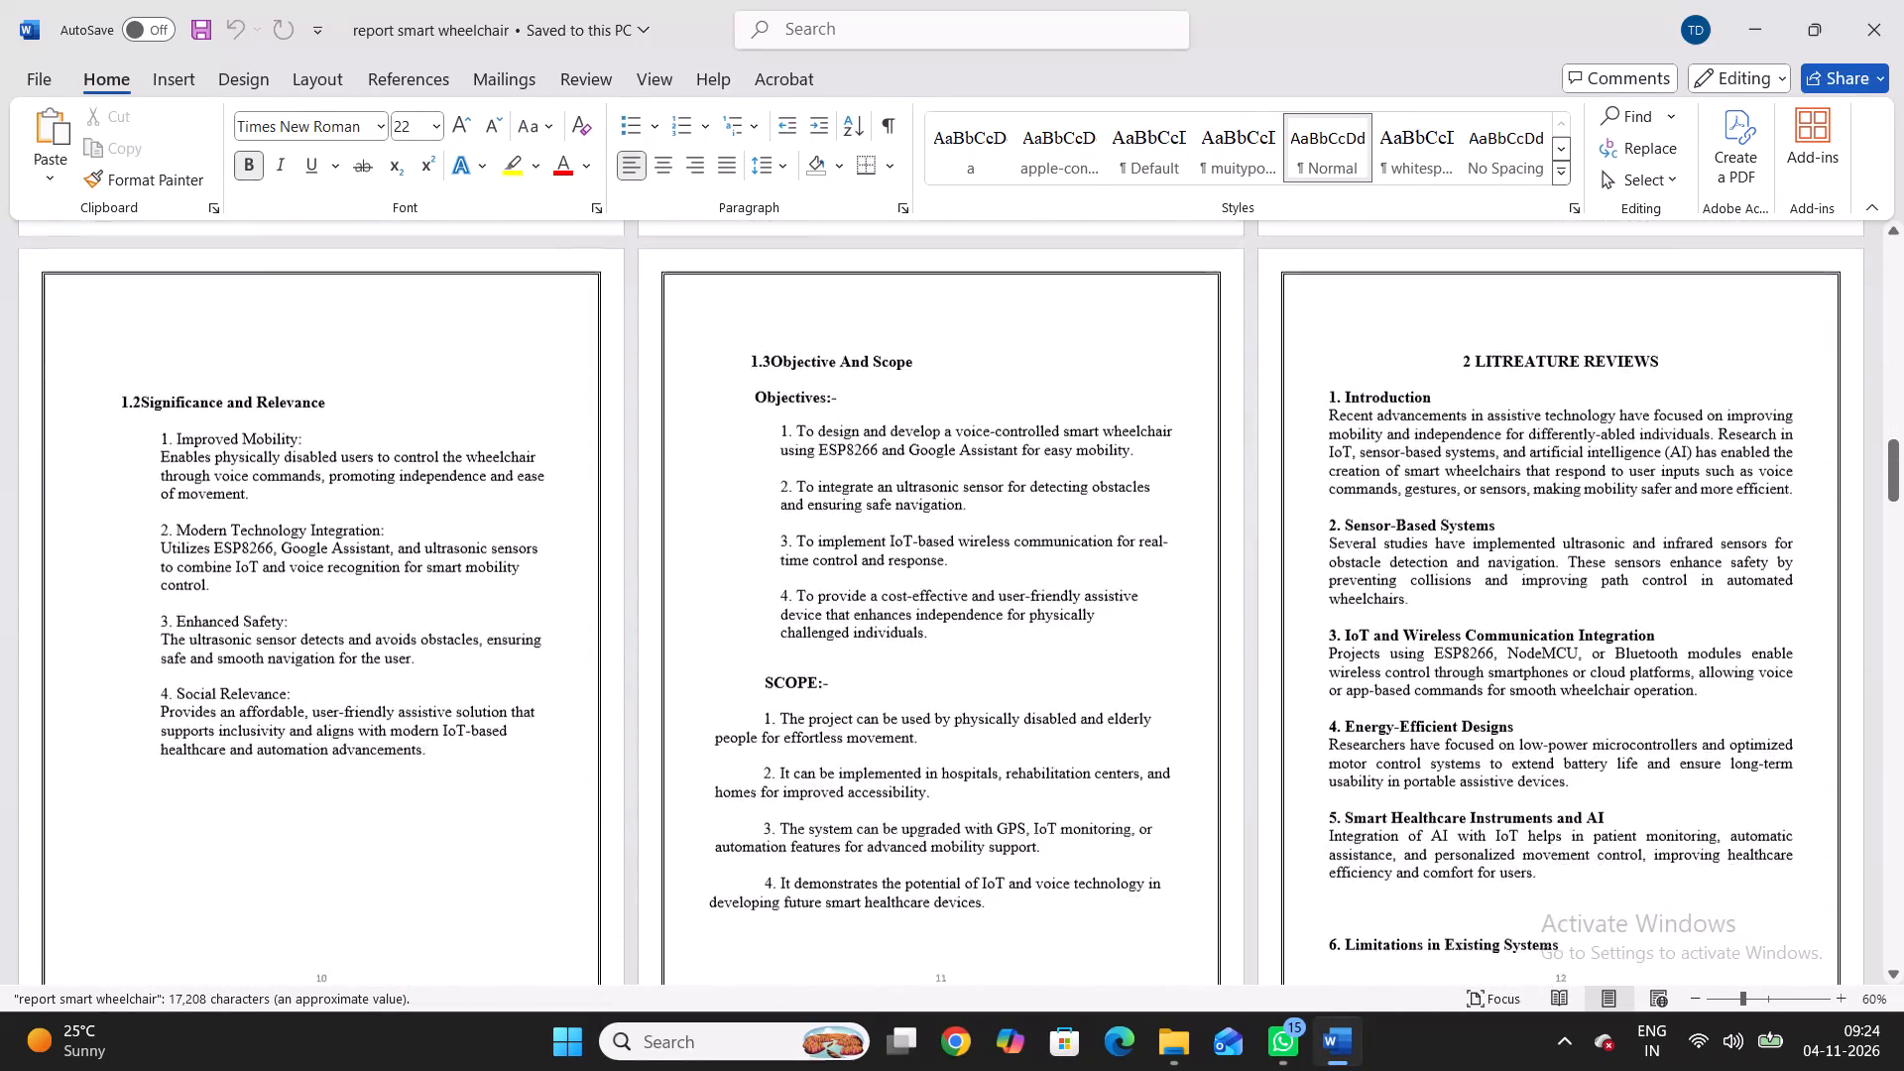
{"action": "scroll", "coordinate": [695, 638], "scroll_direction": "down", "scroll_amount": 9}
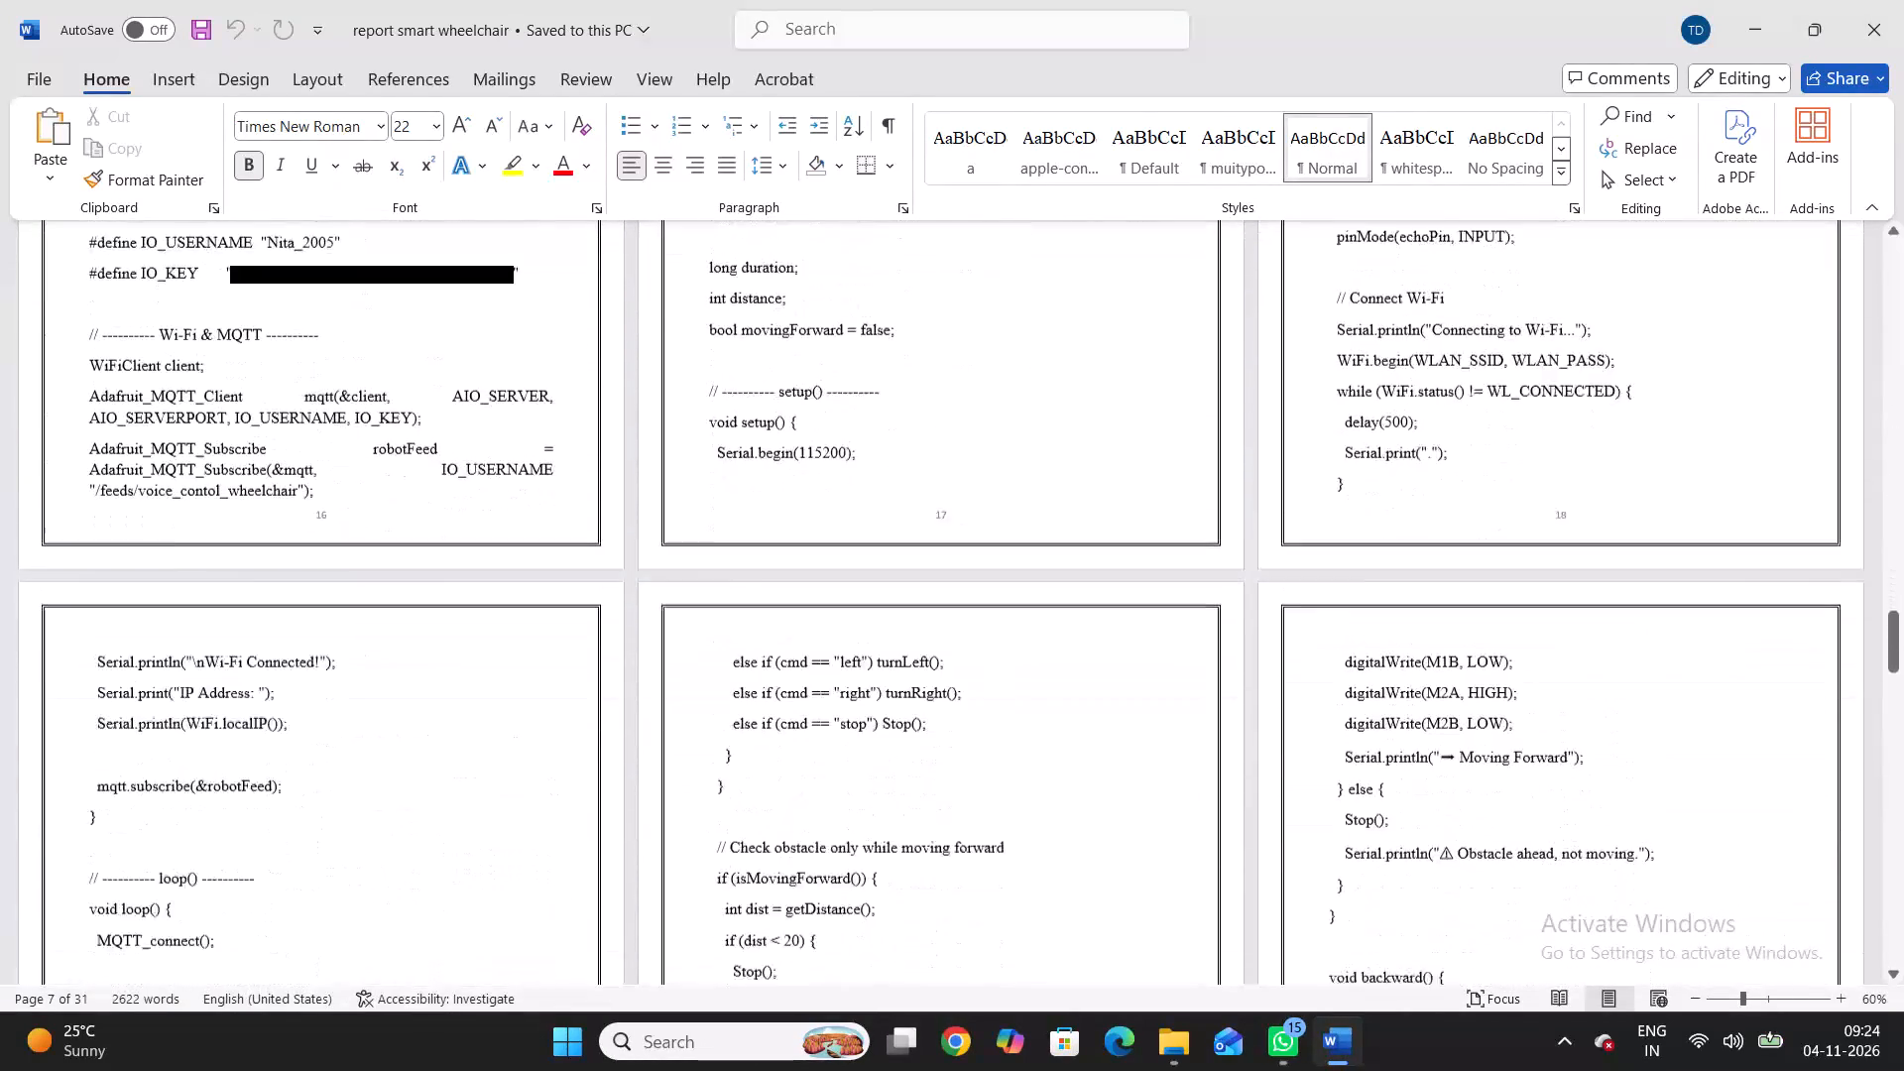
{"action": "scroll", "coordinate": [695, 638], "scroll_direction": "down", "scroll_amount": 7}
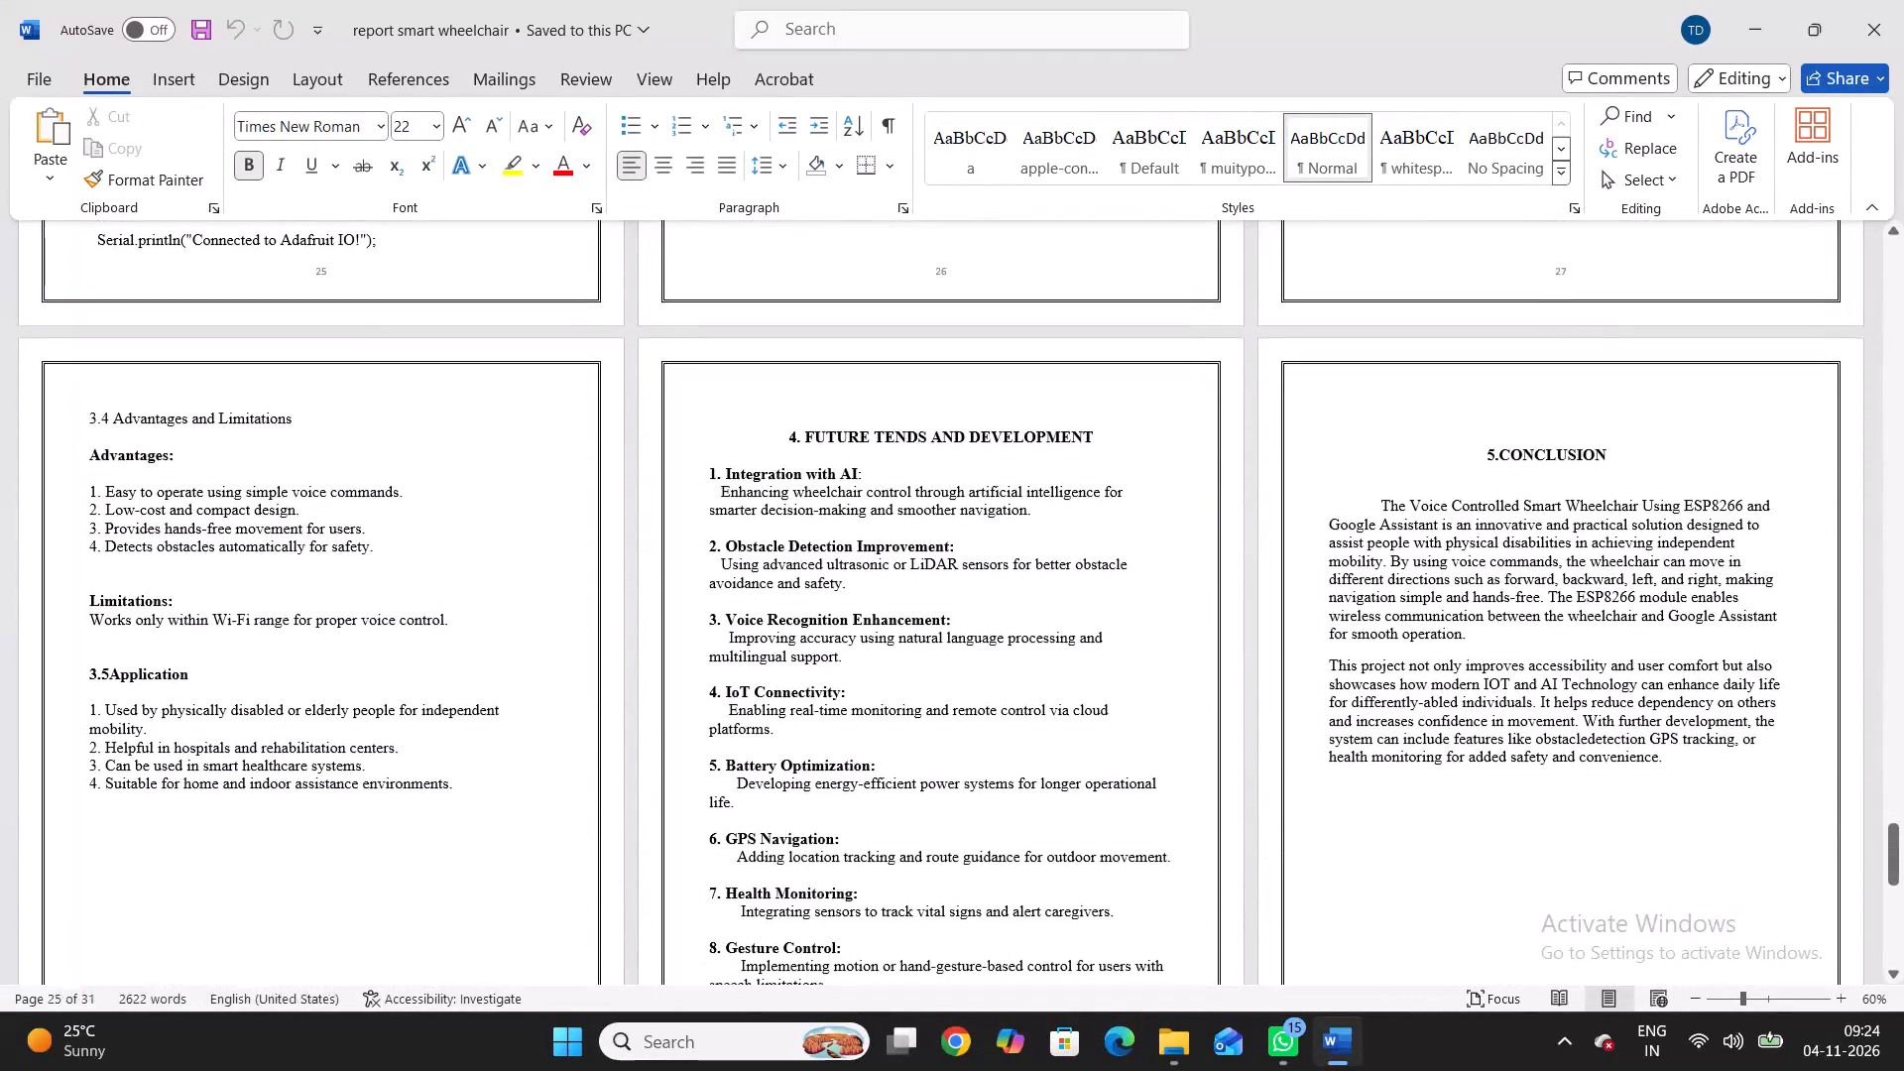
{"action": "scroll", "coordinate": [695, 638], "scroll_direction": "down", "scroll_amount": 3}
{"action": "scroll", "coordinate": [695, 638], "scroll_direction": "up", "scroll_amount": 1}
{"action": "scroll", "coordinate": [695, 638], "scroll_direction": "down", "scroll_amount": 1}
{"action": "scroll", "coordinate": [695, 638], "scroll_direction": "up", "scroll_amount": 1}
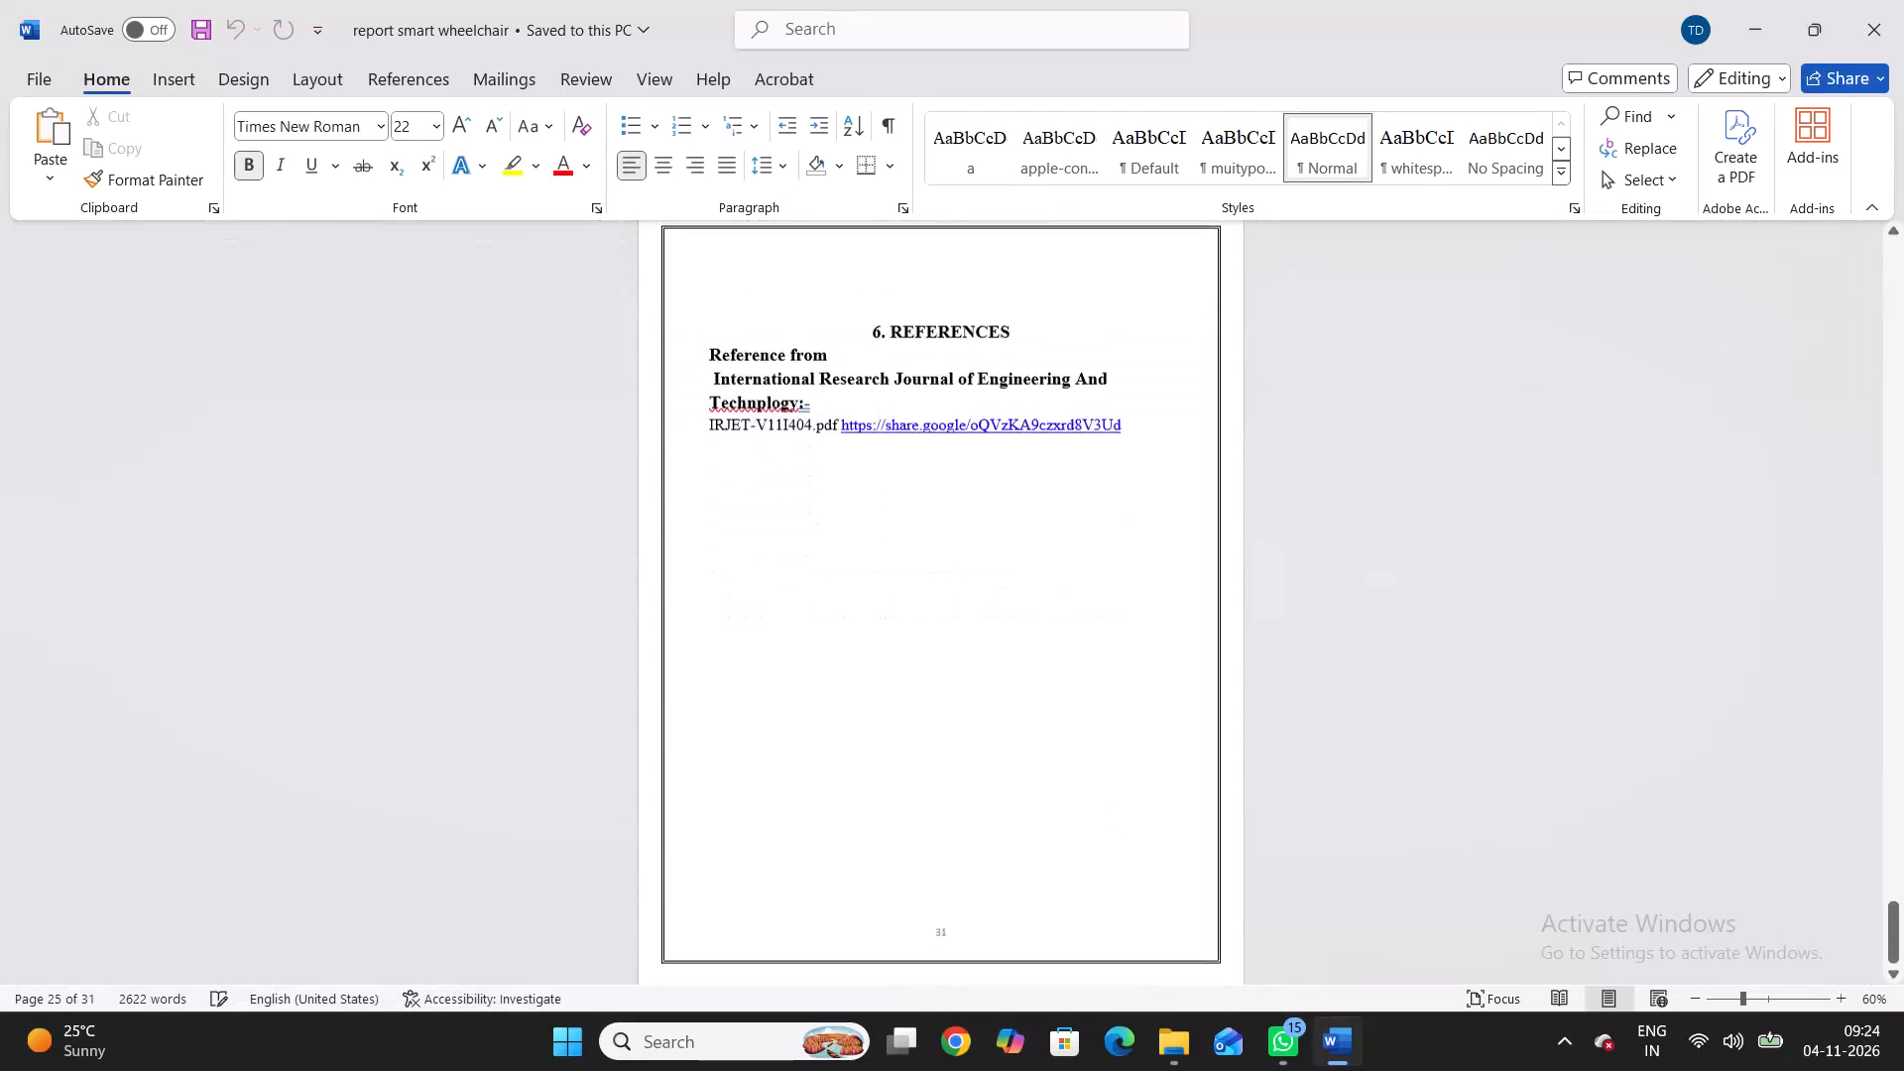
Review the smart wheelchair report backwards from the references through the code and block diagram to the cover, and close the document.
{"action": "scroll", "coordinate": [695, 638], "scroll_direction": "up", "scroll_amount": 2}
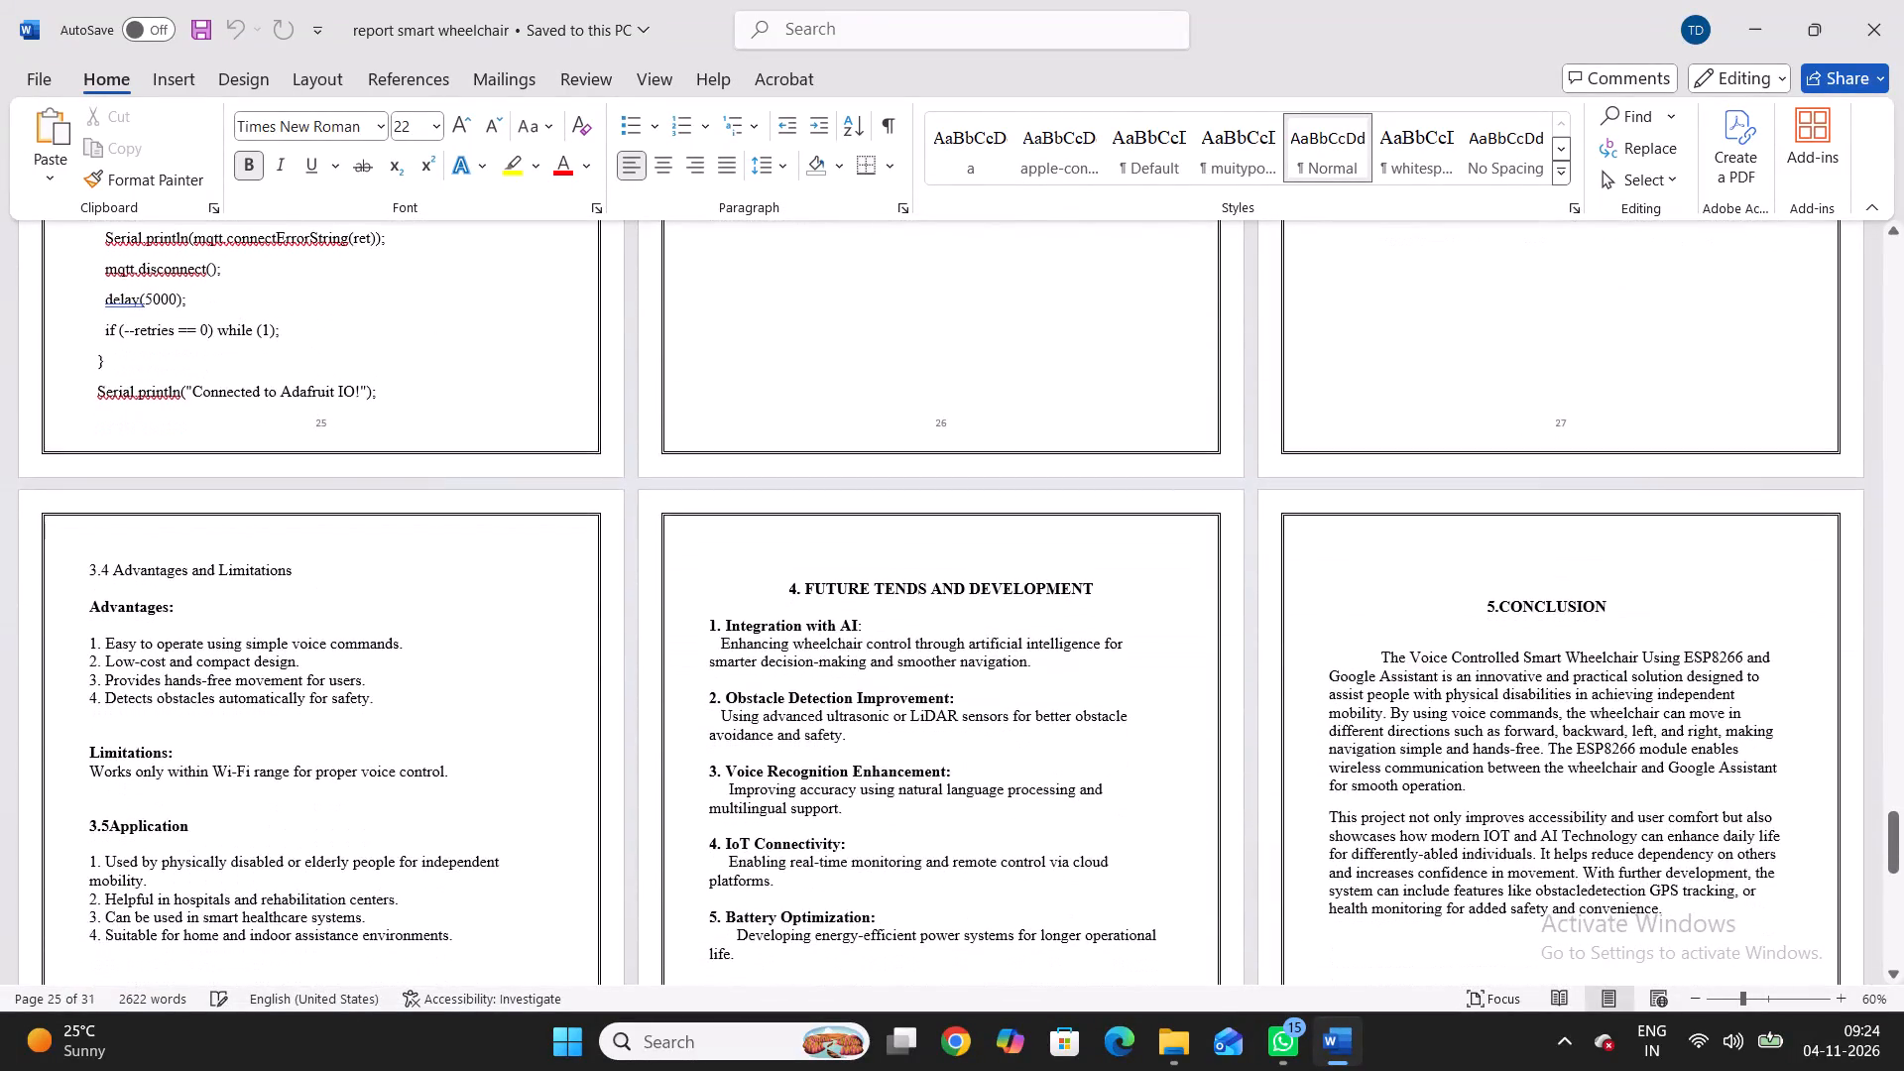
{"action": "scroll", "coordinate": [695, 638], "scroll_direction": "up", "scroll_amount": 8}
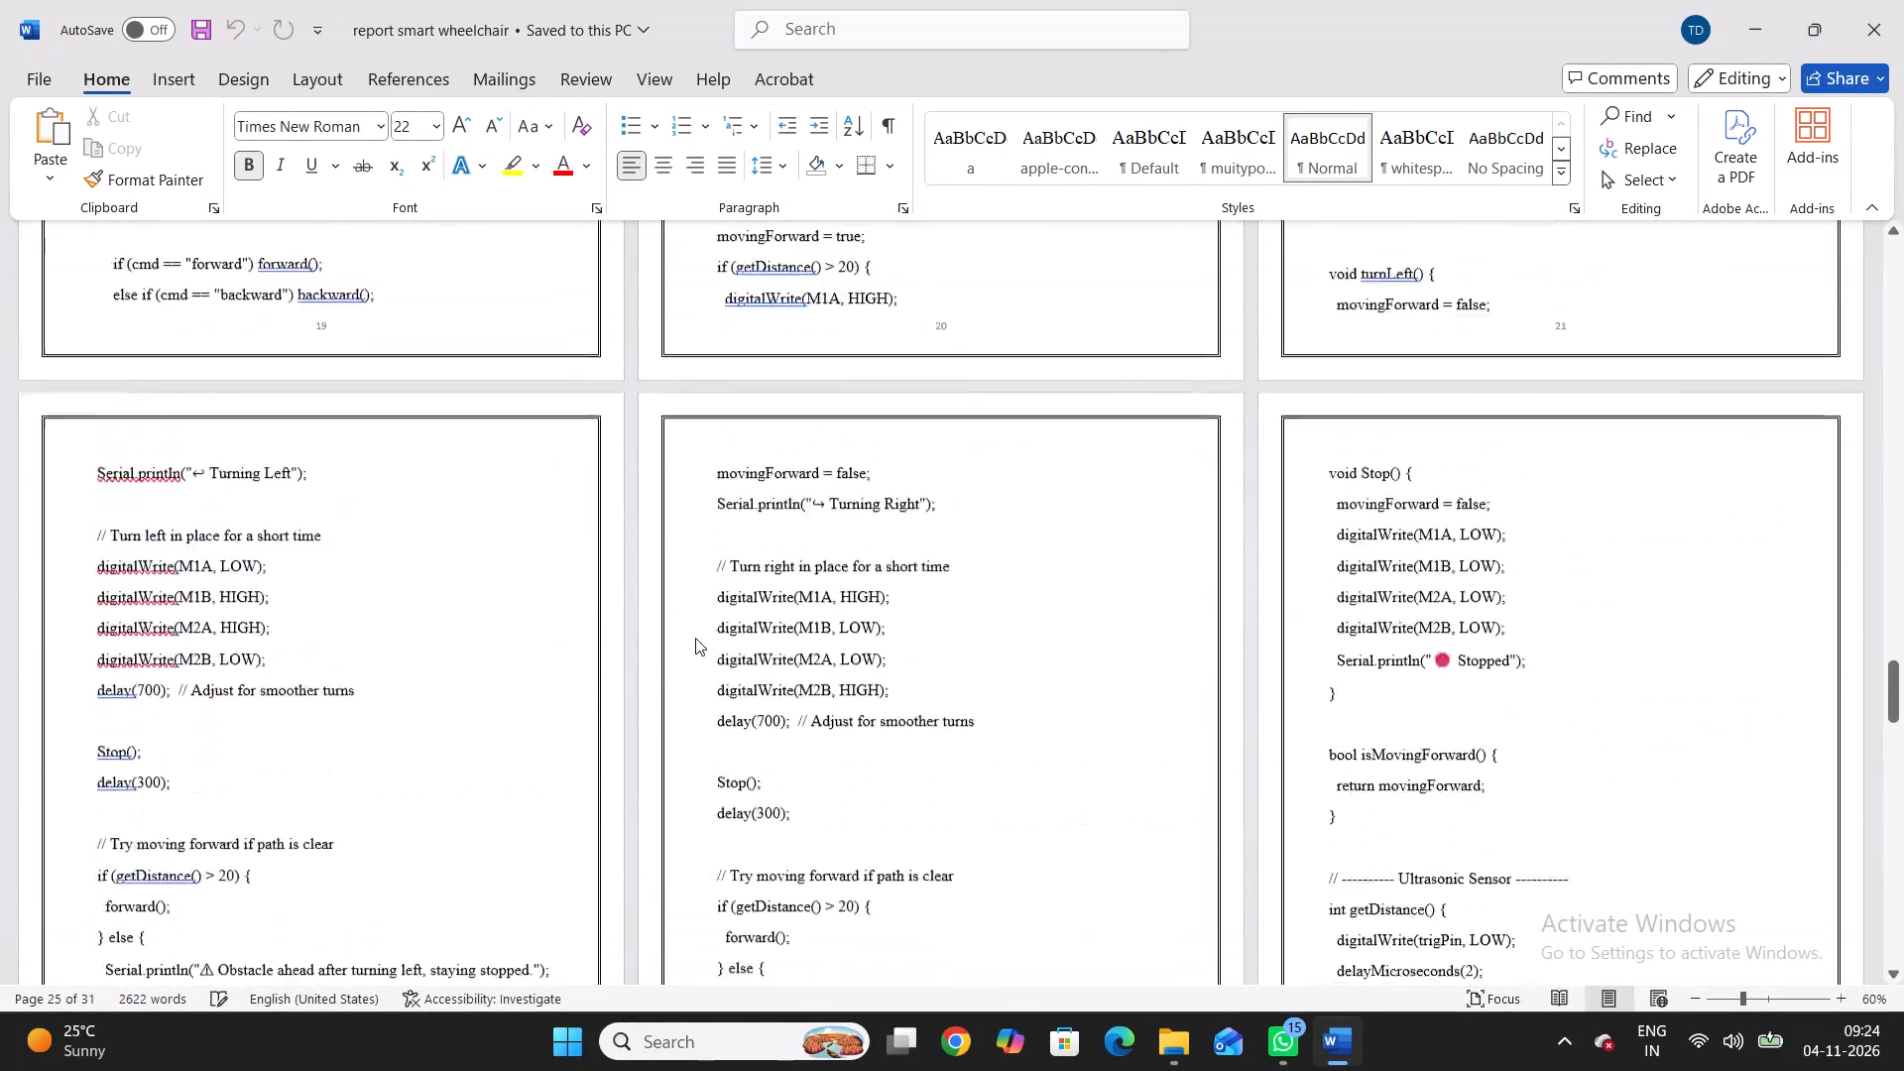
{"action": "scroll", "coordinate": [695, 638], "scroll_direction": "up", "scroll_amount": 2}
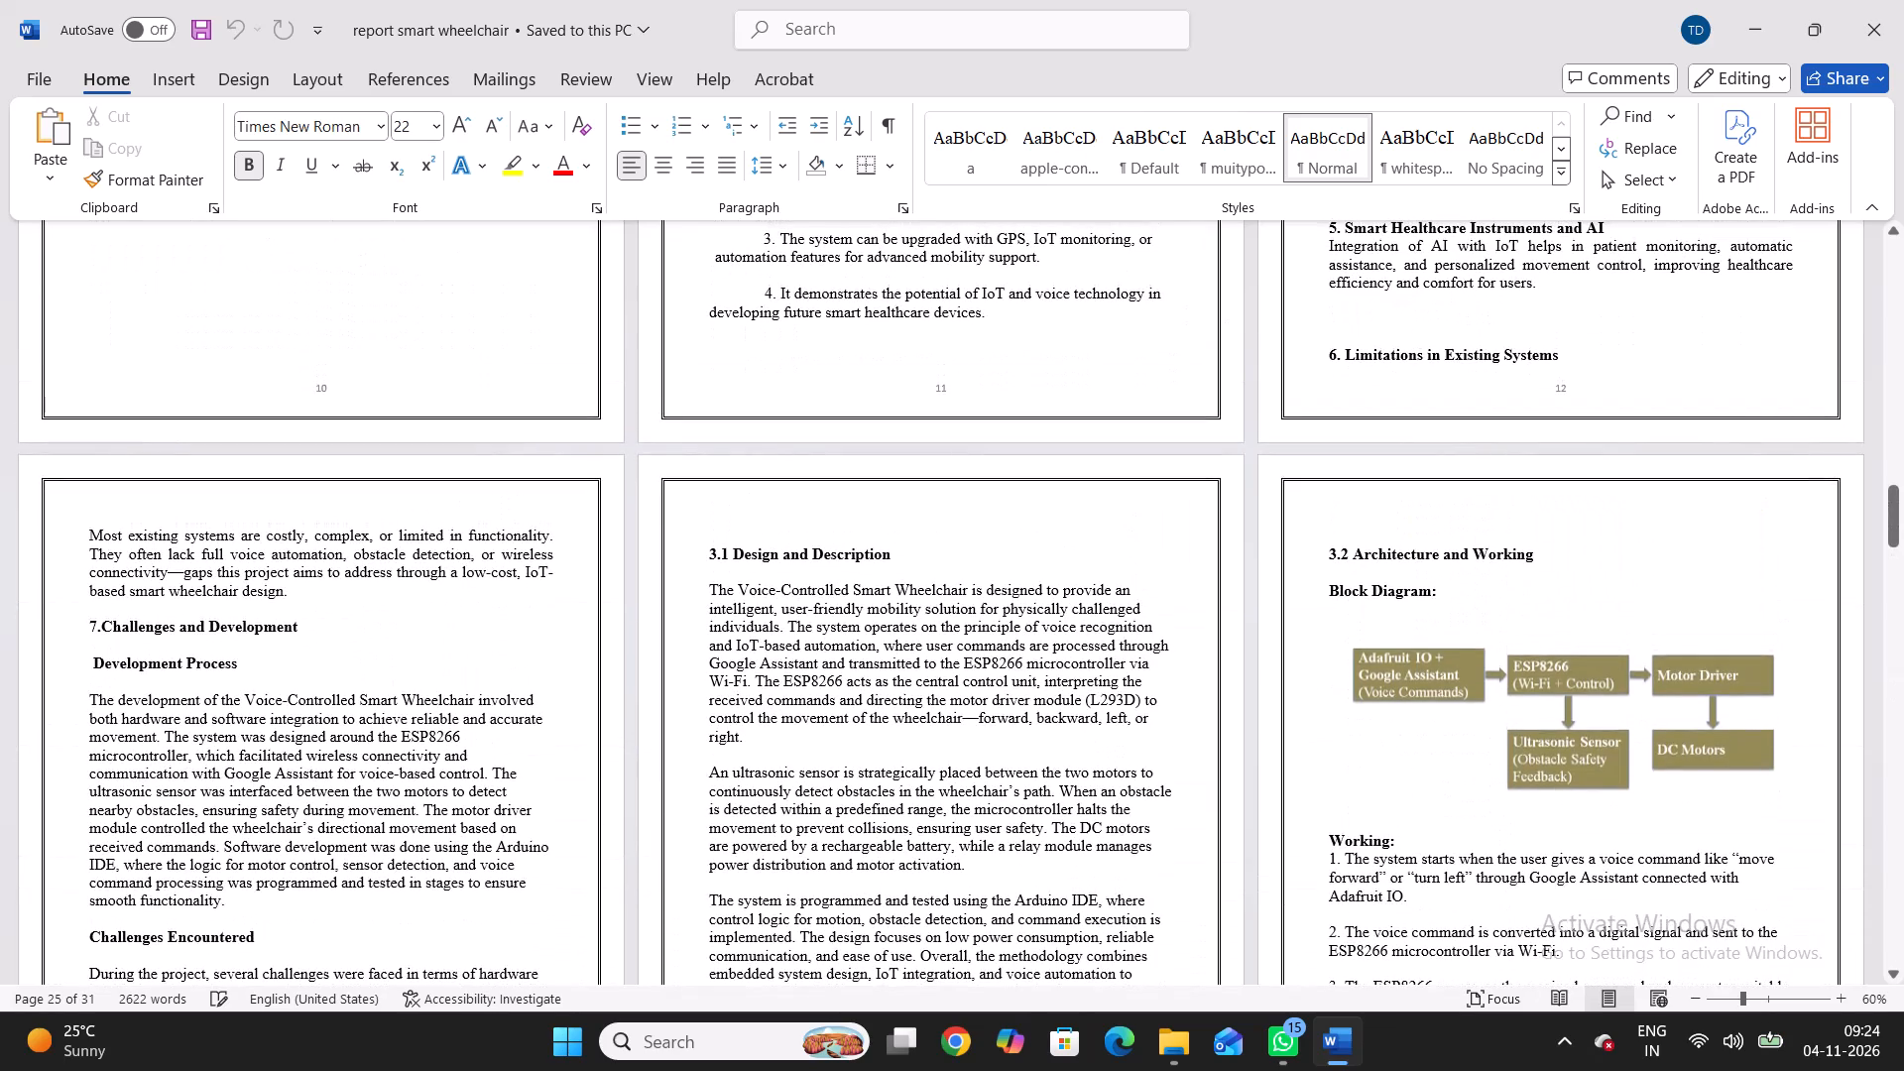
{"action": "scroll", "coordinate": [695, 638], "scroll_direction": "up", "scroll_amount": 12}
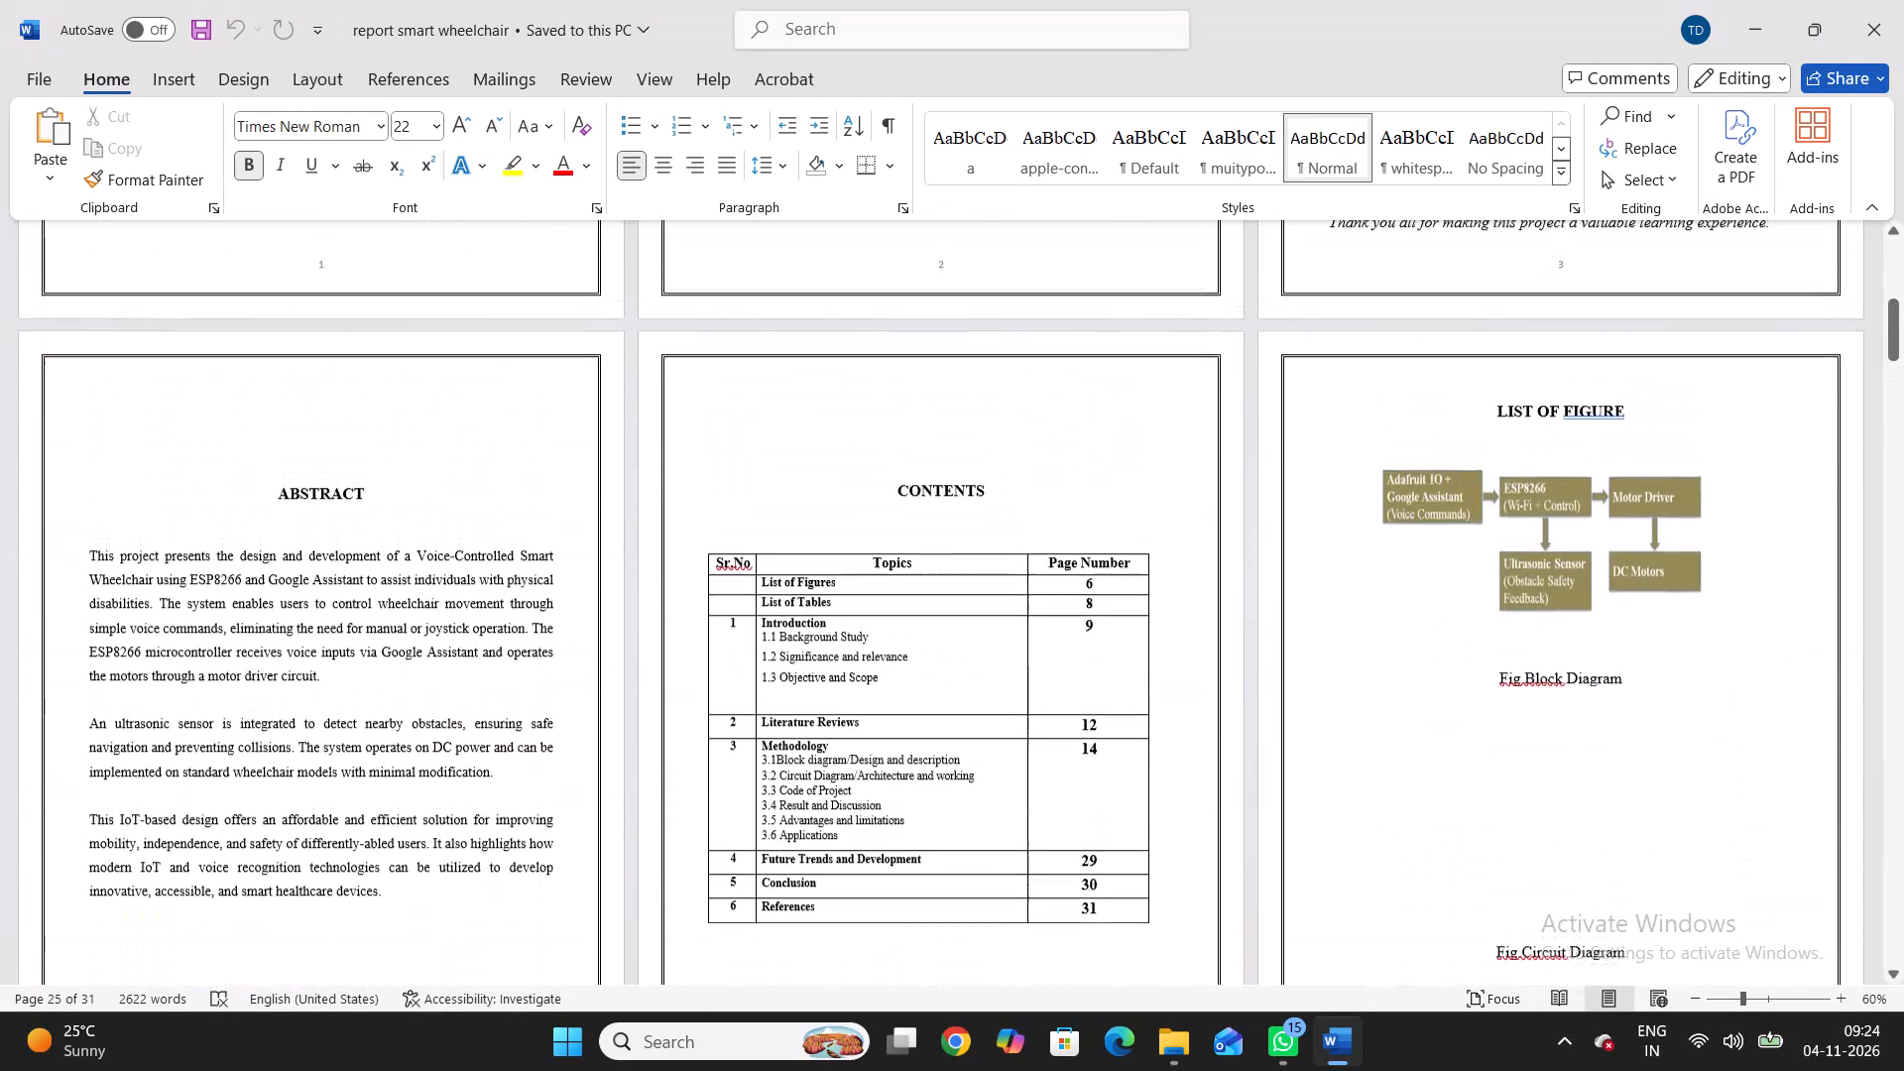
{"action": "scroll", "coordinate": [695, 638], "scroll_direction": "up", "scroll_amount": 13}
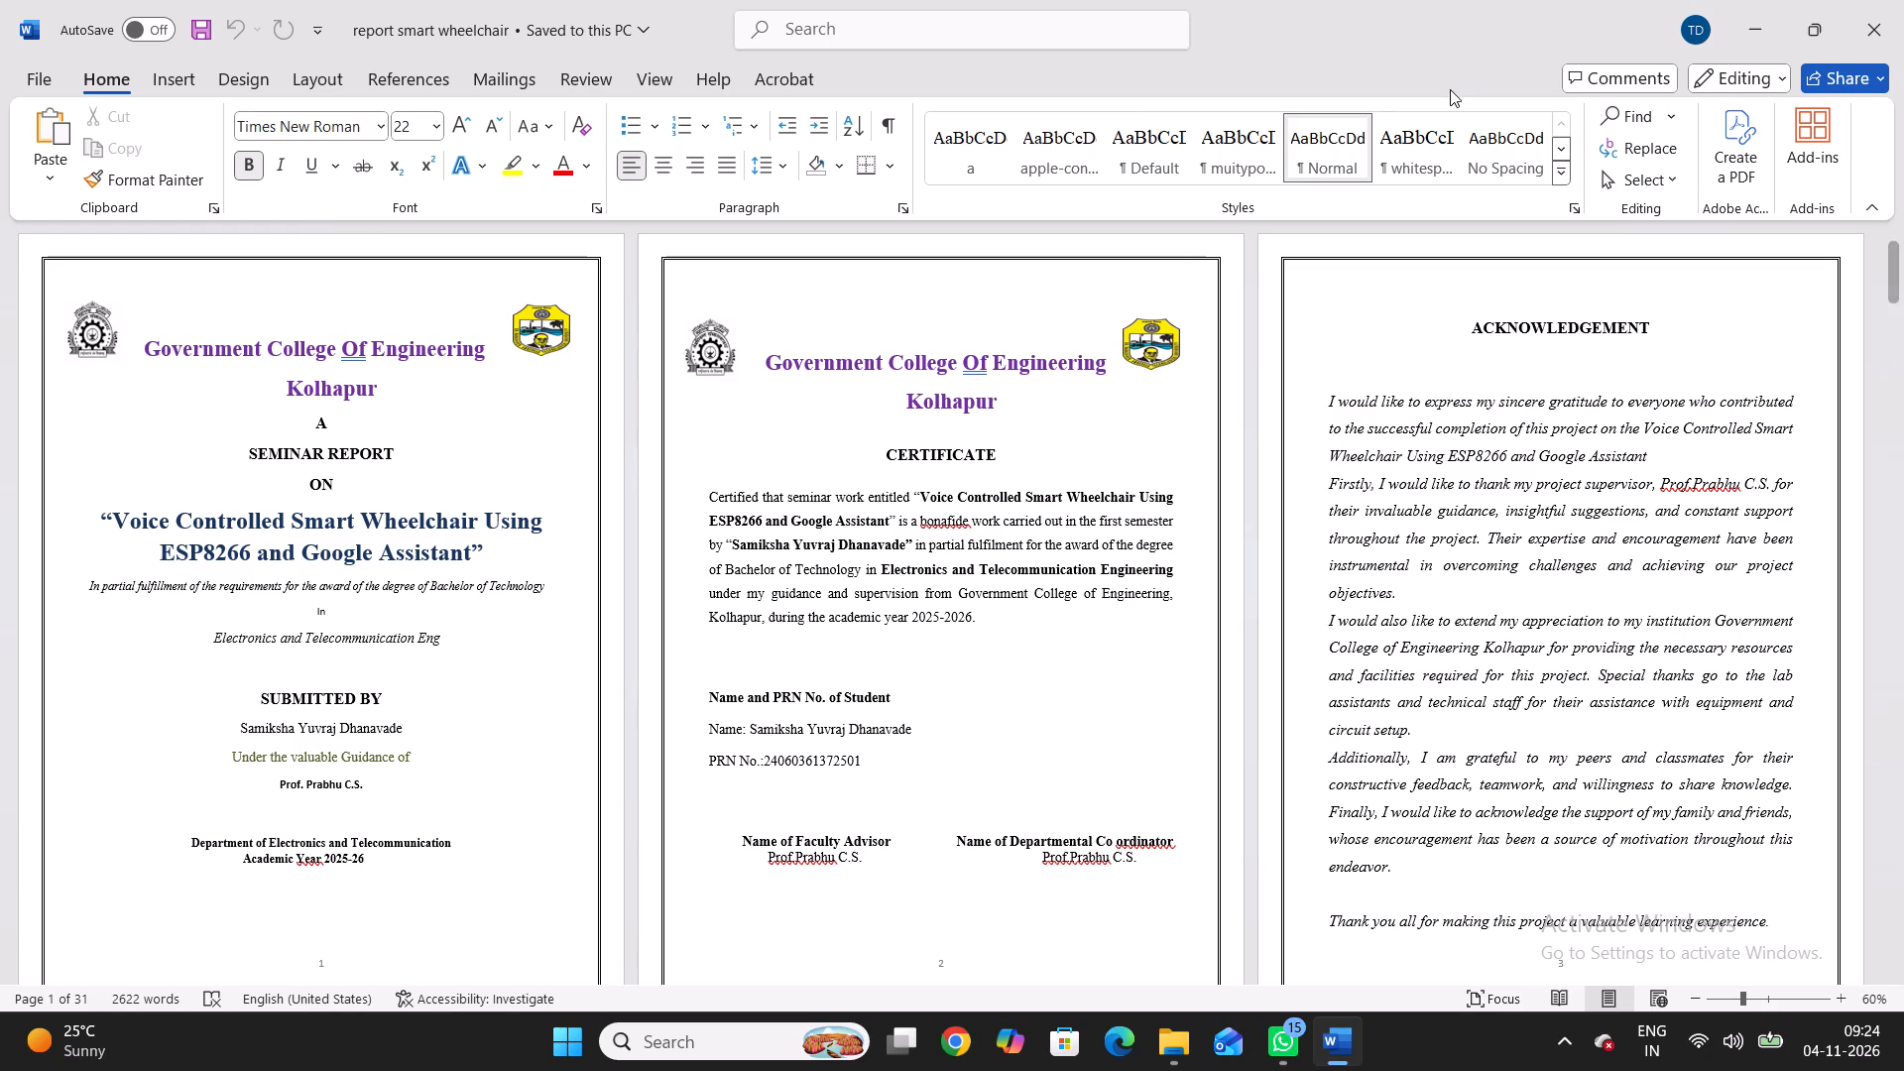
{"action": "left_click", "coordinate": [1903, 0]}
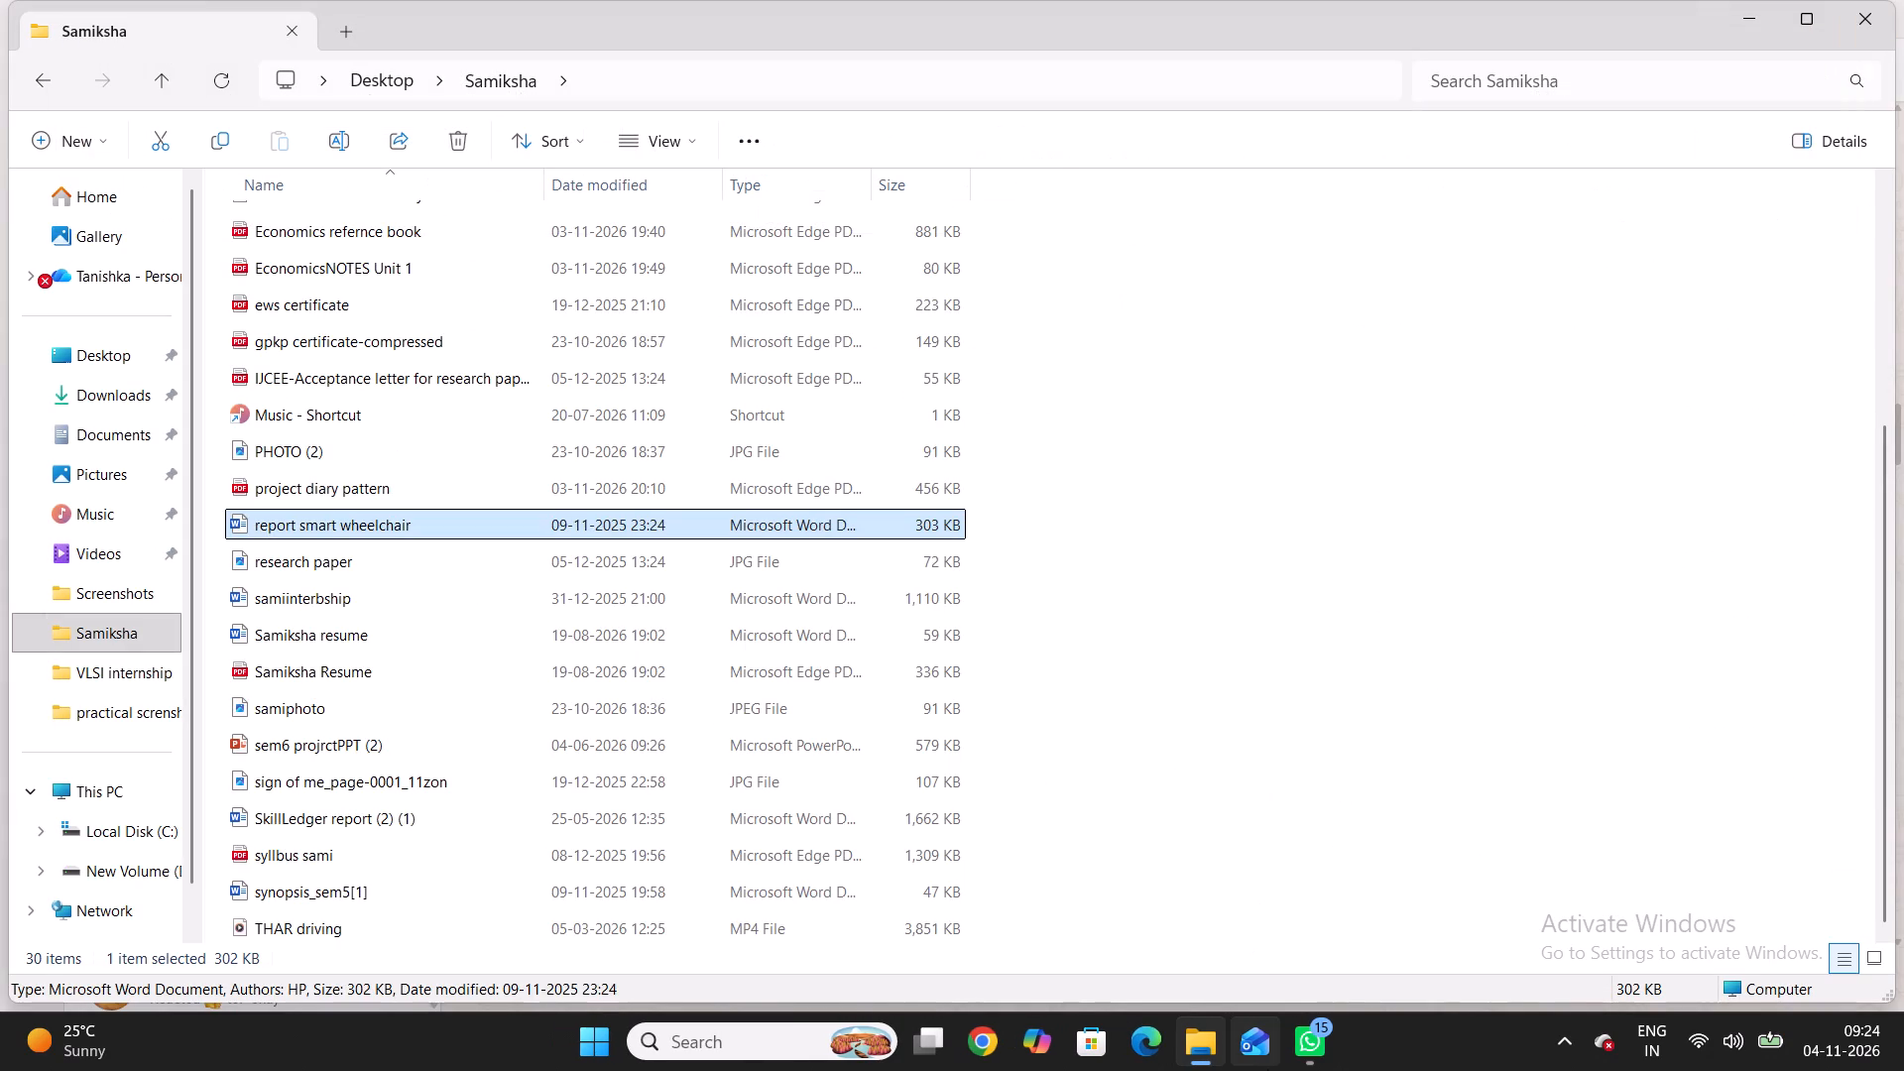
Look through the files in the Samiksha folder from the beginning of the list.
{"action": "scroll", "coordinate": [799, 663], "scroll_direction": "up", "scroll_amount": 4}
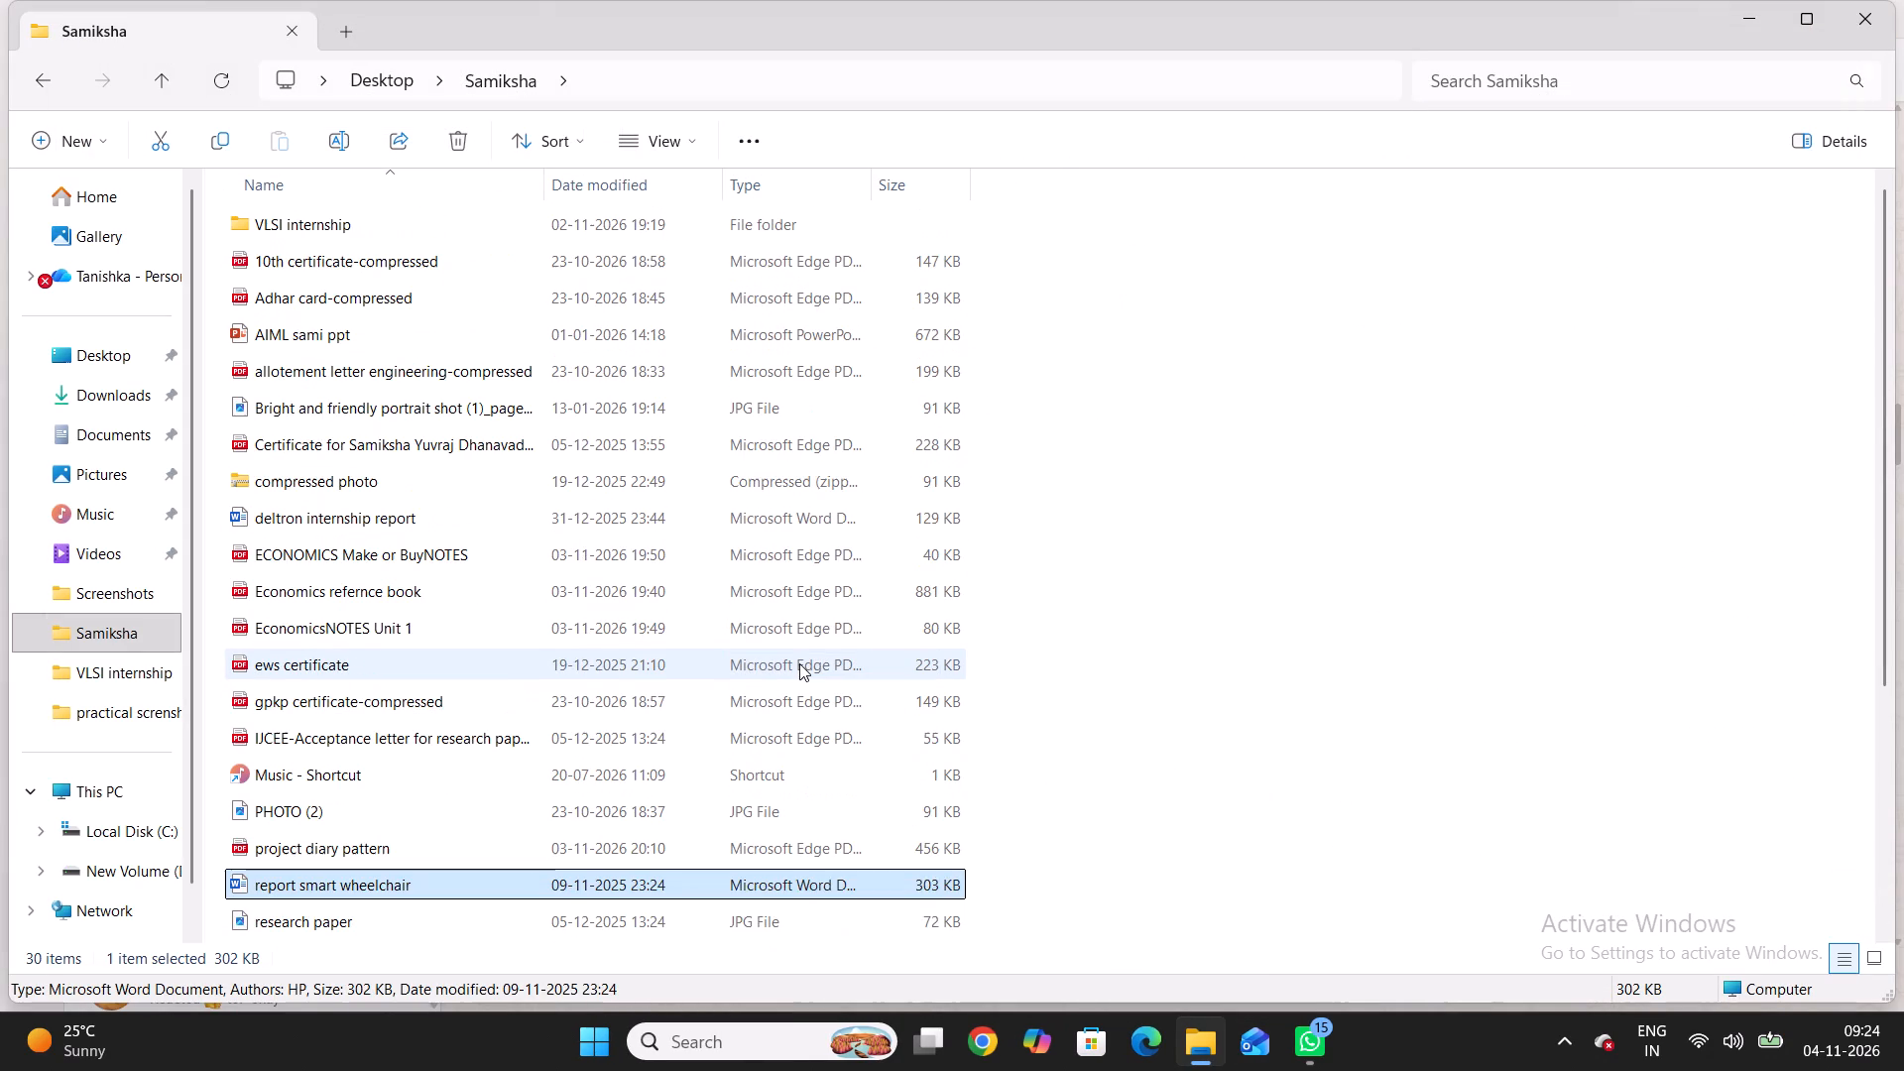
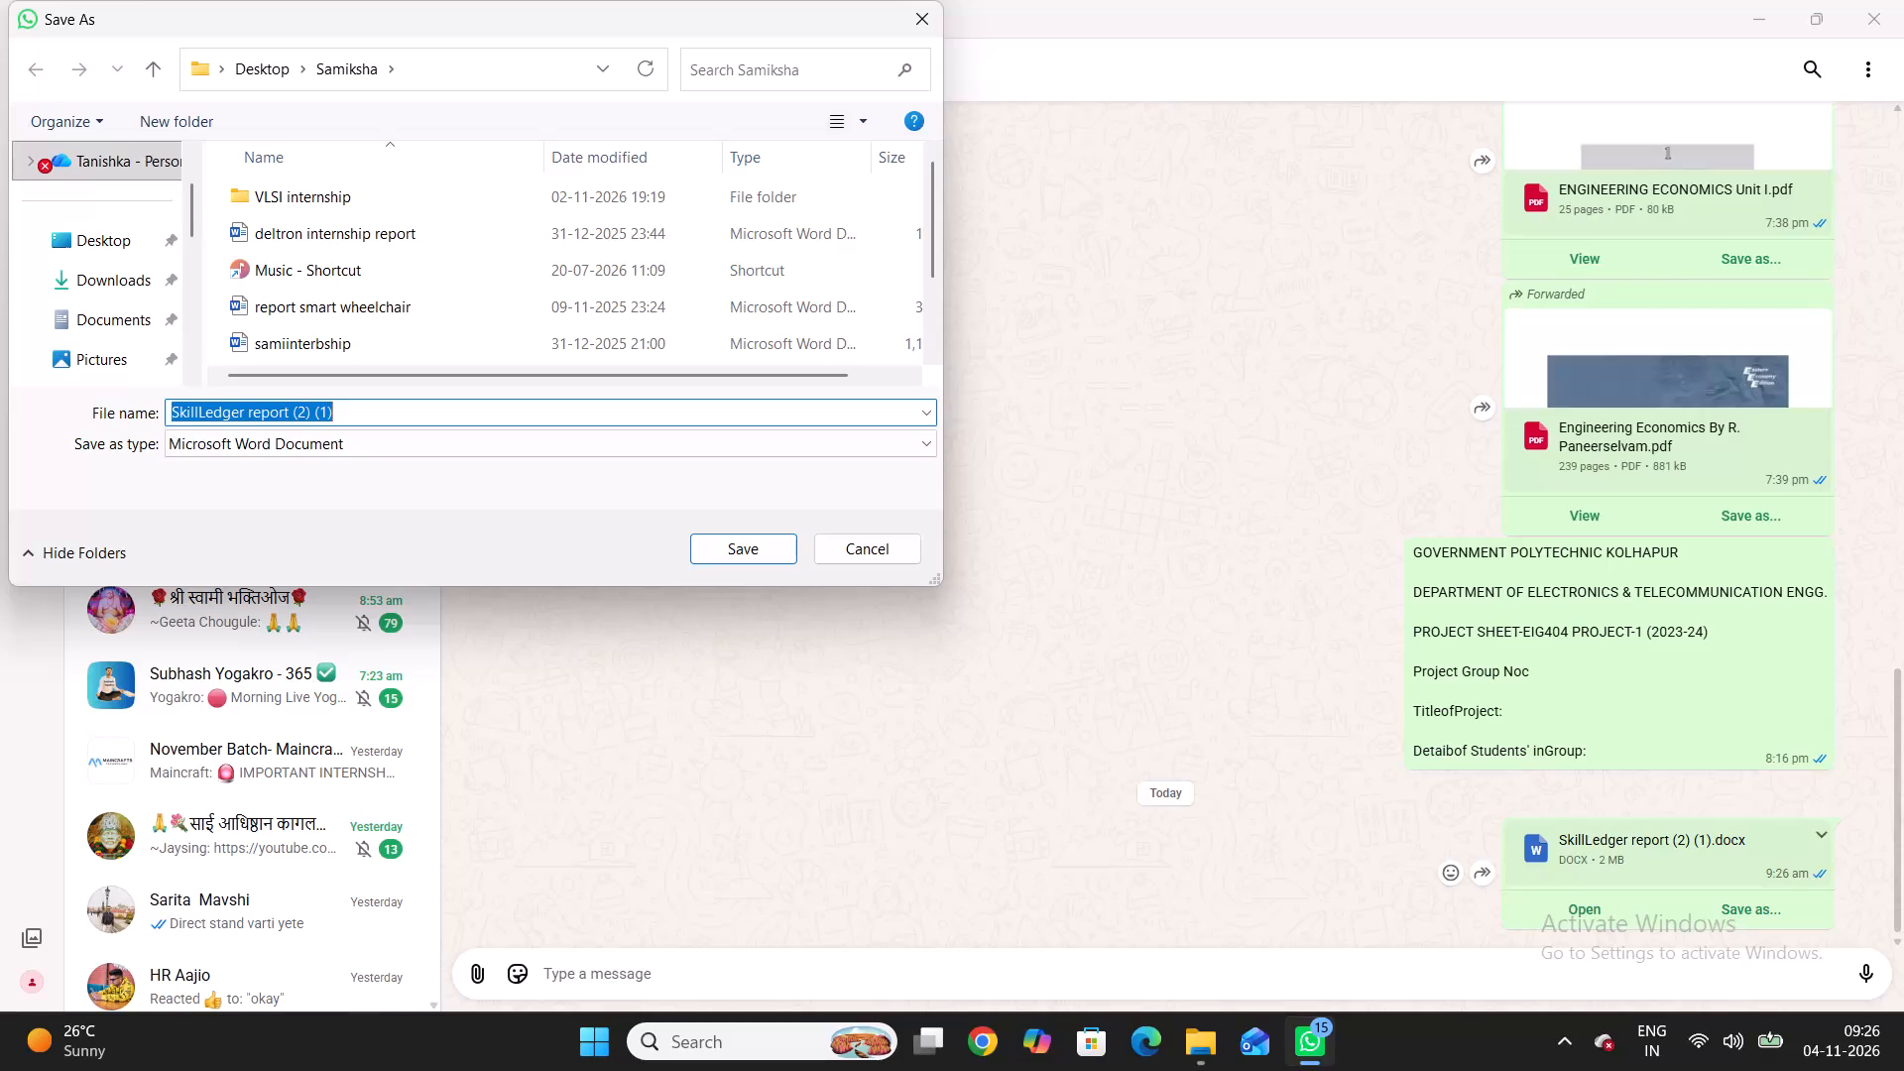
Change the file name for saving the received SkillLedger Word report in the Samiksha folder to SkillLedger report fpr pattern.
{"action": "key", "text": "BackSpace"}
{"action": "key", "text": "BackSpace"}
{"action": "key", "text": "BackSpace"}
{"action": "key", "text": "BackSpace"}
{"action": "key", "text": "BackSpace"}
{"action": "key", "text": "BackSpace"}
{"action": "key", "text": "BackSpace"}
{"action": "key", "text": "BackSpace"}
{"action": "key", "text": "BackSpace"}
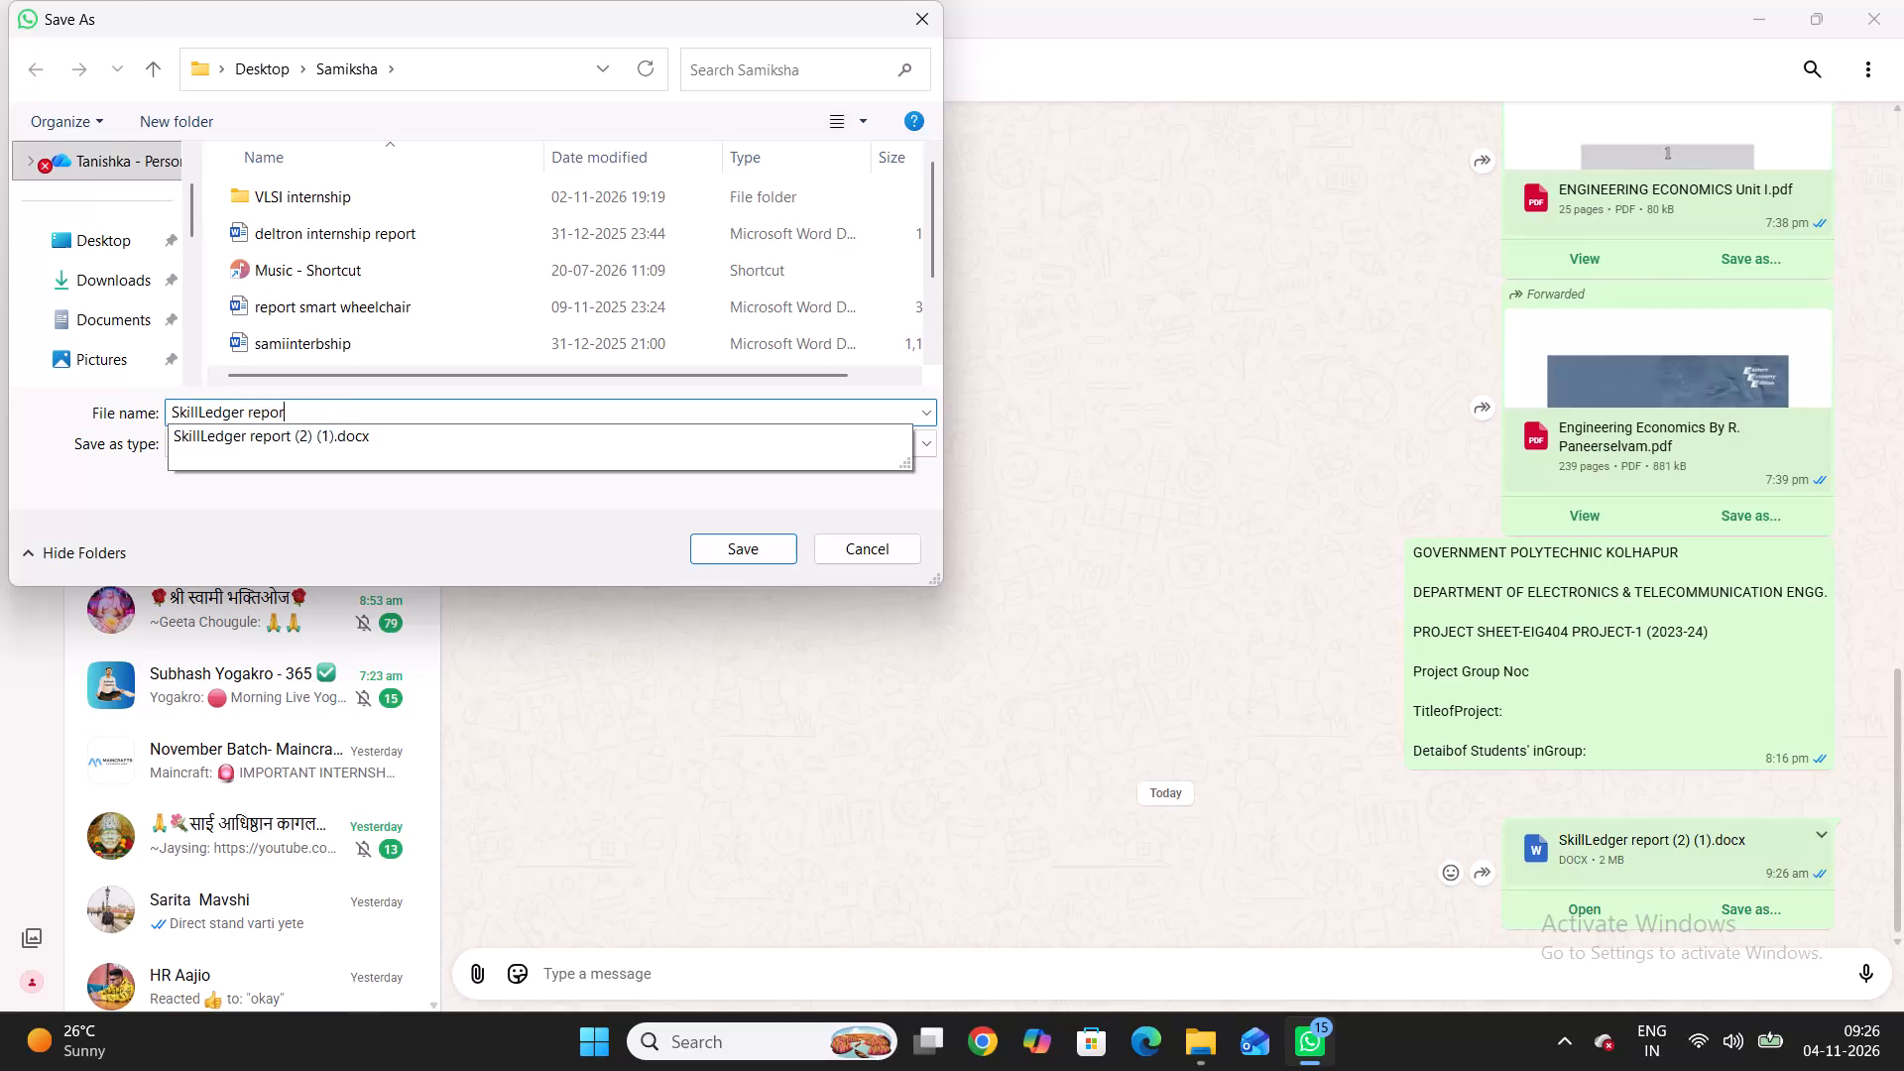
{"action": "key", "text": "t"}
{"action": "type", "text": "for"}
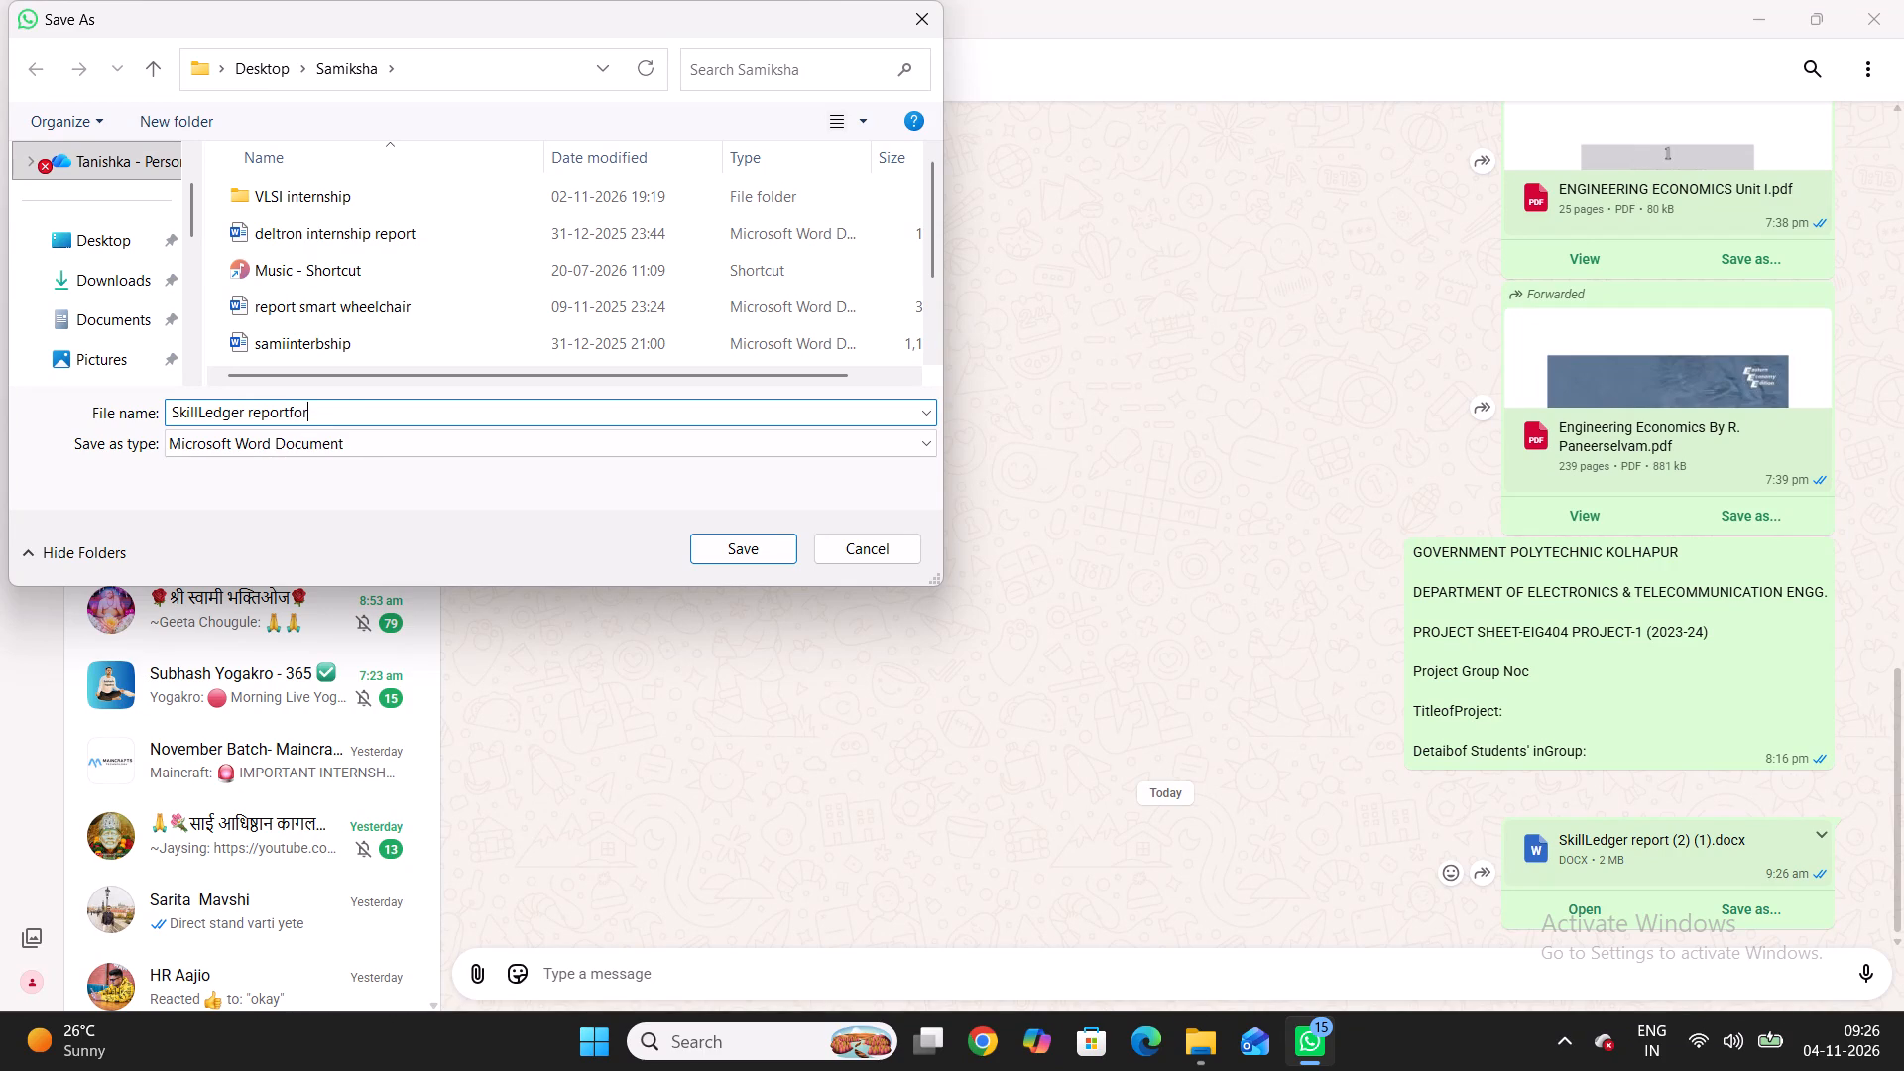
{"action": "key", "text": "BackSpace"}
{"action": "key", "text": "BackSpace"}
{"action": "key", "text": "BackSpace"}
{"action": "key", "text": "space"}
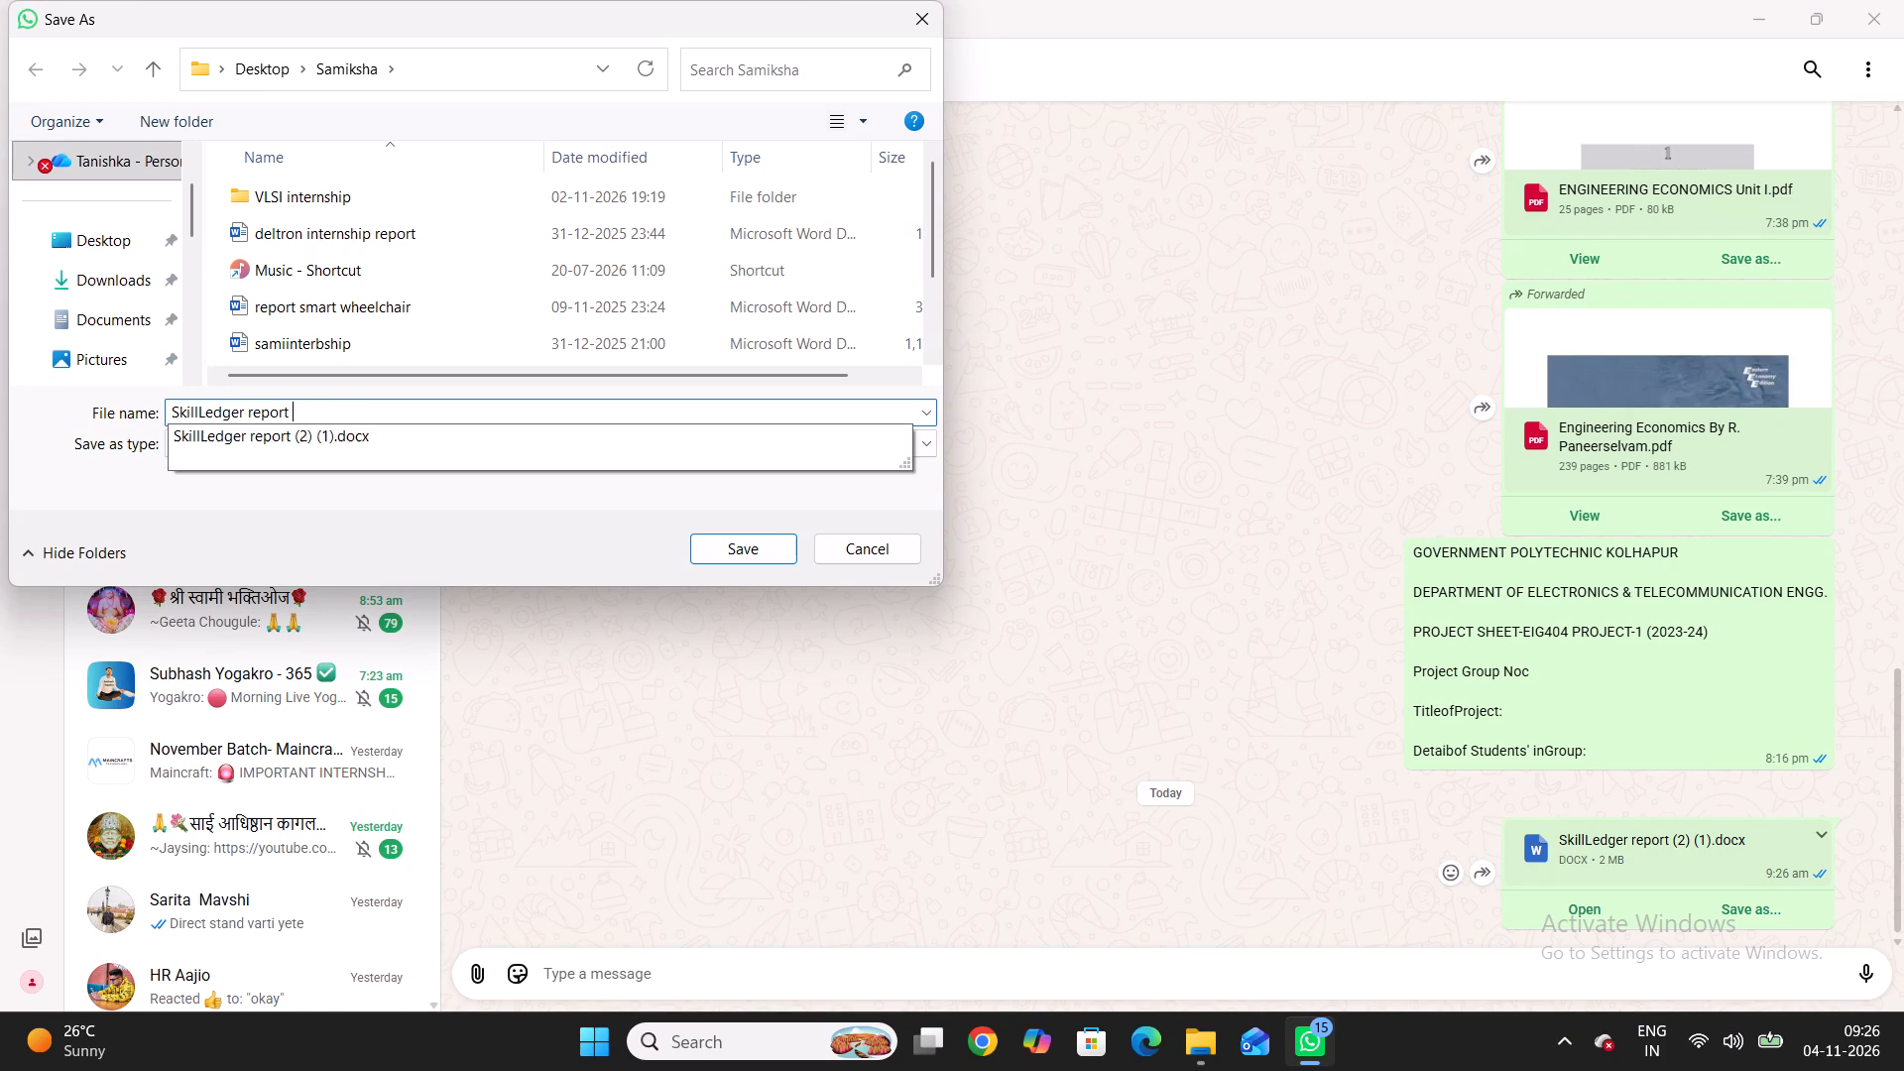
{"action": "type", "text": "fpr pattern"}
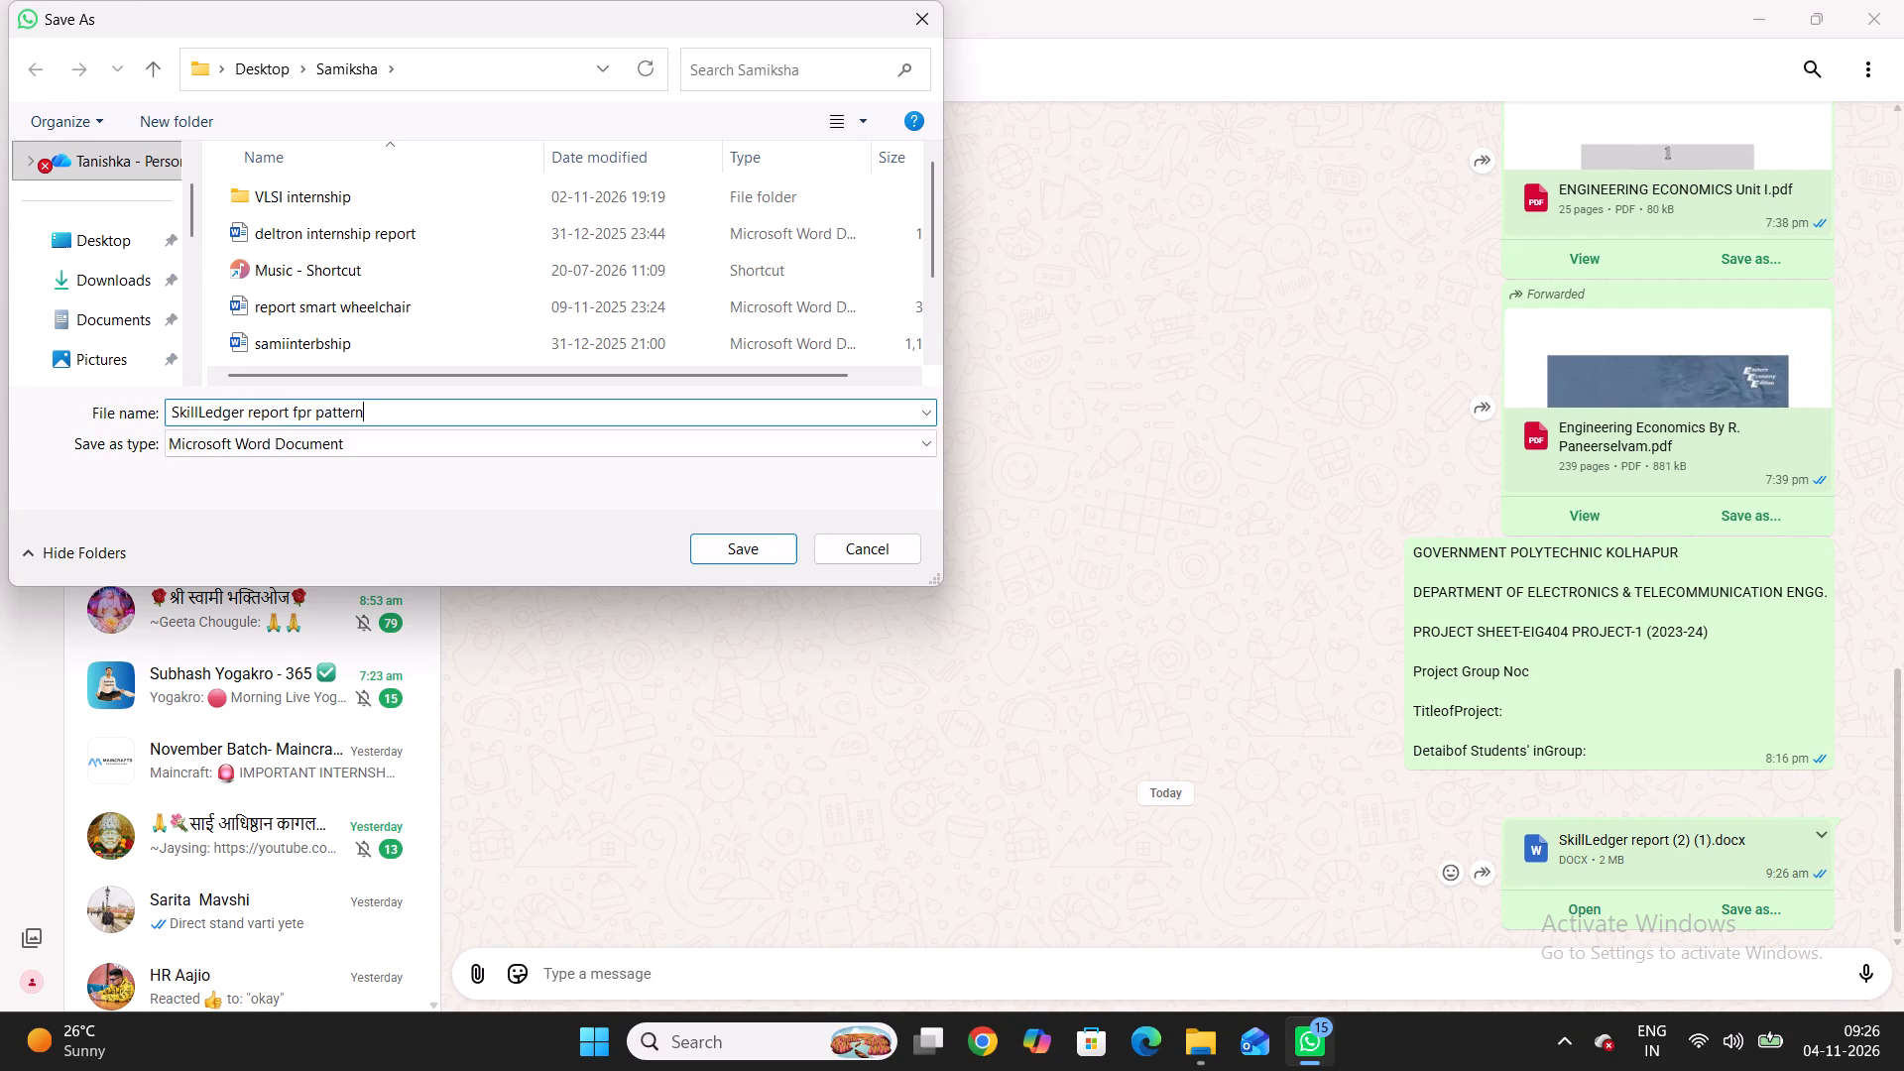
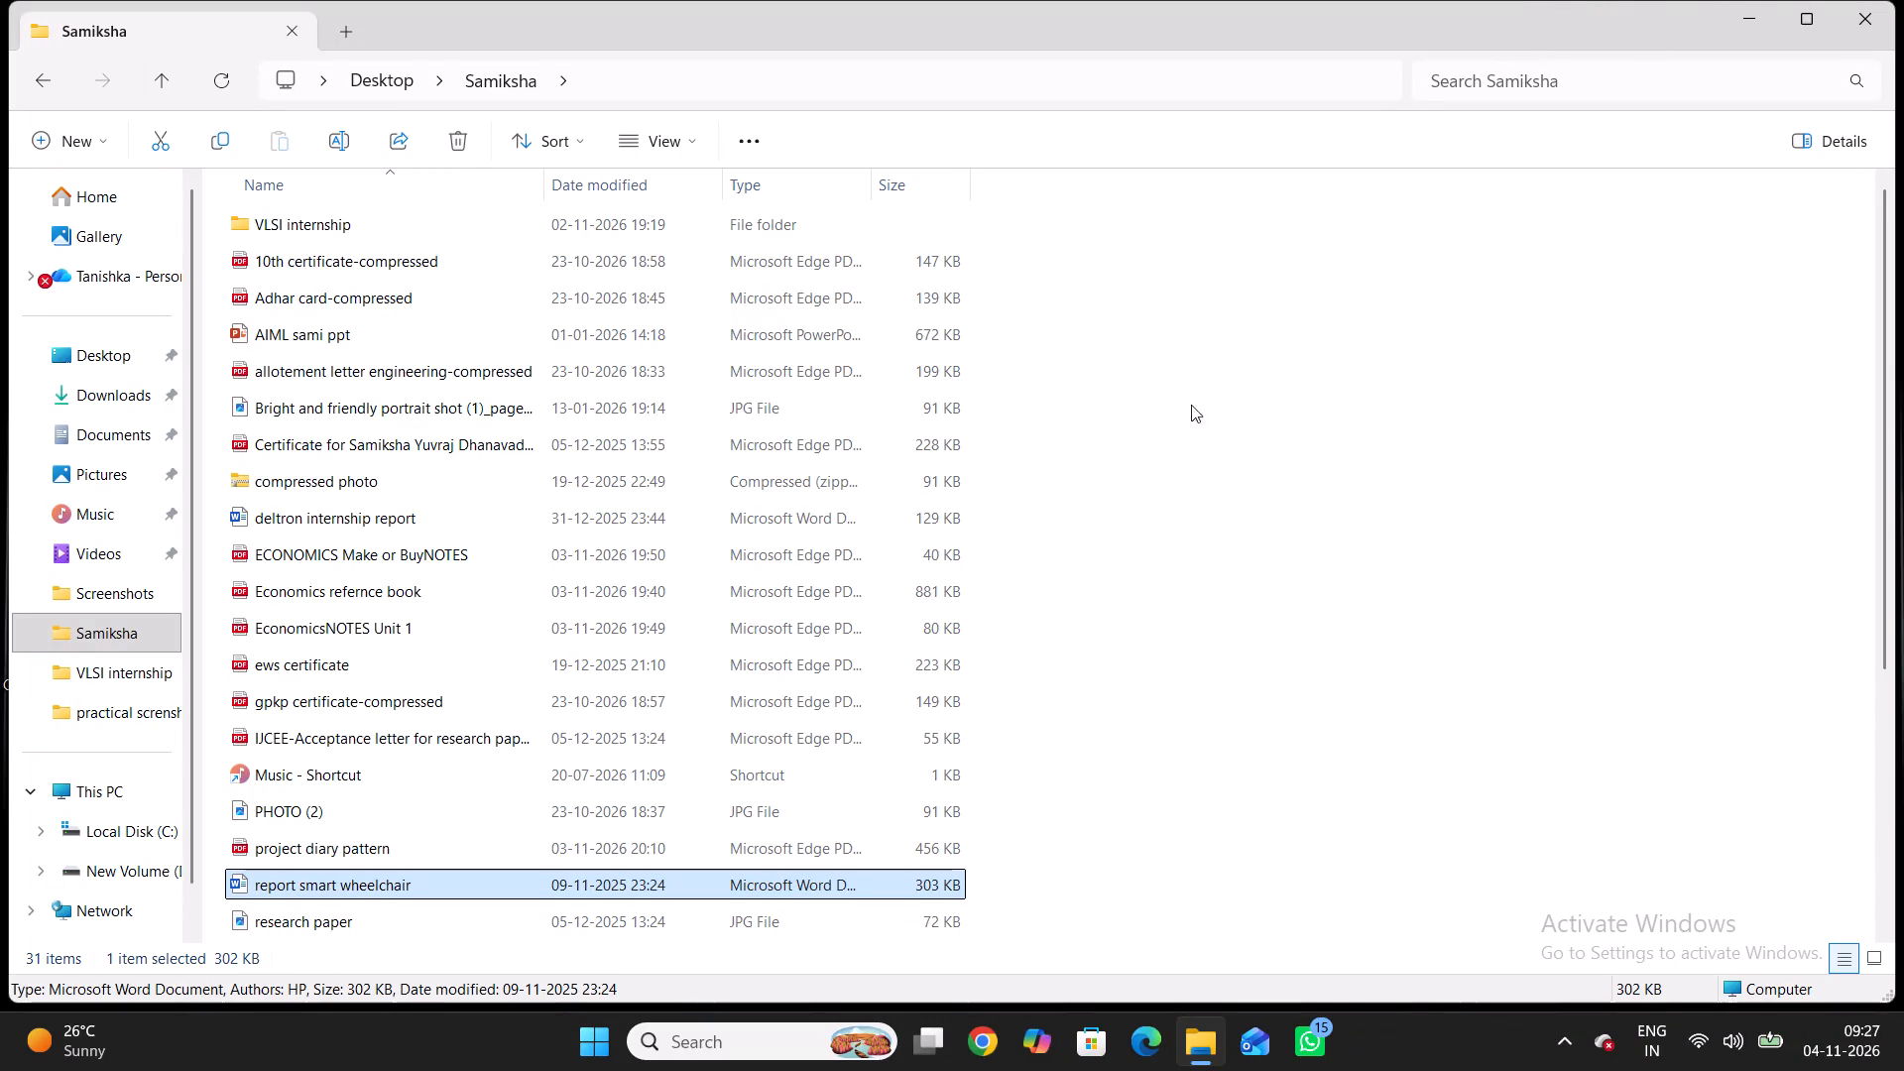
Look through the rest of the Samiksha folder for the saved SkillLedger report fpr pattern document, and close the folder window.
{"action": "scroll", "coordinate": [1168, 525], "scroll_direction": "down", "scroll_amount": 6}
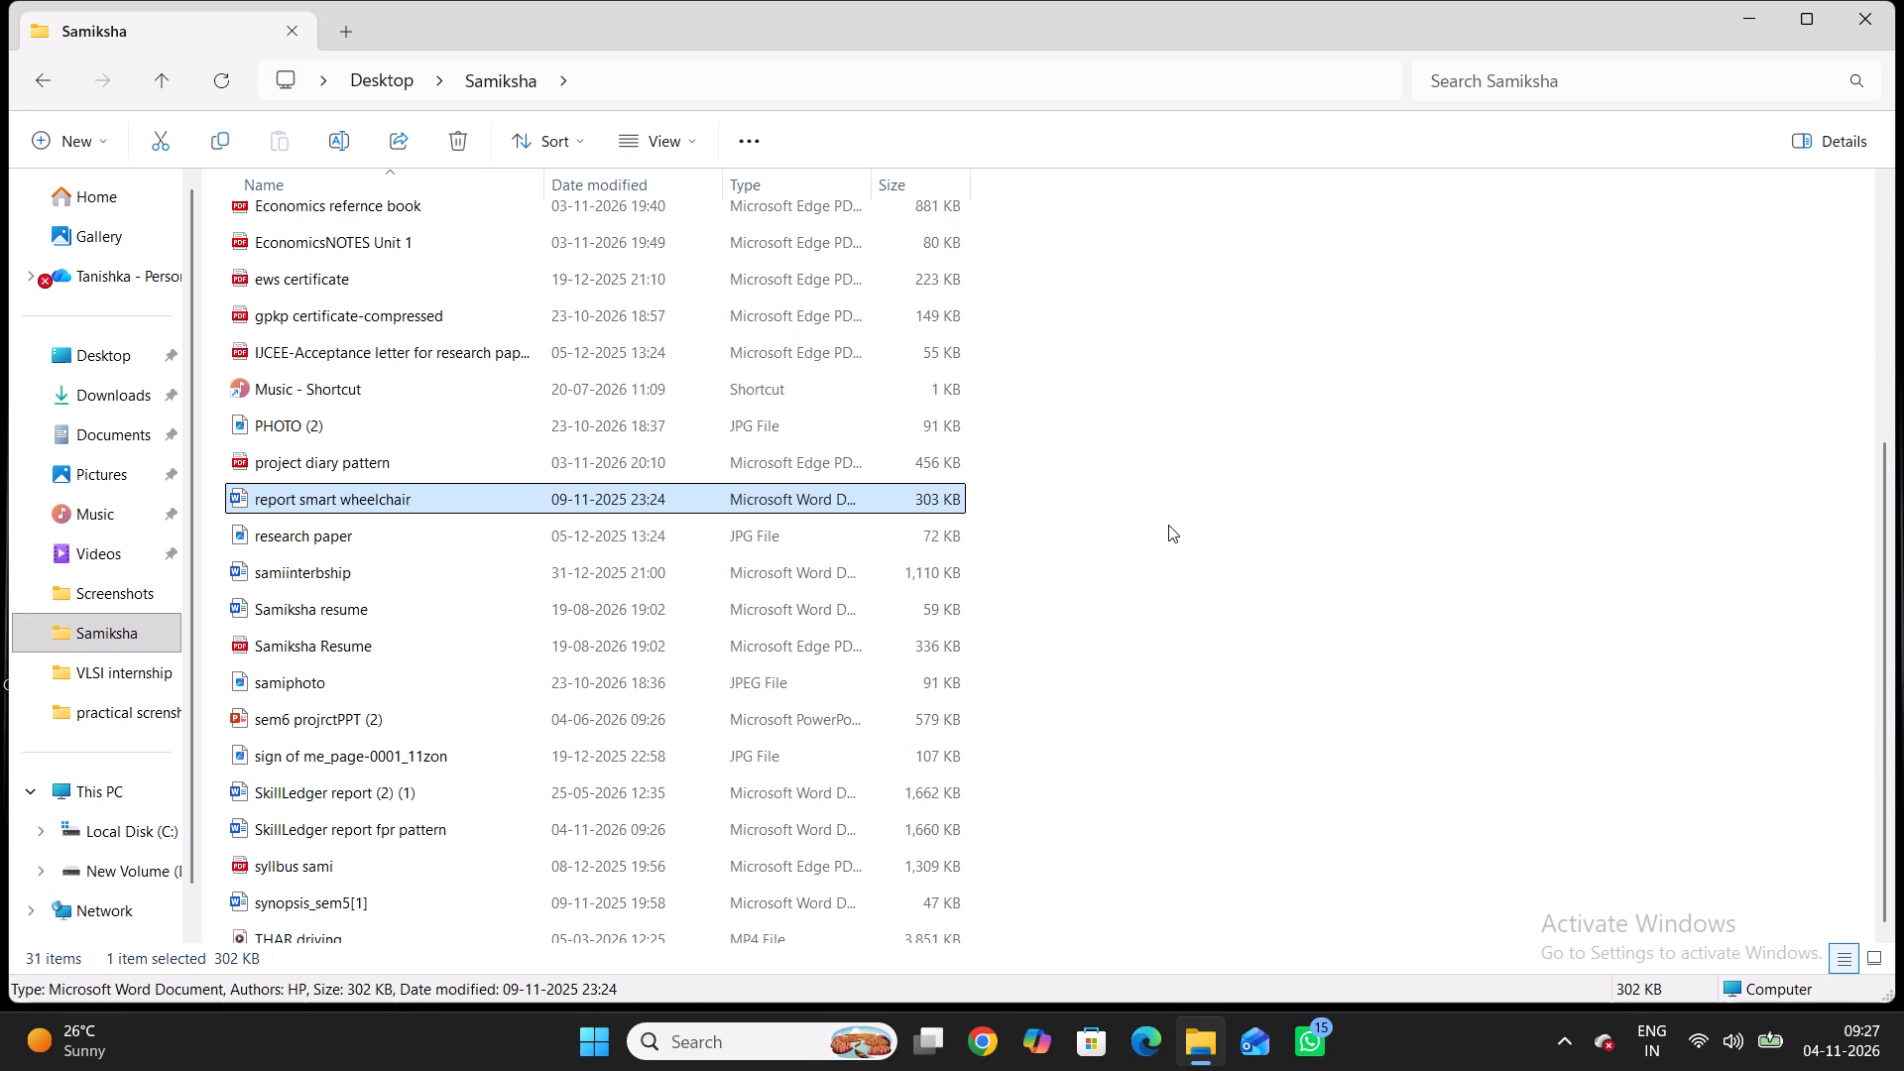
{"action": "scroll", "coordinate": [1168, 525], "scroll_direction": "down", "scroll_amount": 3}
{"action": "left_click", "coordinate": [1876, 10]}
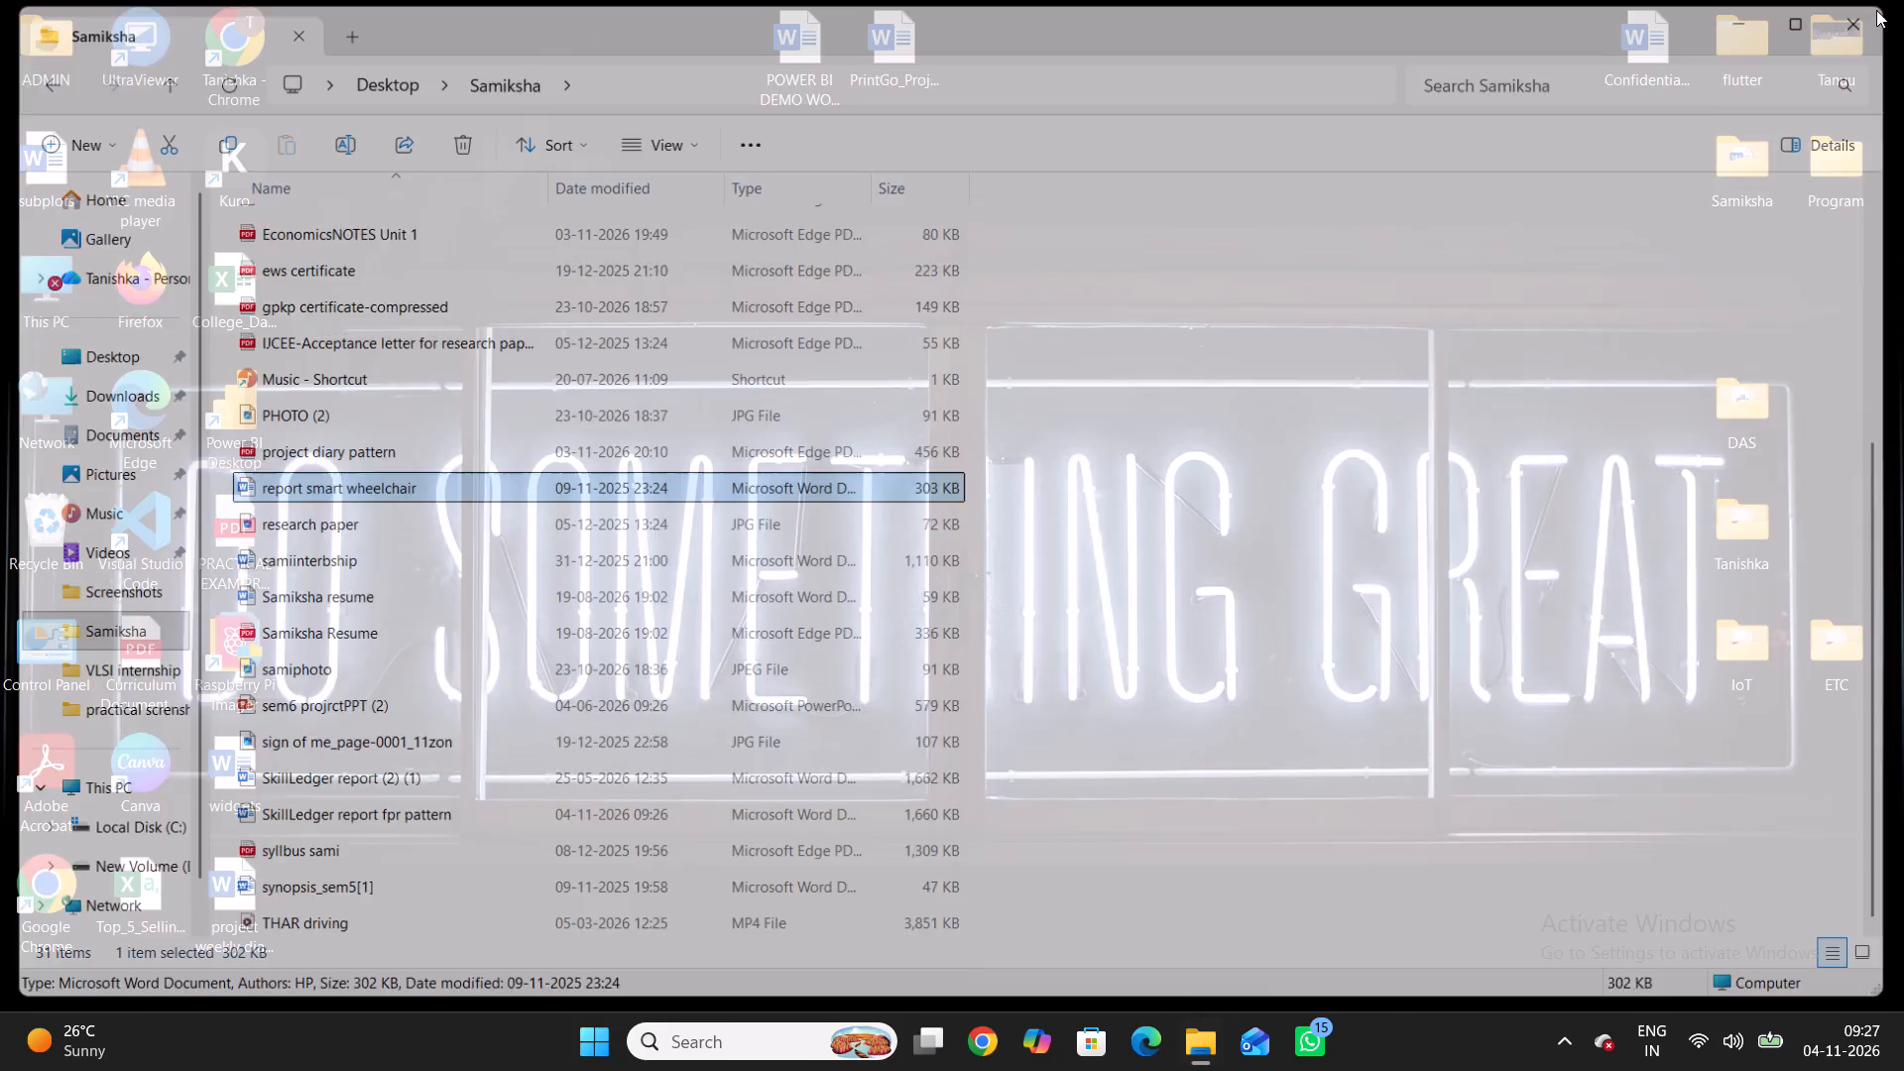
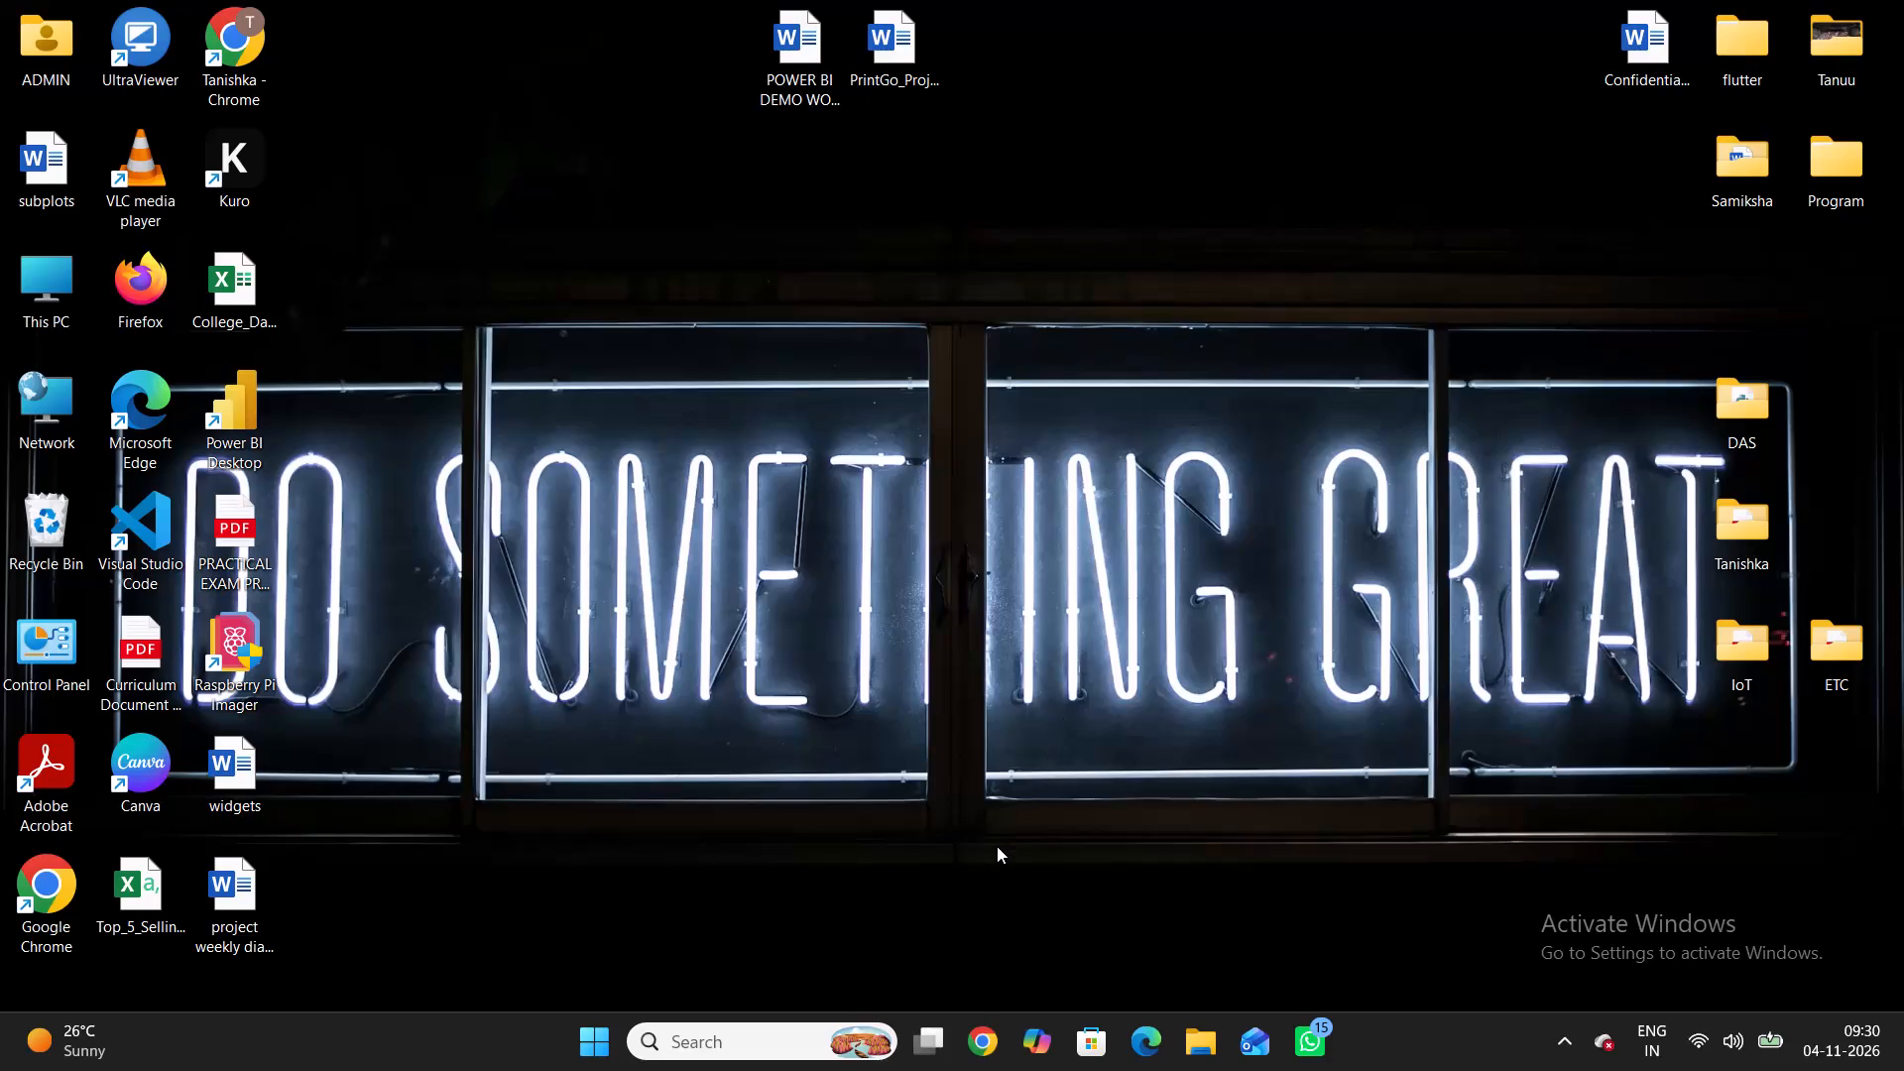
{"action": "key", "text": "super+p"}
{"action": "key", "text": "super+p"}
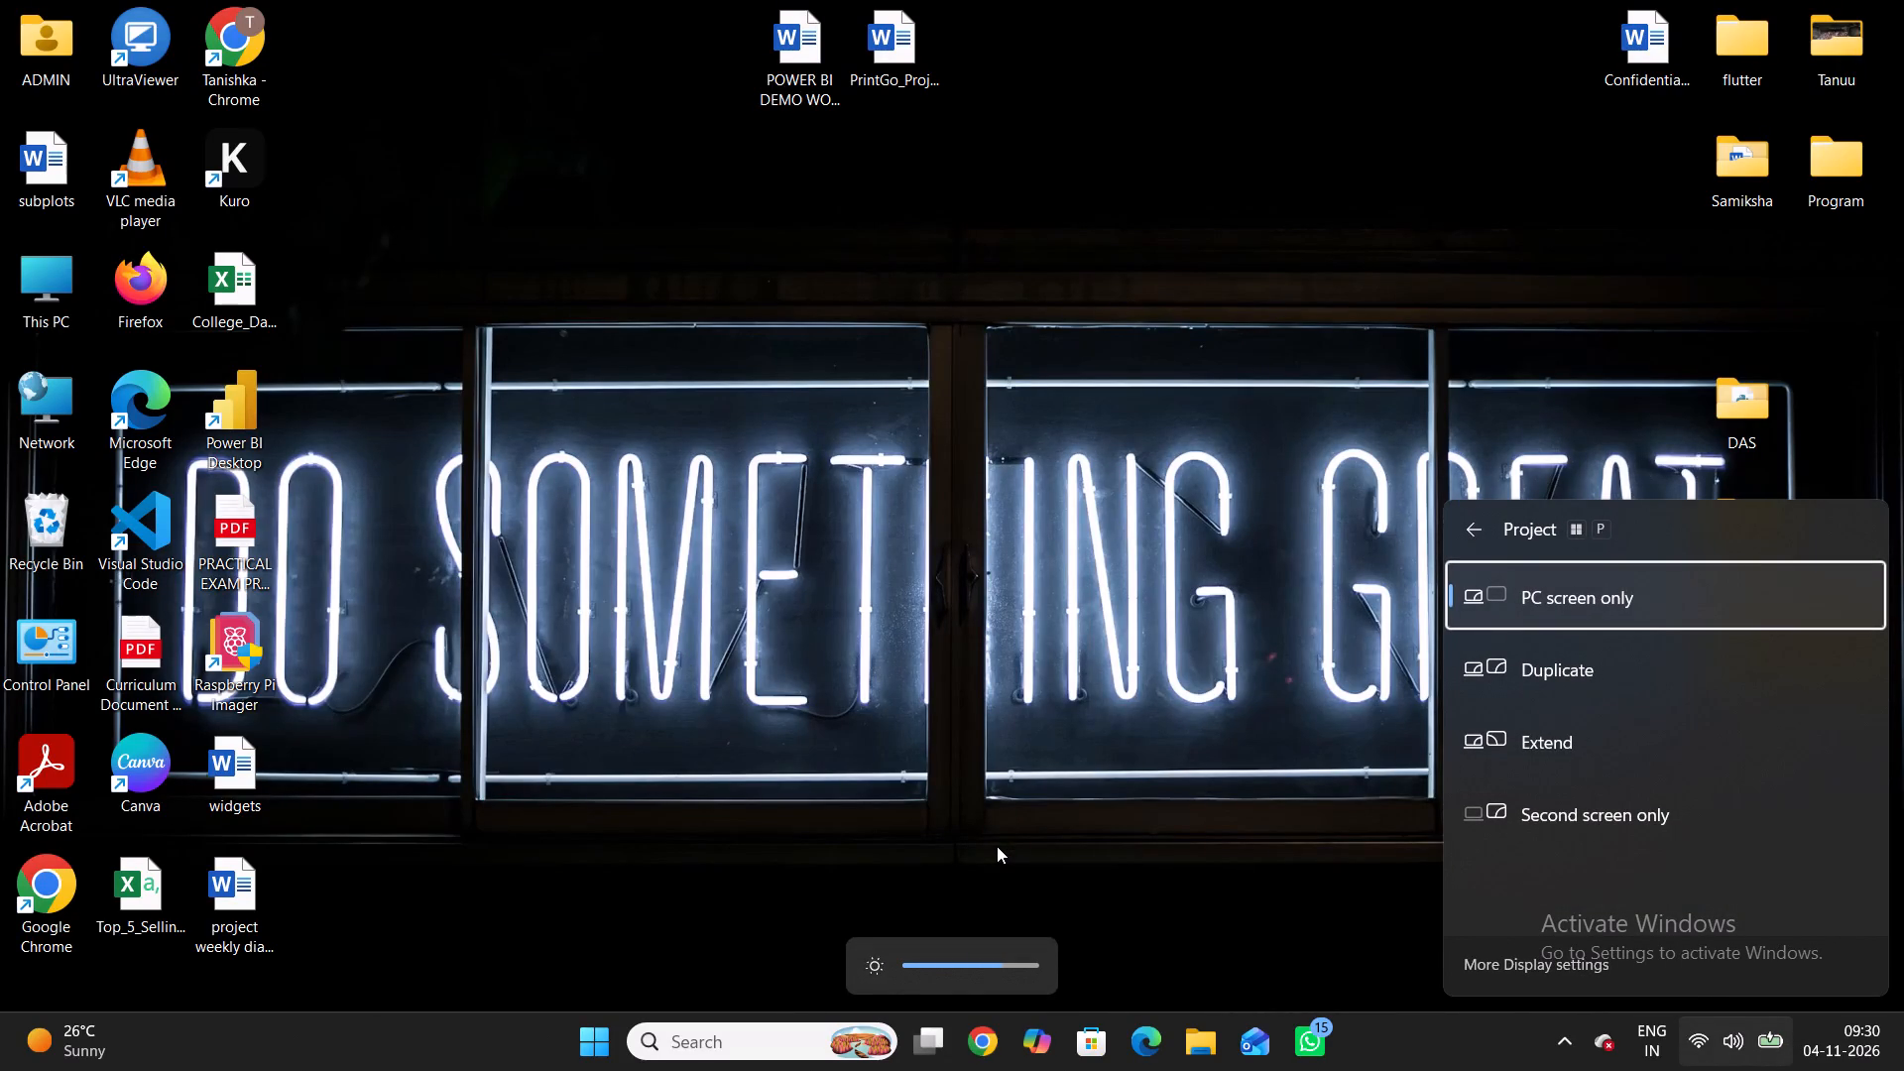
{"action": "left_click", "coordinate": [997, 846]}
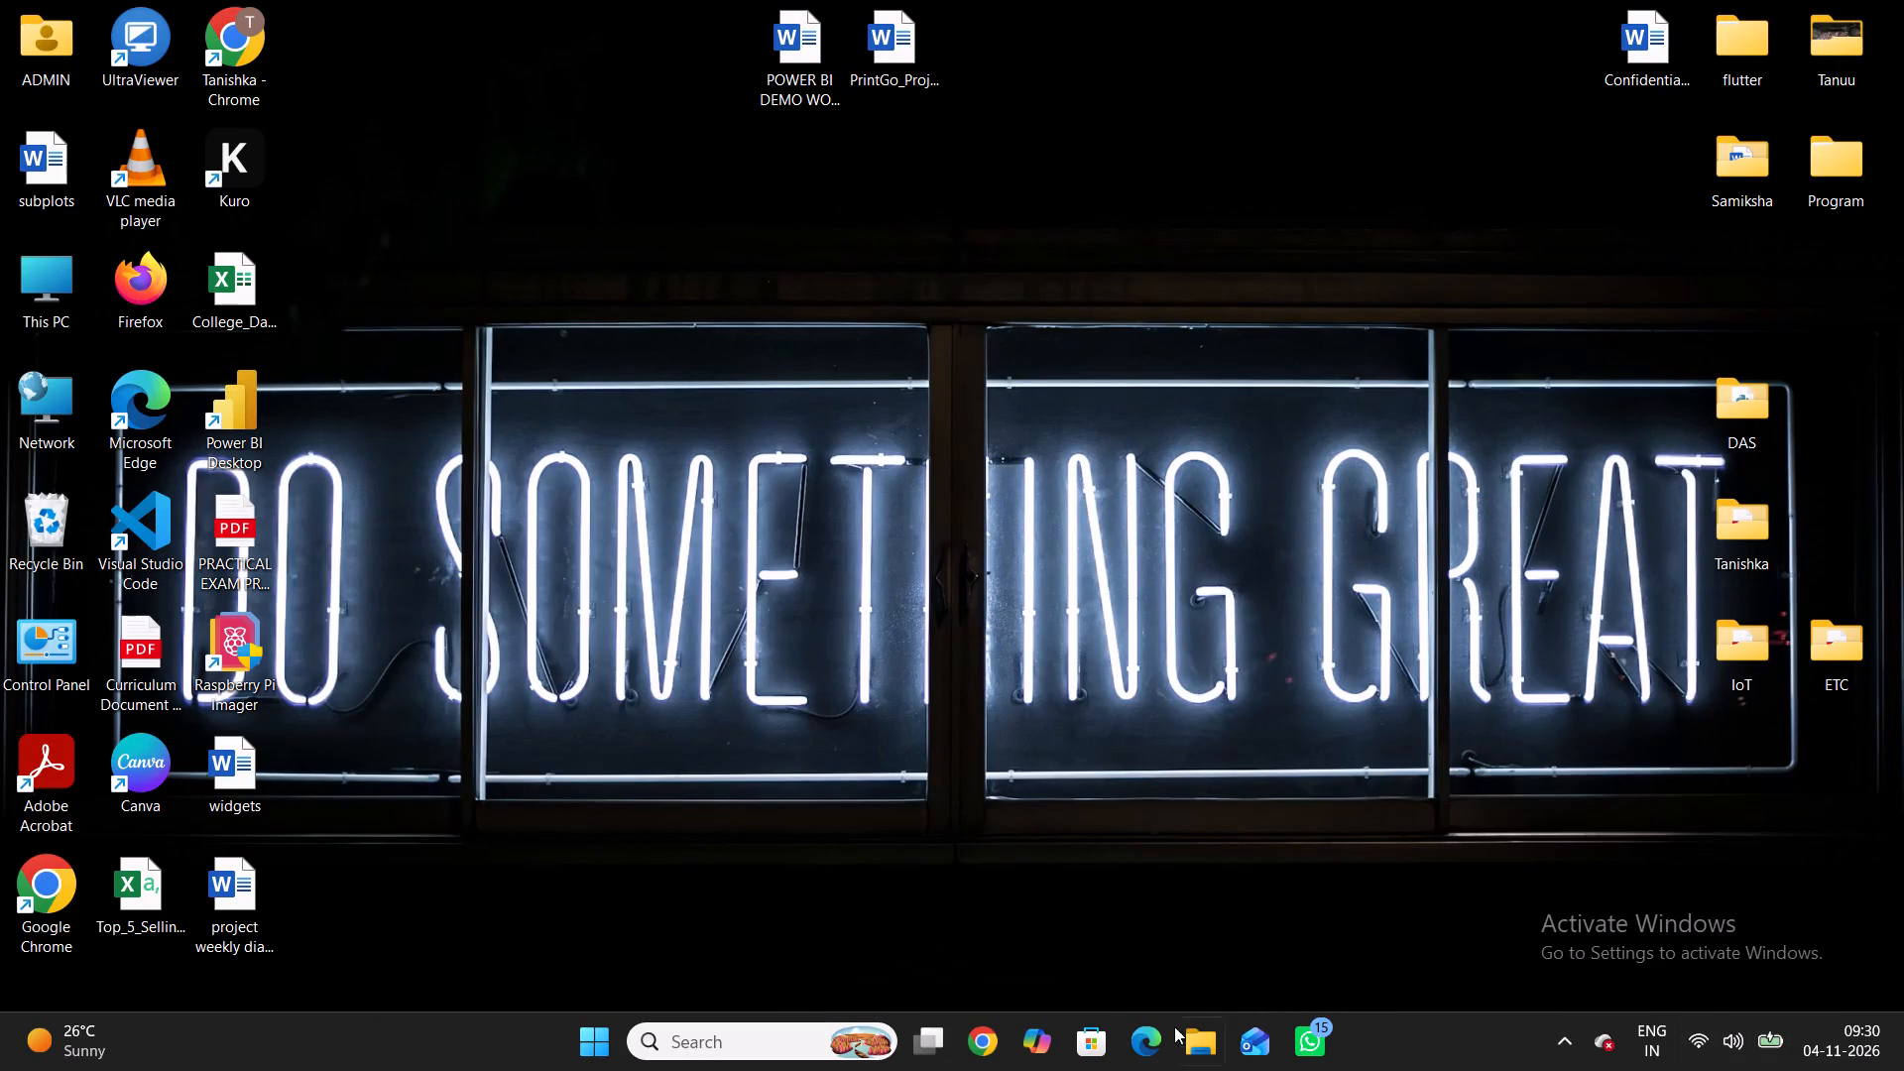
Search the computer for Word and launch the Word app.
{"action": "left_click", "coordinate": [706, 1044]}
{"action": "type", "text": "wo"}
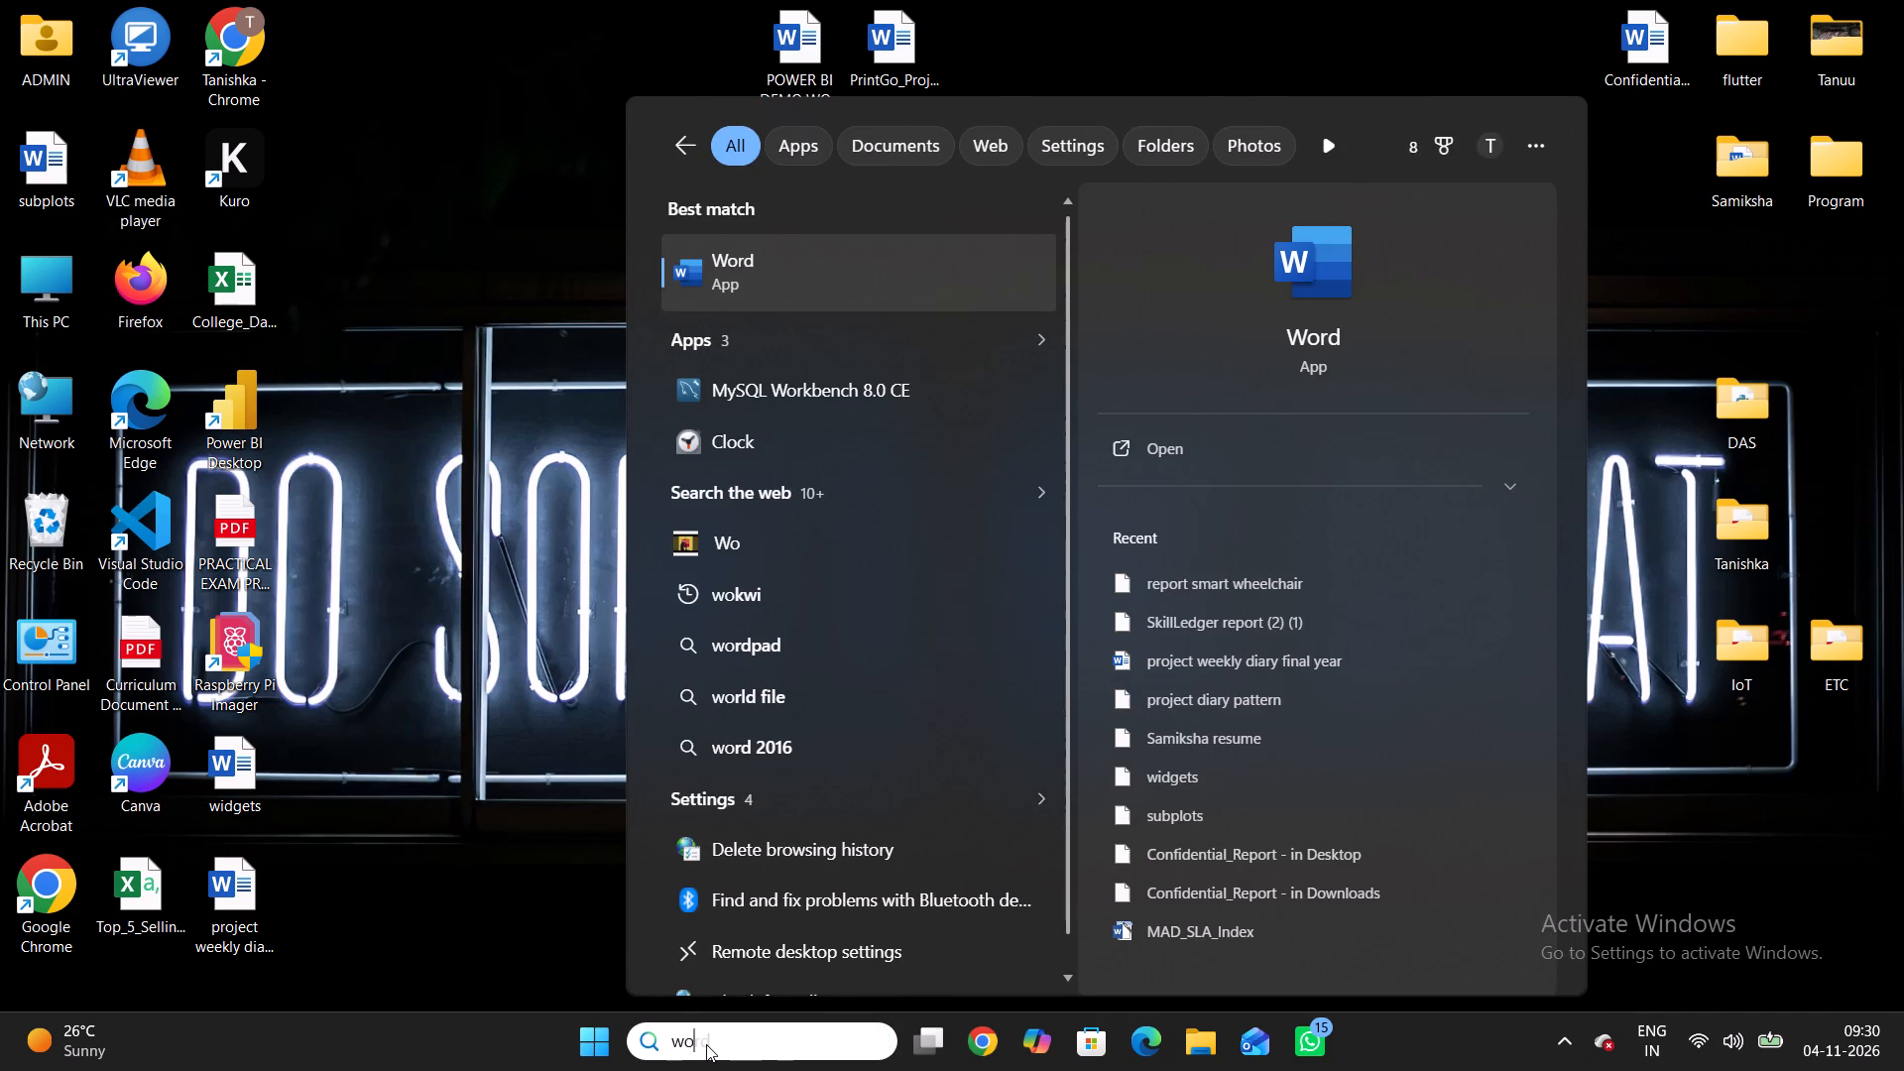
{"action": "left_click", "coordinate": [914, 254]}
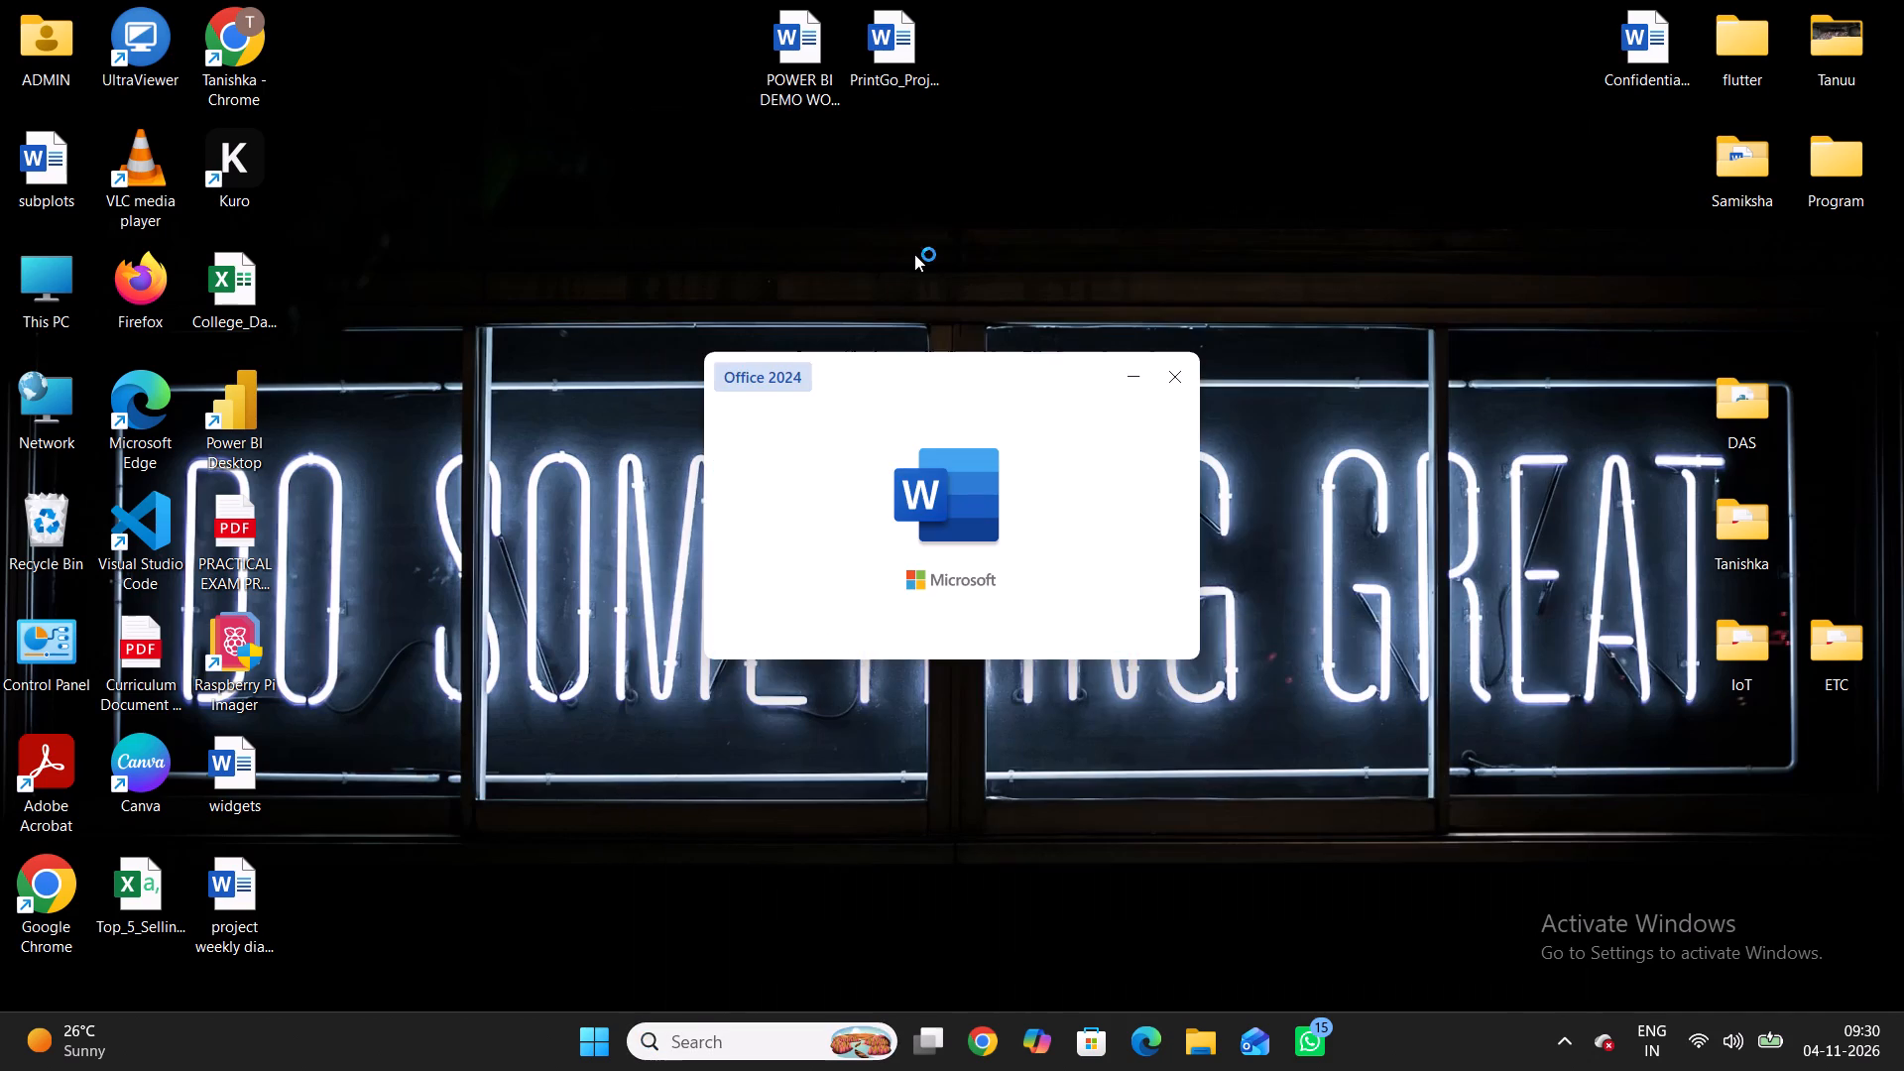
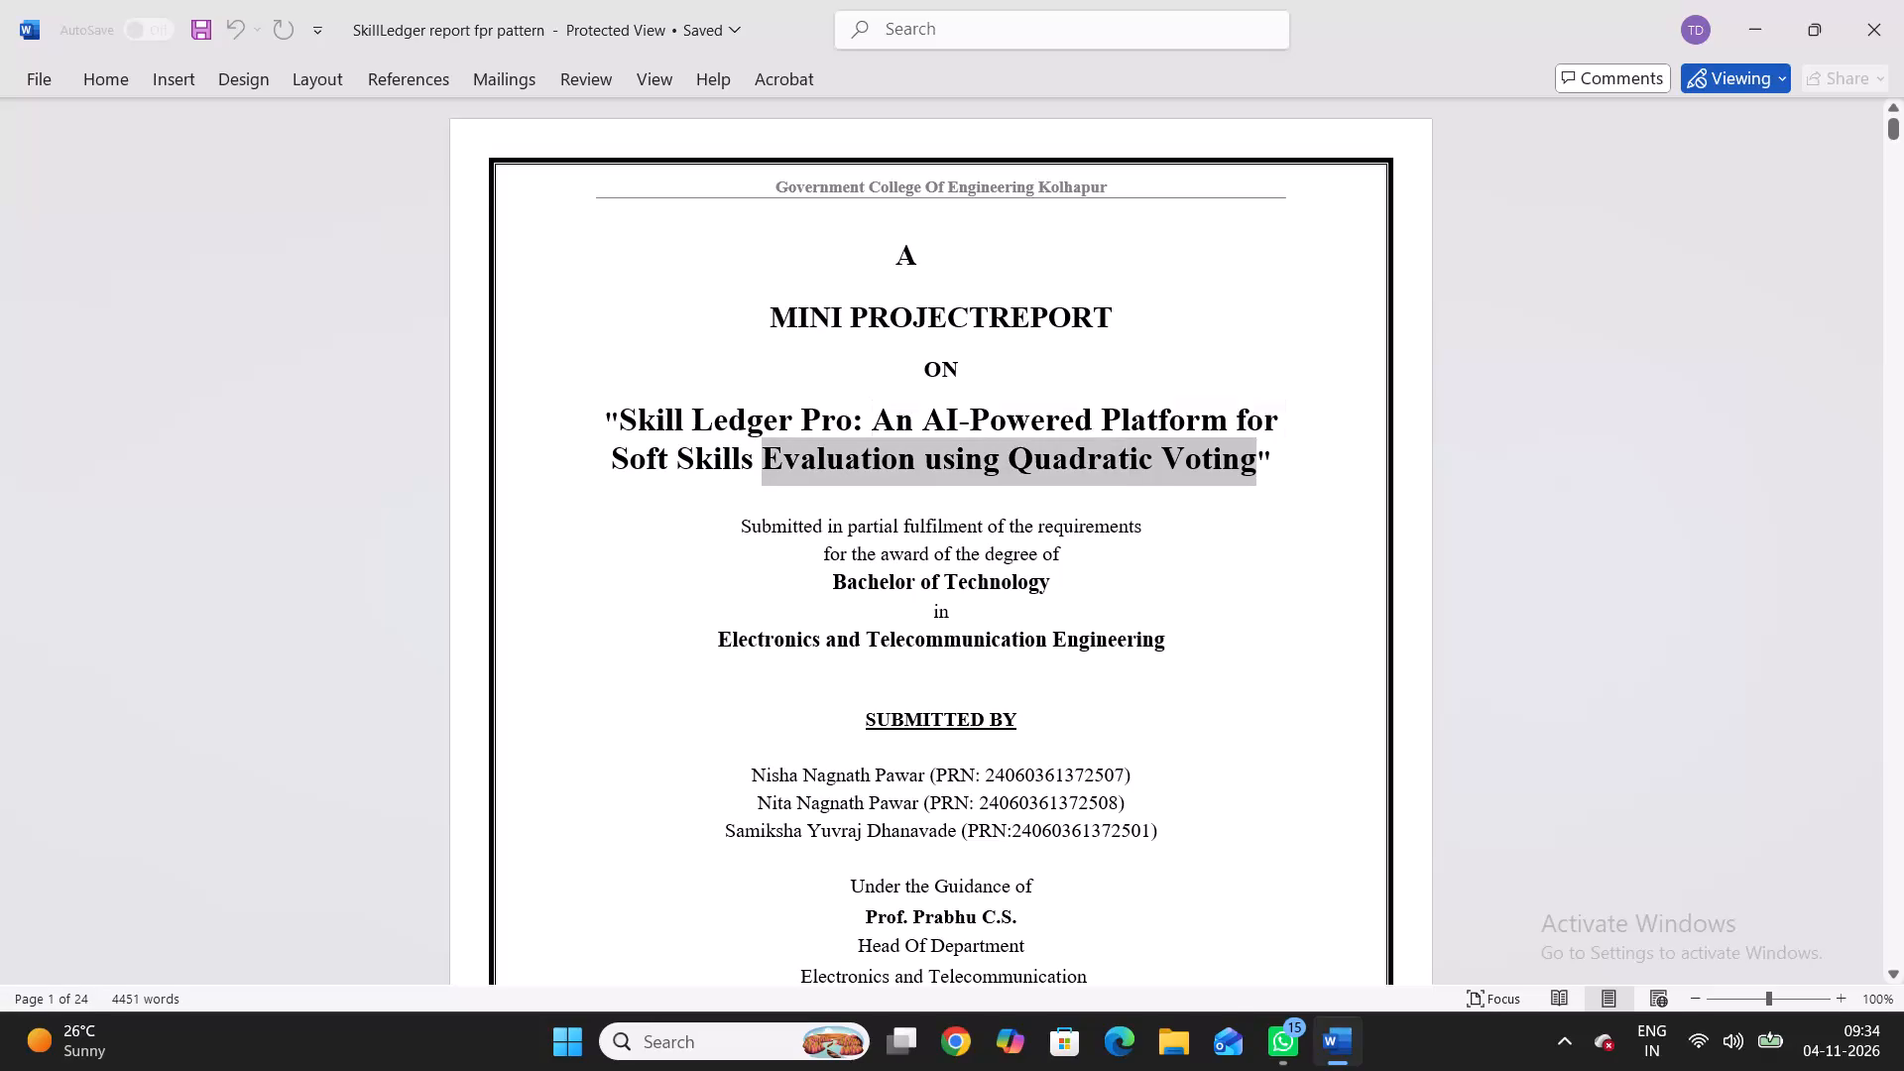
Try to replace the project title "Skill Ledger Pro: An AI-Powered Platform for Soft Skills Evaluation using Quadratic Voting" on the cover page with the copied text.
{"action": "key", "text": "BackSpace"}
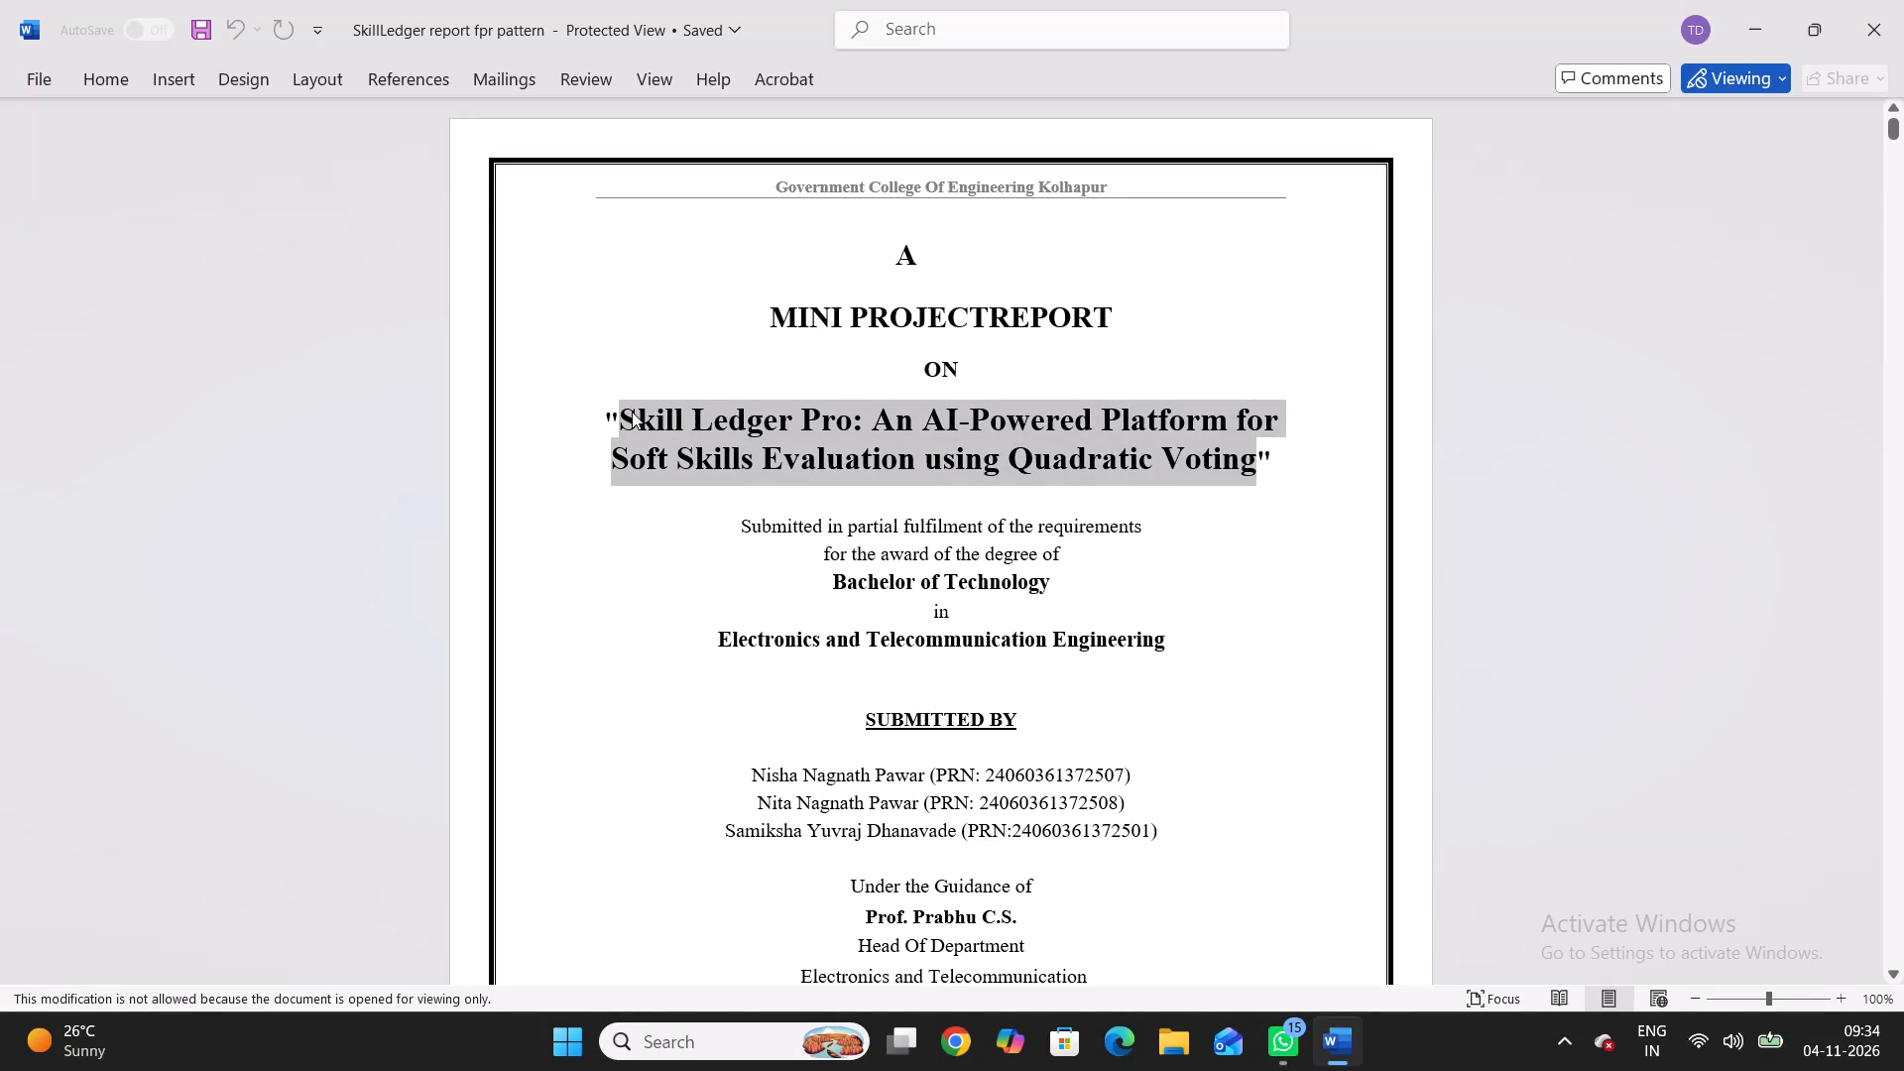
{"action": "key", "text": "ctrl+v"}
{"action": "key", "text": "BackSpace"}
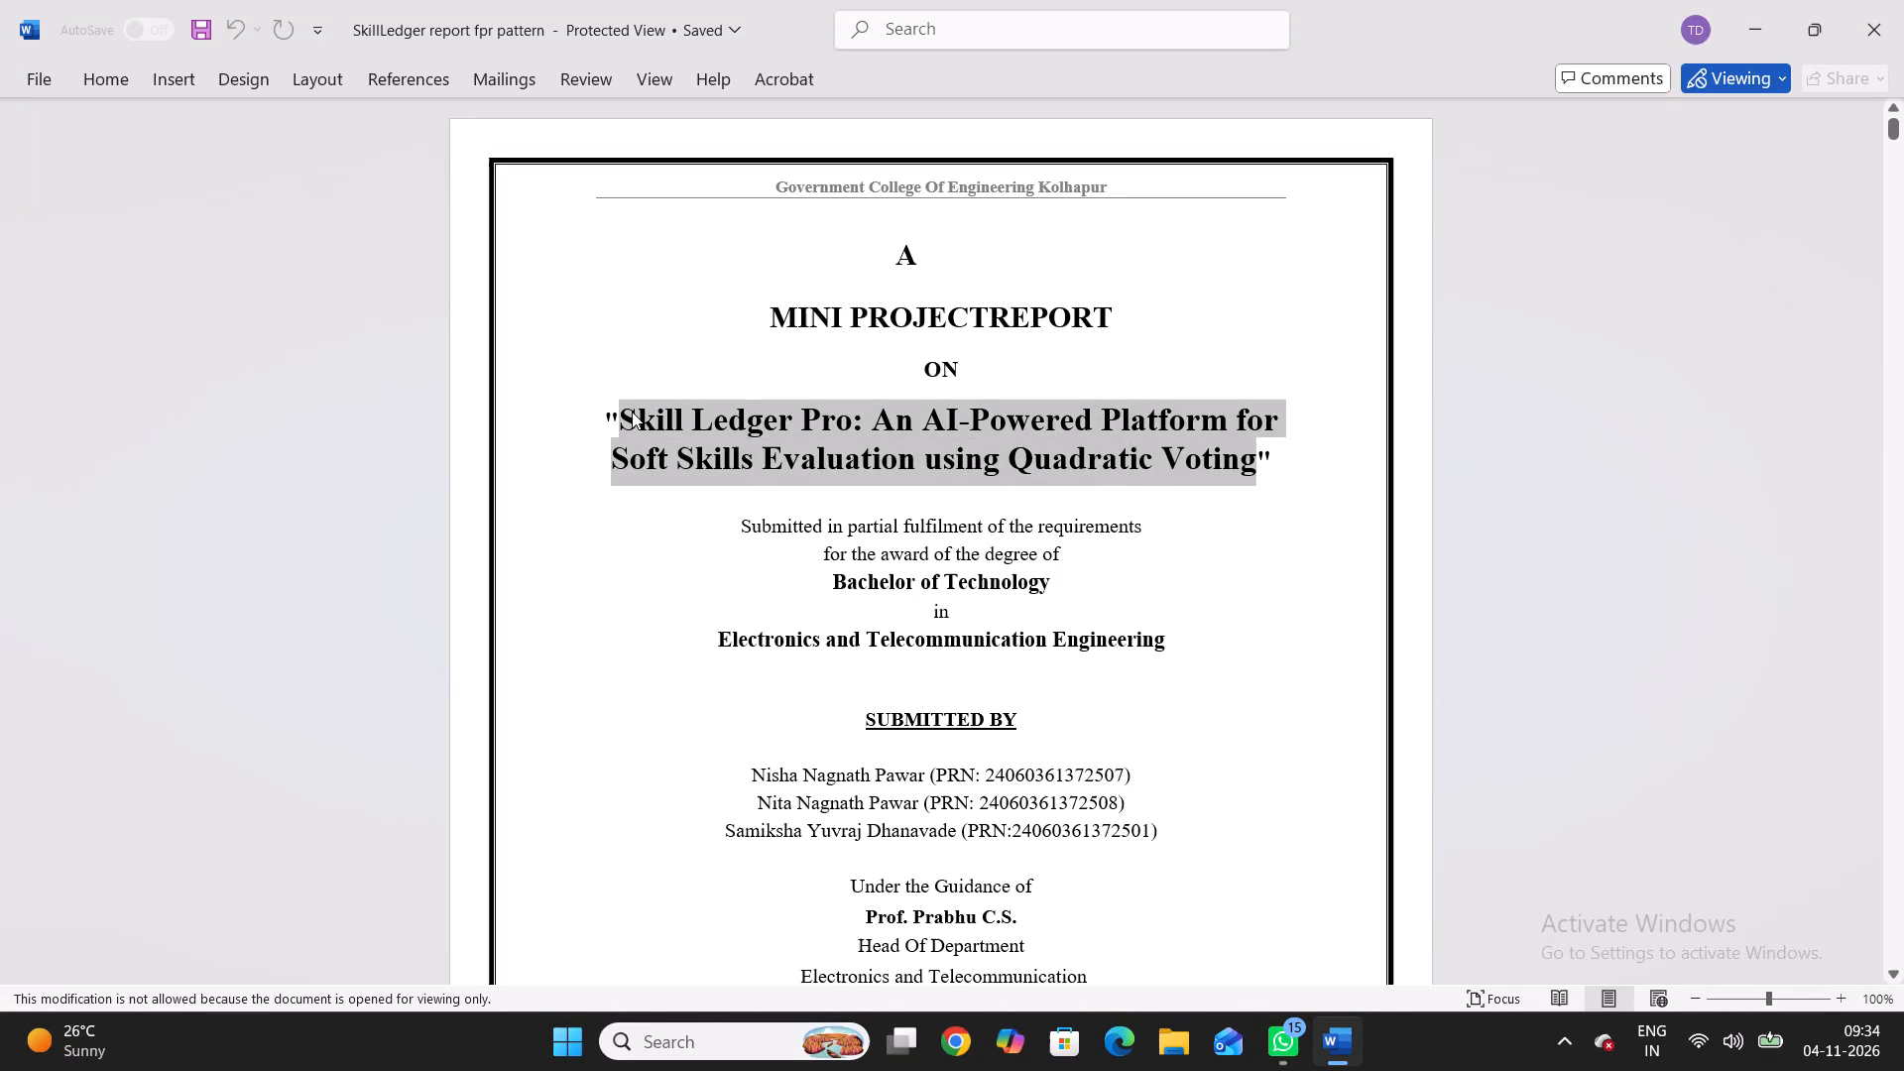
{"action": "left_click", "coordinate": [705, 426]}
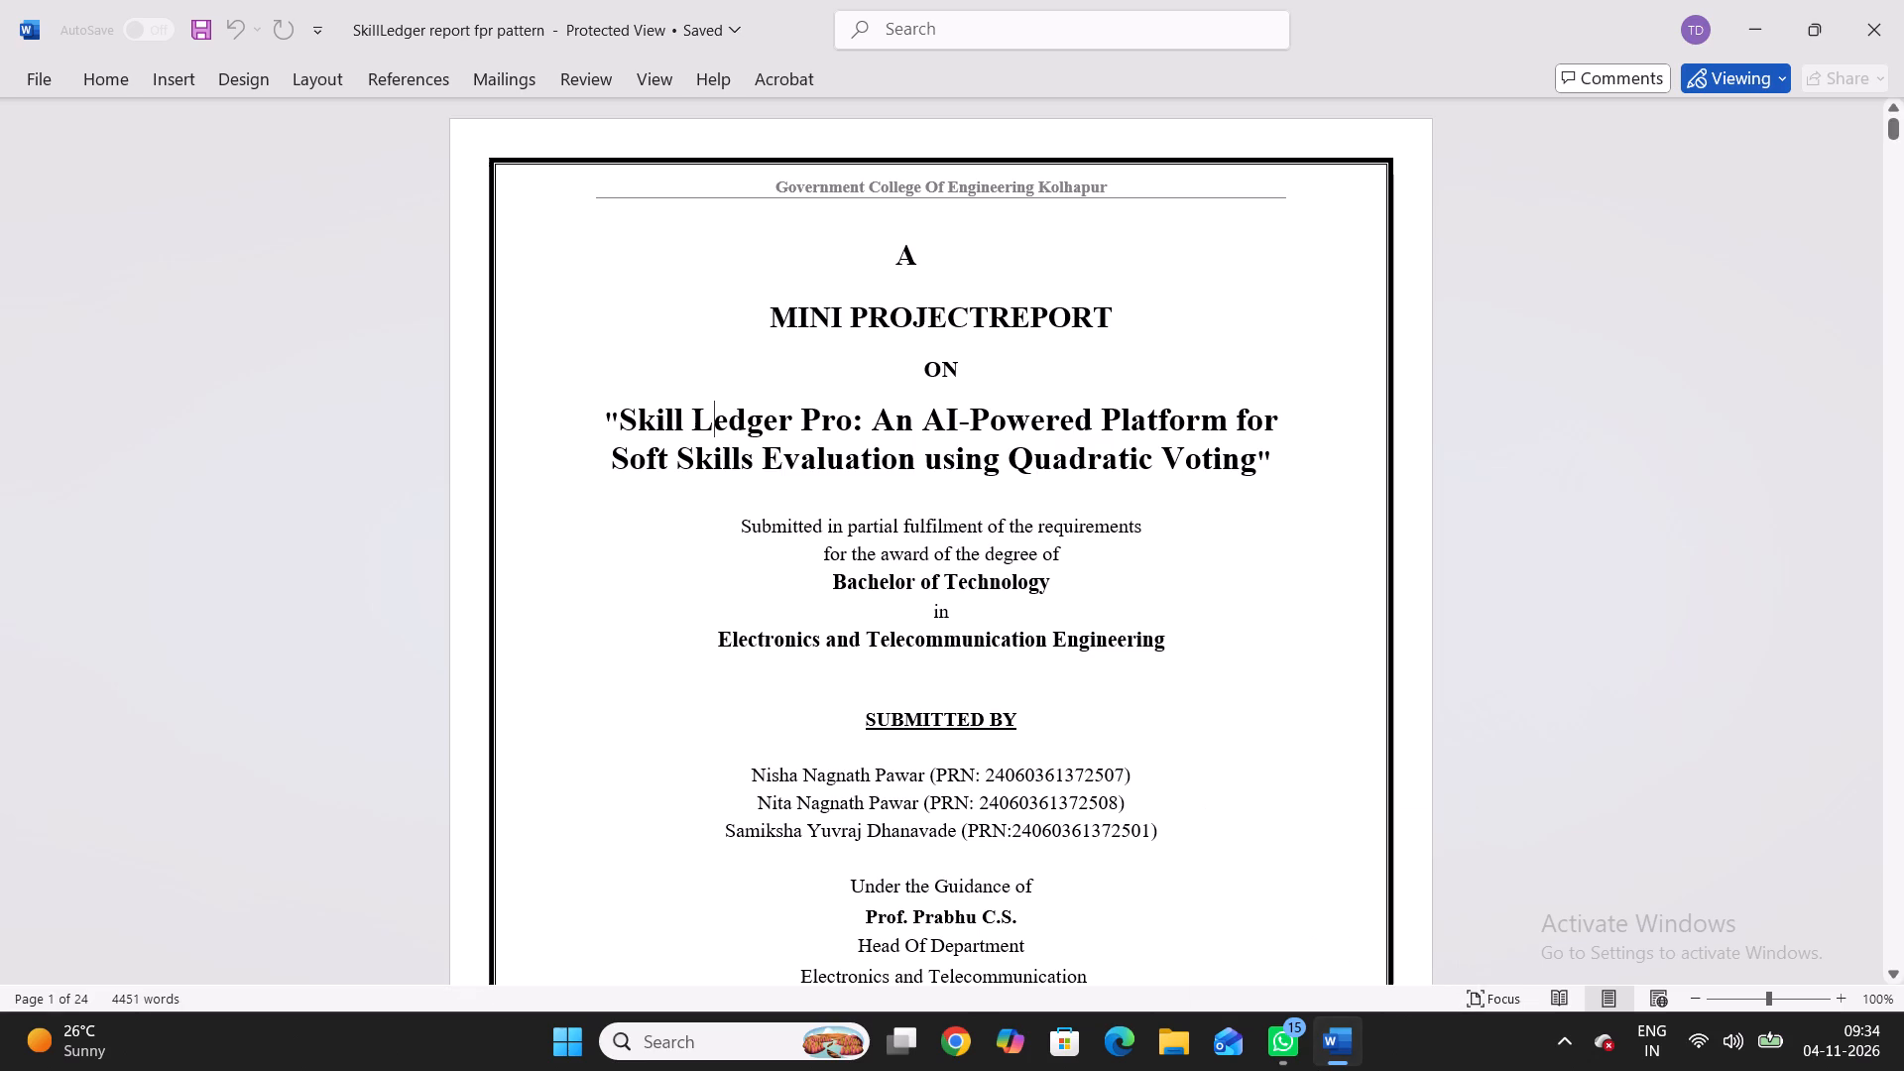
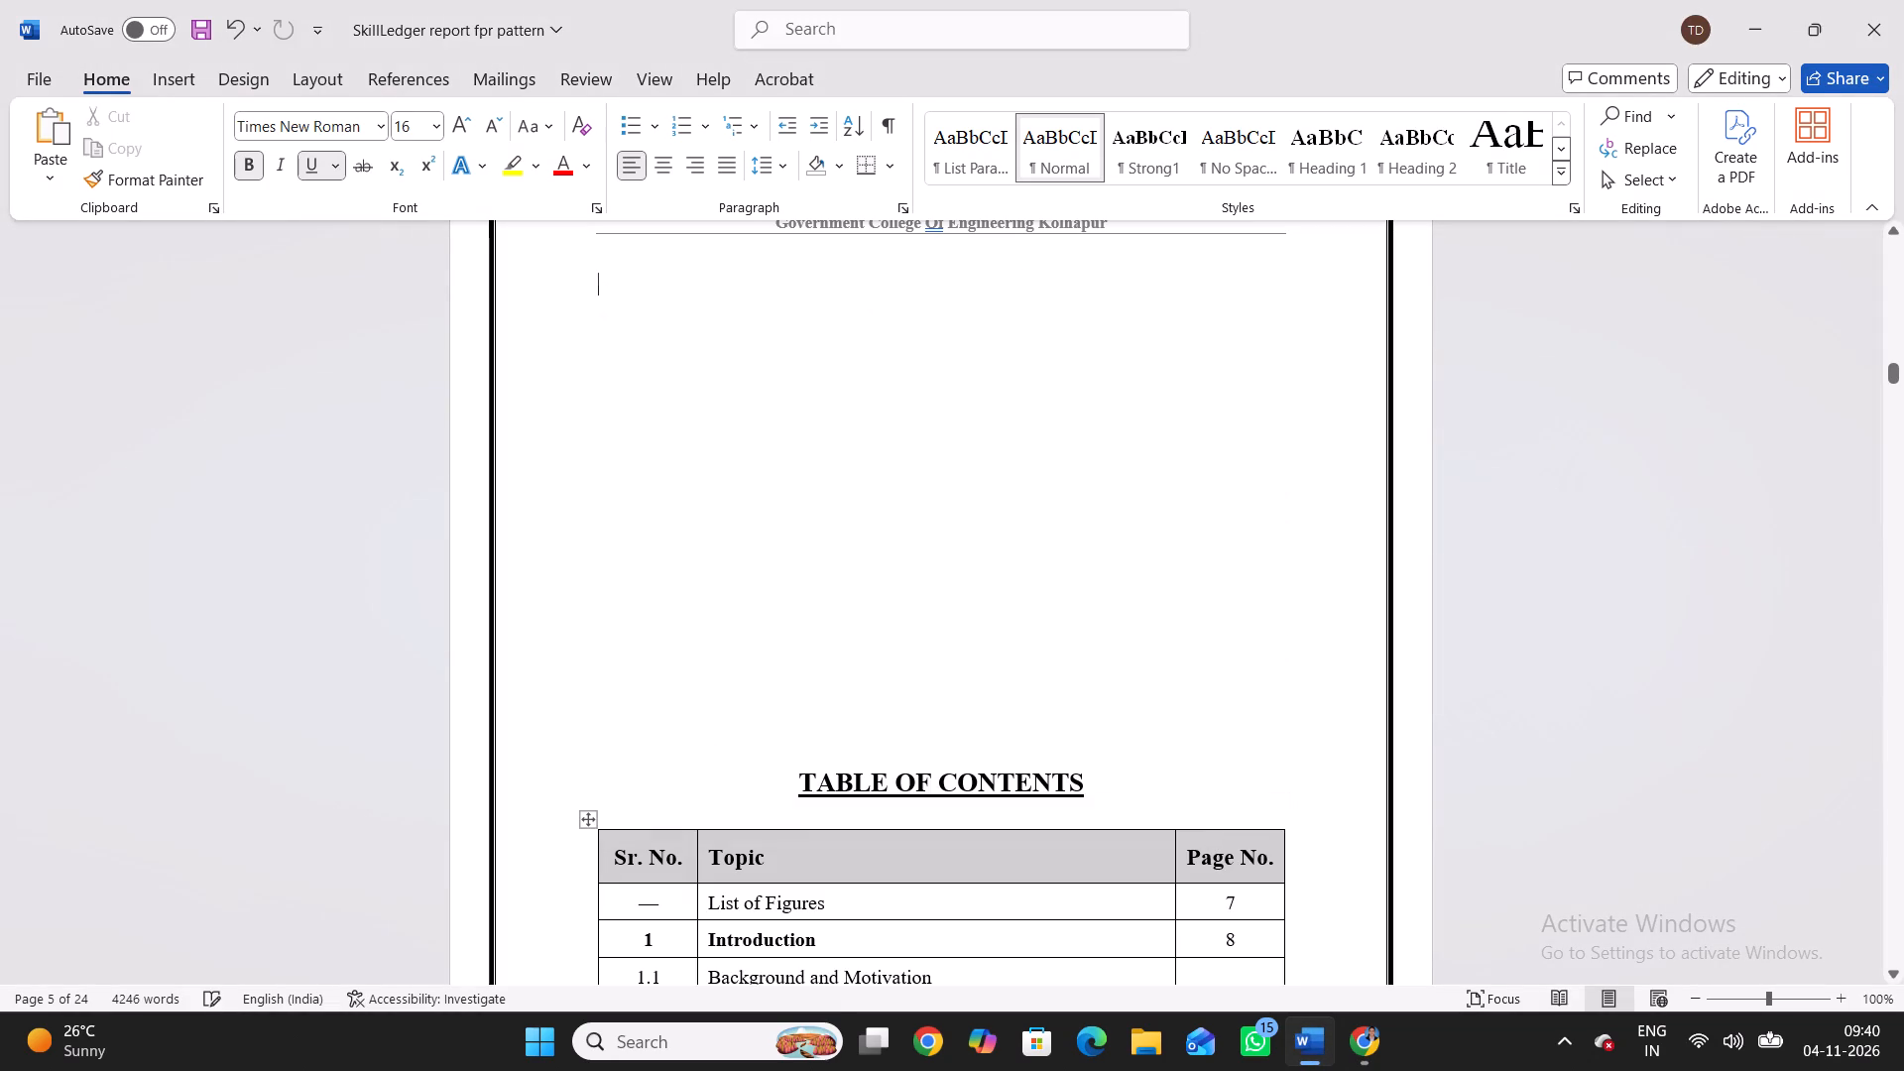
{"action": "key", "text": "ctrl+v"}
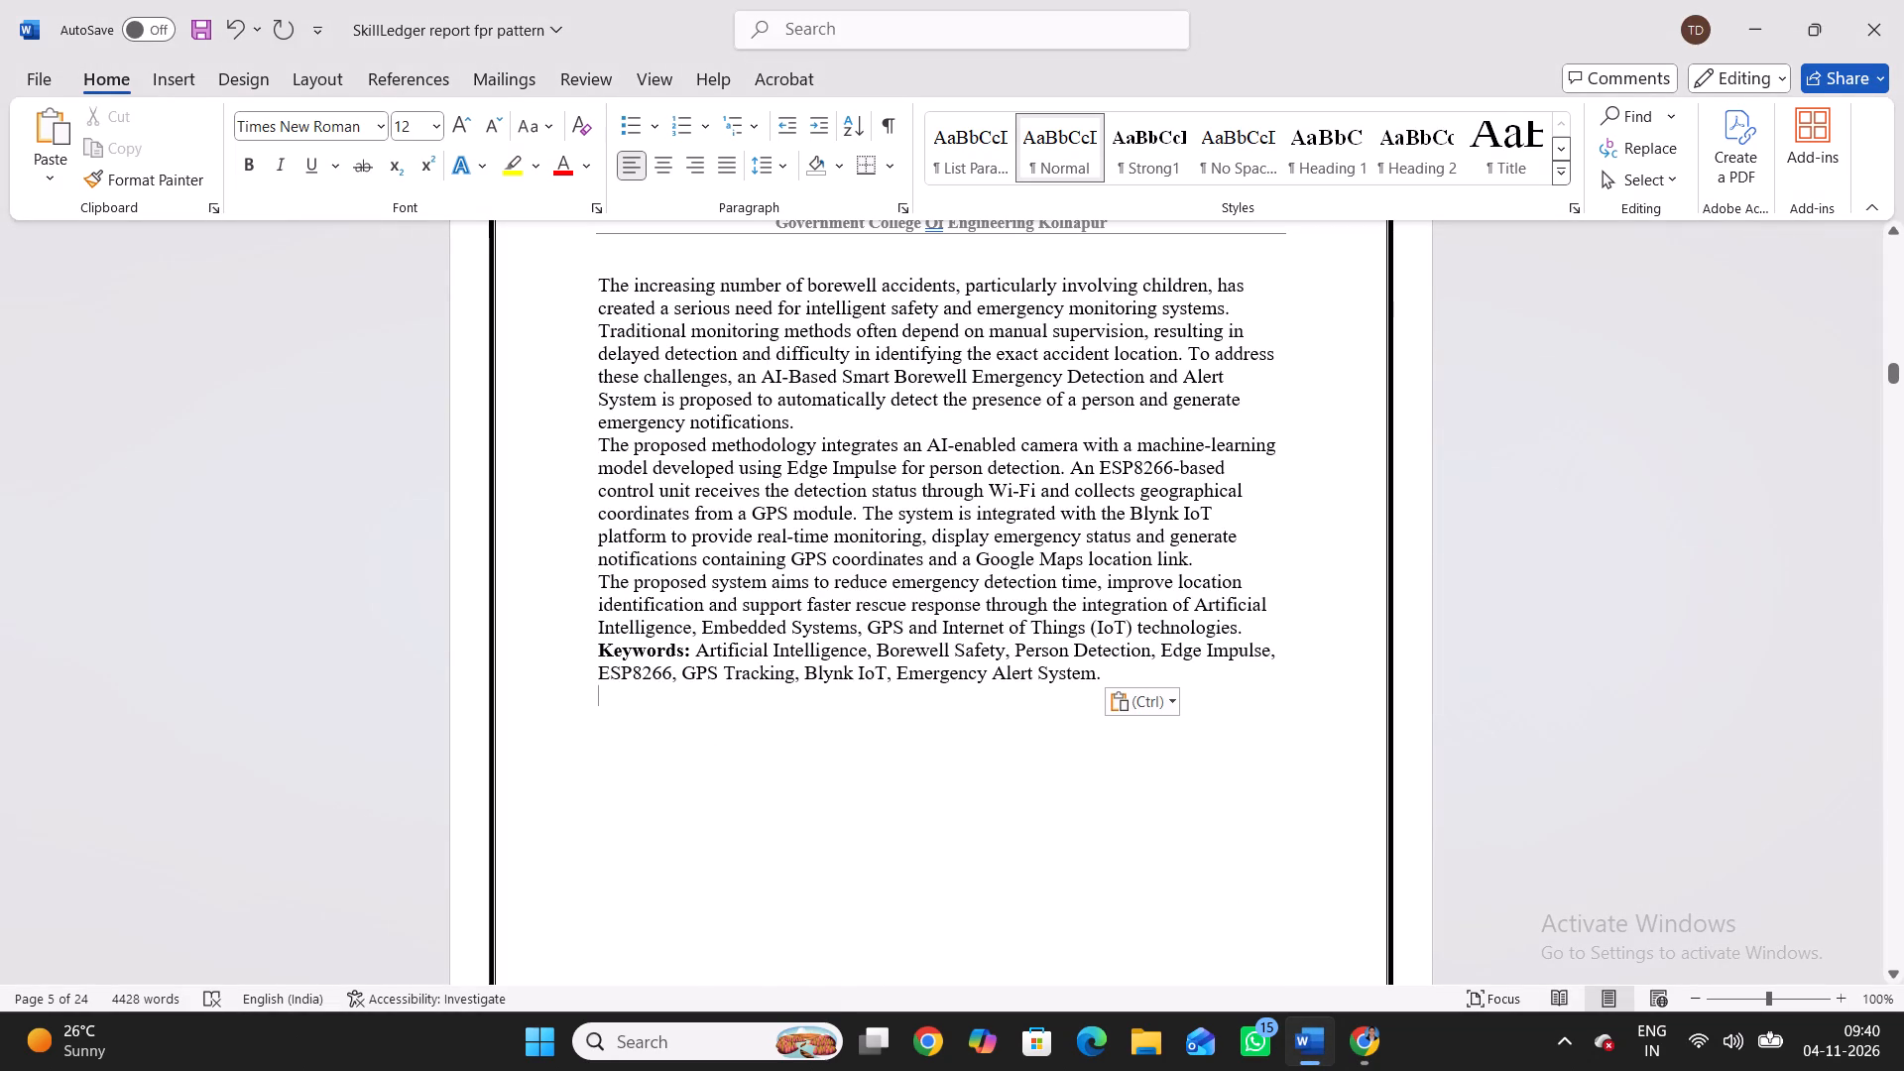
Insert an empty line above the ABSTRACT heading after the group members list, so the heading starts on the following page.
{"action": "scroll", "coordinate": [1162, 658], "scroll_direction": "up", "scroll_amount": 5}
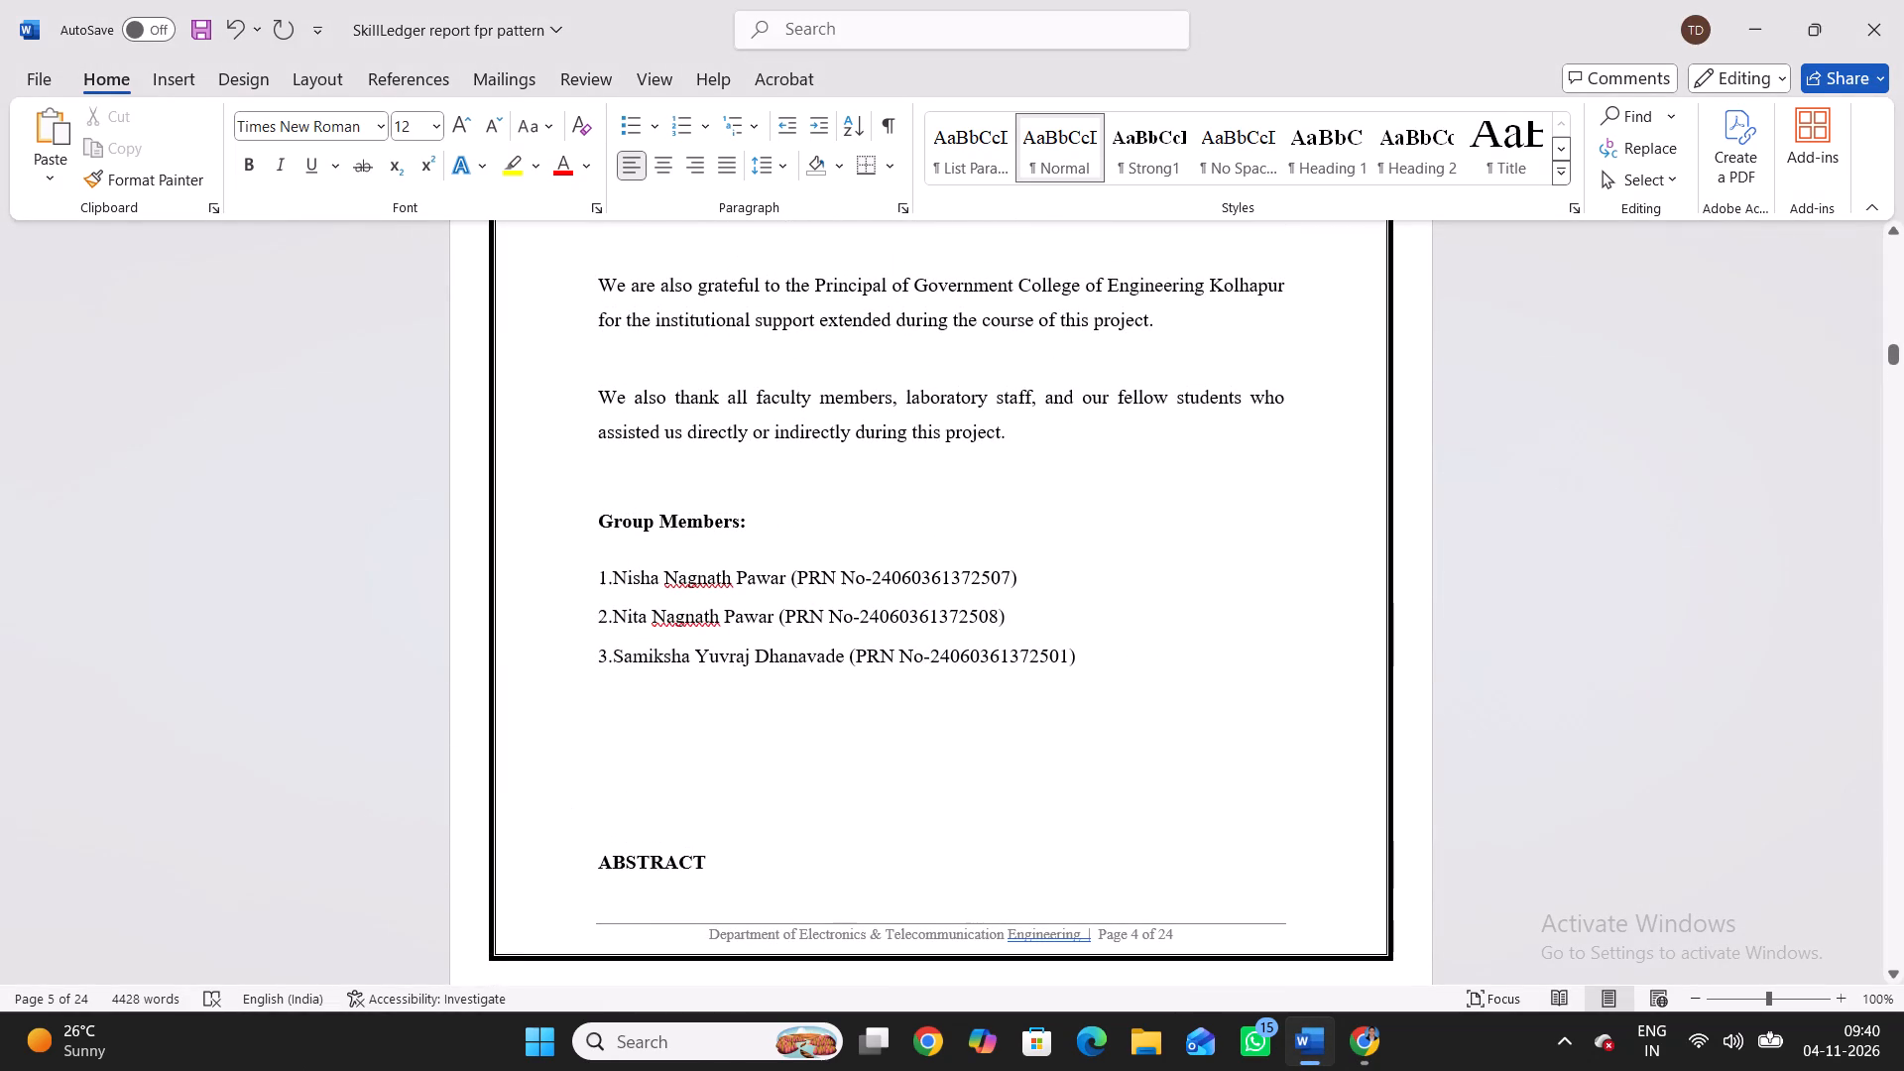
{"action": "left_click", "coordinate": [585, 807]}
{"action": "key", "text": "Return"}
Examine the text formatting of the section 1.1 paragraphs and compare it with the pasted abstract's formatting.
{"action": "scroll", "coordinate": [585, 807], "scroll_direction": "down", "scroll_amount": 2}
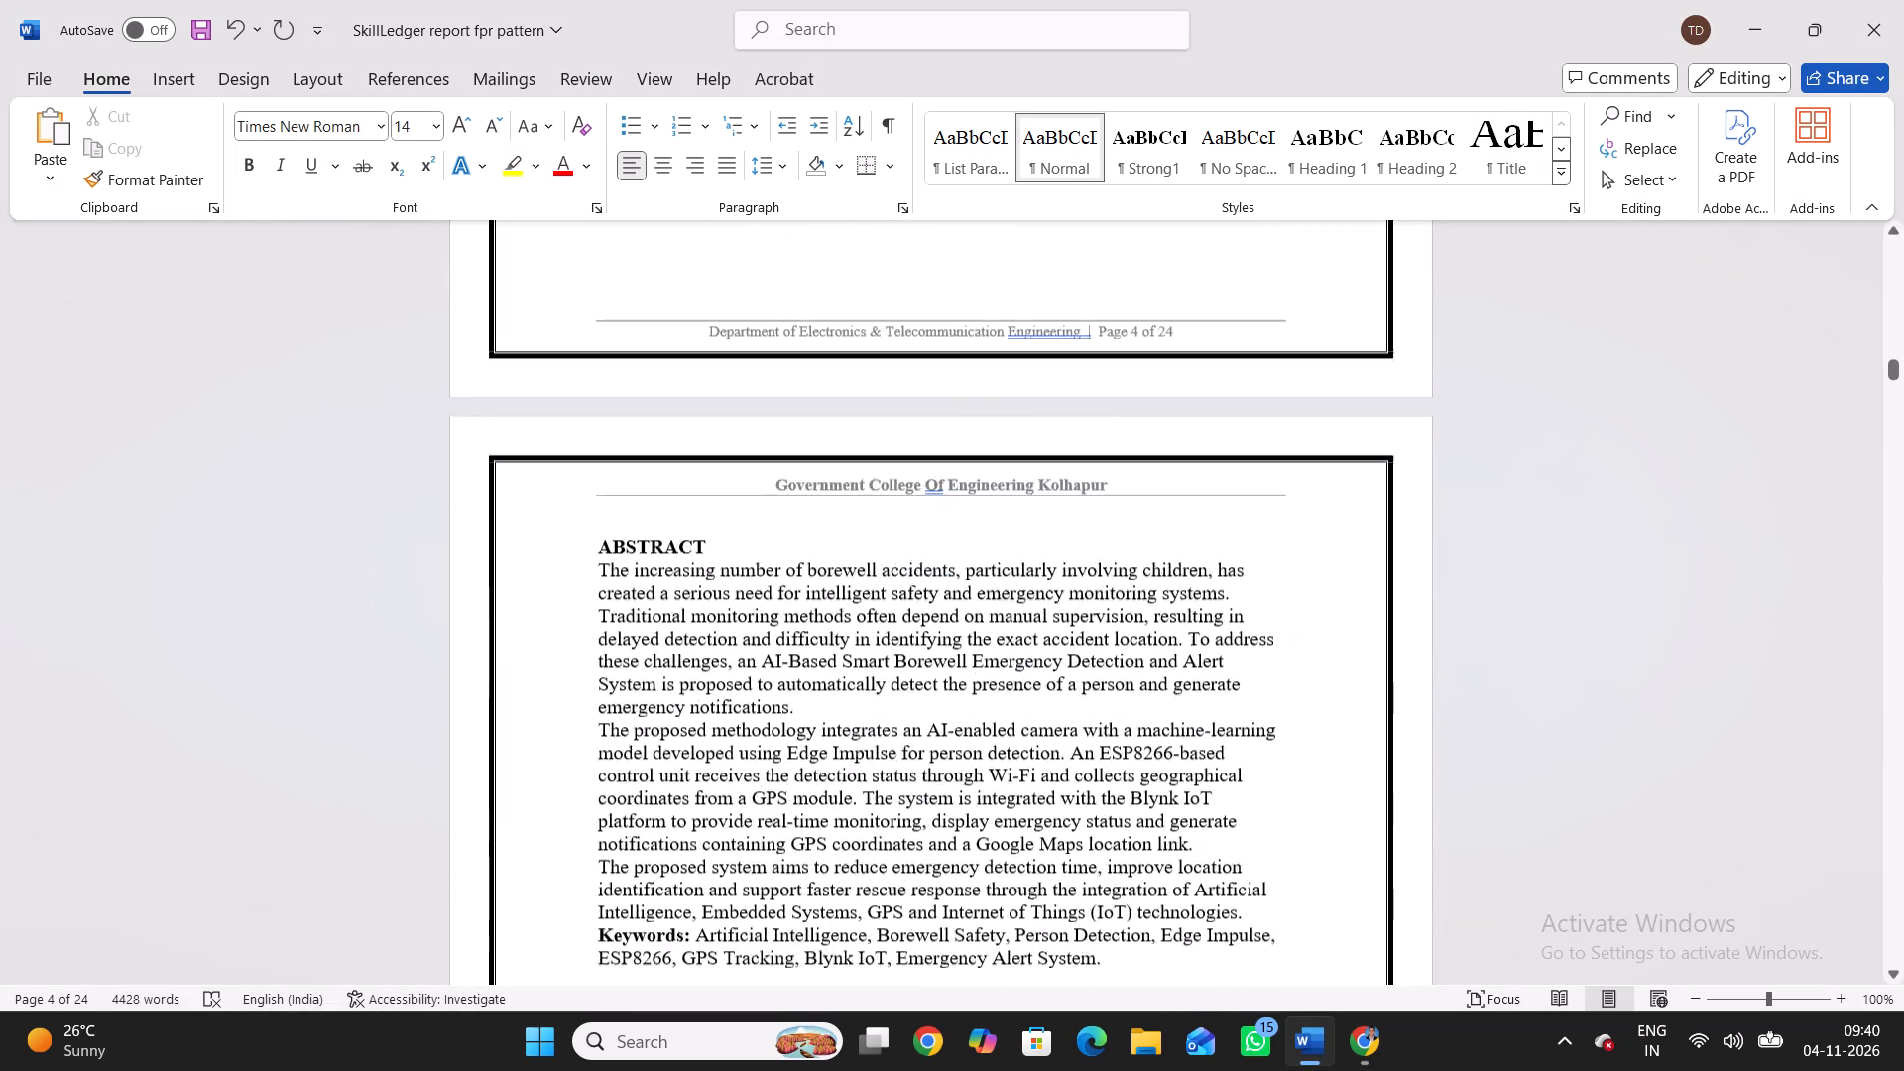
{"action": "scroll", "coordinate": [751, 538], "scroll_direction": "down", "scroll_amount": 3}
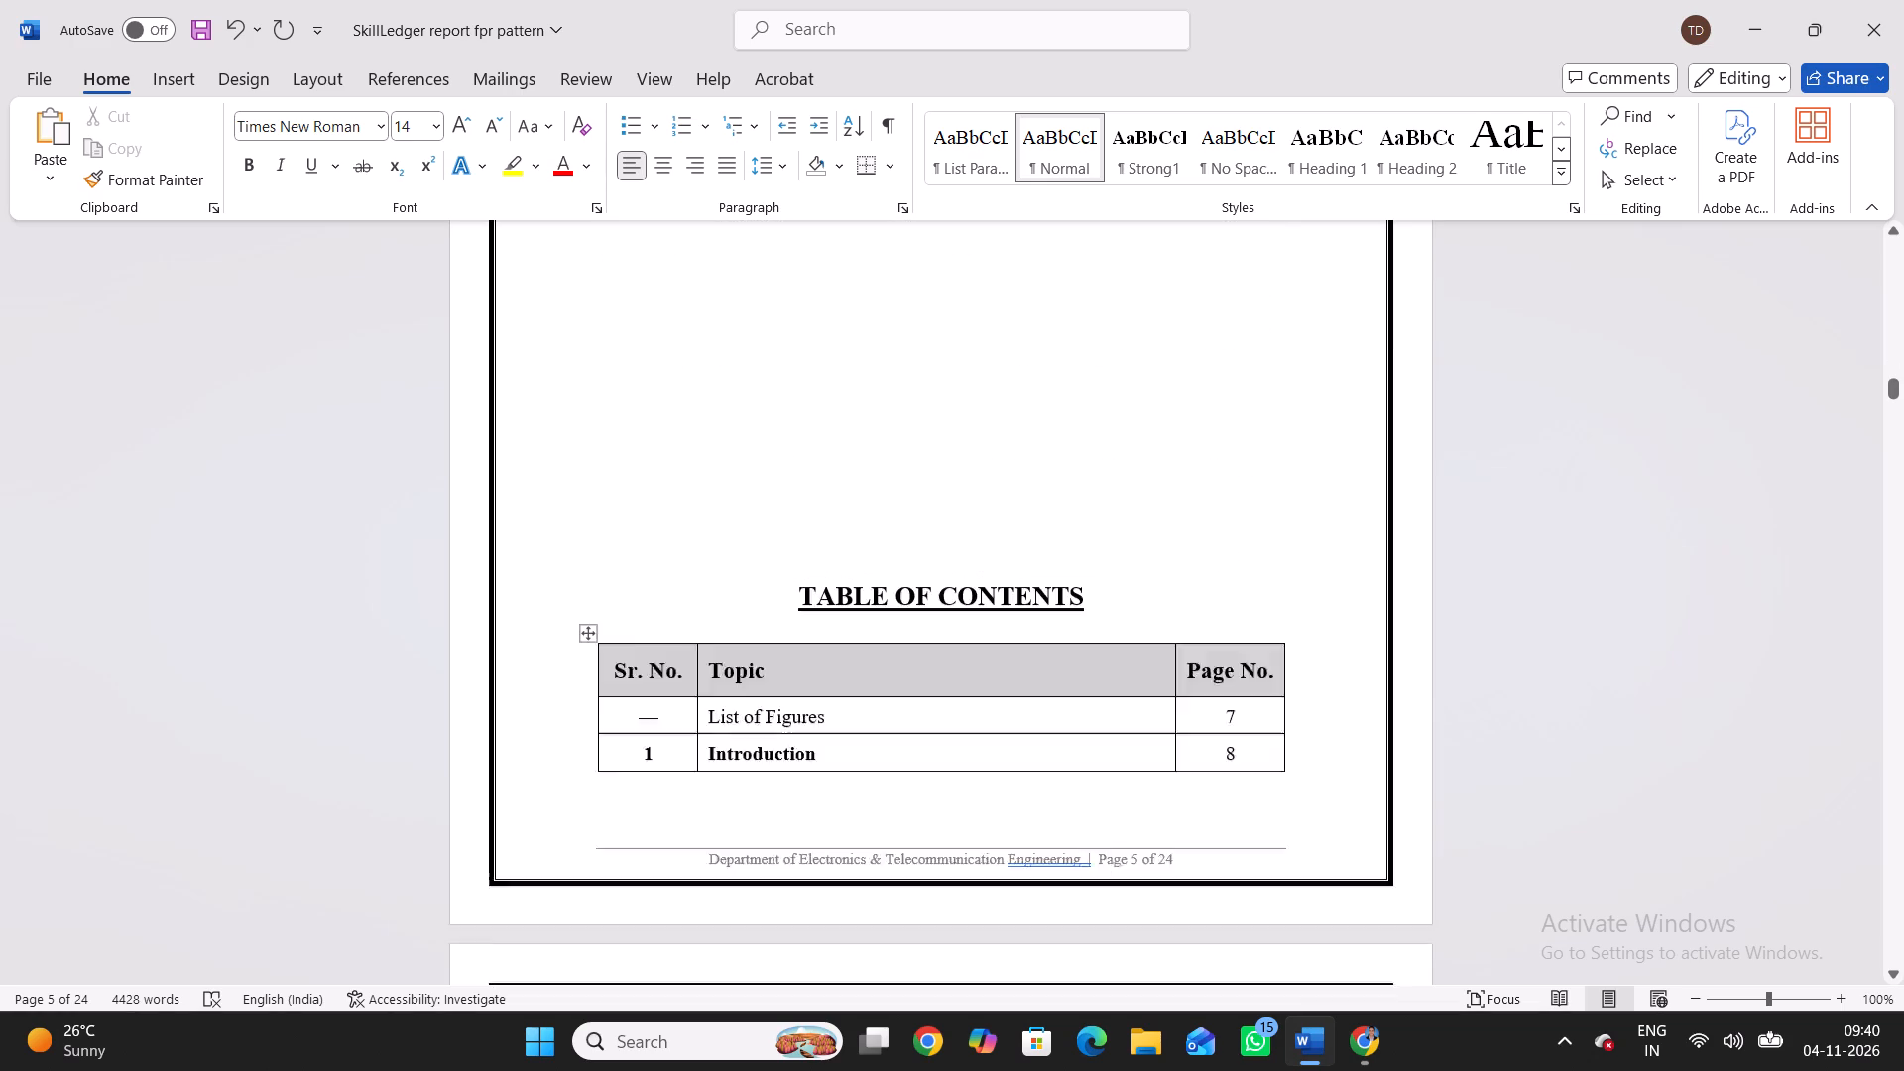
{"action": "scroll", "coordinate": [751, 538], "scroll_direction": "down", "scroll_amount": 6}
{"action": "scroll", "coordinate": [751, 538], "scroll_direction": "up", "scroll_amount": 1}
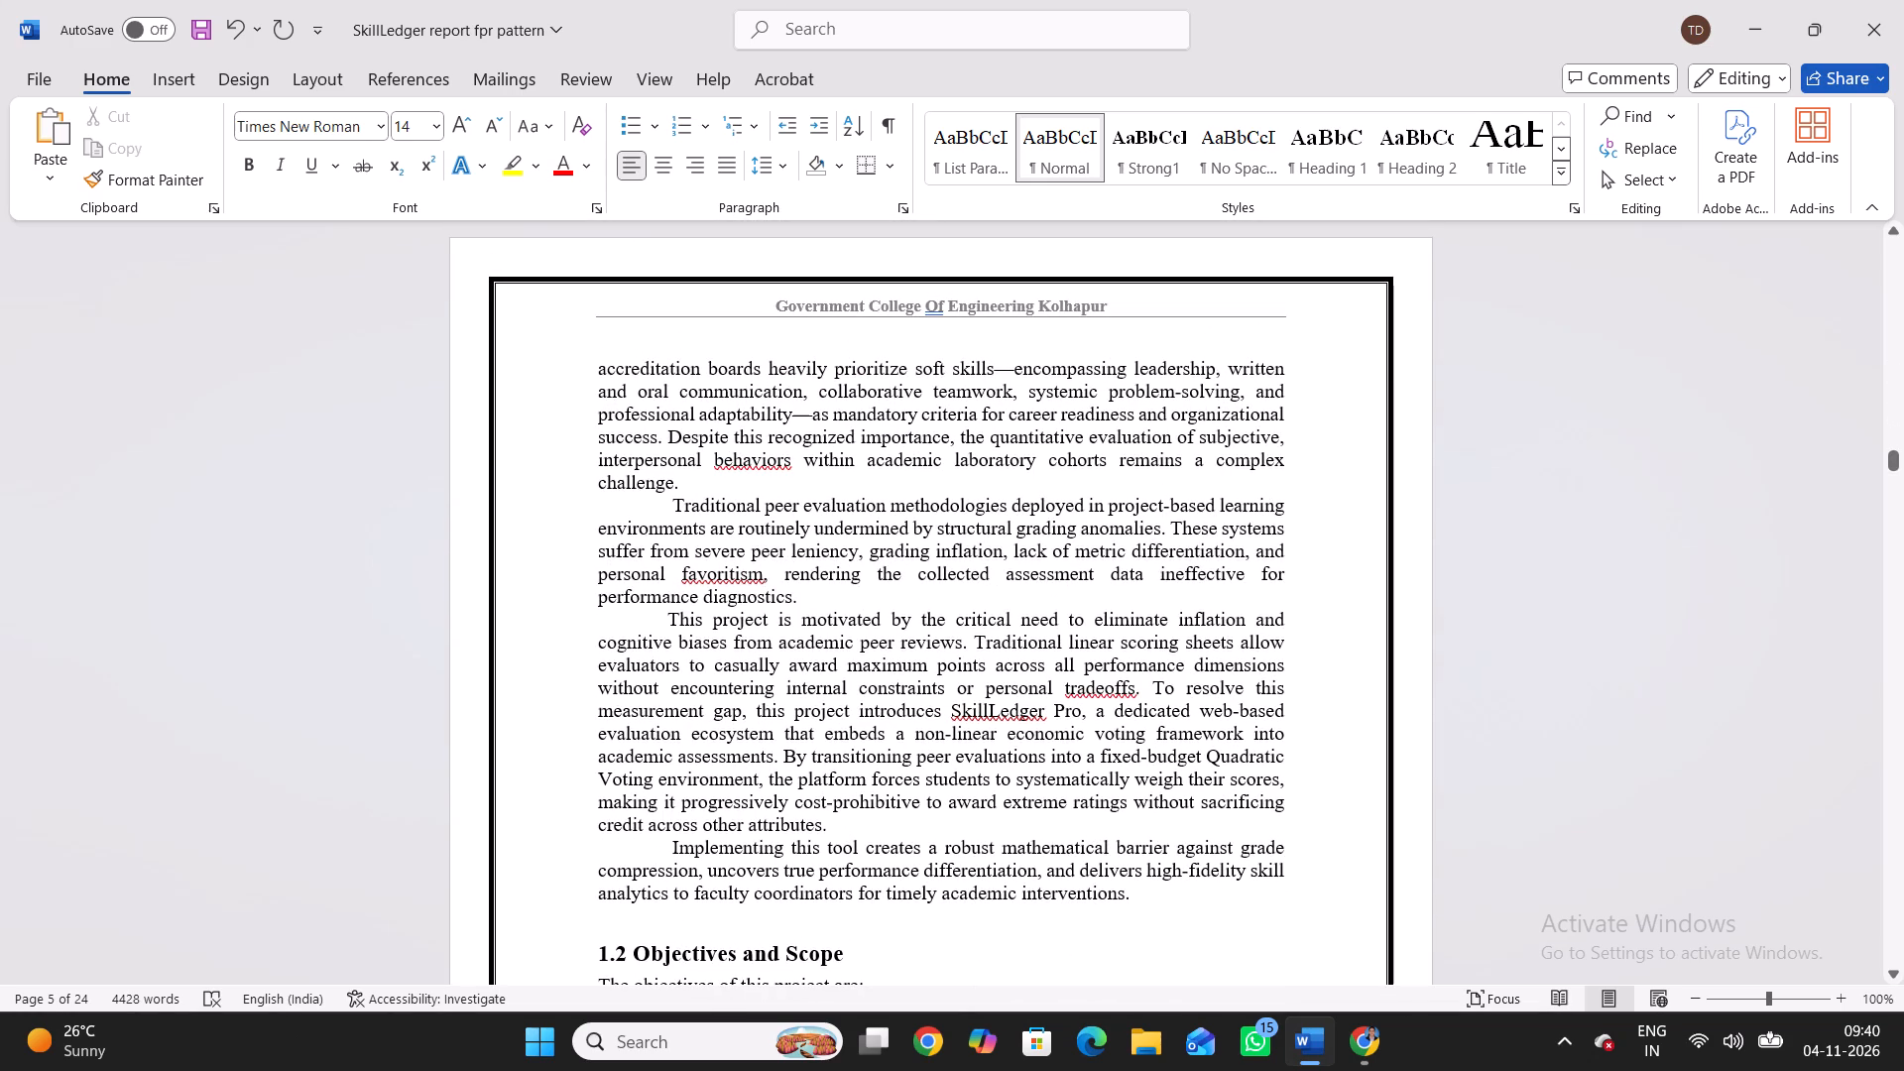
{"action": "left_click_drag", "start_coordinate": [751, 538], "coordinate": [952, 645]}
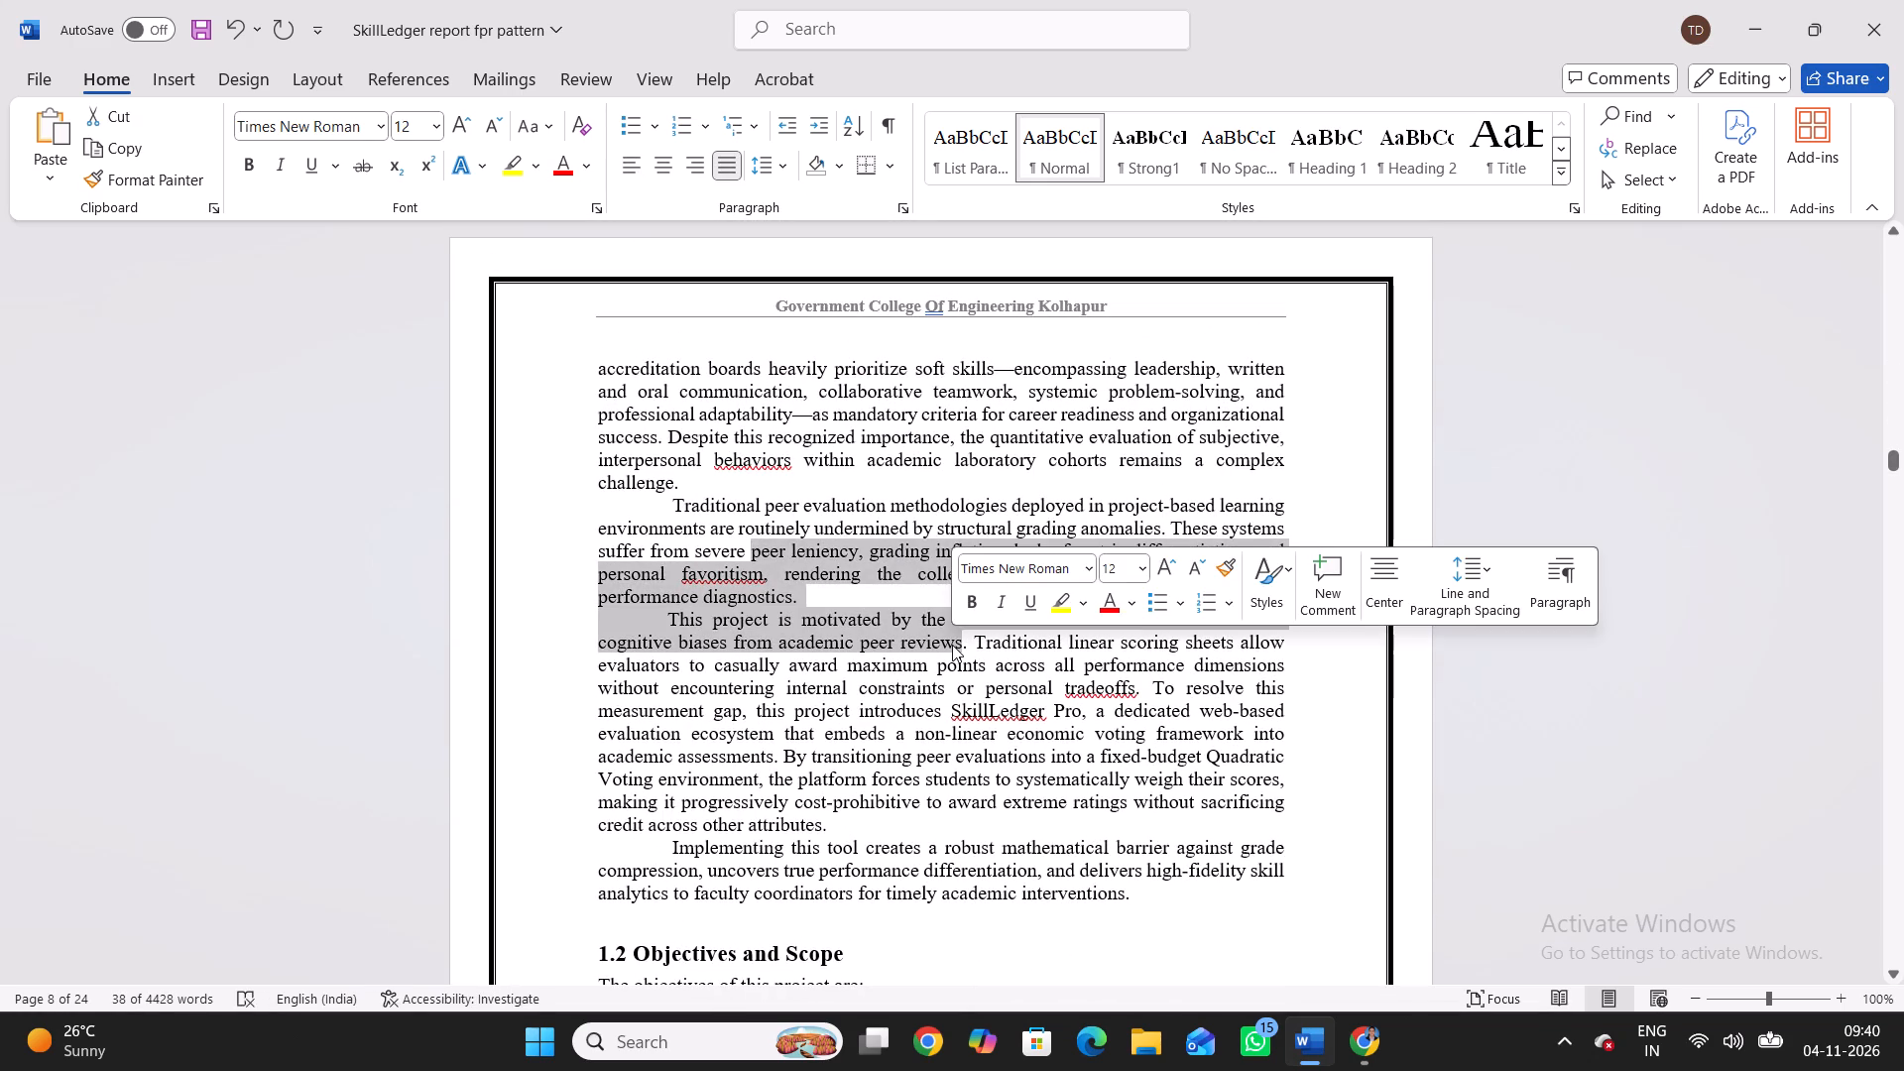
{"action": "scroll", "coordinate": [848, 343], "scroll_direction": "up", "scroll_amount": 6}
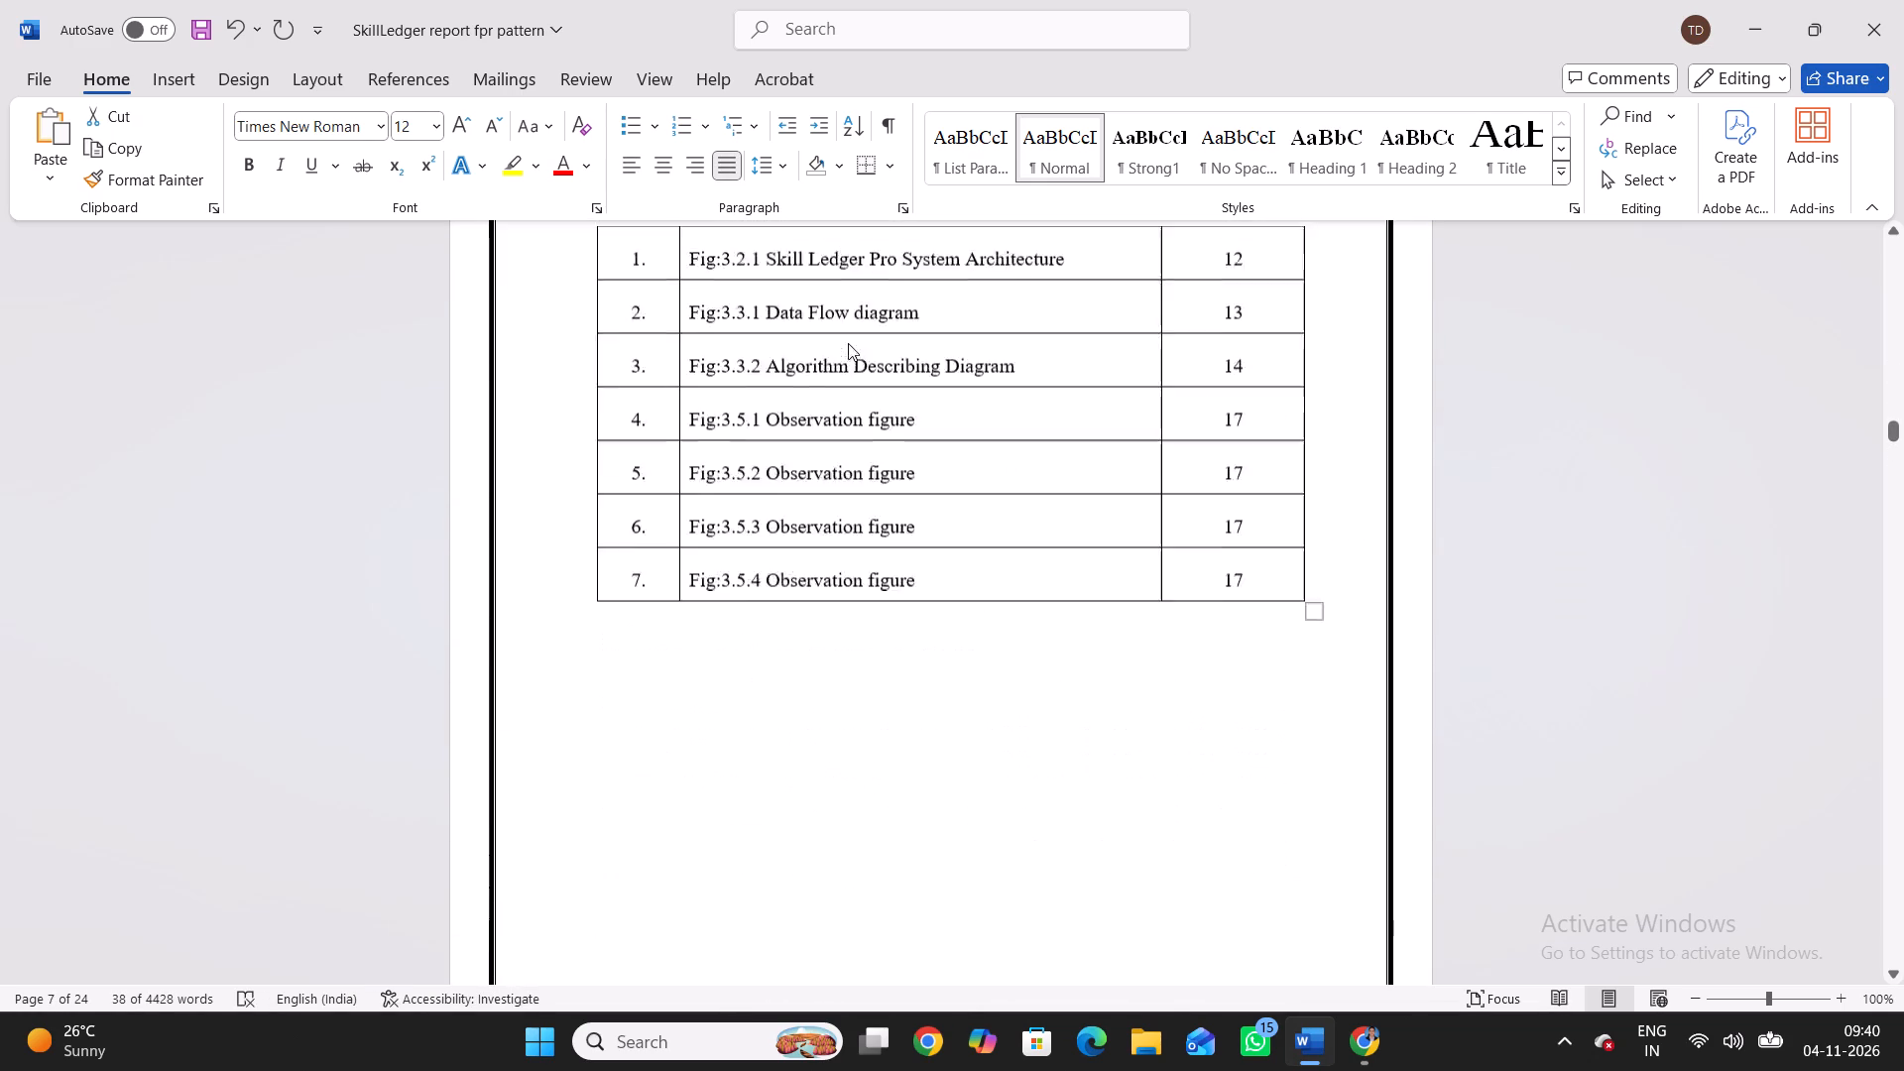
{"action": "scroll", "coordinate": [848, 343], "scroll_direction": "up", "scroll_amount": 5}
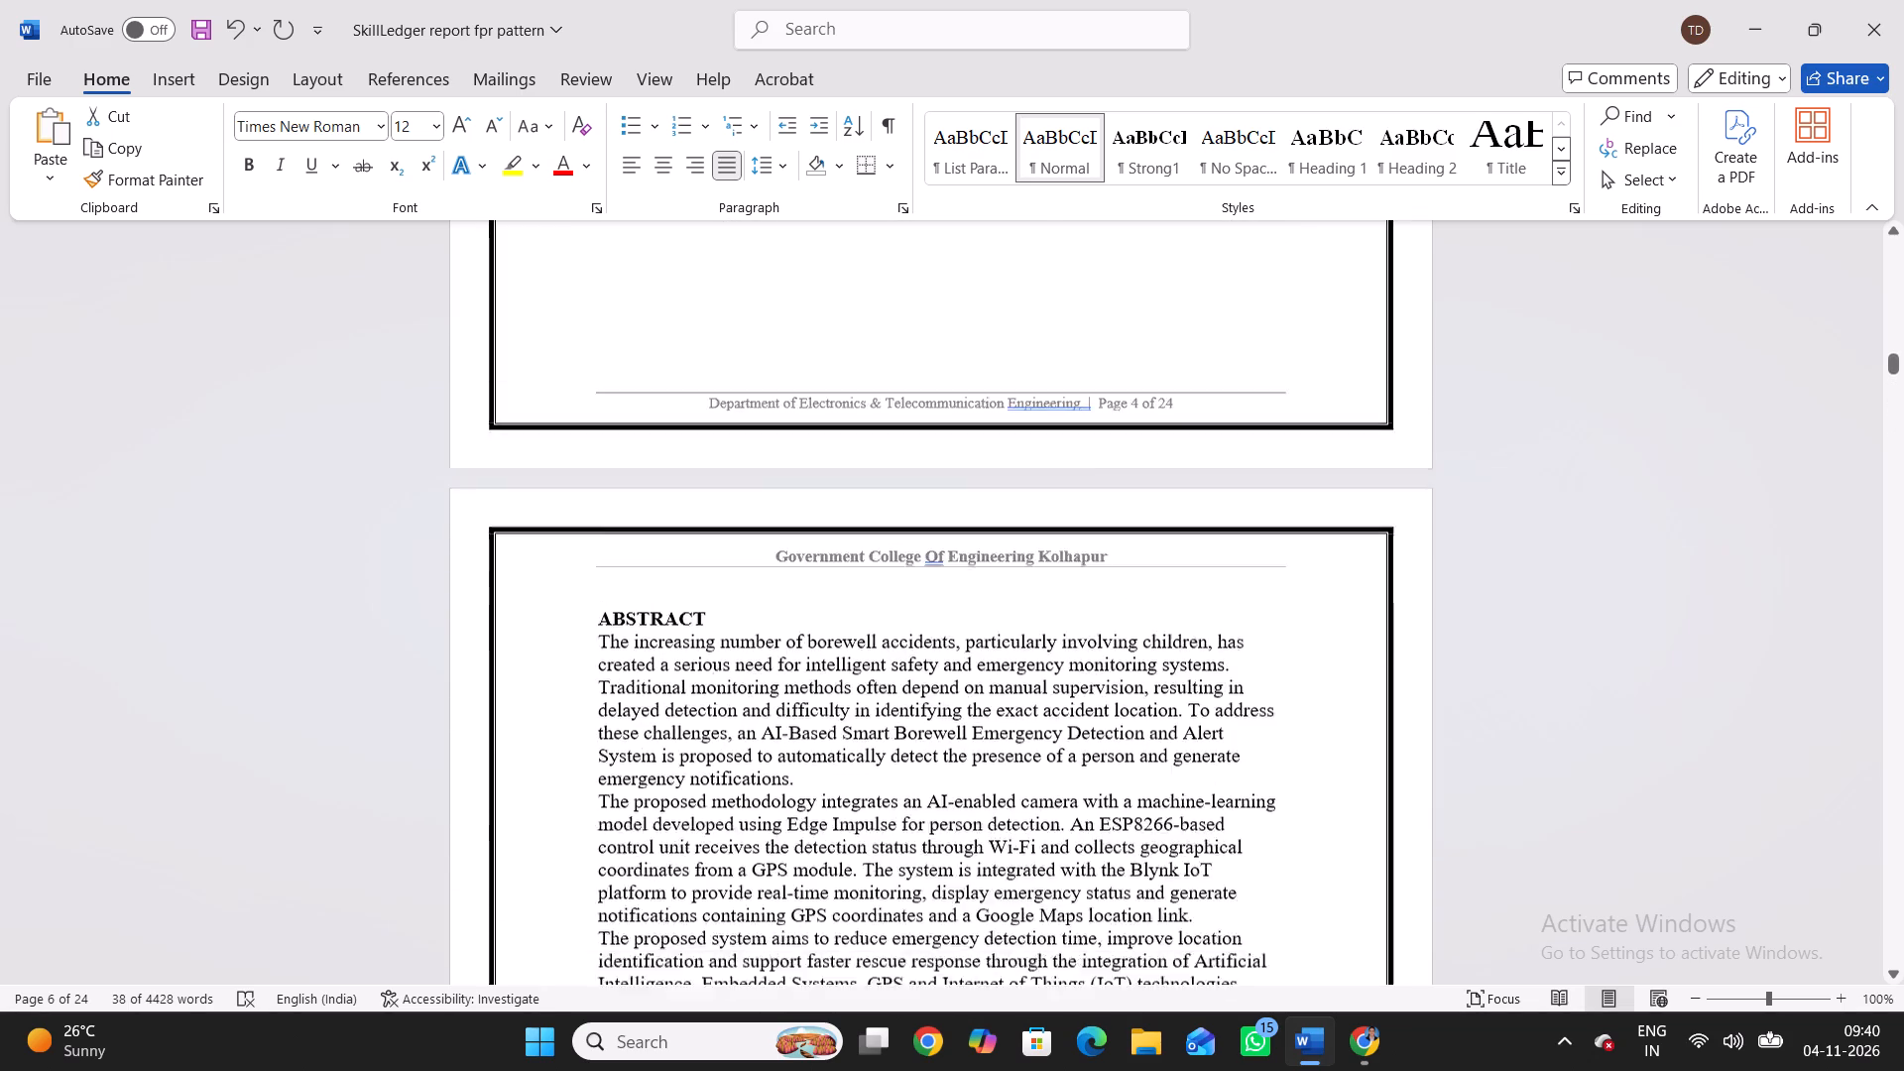
{"action": "scroll", "coordinate": [848, 343], "scroll_direction": "up", "scroll_amount": 2}
{"action": "left_click_drag", "start_coordinate": [594, 409], "coordinate": [948, 626]}
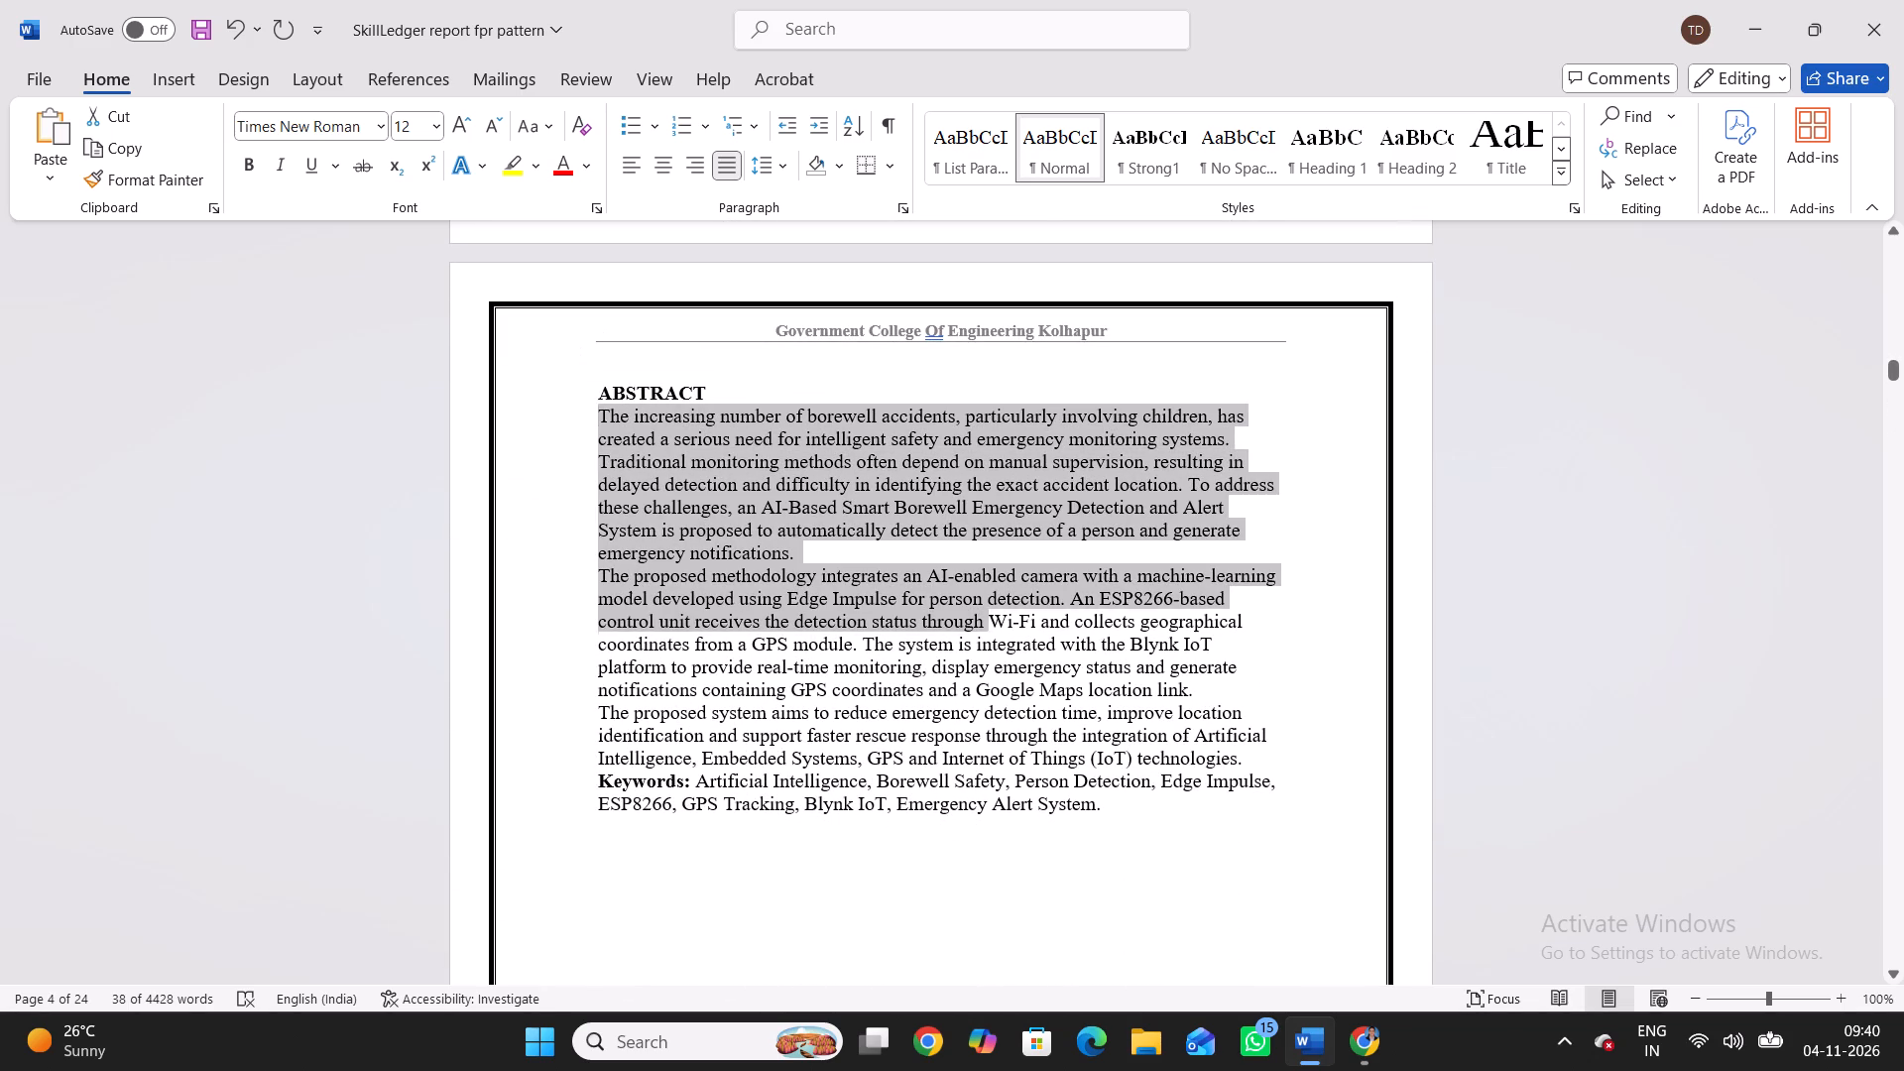
{"action": "left_click_drag", "start_coordinate": [948, 626], "coordinate": [1116, 799]}
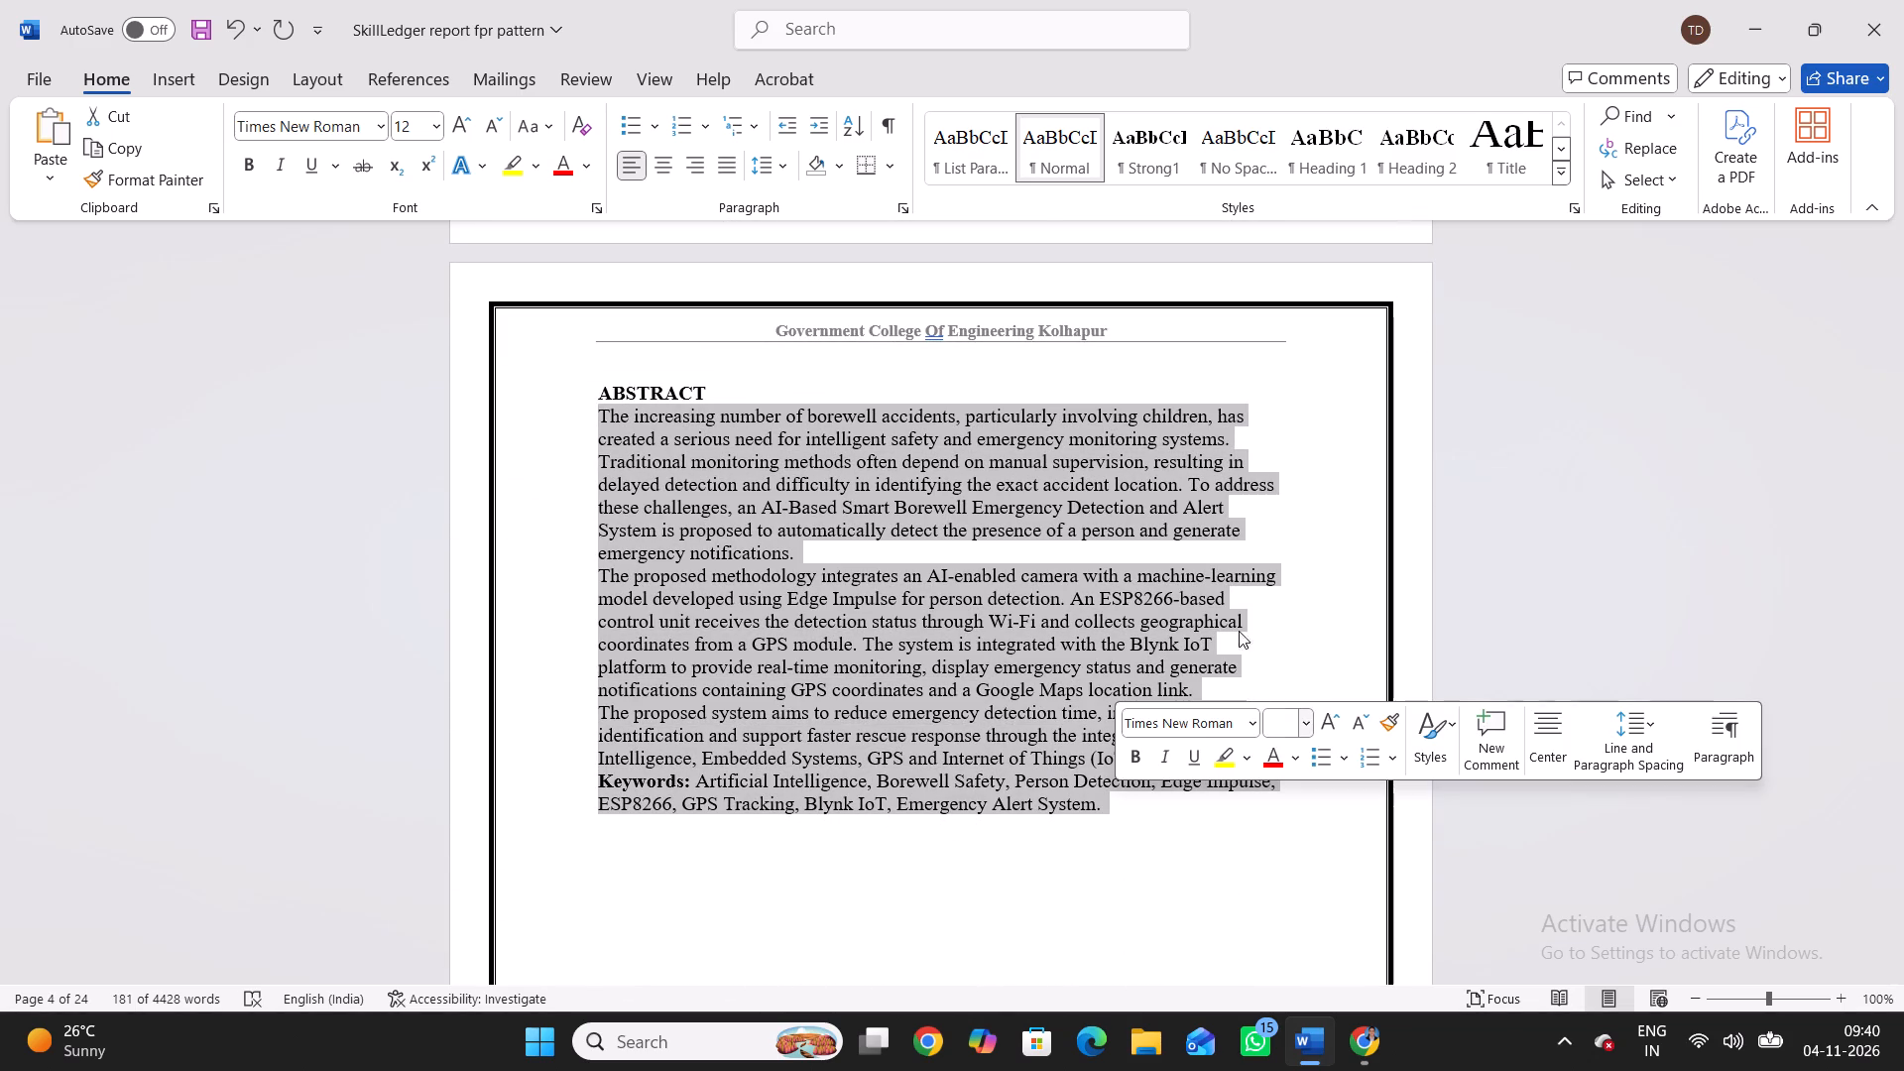
{"action": "left_click", "coordinate": [1190, 542]}
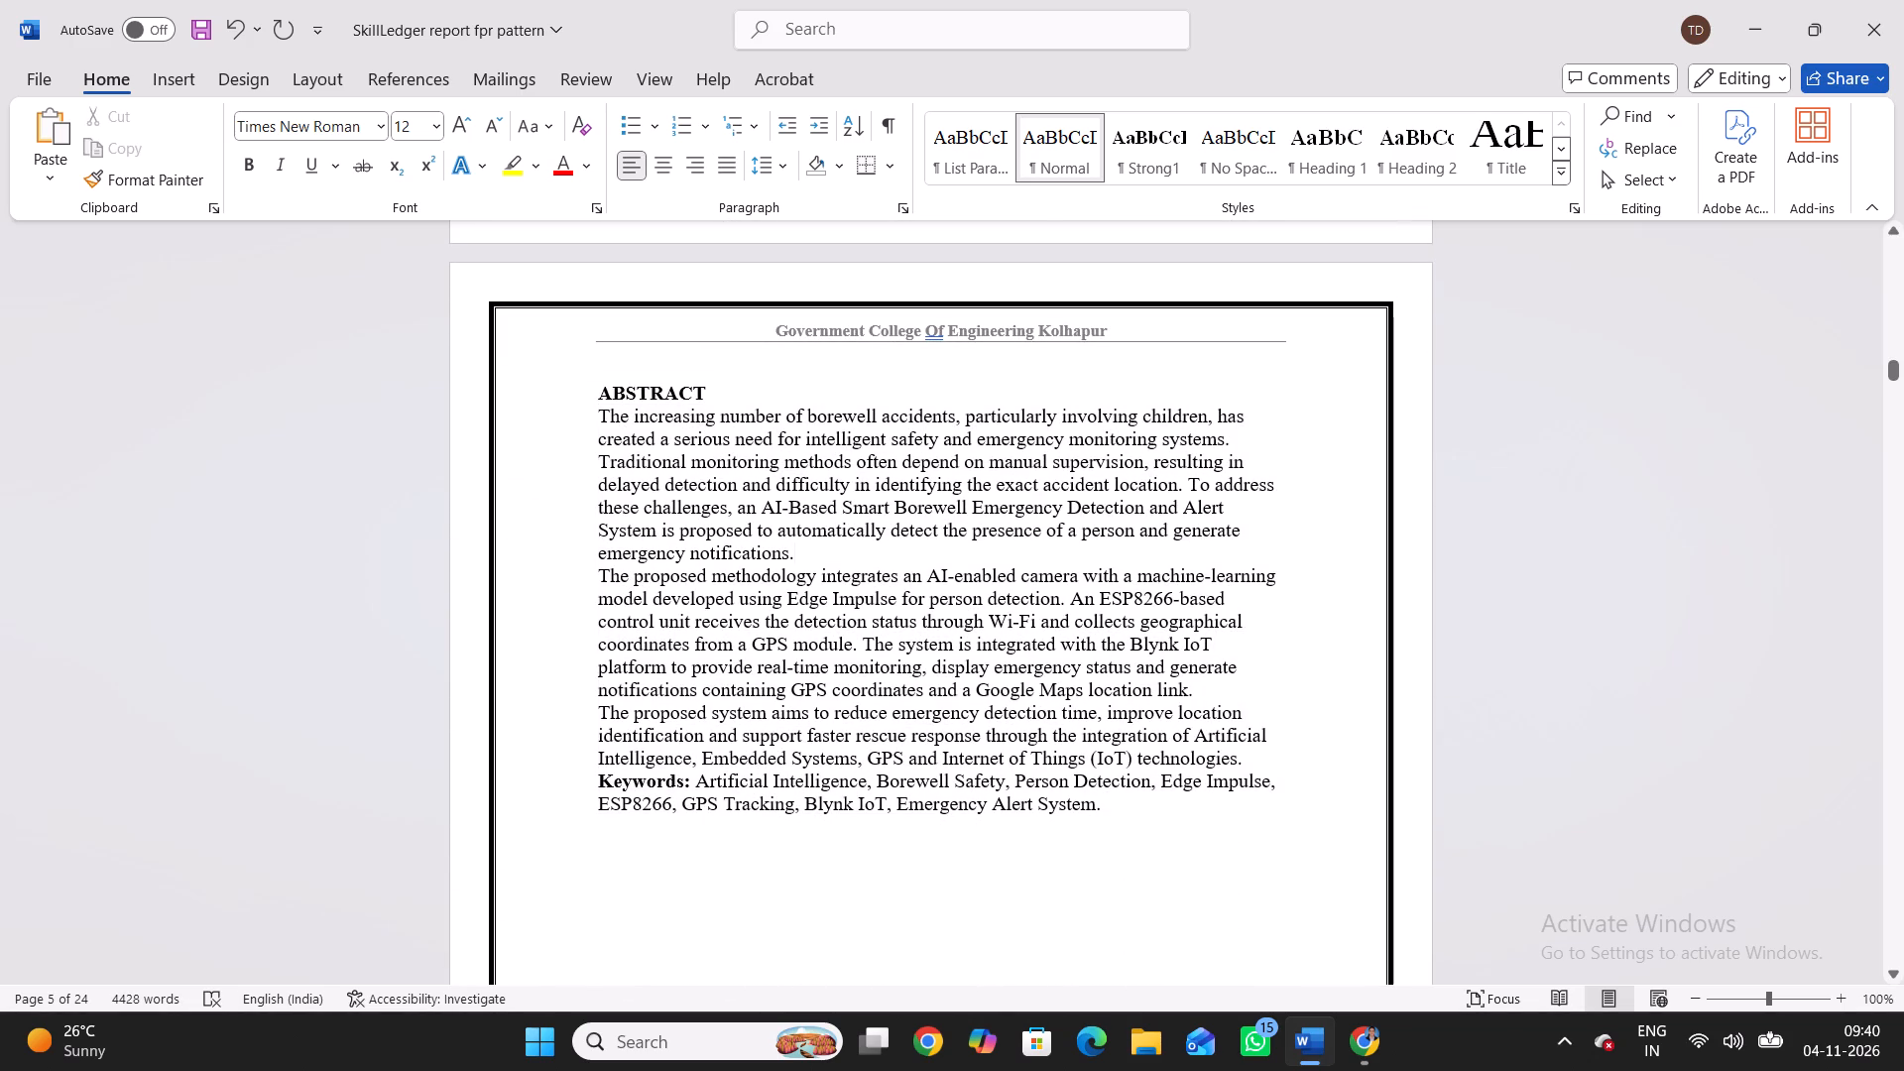
Indent the first line of the abstract's opening paragraph by five spaces.
{"action": "left_click", "coordinate": [597, 416]}
{"action": "key", "text": "space"}
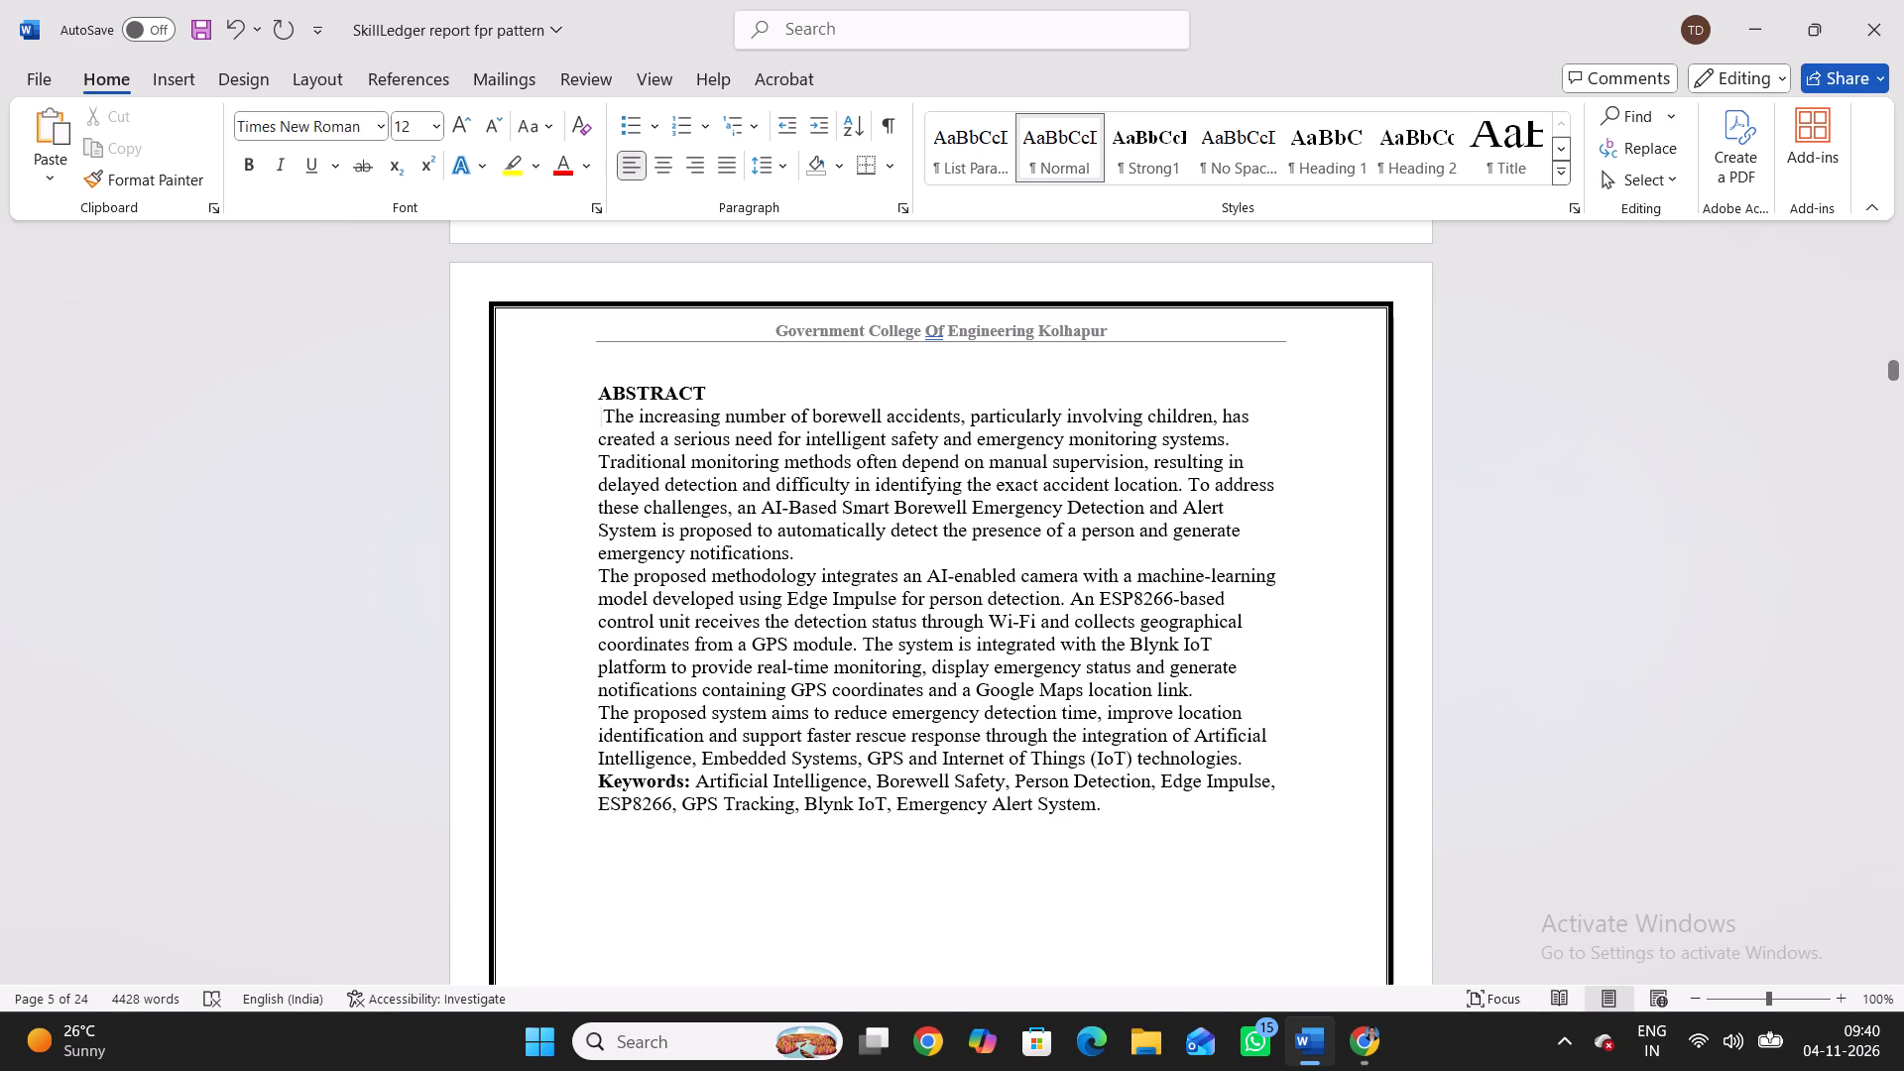
{"action": "key", "text": "space"}
{"action": "key", "text": "space"}
{"action": "key", "text": "space"}
{"action": "key", "text": "space"}
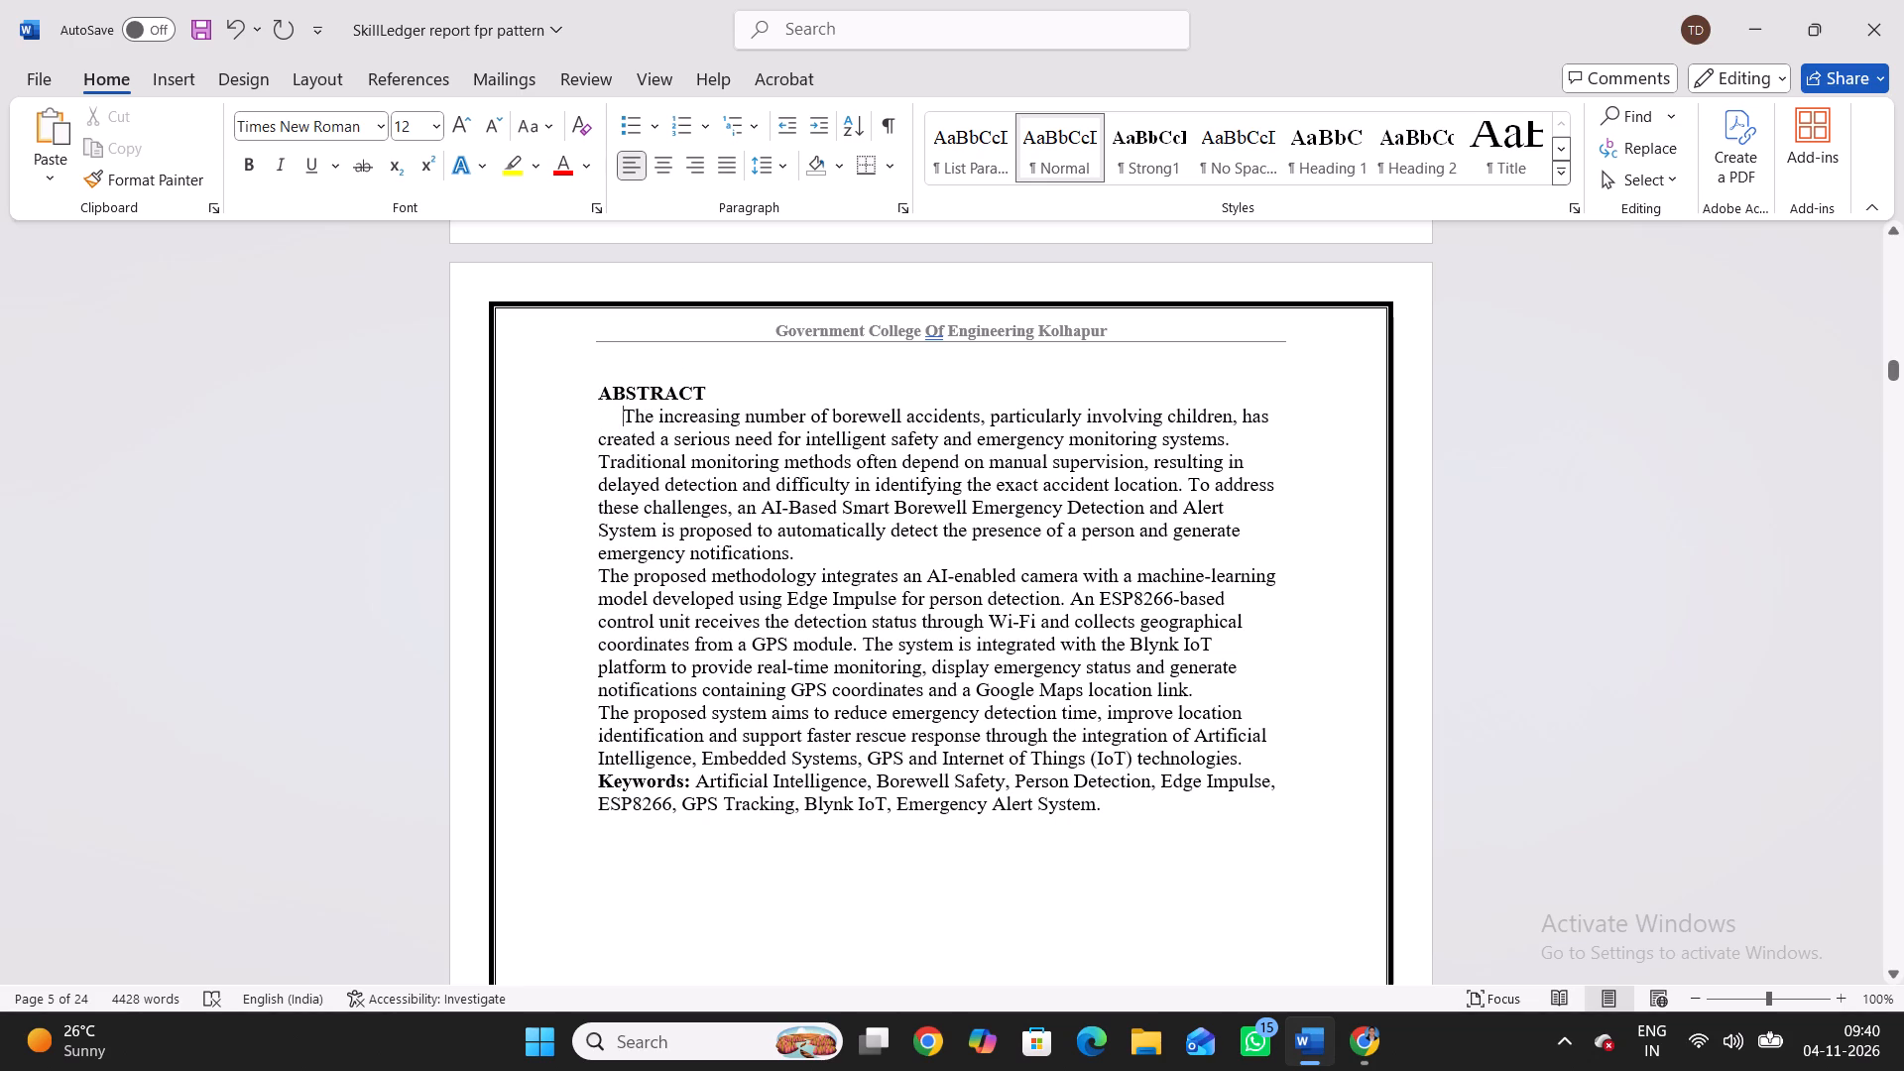
Add a blank line between the ABSTRACT heading and its first paragraph.
{"action": "left_click", "coordinate": [712, 395]}
{"action": "key", "text": "Return"}
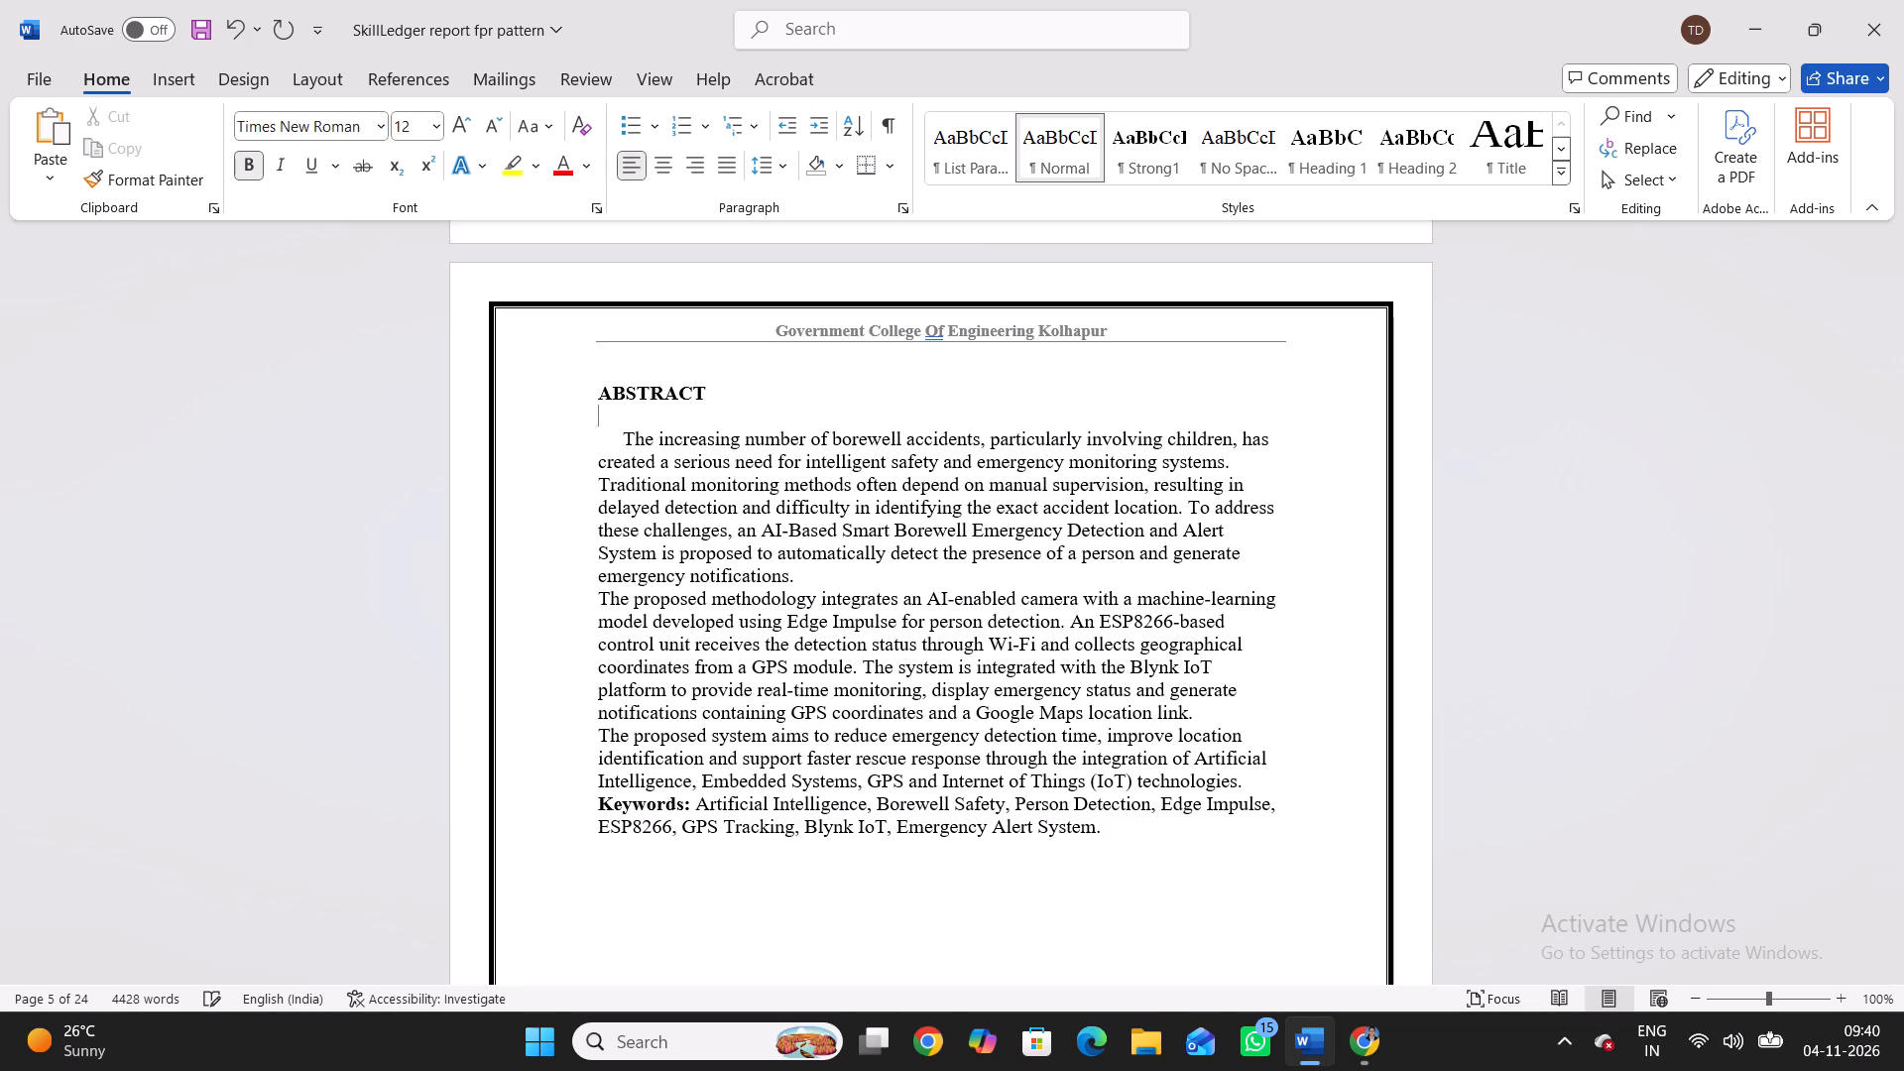
Using the Chapter 1 heading as a size reference, set the ABSTRACT heading to 16 pt and center it.
{"action": "scroll", "coordinate": [712, 395], "scroll_direction": "down", "scroll_amount": 4}
{"action": "scroll", "coordinate": [712, 395], "scroll_direction": "right", "scroll_amount": 6}
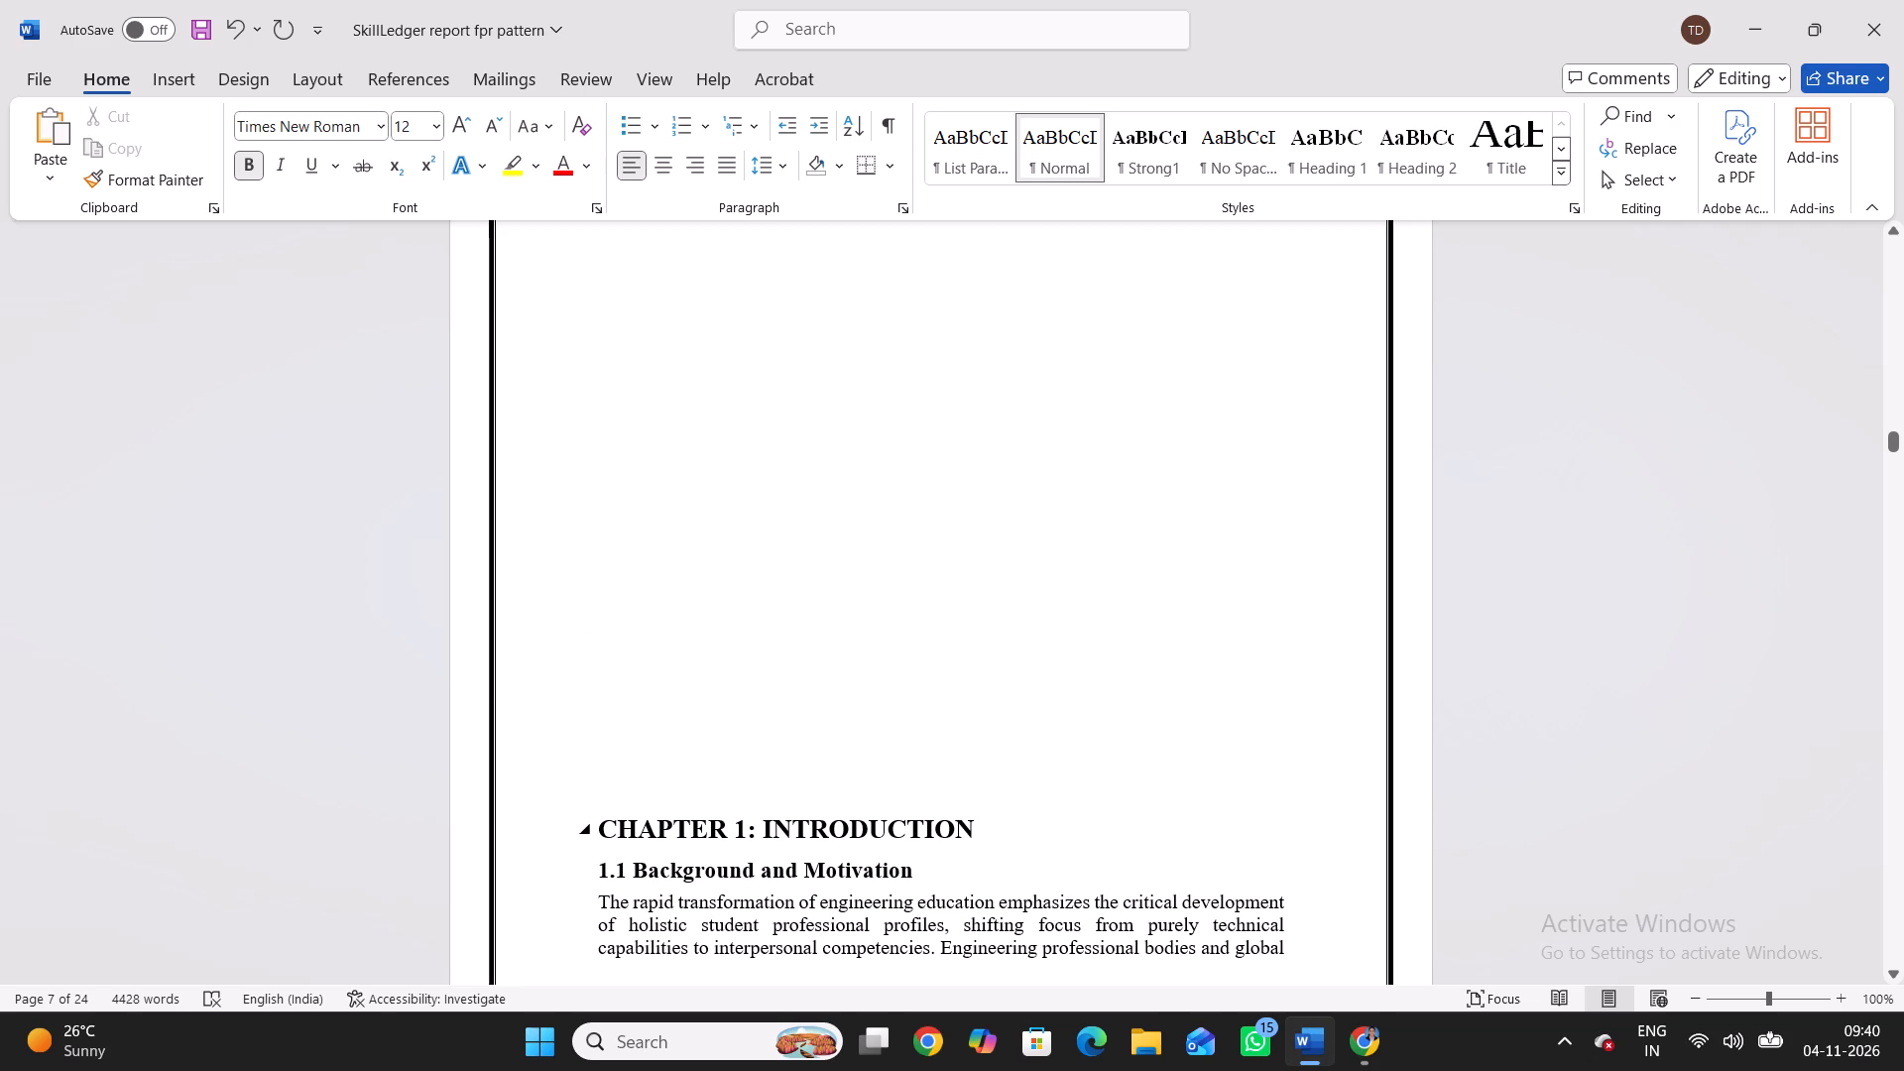
{"action": "left_click_drag", "start_coordinate": [752, 817], "coordinate": [1012, 807]}
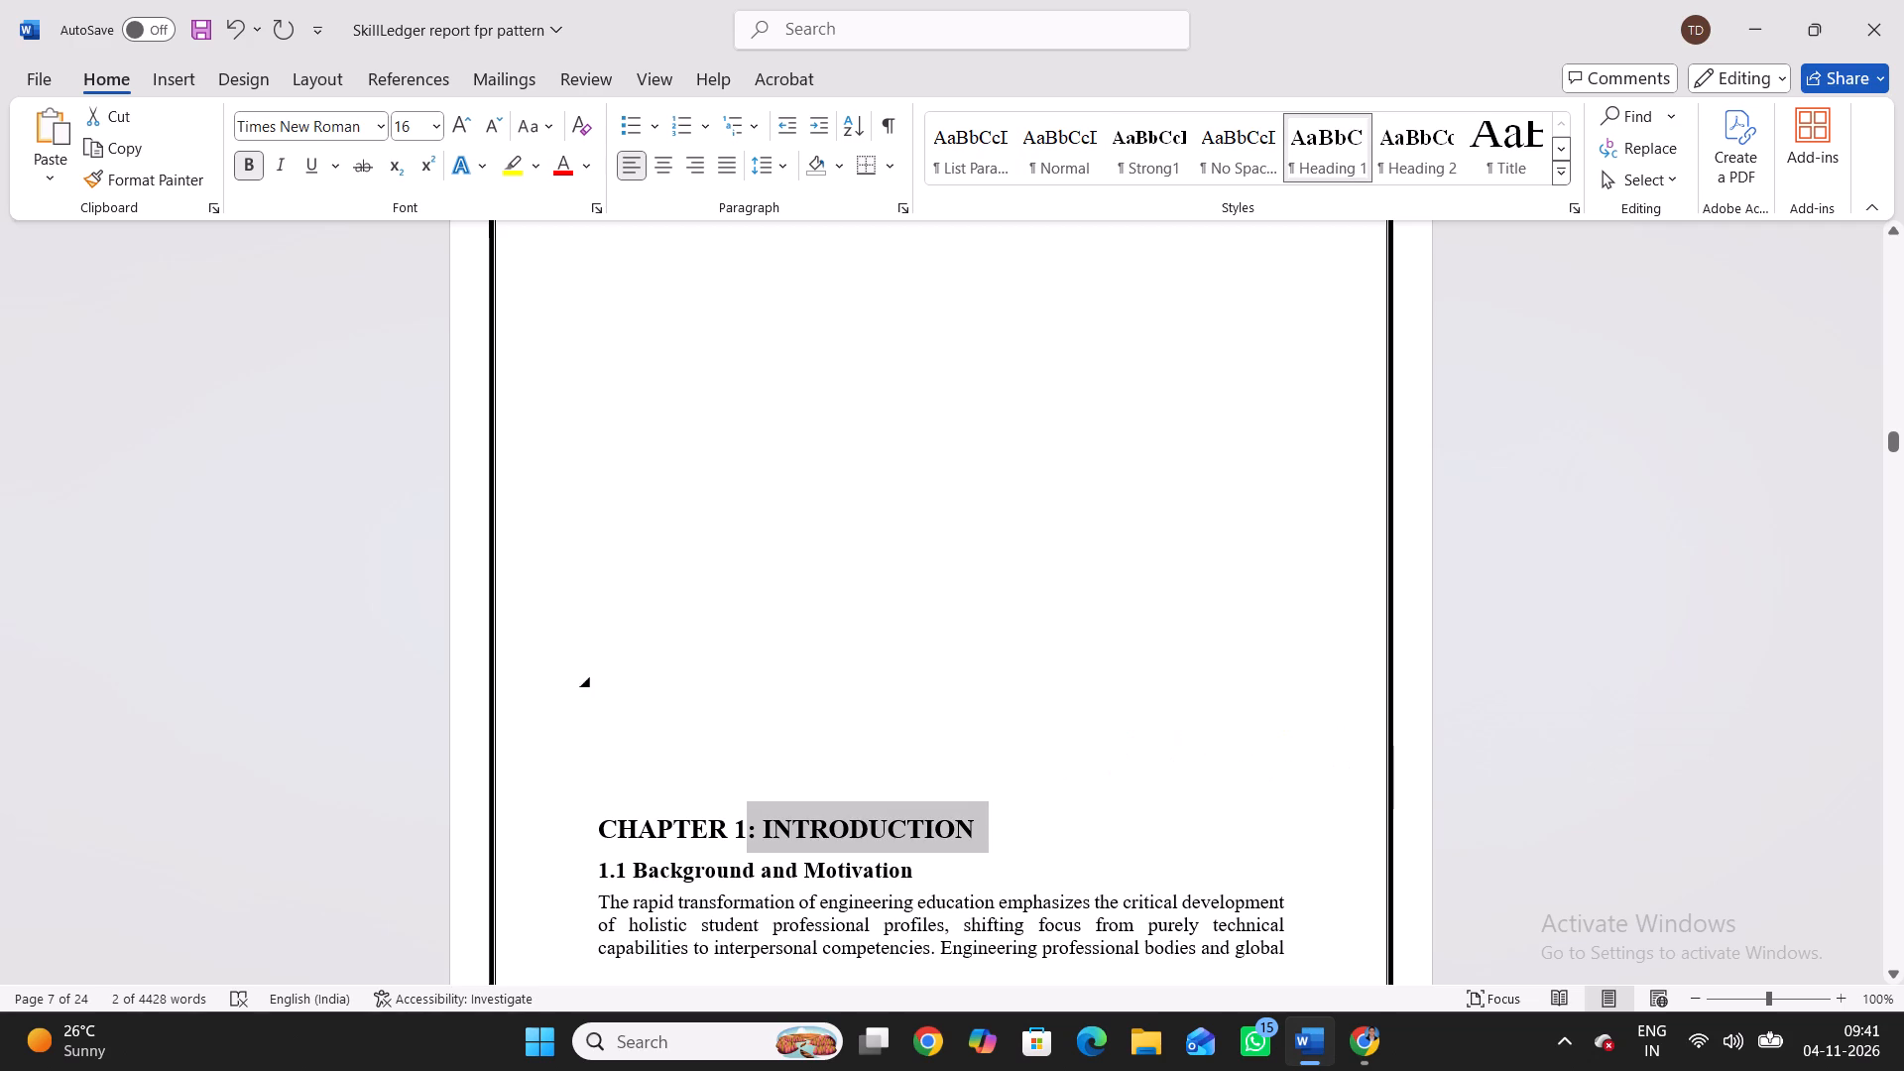
{"action": "scroll", "coordinate": [878, 624], "scroll_direction": "up", "scroll_amount": 8}
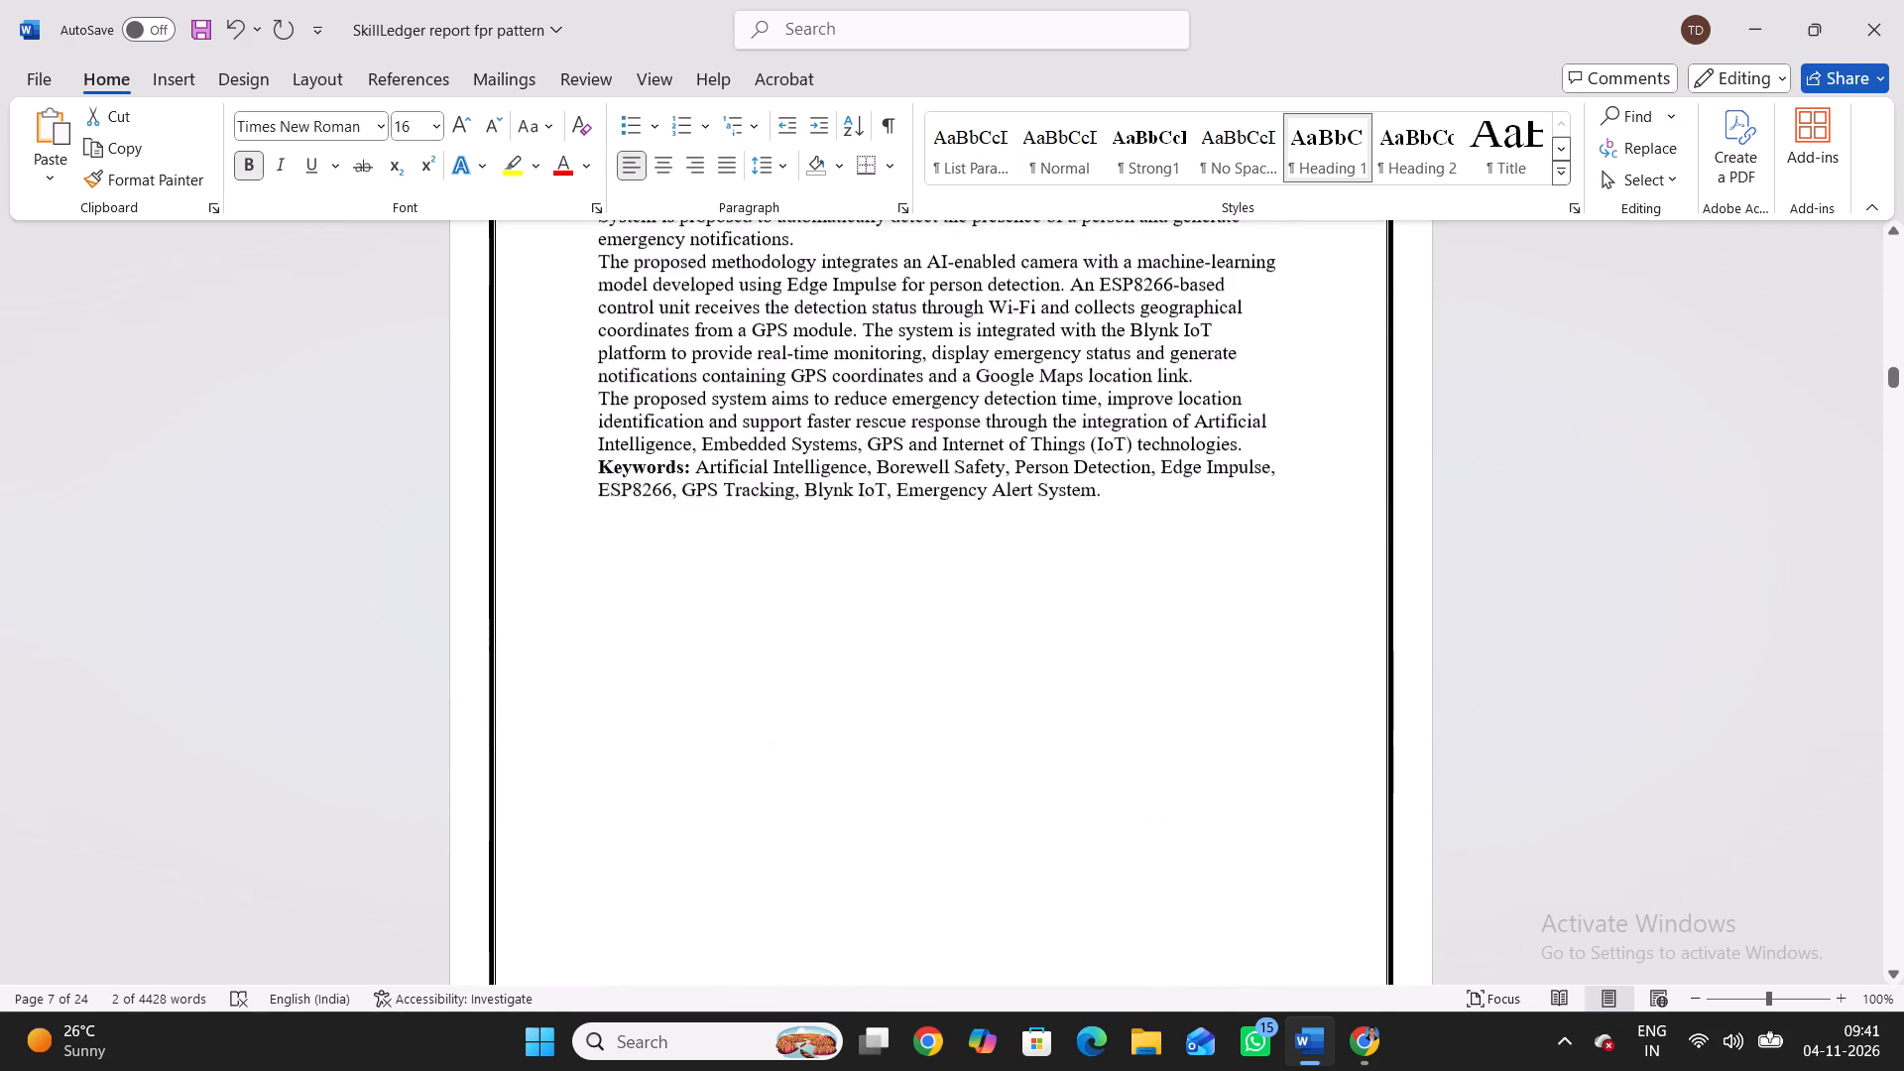
{"action": "scroll", "coordinate": [878, 624], "scroll_direction": "up", "scroll_amount": 2}
{"action": "scroll", "coordinate": [878, 624], "scroll_direction": "down", "scroll_amount": 2}
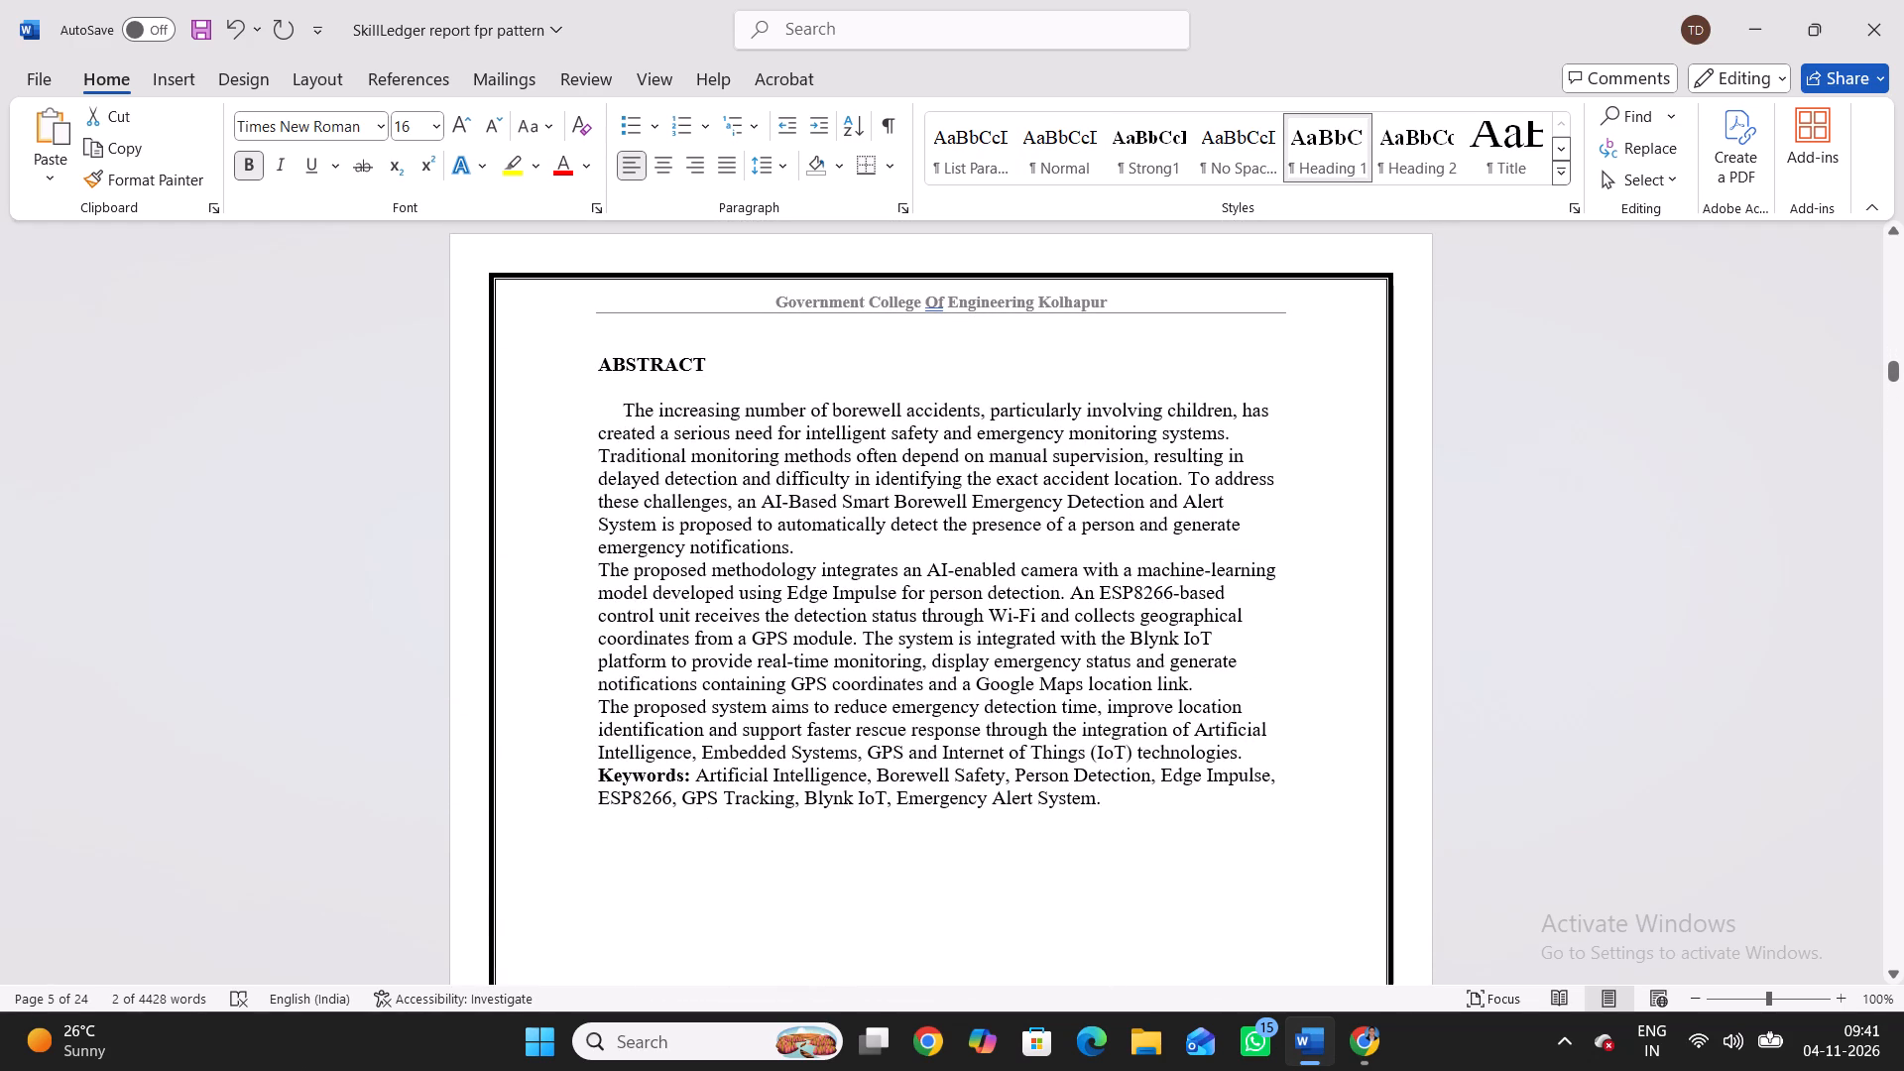
{"action": "left_click_drag", "start_coordinate": [601, 358], "coordinate": [738, 356]}
{"action": "left_click", "coordinate": [930, 278]}
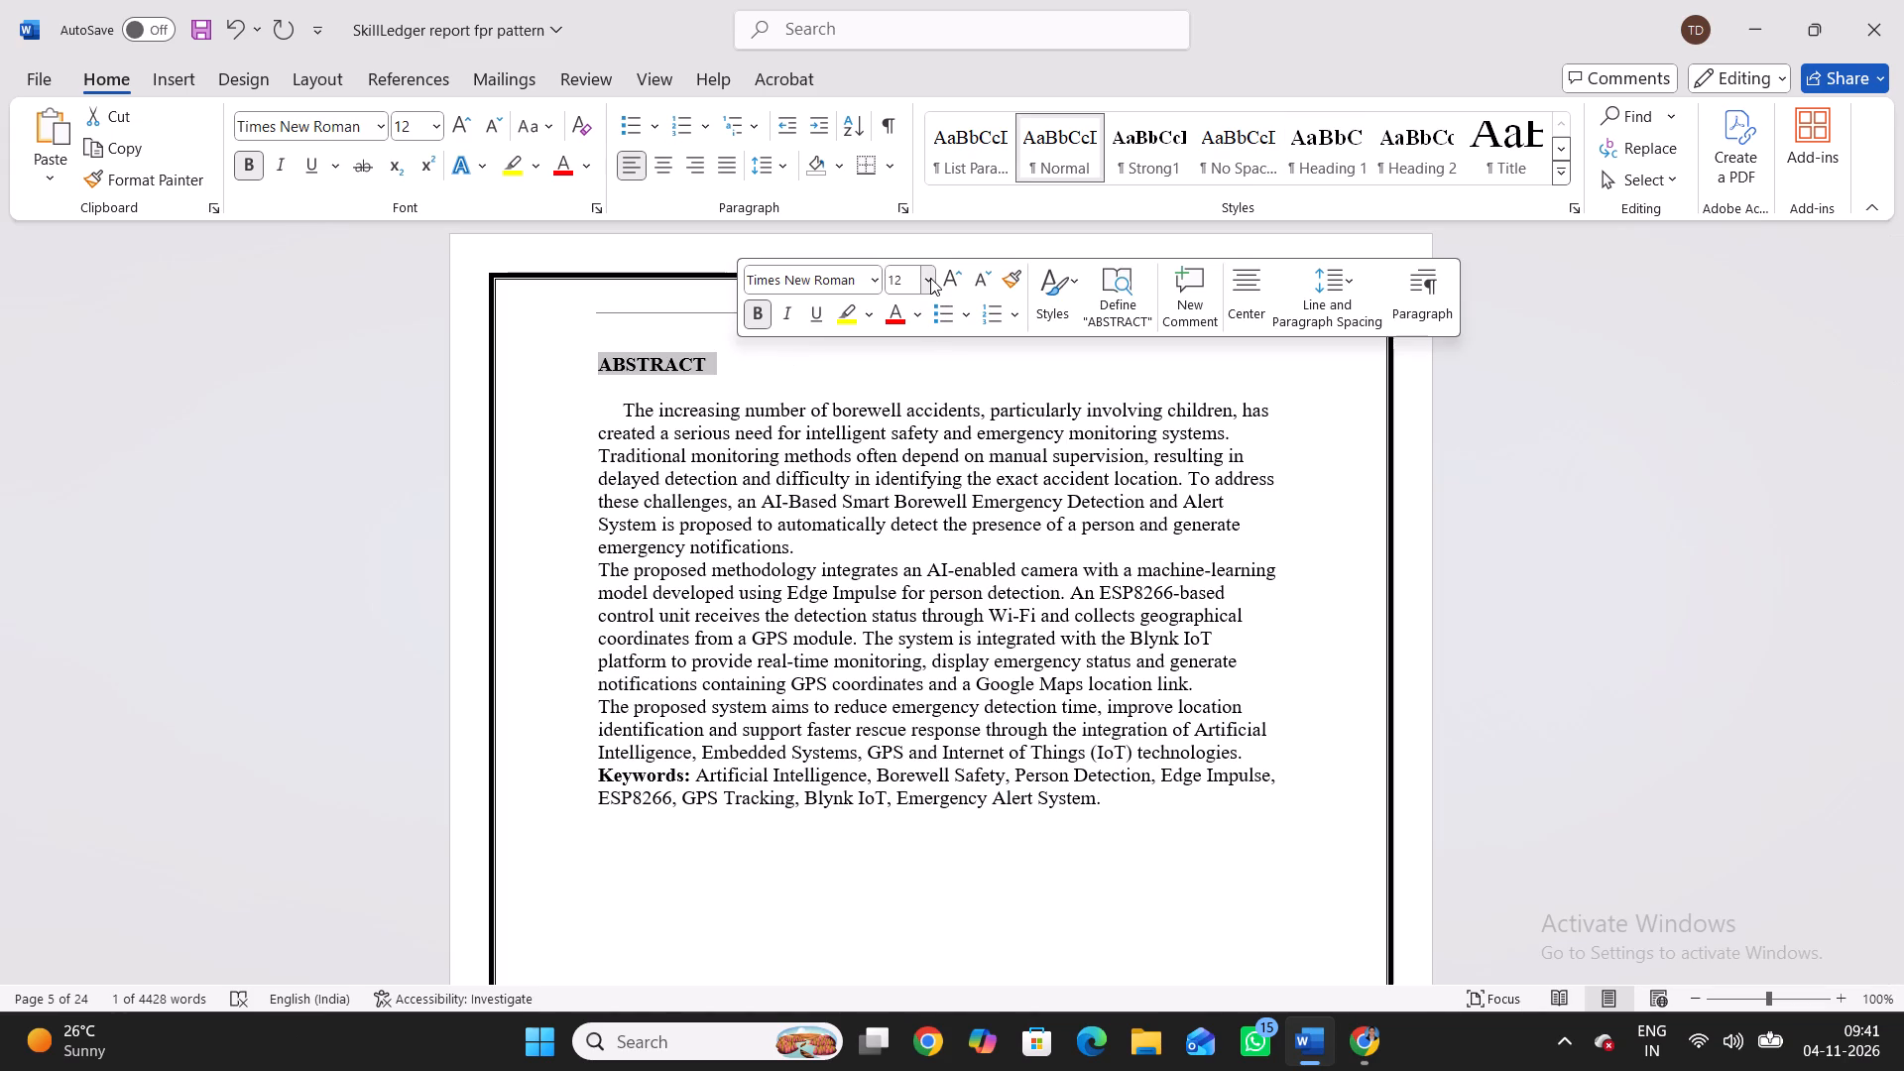
{"action": "left_click", "coordinate": [920, 492]}
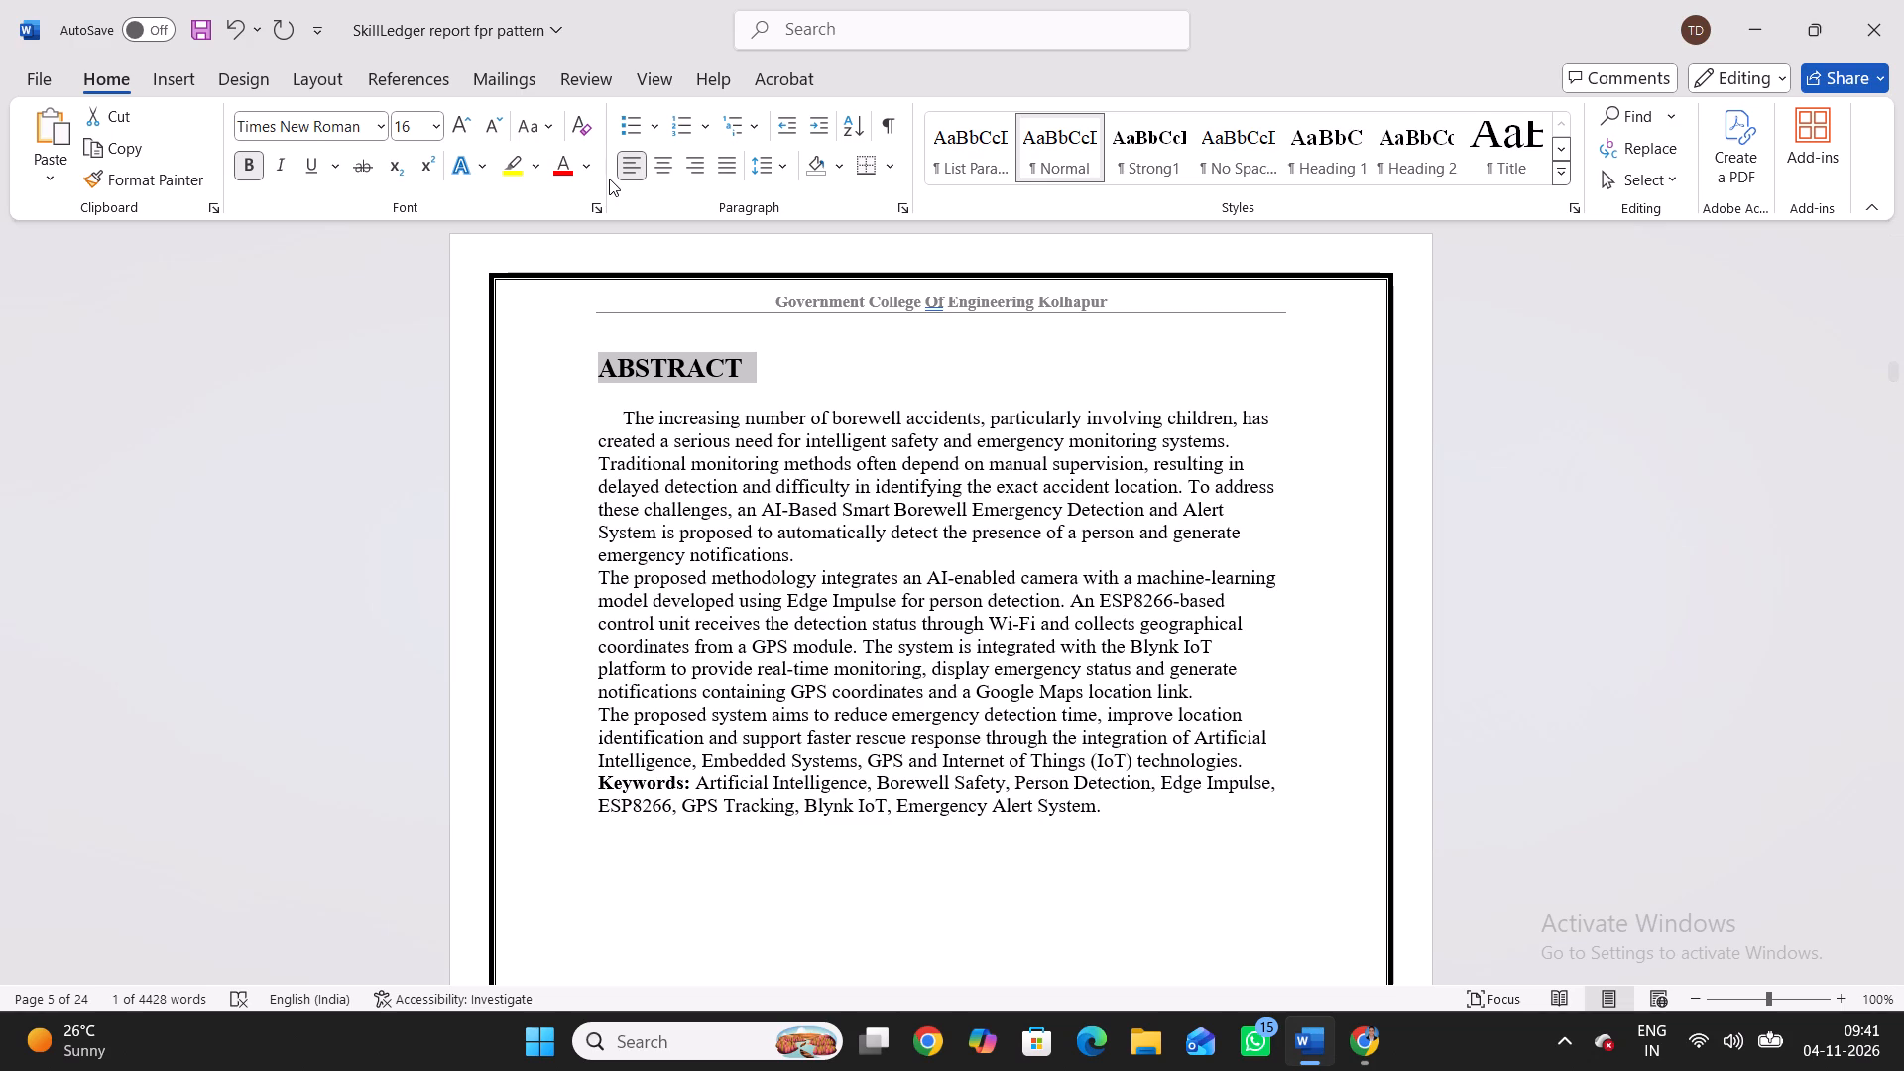
{"action": "left_click", "coordinate": [660, 164]}
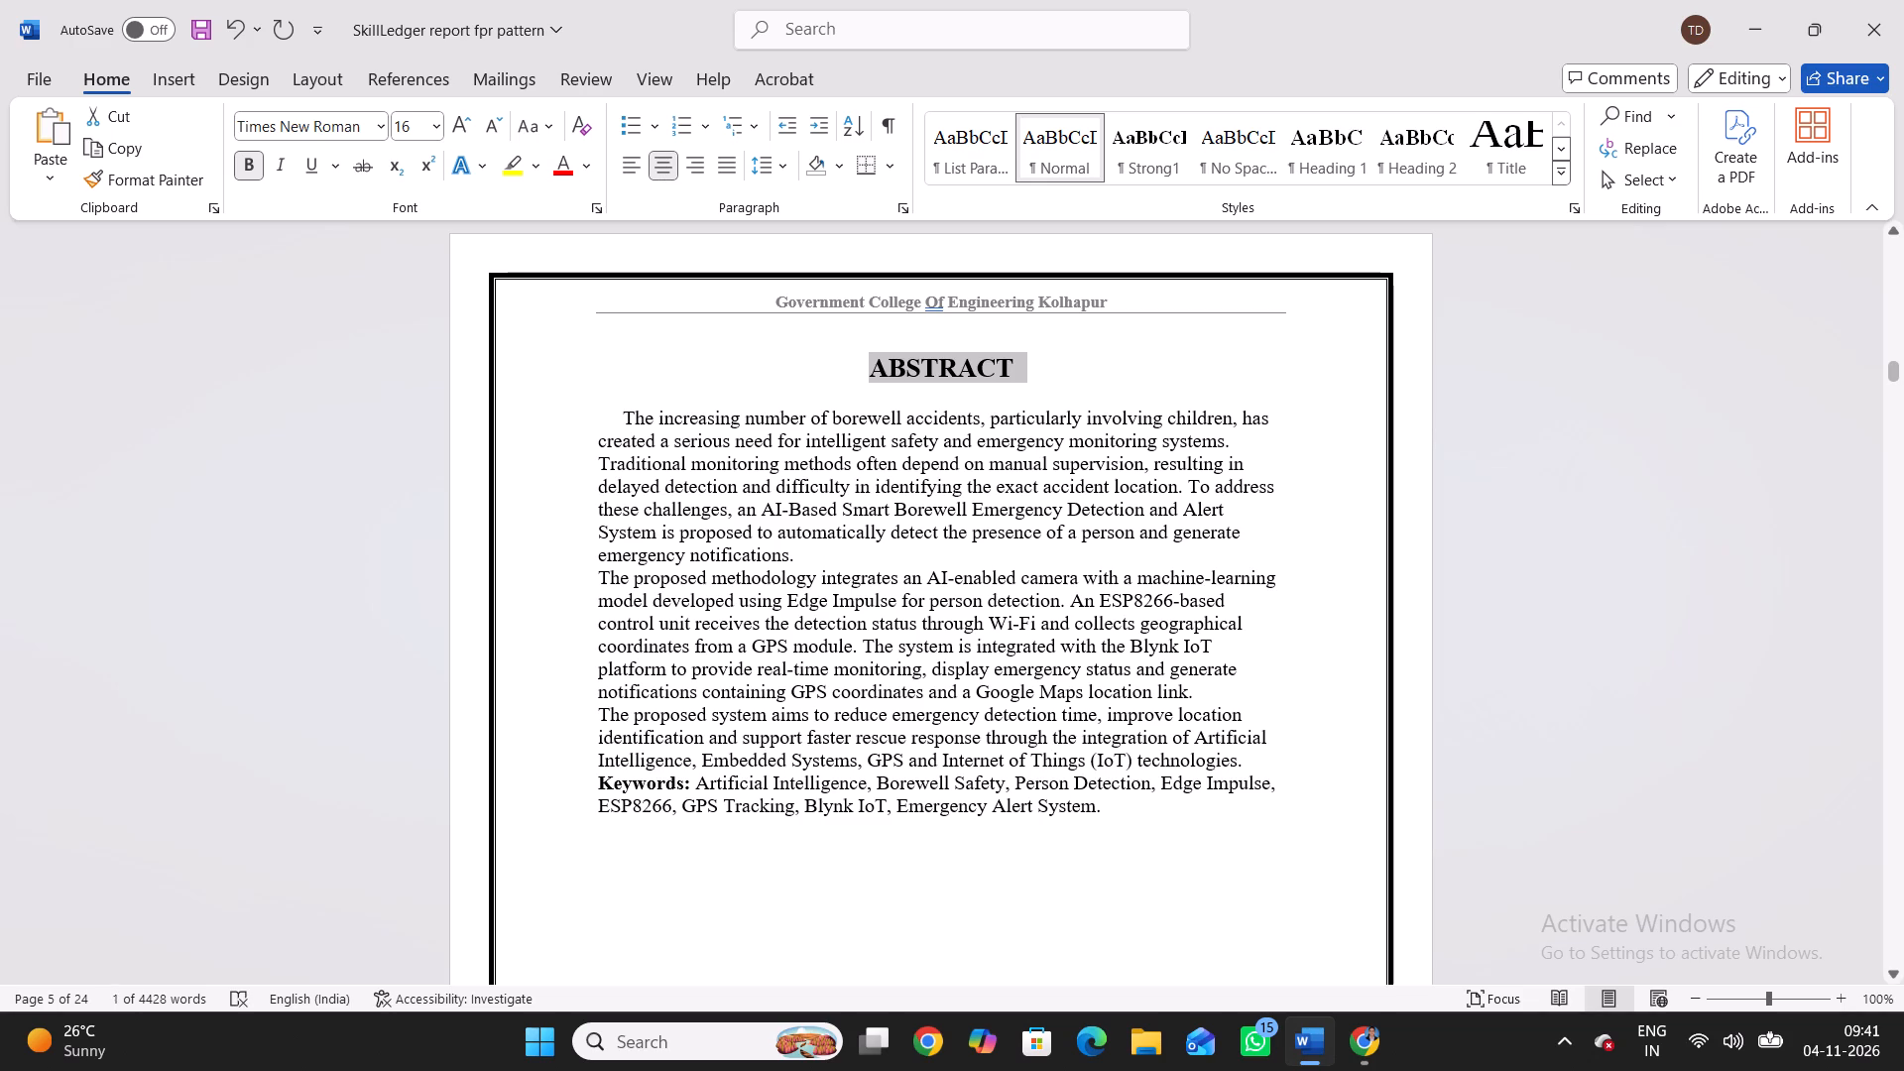
Indent the first line of the abstract's second paragraph, "The proposed methodology", by eight spaces.
{"action": "left_click", "coordinate": [601, 579]}
{"action": "key", "text": "space"}
{"action": "key", "text": "space"}
{"action": "key", "text": "space"}
{"action": "key", "text": "space"}
{"action": "key", "text": "space"}
{"action": "key", "text": "space"}
{"action": "key", "text": "space"}
{"action": "key", "text": "space"}
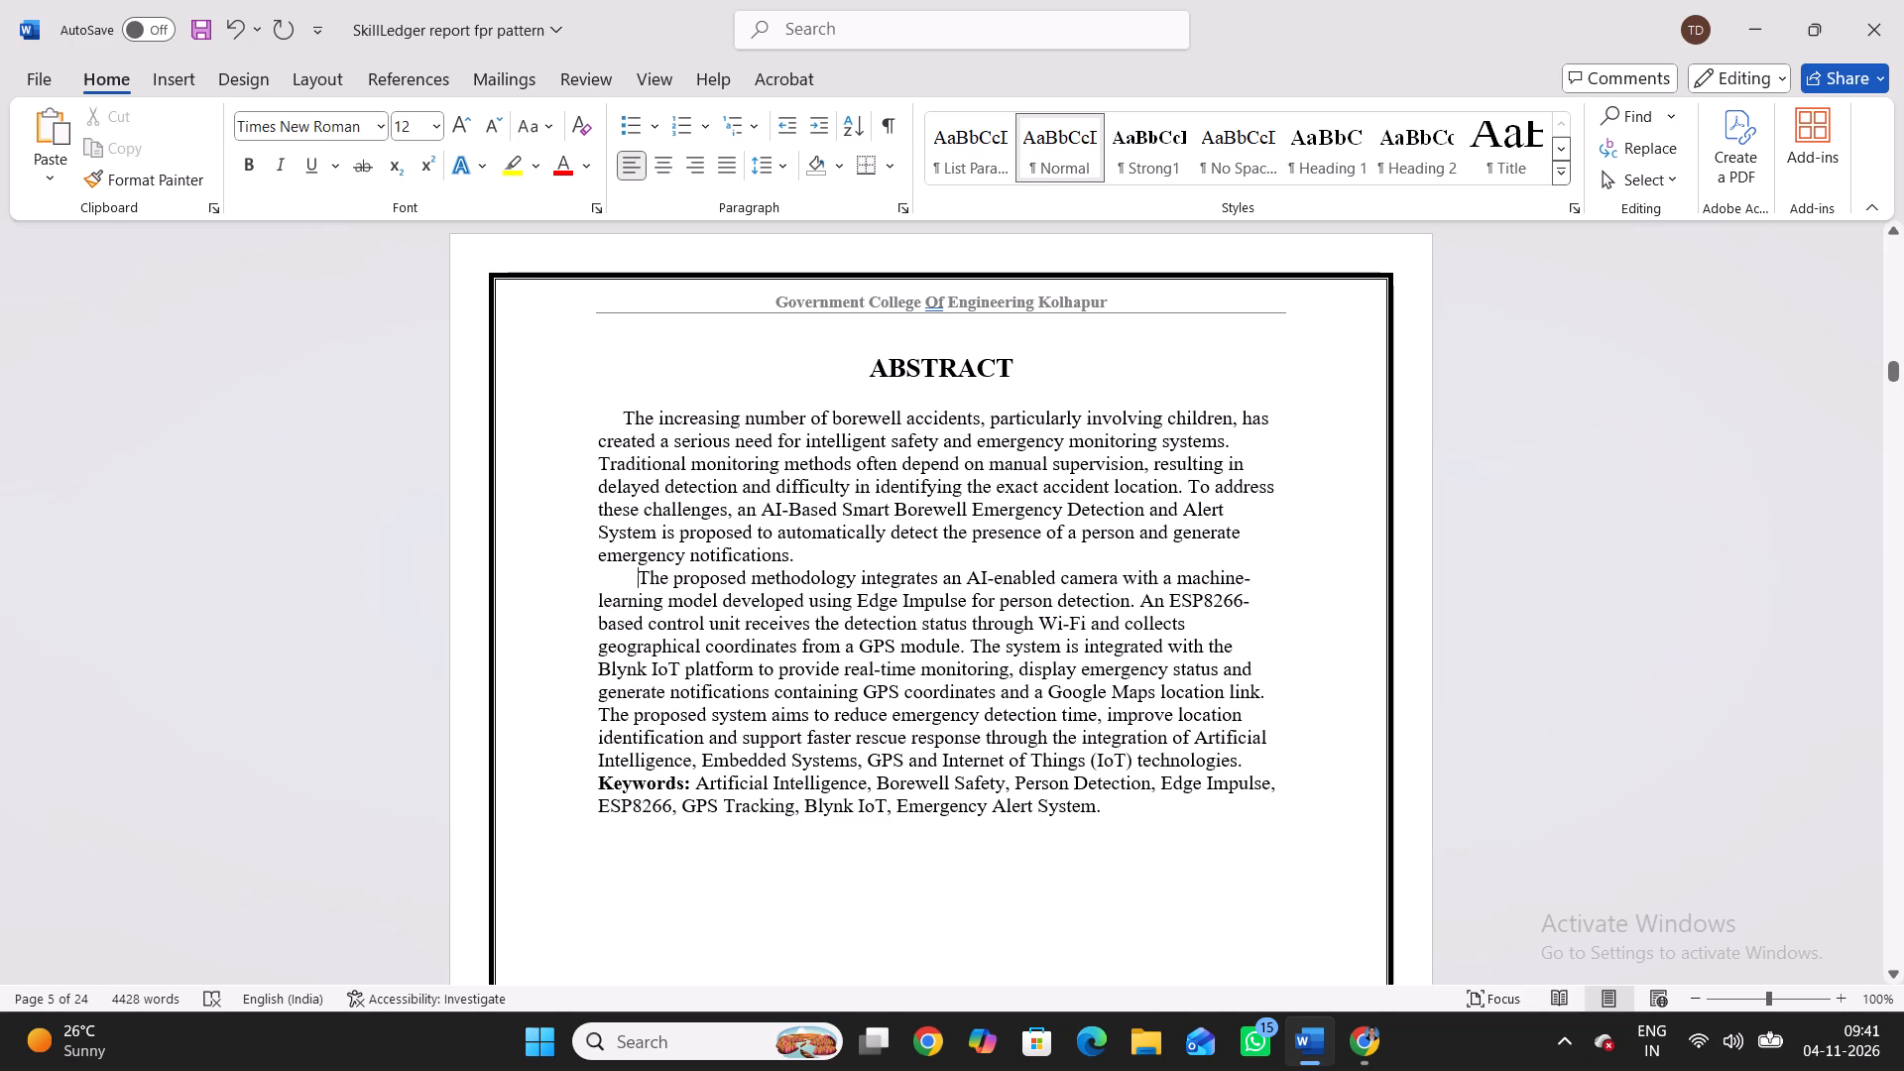
{"action": "key", "text": "space"}
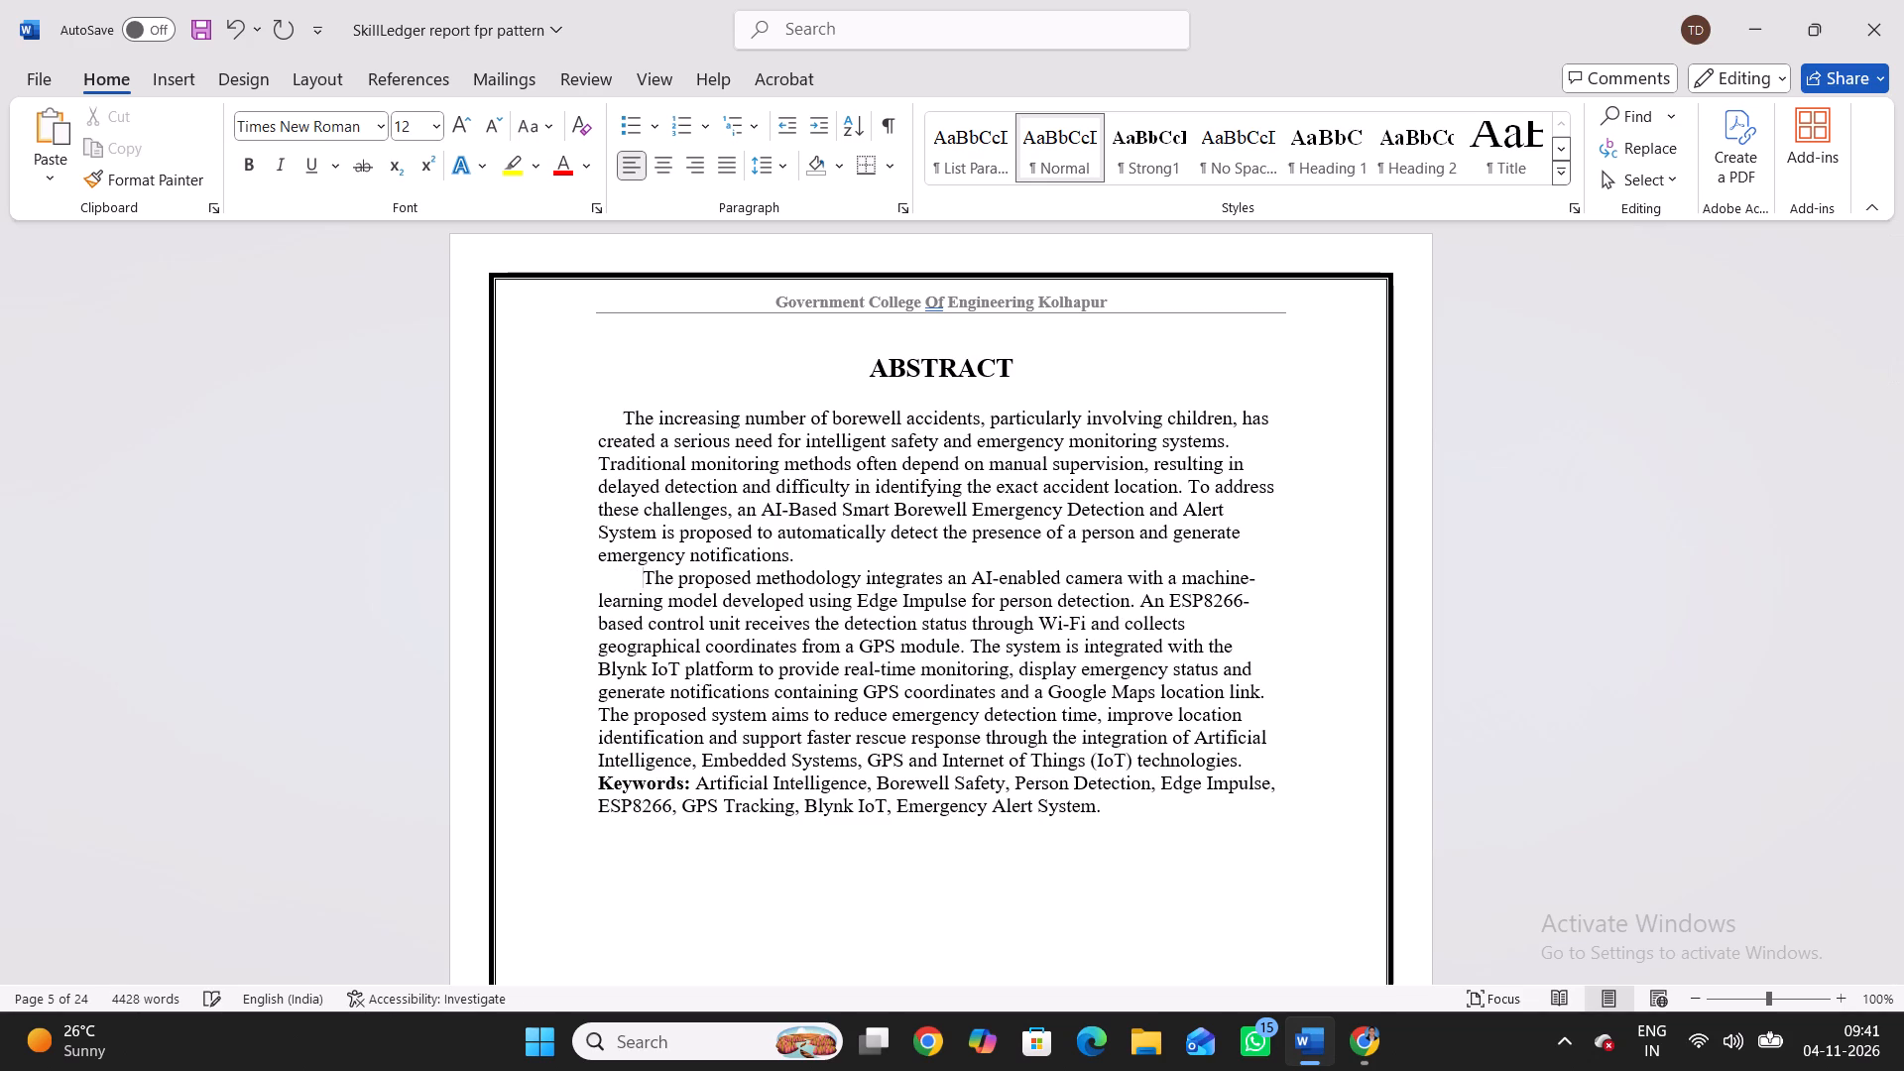
{"action": "key", "text": "BackSpace"}
{"action": "scroll", "coordinate": [606, 412], "scroll_direction": "right", "scroll_amount": 1}
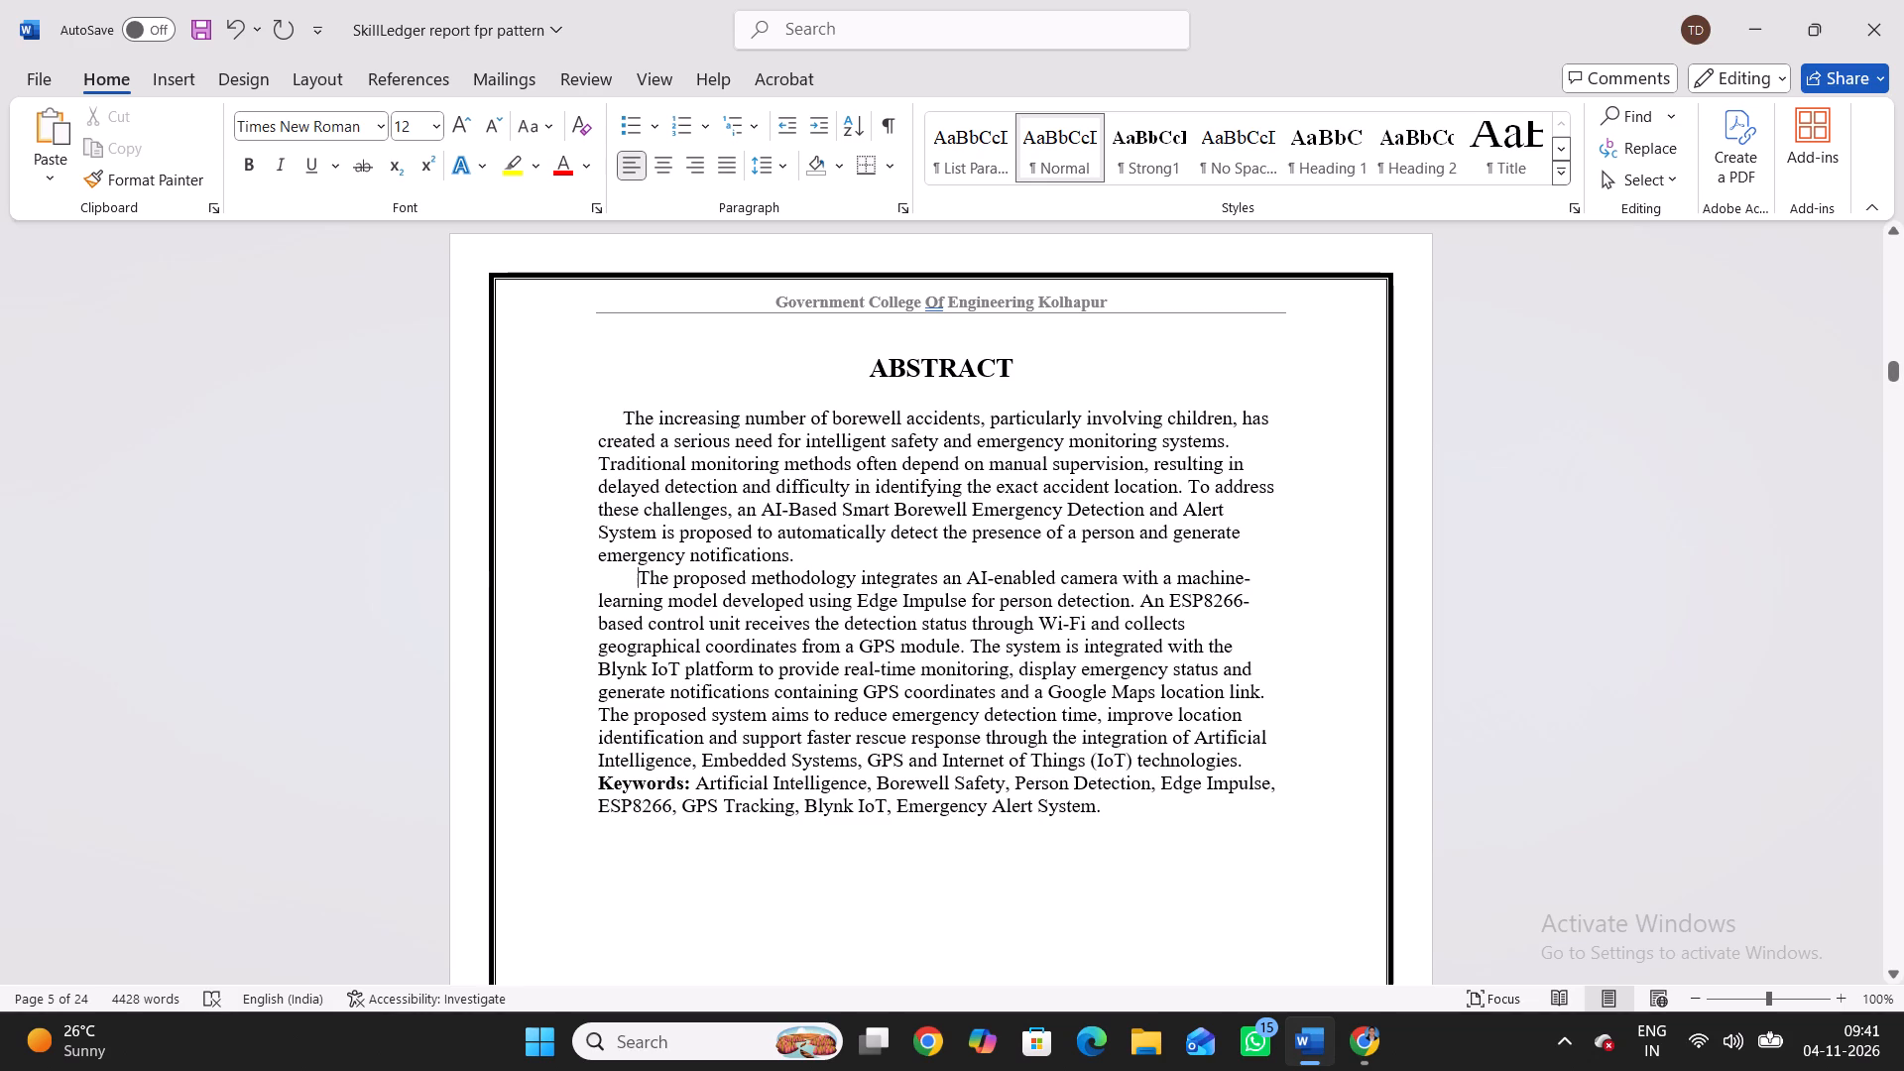
{"action": "scroll", "coordinate": [606, 412], "scroll_direction": "right", "scroll_amount": 1}
{"action": "scroll", "coordinate": [606, 412], "scroll_direction": "left", "scroll_amount": 1}
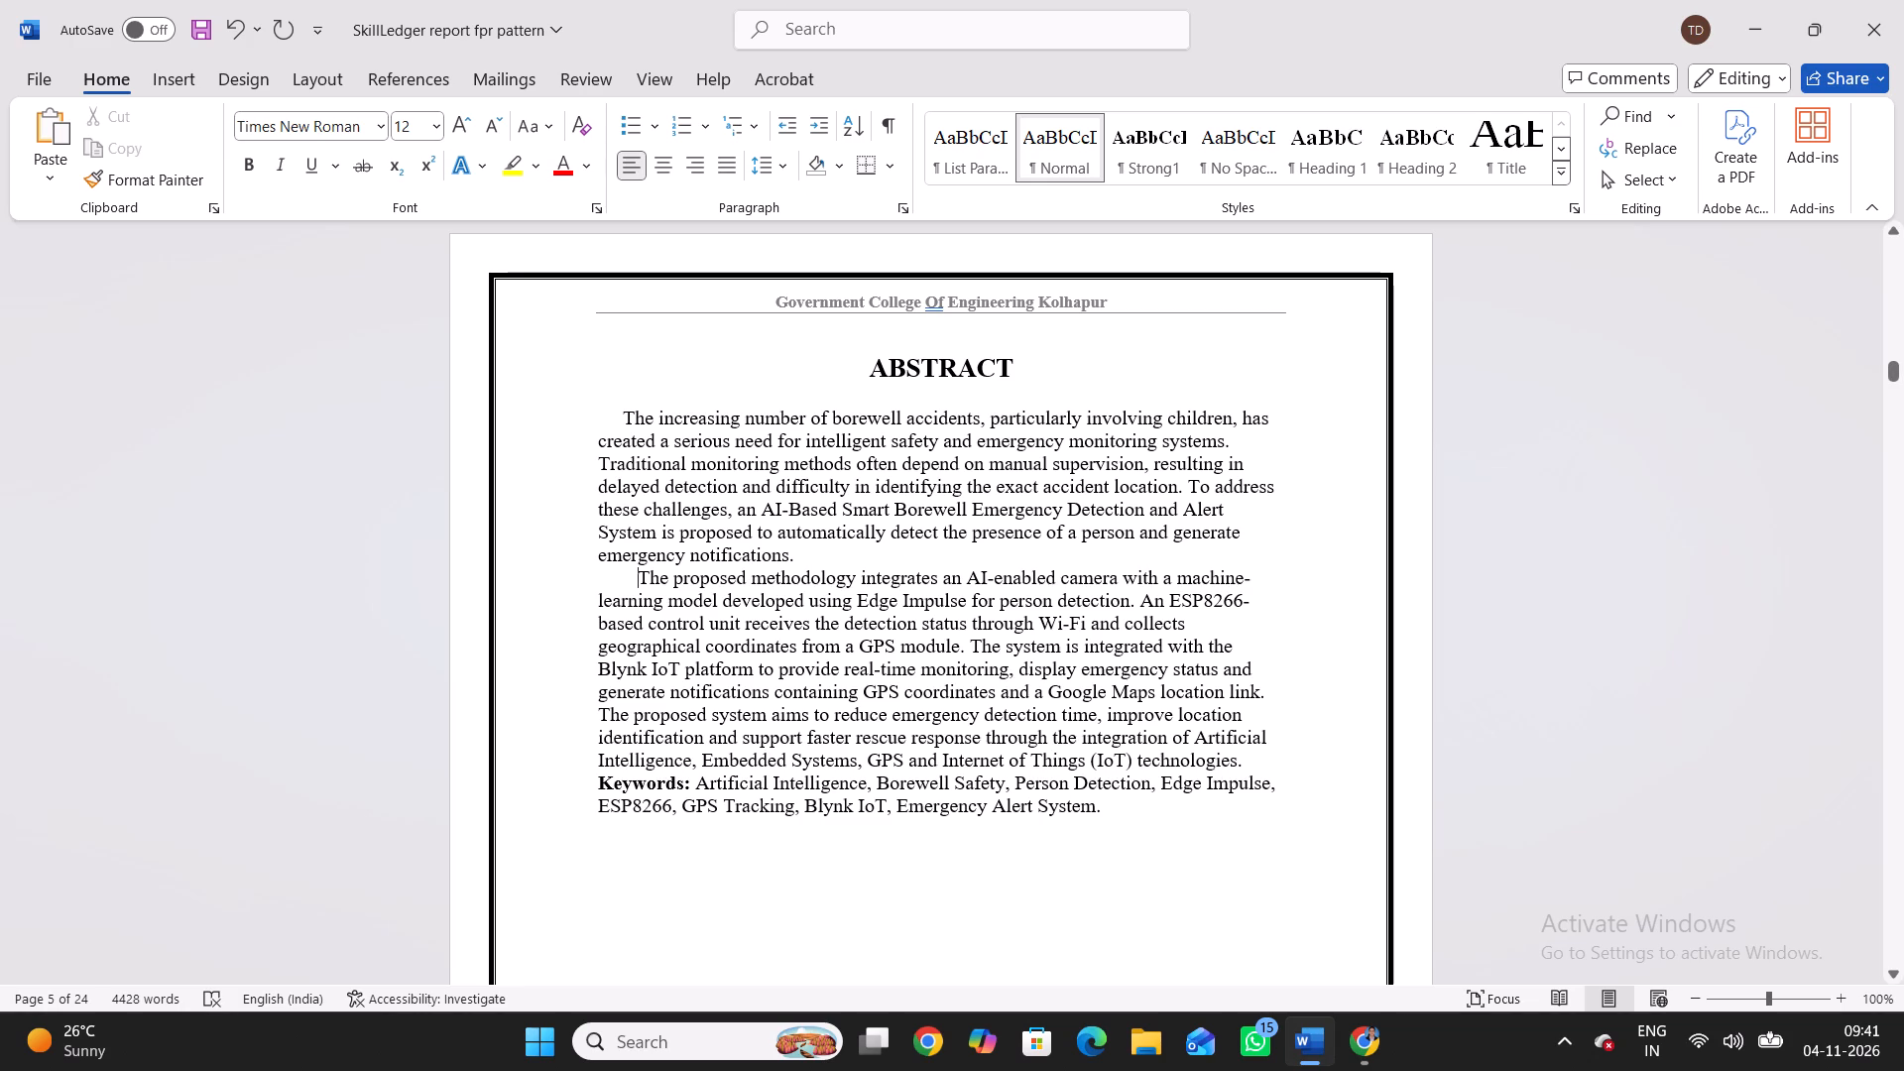
Widen the first-line indent of the abstract's opening paragraph by four more spaces.
{"action": "left_click", "coordinate": [631, 416]}
{"action": "key", "text": "Left"}
{"action": "key", "text": "space"}
{"action": "key", "text": "space"}
{"action": "key", "text": "space"}
{"action": "key", "text": "space"}
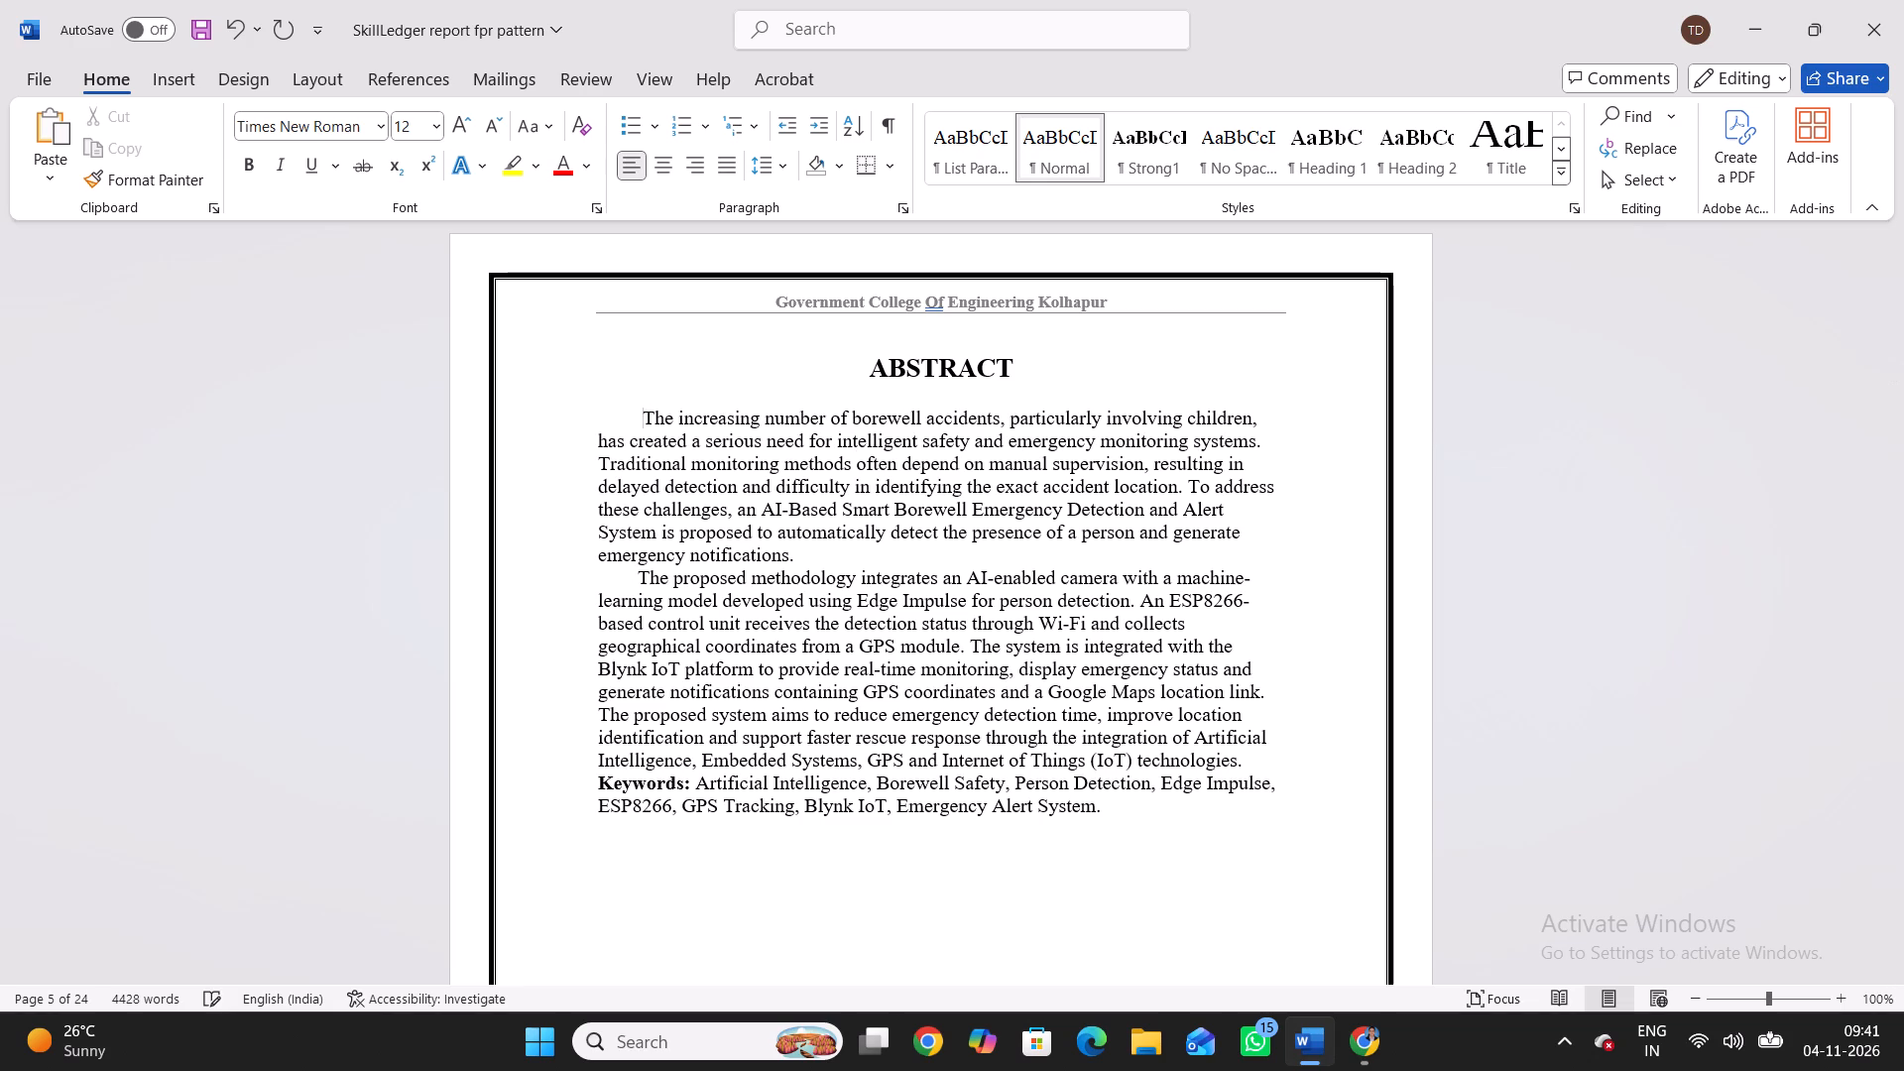
{"action": "scroll", "coordinate": [706, 432], "scroll_direction": "down", "scroll_amount": 1}
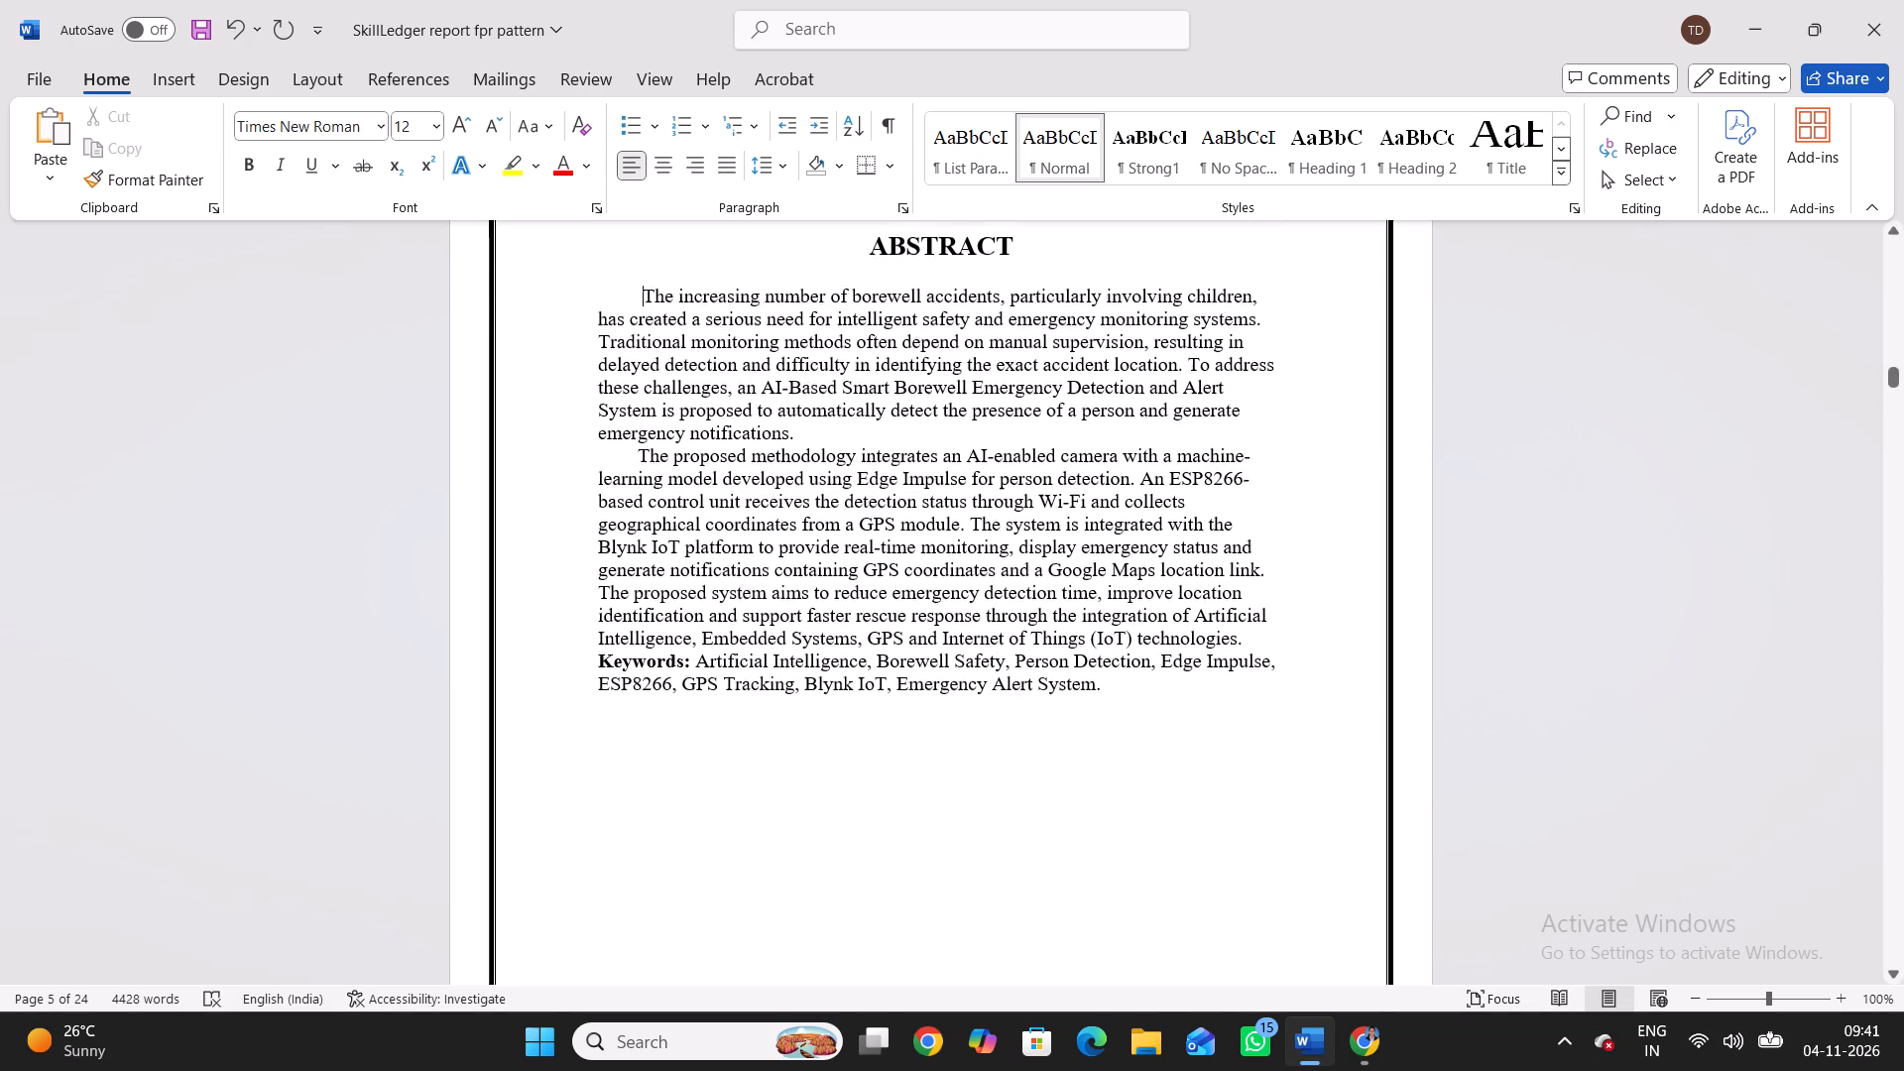
Insert a blank line between the abstract's second paragraph and the Keywords line.
{"action": "scroll", "coordinate": [706, 432], "scroll_direction": "down", "scroll_amount": 1}
{"action": "left_click", "coordinate": [1244, 378]}
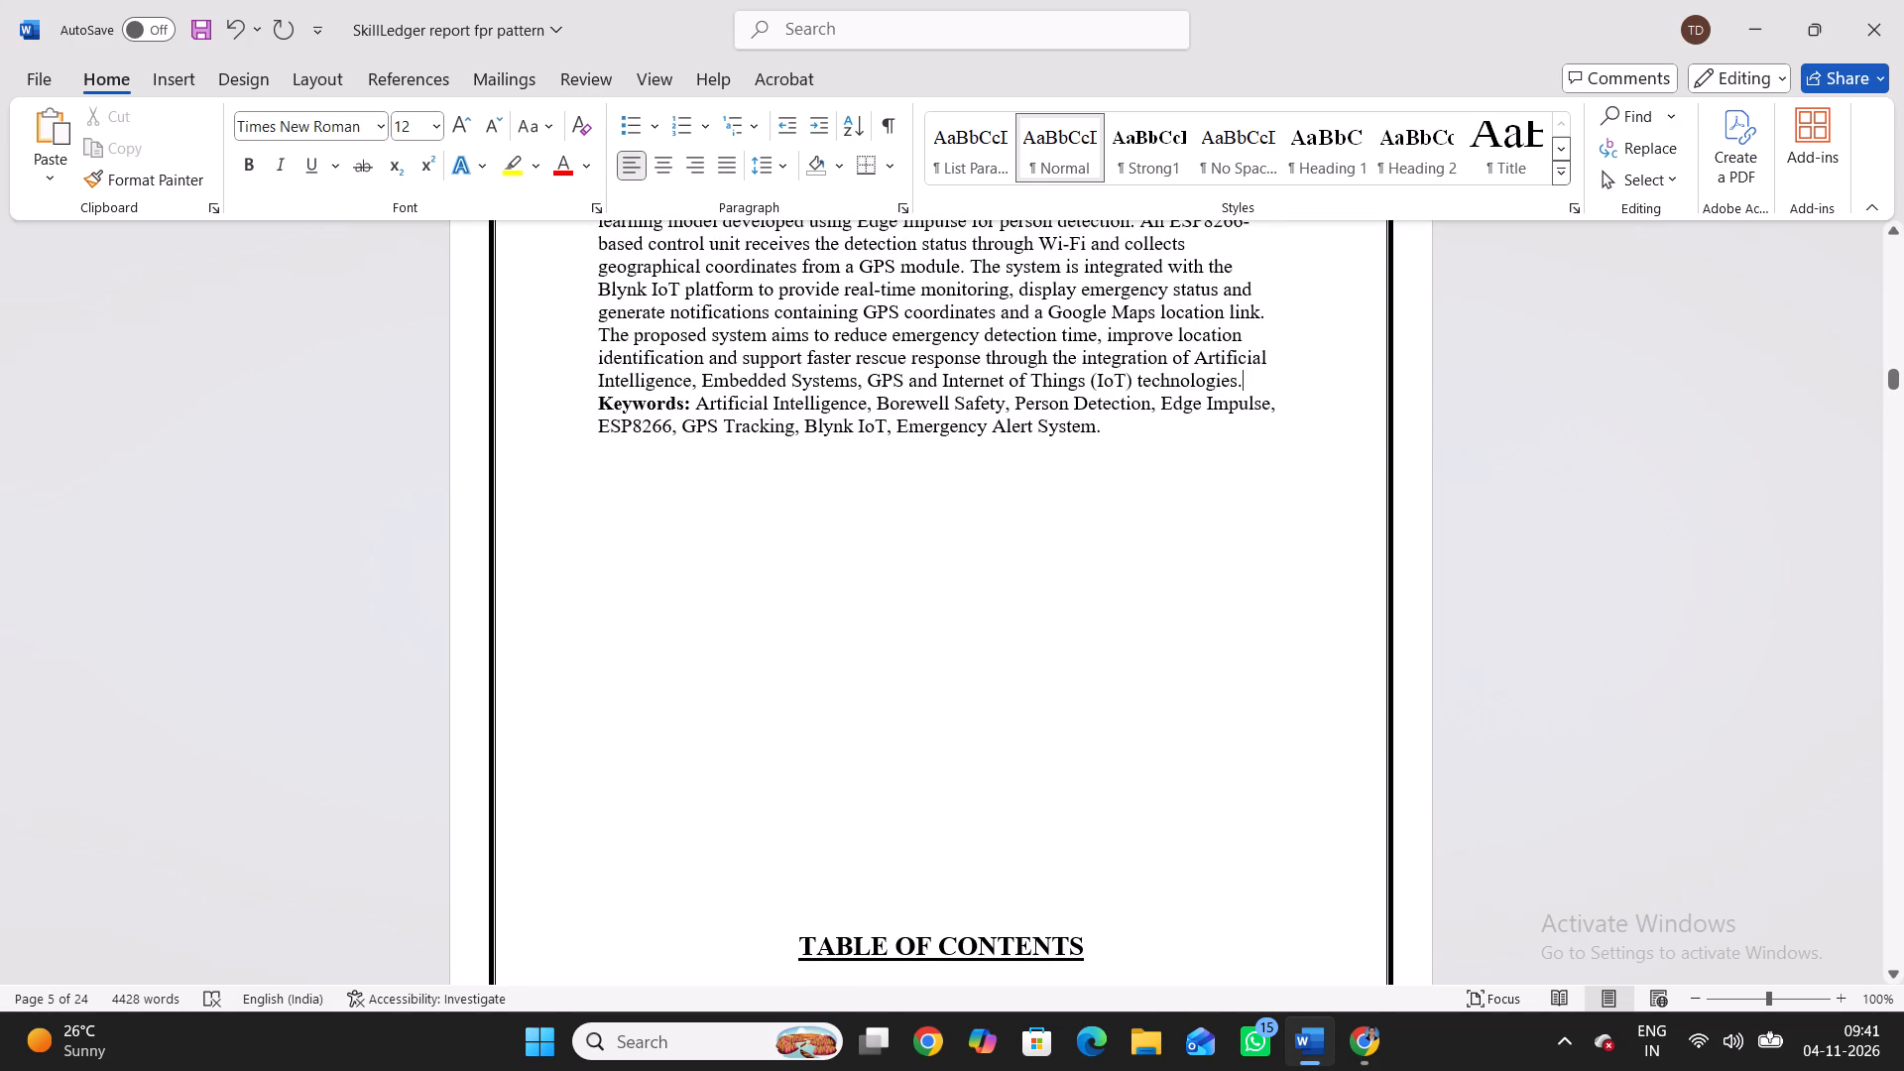
{"action": "key", "text": "Return"}
Add six blank lines below the table of contents to push the LIST OF FIGURES heading onto the following page with its table.
{"action": "scroll", "coordinate": [1244, 378], "scroll_direction": "up", "scroll_amount": 3}
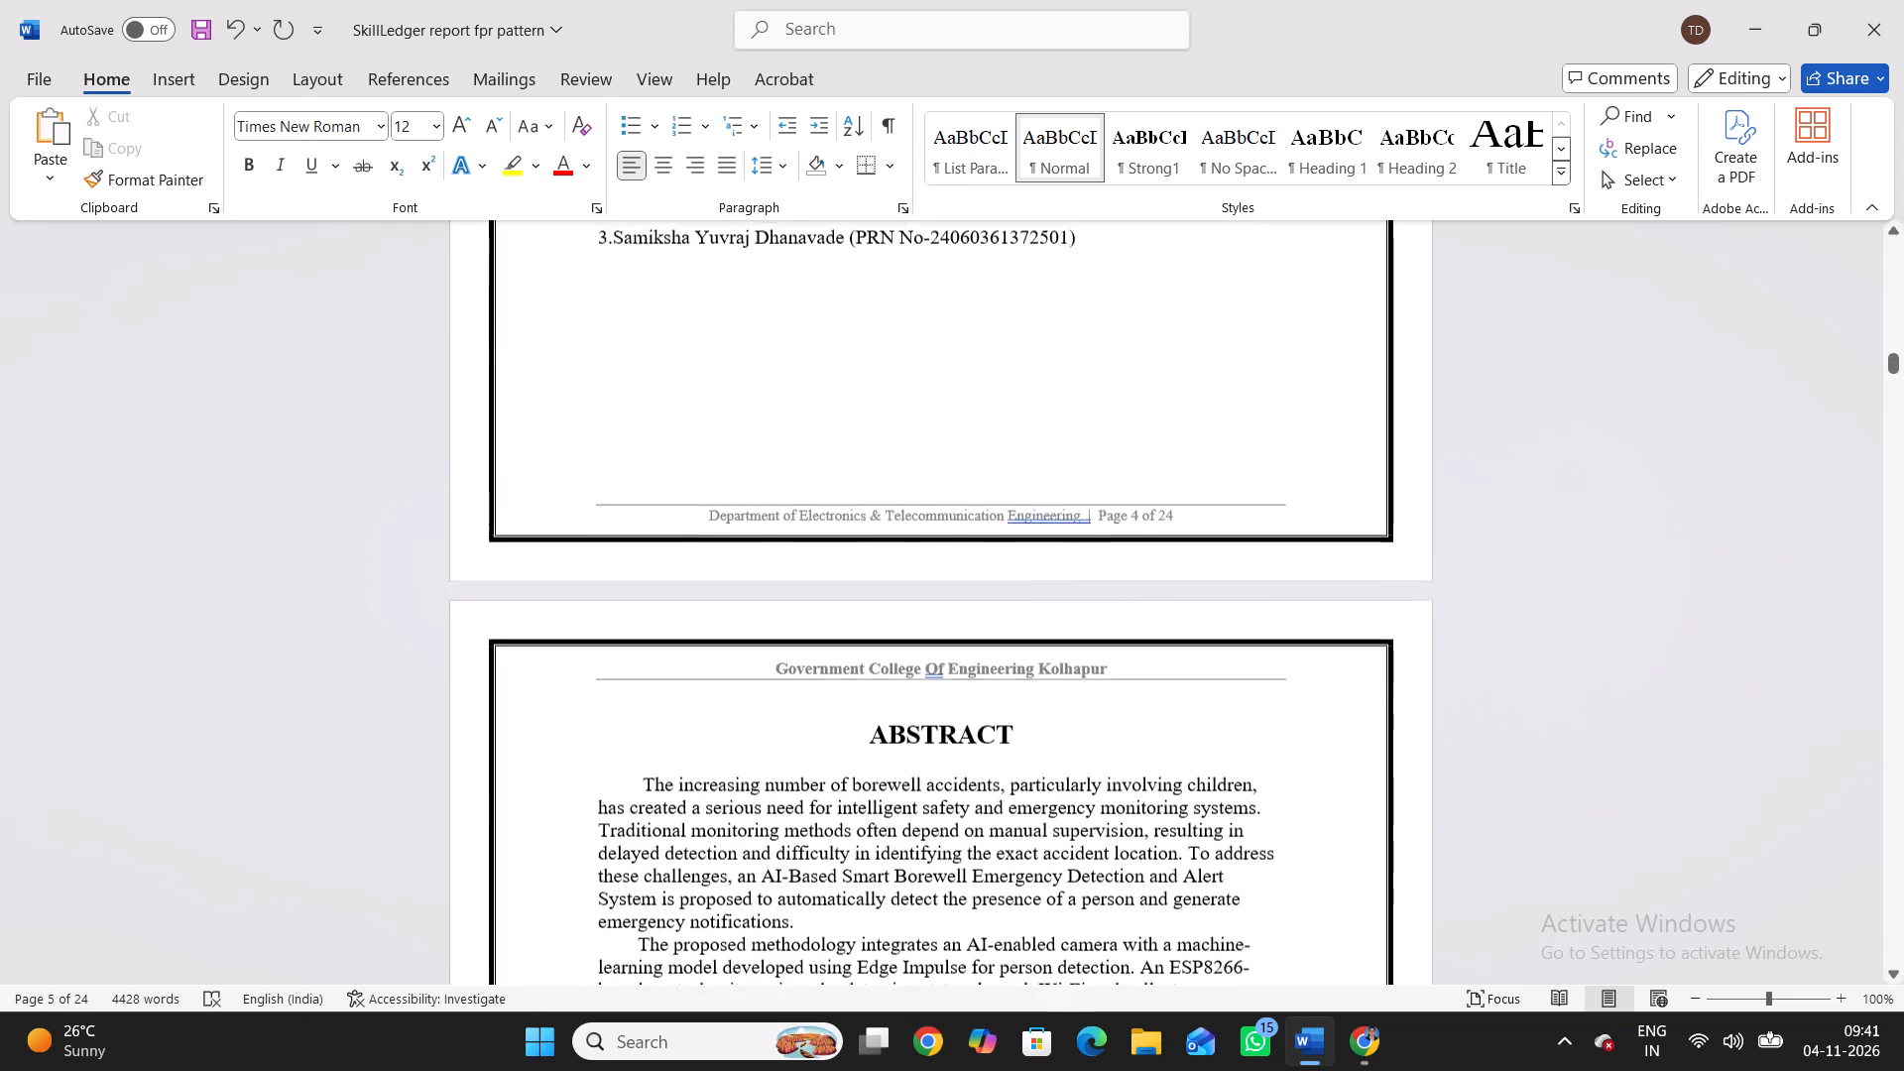
{"action": "scroll", "coordinate": [1244, 378], "scroll_direction": "up", "scroll_amount": 1}
{"action": "scroll", "coordinate": [1058, 548], "scroll_direction": "down", "scroll_amount": 2}
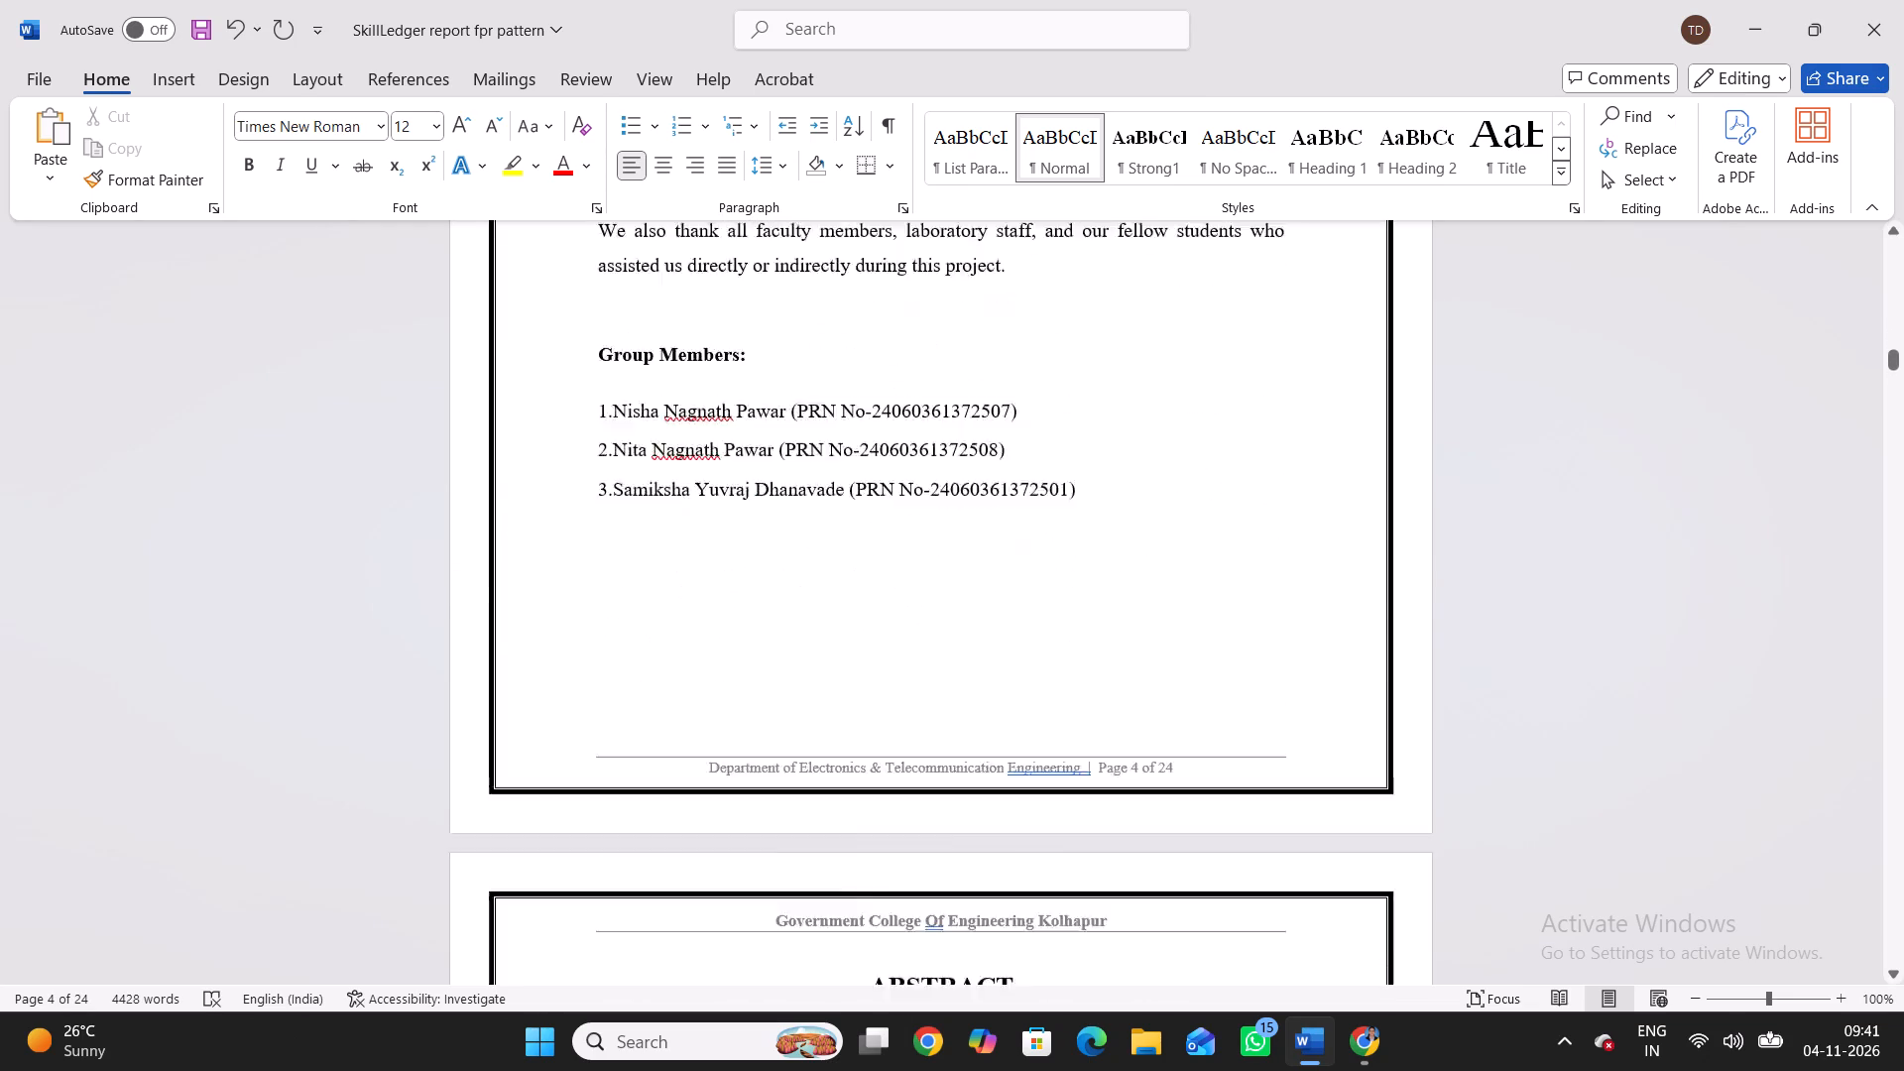
{"action": "scroll", "coordinate": [1058, 548], "scroll_direction": "down", "scroll_amount": 2}
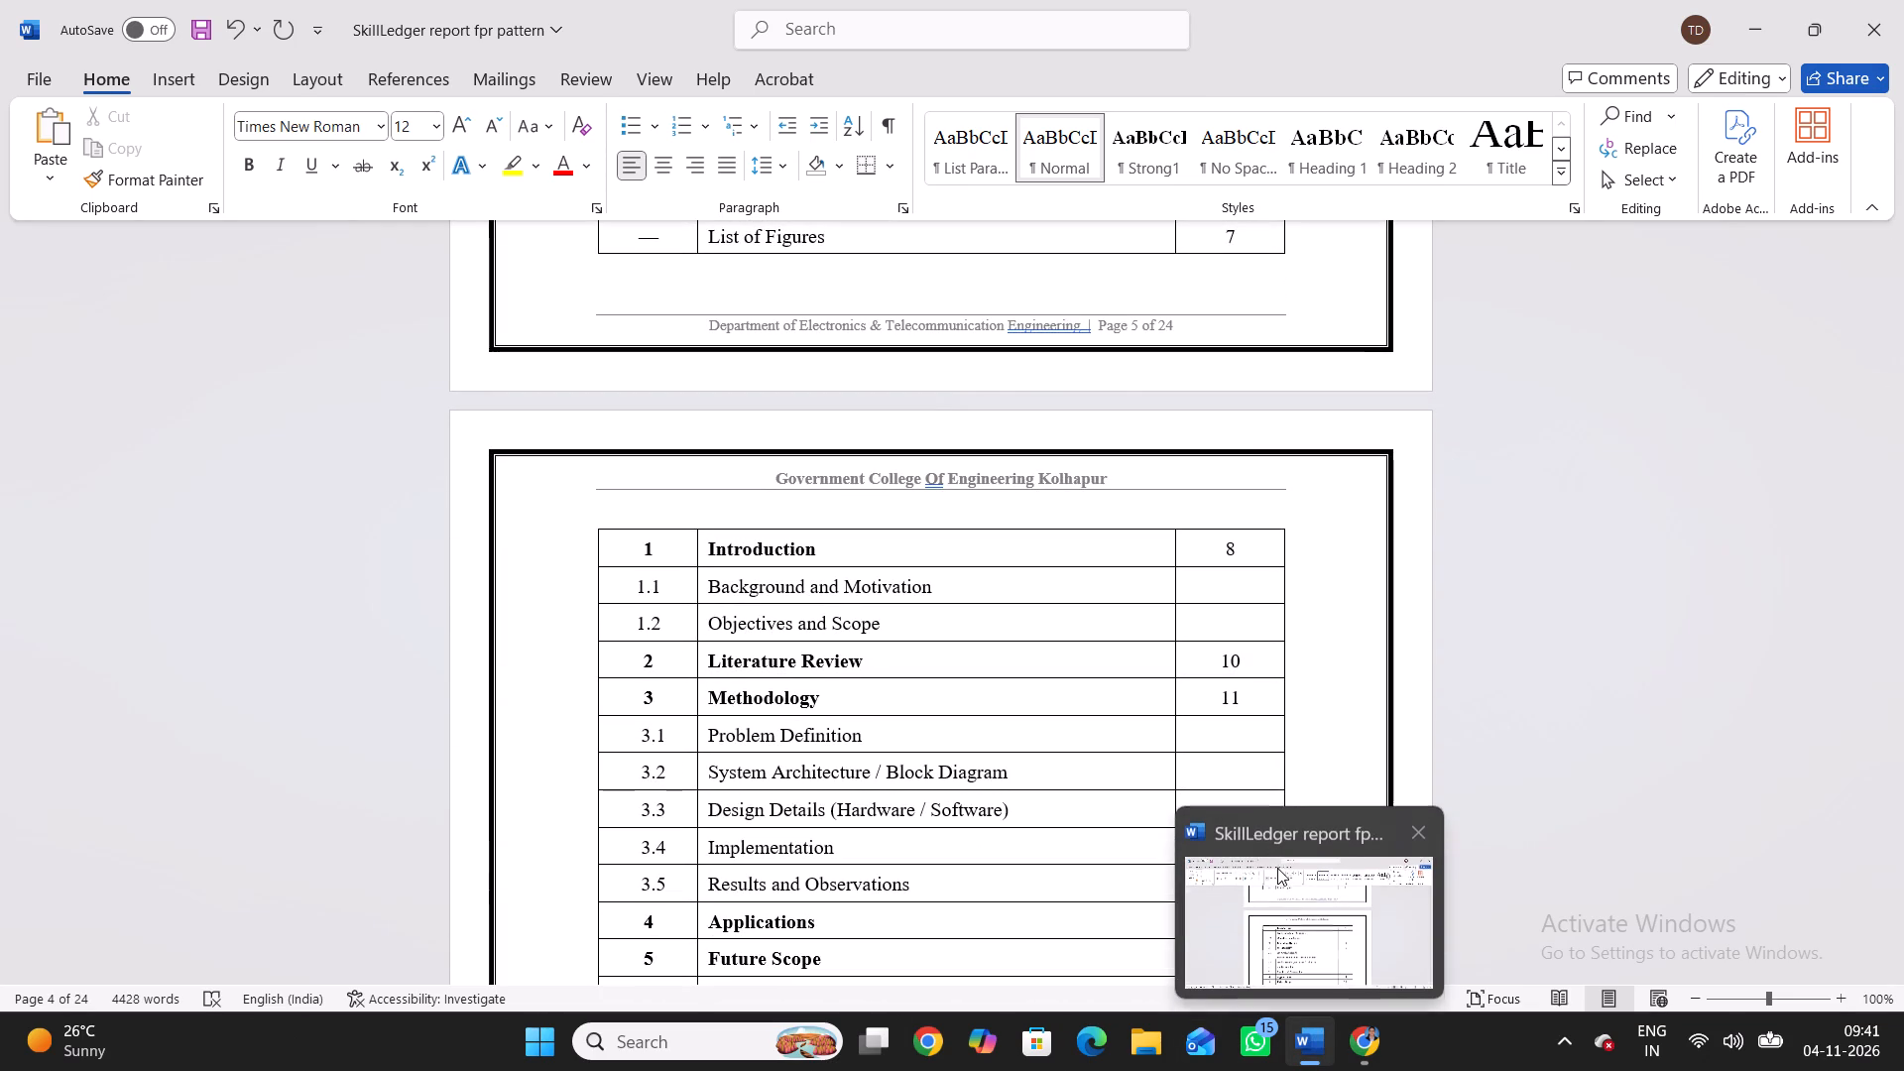
{"action": "scroll", "coordinate": [1044, 814], "scroll_direction": "down", "scroll_amount": 4}
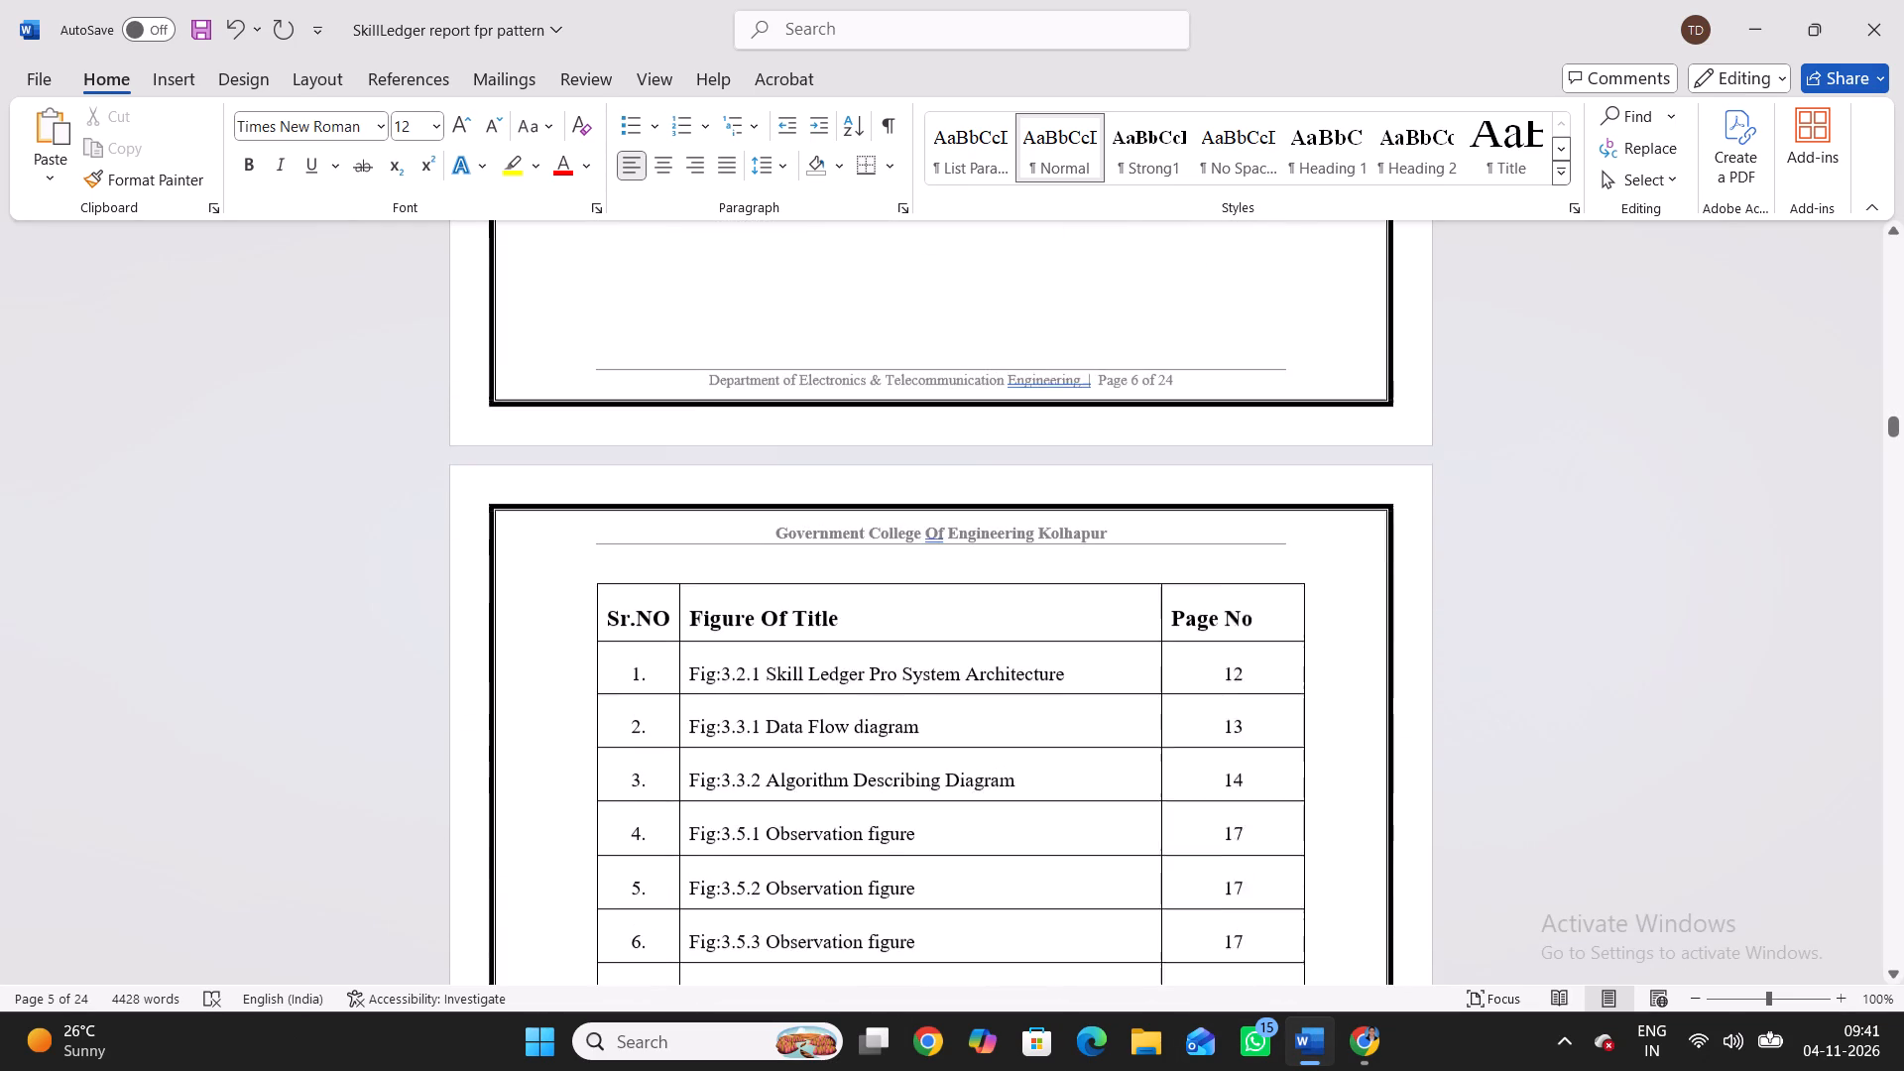
{"action": "scroll", "coordinate": [1044, 814], "scroll_direction": "down", "scroll_amount": 1}
{"action": "scroll", "coordinate": [1017, 572], "scroll_direction": "up", "scroll_amount": 2}
{"action": "left_click", "coordinate": [929, 711]}
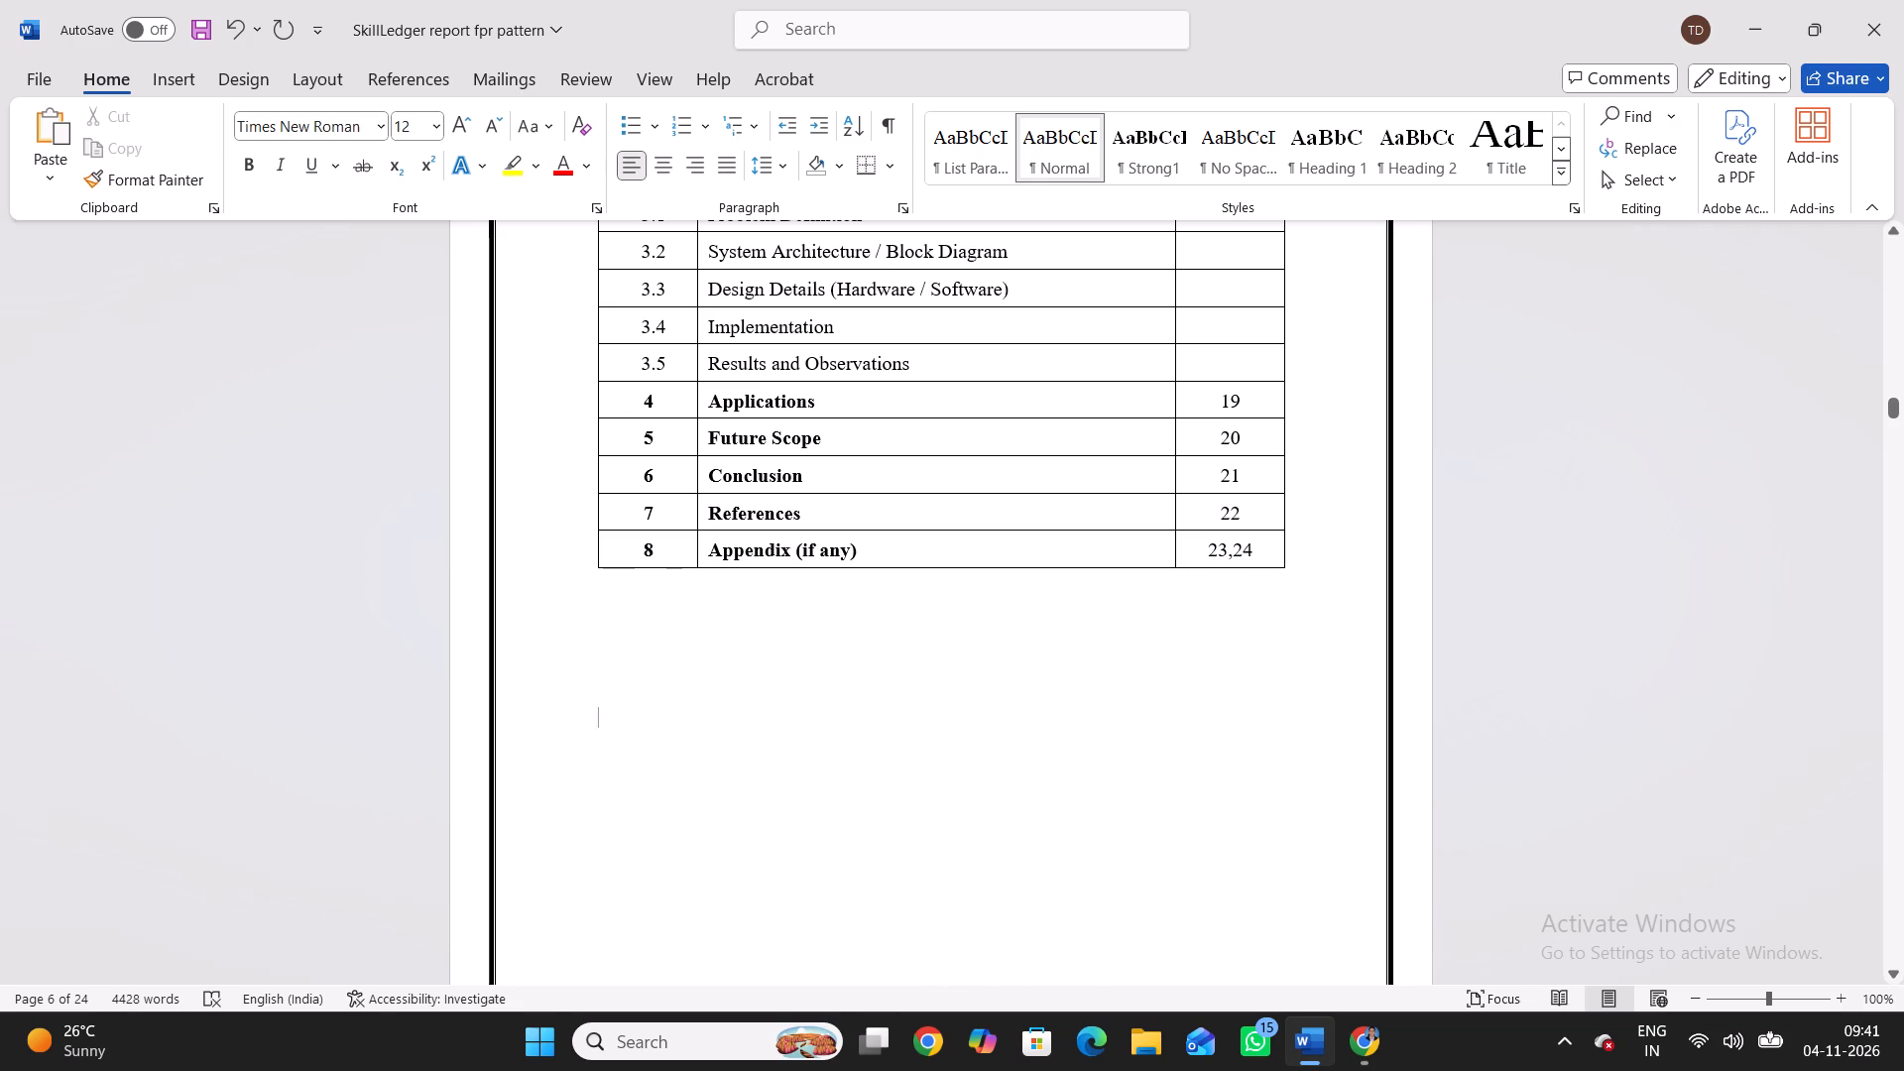
{"action": "key", "text": "Return"}
{"action": "key", "text": "Return"}
{"action": "scroll", "coordinate": [929, 711], "scroll_direction": "down", "scroll_amount": 1}
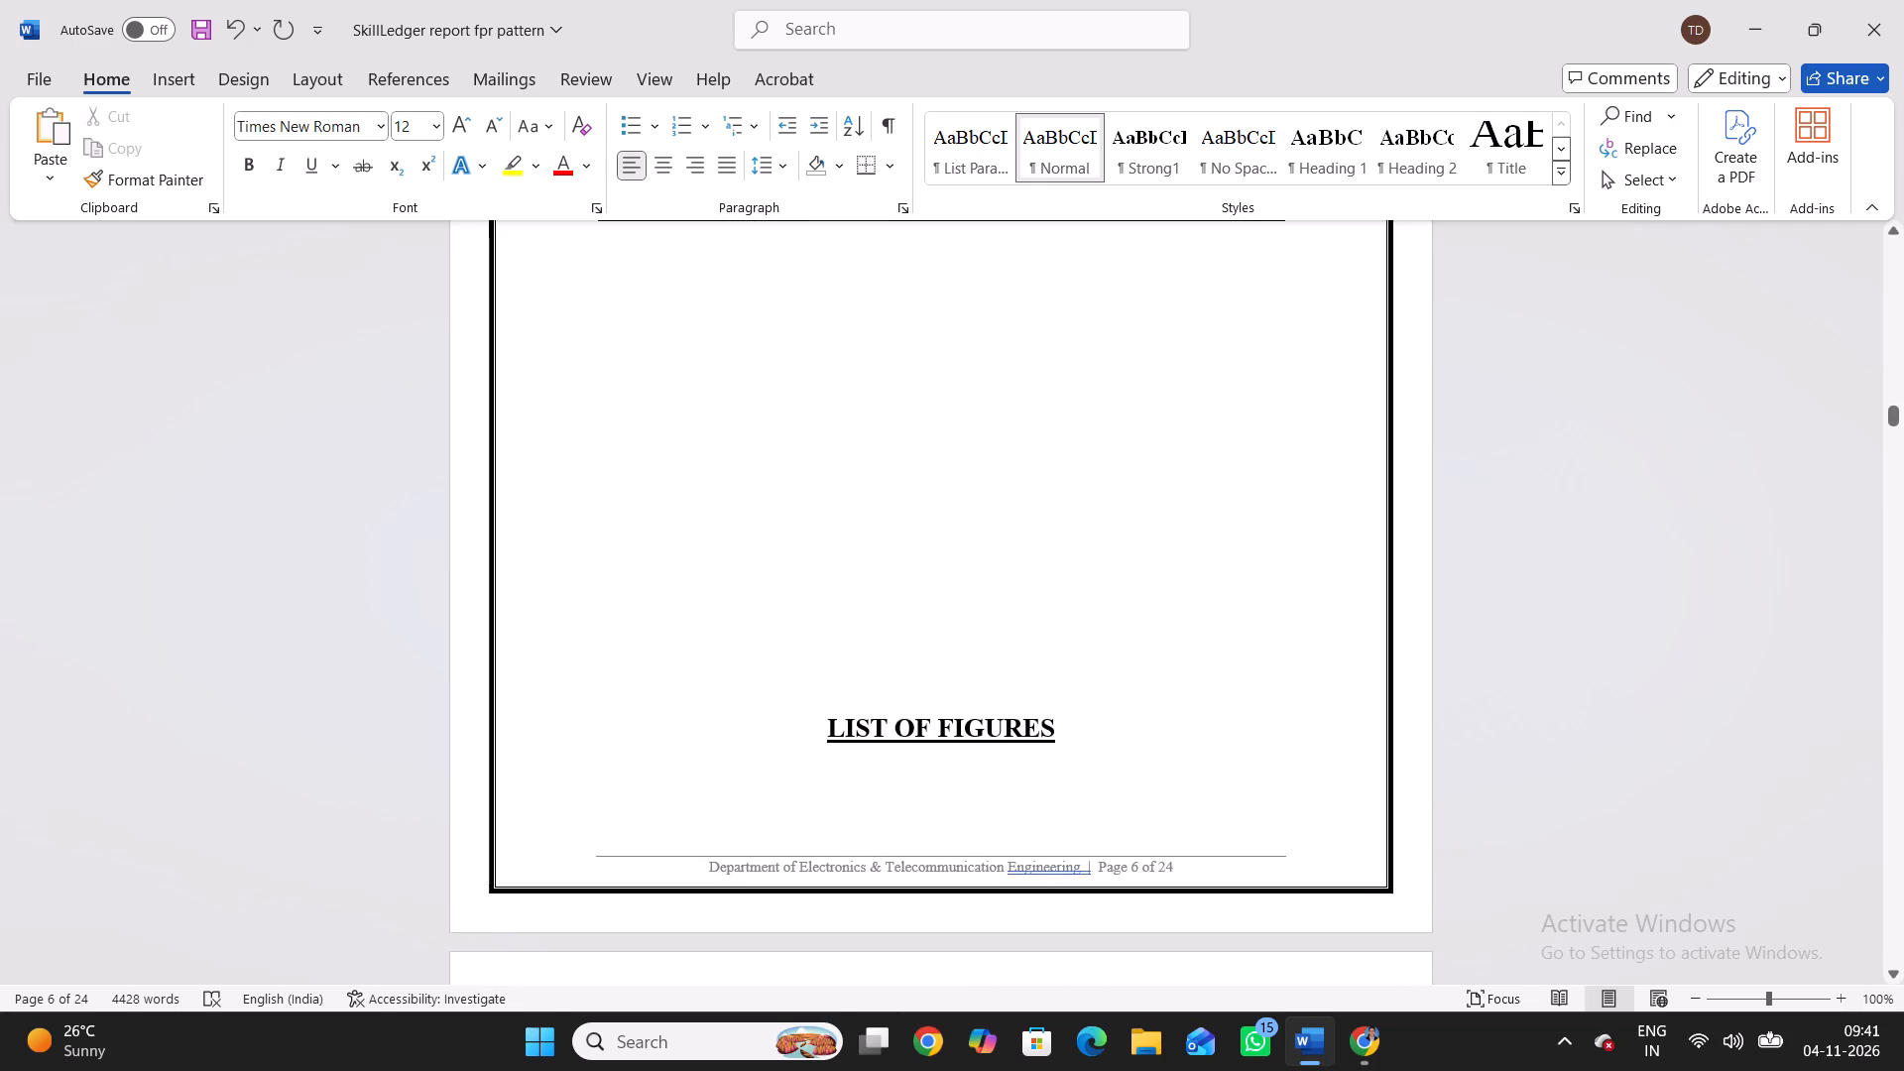
{"action": "key", "text": "Return"}
{"action": "key", "text": "Return"}
{"action": "key", "text": "Return"}
{"action": "key", "text": "Return"}
{"action": "scroll", "coordinate": [930, 708], "scroll_direction": "down", "scroll_amount": 2}
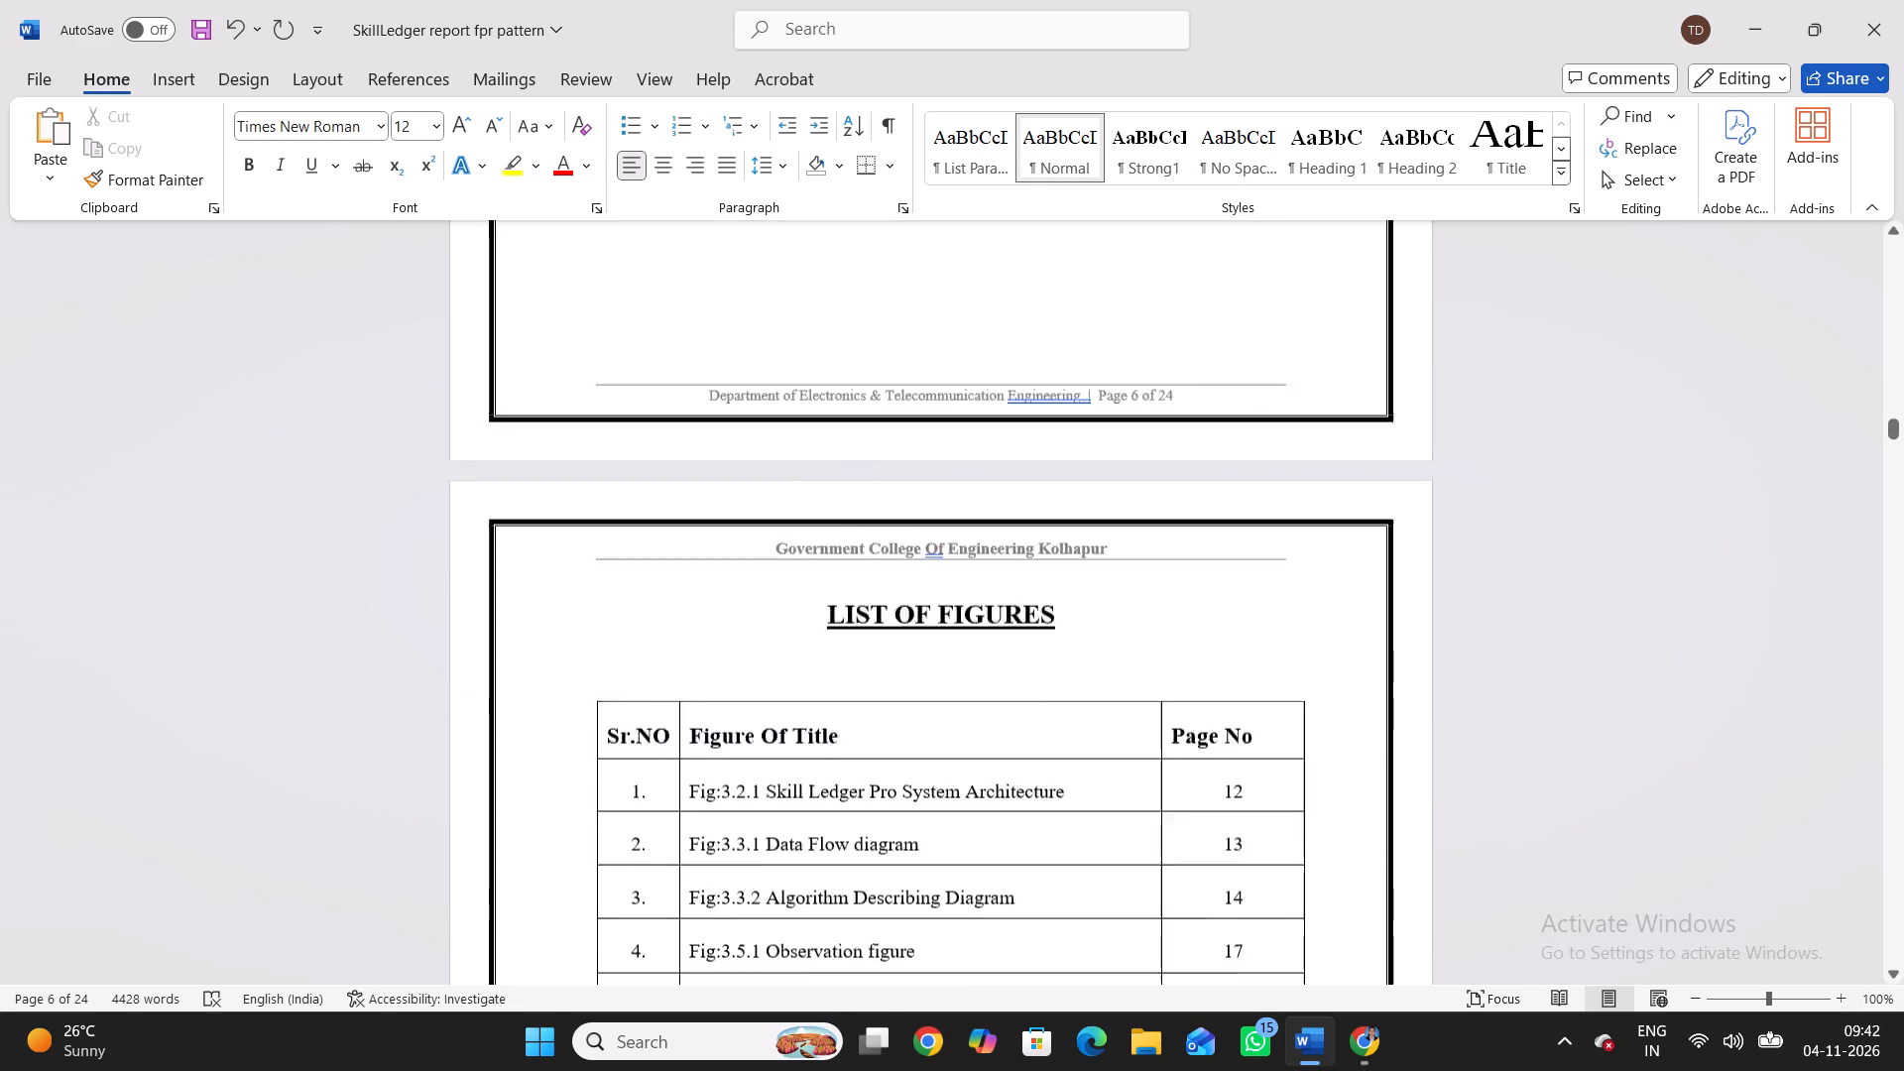
Review the body formatting of Chapters 1 and 2, and check the line spacing used in the literature review entries.
{"action": "scroll", "coordinate": [930, 708], "scroll_direction": "right", "scroll_amount": 11}
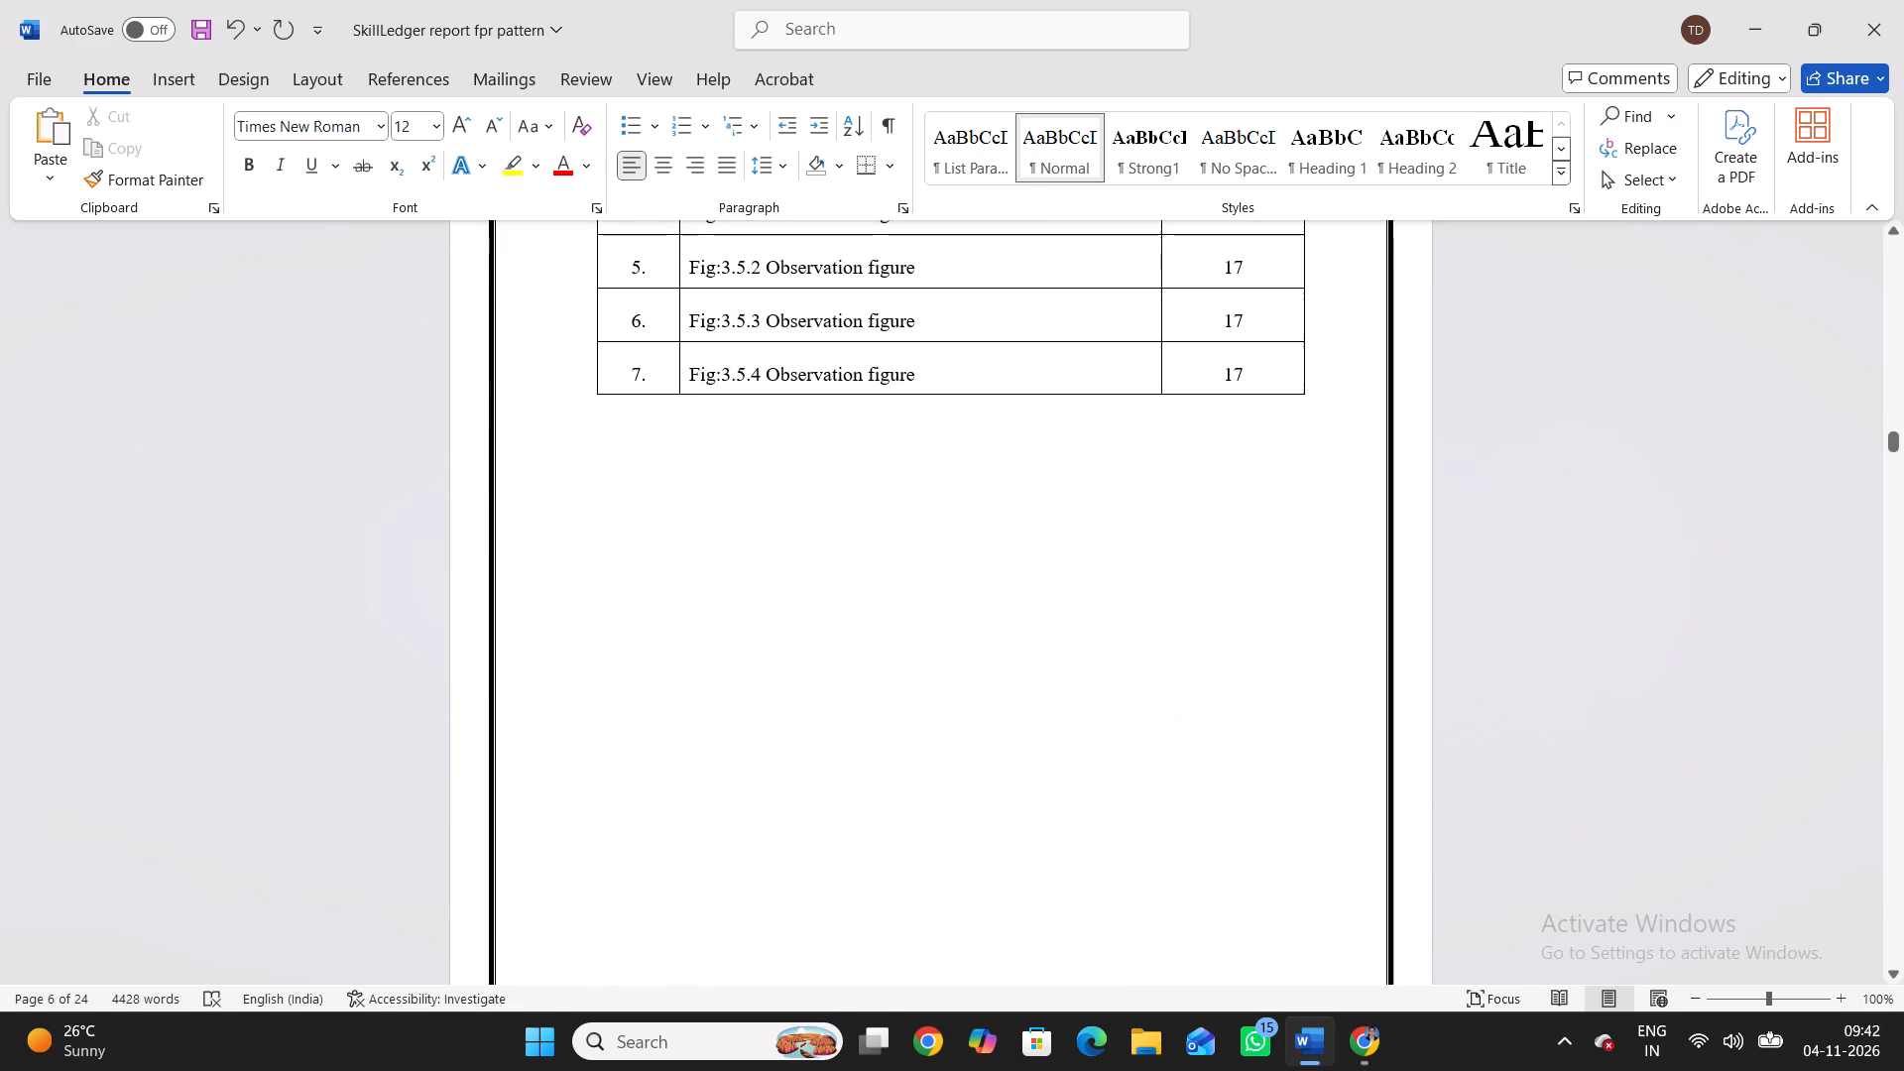
{"action": "scroll", "coordinate": [1004, 681], "scroll_direction": "right", "scroll_amount": 6}
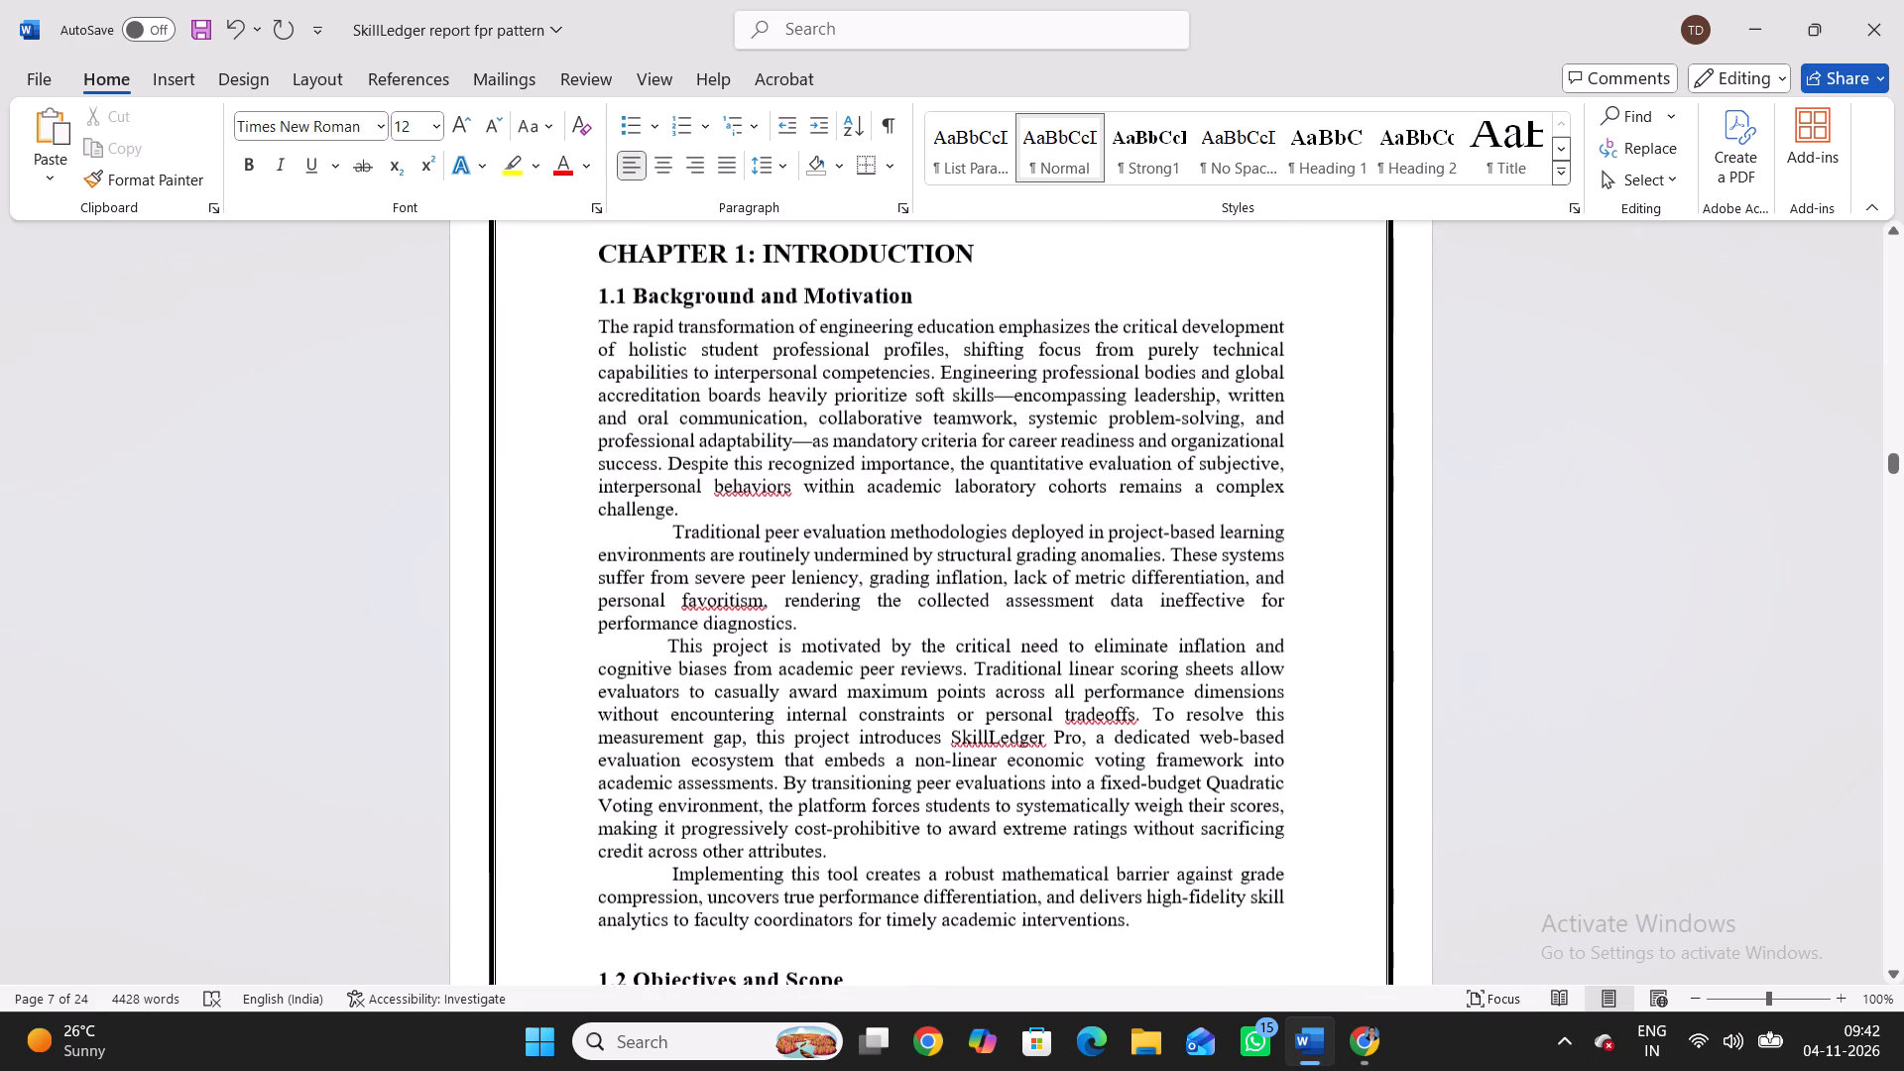
{"action": "scroll", "coordinate": [1004, 681], "scroll_direction": "right", "scroll_amount": 1}
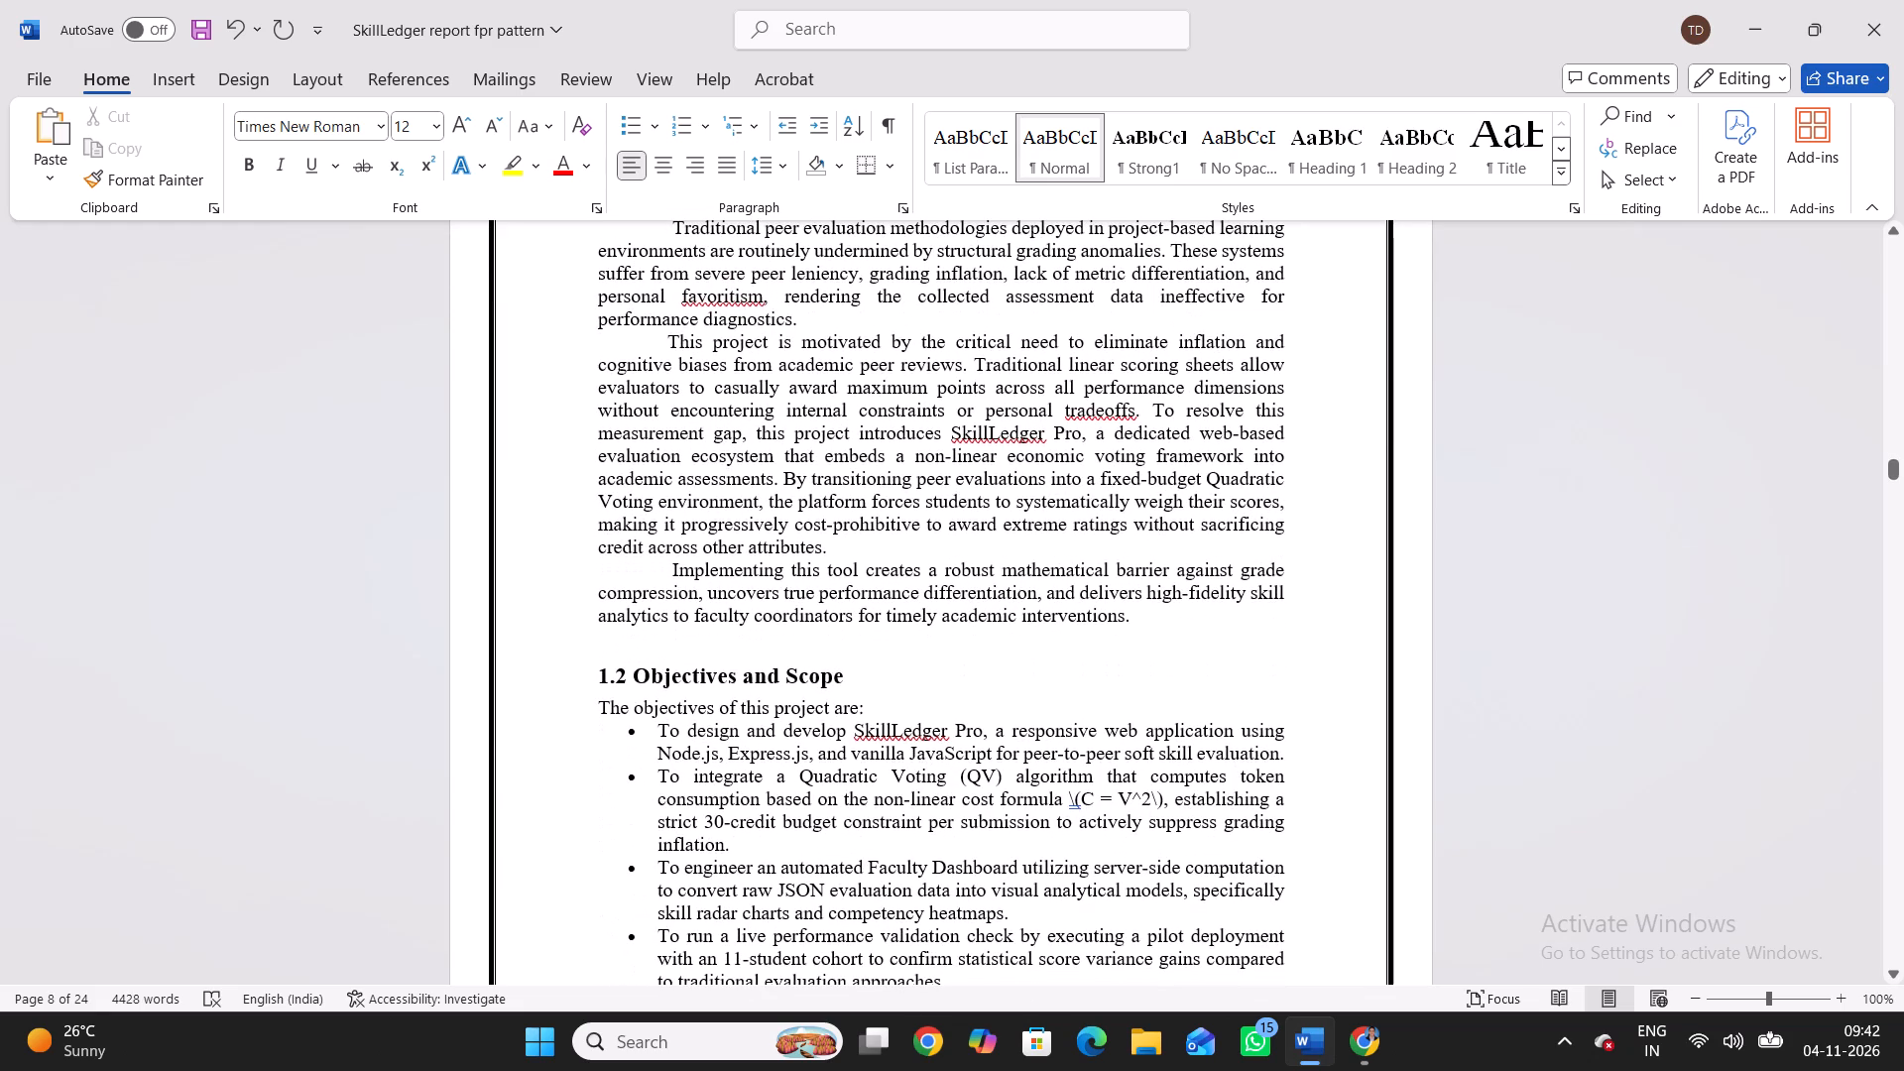
{"action": "left_click_drag", "start_coordinate": [1164, 669], "coordinate": [936, 510]}
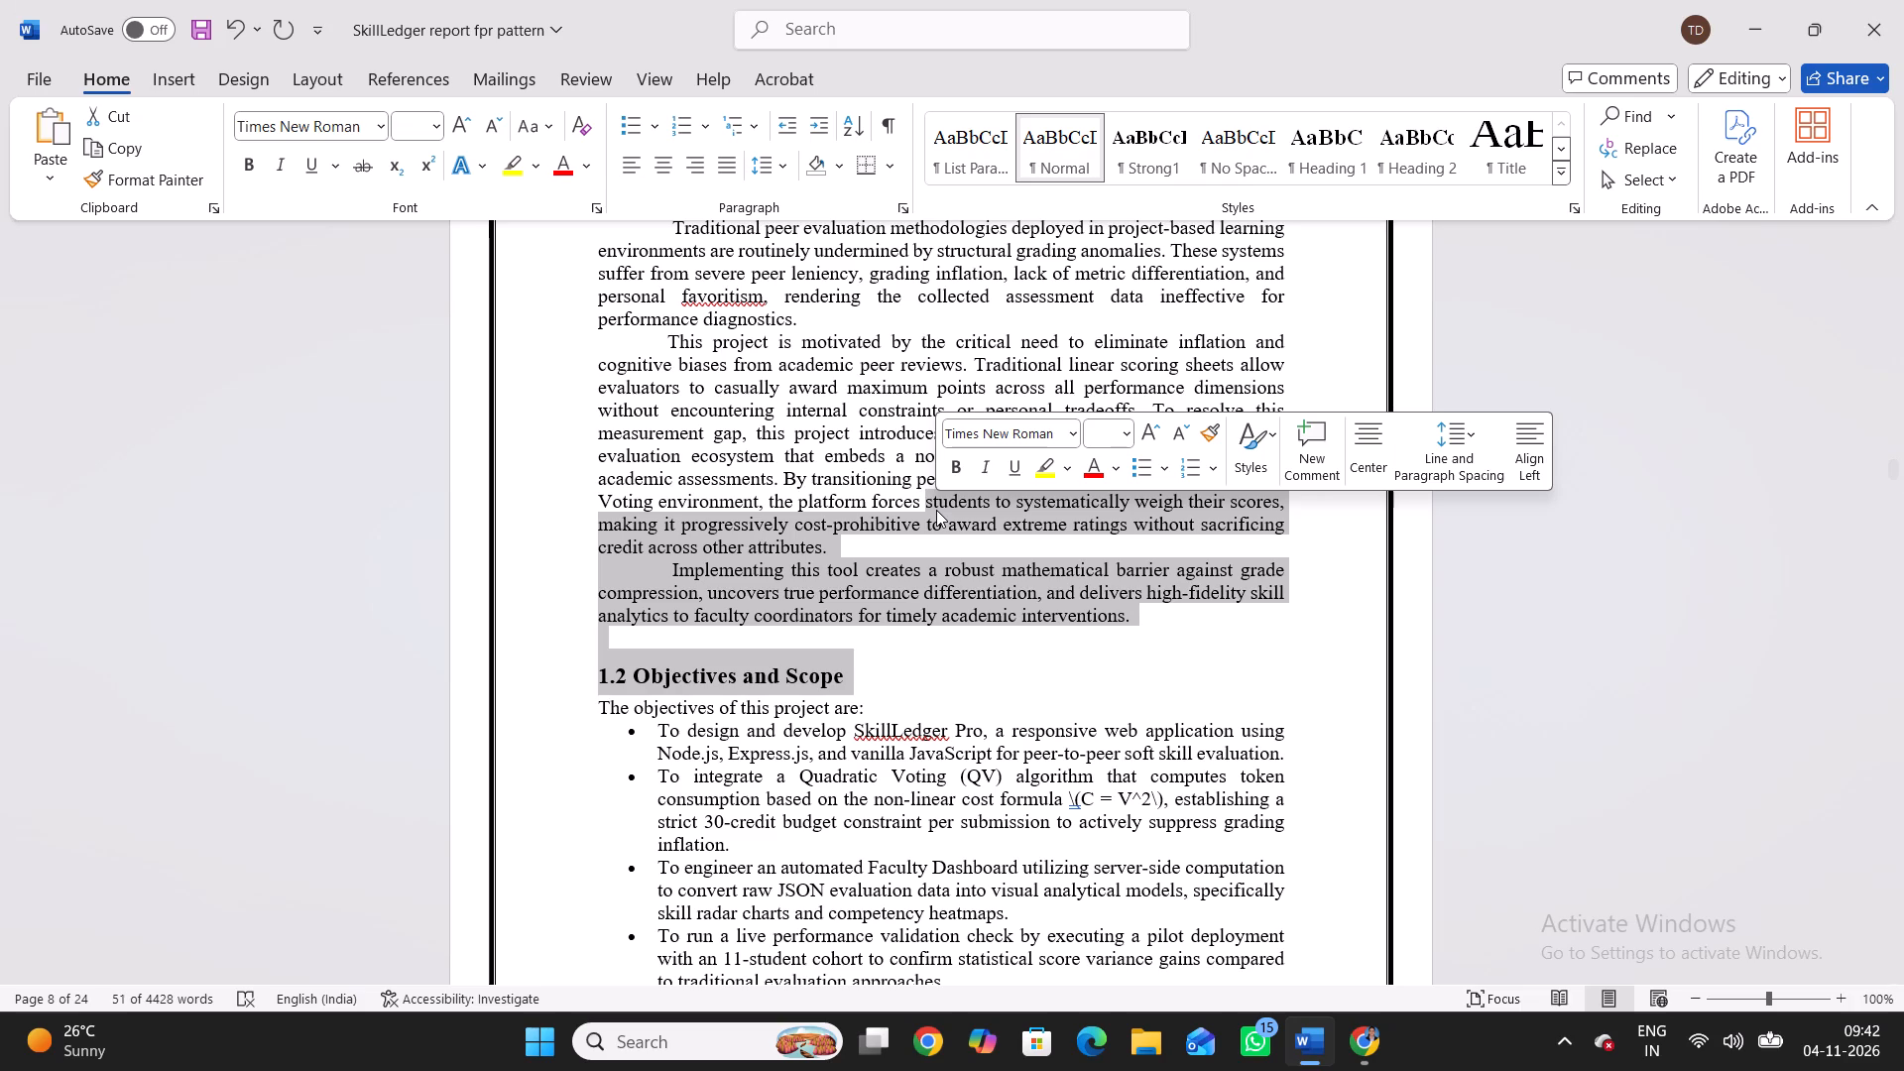
{"action": "left_click", "coordinate": [1040, 680]}
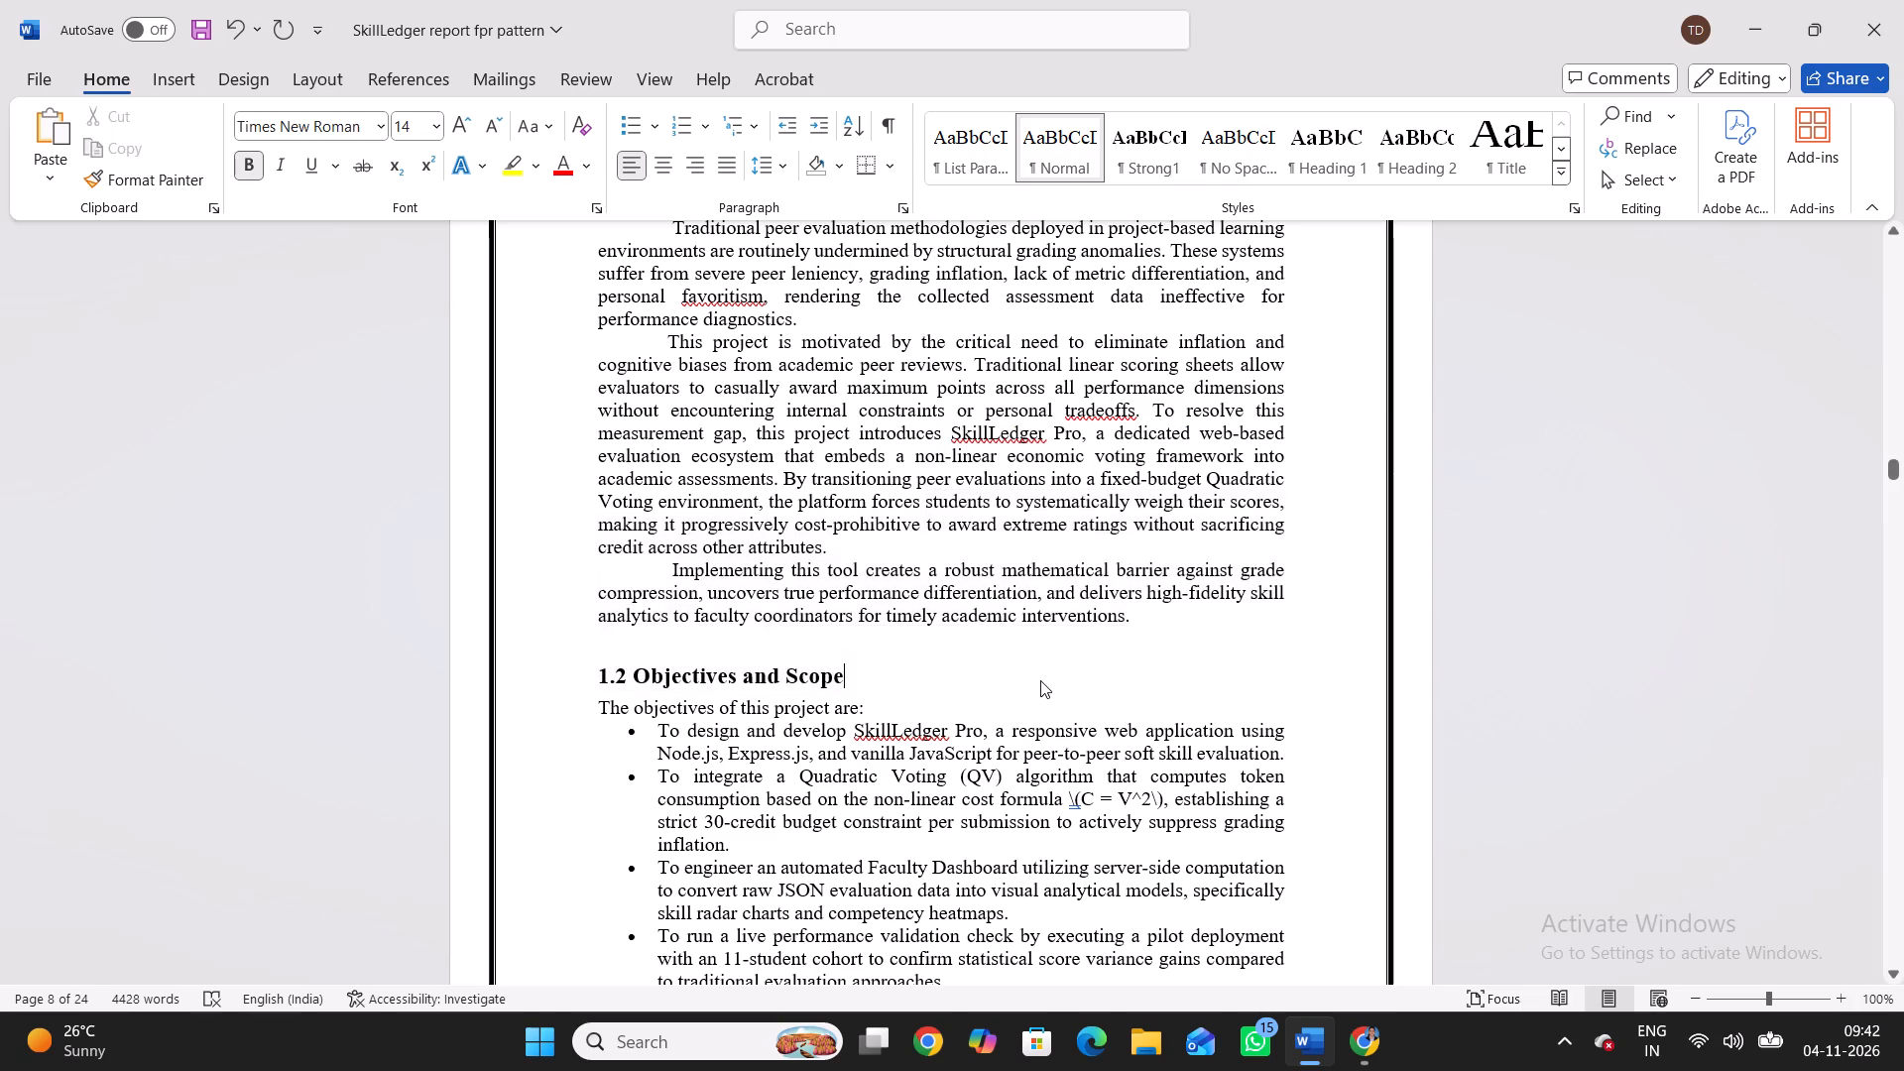
{"action": "scroll", "coordinate": [1040, 680], "scroll_direction": "right", "scroll_amount": 8}
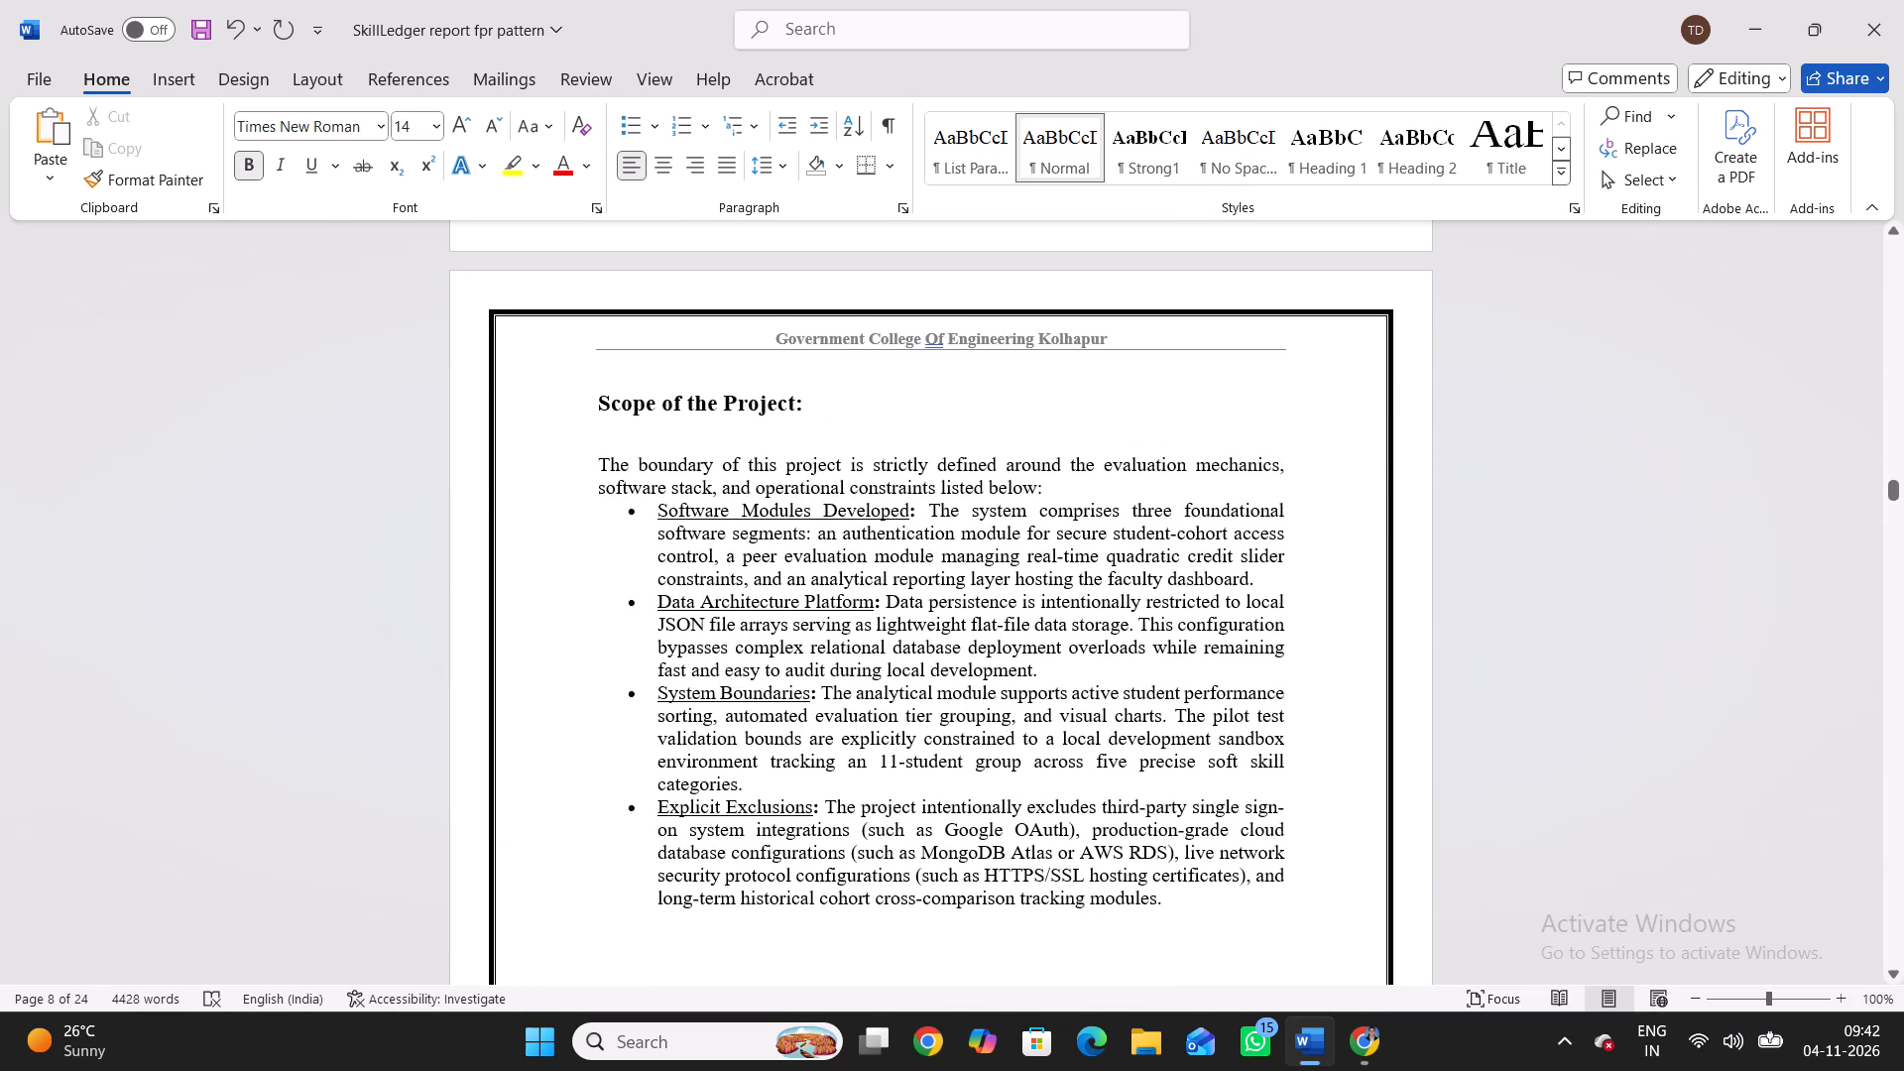
{"action": "scroll", "coordinate": [1040, 680], "scroll_direction": "right", "scroll_amount": 10}
{"action": "scroll", "coordinate": [1040, 680], "scroll_direction": "down", "scroll_amount": 1}
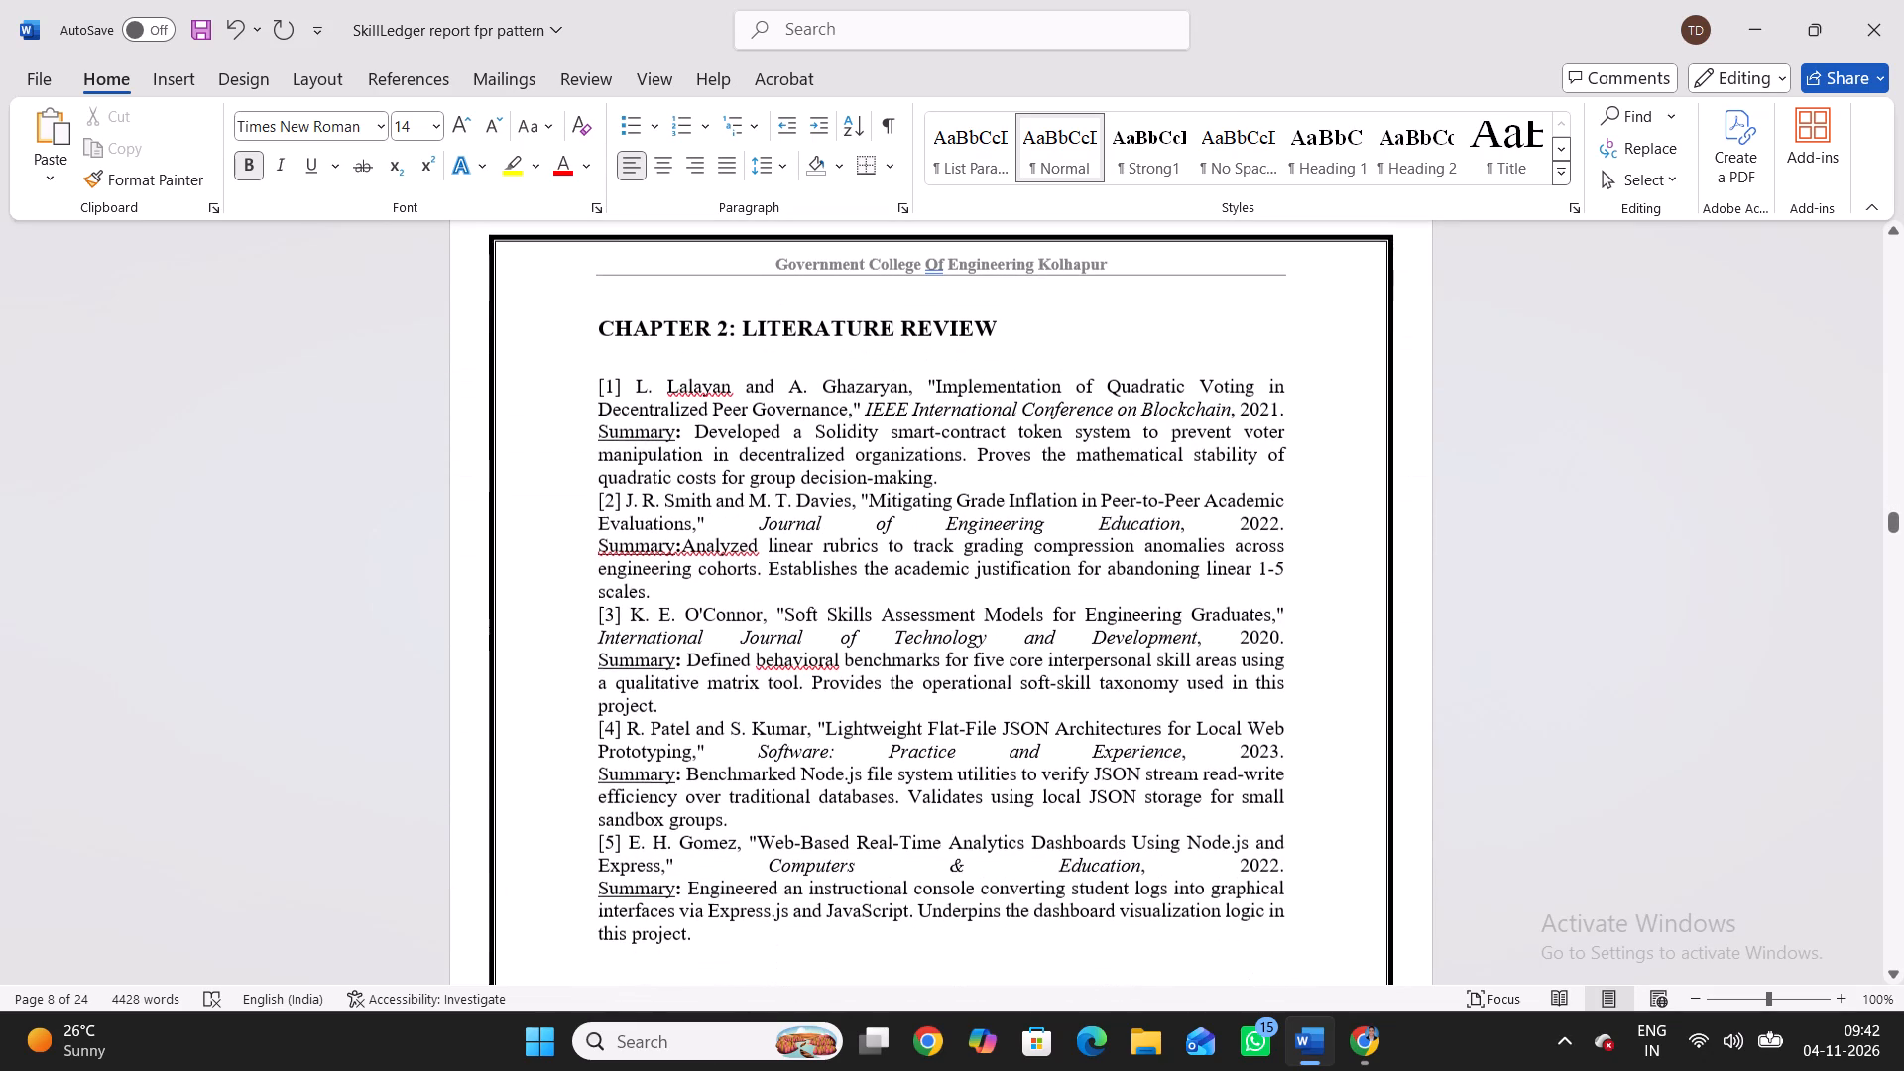
{"action": "left_click_drag", "start_coordinate": [1040, 680], "coordinate": [942, 635]}
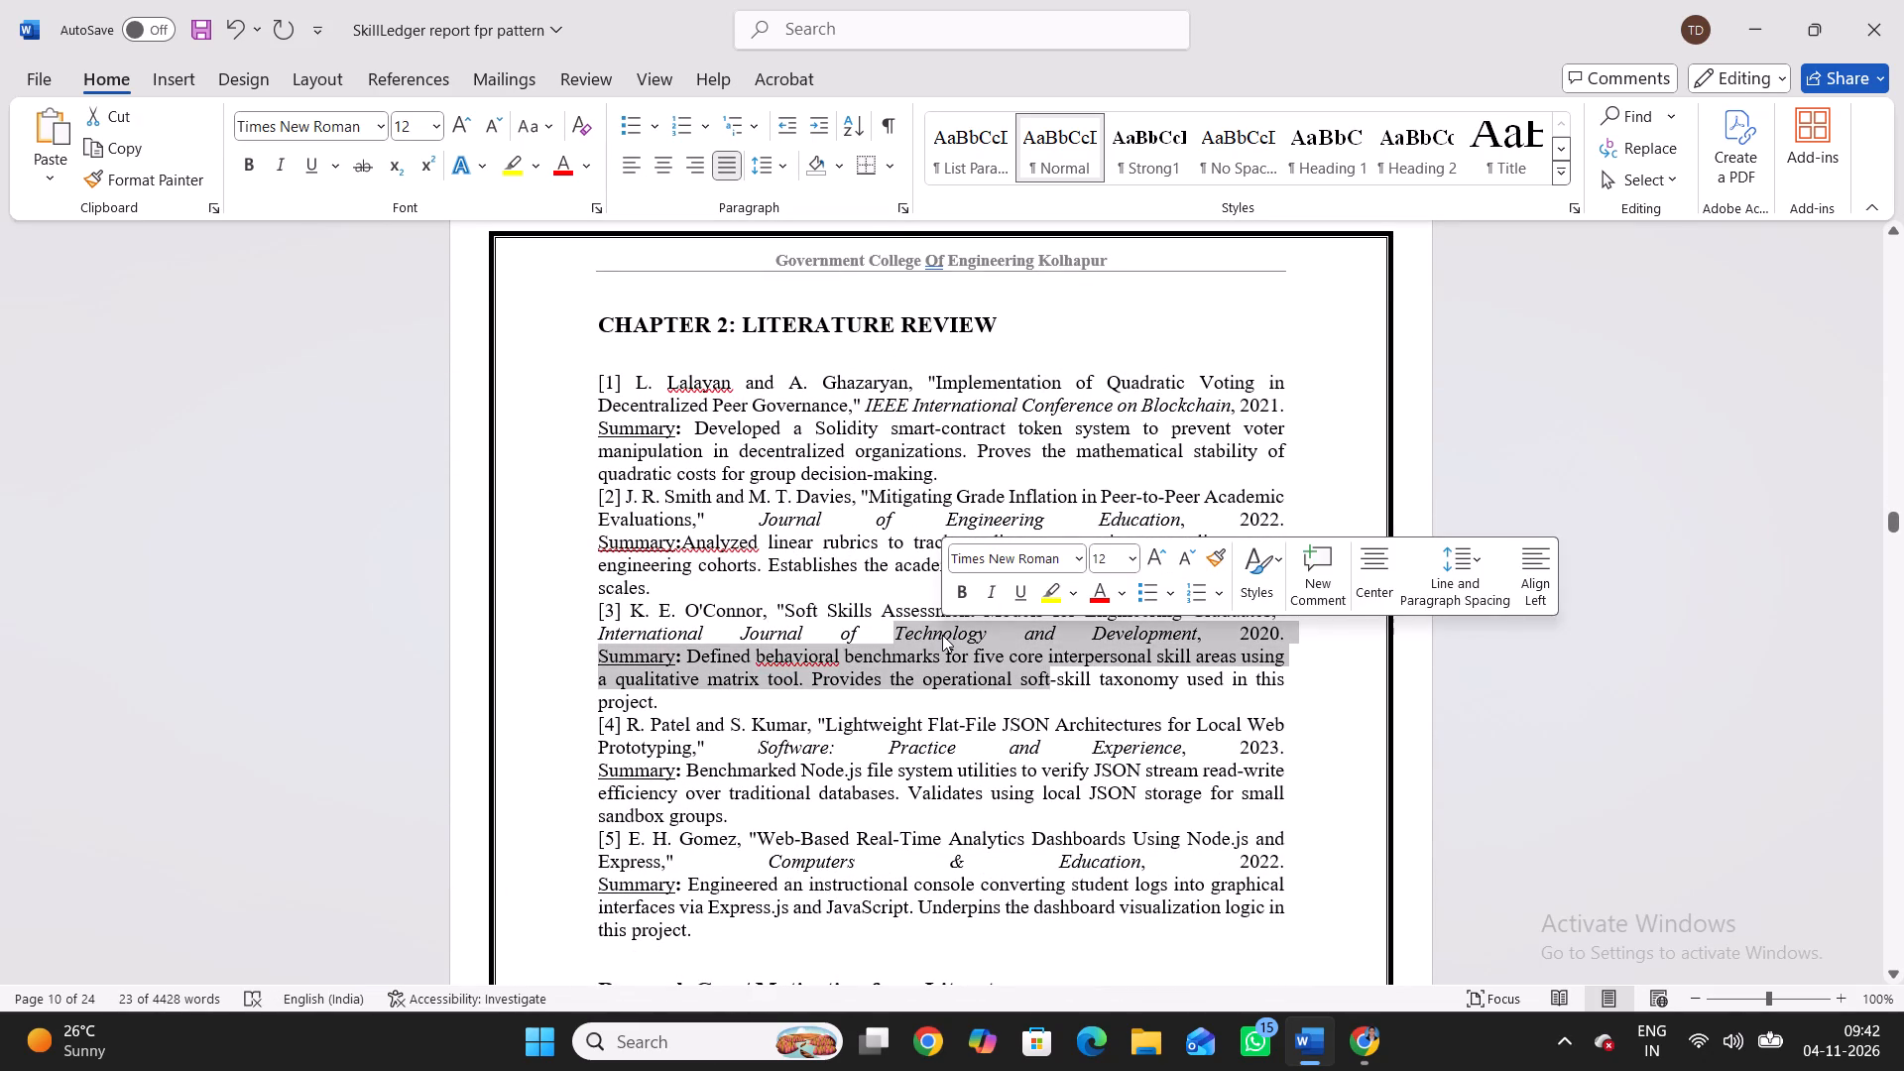
{"action": "left_click", "coordinate": [774, 172]}
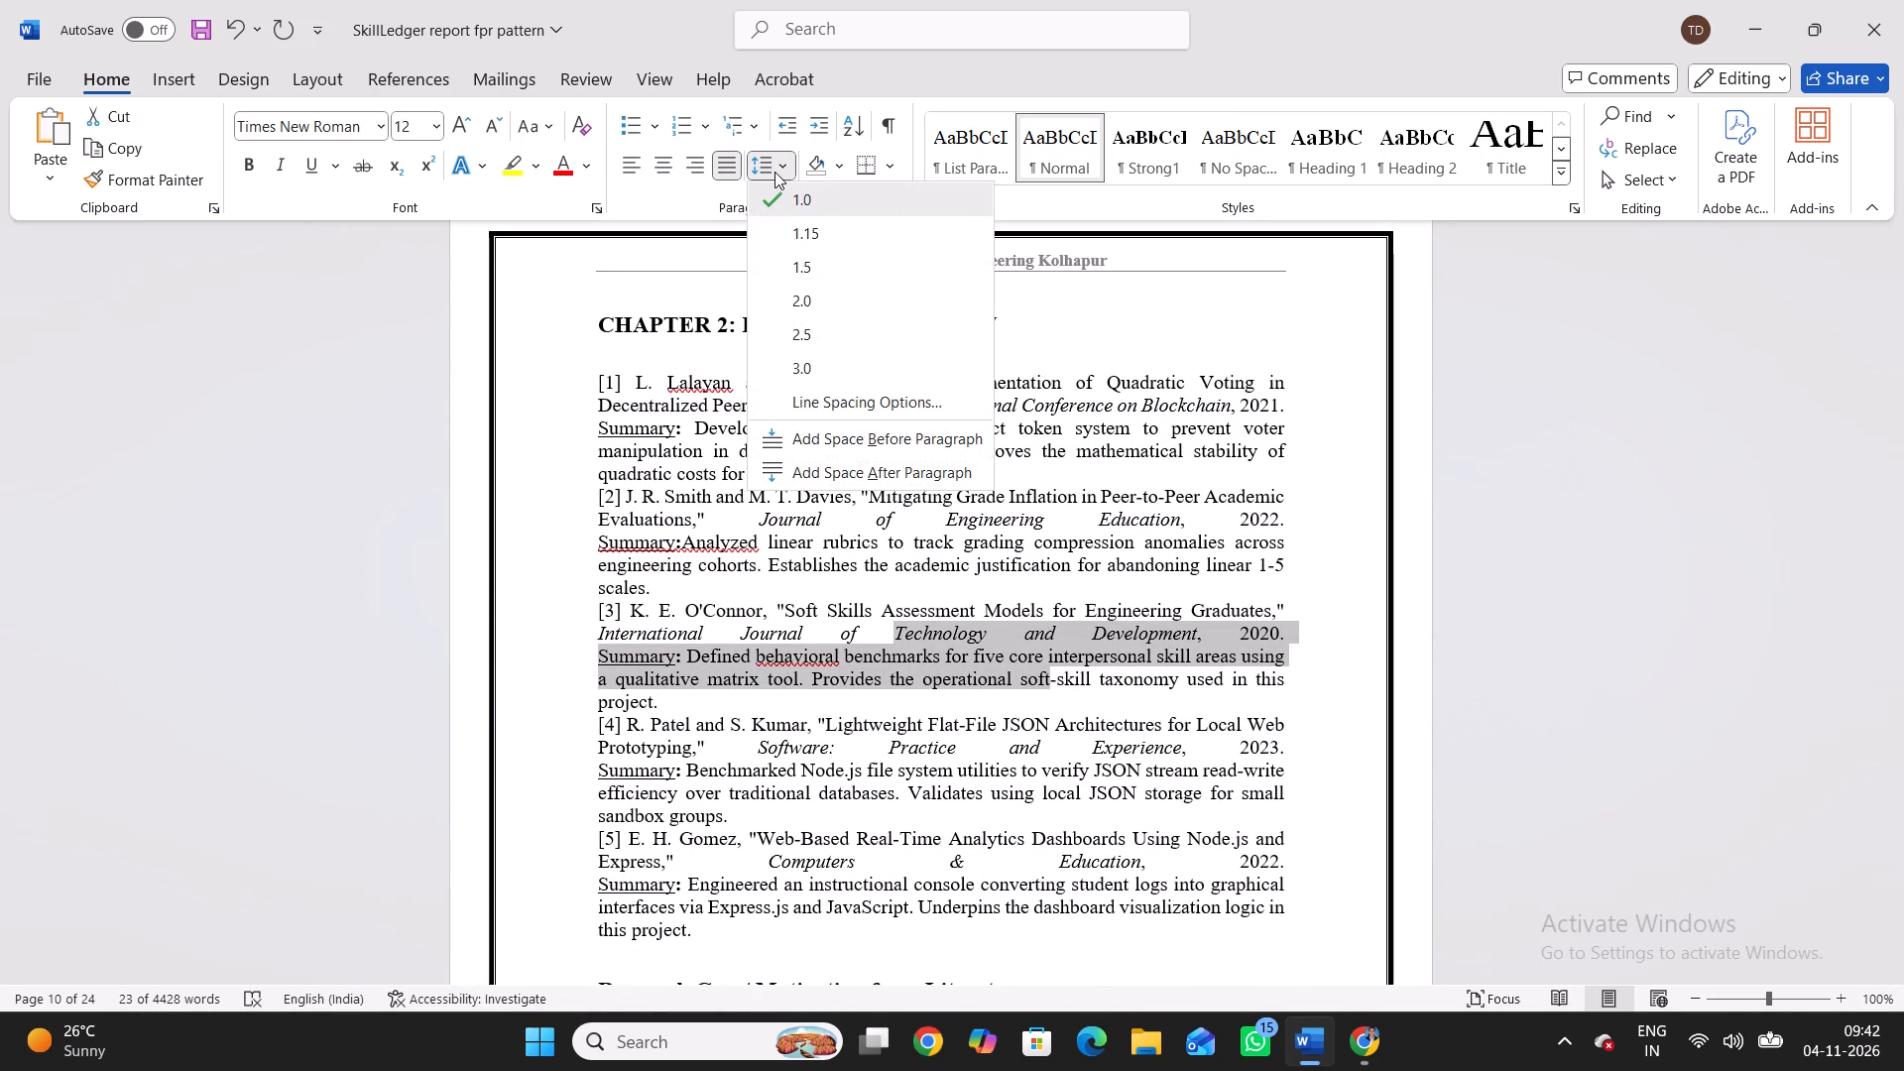
{"action": "left_click", "coordinate": [604, 351]}
Set the line spacing of the two abstract body paragraphs, excluding the Keywords line, to 1.5.
{"action": "scroll", "coordinate": [604, 351], "scroll_direction": "up", "scroll_amount": 9}
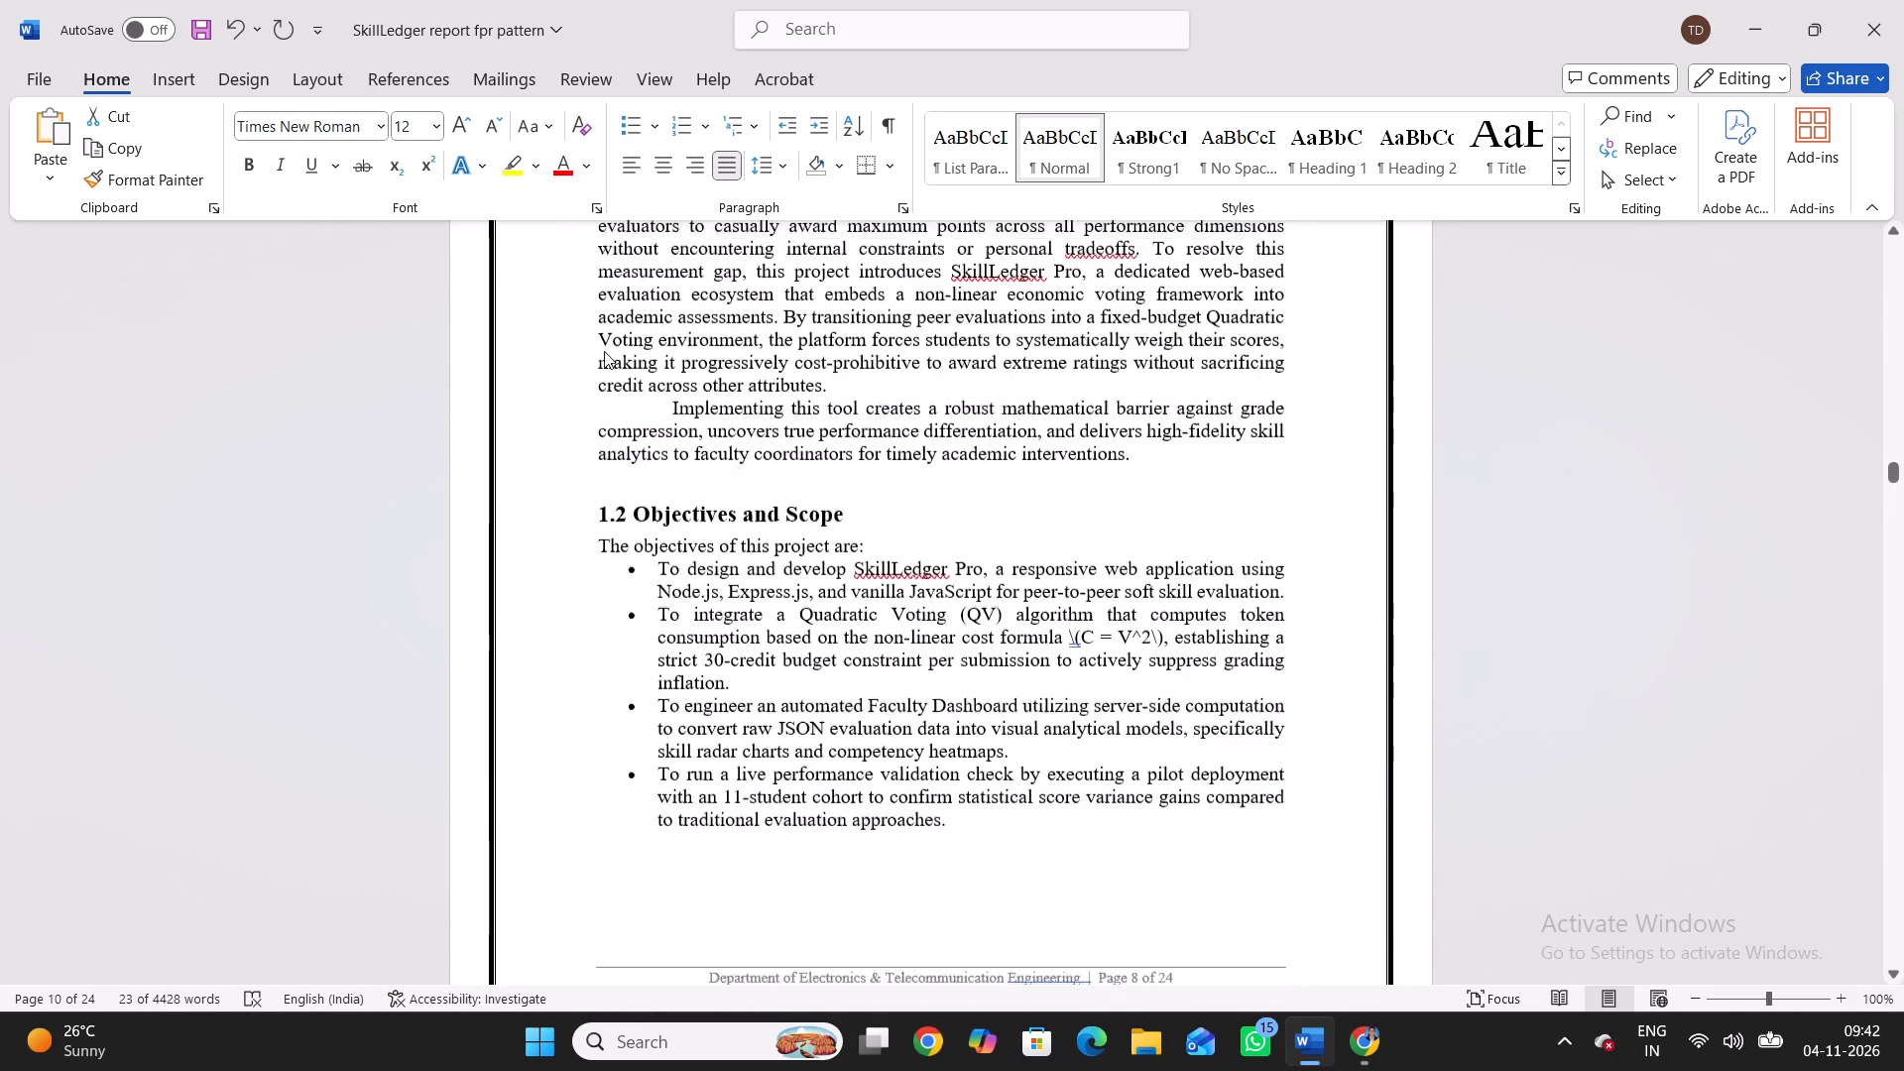
{"action": "scroll", "coordinate": [604, 351], "scroll_direction": "up", "scroll_amount": 6}
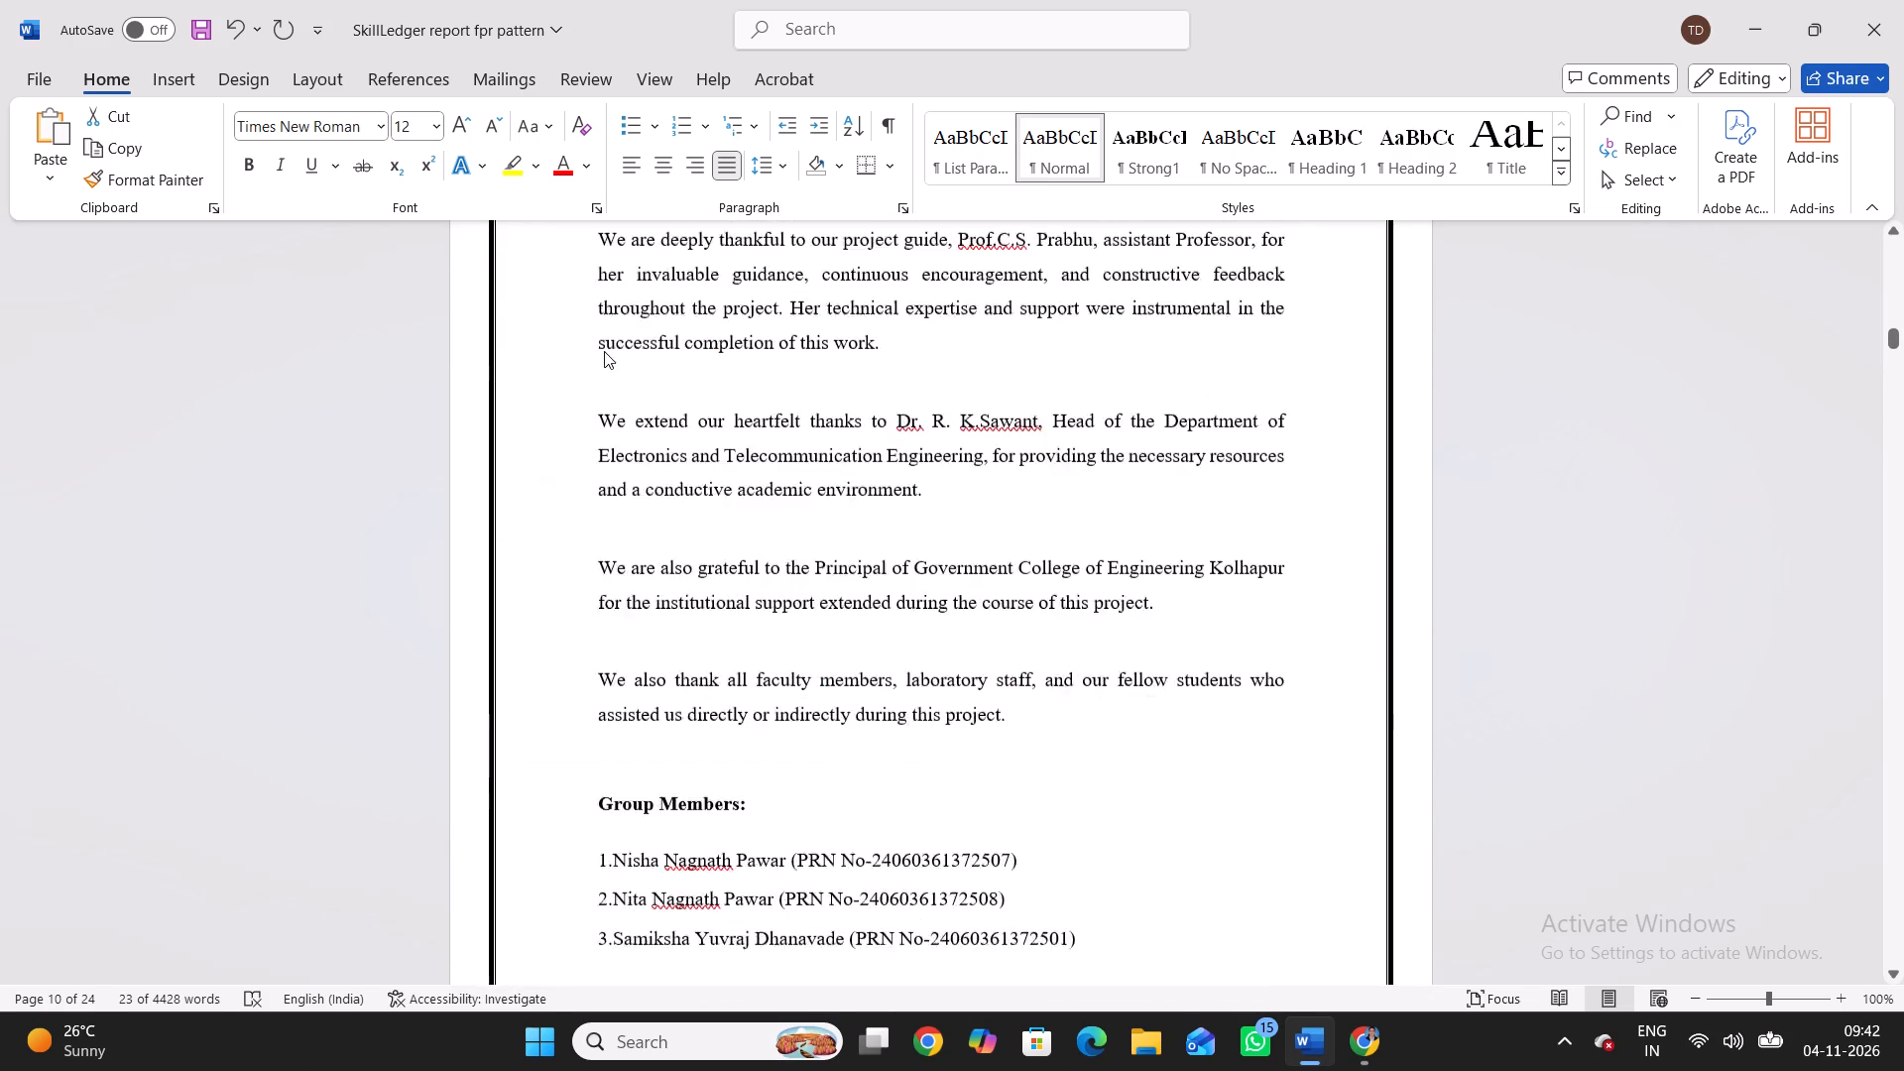
{"action": "scroll", "coordinate": [604, 351], "scroll_direction": "down", "scroll_amount": 2}
{"action": "scroll", "coordinate": [604, 351], "scroll_direction": "right", "scroll_amount": 1}
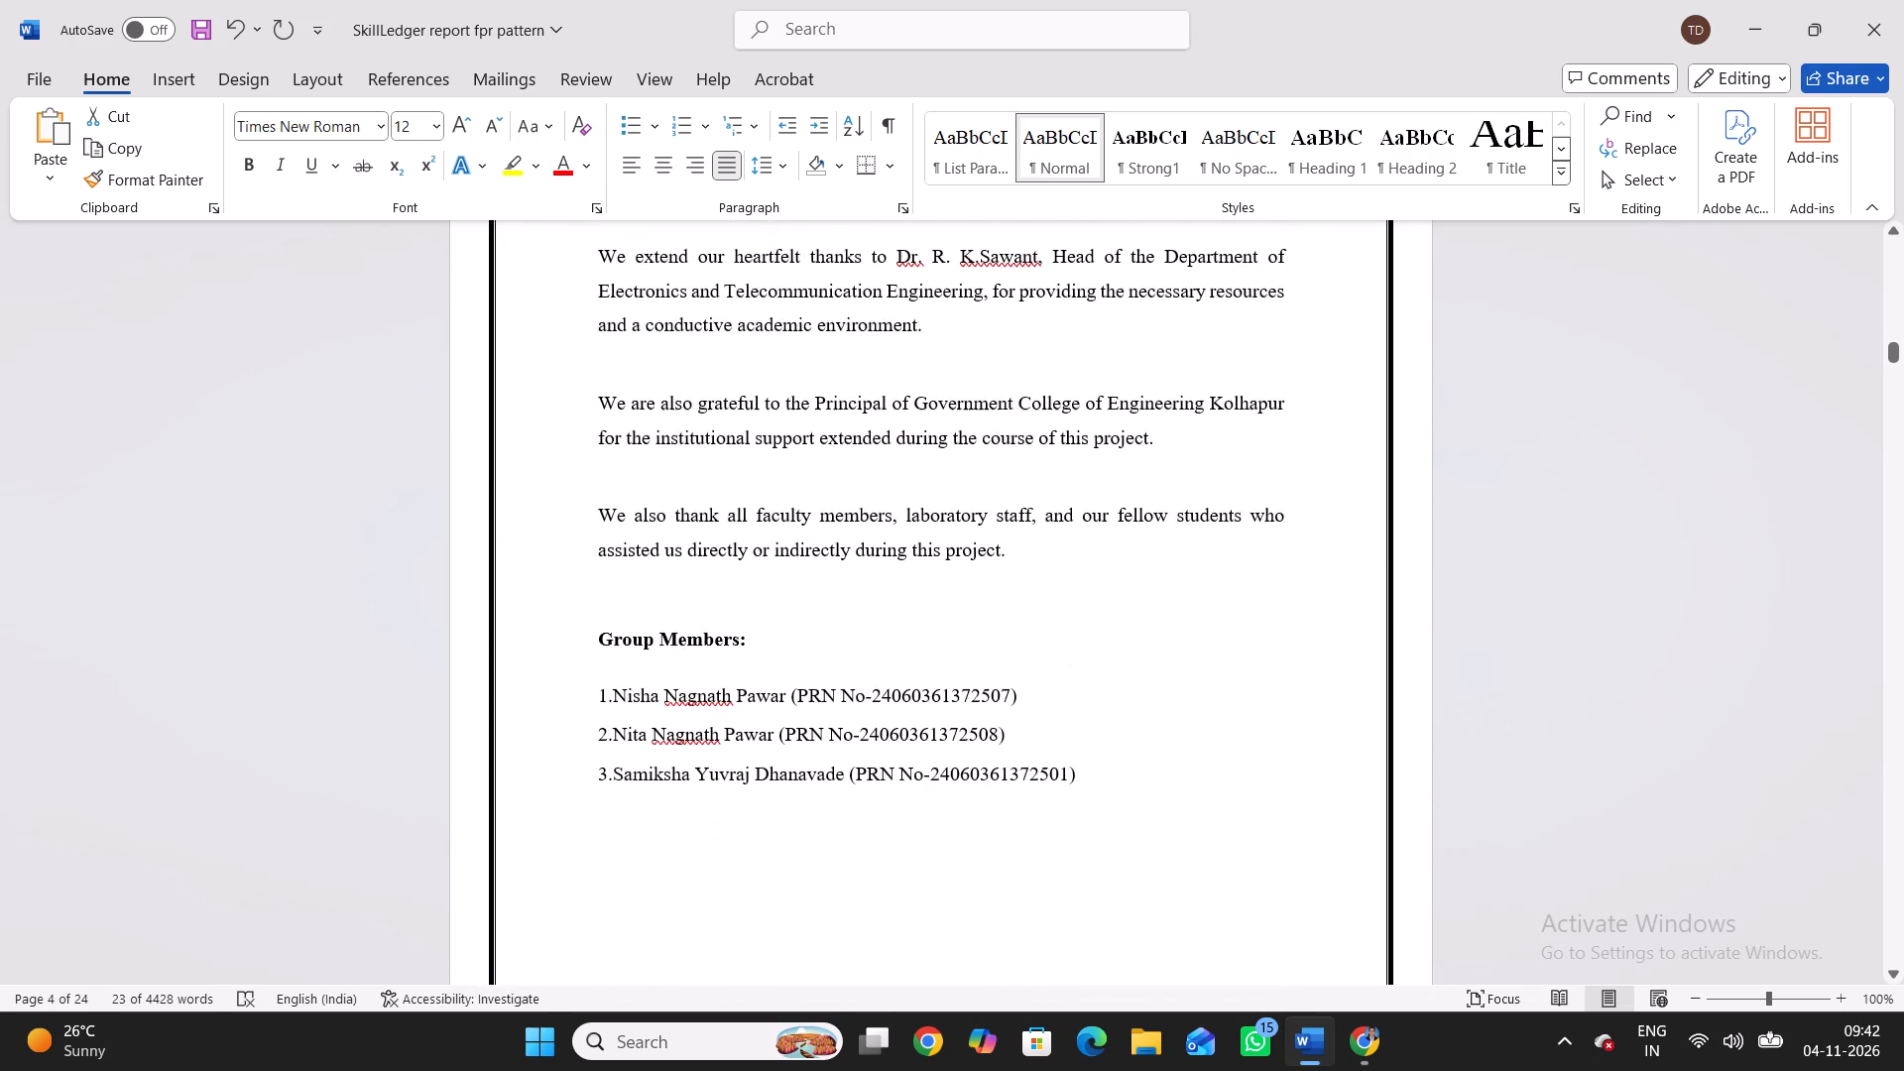
{"action": "scroll", "coordinate": [604, 351], "scroll_direction": "down", "scroll_amount": 3}
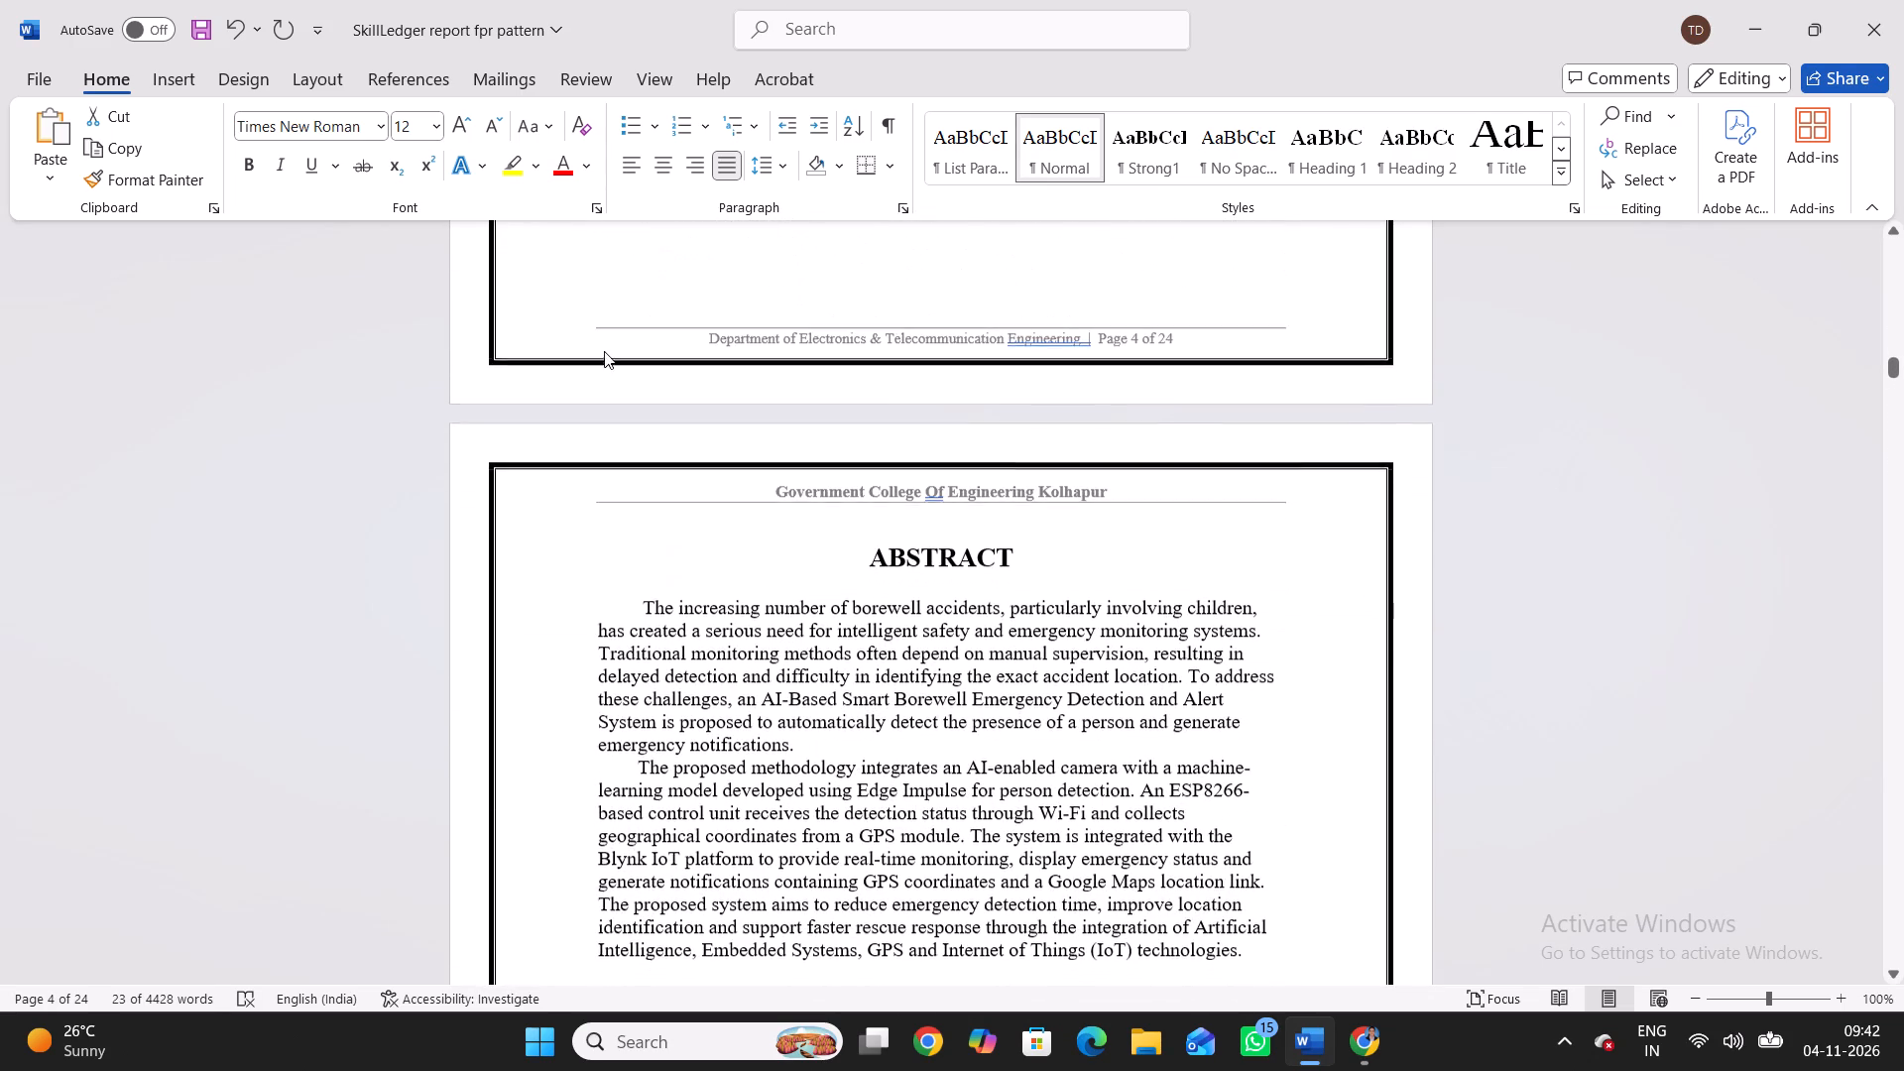
{"action": "scroll", "coordinate": [604, 351], "scroll_direction": "down", "scroll_amount": 1}
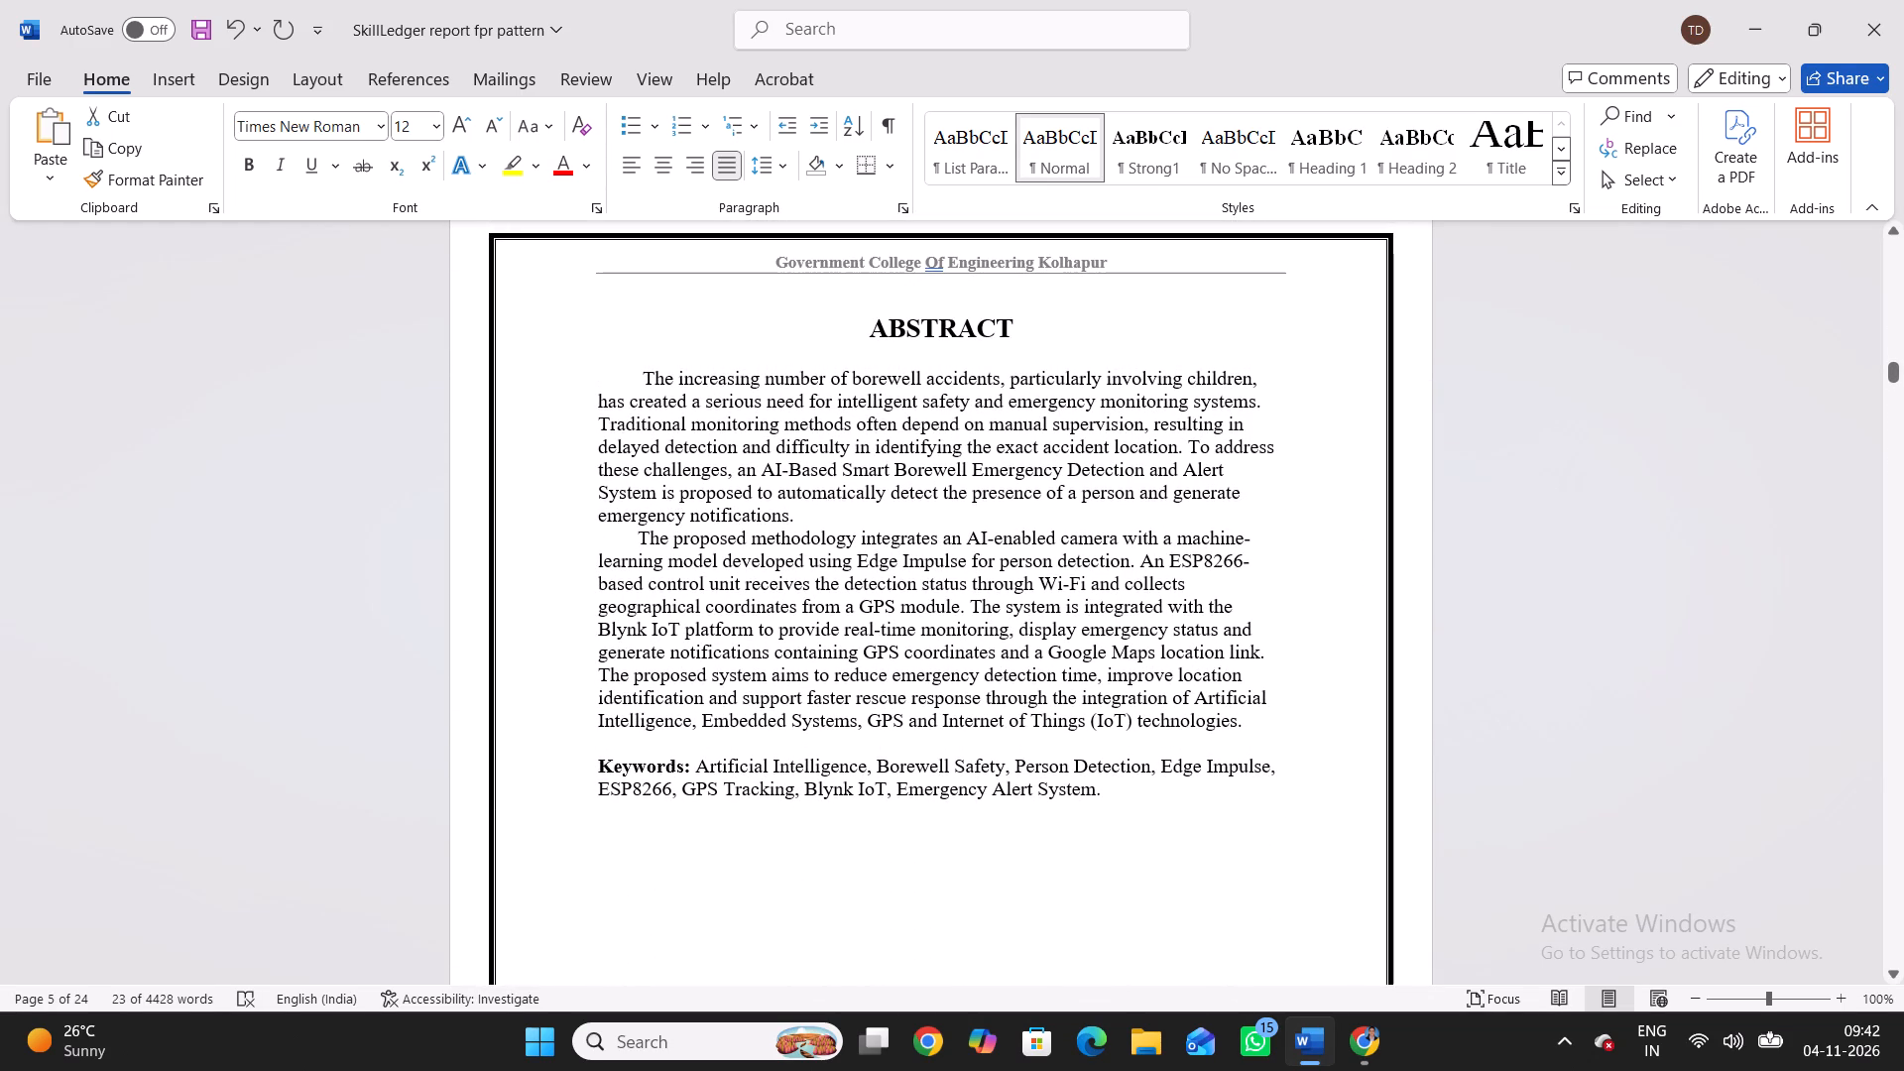
{"action": "left_click_drag", "start_coordinate": [629, 373], "coordinate": [1231, 726]}
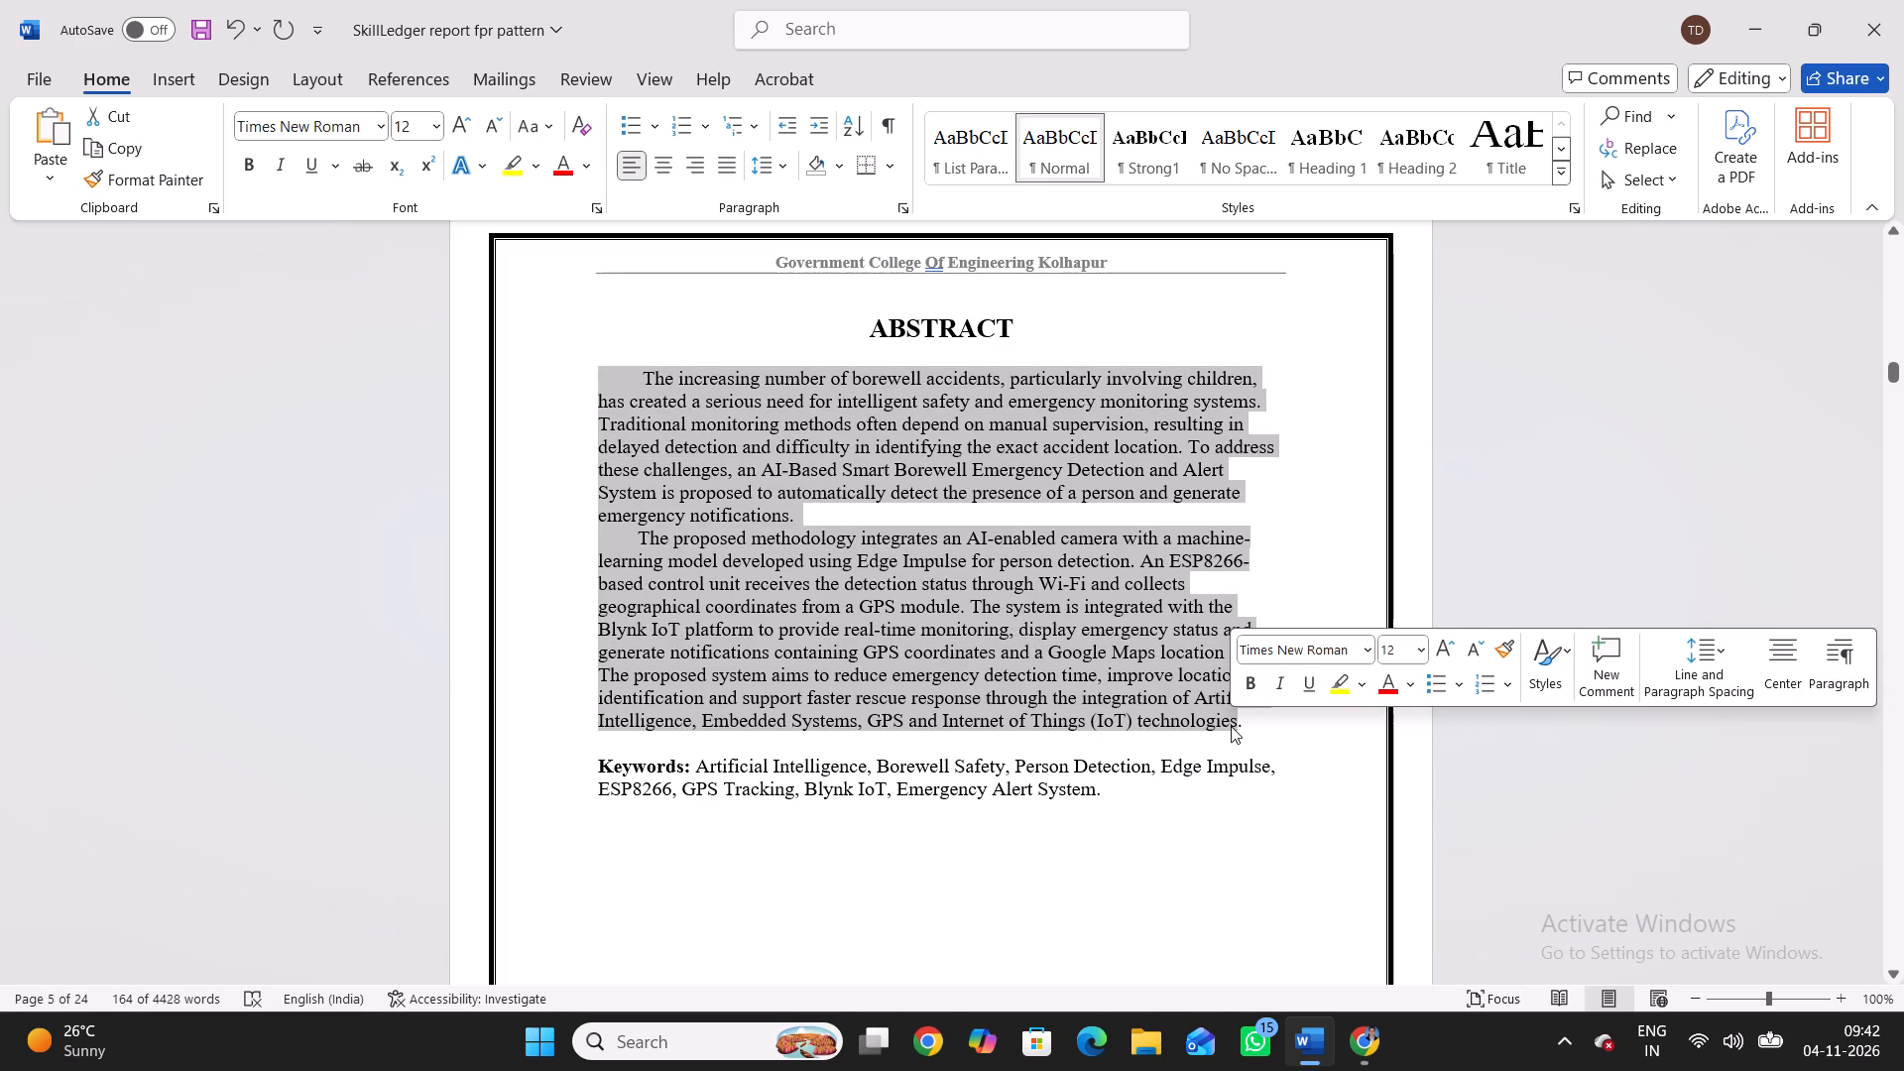
{"action": "left_click", "coordinate": [785, 165]}
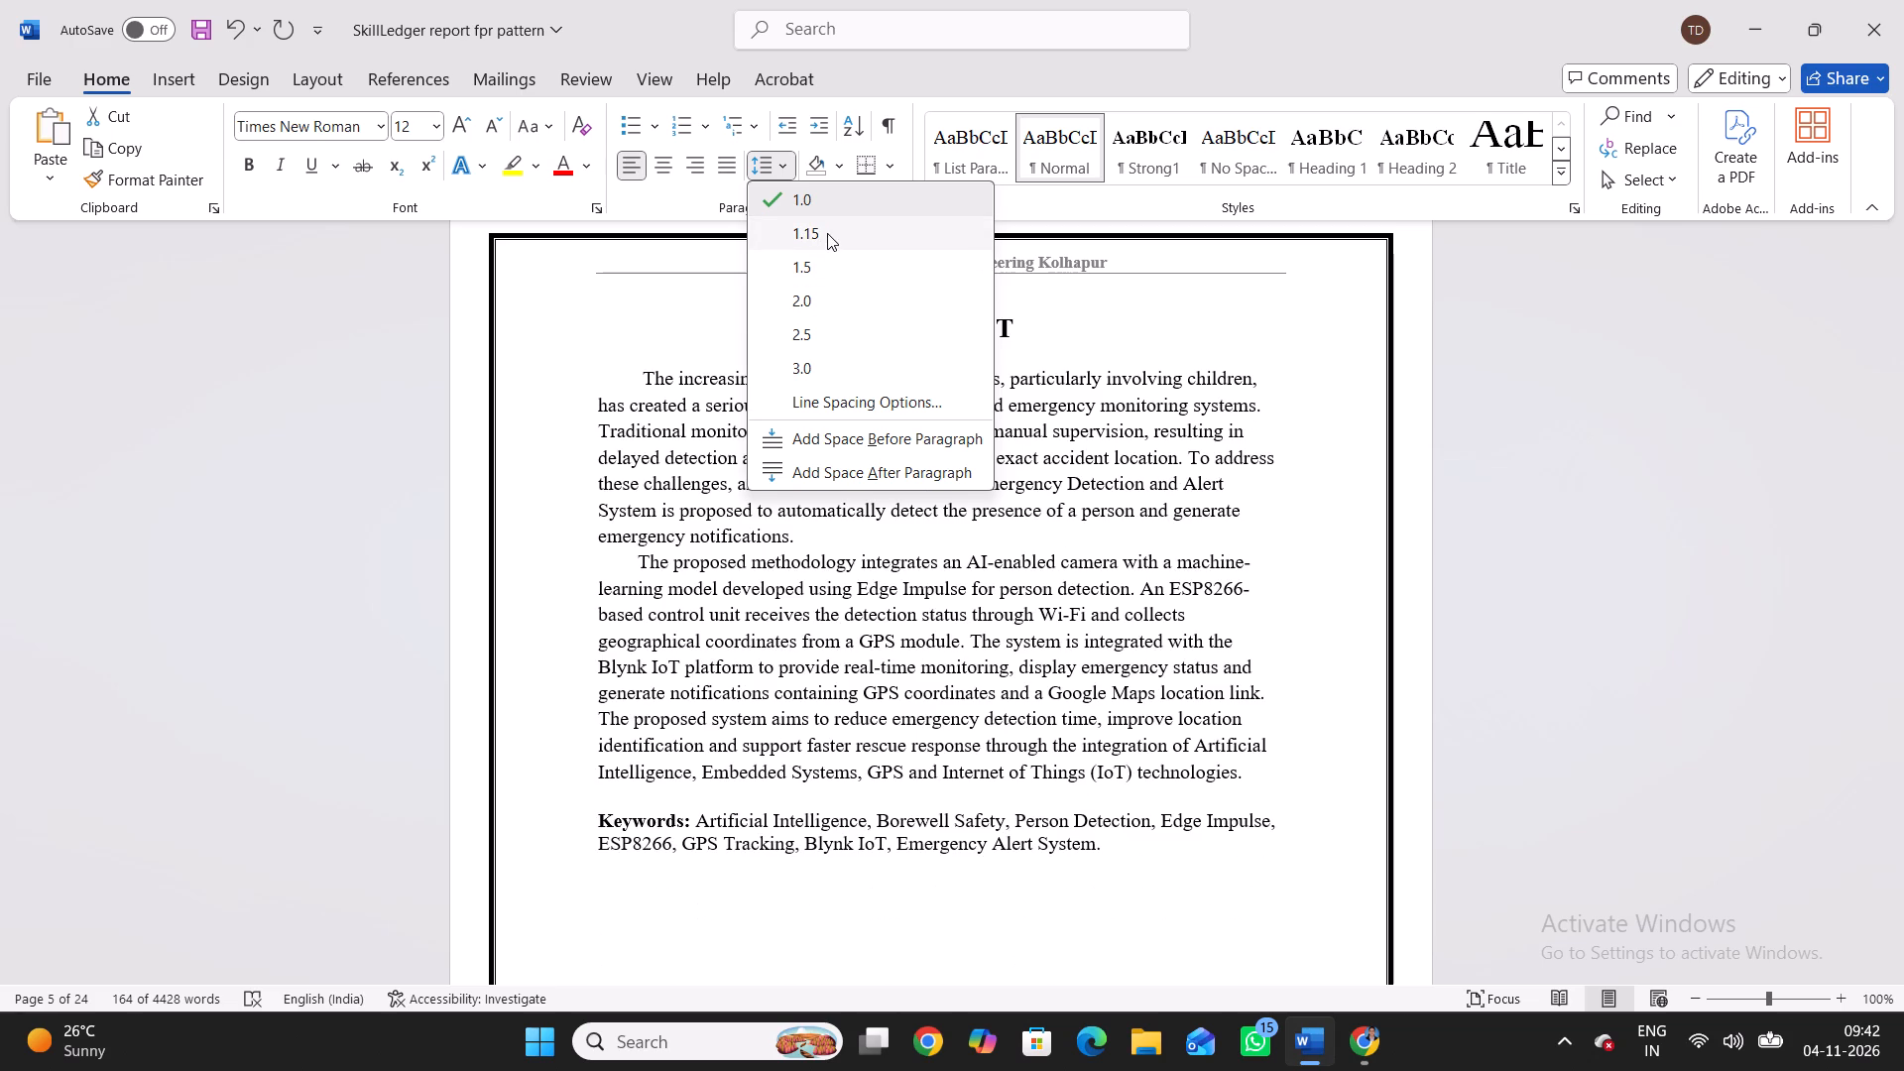
{"action": "left_click", "coordinate": [825, 257]}
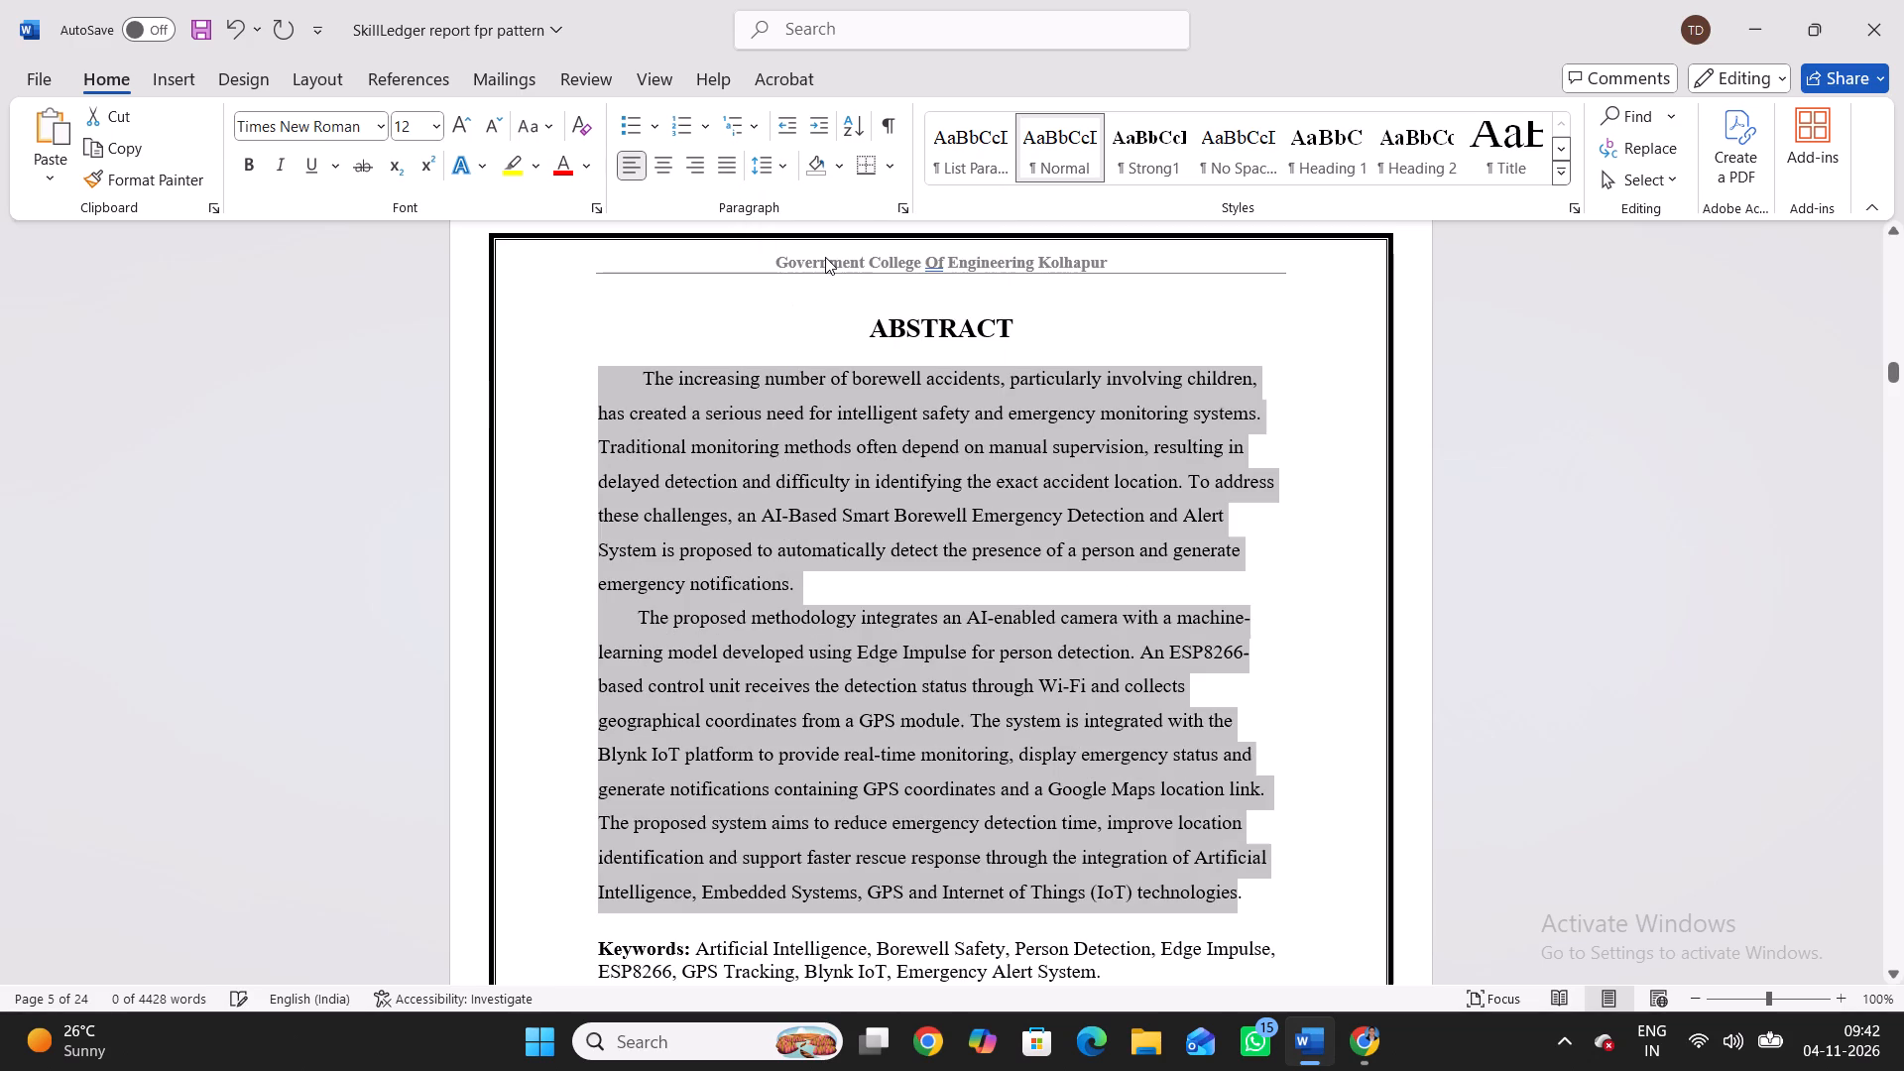
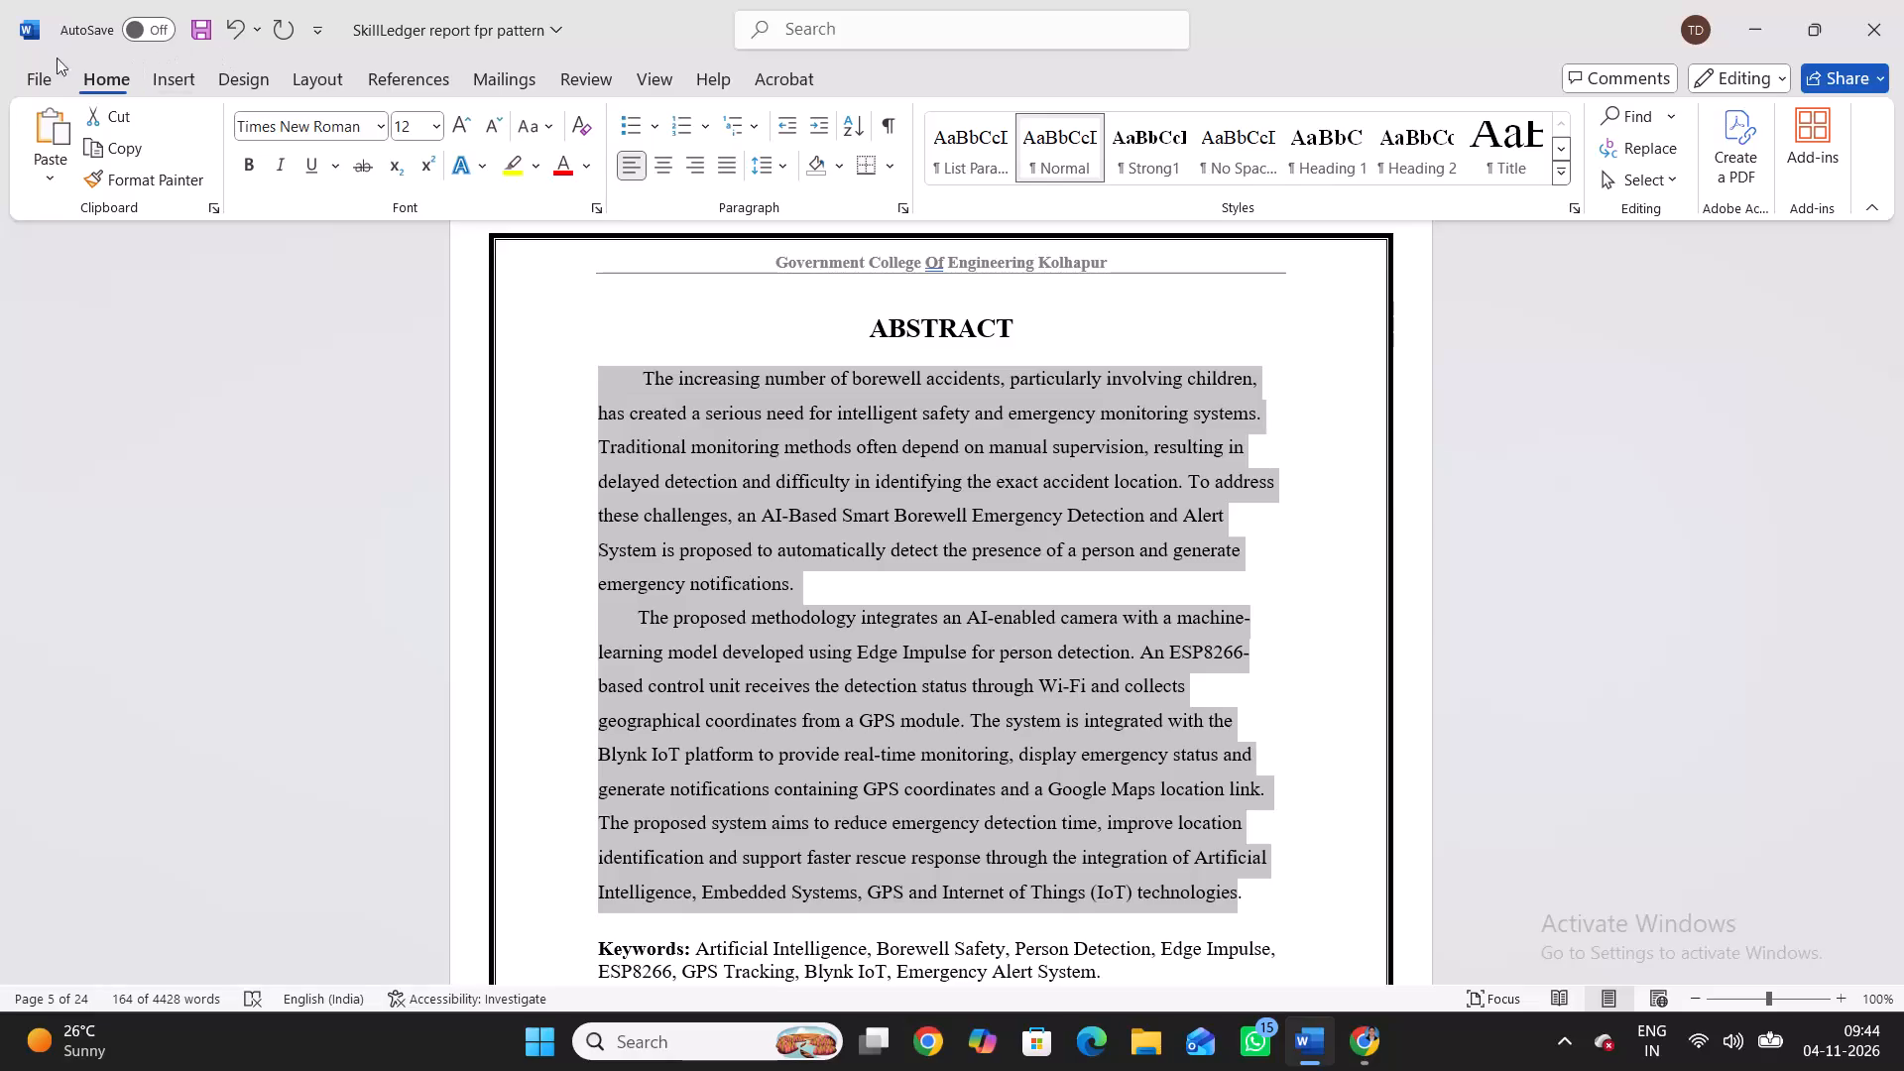
Save a copy of the report as "final prject report" in the Samiksha folder on the Desktop.
{"action": "left_click", "coordinate": [39, 80]}
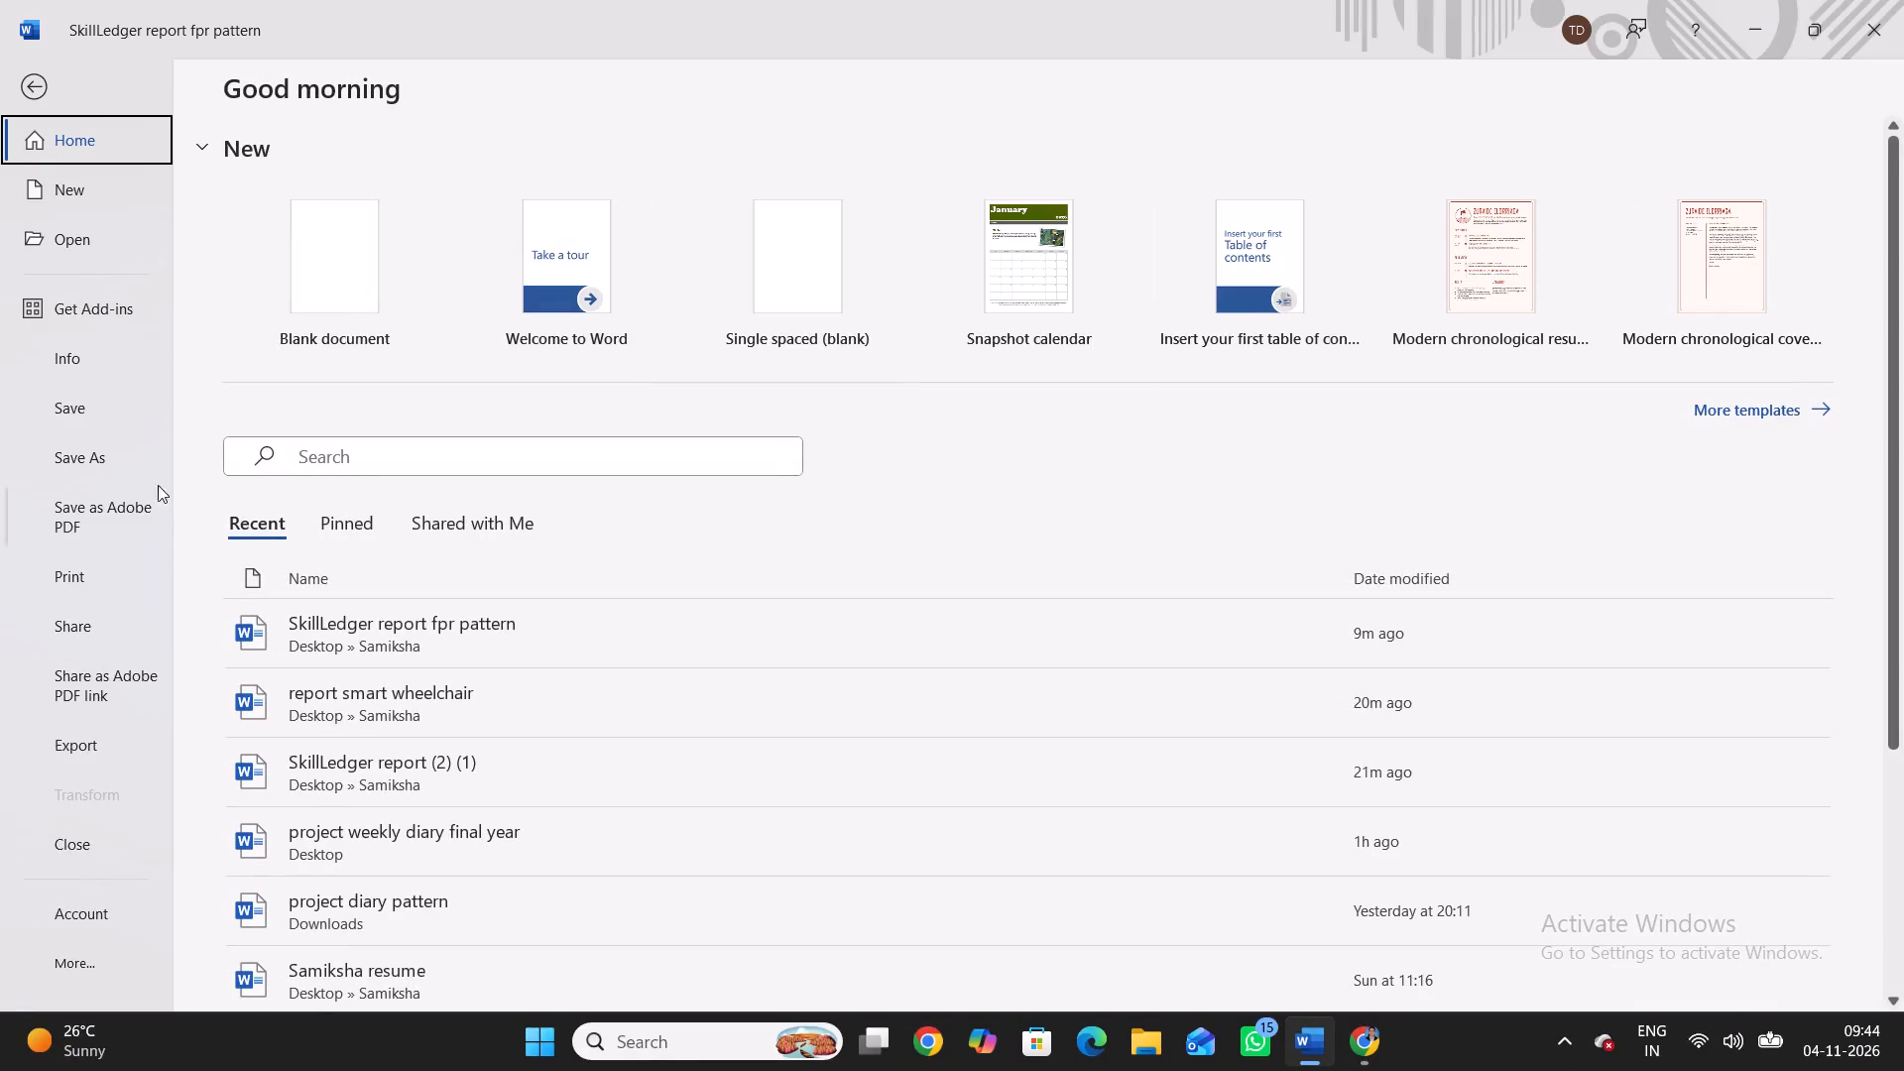
{"action": "left_click", "coordinate": [99, 456]}
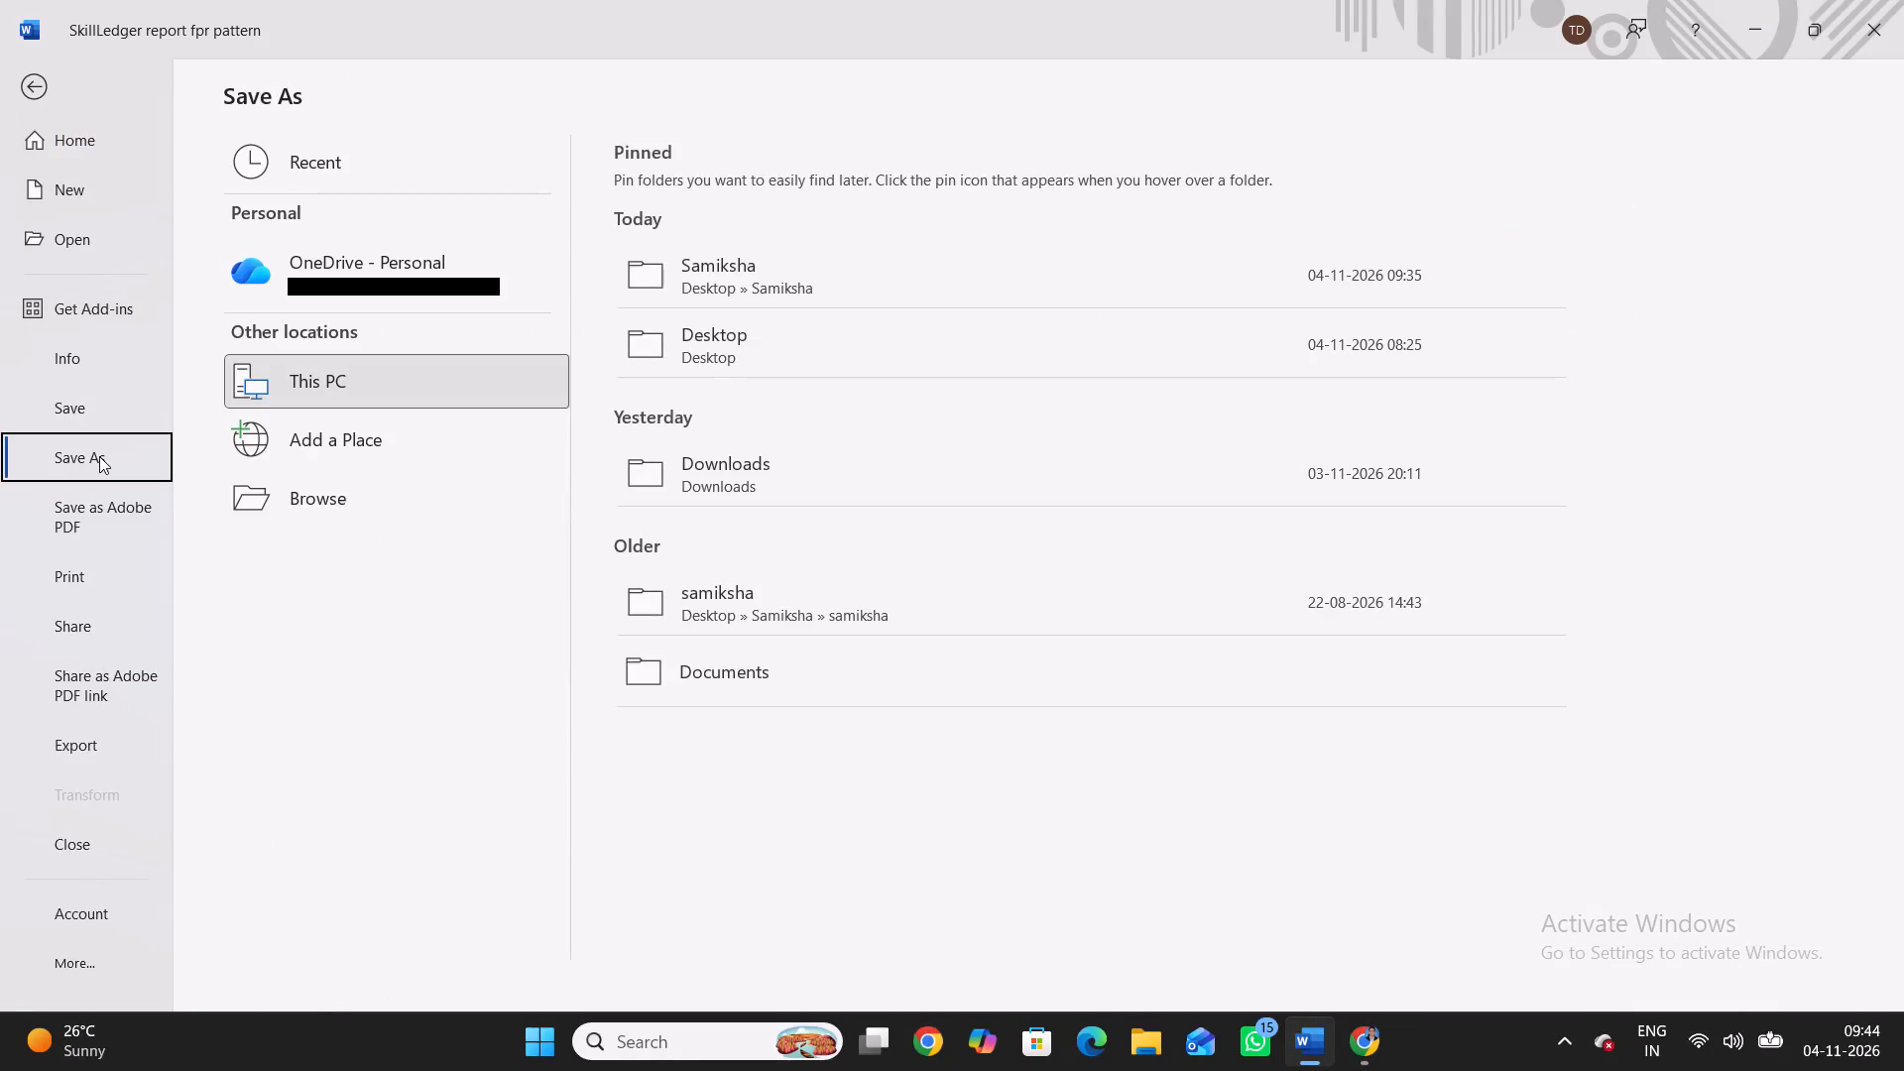
{"action": "left_click", "coordinate": [704, 275]}
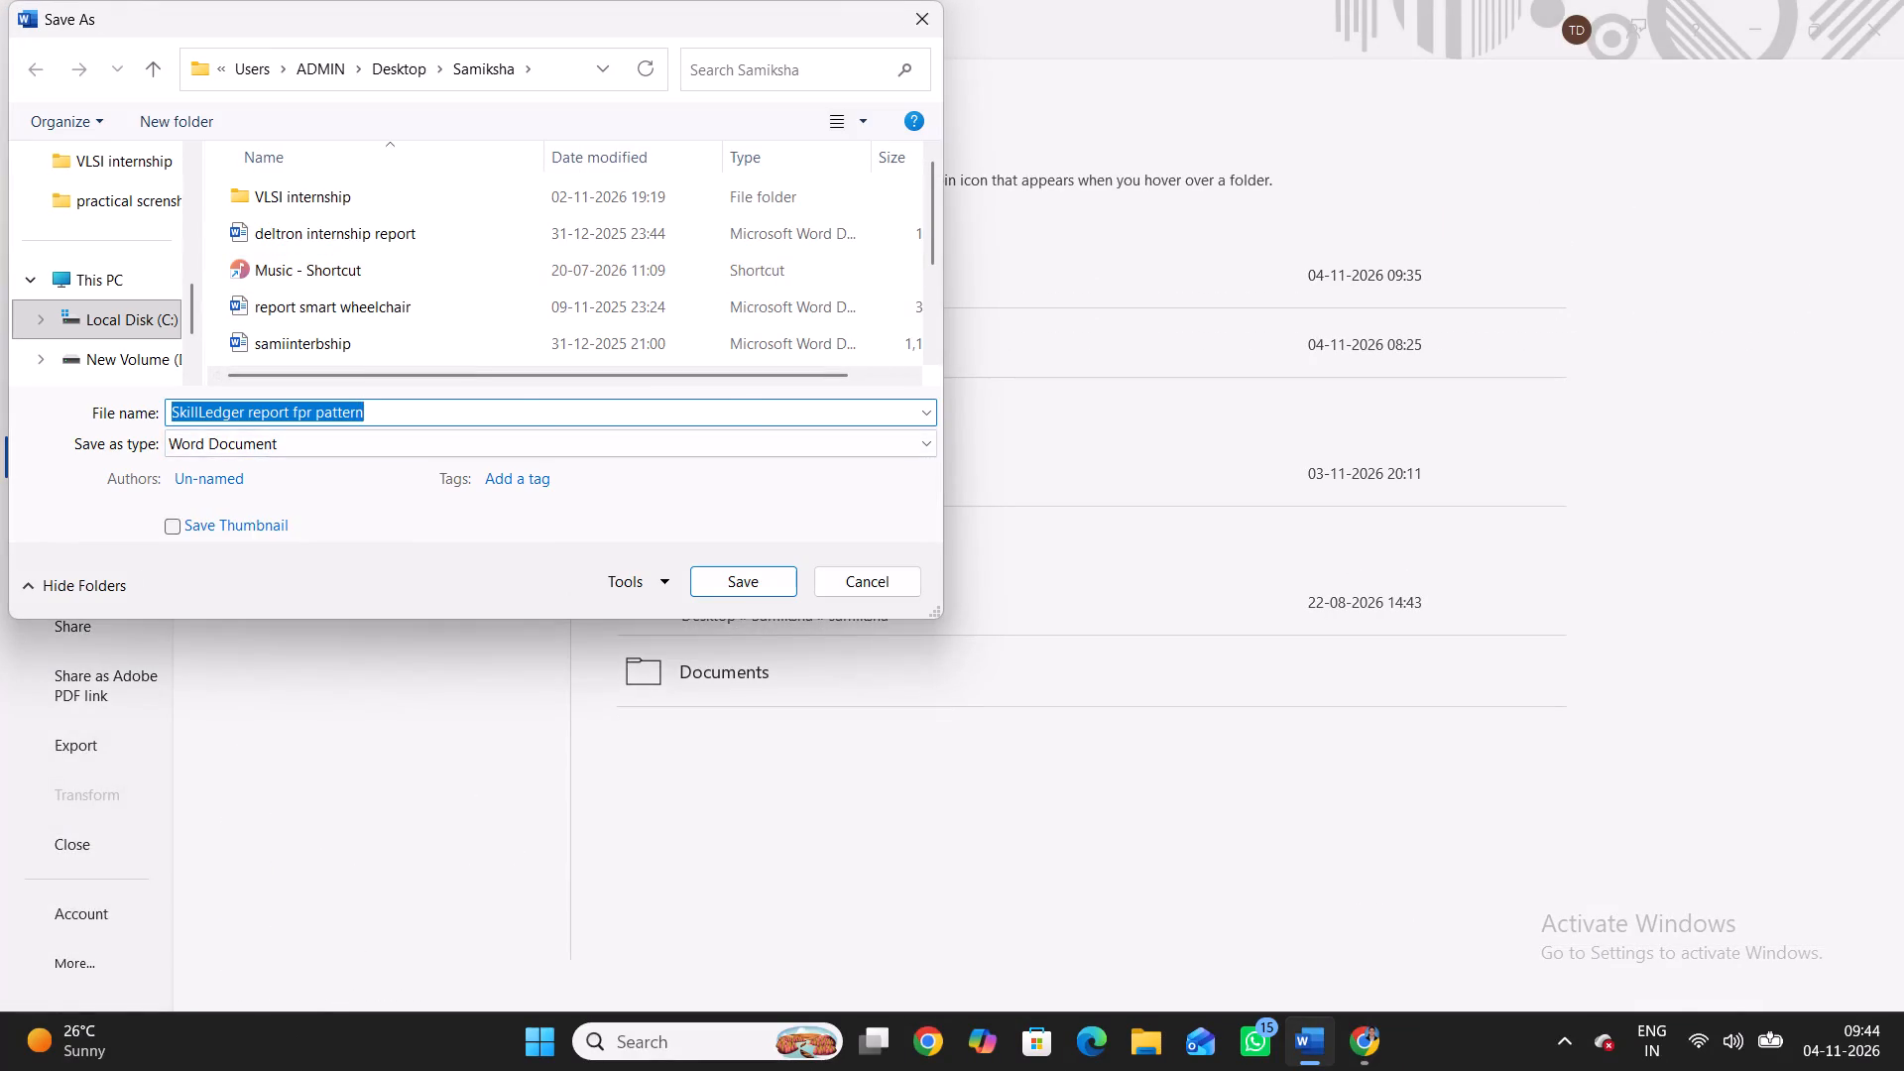
{"action": "key", "text": "BackSpace"}
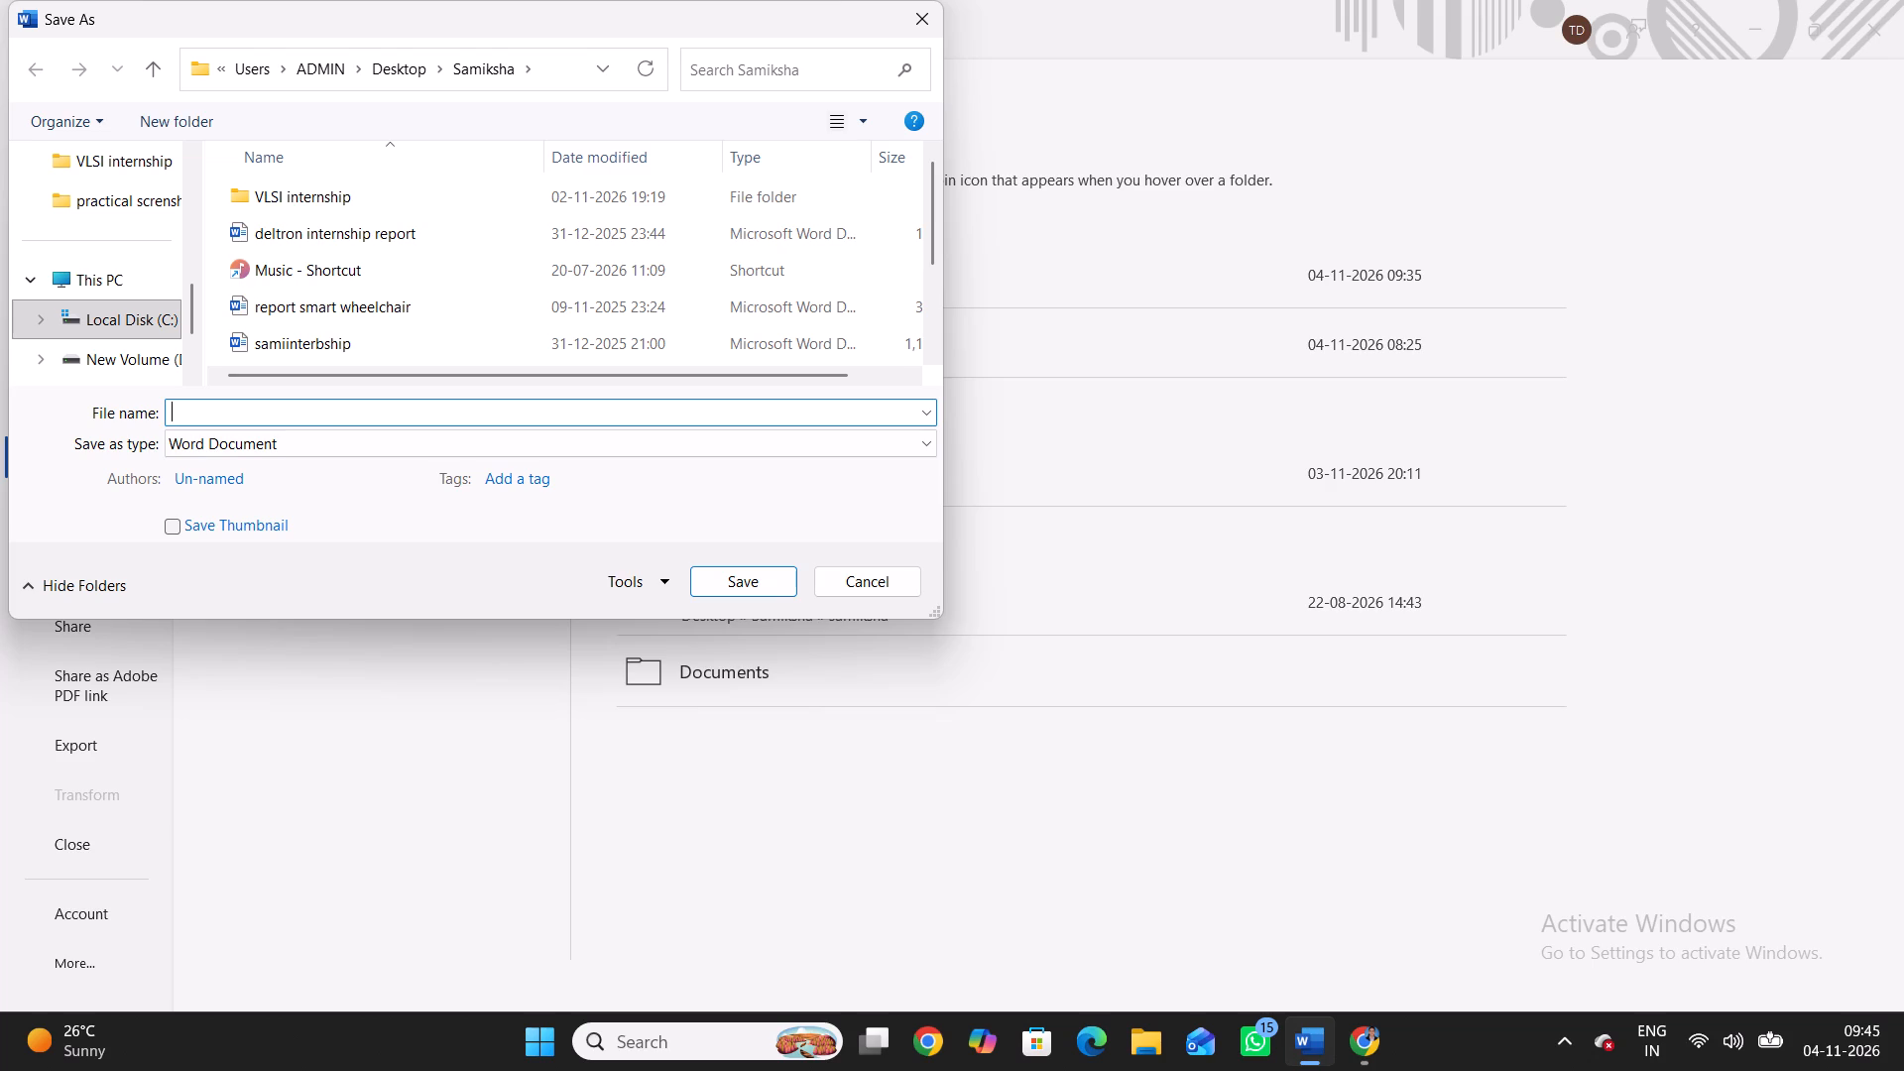
{"action": "type", "text": "final prject report"}
{"action": "key", "text": "Return"}
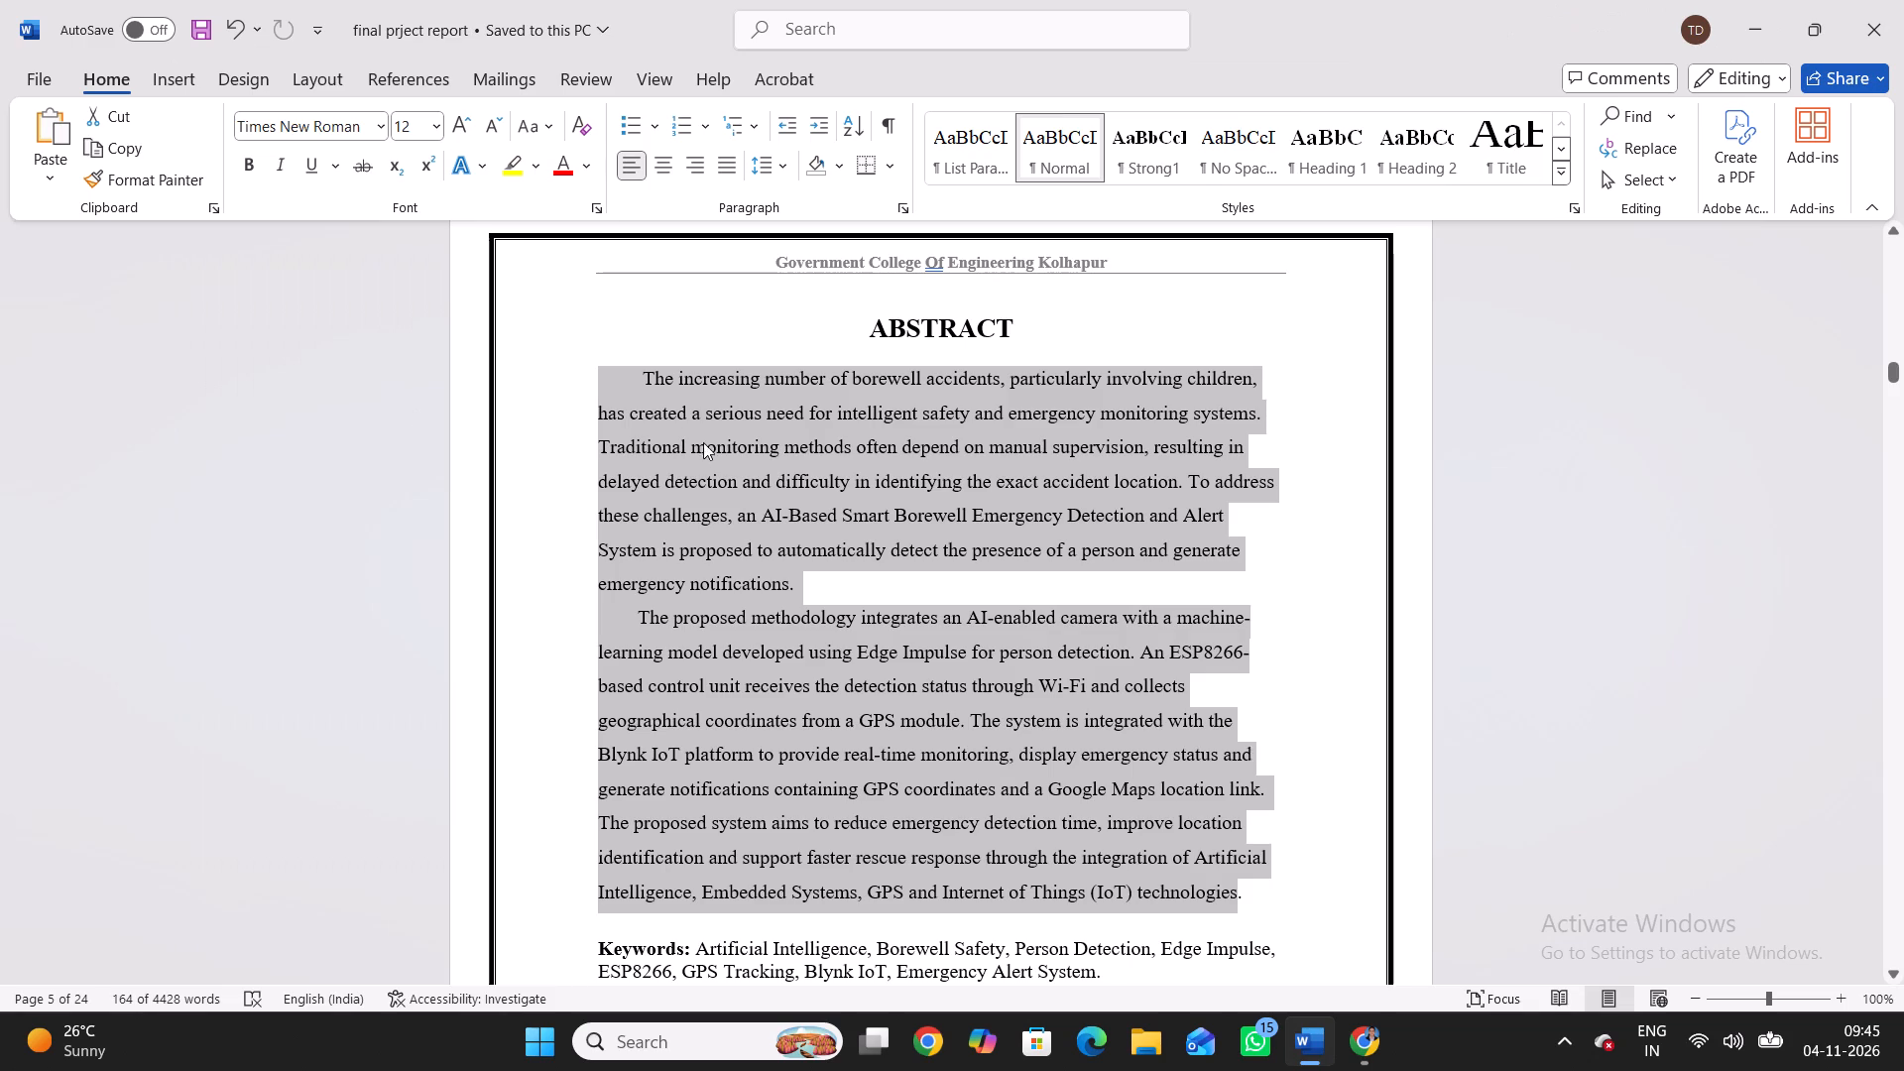
Reduce the line spacing of the selected abstract paragraphs.
{"action": "left_click", "coordinate": [783, 170]}
{"action": "left_click", "coordinate": [794, 218]}
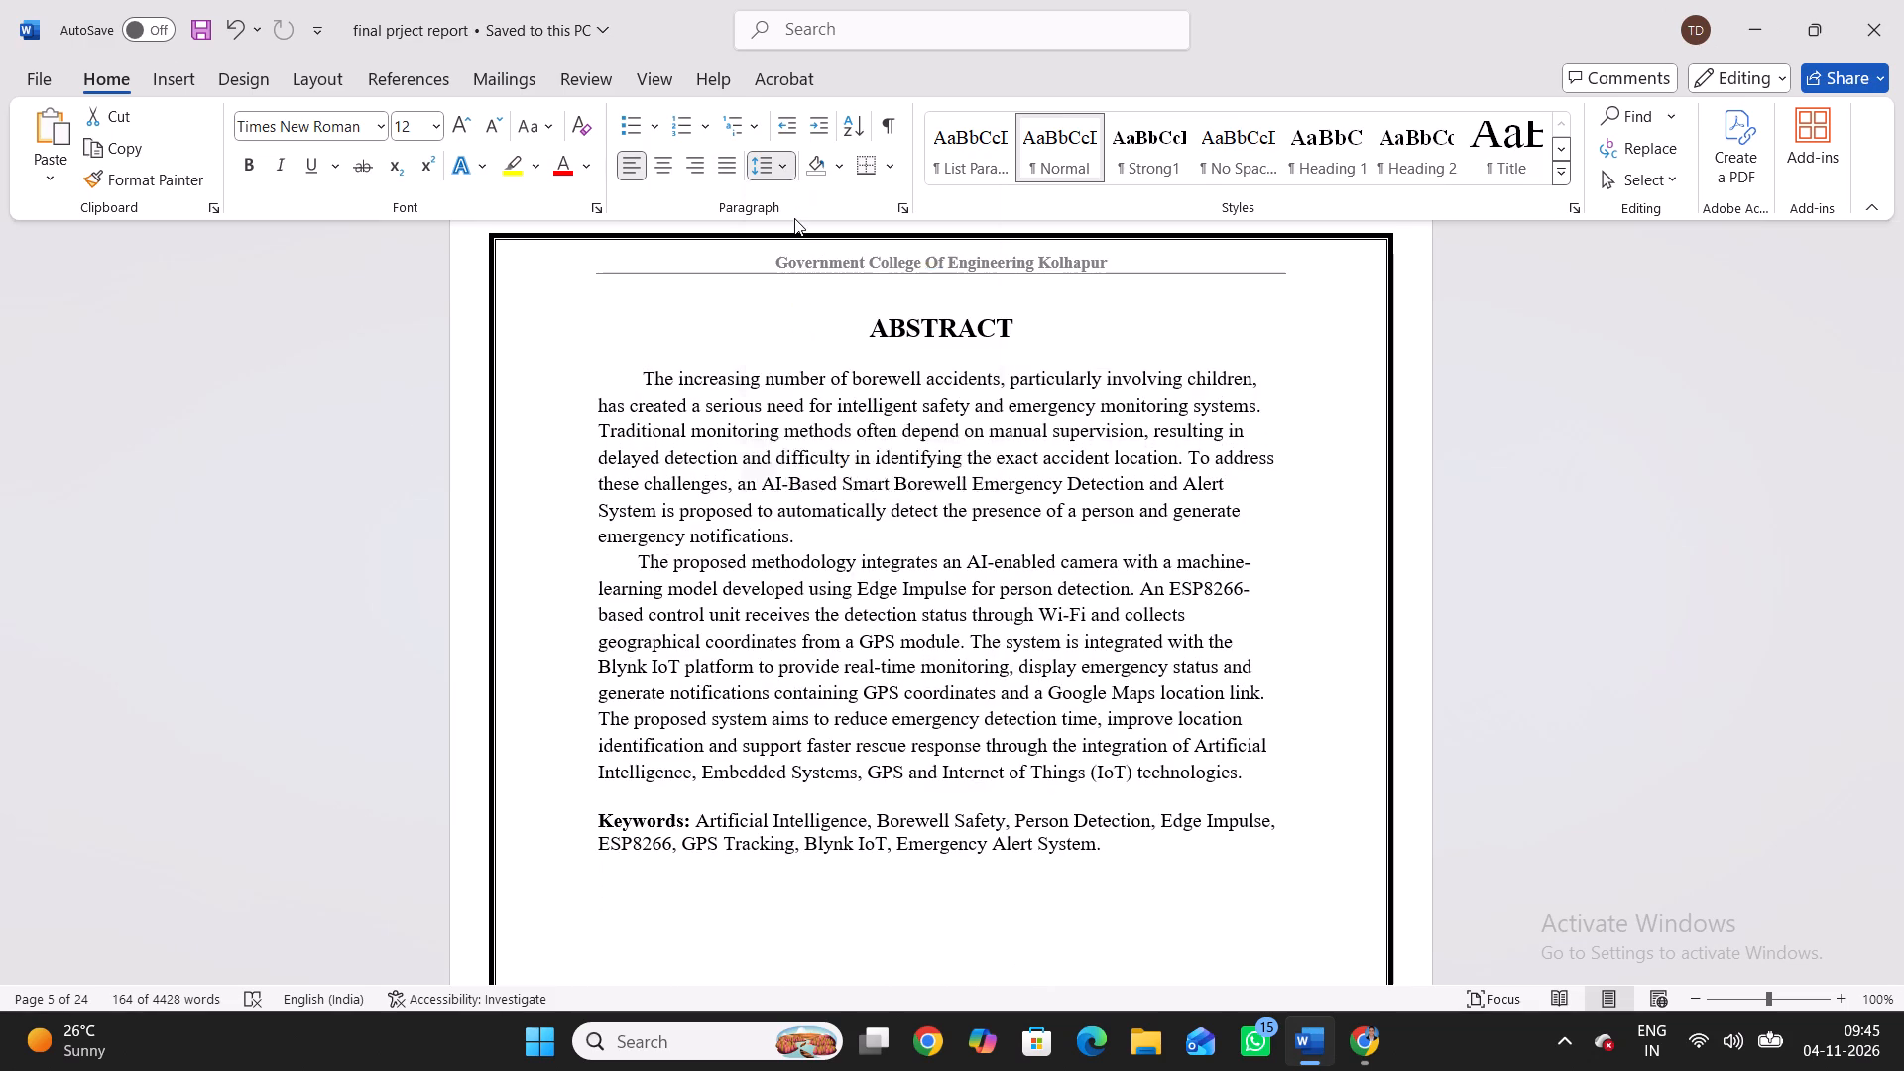
{"action": "left_click", "coordinate": [668, 312]}
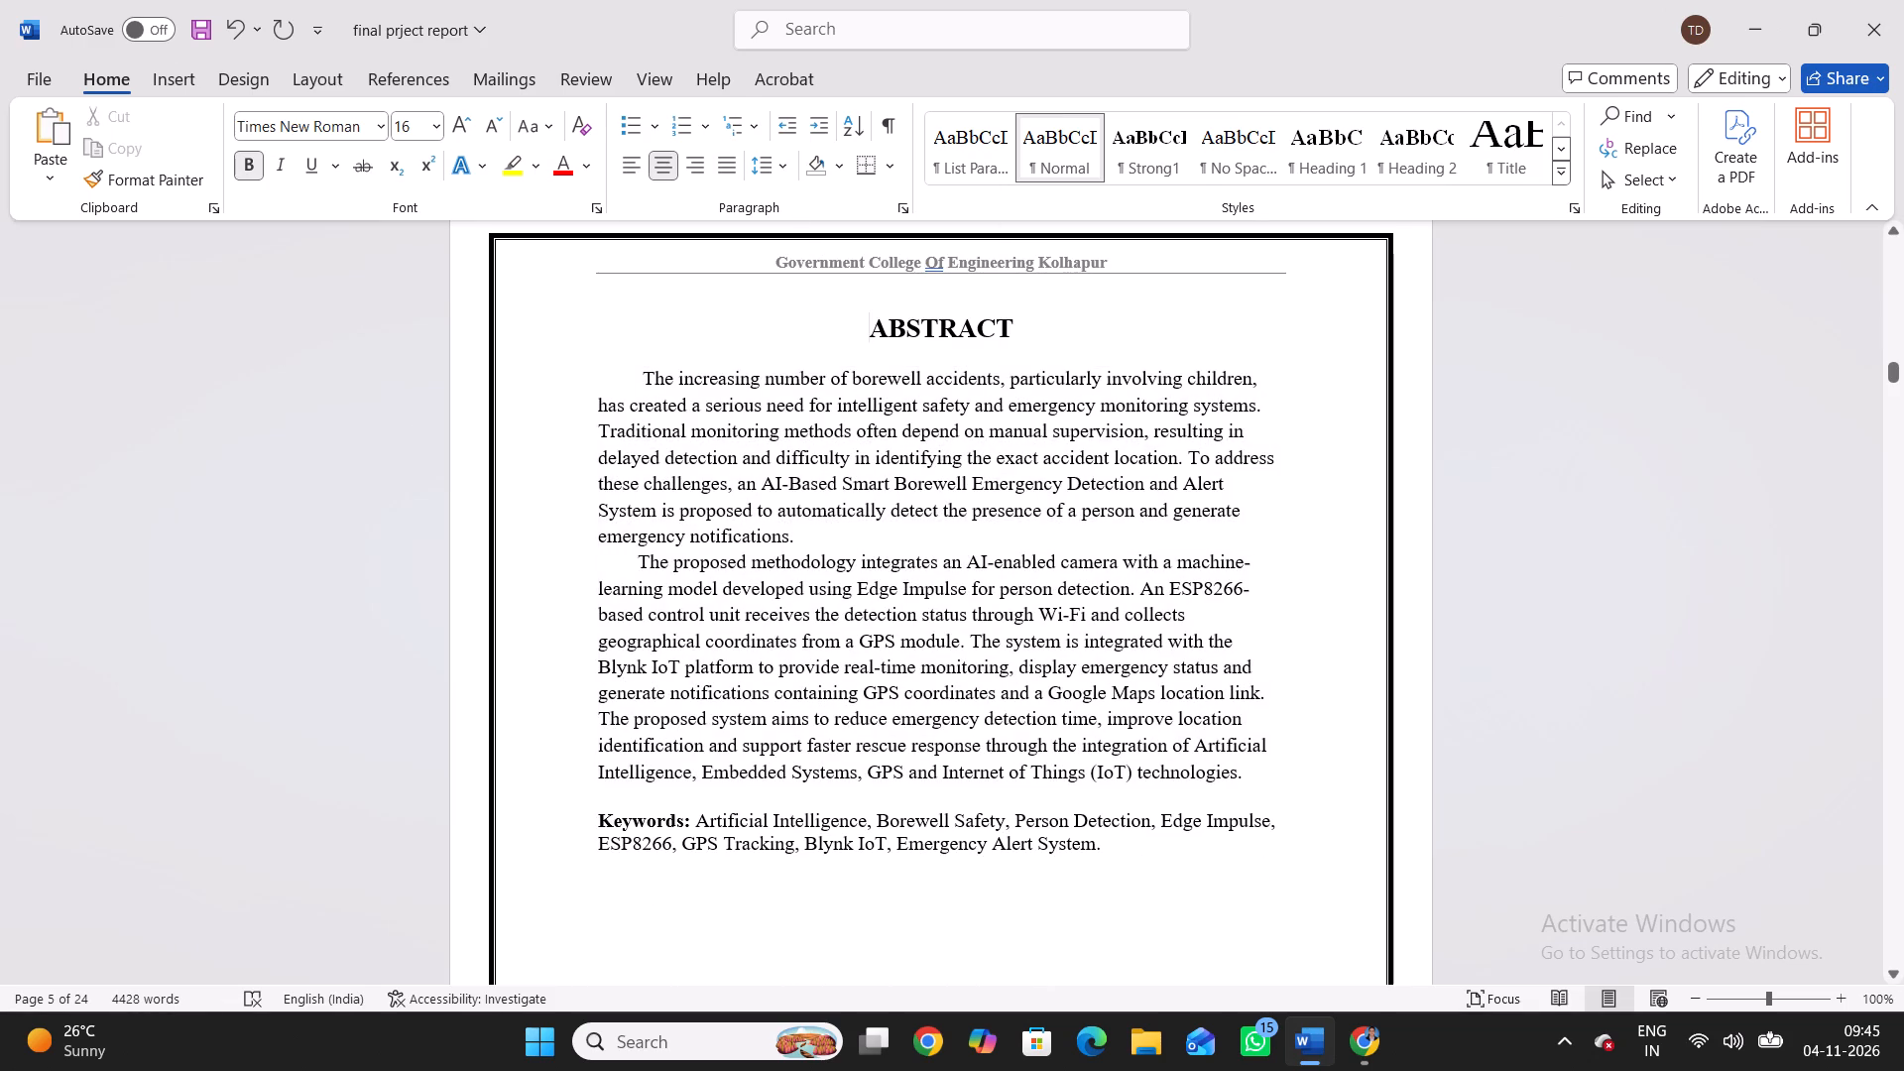
Insert three blank lines above the TABLE OF CONTENTS heading to move it with its table onto the following page.
{"action": "scroll", "coordinate": [842, 752], "scroll_direction": "down", "scroll_amount": 4}
{"action": "scroll", "coordinate": [842, 752], "scroll_direction": "up", "scroll_amount": 1}
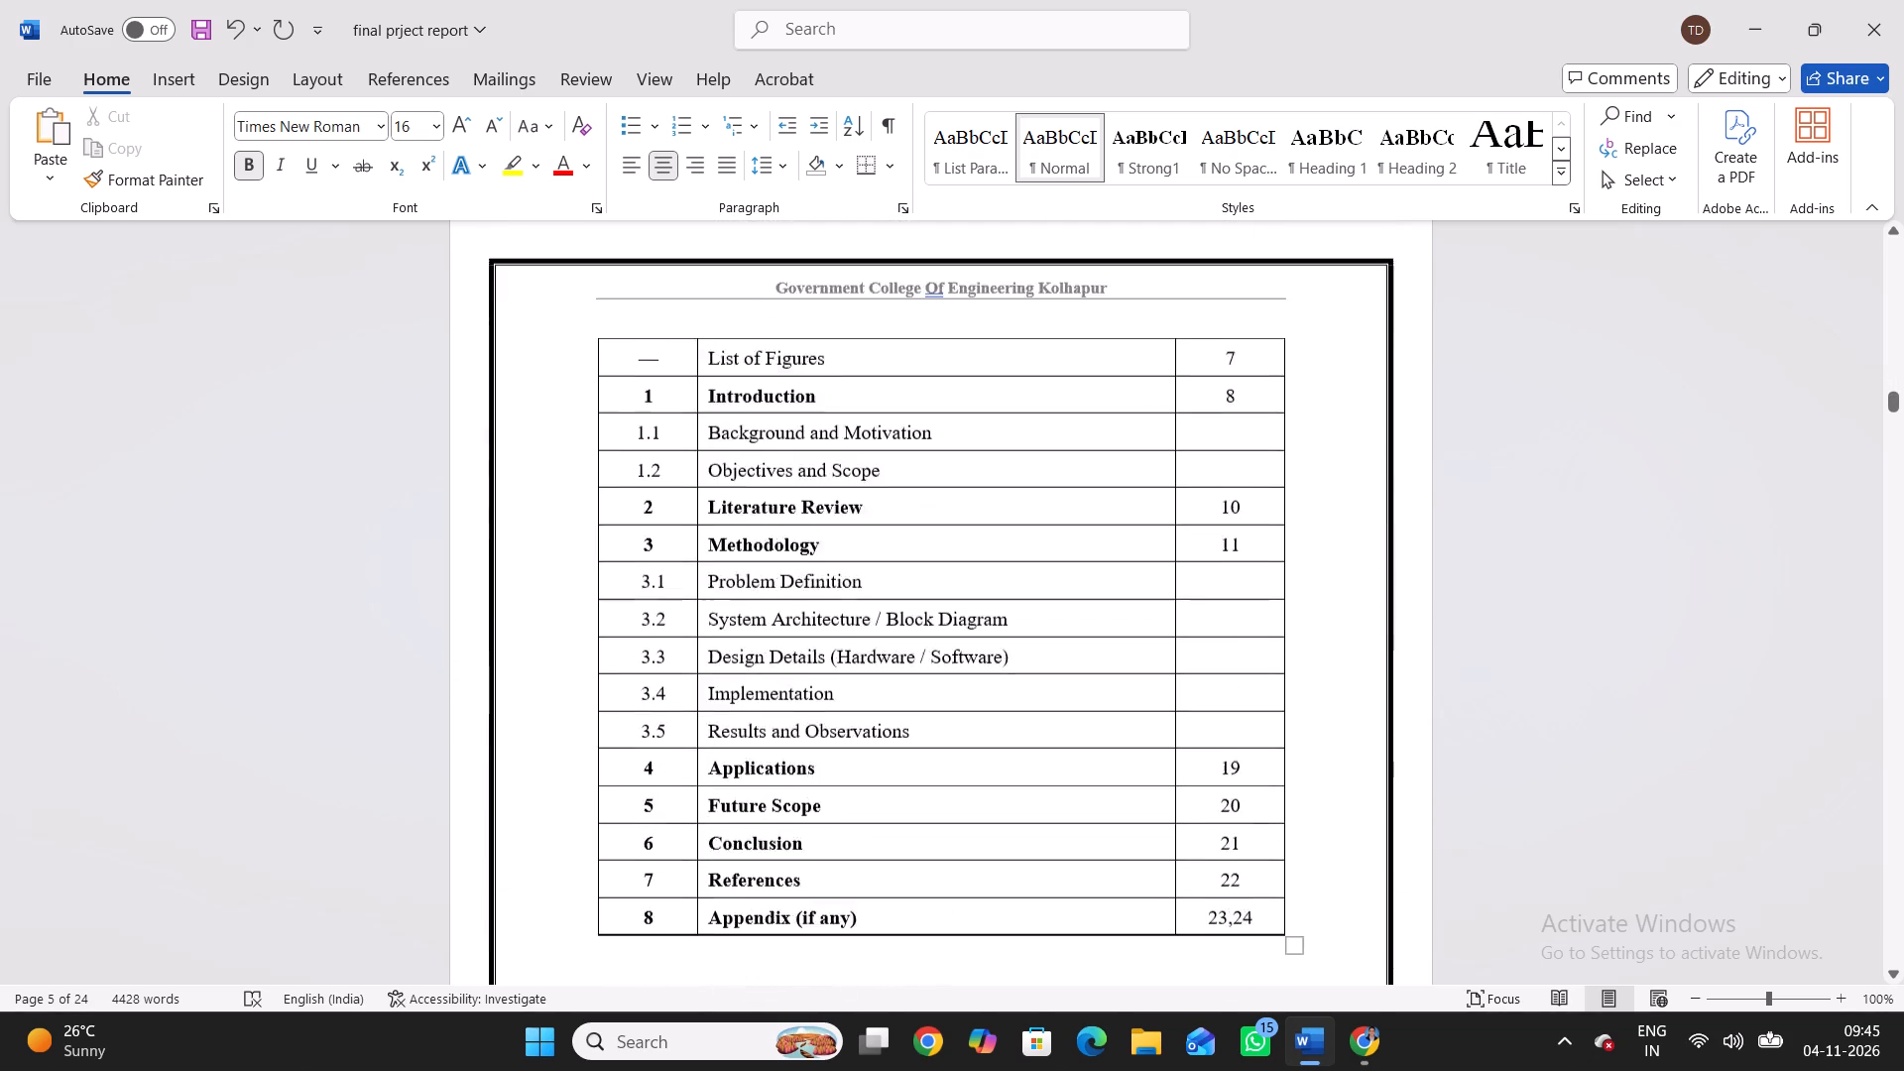
{"action": "scroll", "coordinate": [842, 752], "scroll_direction": "up", "scroll_amount": 1}
{"action": "left_click", "coordinate": [848, 747]}
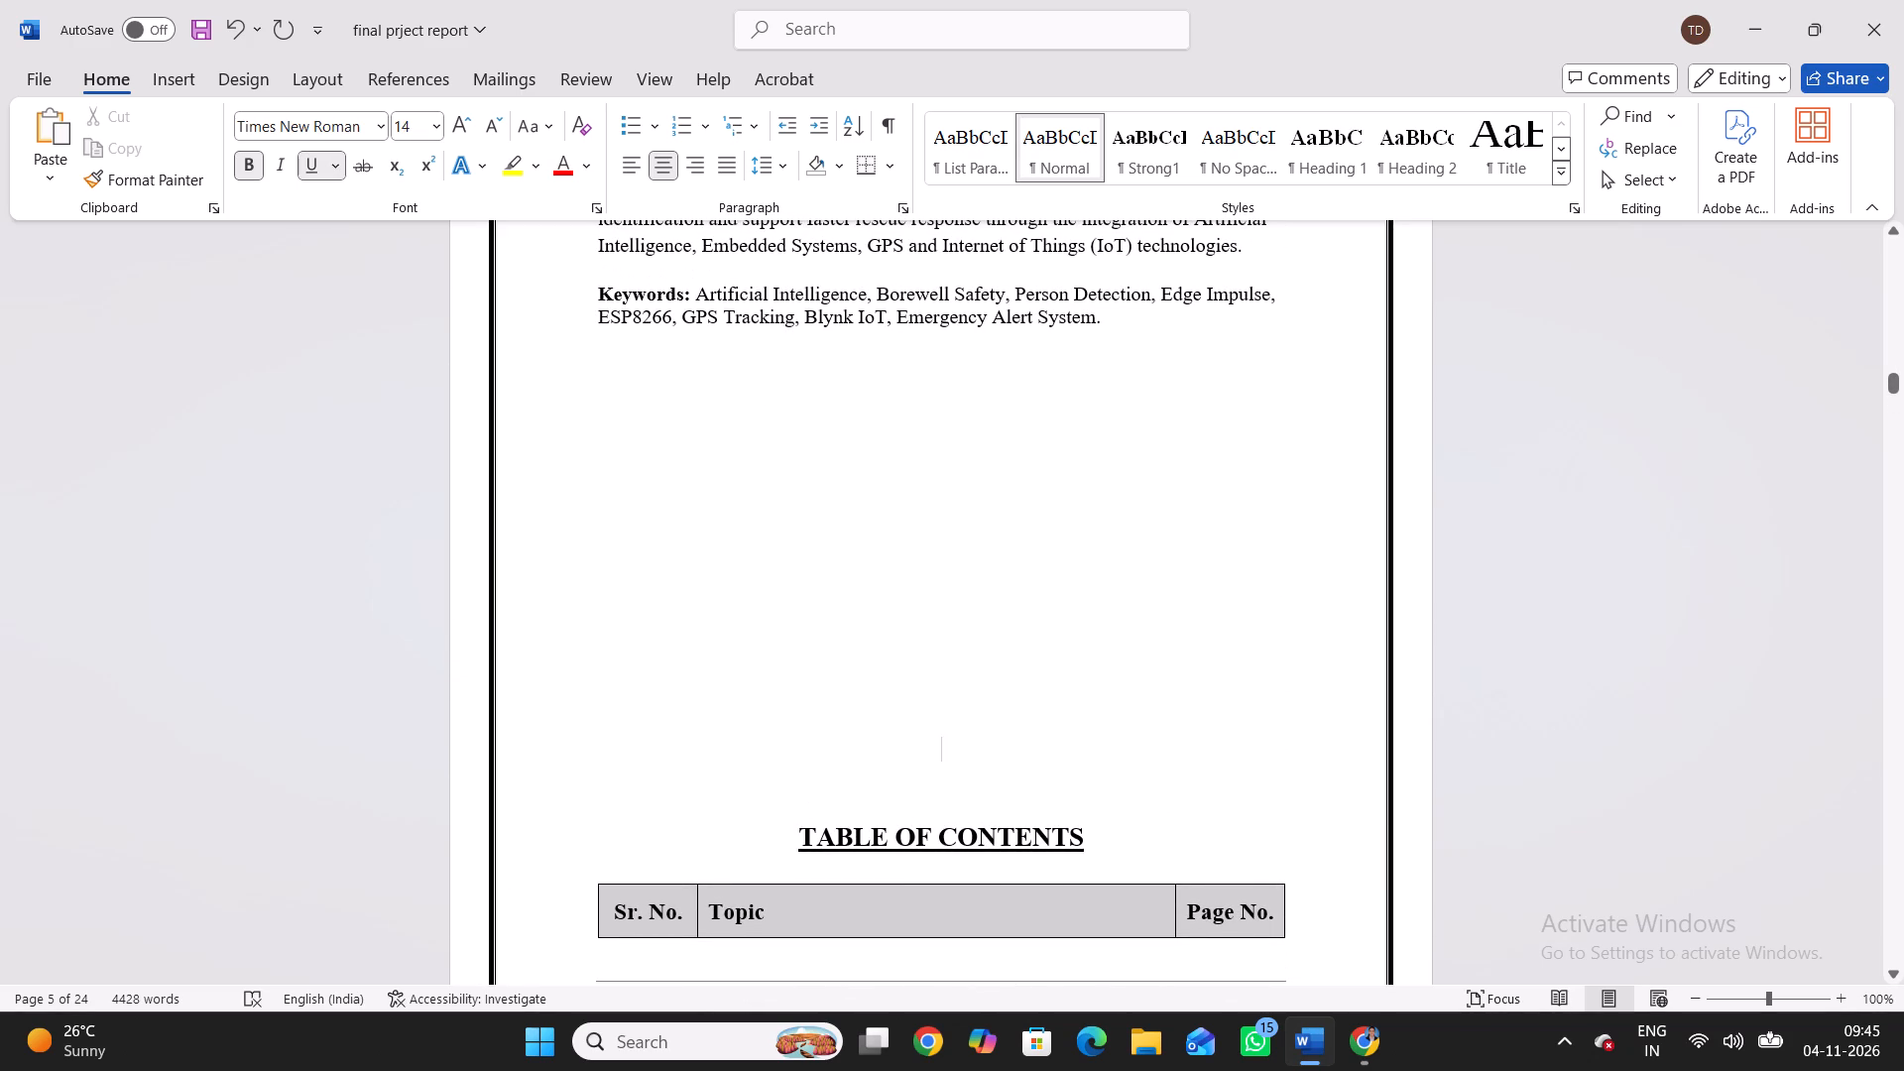
{"action": "key", "text": "Return"}
{"action": "key", "text": "Return"}
{"action": "key", "text": "Return"}
Delete the empty lines above the CHAPTER 1: INTRODUCTION heading so the chapter starts at the top of its page.
{"action": "scroll", "coordinate": [848, 747], "scroll_direction": "down", "scroll_amount": 4}
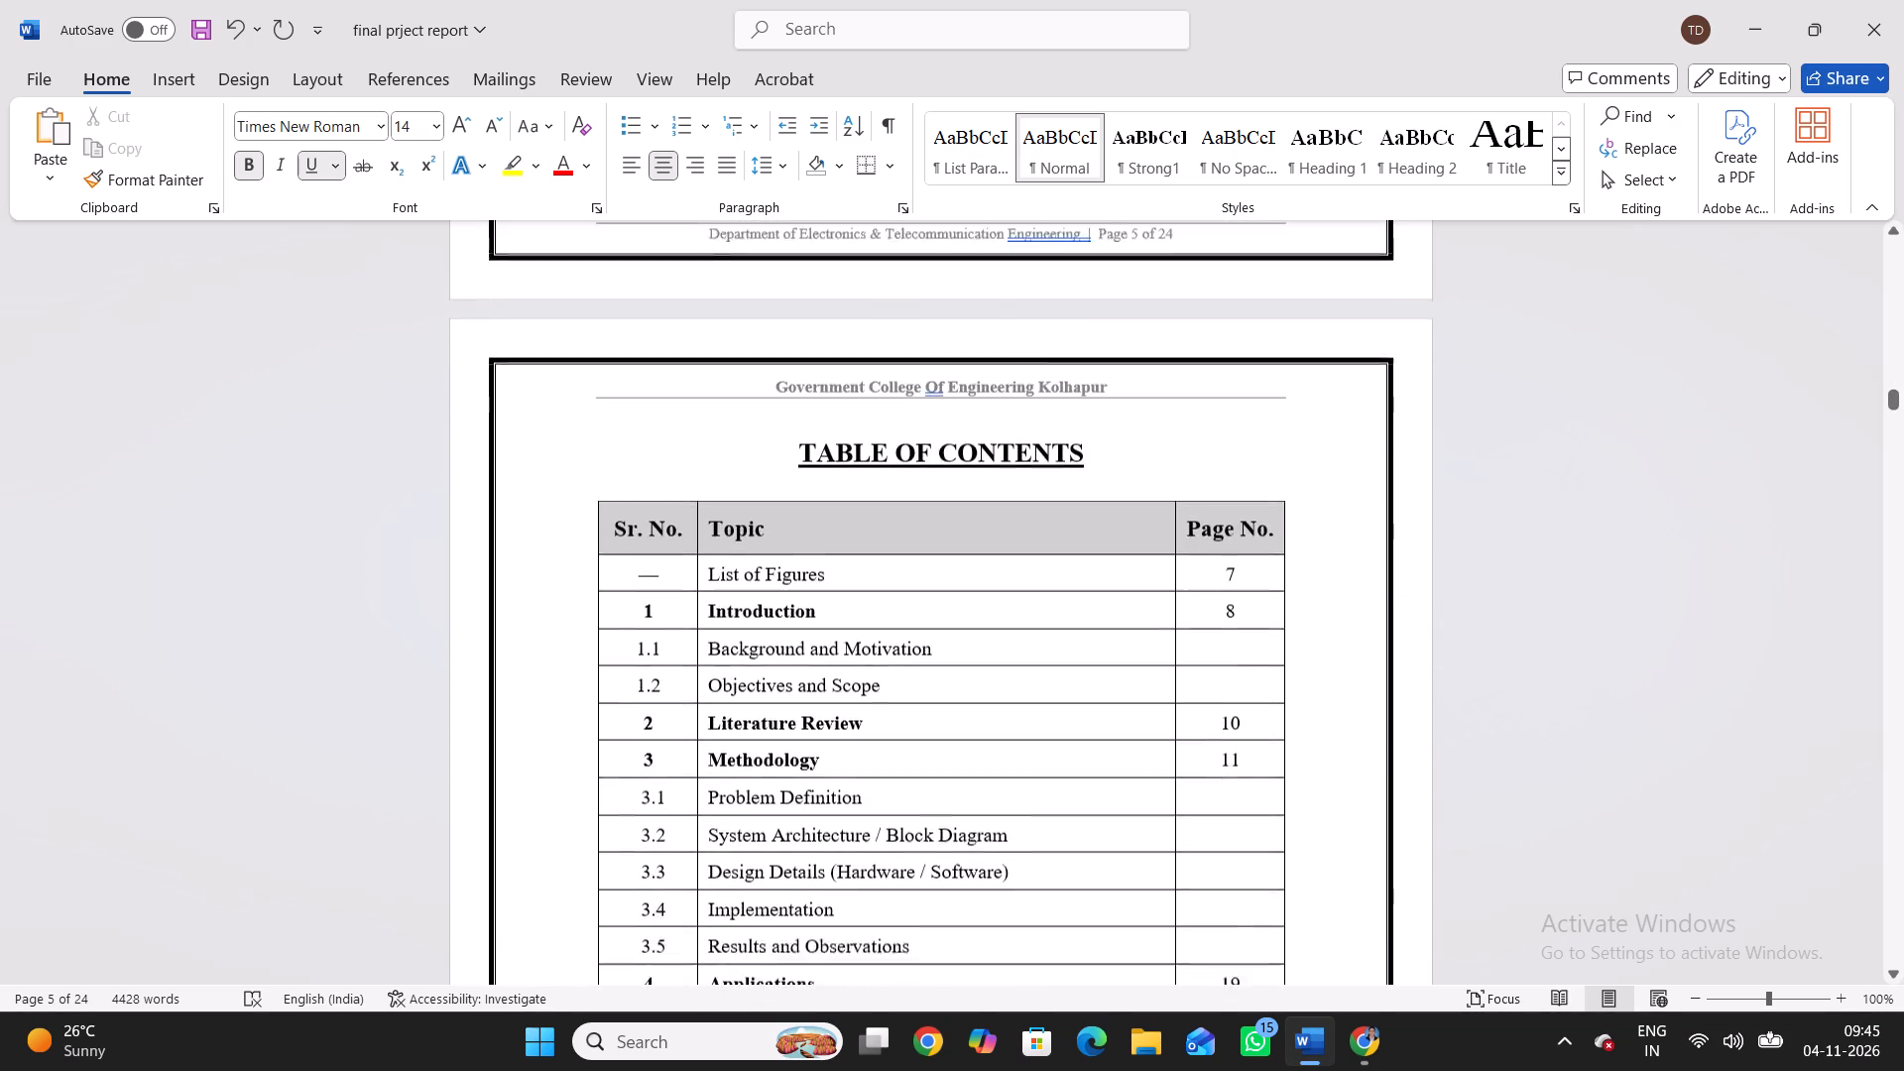
{"action": "scroll", "coordinate": [848, 747], "scroll_direction": "down", "scroll_amount": 9}
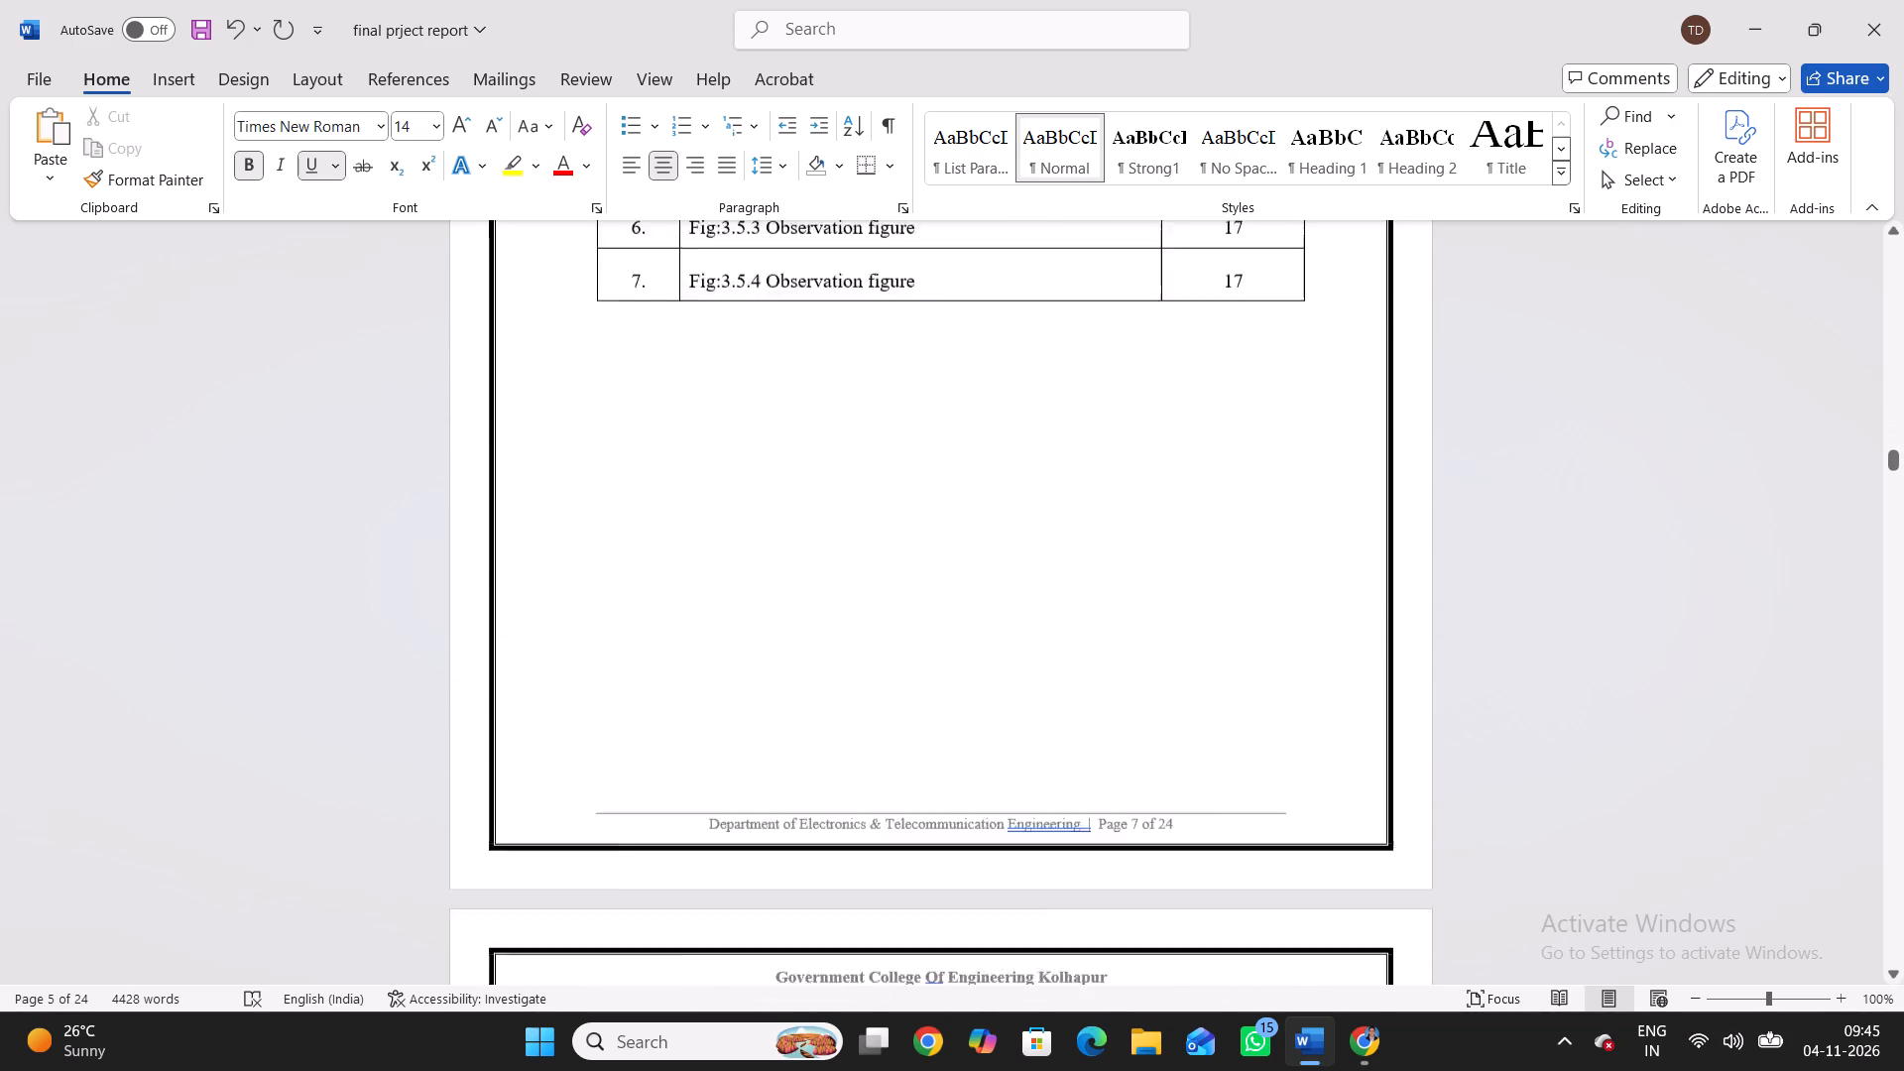
{"action": "scroll", "coordinate": [848, 747], "scroll_direction": "down", "scroll_amount": 1}
{"action": "scroll", "coordinate": [848, 747], "scroll_direction": "up", "scroll_amount": 3}
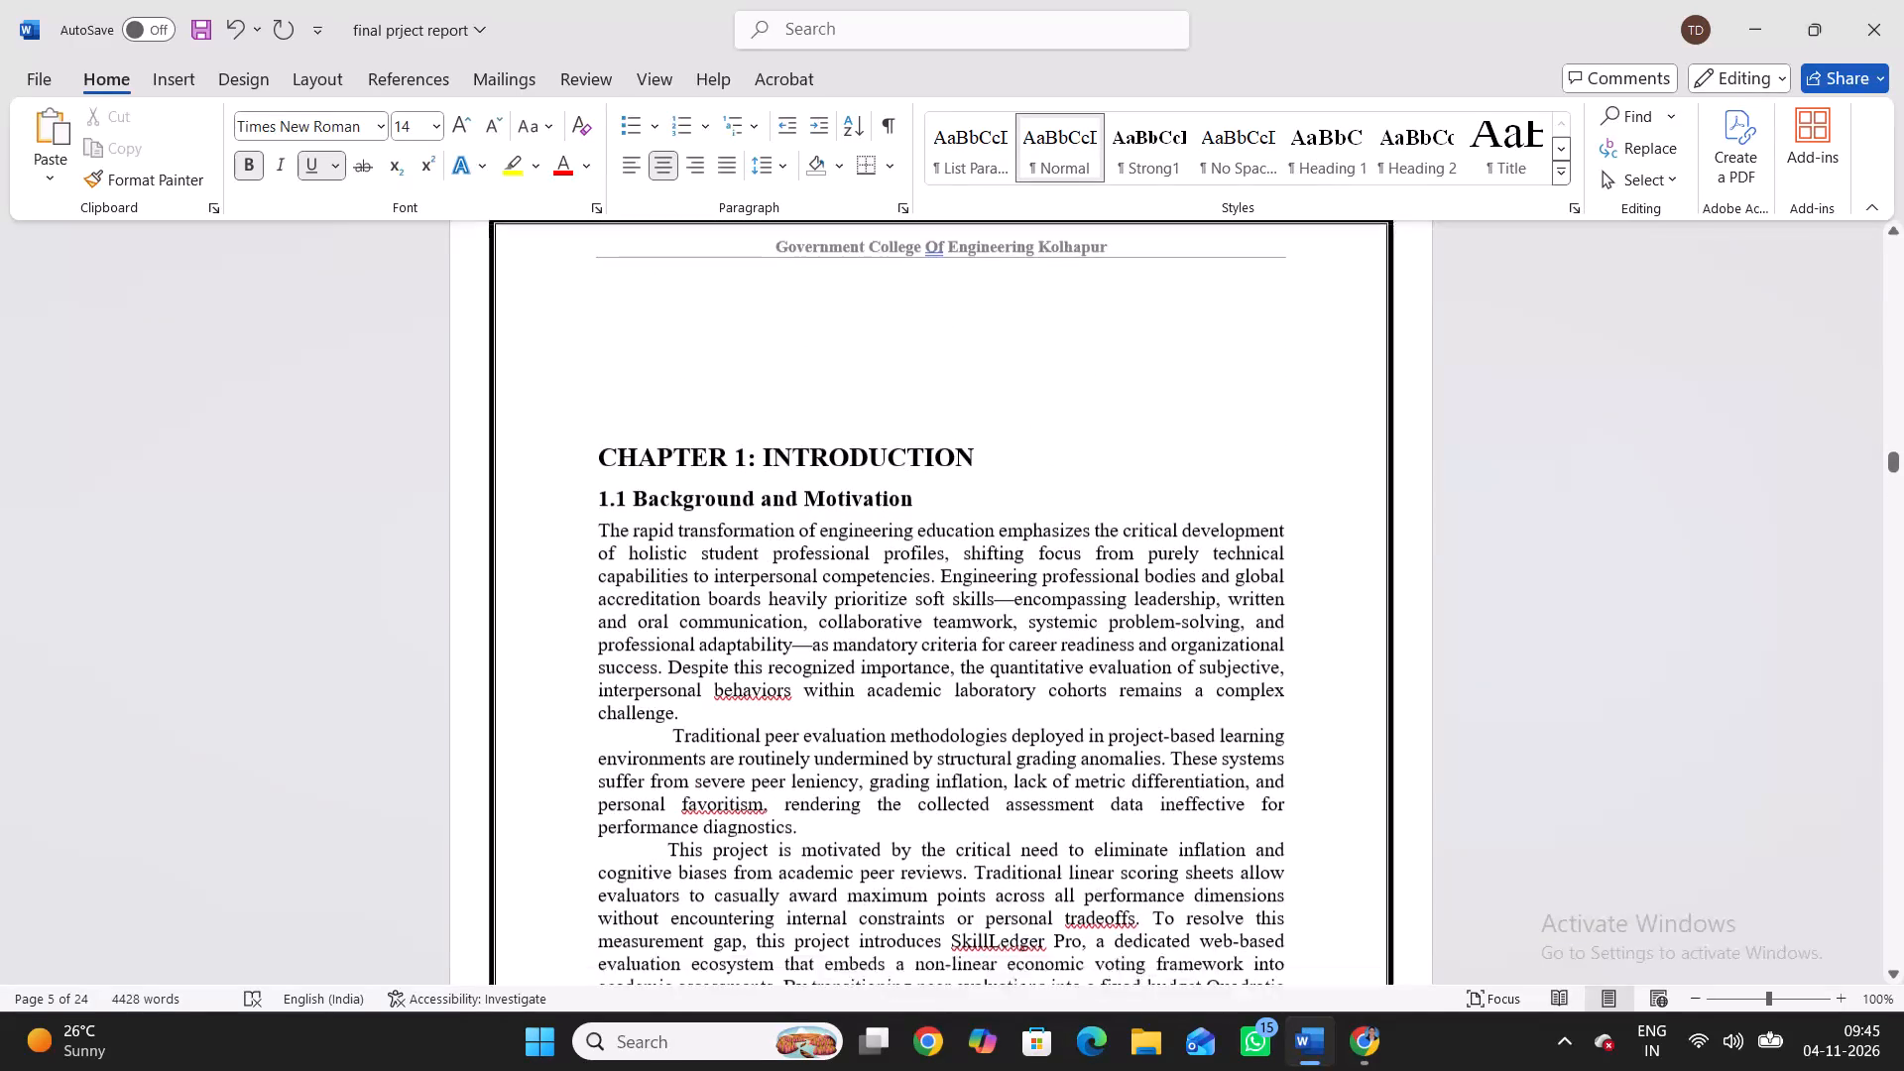
{"action": "left_click", "coordinate": [596, 388]}
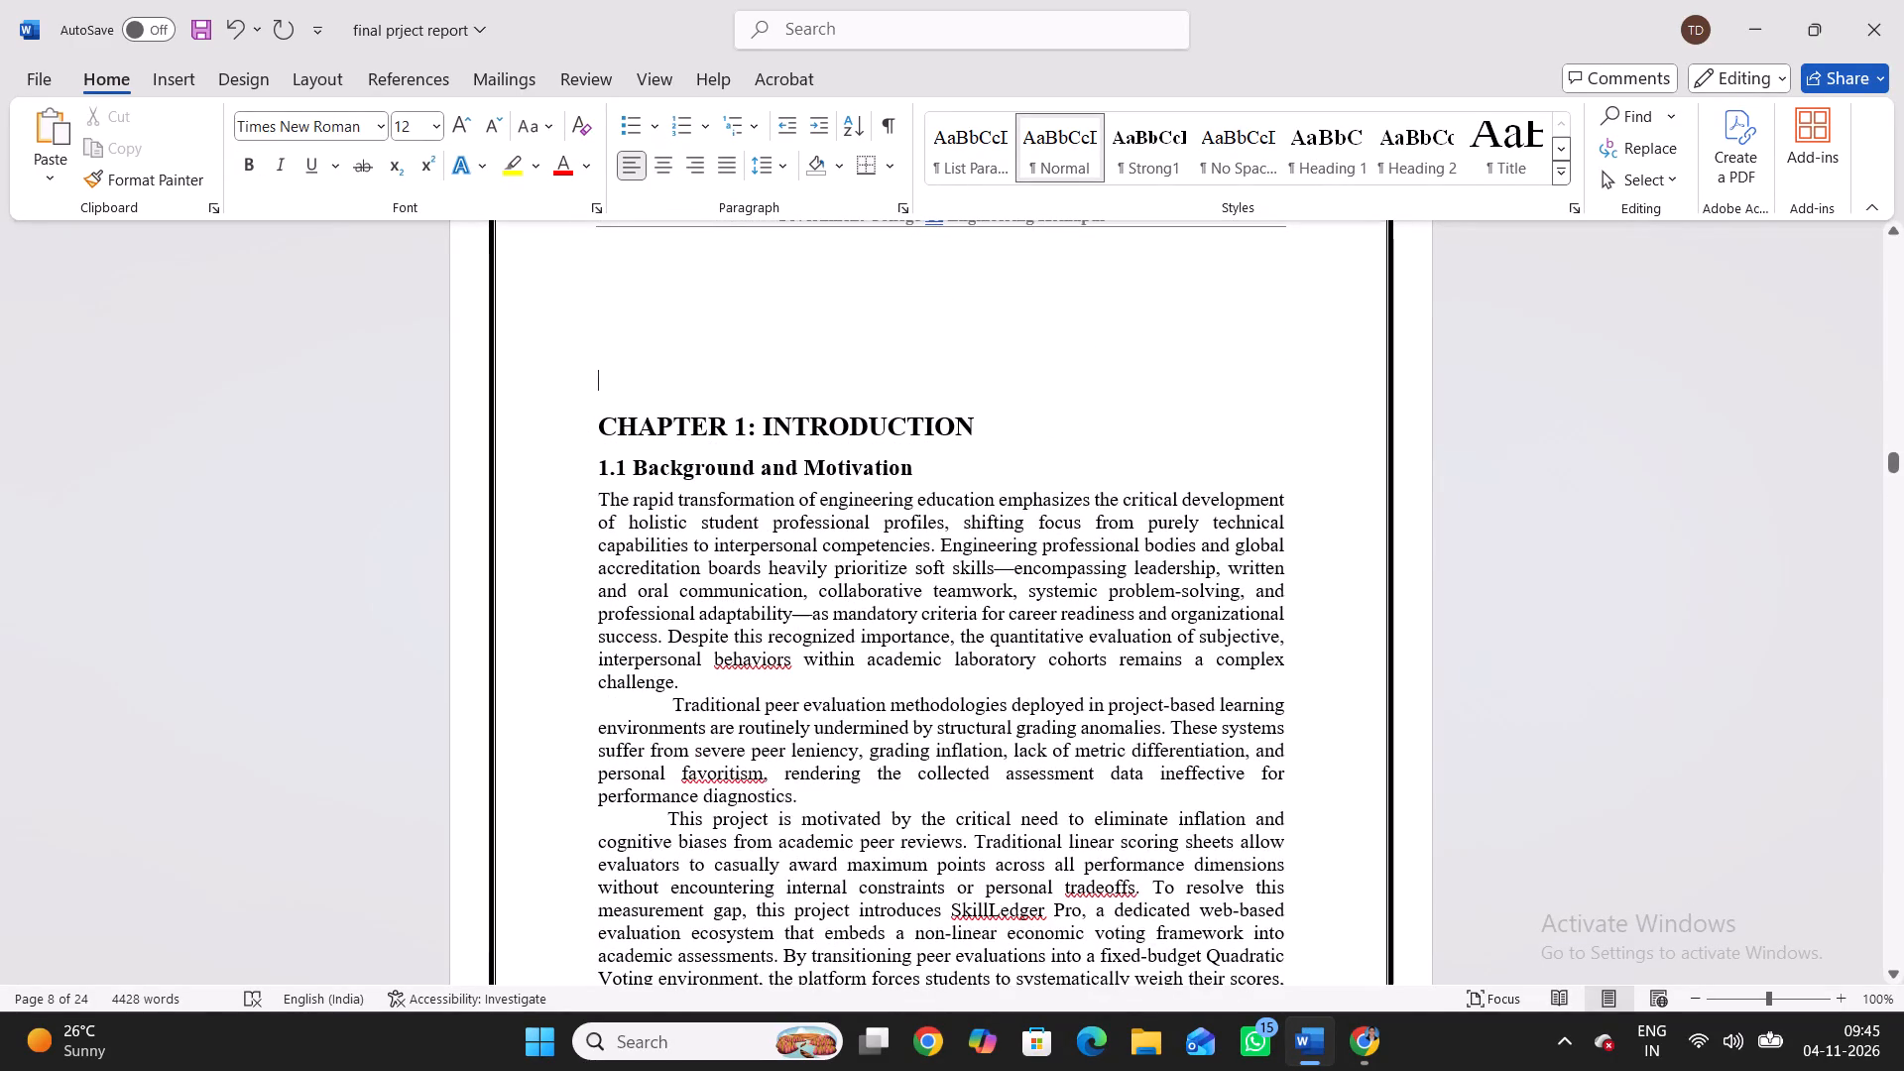
{"action": "key", "text": "BackSpace"}
{"action": "key", "text": "BackSpace"}
{"action": "key", "text": "BackSpace"}
{"action": "key", "text": "BackSpace"}
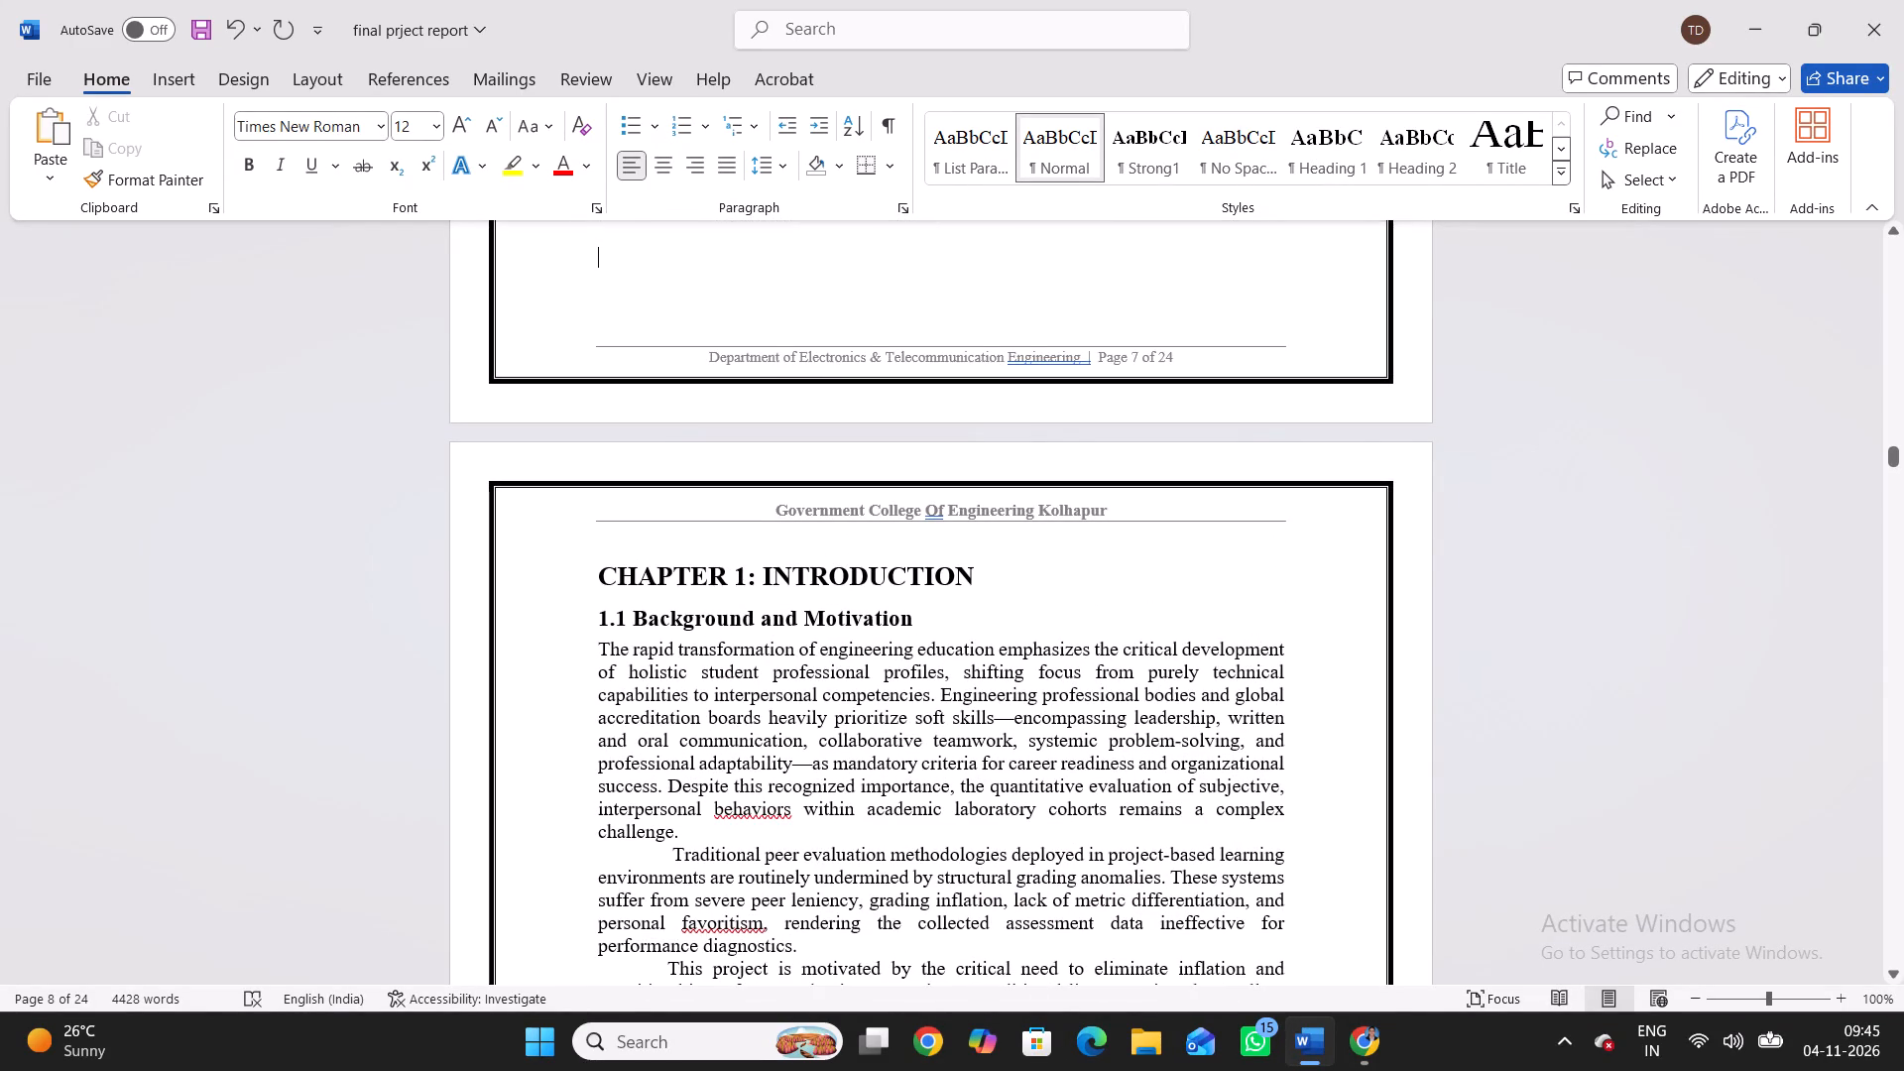
Copy the text from the CHAPTER 1: INTRODUCTION heading through the end of Chapter 2, stopping before CHAPTER 3: METHODOLOGY.
{"action": "scroll", "coordinate": [596, 388], "scroll_direction": "down", "scroll_amount": 2}
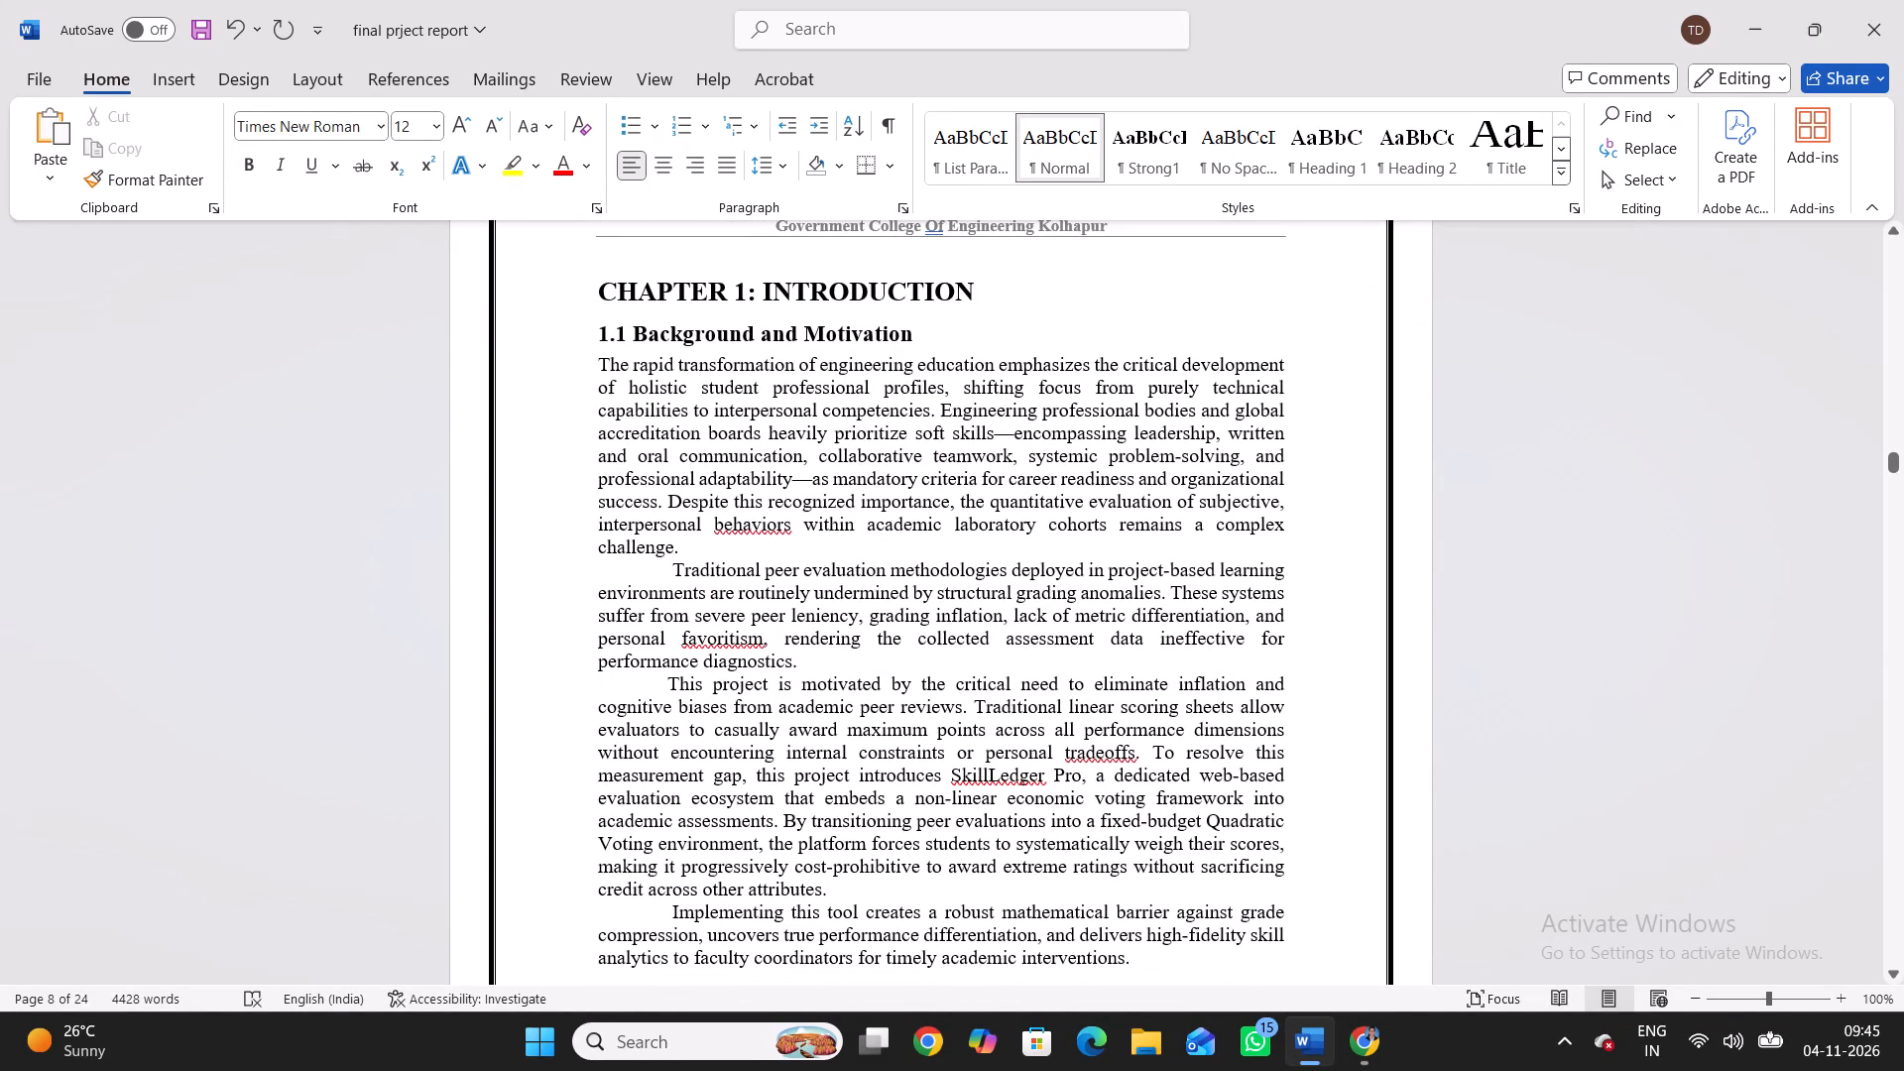
{"action": "scroll", "coordinate": [596, 388], "scroll_direction": "down", "scroll_amount": 3, "text": "ctrl"}
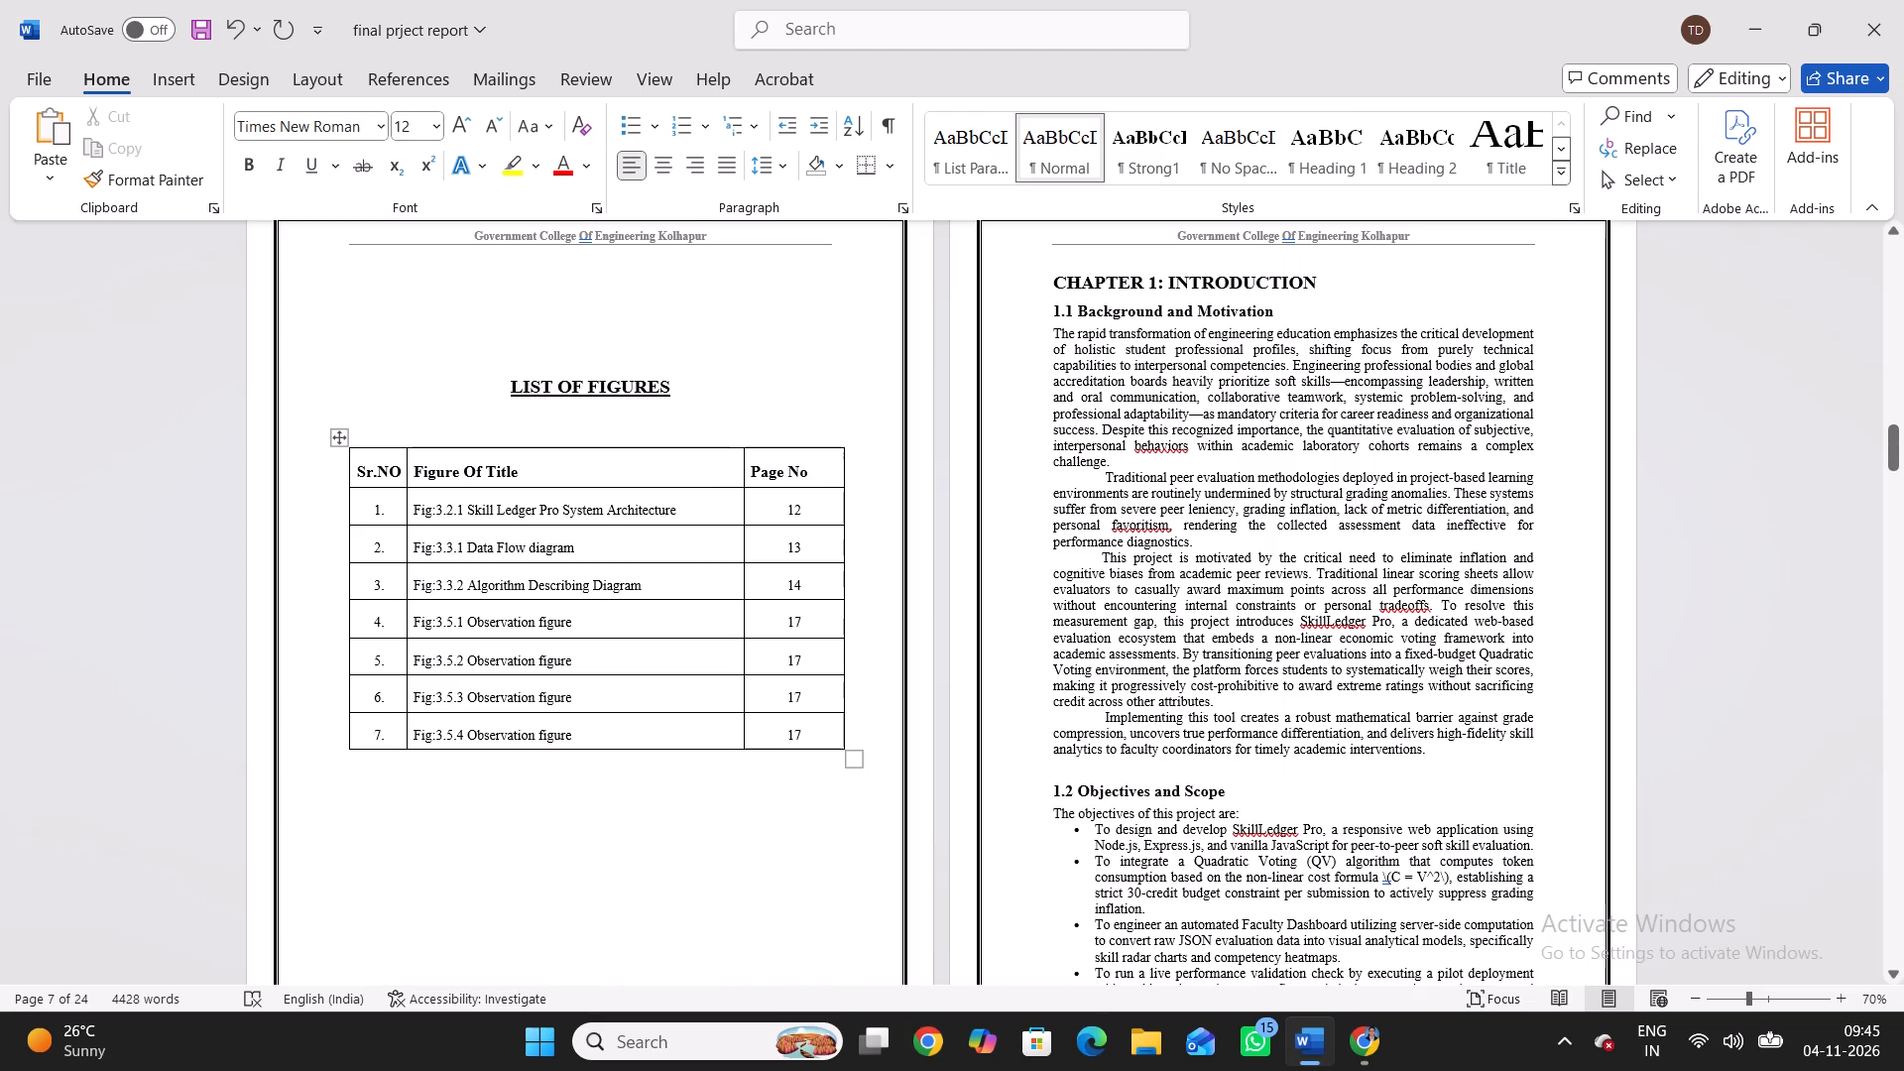
{"action": "scroll", "coordinate": [702, 603], "scroll_direction": "down", "scroll_amount": 11}
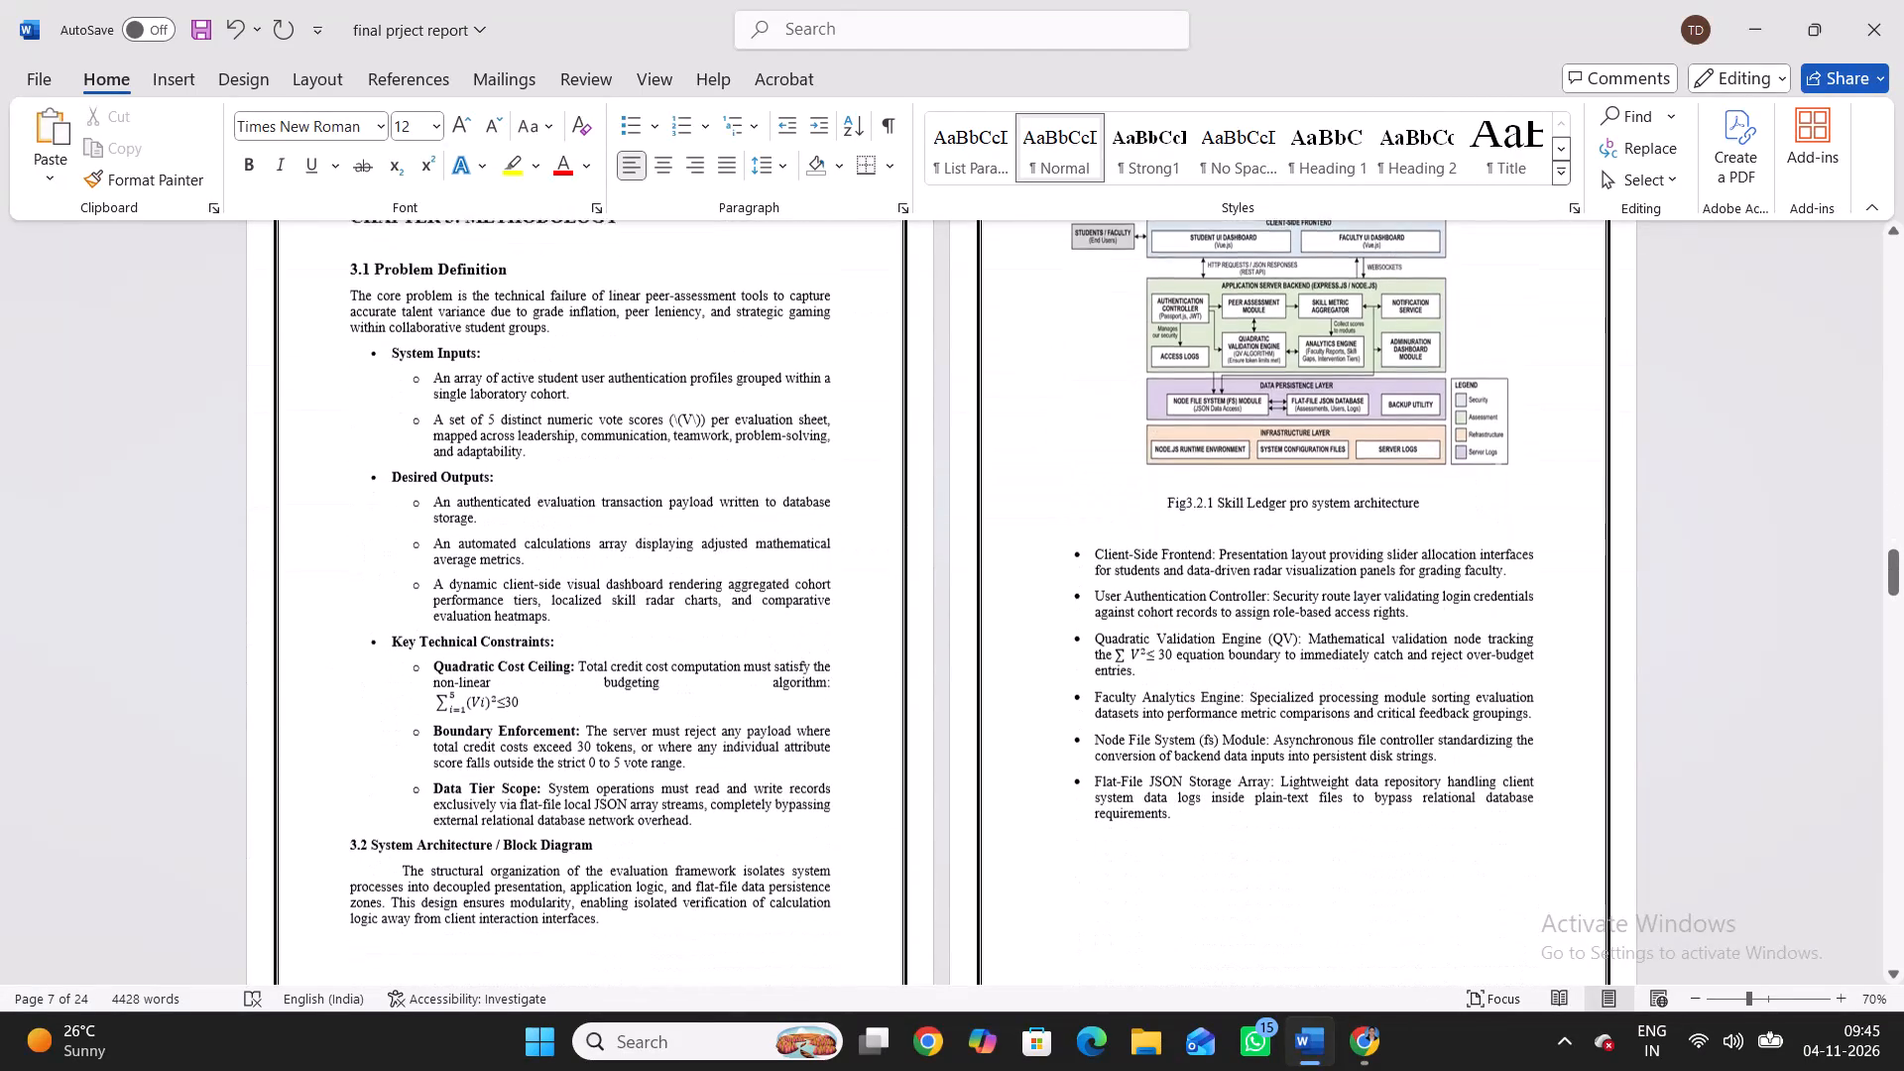
{"action": "scroll", "coordinate": [702, 603], "scroll_direction": "down", "scroll_amount": 1}
{"action": "scroll", "coordinate": [702, 603], "scroll_direction": "up", "scroll_amount": 8}
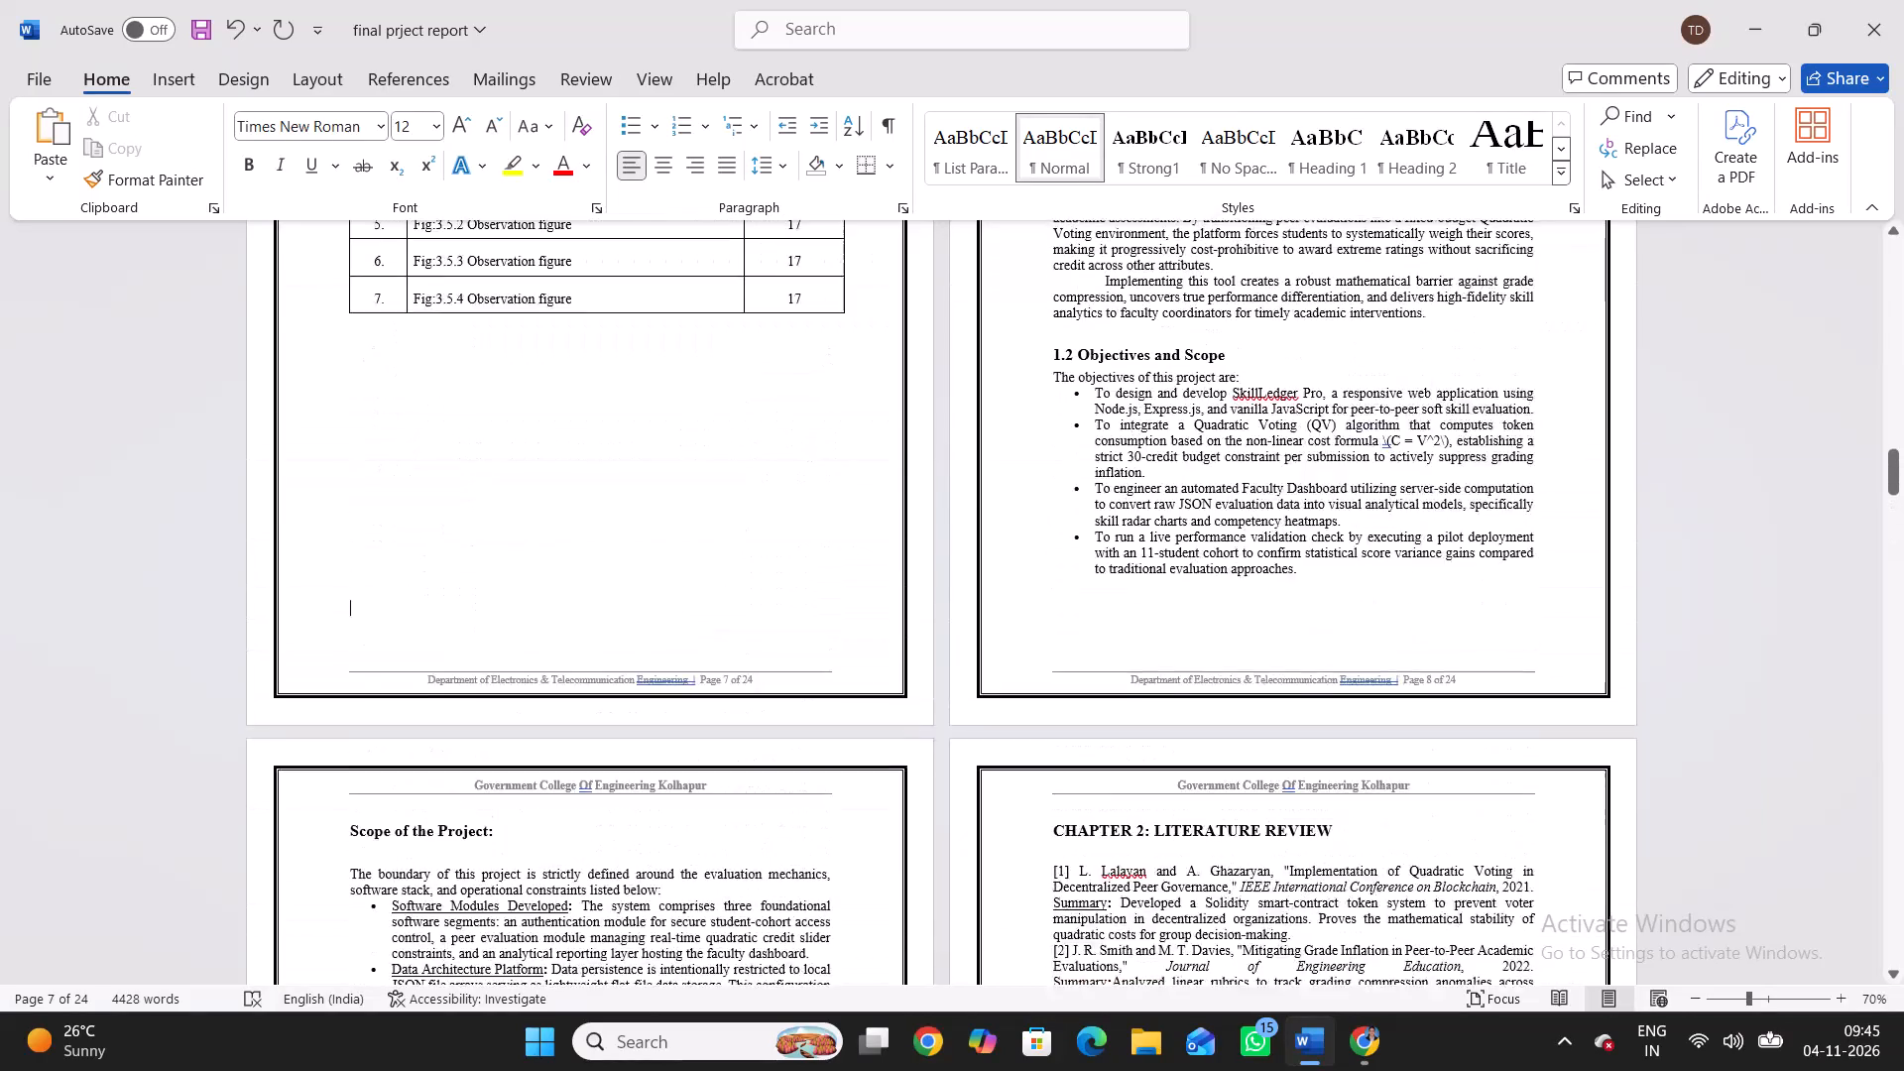
{"action": "scroll", "coordinate": [702, 603], "scroll_direction": "up", "scroll_amount": 3}
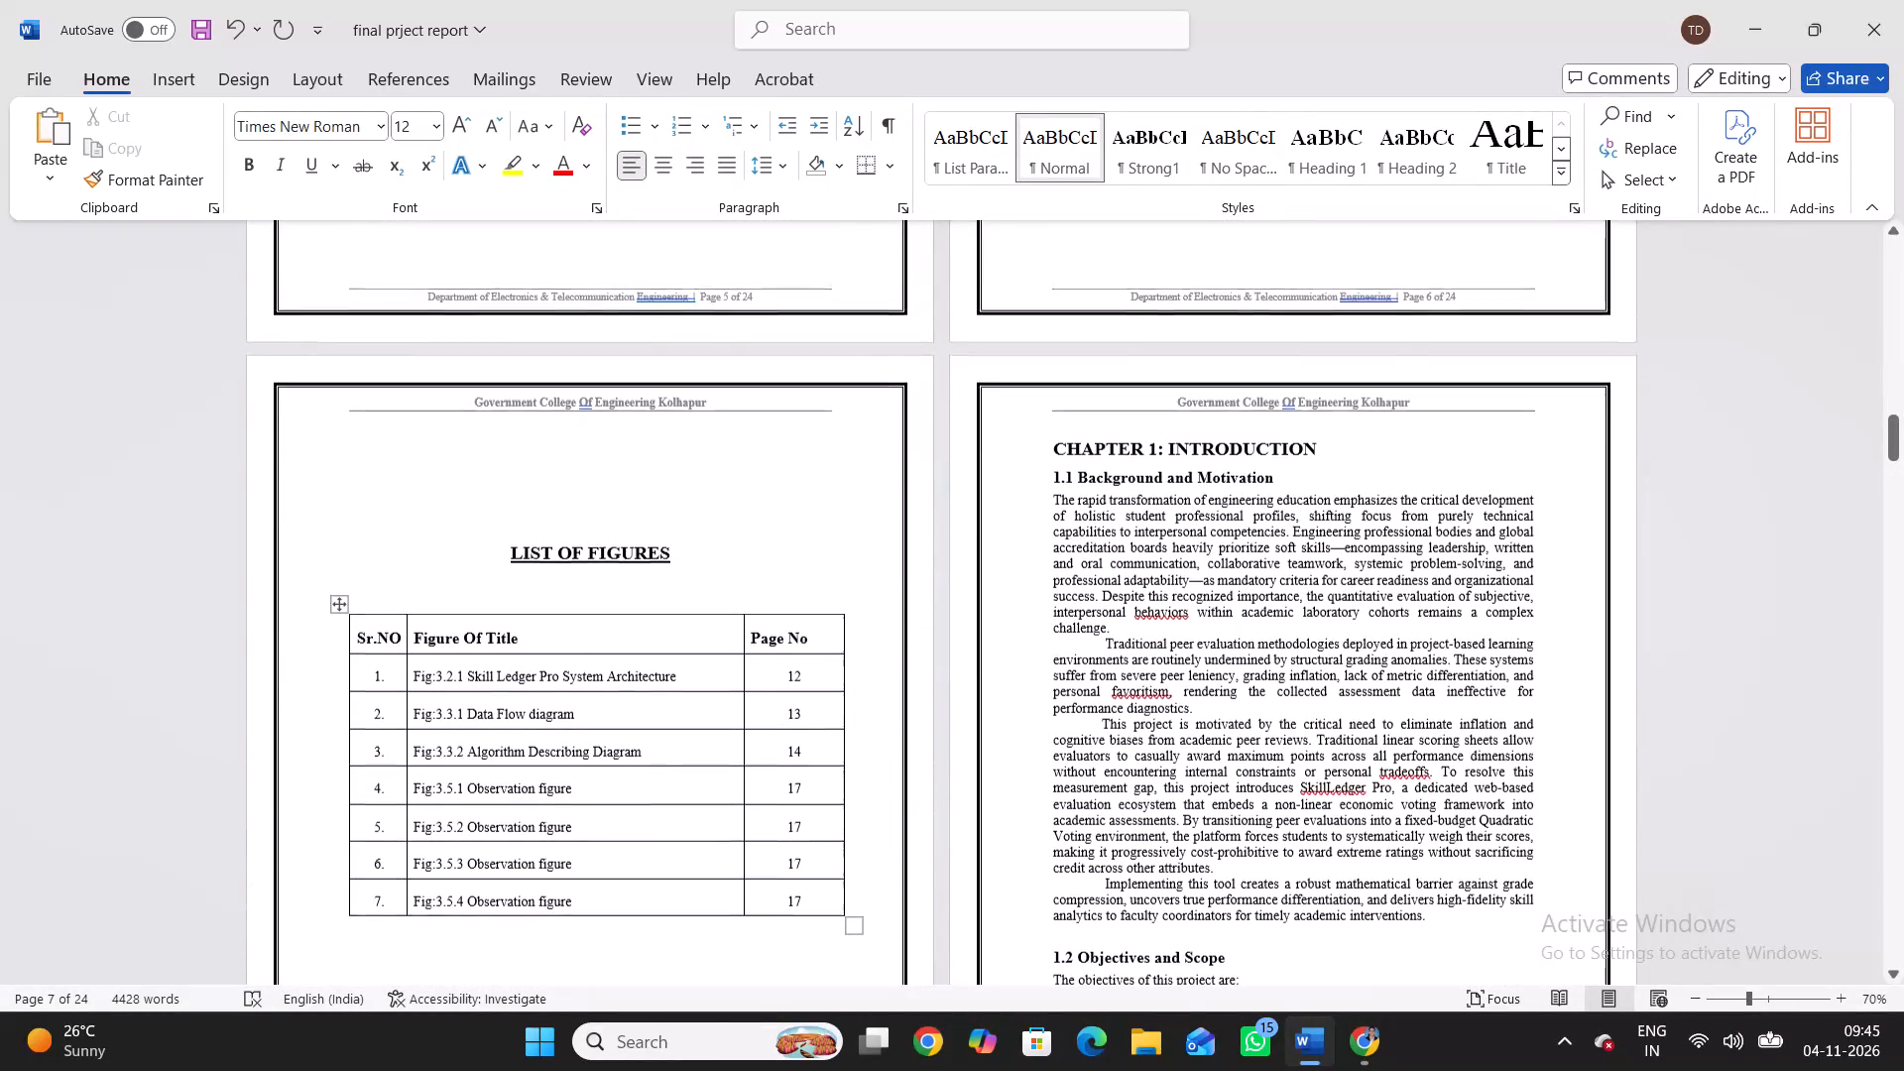
{"action": "scroll", "coordinate": [702, 603], "scroll_direction": "up", "scroll_amount": 1}
{"action": "left_click_drag", "start_coordinate": [1051, 446], "coordinate": [1152, 553]}
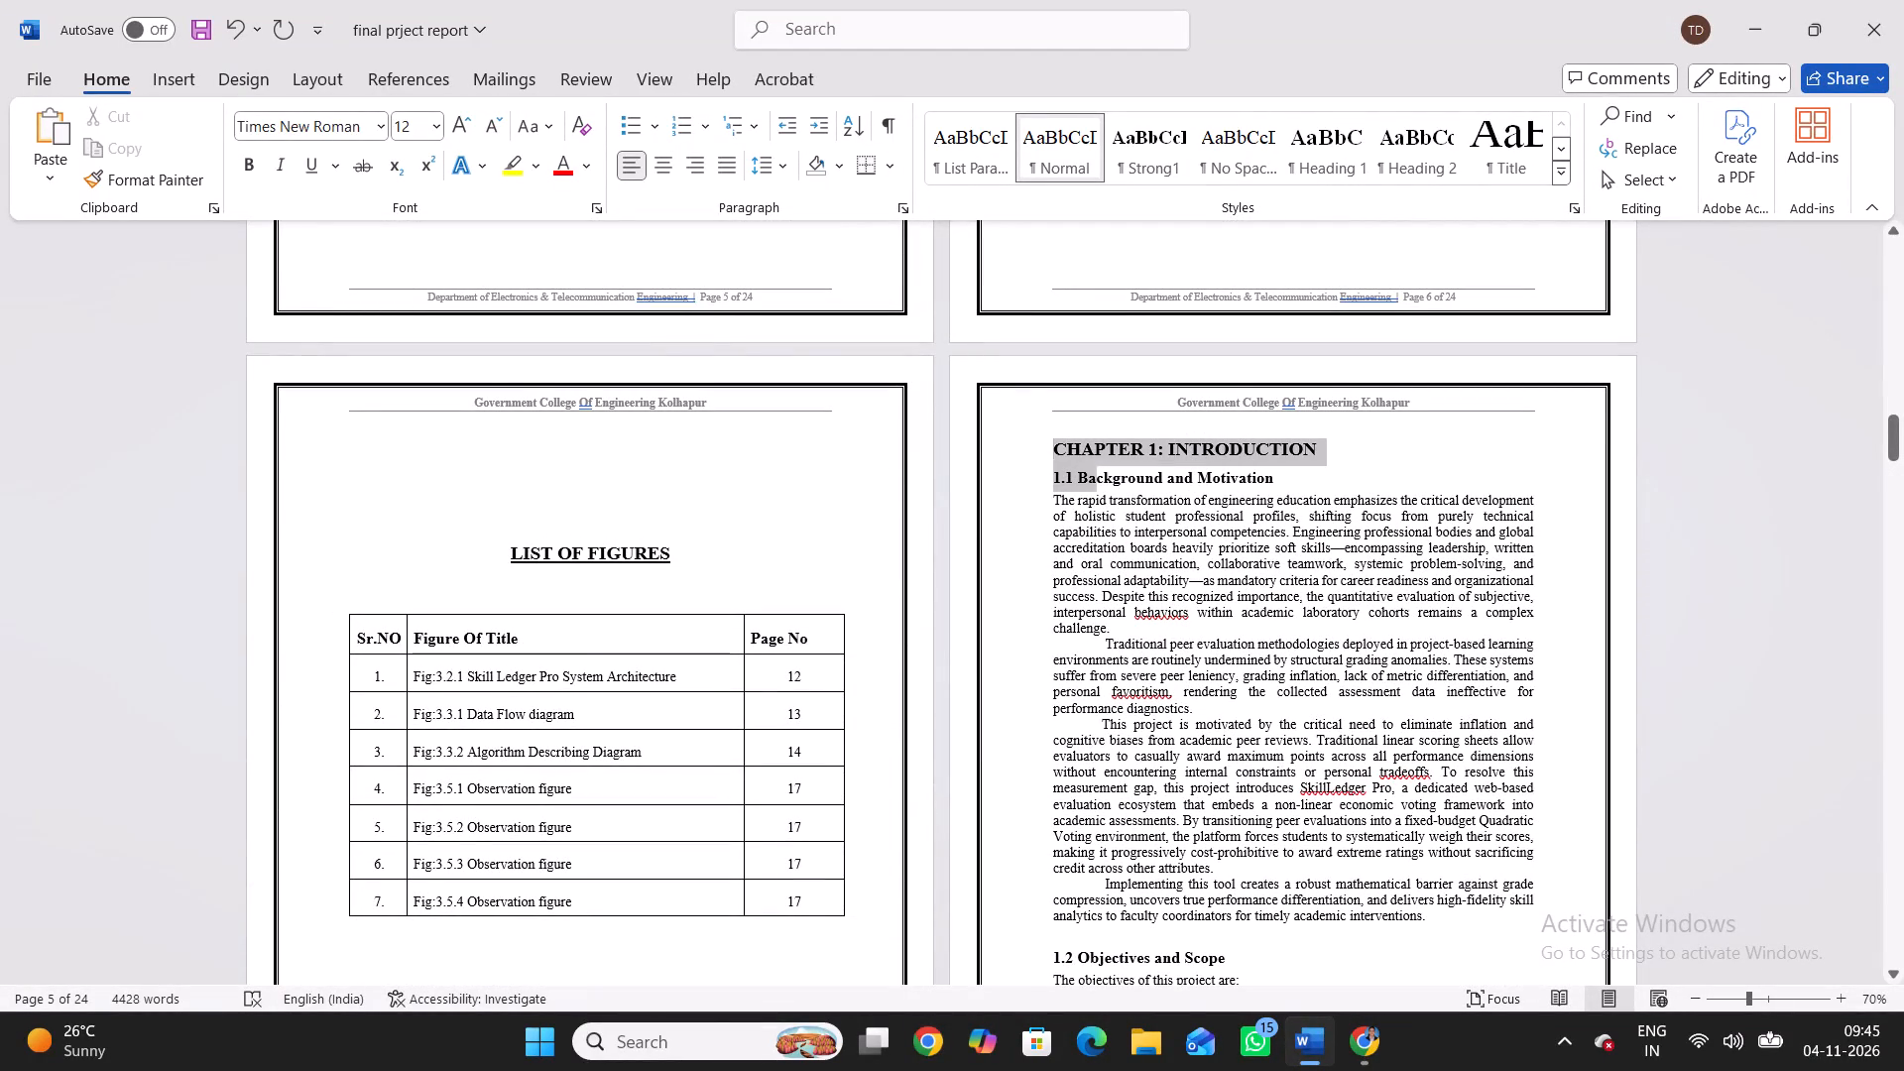
{"action": "left_click_drag", "start_coordinate": [1152, 553], "coordinate": [1315, 1010]}
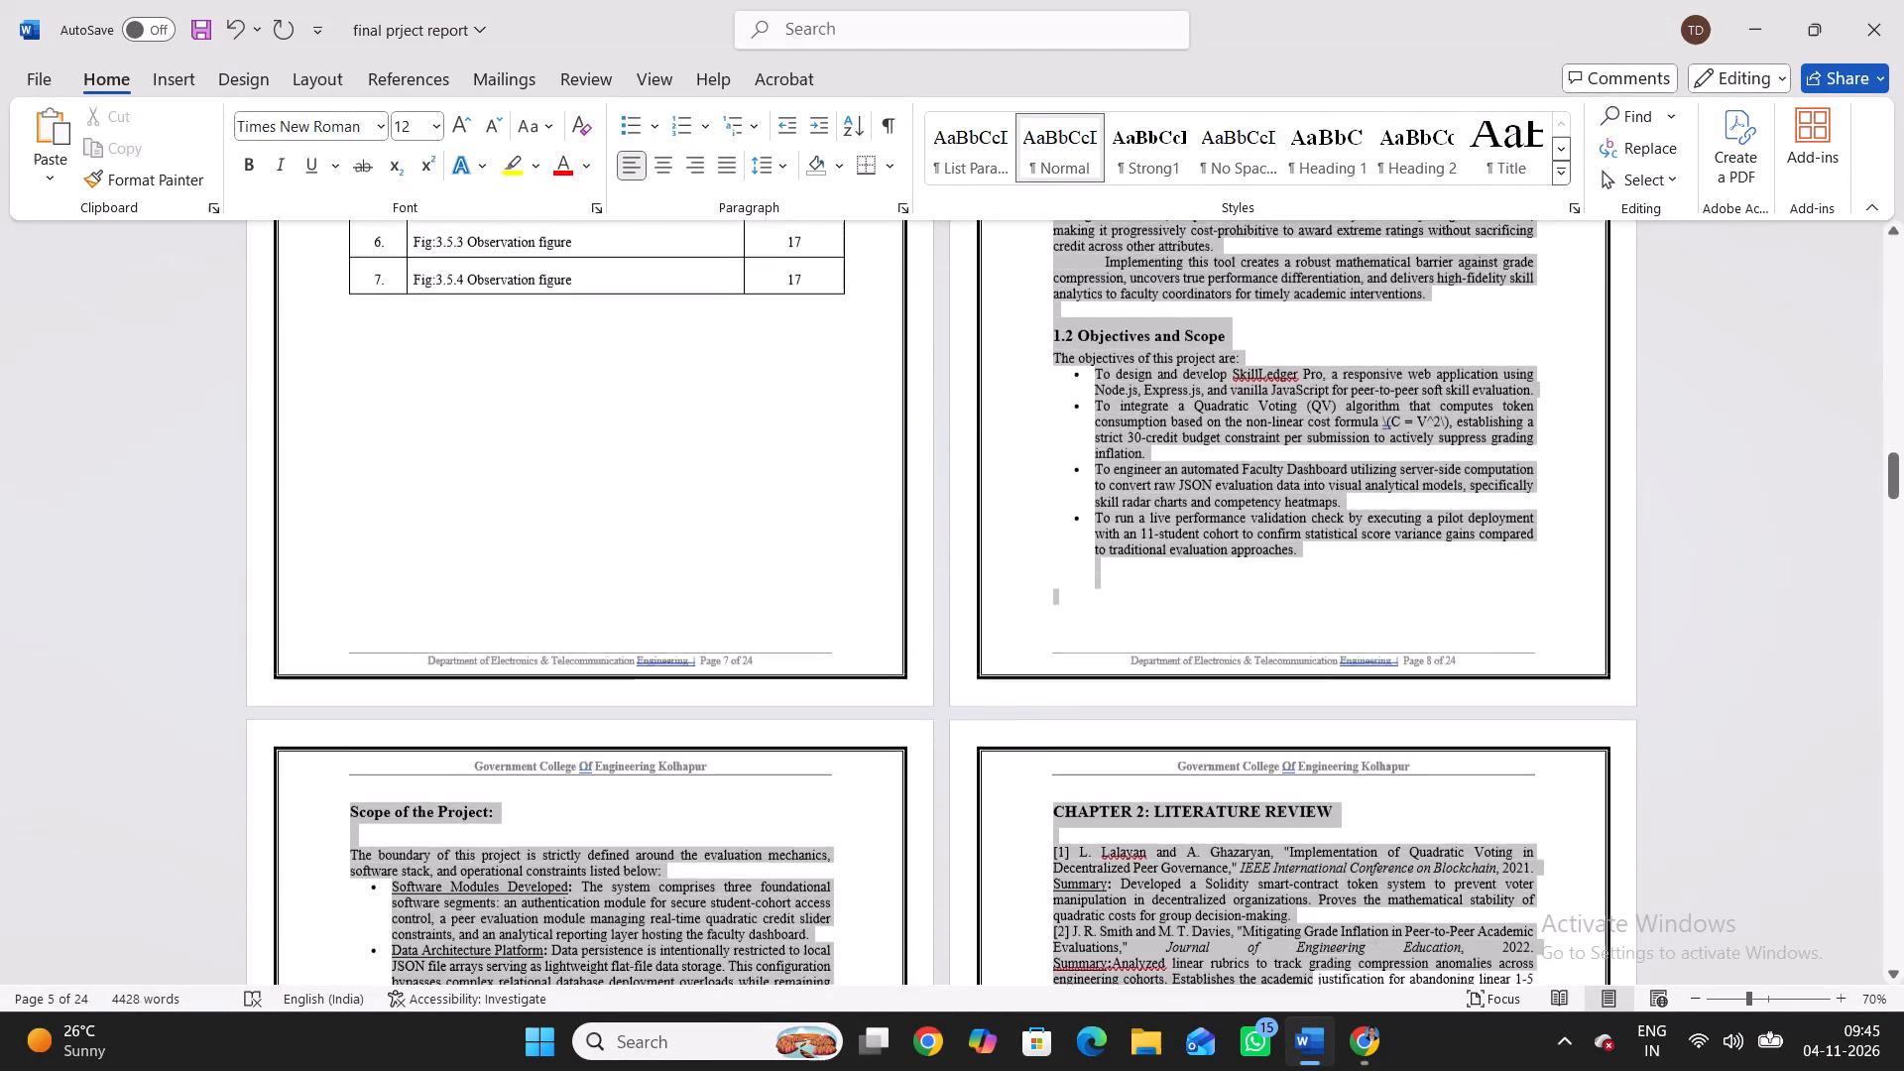
{"action": "left_click_drag", "start_coordinate": [1315, 1010], "coordinate": [1198, 1009]}
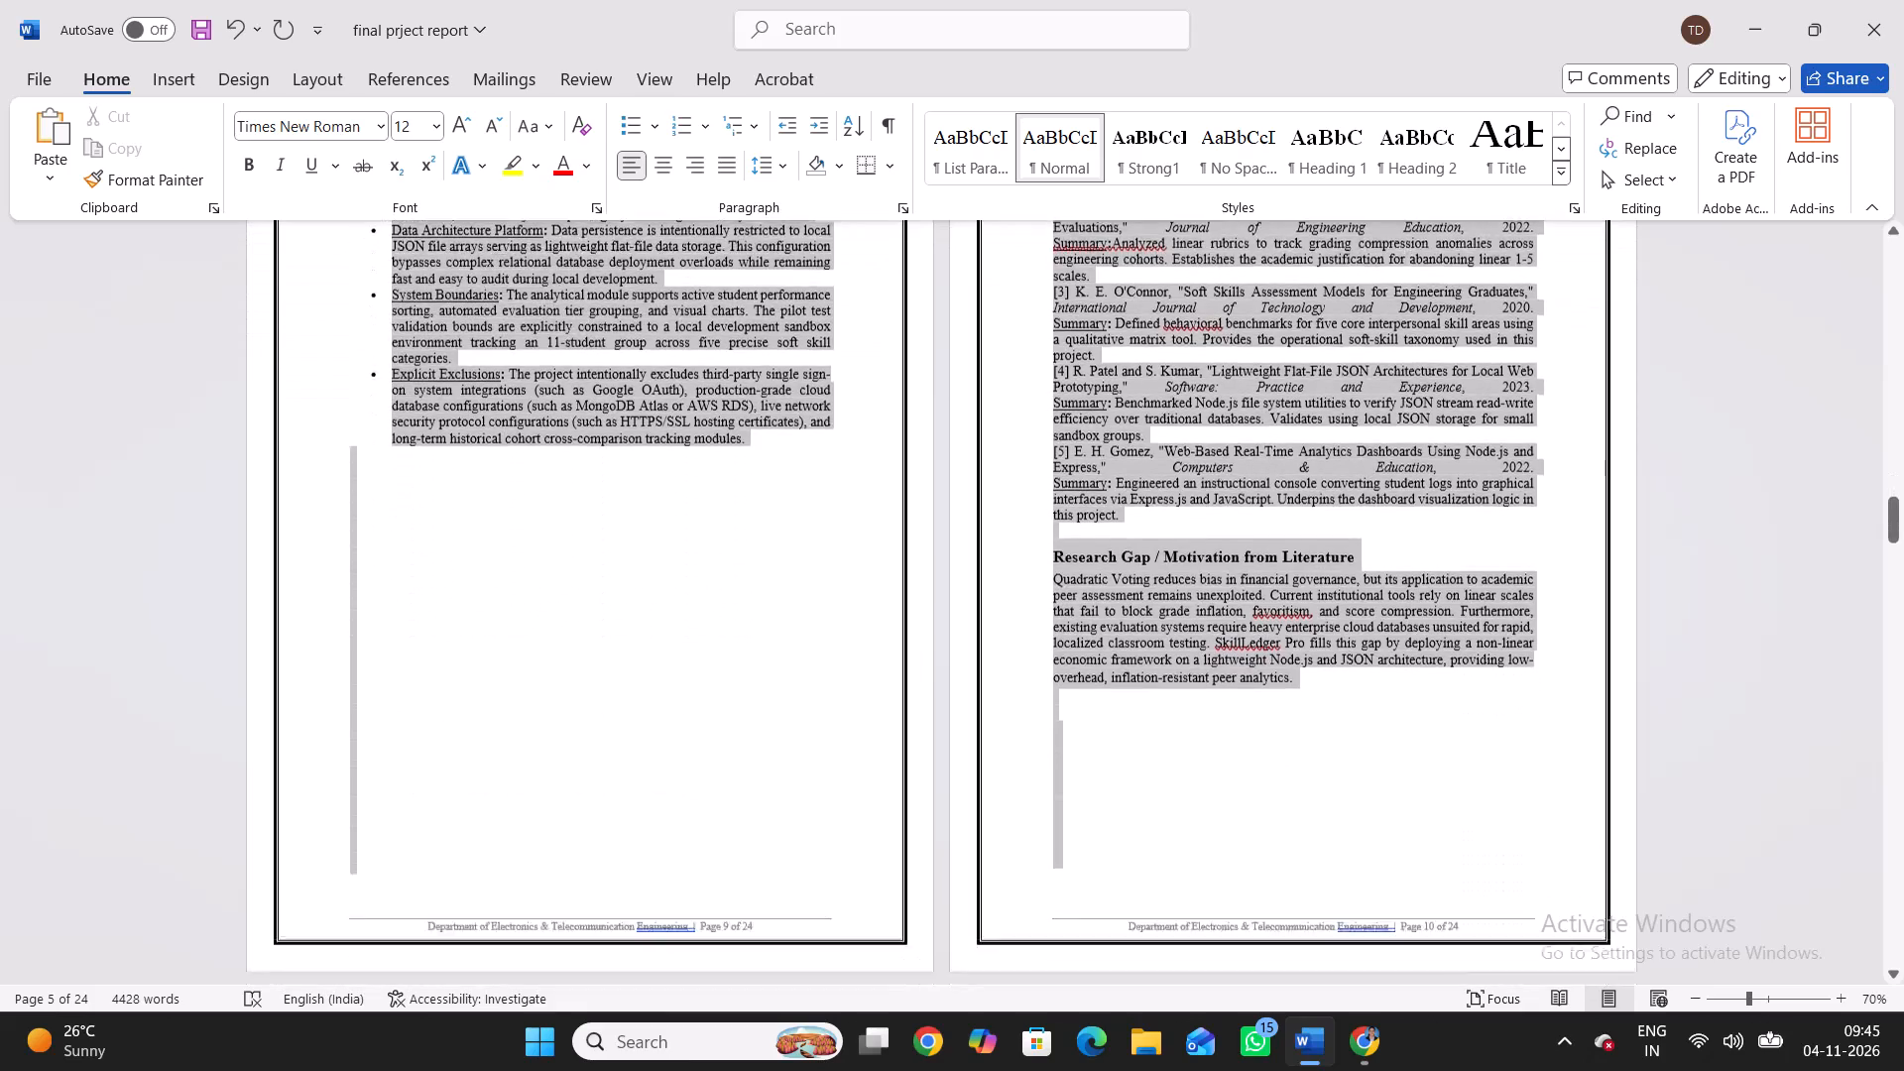
{"action": "left_click_drag", "start_coordinate": [1198, 1009], "coordinate": [755, 950]}
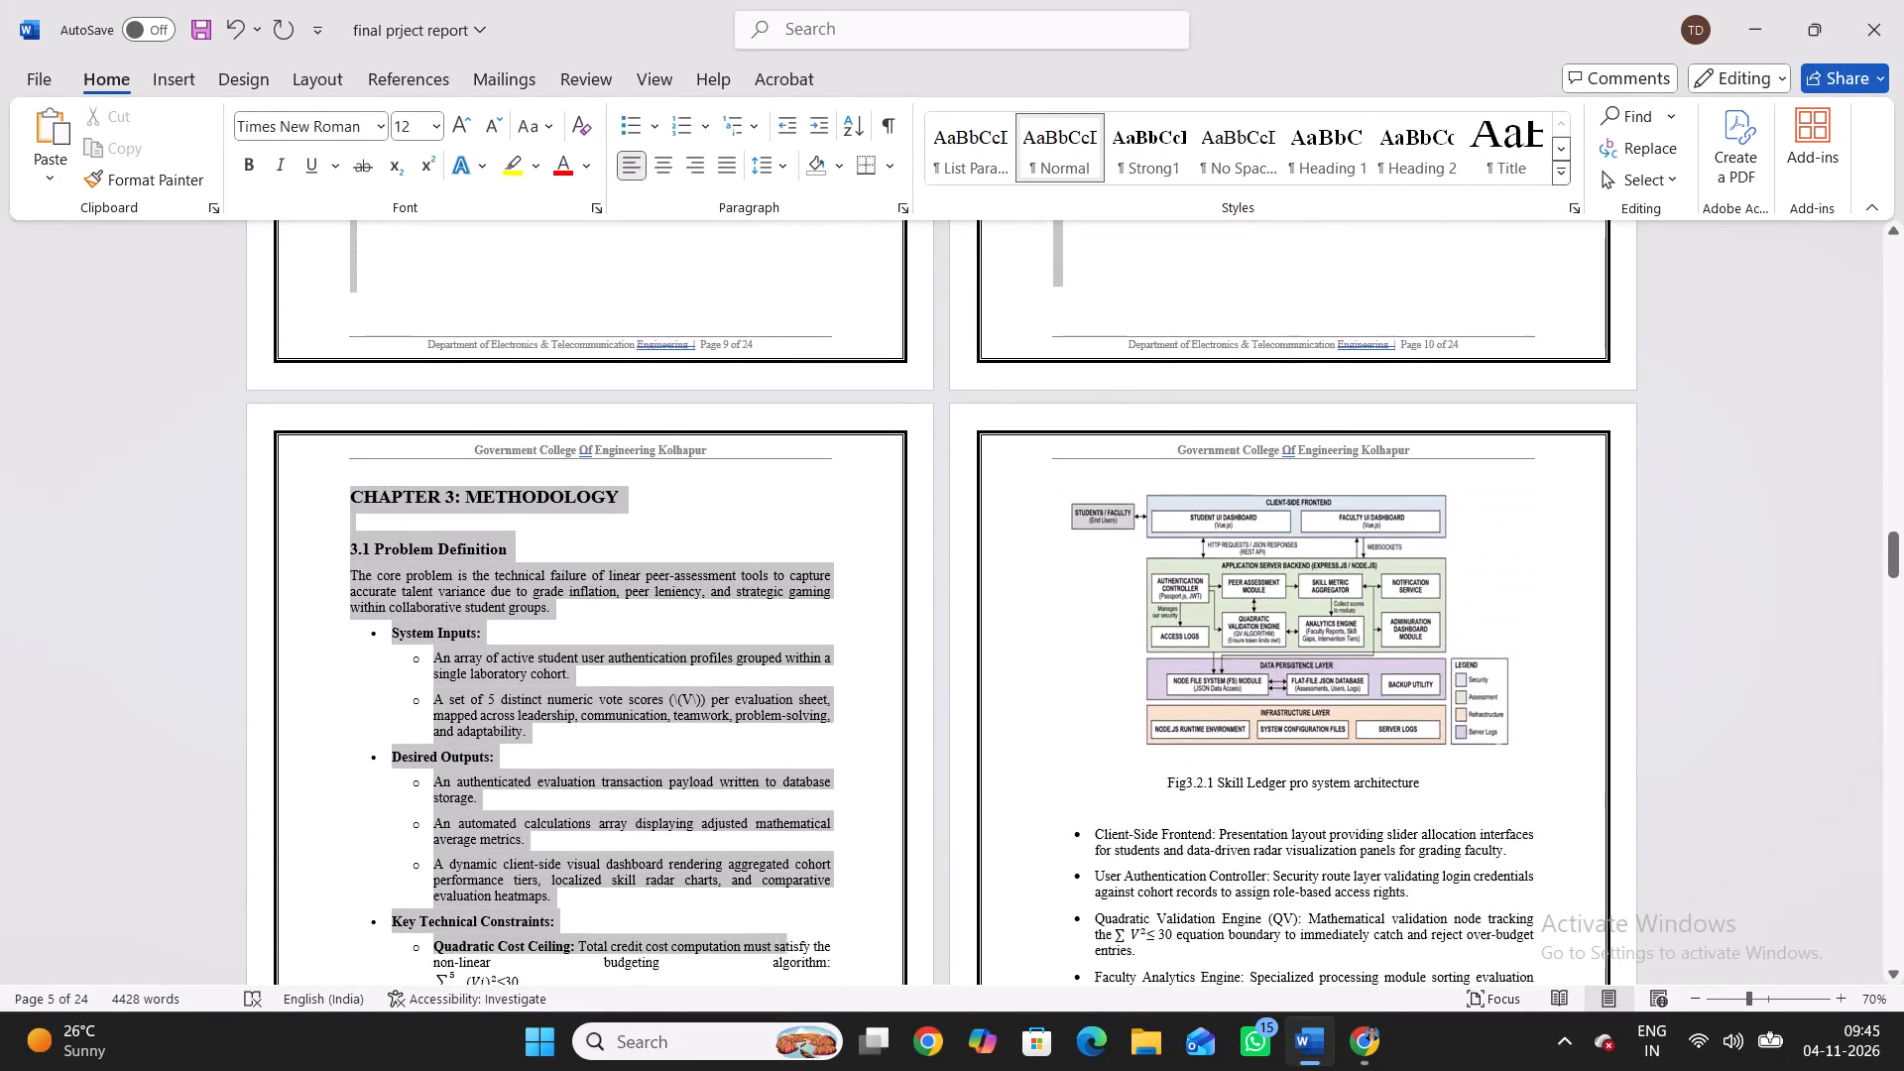
{"action": "left_click_drag", "start_coordinate": [755, 950], "coordinate": [589, 296]}
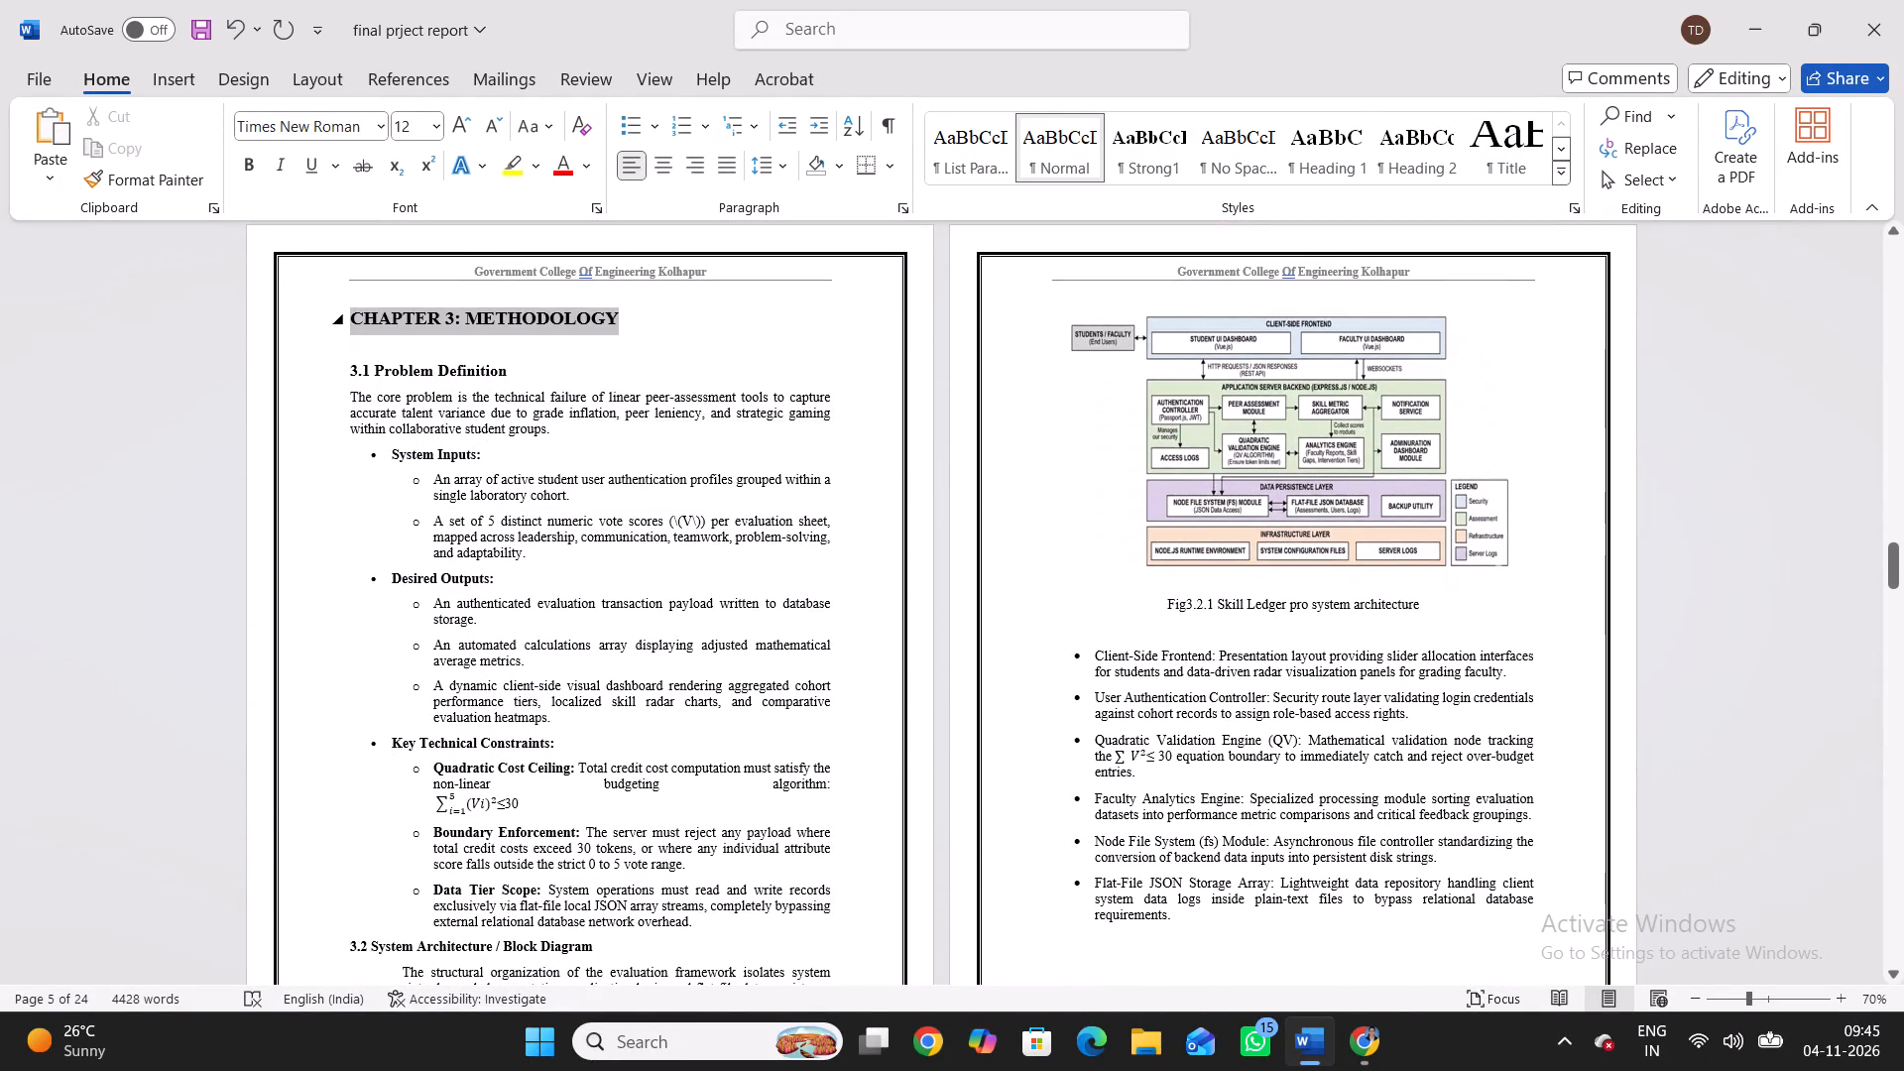
{"action": "left_click_drag", "start_coordinate": [589, 296], "coordinate": [305, 302]}
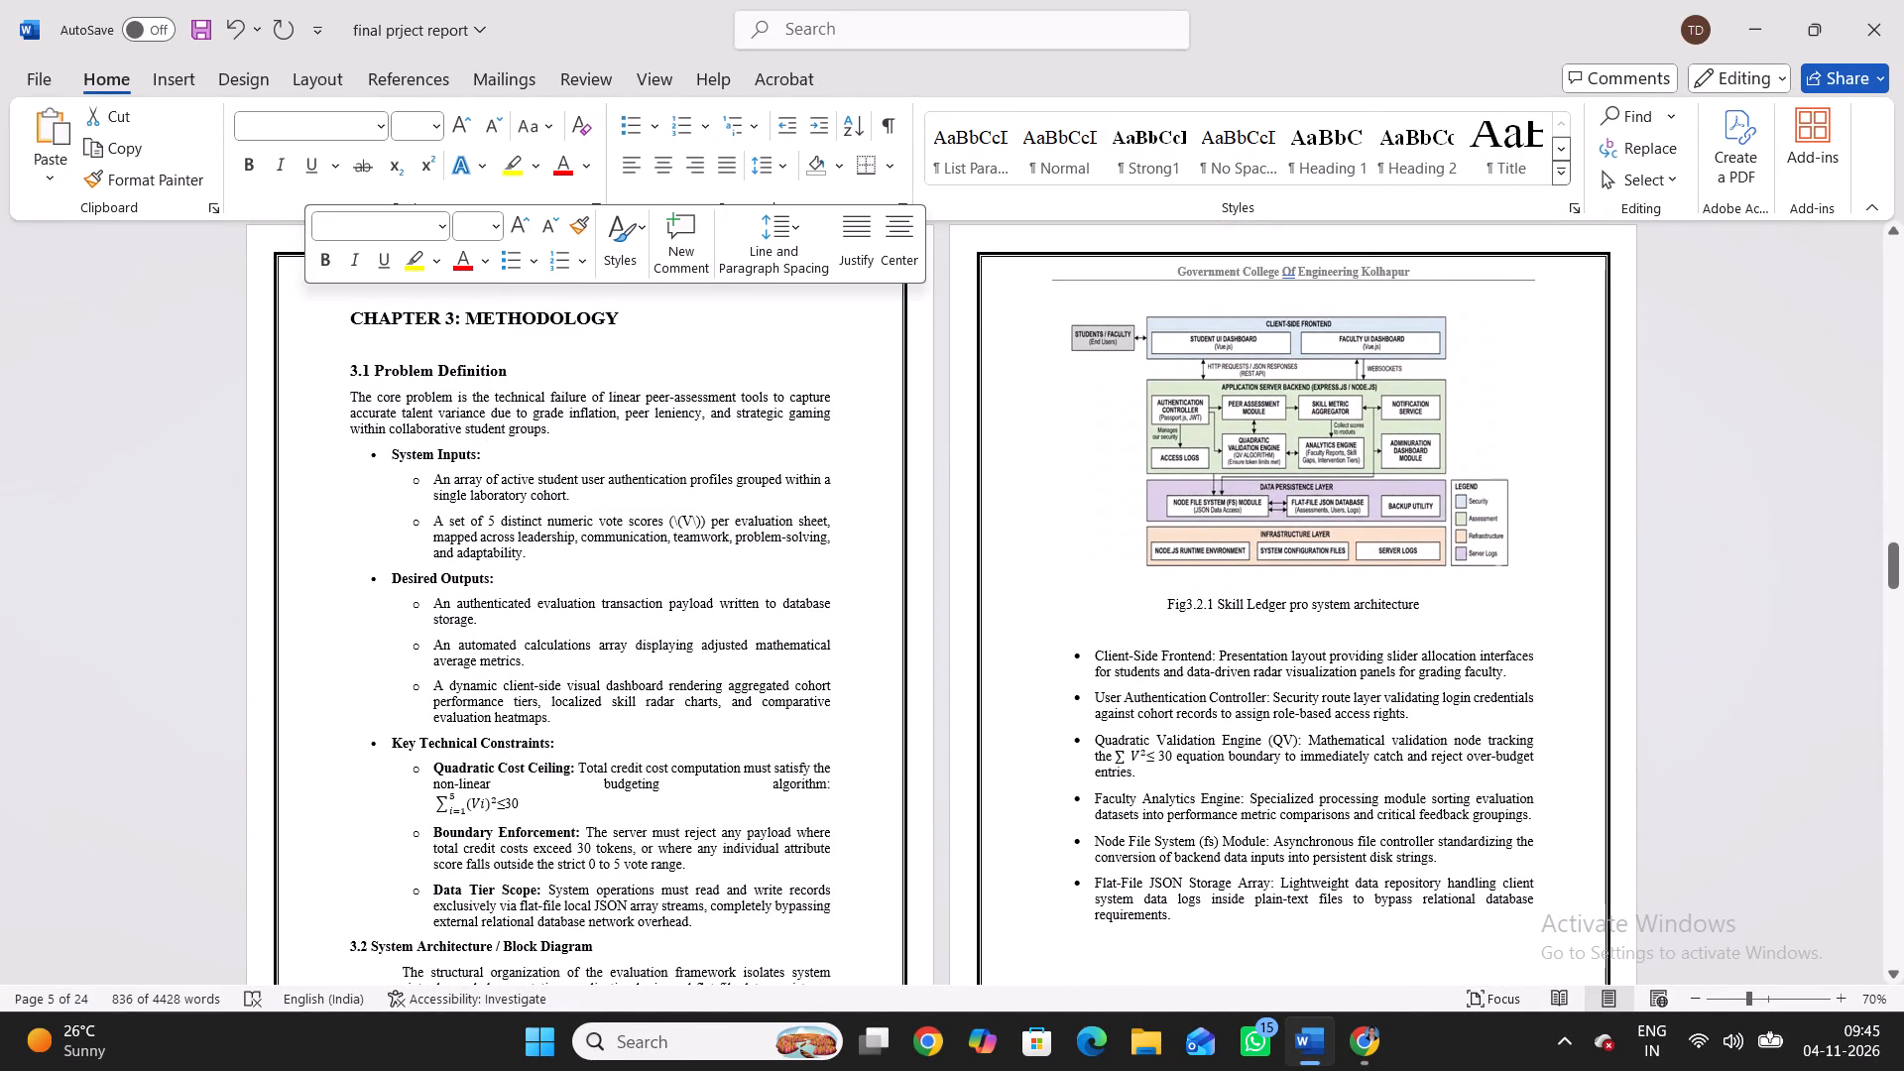
{"action": "key", "text": "ctrl+c"}
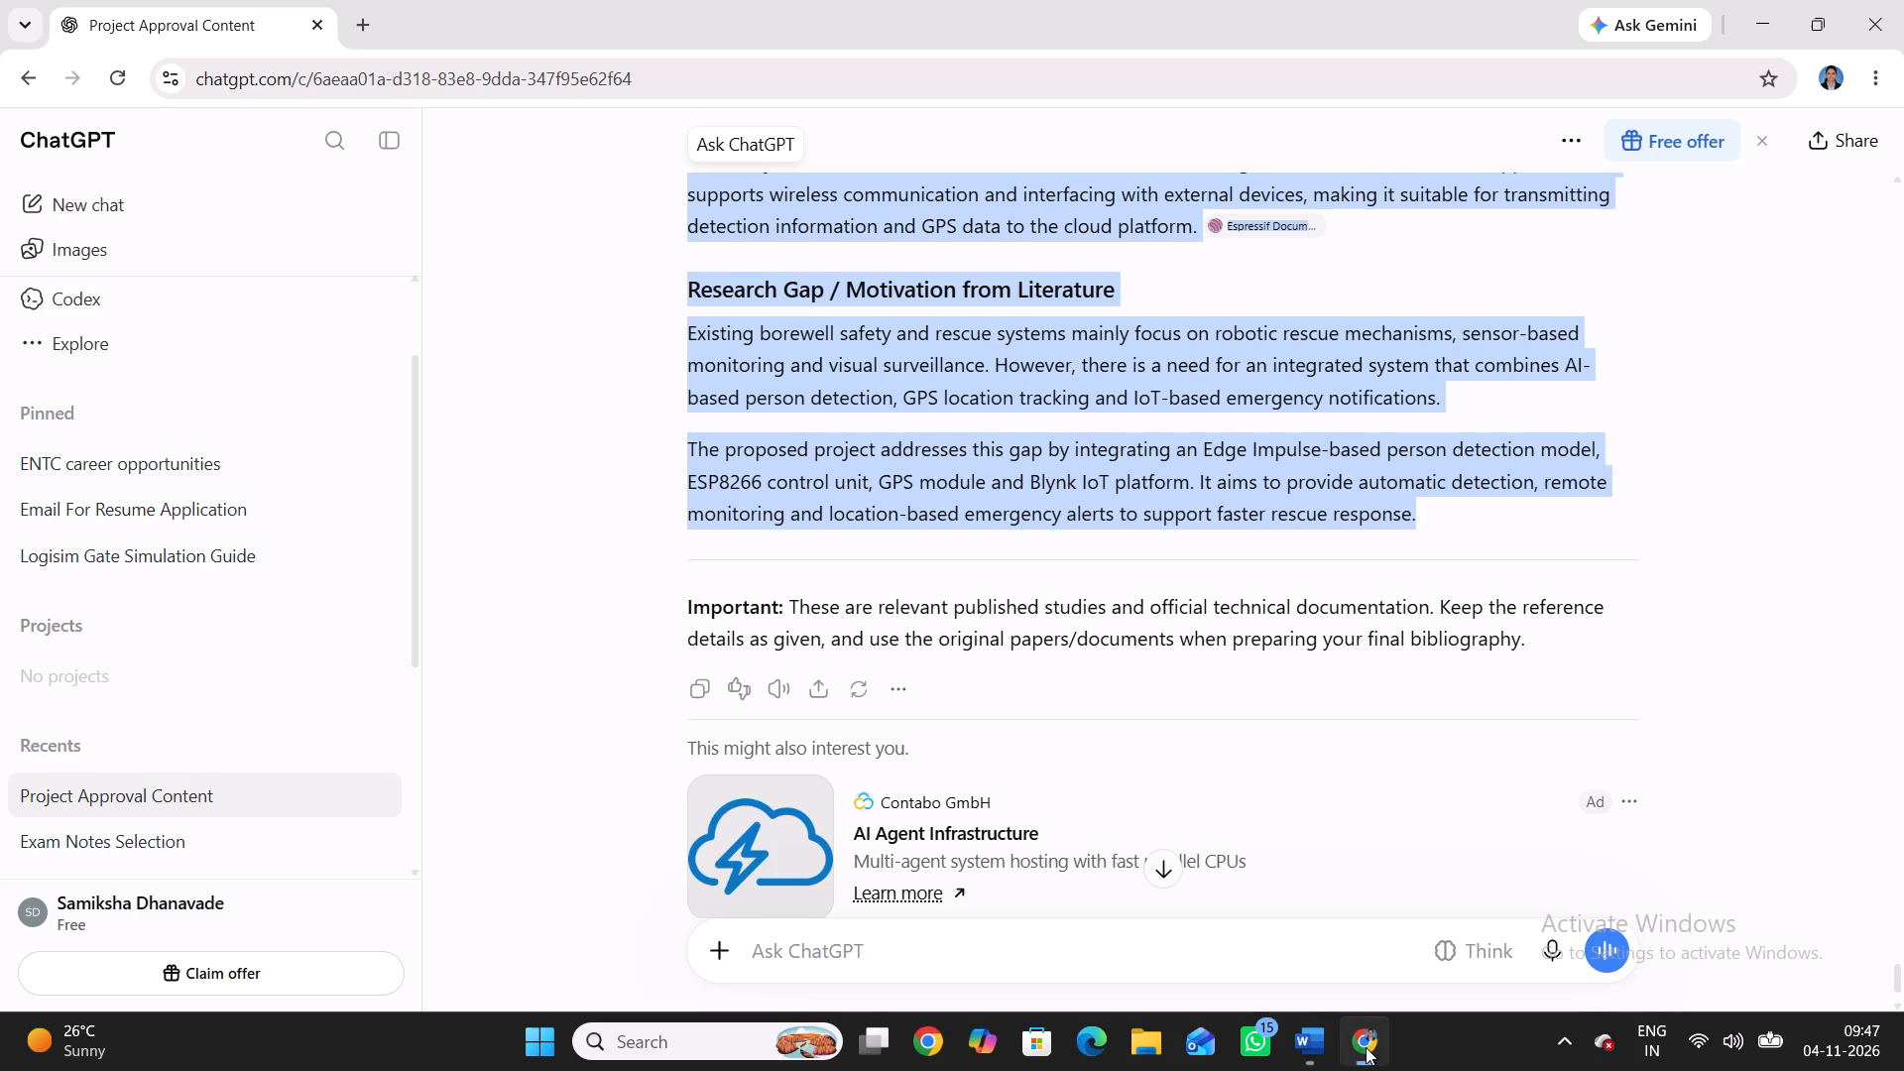
{"action": "scroll", "coordinate": [1287, 740], "scroll_direction": "up", "scroll_amount": 1}
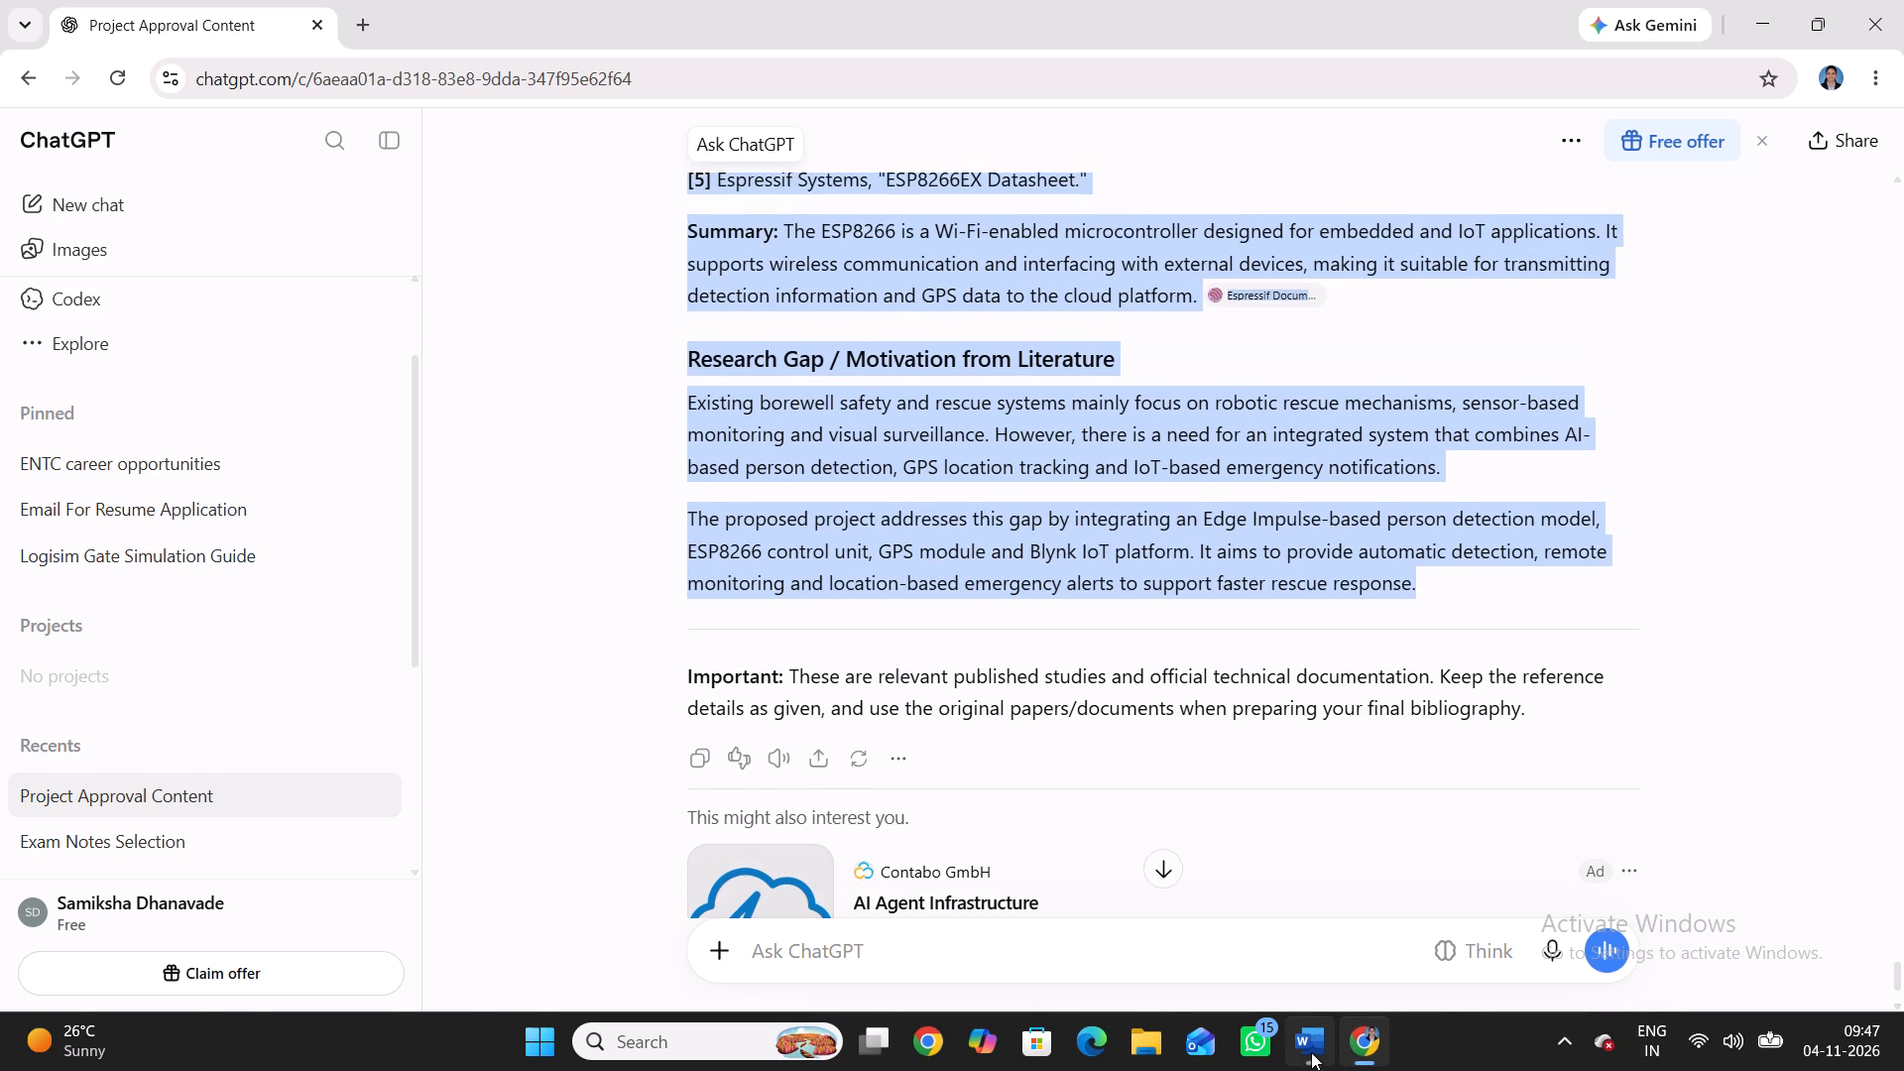
{"action": "left_click", "coordinate": [1311, 1053]}
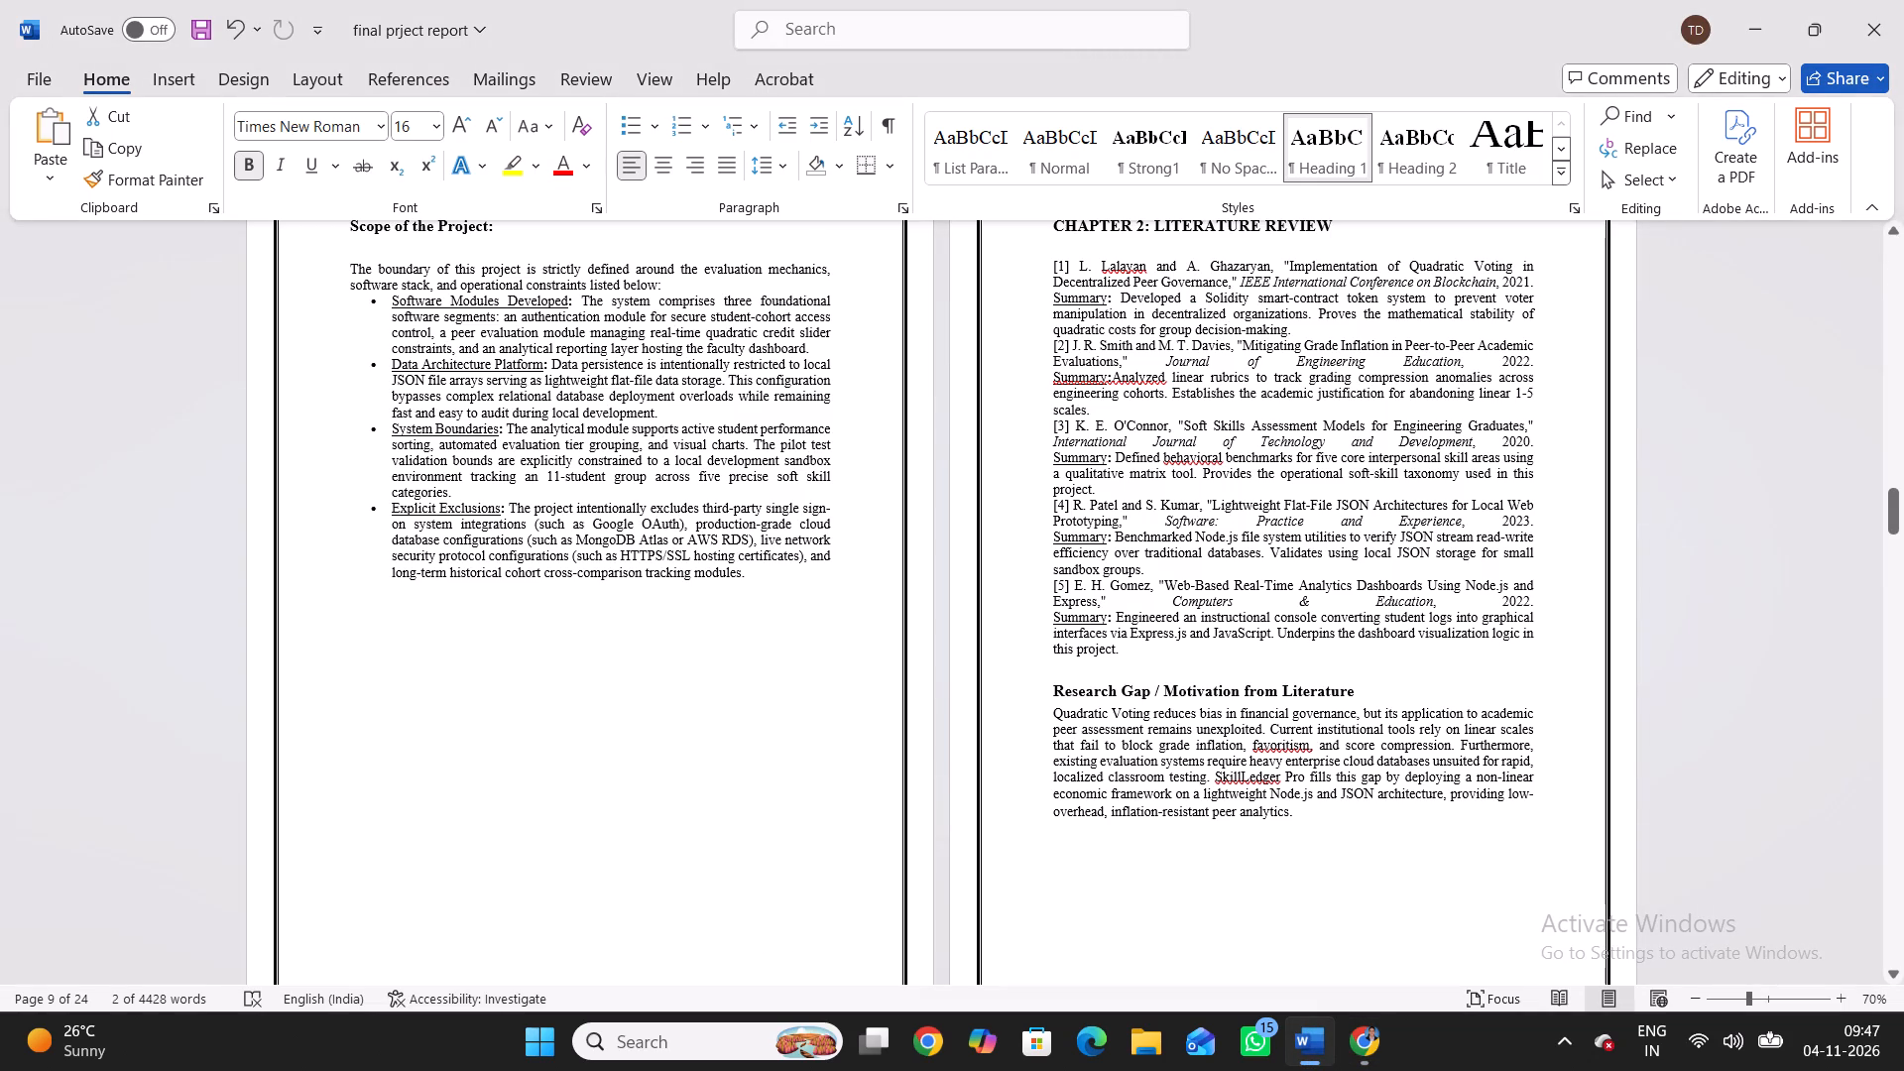
{"action": "scroll", "coordinate": [1307, 831], "scroll_direction": "down", "scroll_amount": 2}
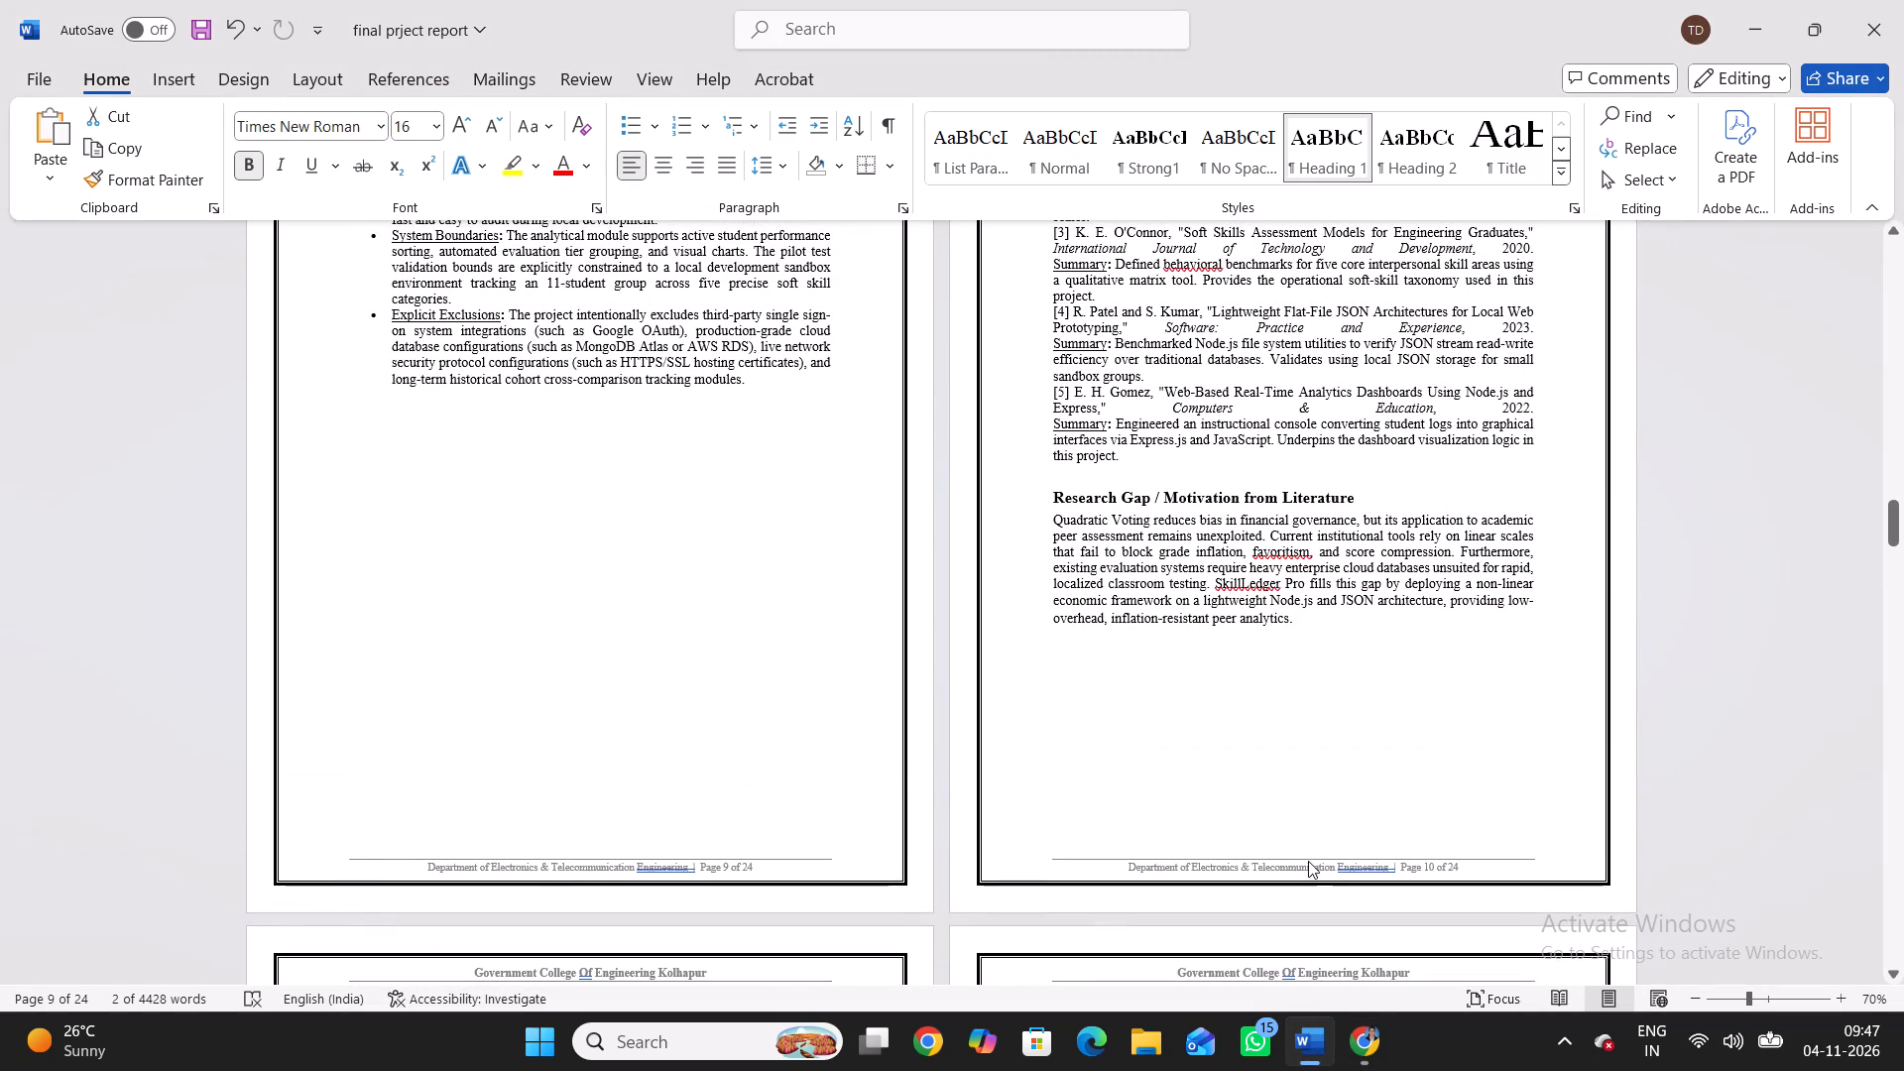
{"action": "scroll", "coordinate": [1326, 720], "scroll_direction": "up", "scroll_amount": 1}
{"action": "left_click_drag", "start_coordinate": [1318, 802], "coordinate": [785, 426]}
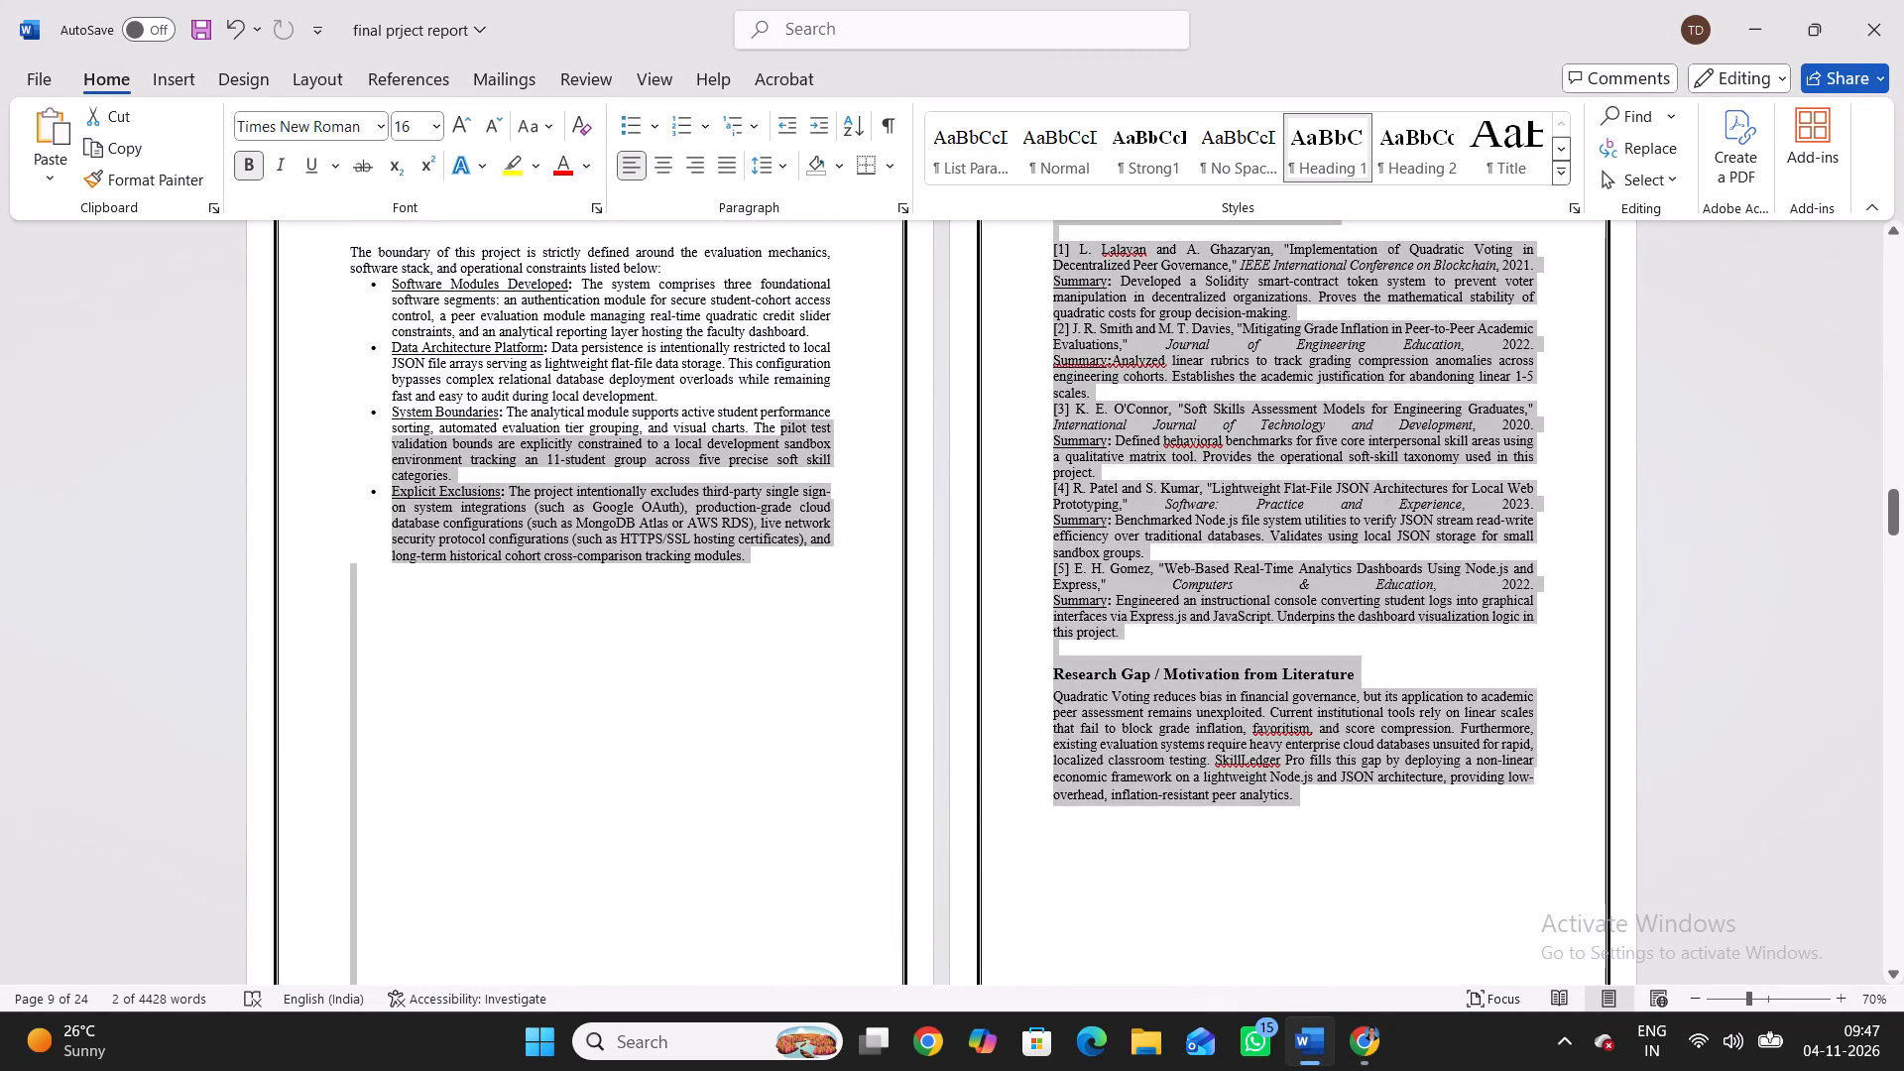
{"action": "left_click_drag", "start_coordinate": [785, 426], "coordinate": [386, 199]}
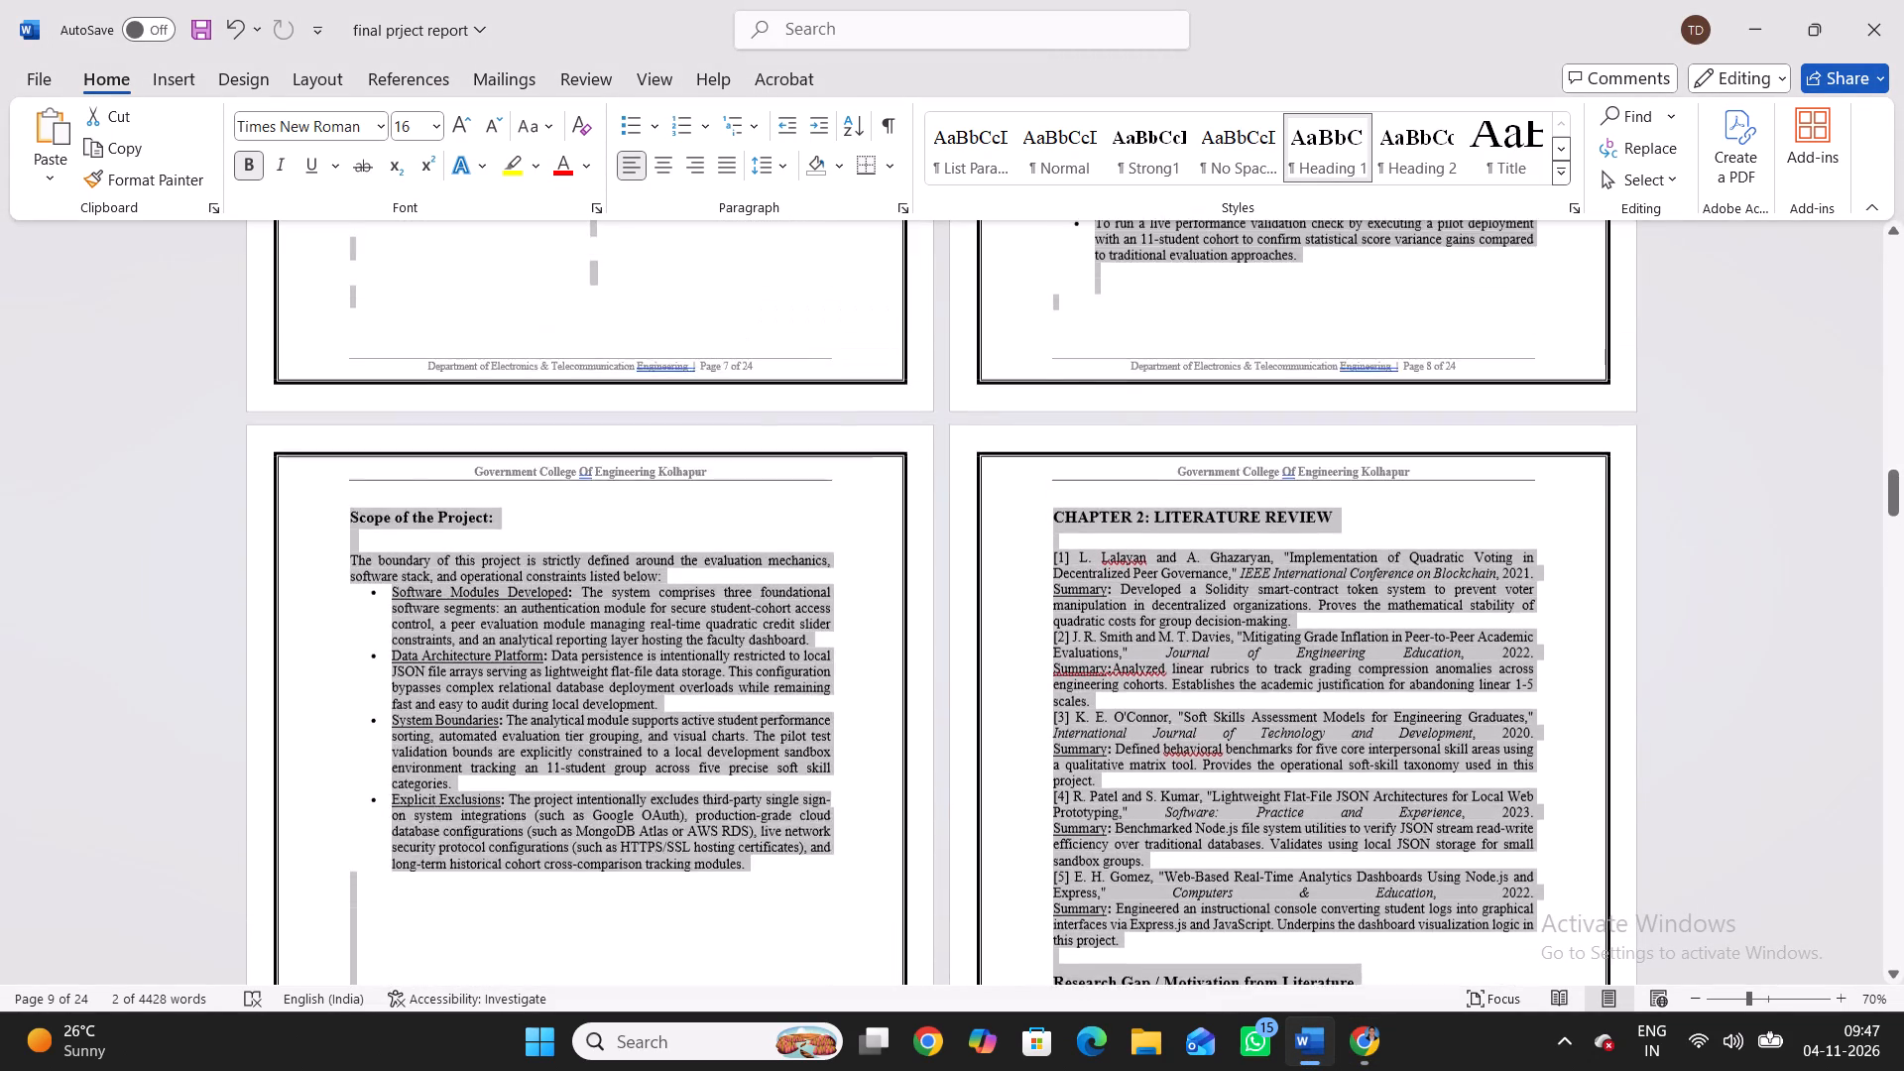
{"action": "left_click_drag", "start_coordinate": [386, 199], "coordinate": [924, 315]}
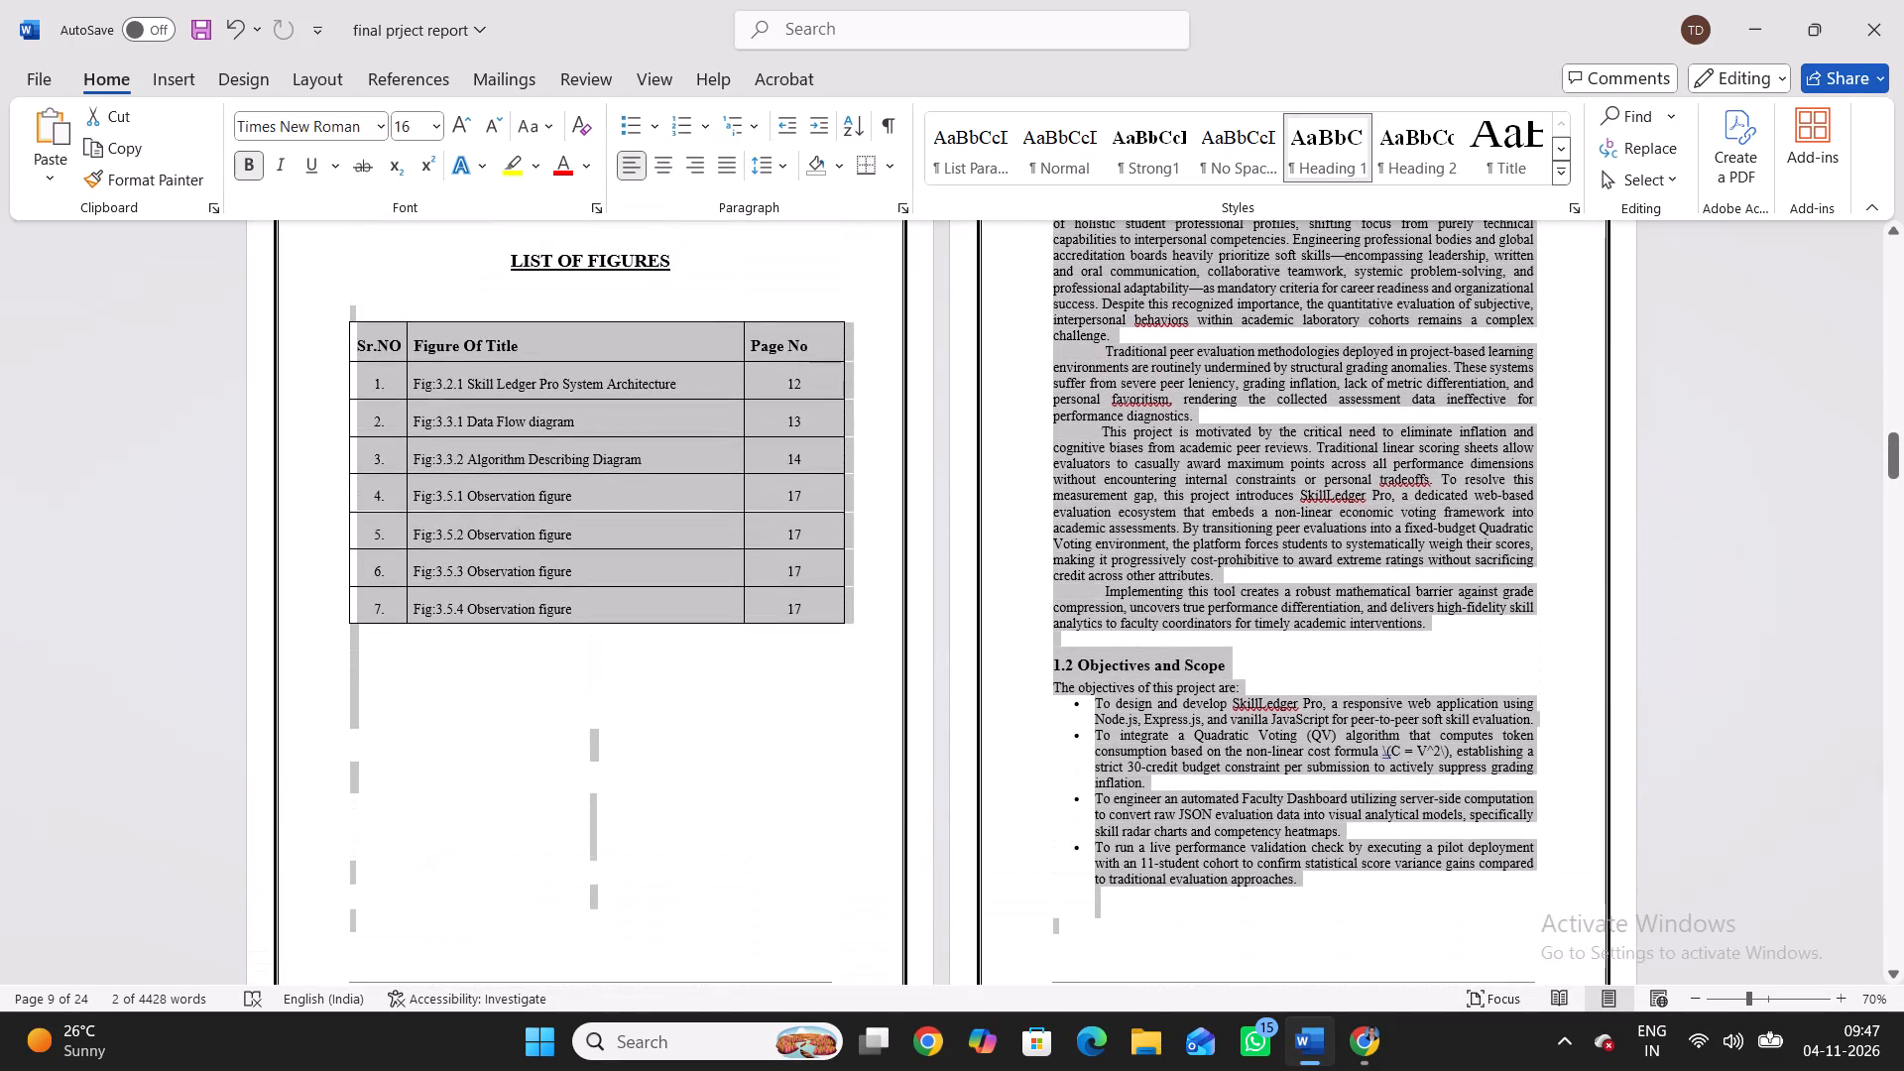
{"action": "left_click_drag", "start_coordinate": [924, 315], "coordinate": [1045, 372]}
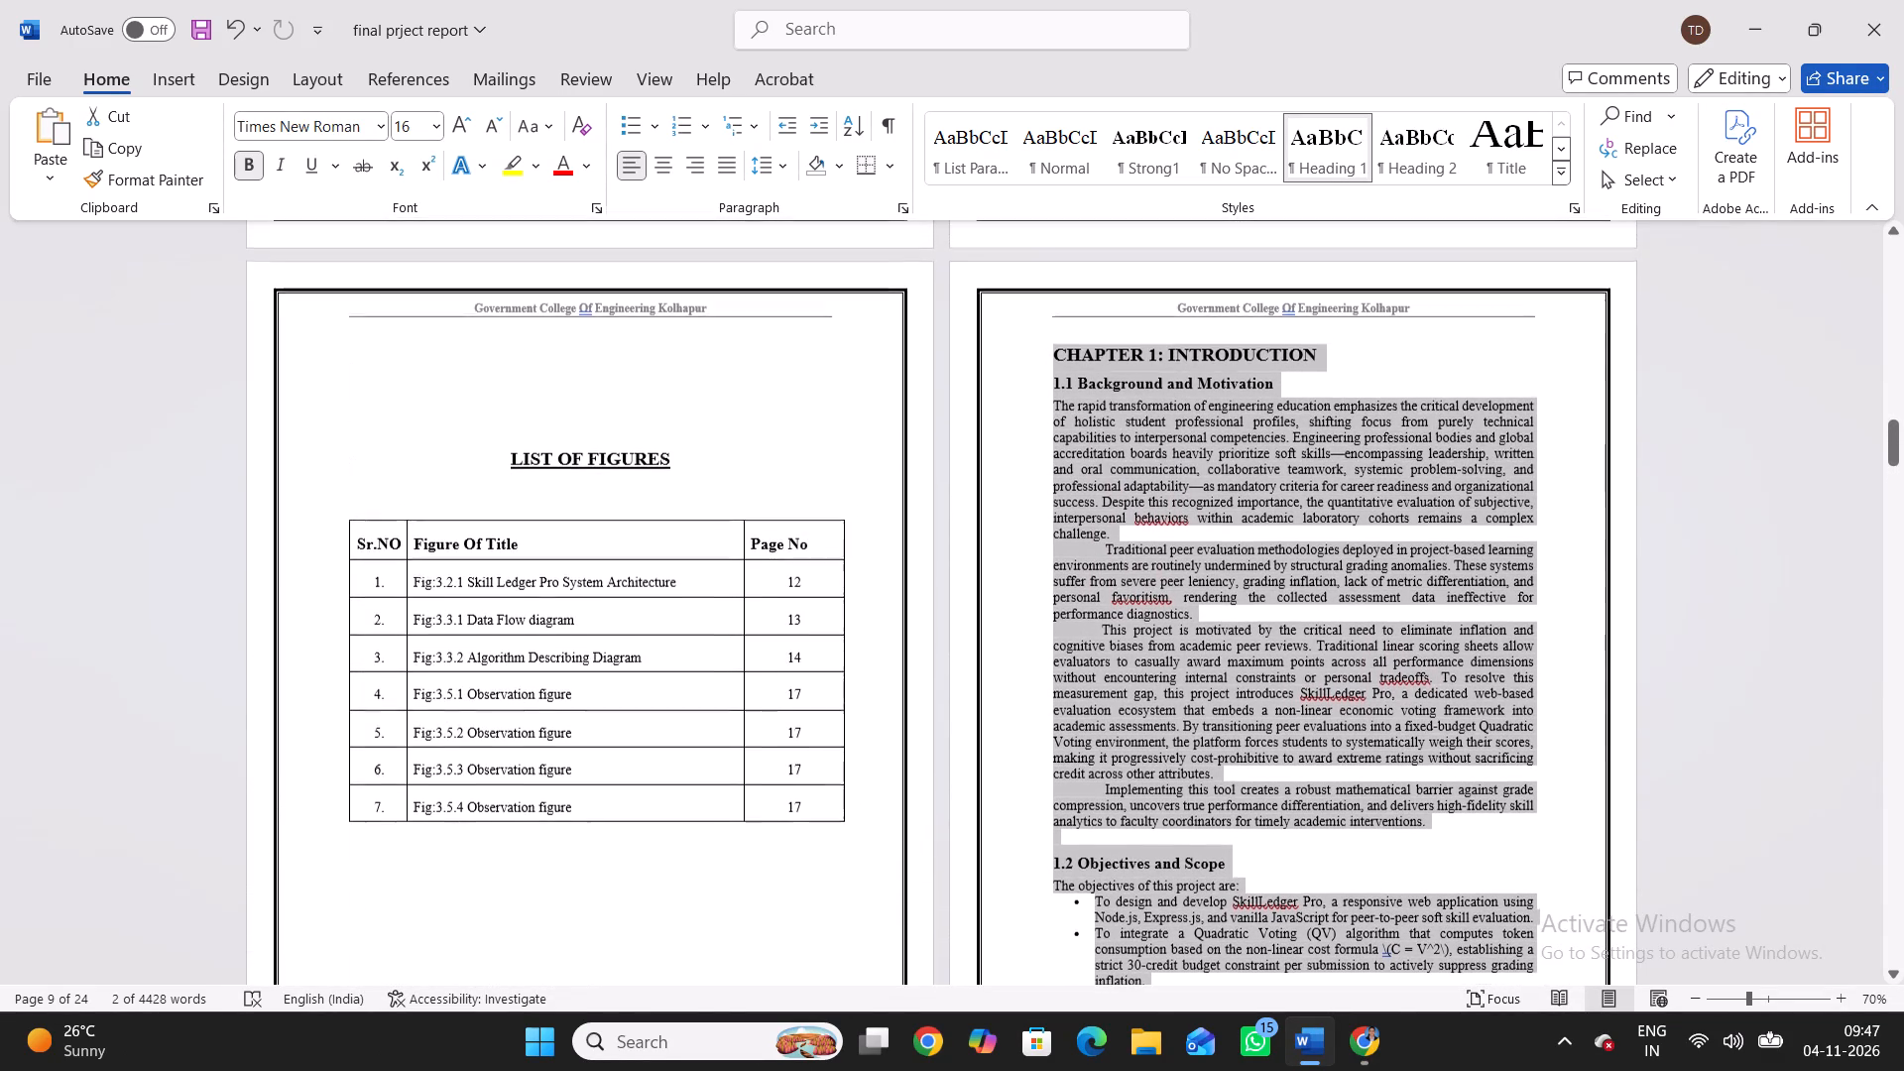
{"action": "left_click_drag", "start_coordinate": [1045, 372], "coordinate": [1047, 353]}
{"action": "key", "text": "BackSpace"}
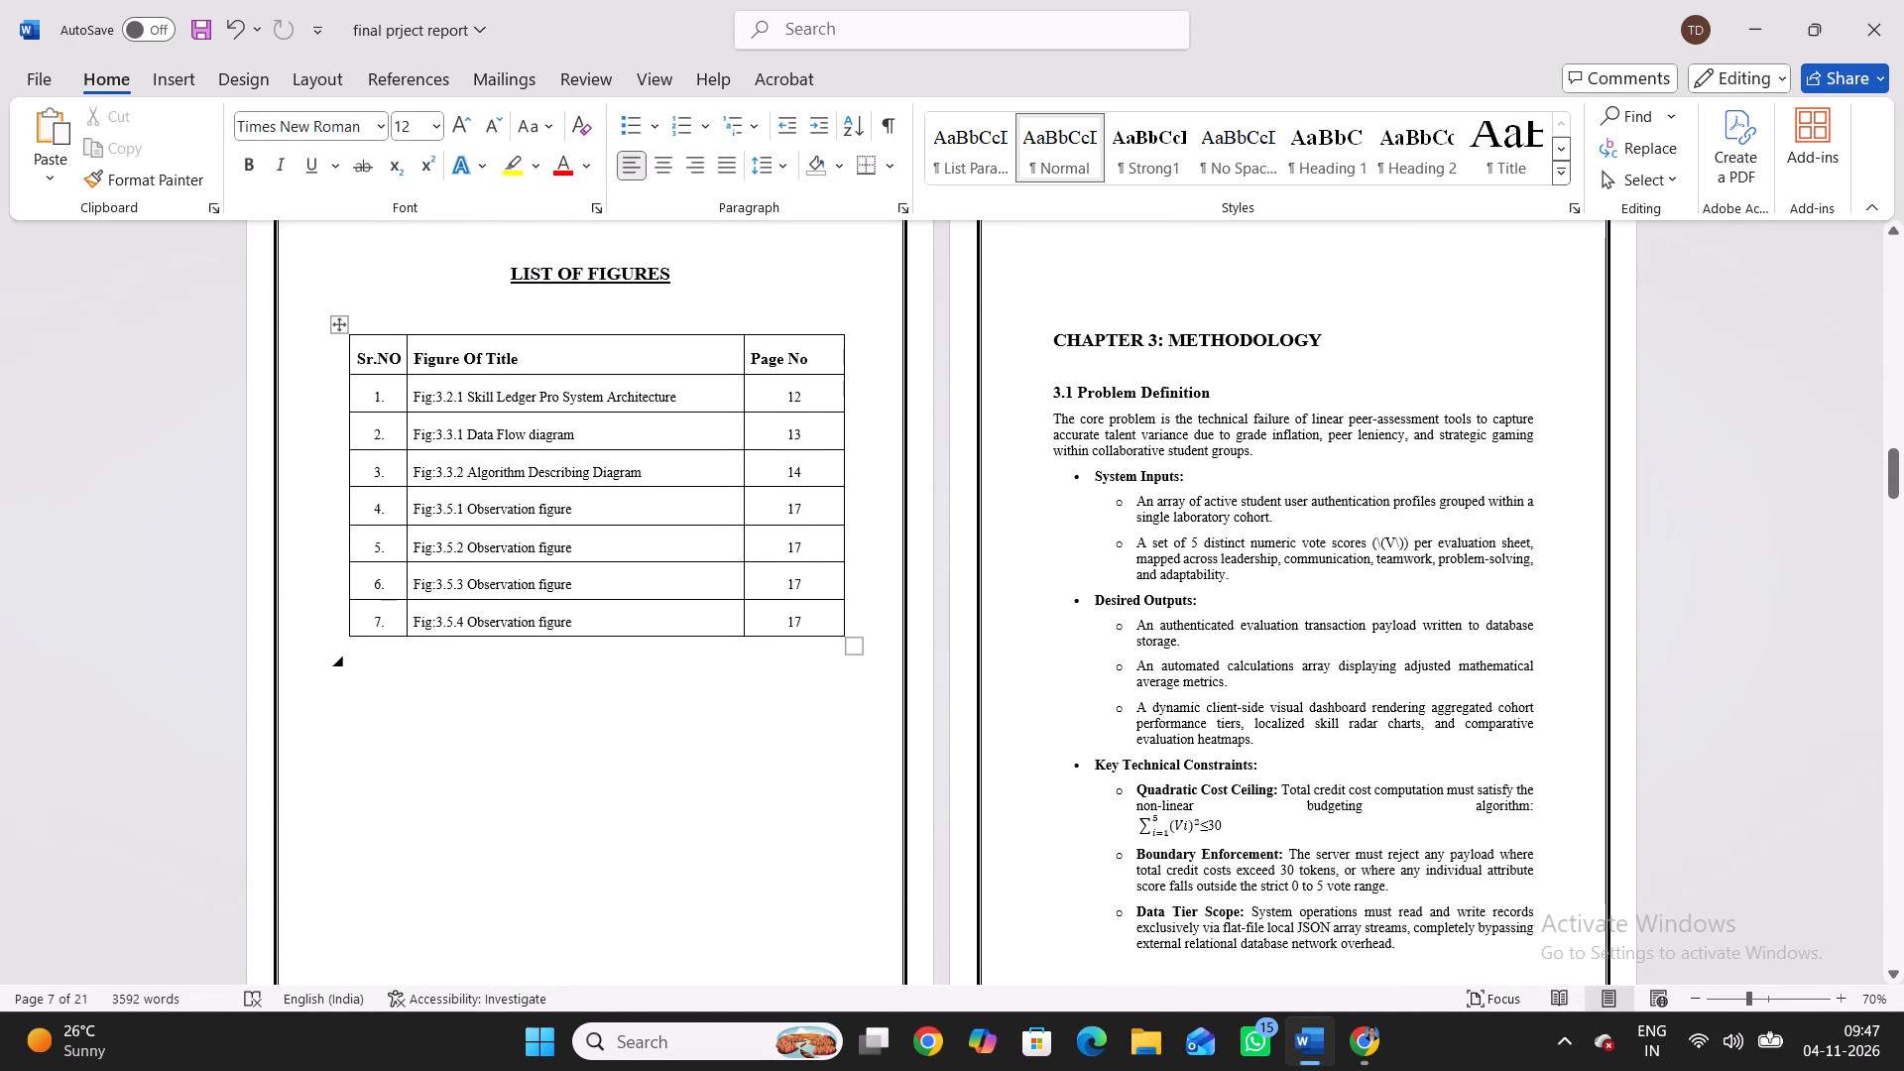
{"action": "key", "text": "ctrl+v"}
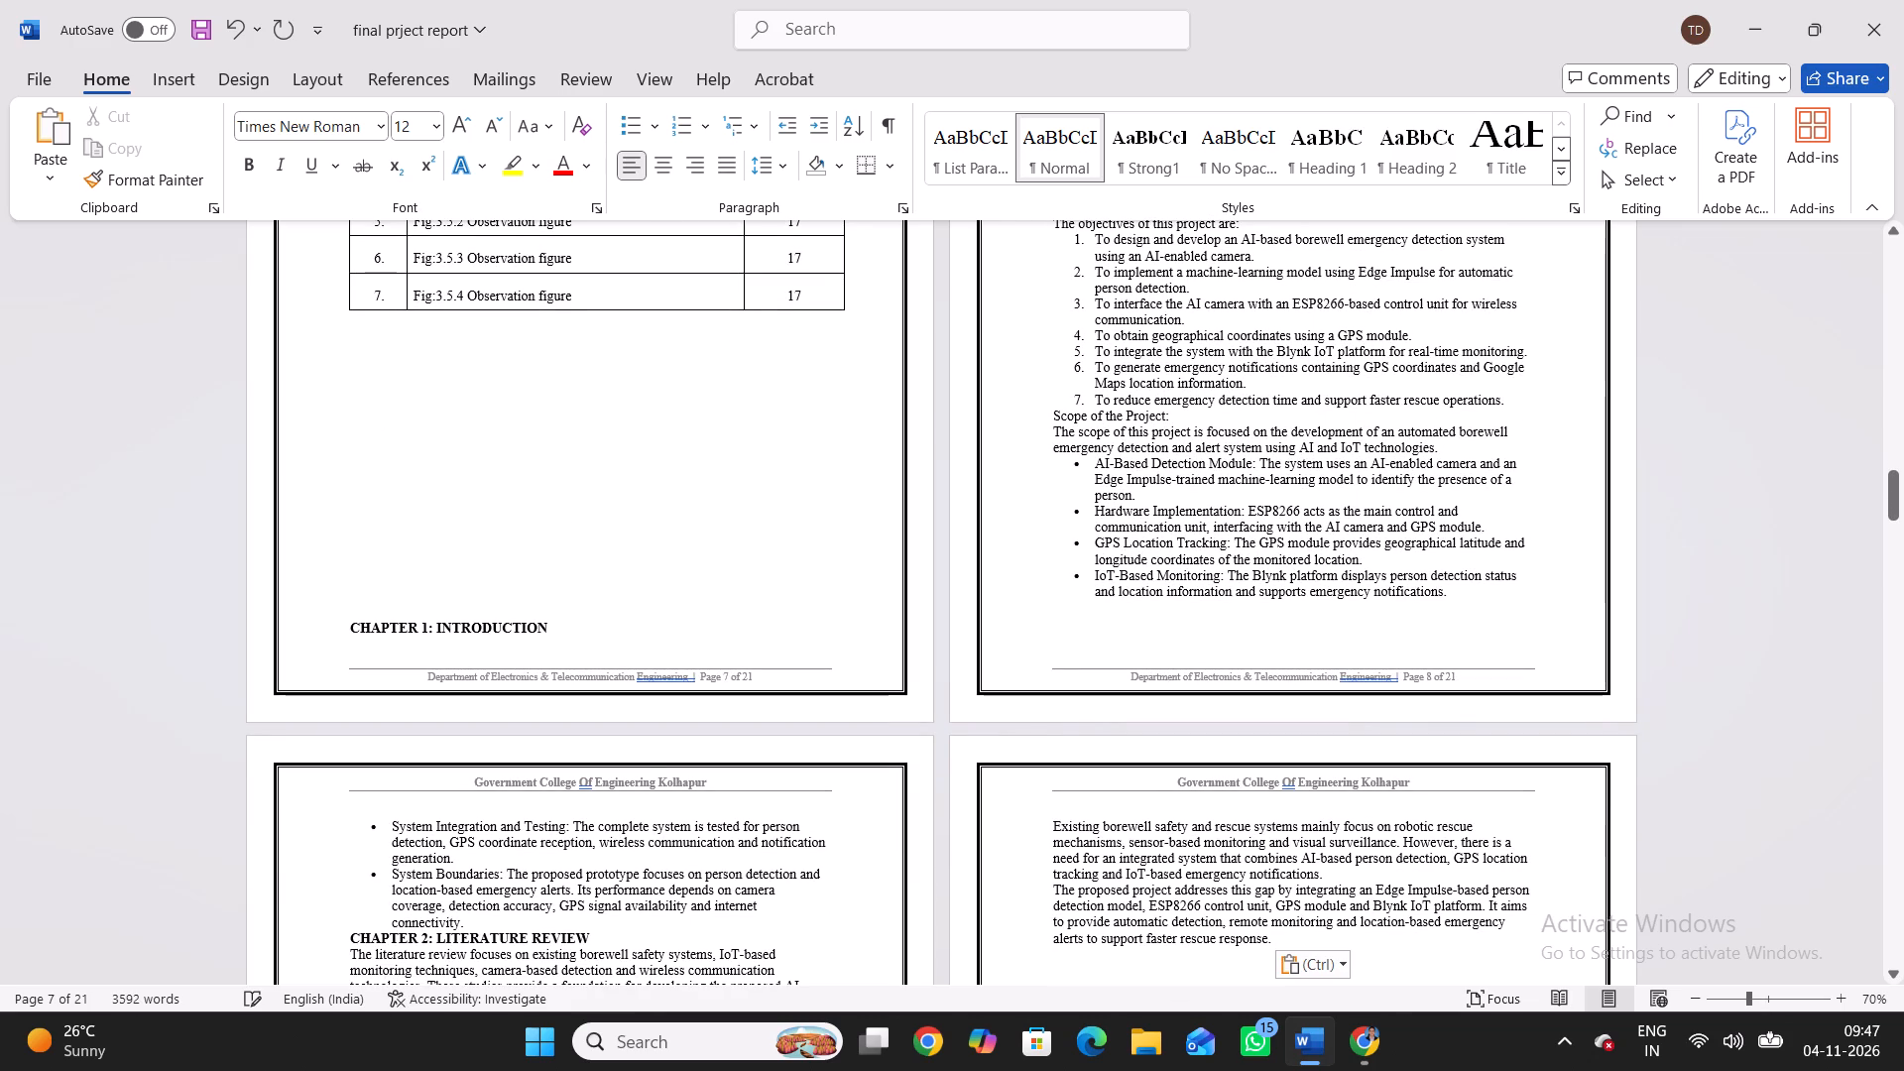
Insert empty lines above the CHAPTER 3: METHODOLOGY heading to push that chapter onto a new page.
{"action": "scroll", "coordinate": [672, 538], "scroll_direction": "up", "scroll_amount": 3}
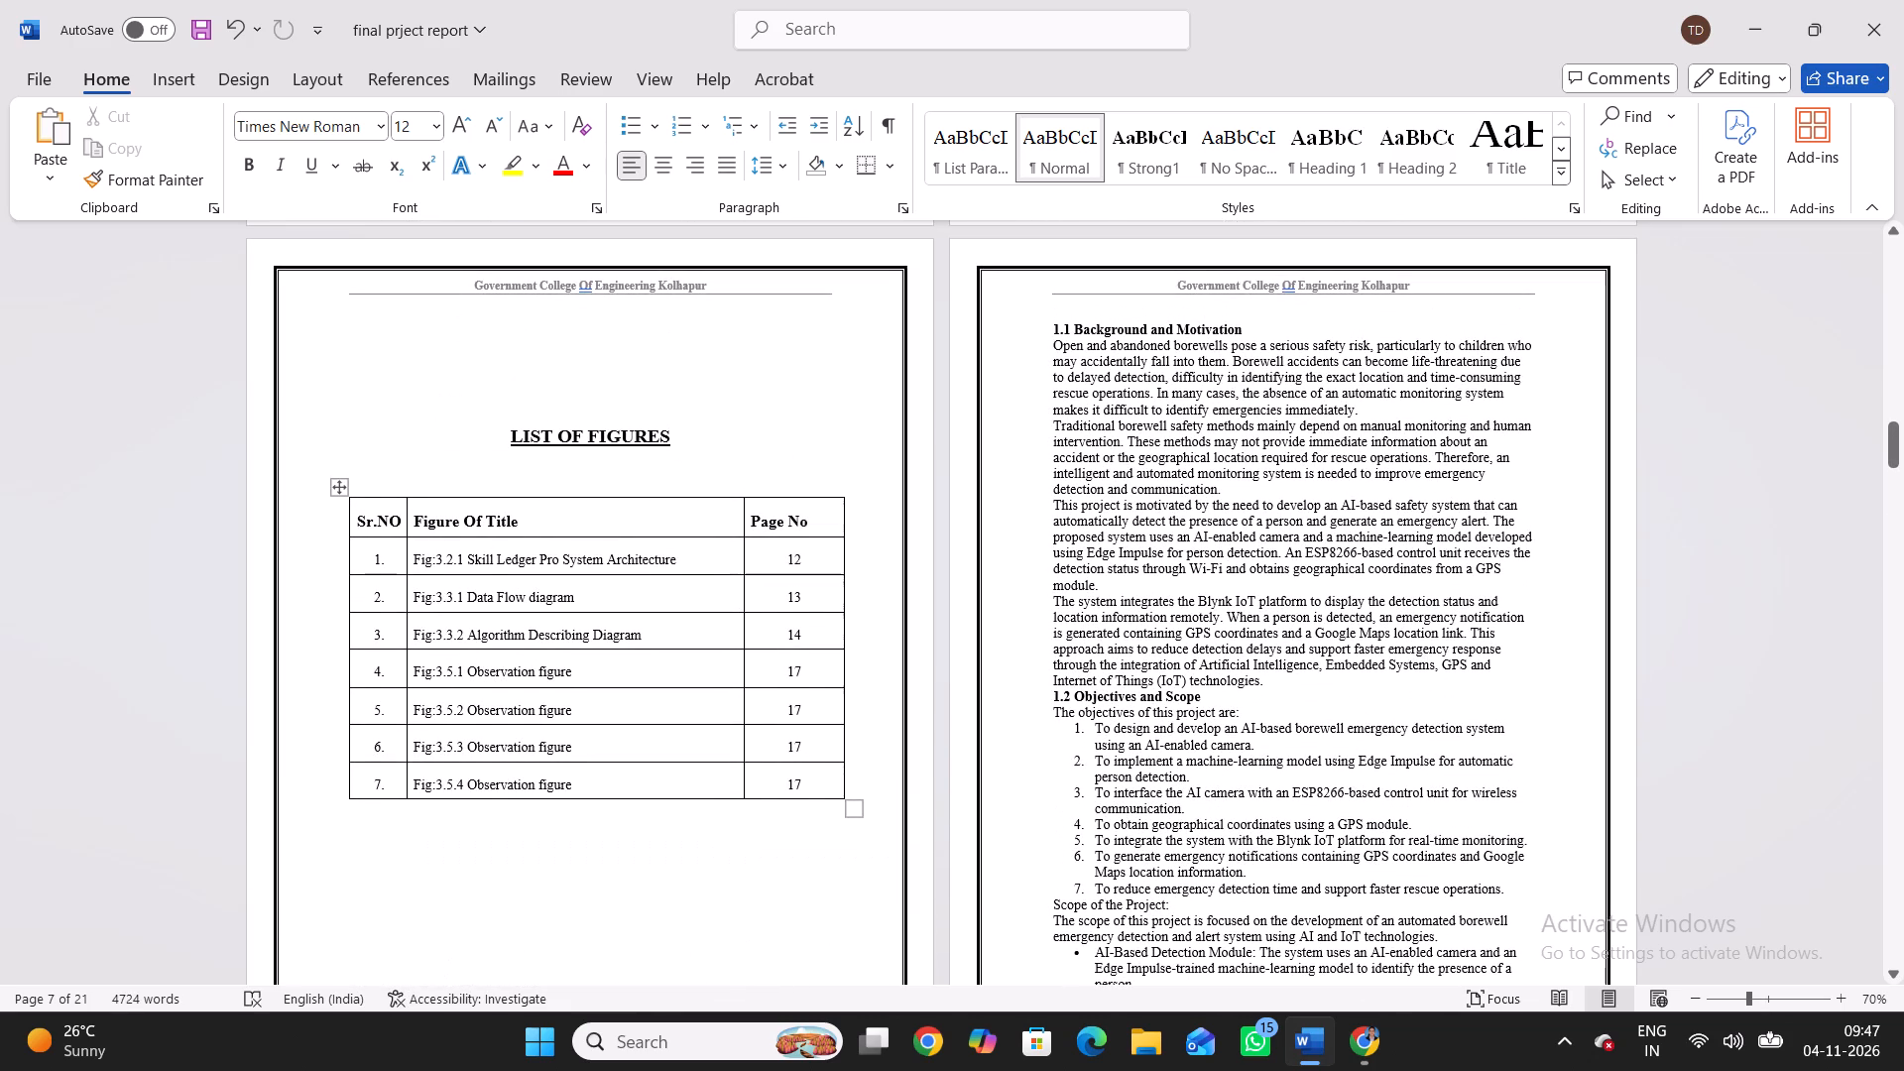
{"action": "scroll", "coordinate": [672, 538], "scroll_direction": "down", "scroll_amount": 3}
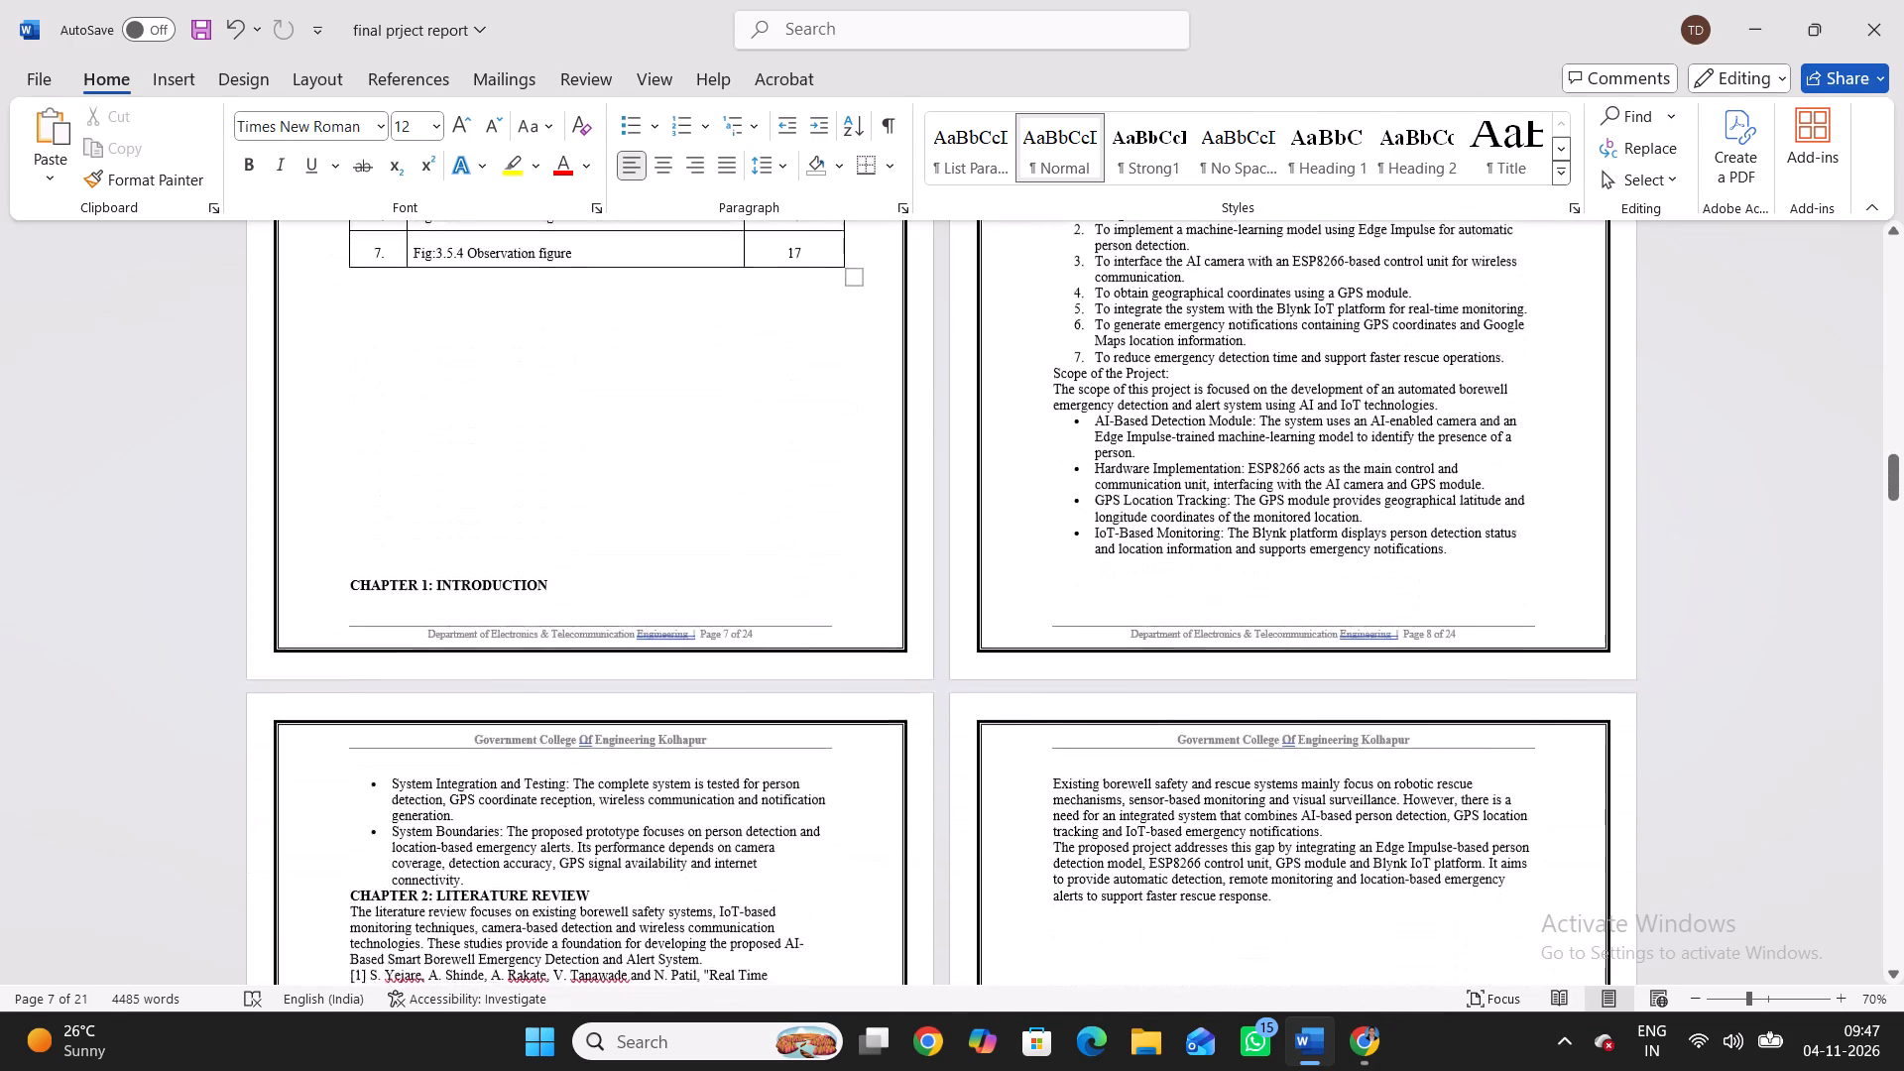
{"action": "scroll", "coordinate": [672, 538], "scroll_direction": "down", "scroll_amount": 2}
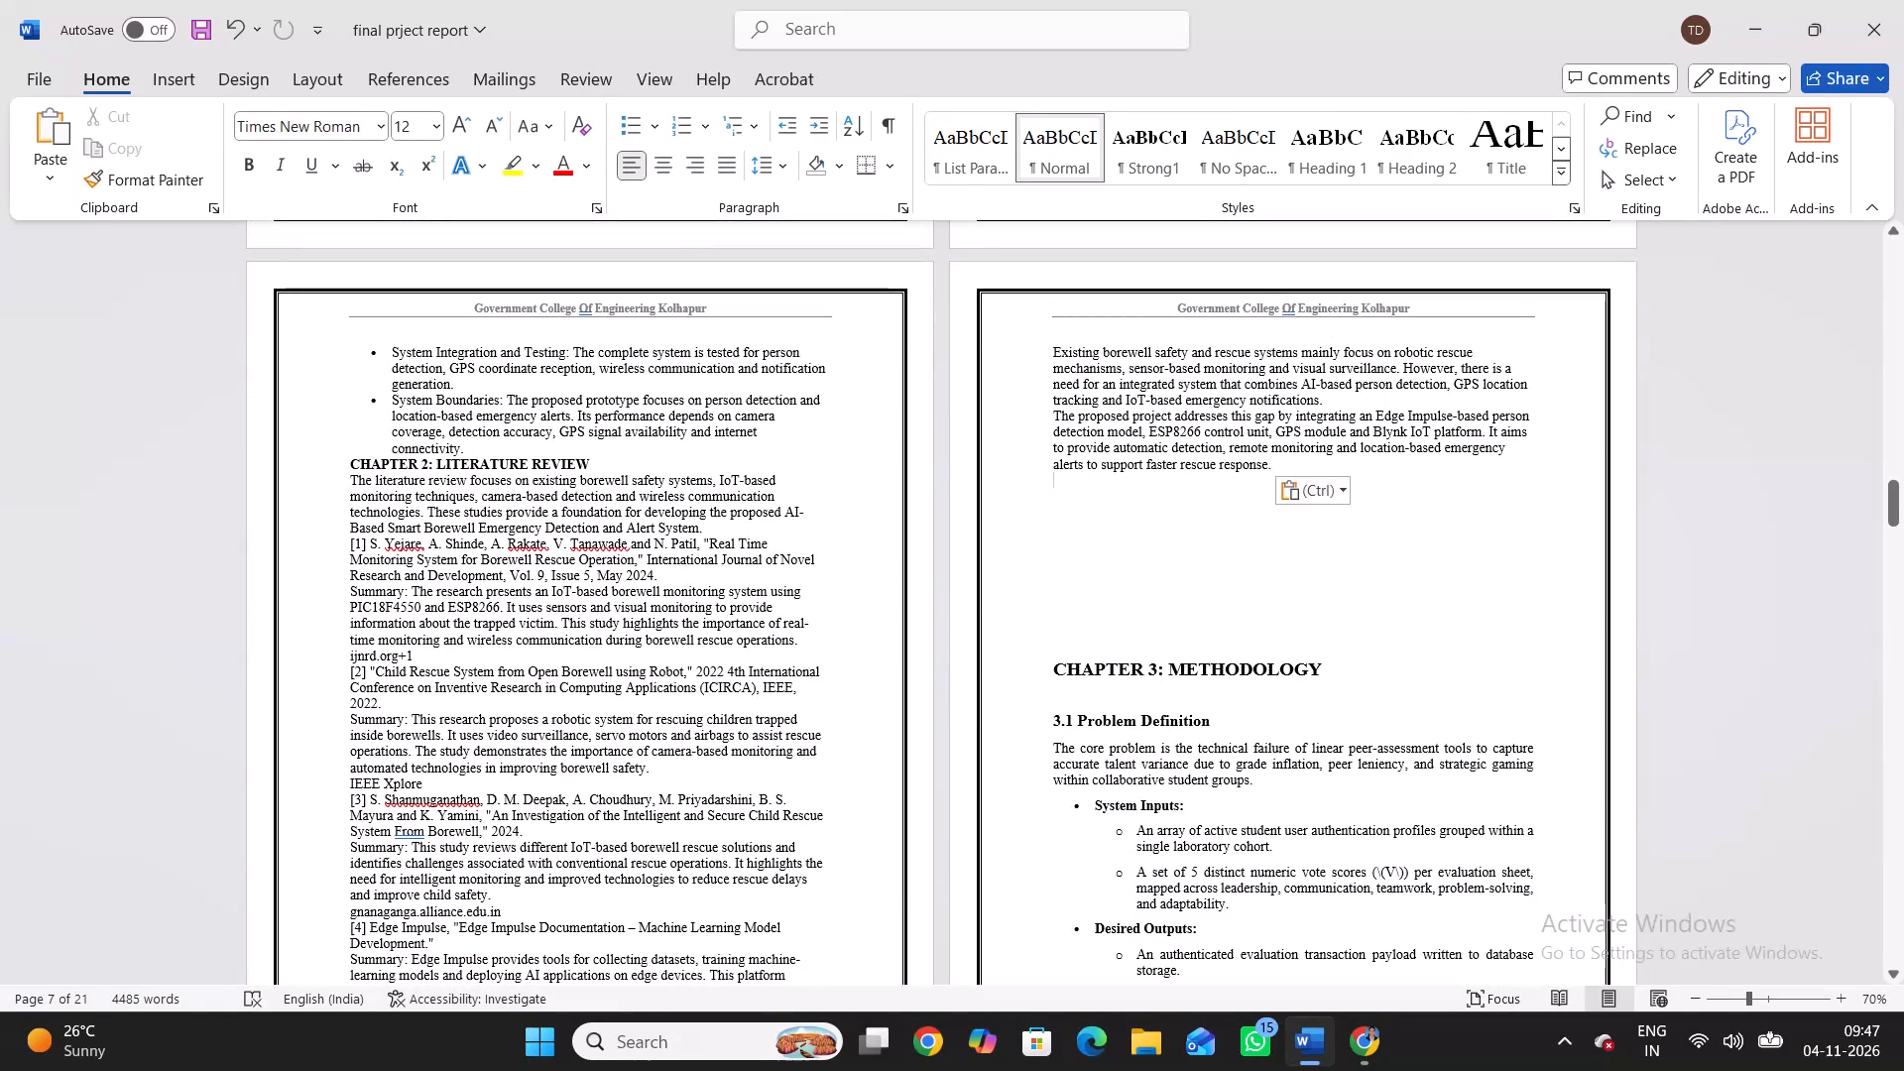
{"action": "left_click", "coordinate": [1064, 605]}
{"action": "key", "text": "Return"}
{"action": "key", "text": "Return"}
{"action": "key", "text": "Return"}
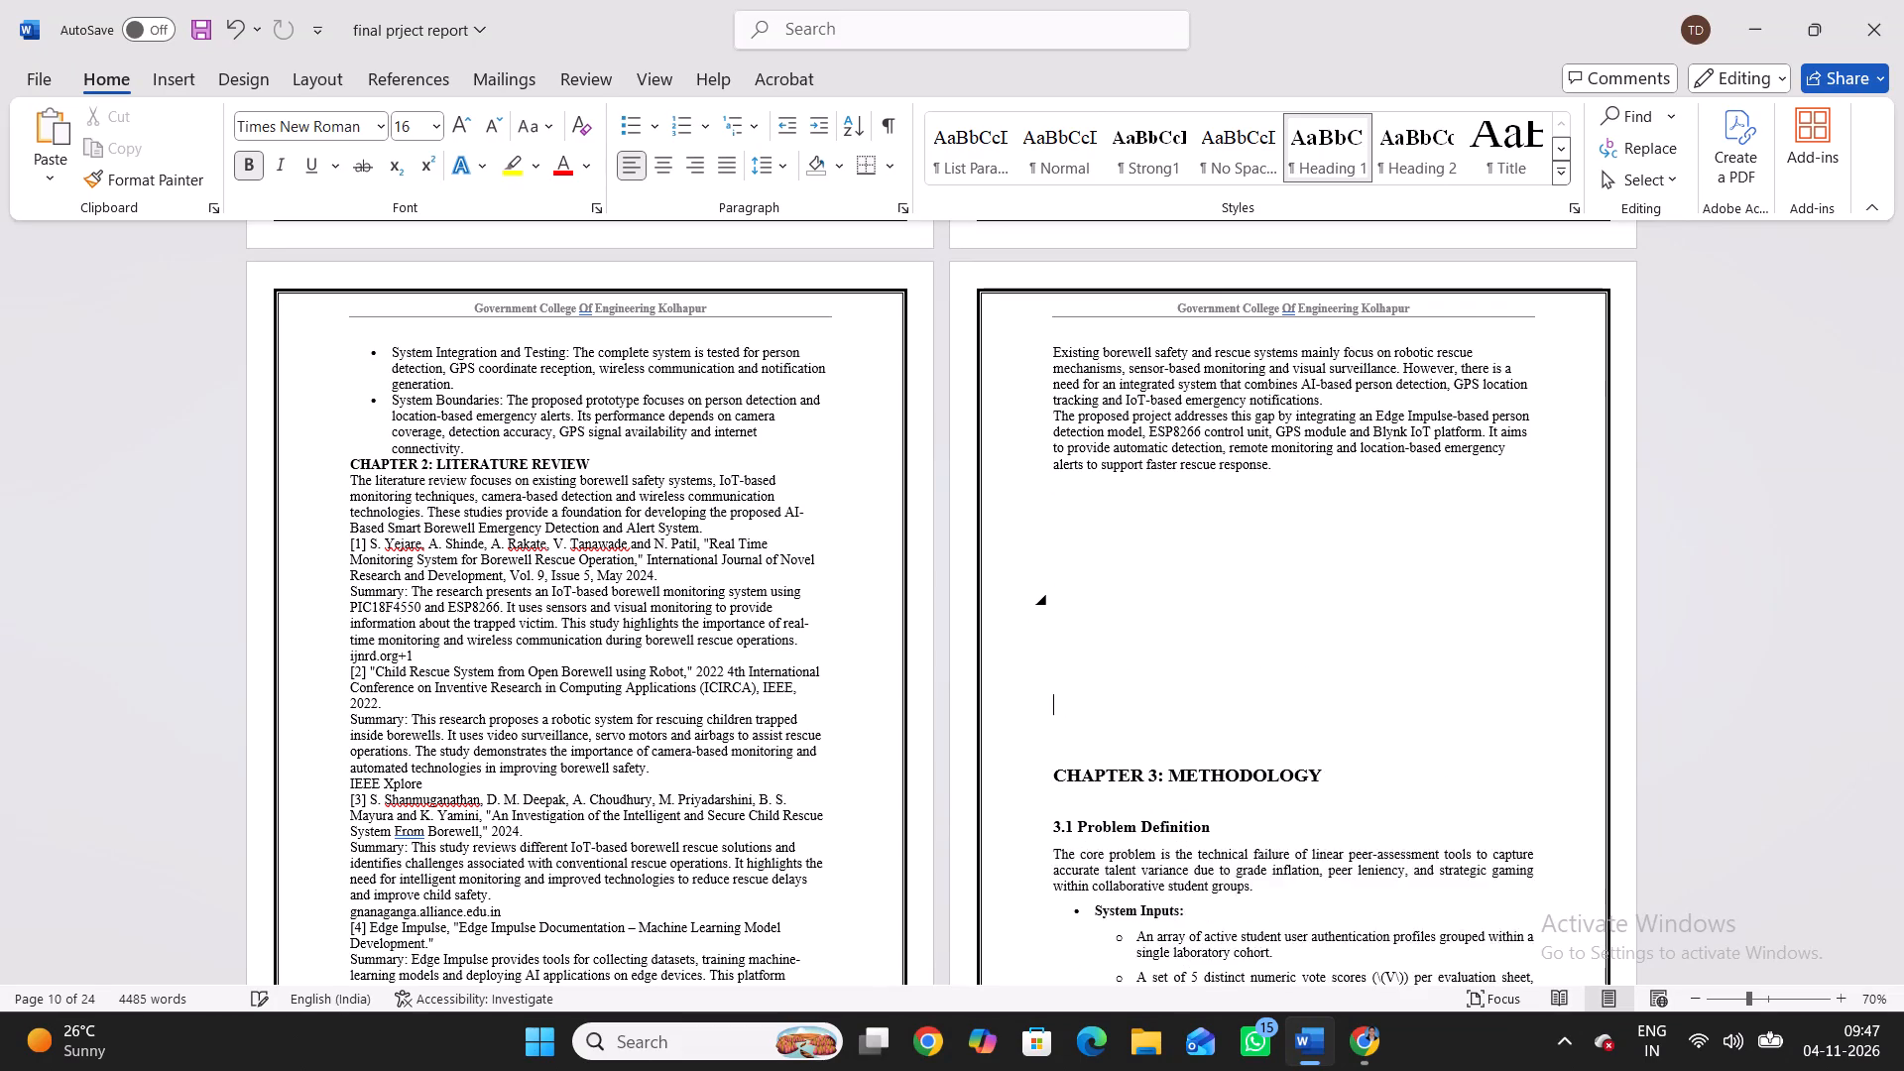
{"action": "key", "text": "Return"}
{"action": "key", "text": "Return"}
{"action": "key", "text": "Return"}
{"action": "key", "text": "Return"}
{"action": "key", "text": "Return"}
{"action": "key", "text": "Return"}
{"action": "key", "text": "Return"}
{"action": "key", "text": "Return"}
{"action": "key", "text": "Return"}
{"action": "key", "text": "Return"}
{"action": "key", "text": "Return"}
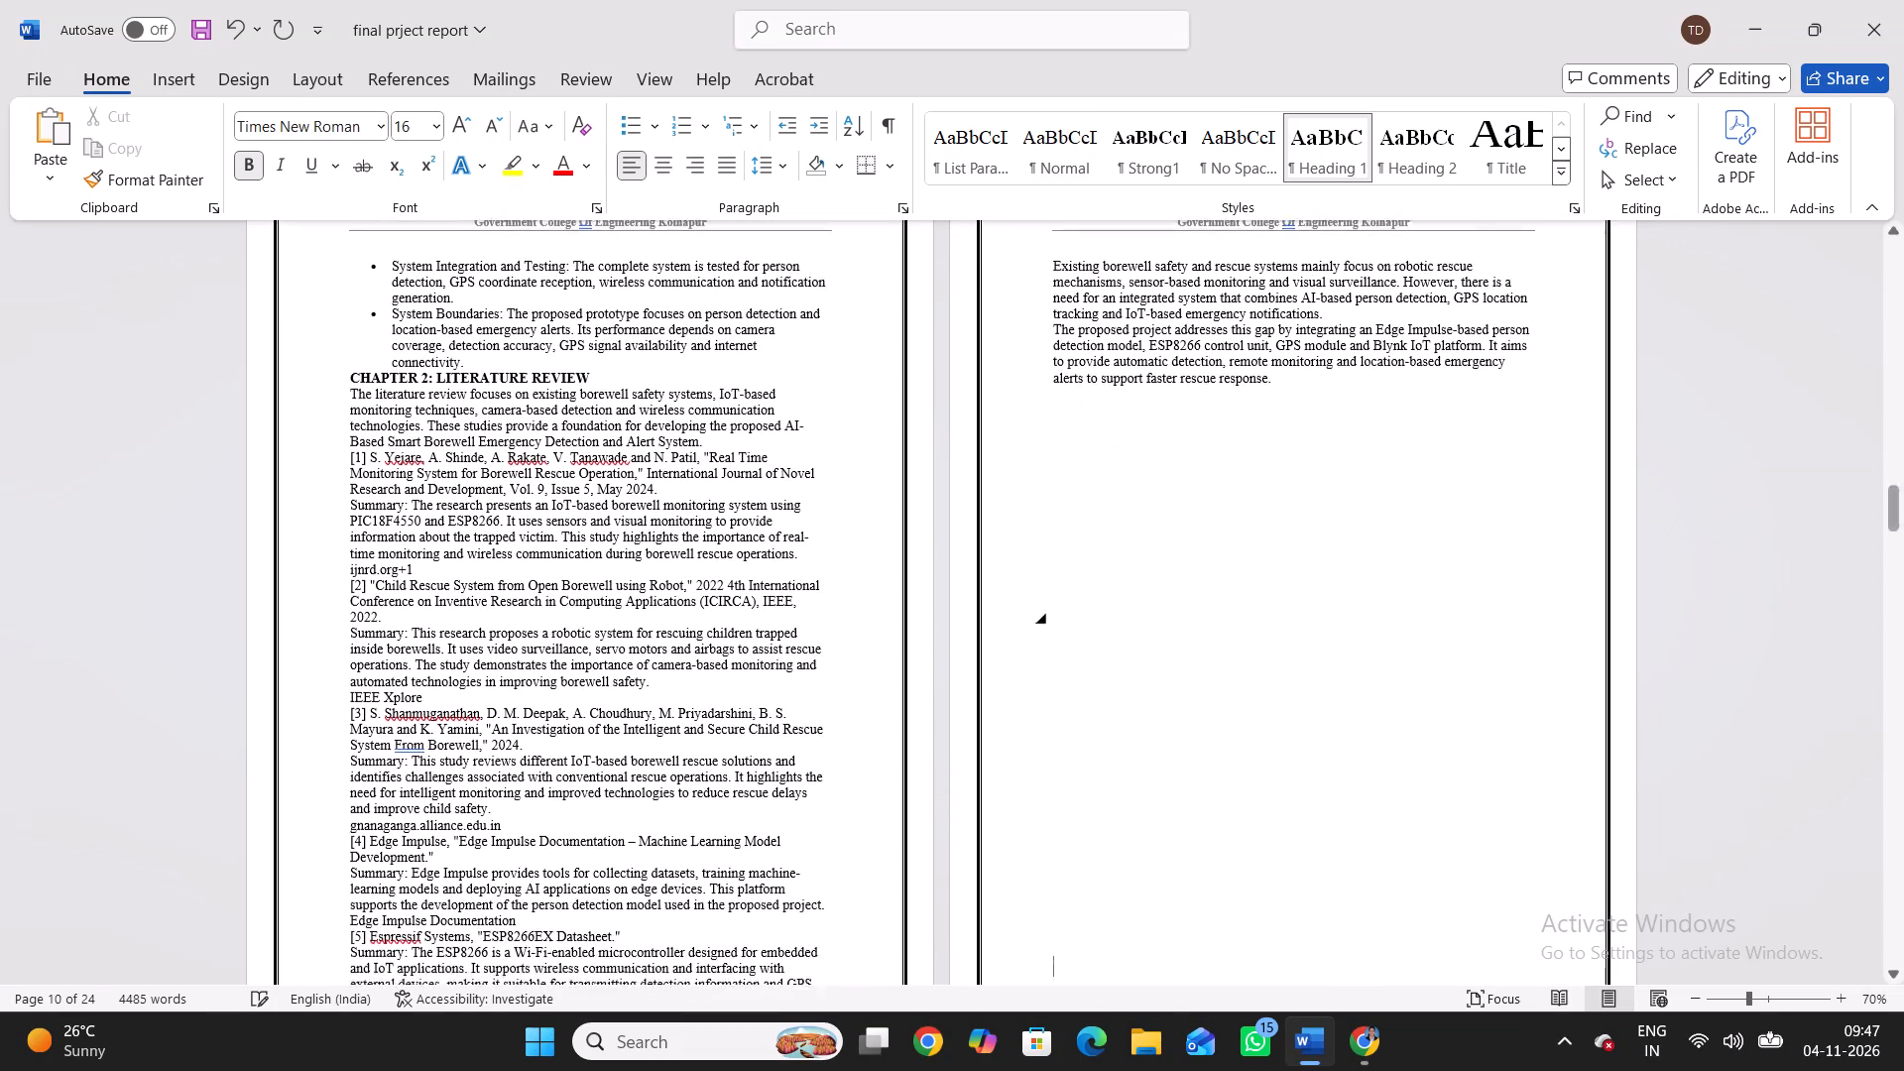
{"action": "key", "text": "Return"}
{"action": "key", "text": "Return"}
Insert an empty line above the CHAPTER 1: INTRODUCTION heading to move it to the page after the List of Figures.
{"action": "scroll", "coordinate": [1064, 605], "scroll_direction": "up", "scroll_amount": 5}
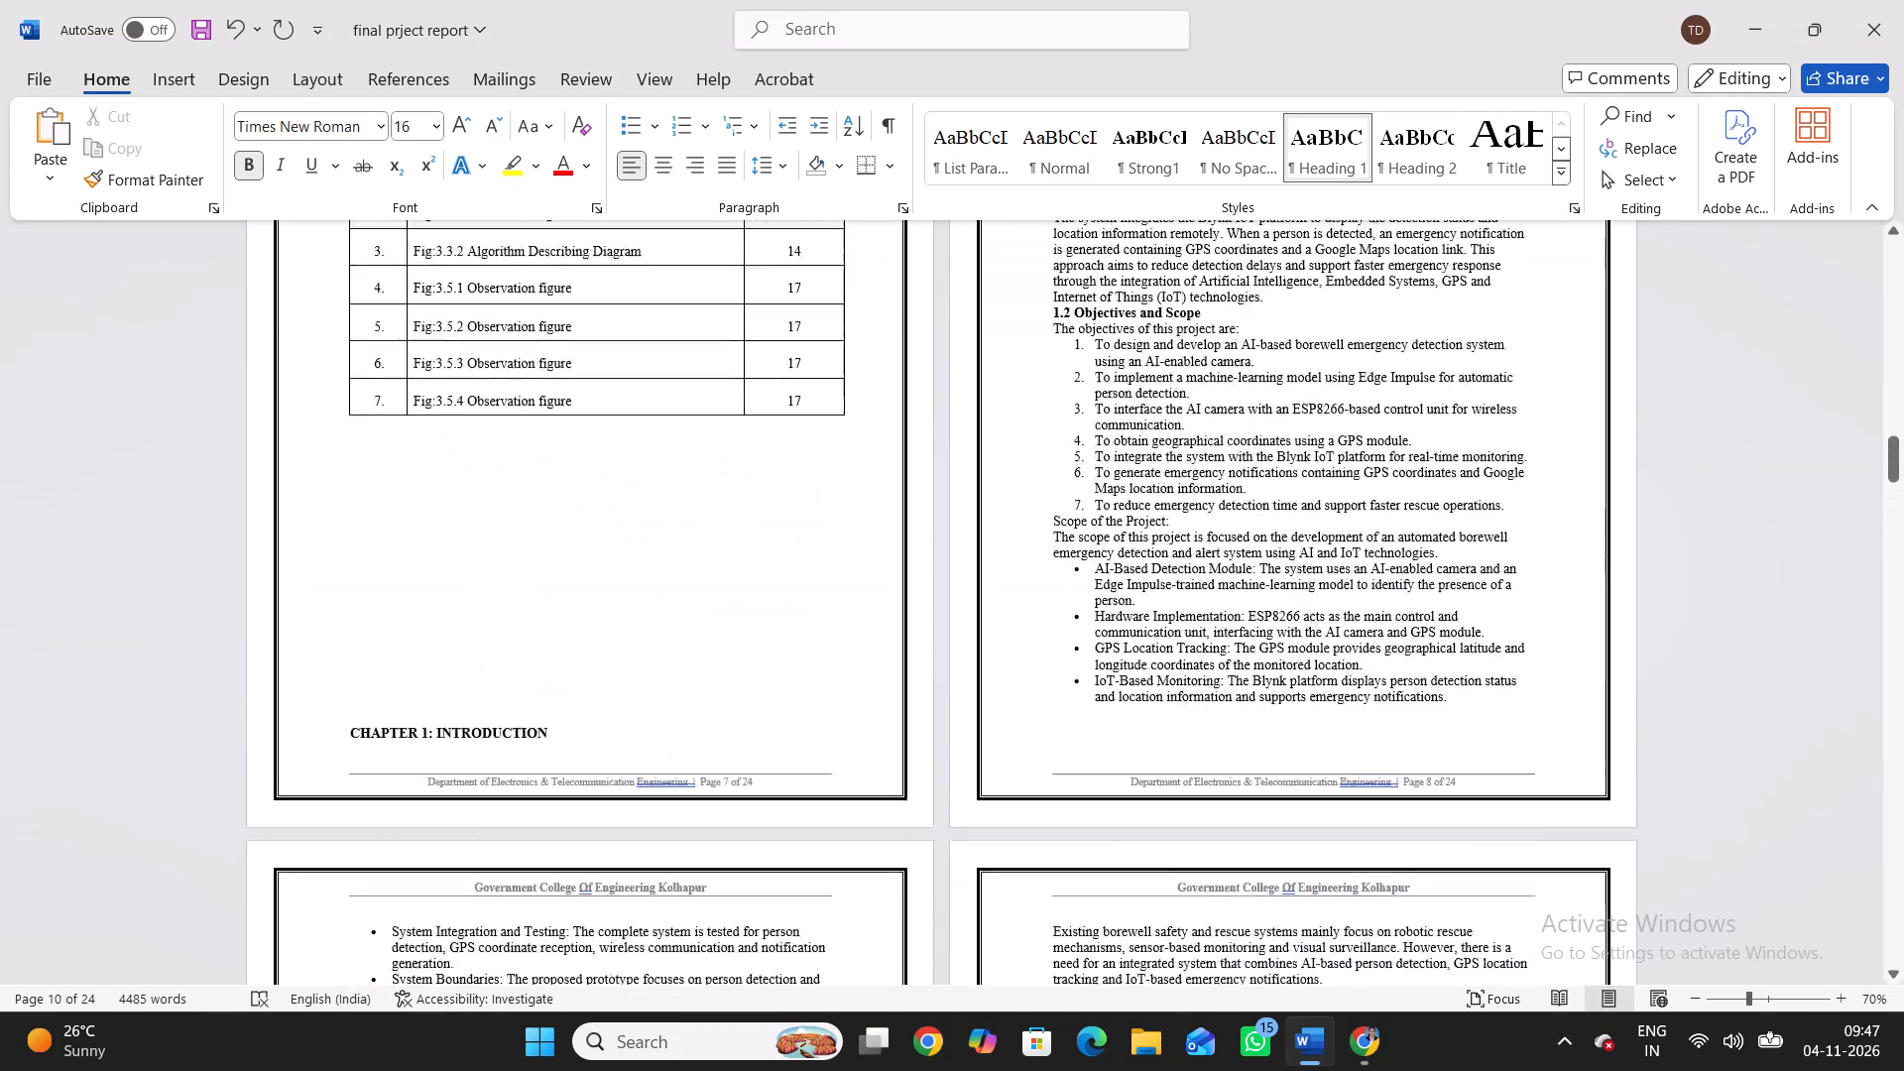
{"action": "left_click", "coordinate": [499, 876]}
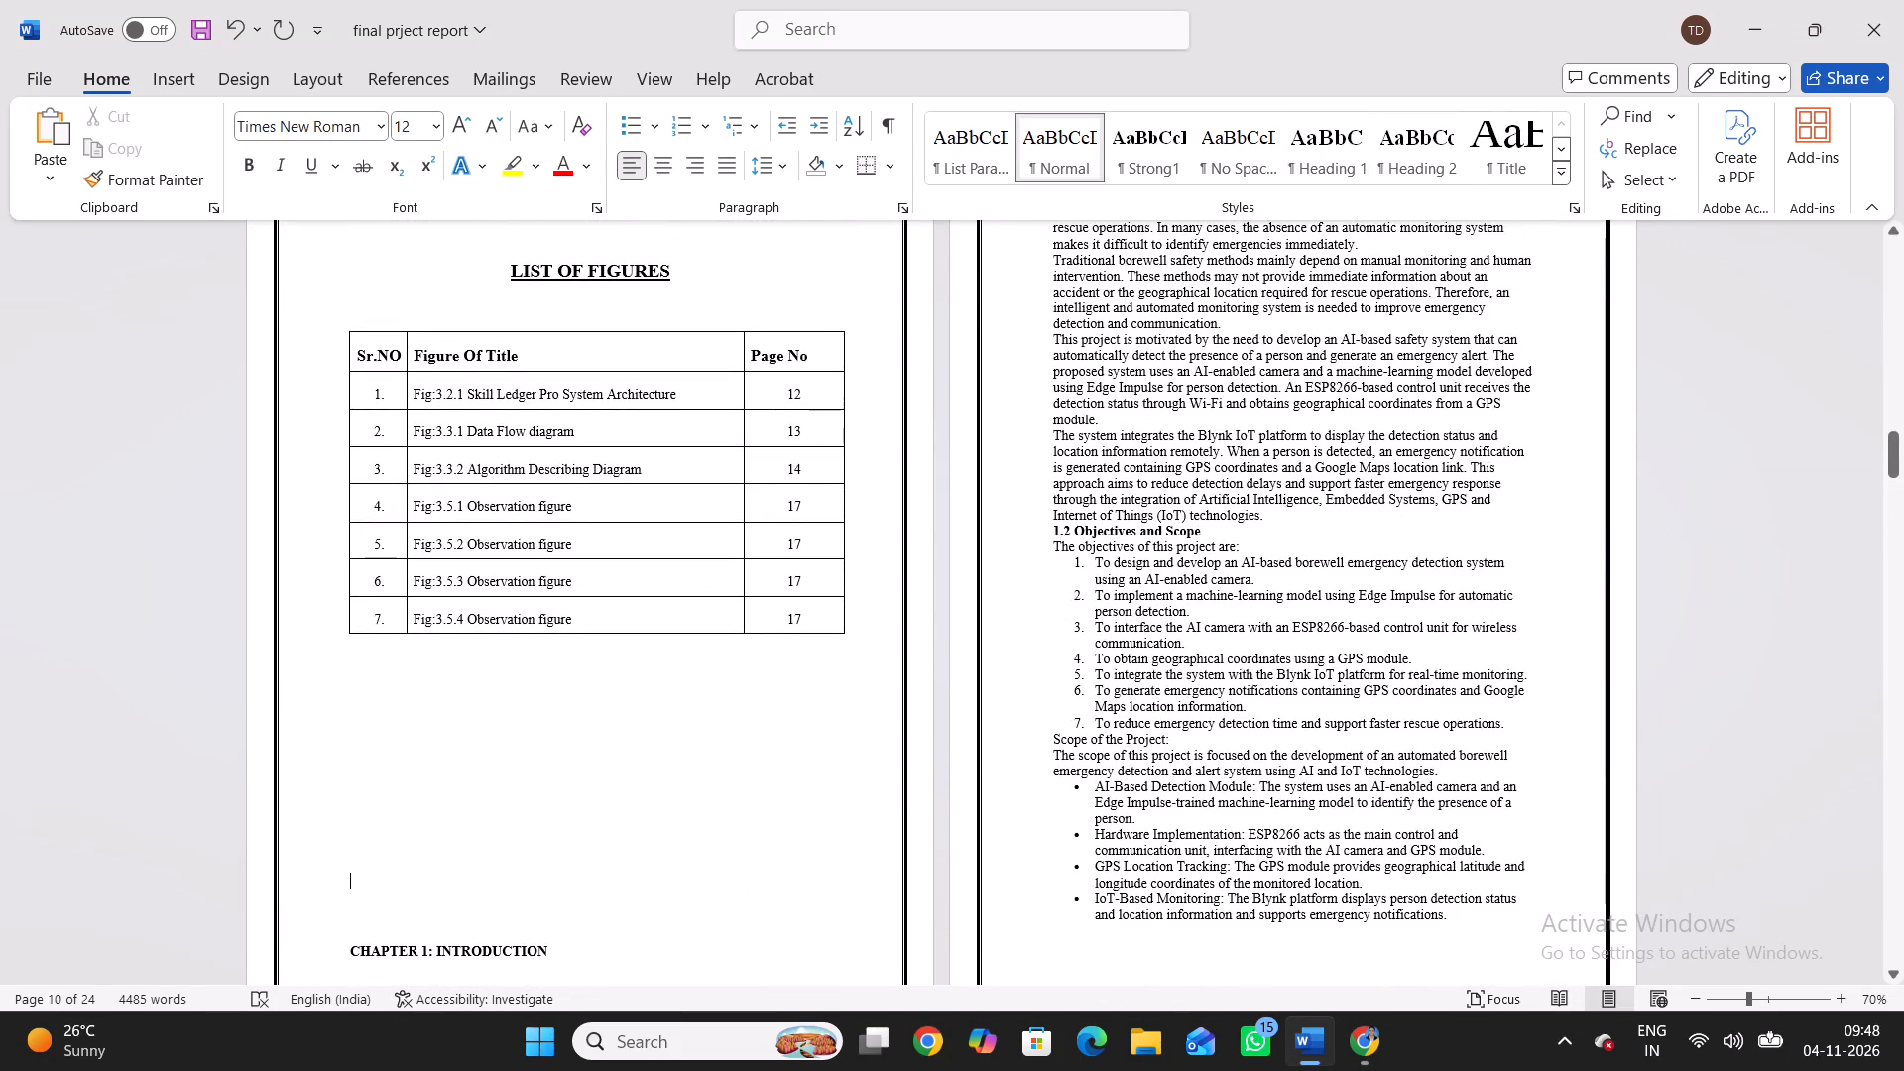
{"action": "key", "text": "Return"}
{"action": "scroll", "coordinate": [499, 876], "scroll_direction": "up", "scroll_amount": 1}
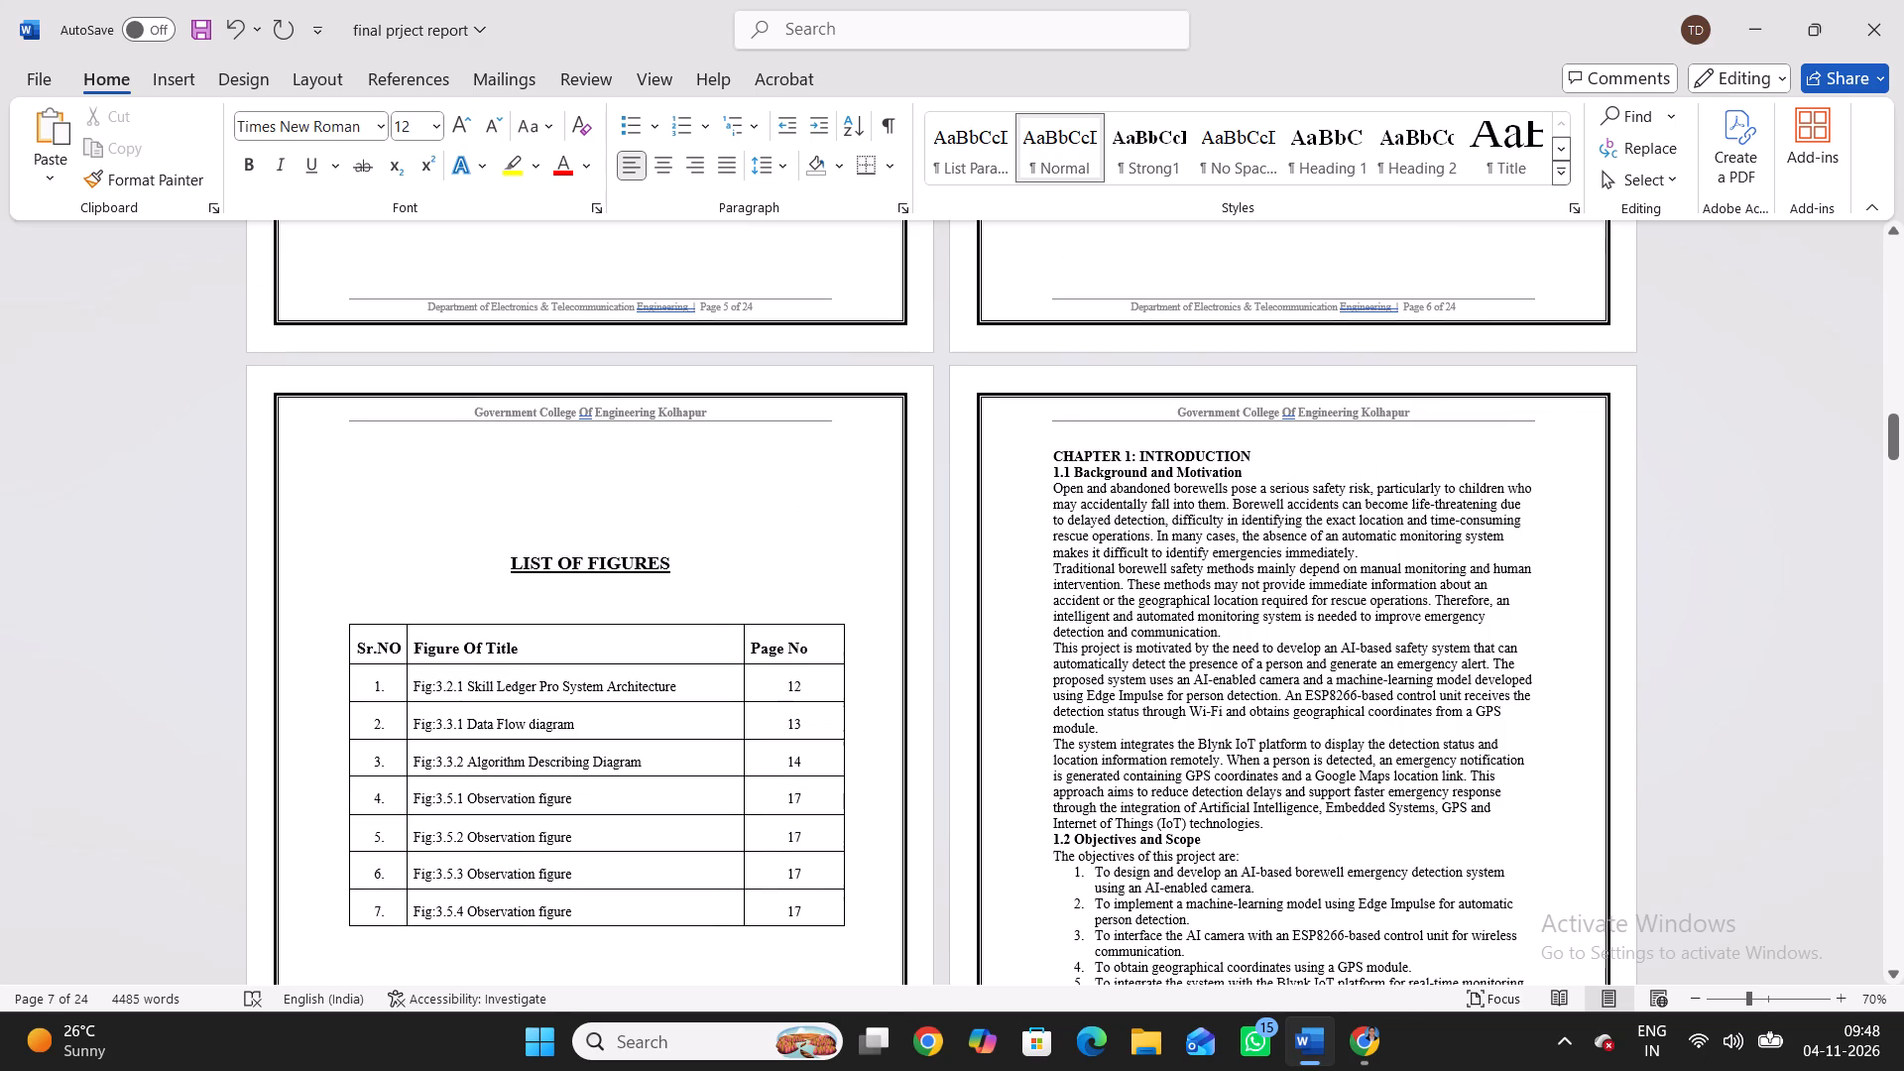
Insert an empty line between the CHAPTER 1: INTRODUCTION heading and the 1.1 Background and Motivation heading.
{"action": "left_click", "coordinate": [1260, 452]}
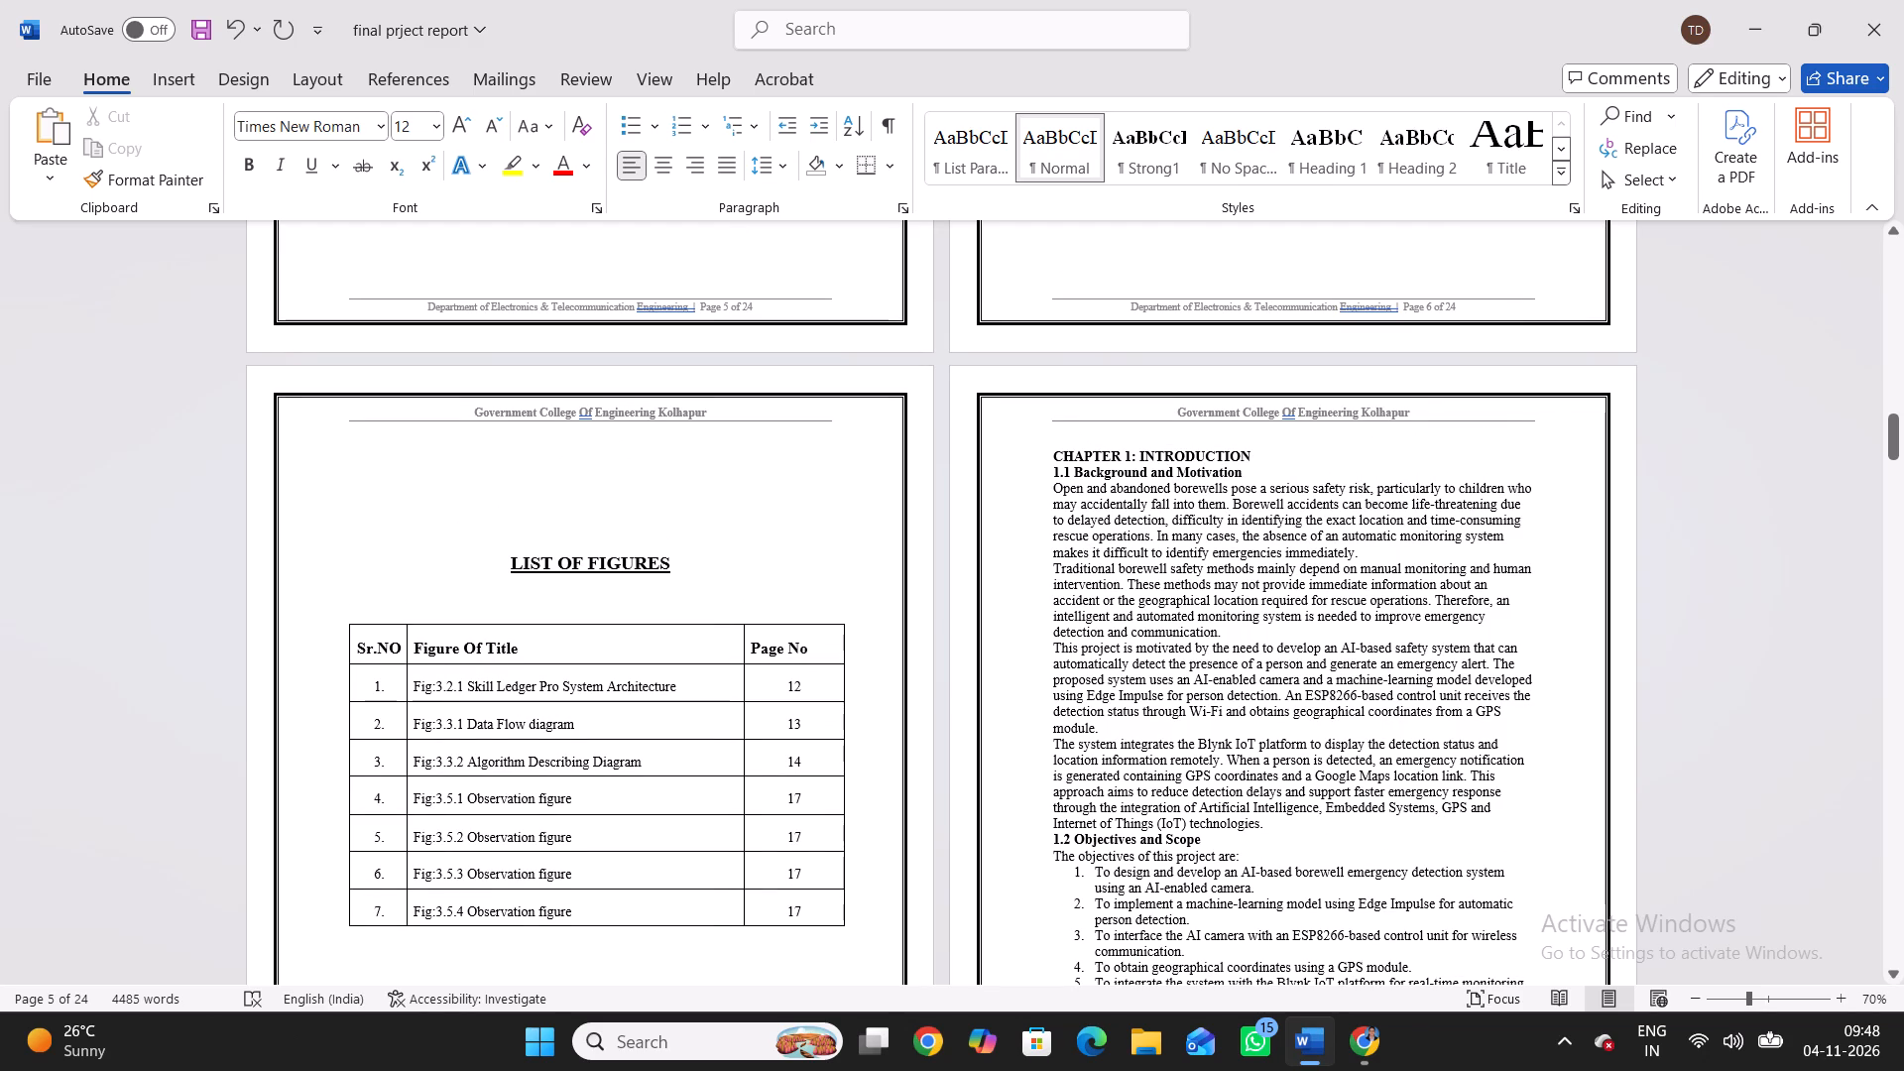
{"action": "key", "text": "Return"}
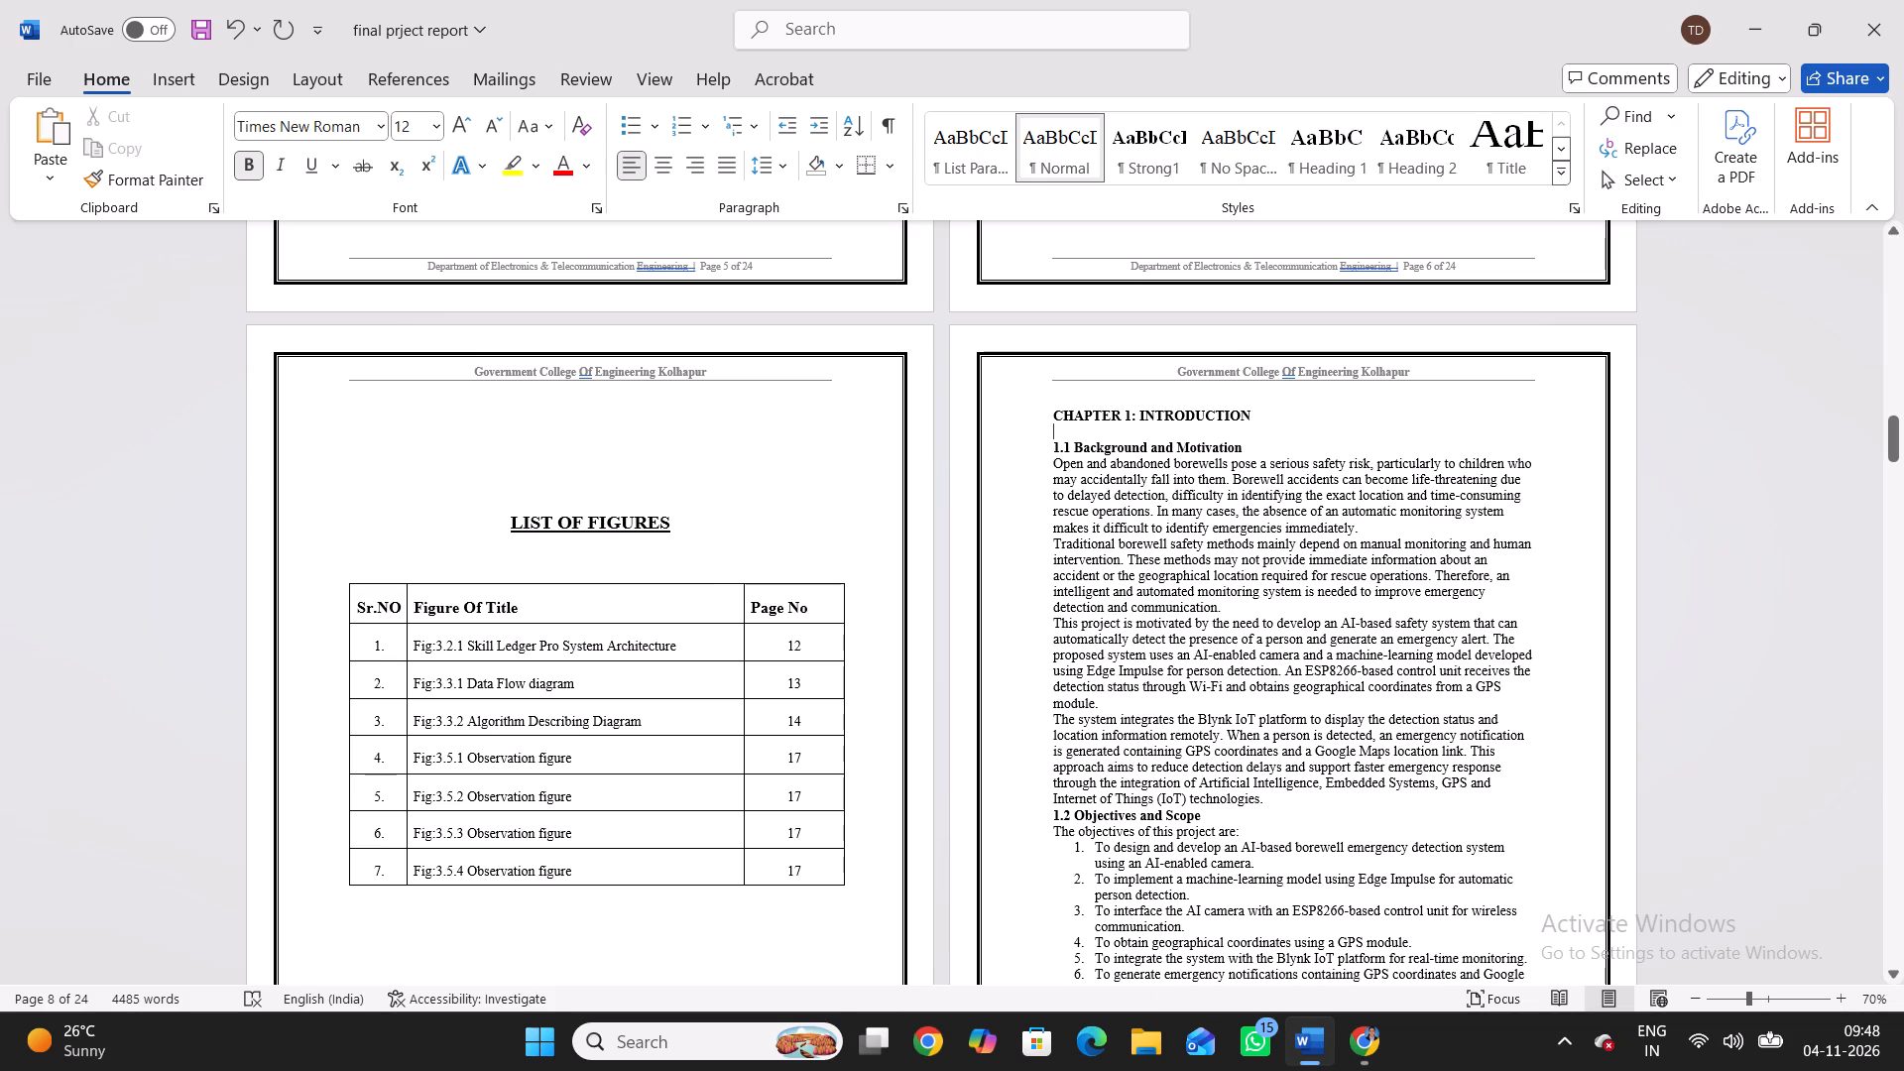
Indent the first line of the "Open and abandoned borewells" paragraph in section 1.1 with spaces.
{"action": "scroll", "coordinate": [1173, 673], "scroll_direction": "down", "scroll_amount": 7}
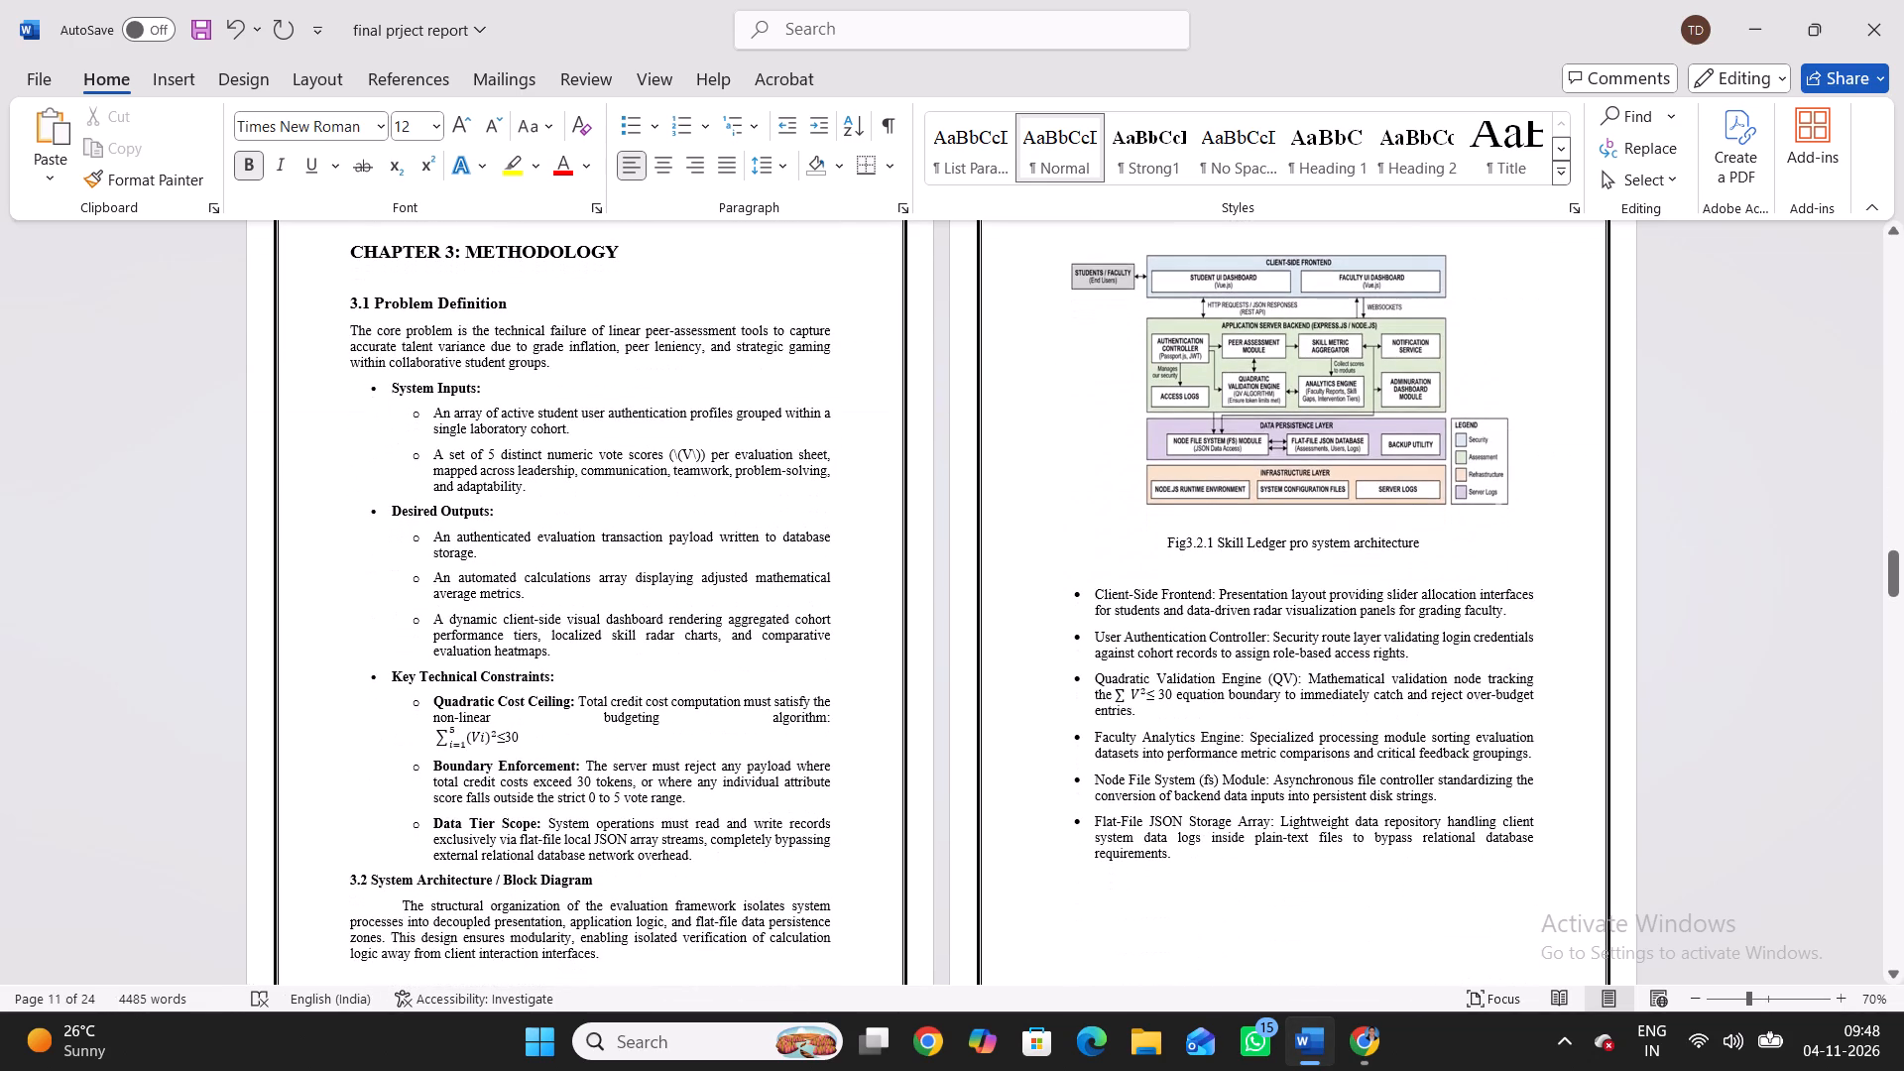
{"action": "scroll", "coordinate": [1156, 313], "scroll_direction": "up", "scroll_amount": 8}
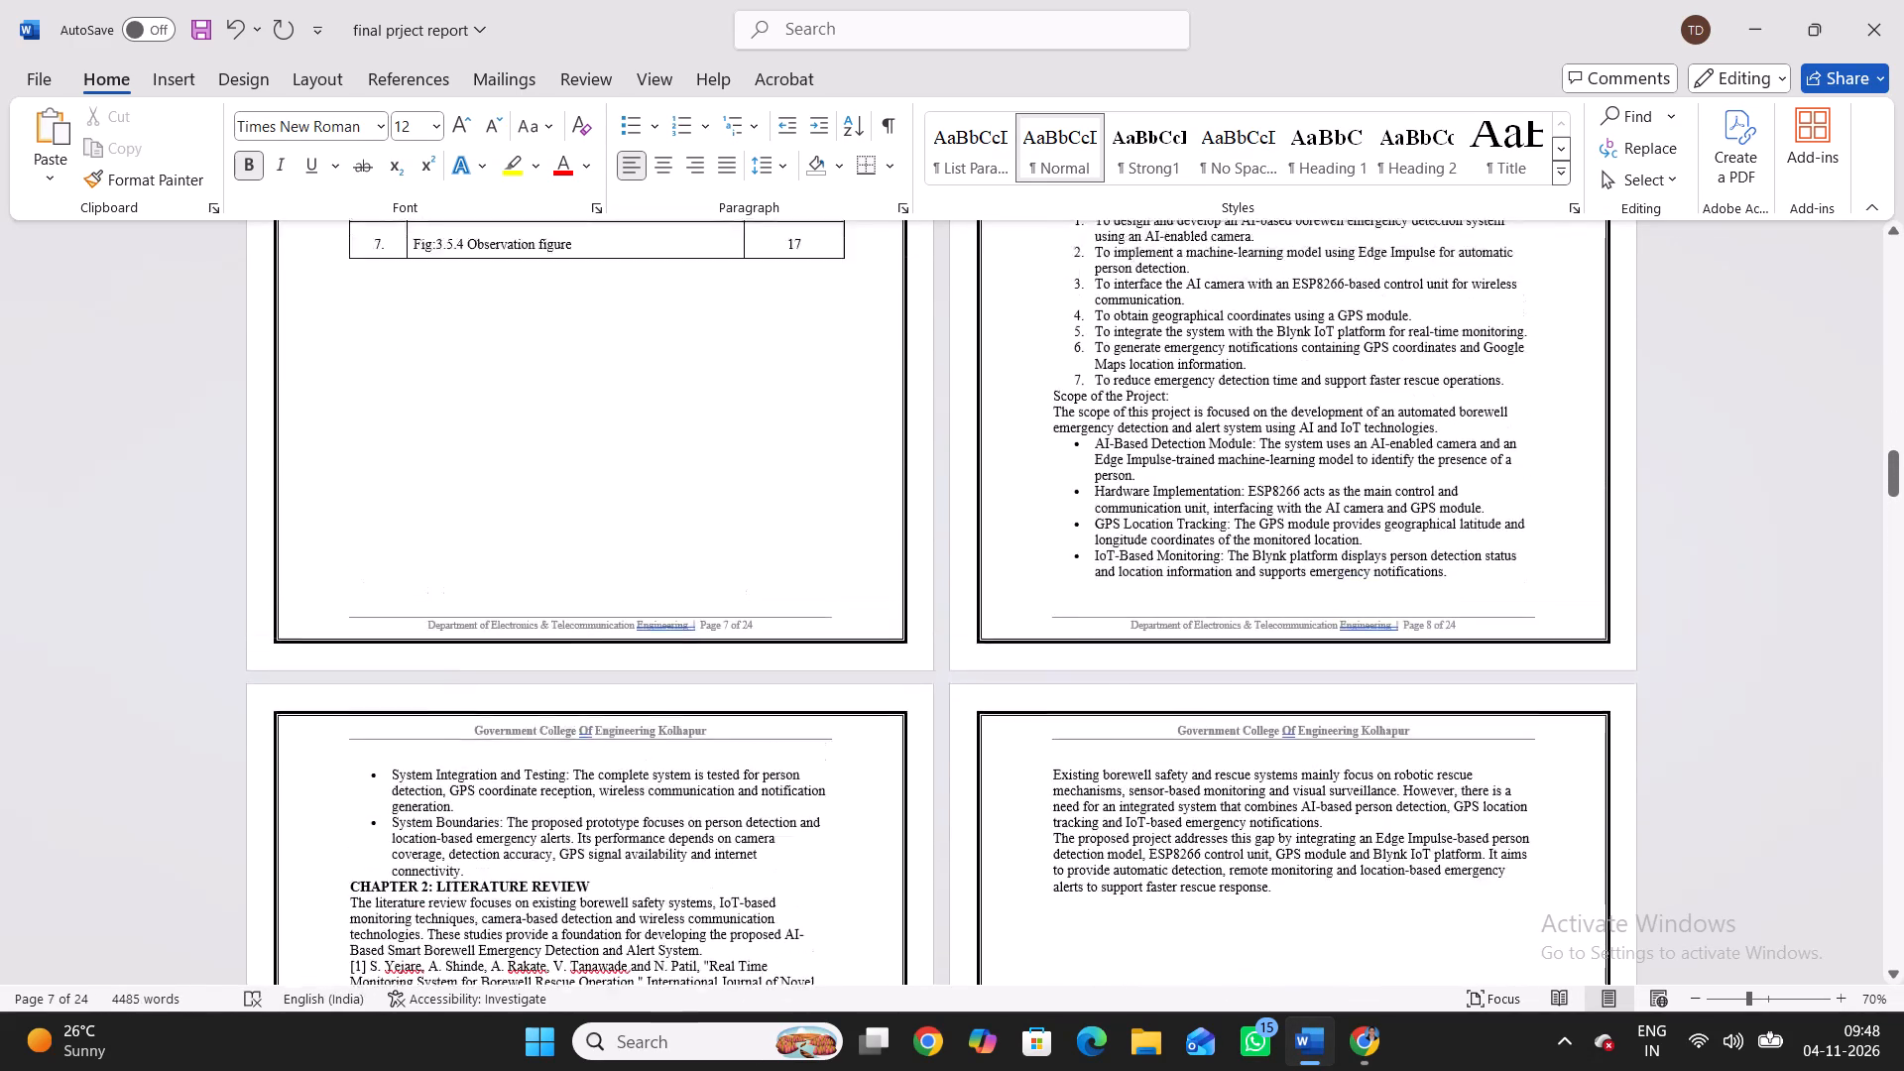
{"action": "scroll", "coordinate": [1156, 313], "scroll_direction": "up", "scroll_amount": 4}
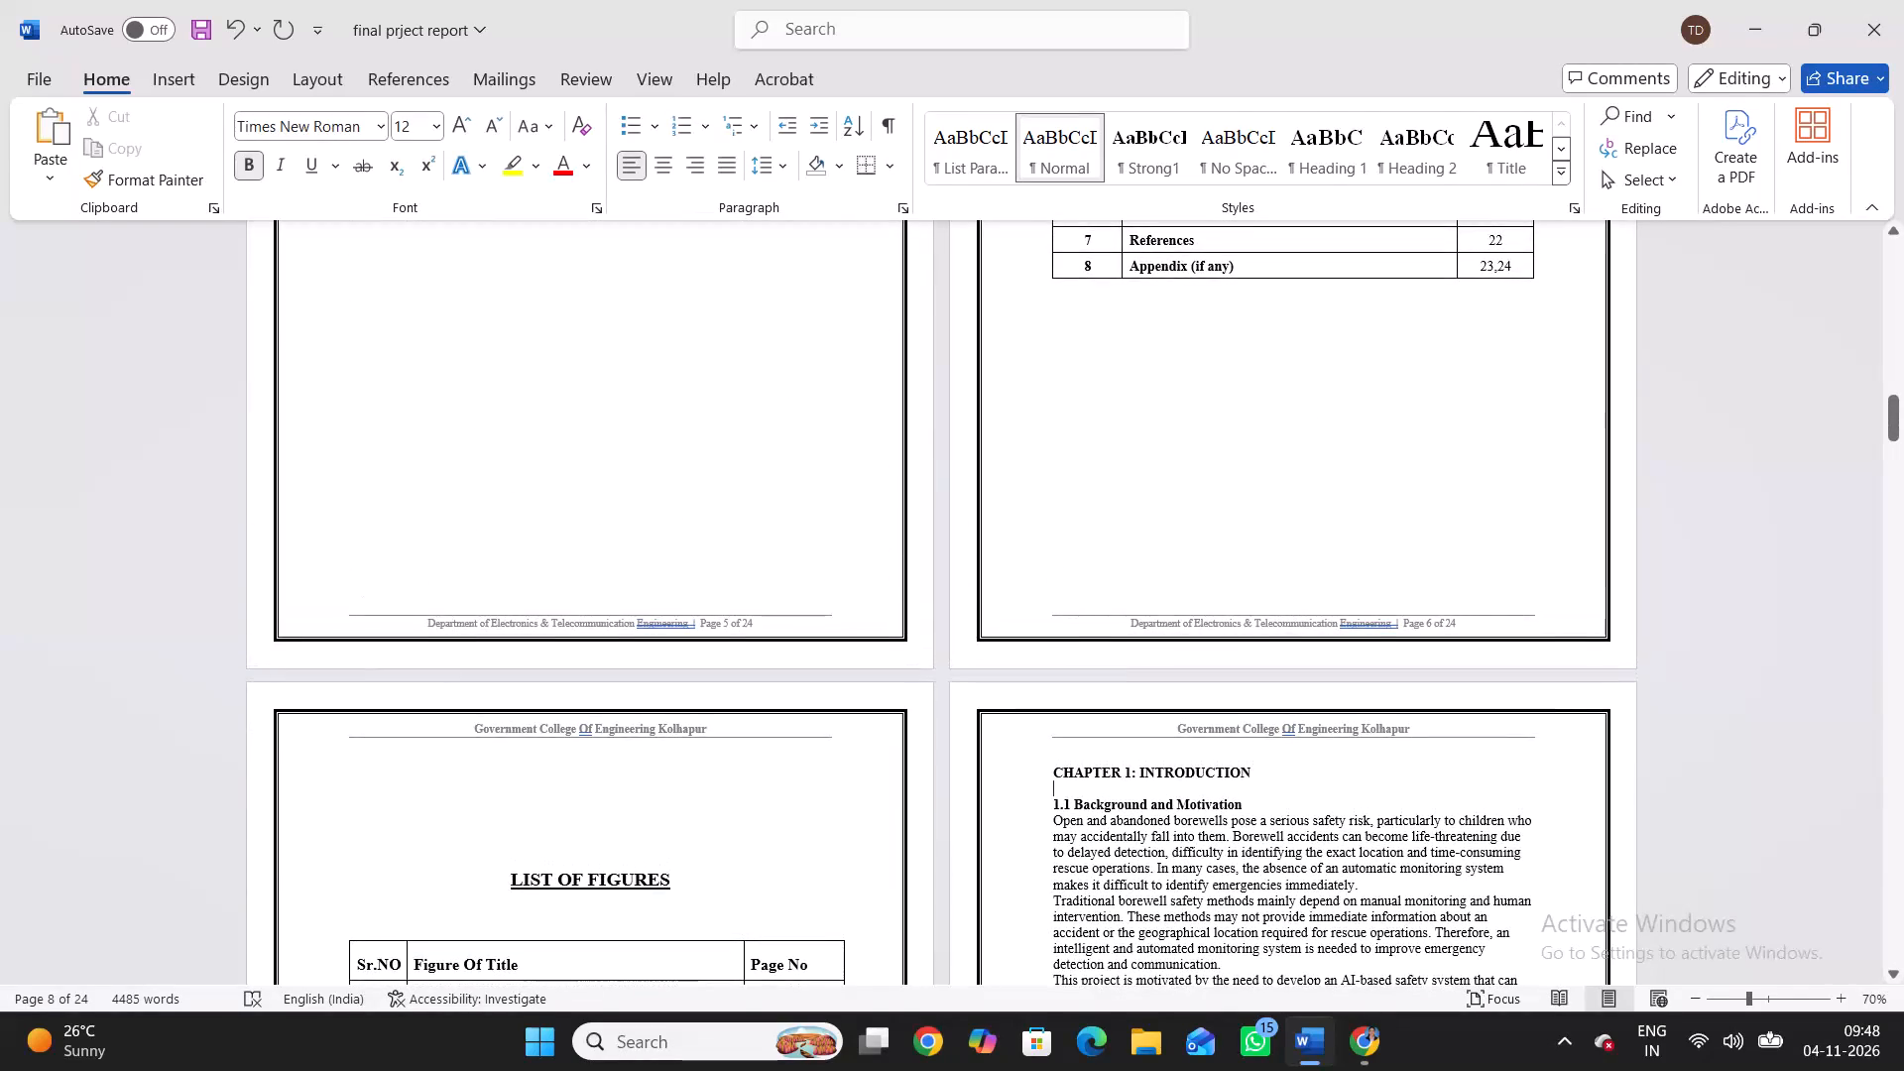
{"action": "left_click", "coordinate": [1050, 816]}
{"action": "key", "text": "space"}
{"action": "key", "text": "space"}
{"action": "key", "text": "space"}
{"action": "key", "text": "space"}
{"action": "key", "text": "space"}
{"action": "key", "text": "space"}
{"action": "key", "text": "space"}
{"action": "key", "text": "space"}
{"action": "key", "text": "space"}
{"action": "key", "text": "space"}
{"action": "key", "text": "space"}
{"action": "key", "text": "space"}
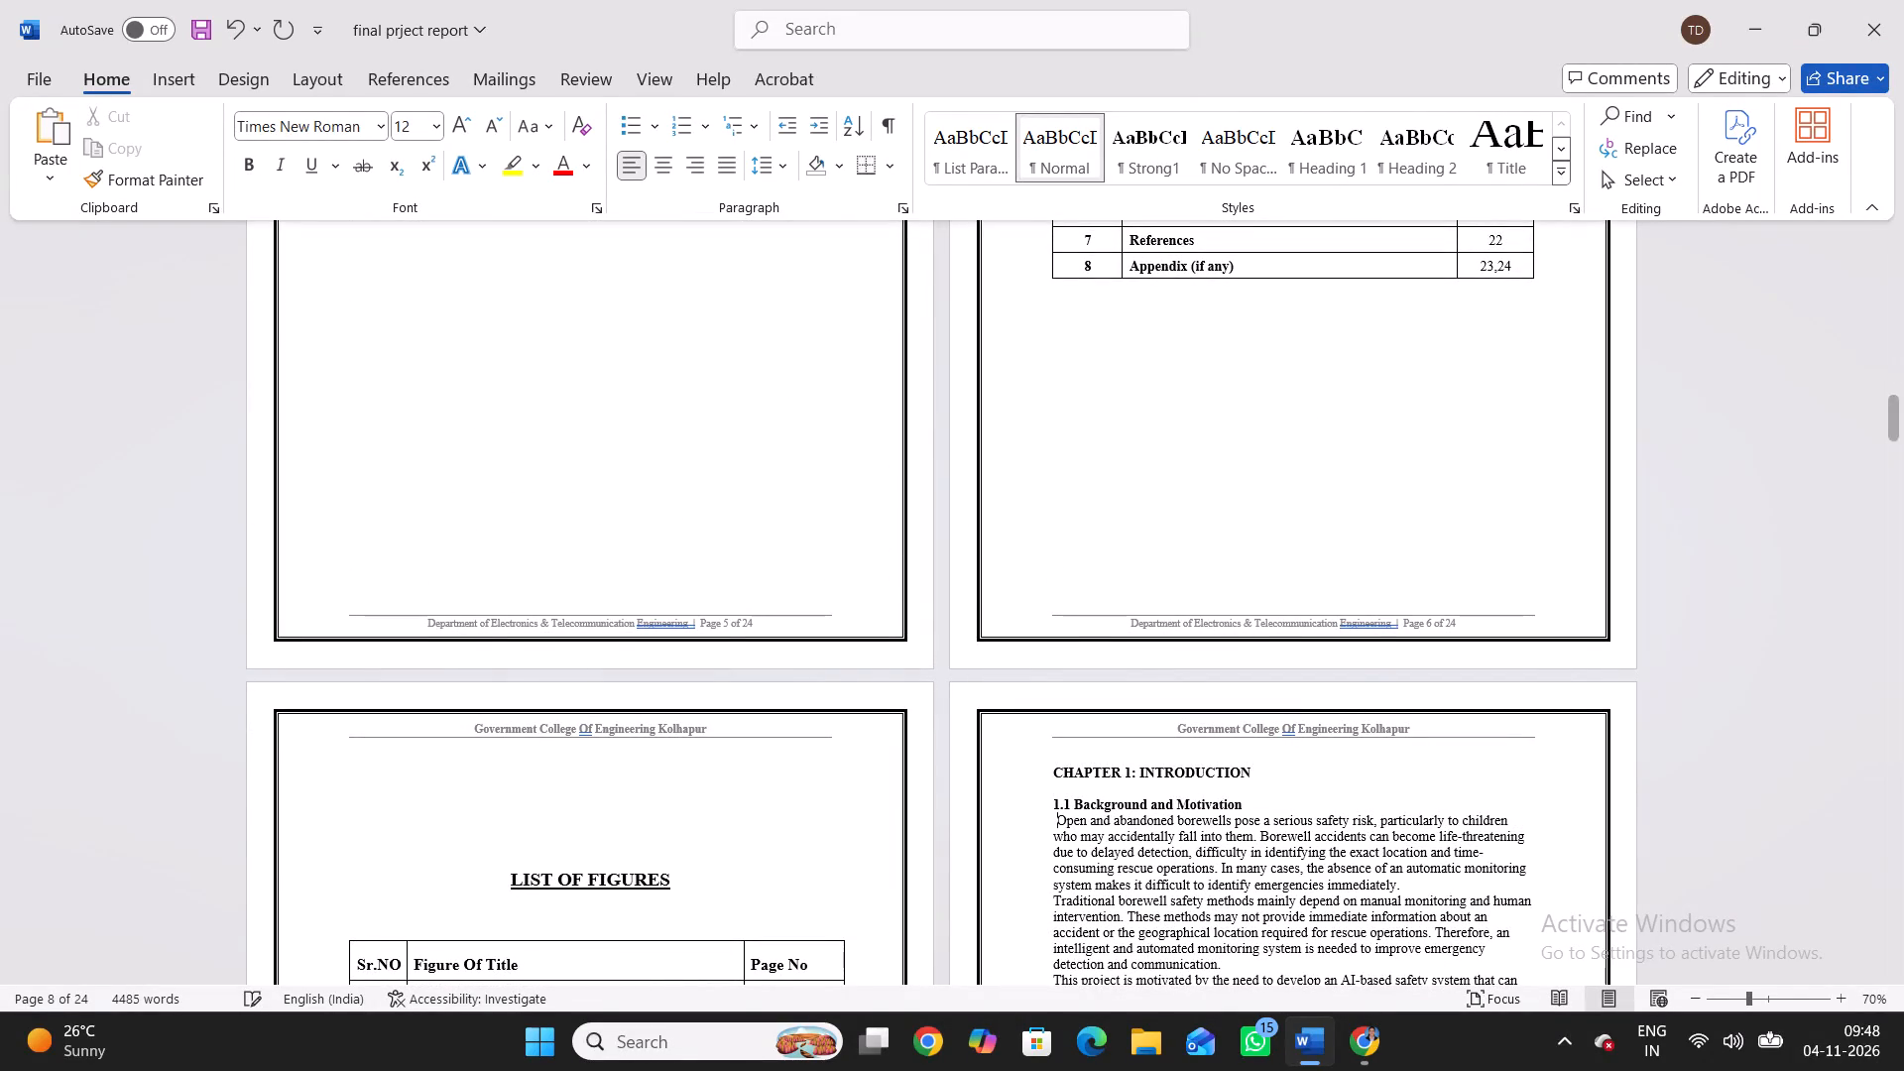
{"action": "key", "text": "space"}
{"action": "key", "text": "space"}
{"action": "scroll", "coordinate": [1050, 816], "scroll_direction": "down", "scroll_amount": 1}
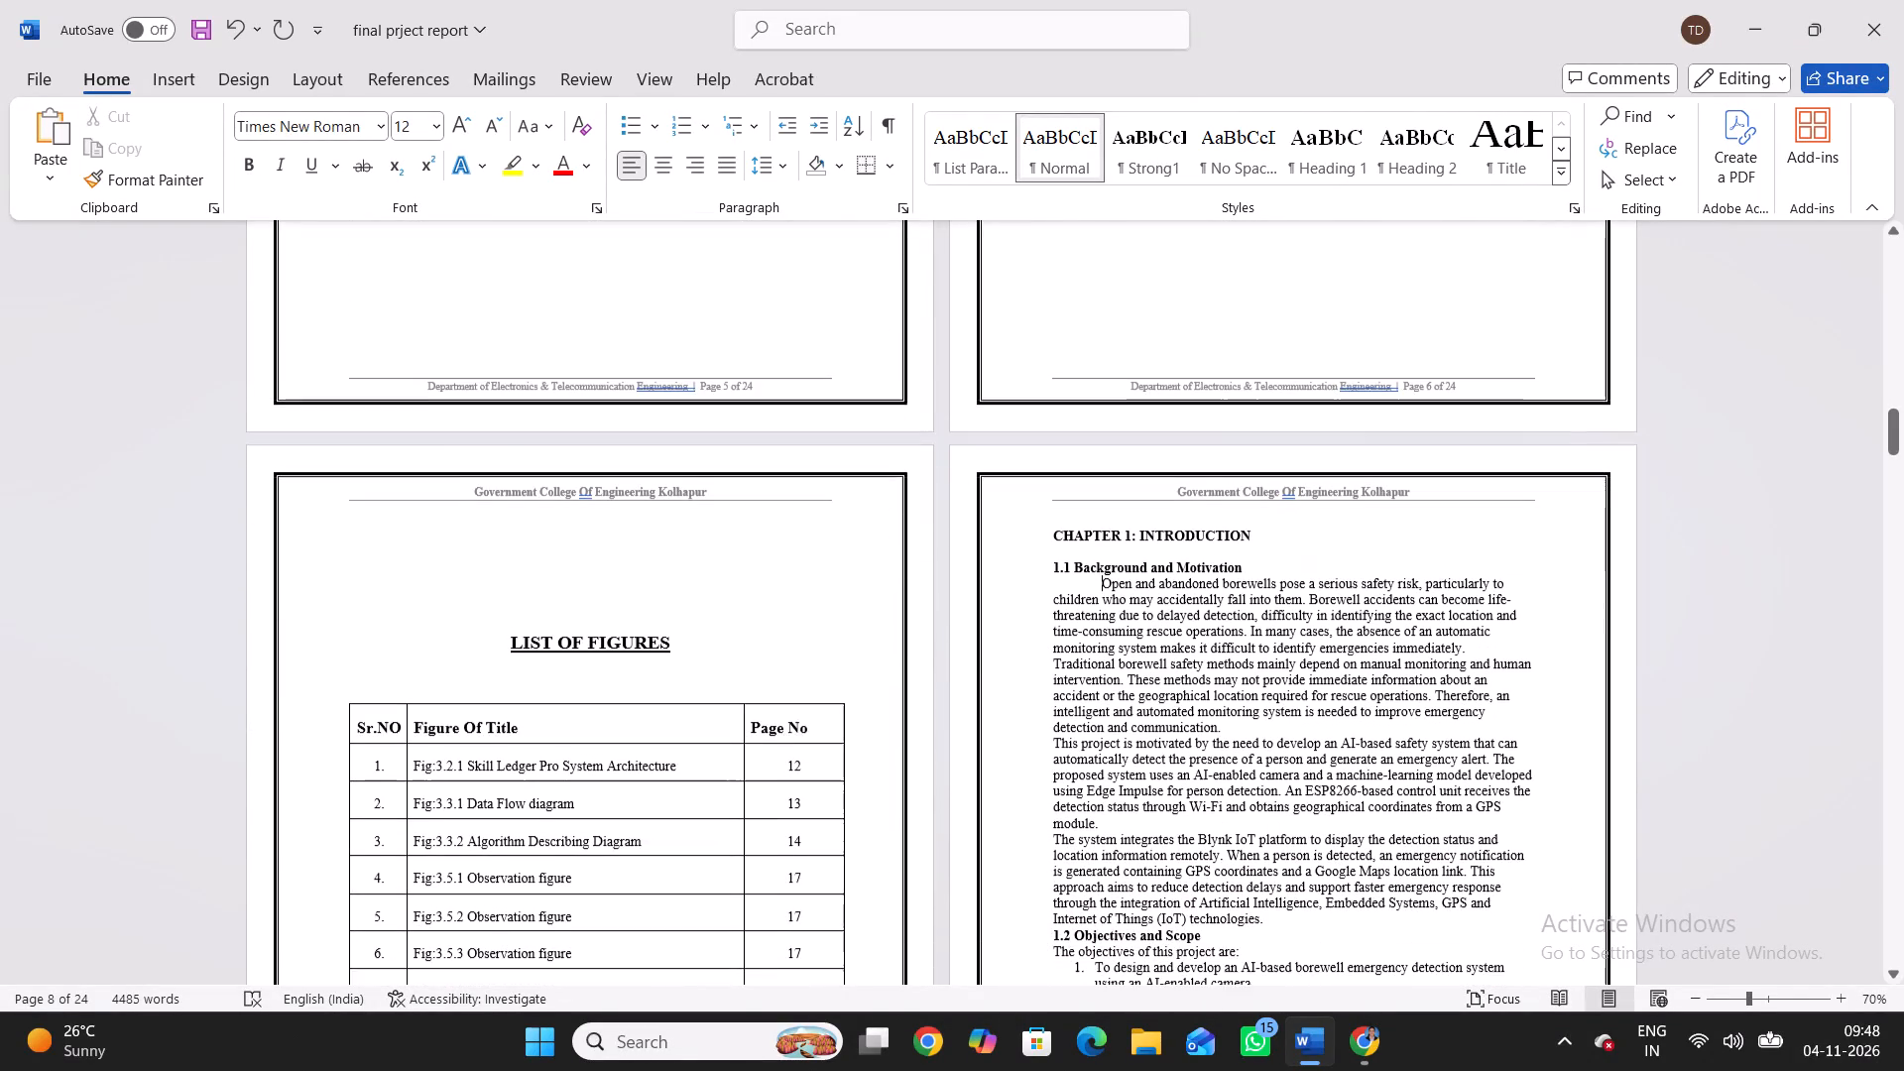
{"action": "scroll", "coordinate": [1050, 816], "scroll_direction": "down", "scroll_amount": 1}
{"action": "key", "text": "Delete"}
{"action": "key", "text": "Delete"}
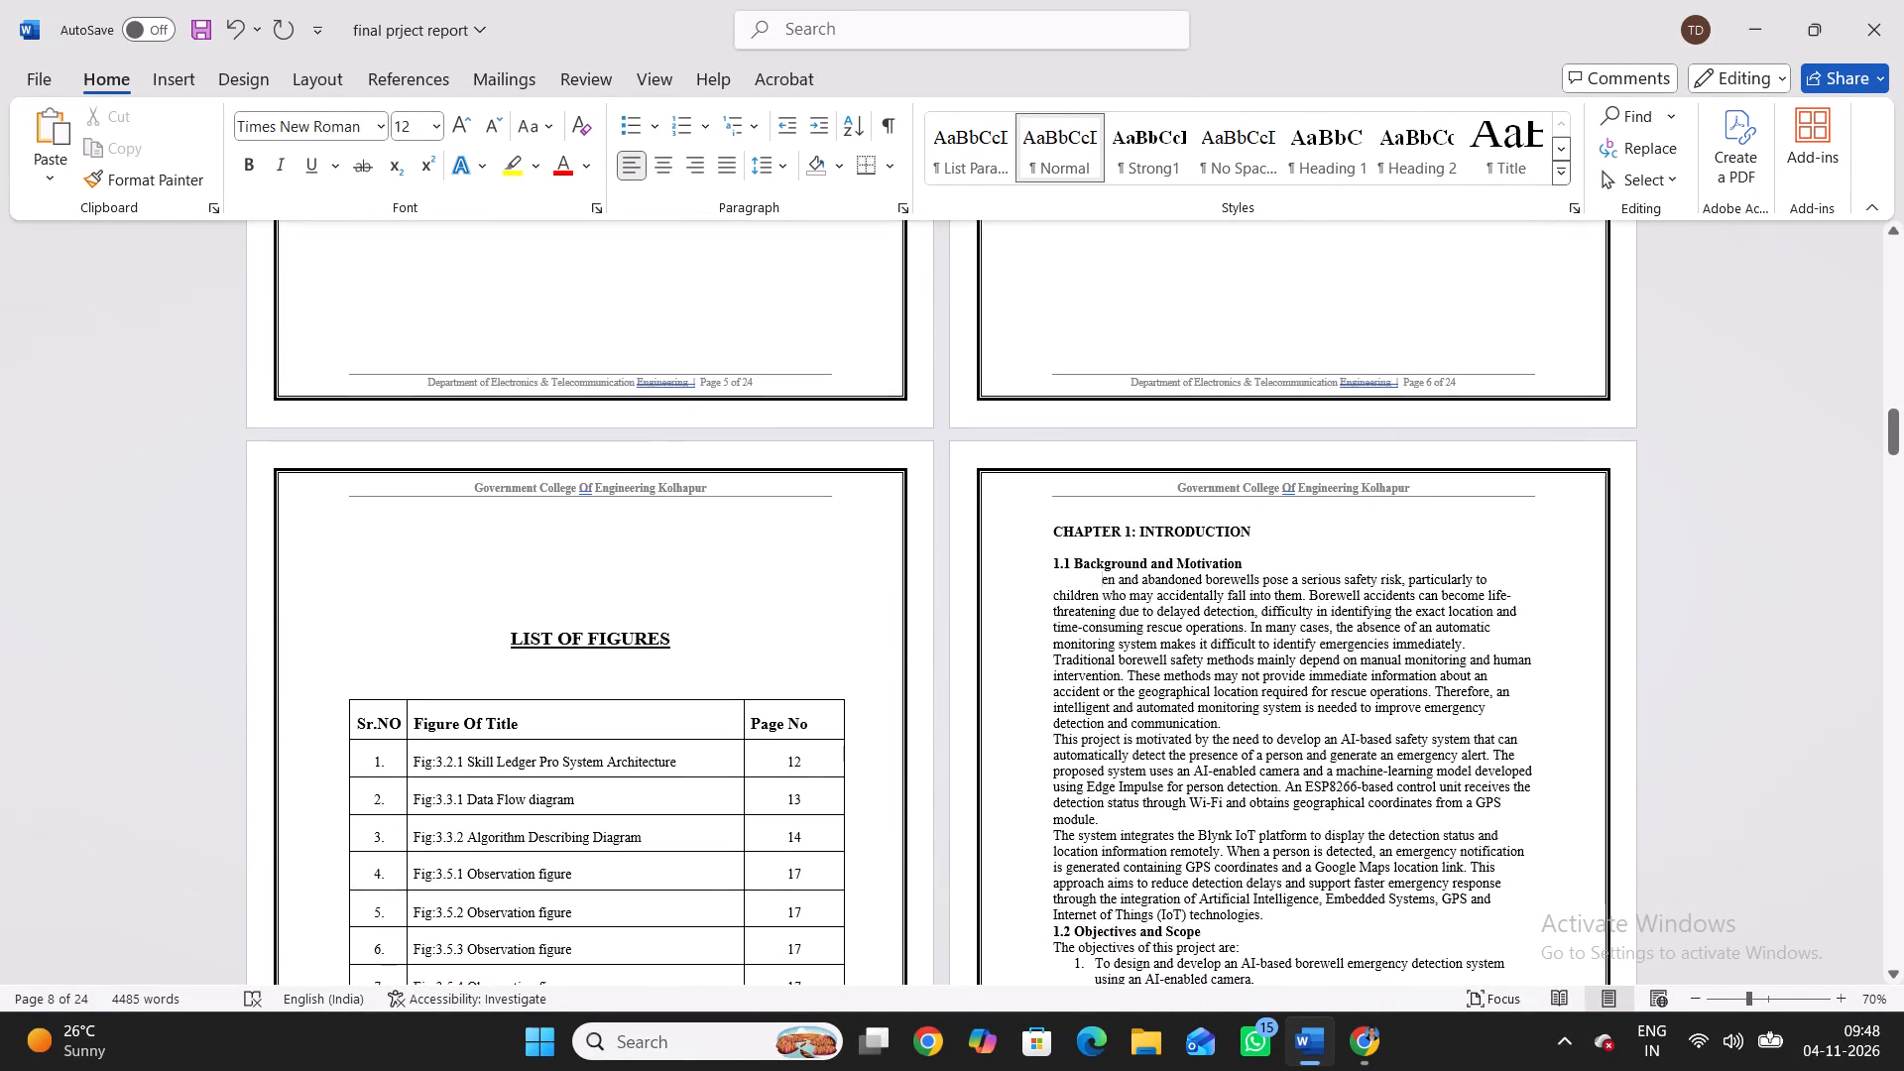
{"action": "key", "text": "ctrl+z"}
{"action": "key", "text": "ctrl+z"}
{"action": "scroll", "coordinate": [1050, 816], "scroll_direction": "down", "scroll_amount": 1}
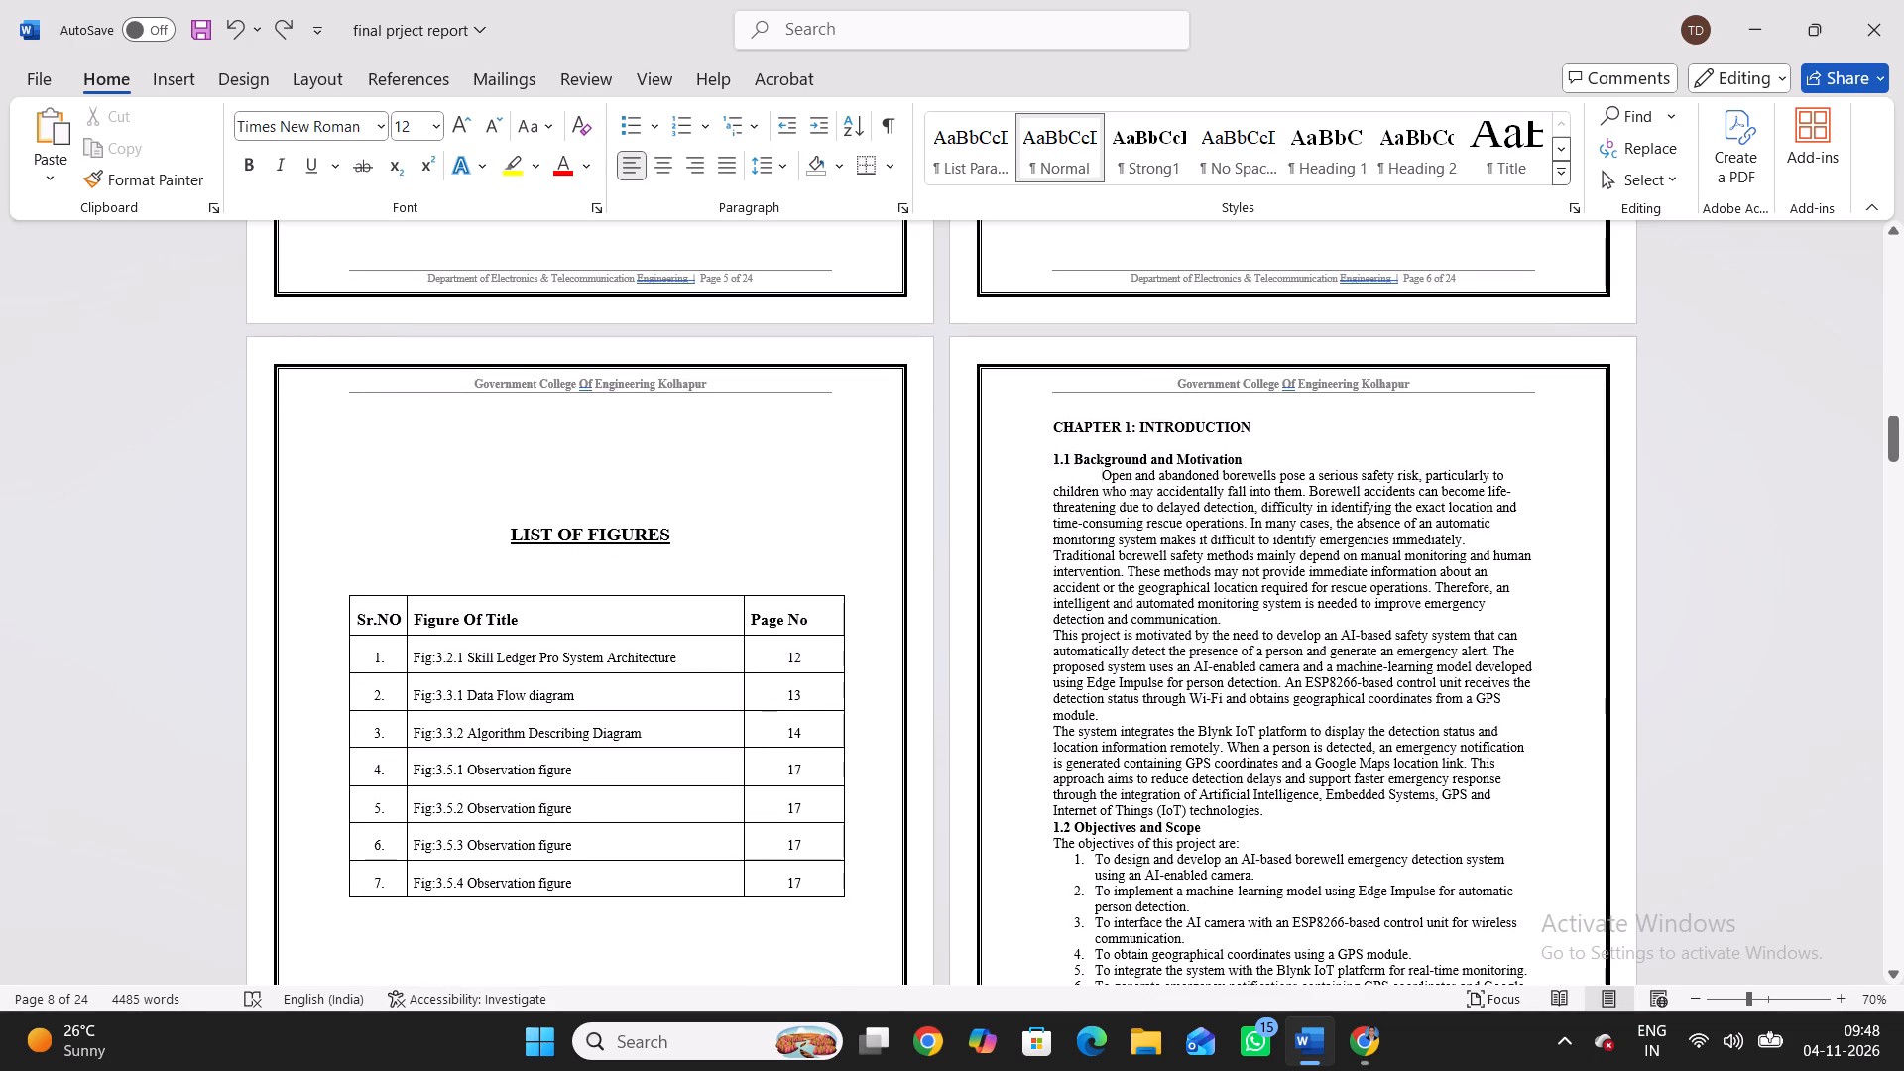
{"action": "key", "text": "space"}
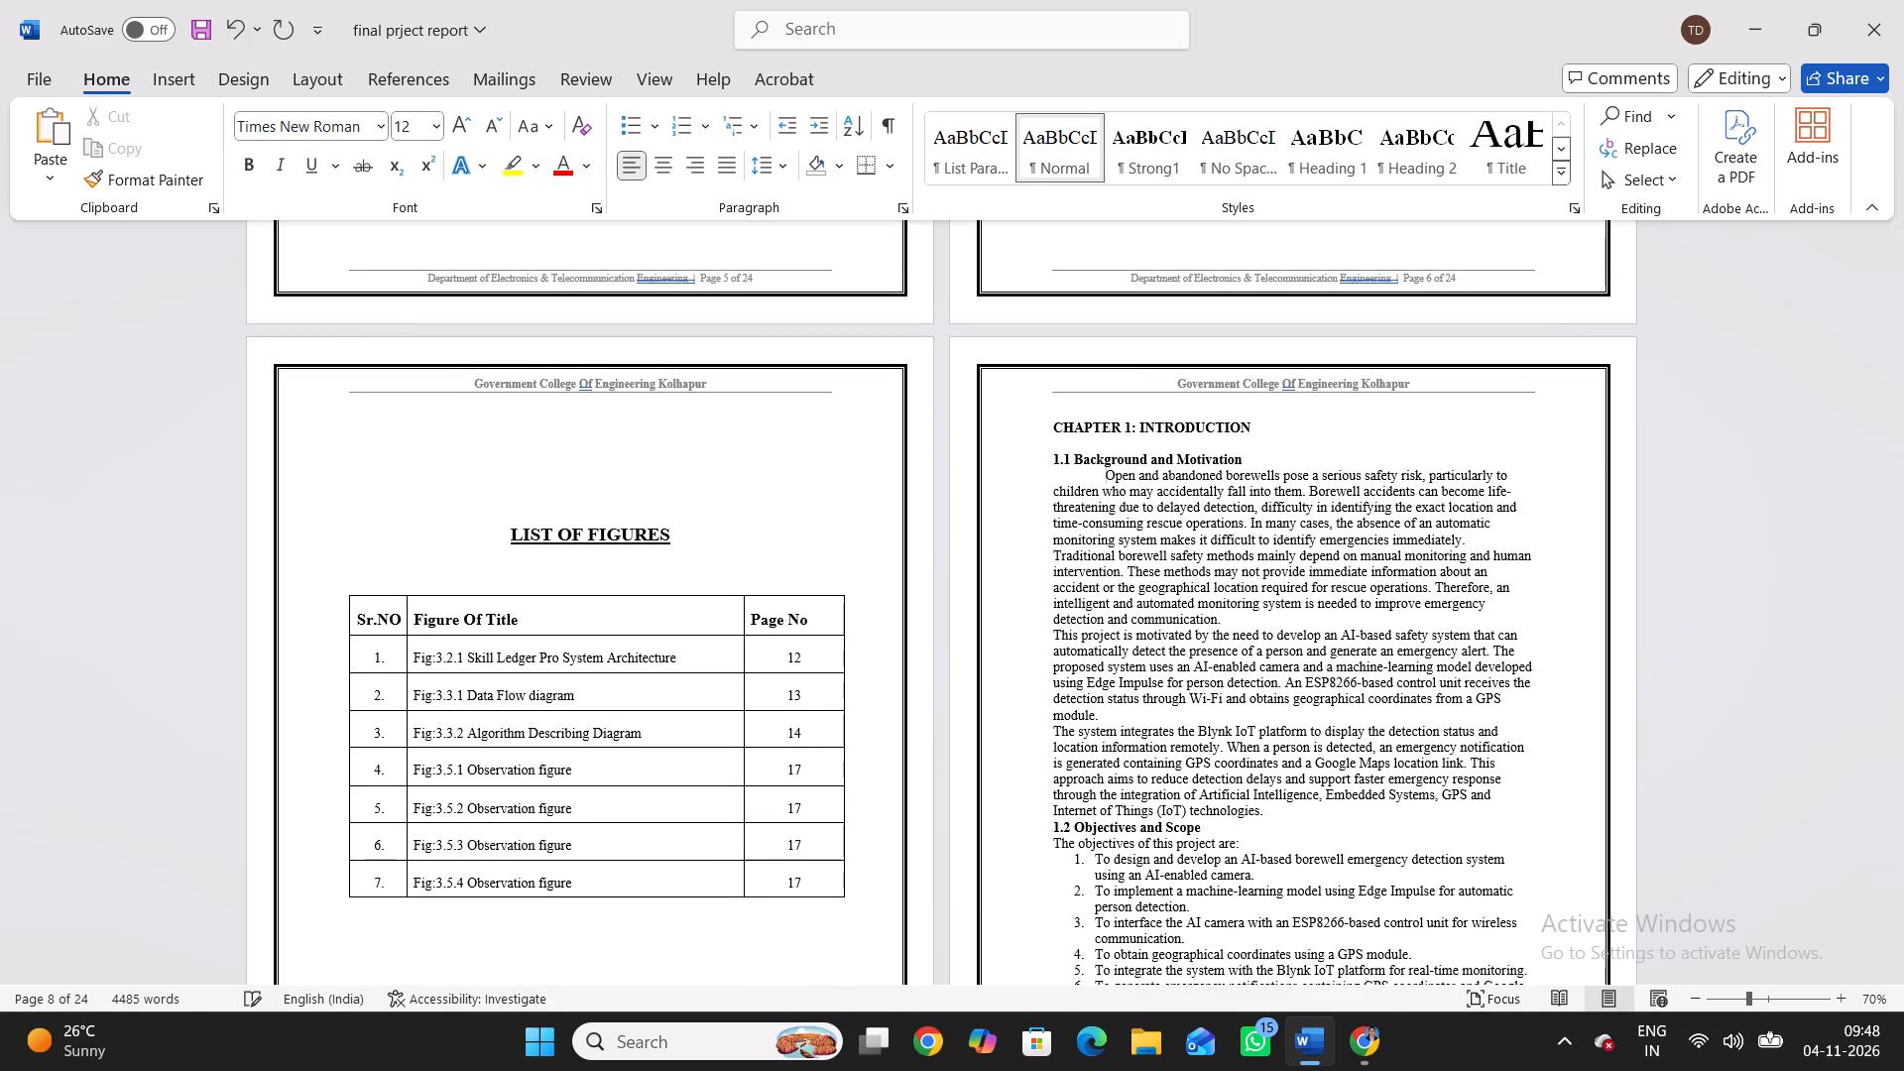
{"action": "key", "text": "BackSpace"}
{"action": "key", "text": "BackSpace"}
{"action": "key", "text": "BackSpace"}
{"action": "key", "text": "BackSpace"}
{"action": "key", "text": "BackSpace"}
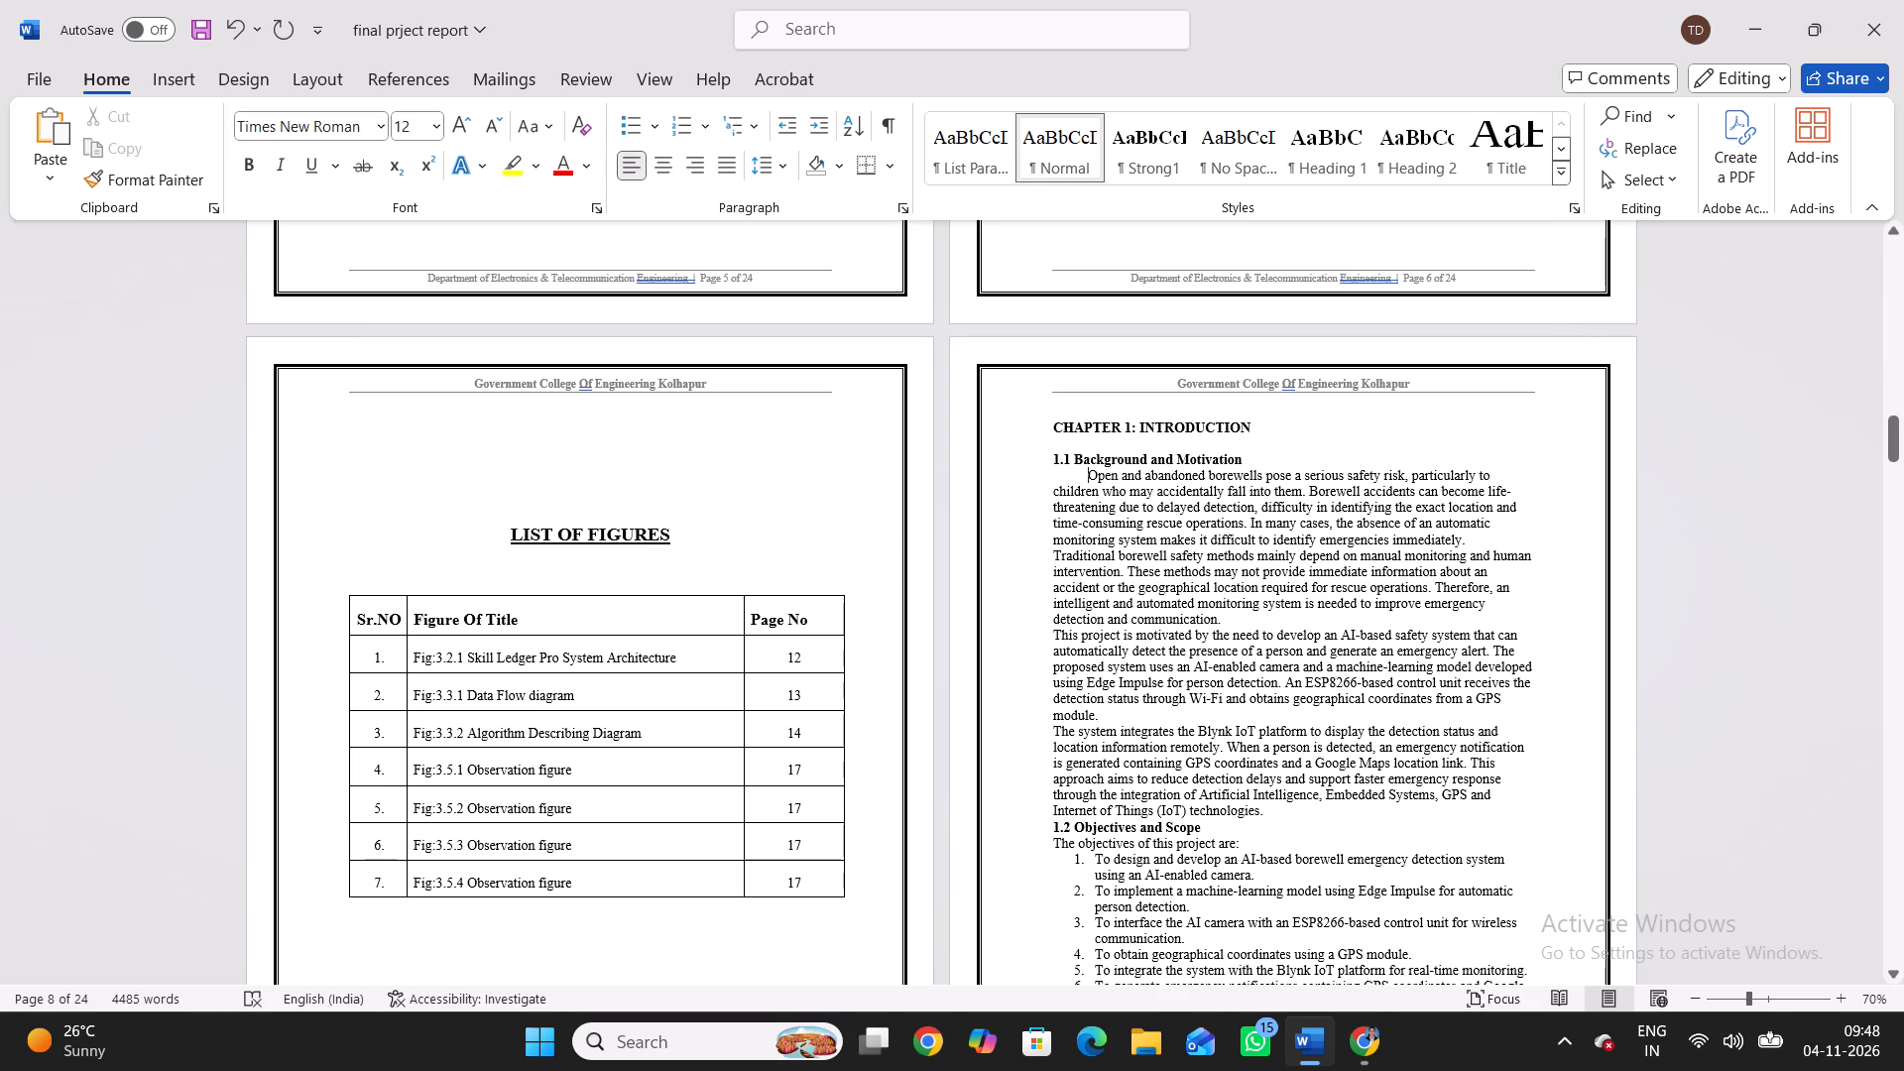
Indent the first line of the "This project is motivated" paragraph in section 1.1 with spaces, aligned with the opening paragraph's indent.
{"action": "key", "text": "Down"}
{"action": "key", "text": "Down"}
{"action": "key", "text": "Down"}
{"action": "key", "text": "Down"}
{"action": "key", "text": "Down"}
{"action": "key", "text": "Down"}
{"action": "key", "text": "Down"}
{"action": "key", "text": "Down"}
{"action": "key", "text": "Down"}
{"action": "key", "text": "Down"}
{"action": "key", "text": "Down"}
{"action": "key", "text": "Up"}
{"action": "key", "text": "Left"}
{"action": "key", "text": "Left"}
{"action": "key", "text": "Left"}
{"action": "key", "text": "Left"}
{"action": "key", "text": "Left"}
{"action": "key", "text": "Left"}
{"action": "key", "text": "space"}
{"action": "key", "text": "space"}
{"action": "key", "text": "space"}
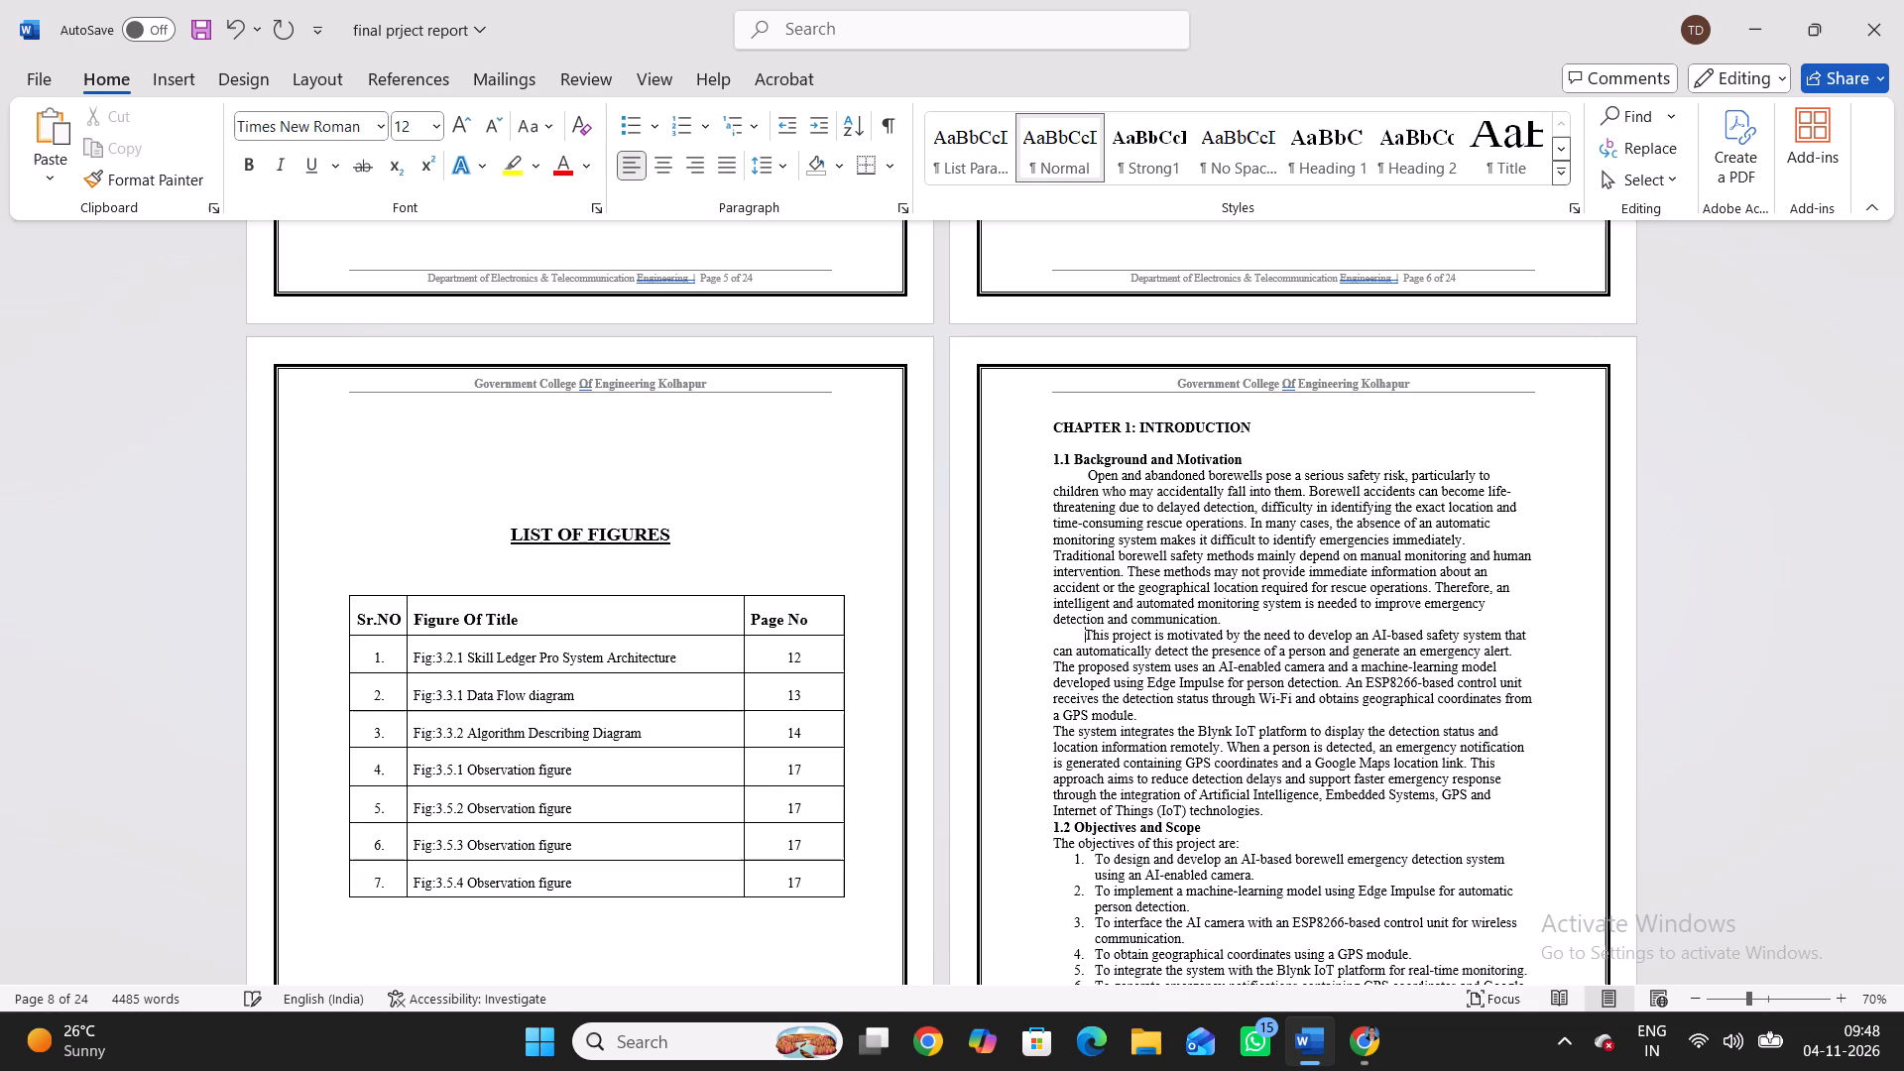
{"action": "key", "text": "space"}
{"action": "scroll", "coordinate": [1097, 639], "scroll_direction": "down", "scroll_amount": 1}
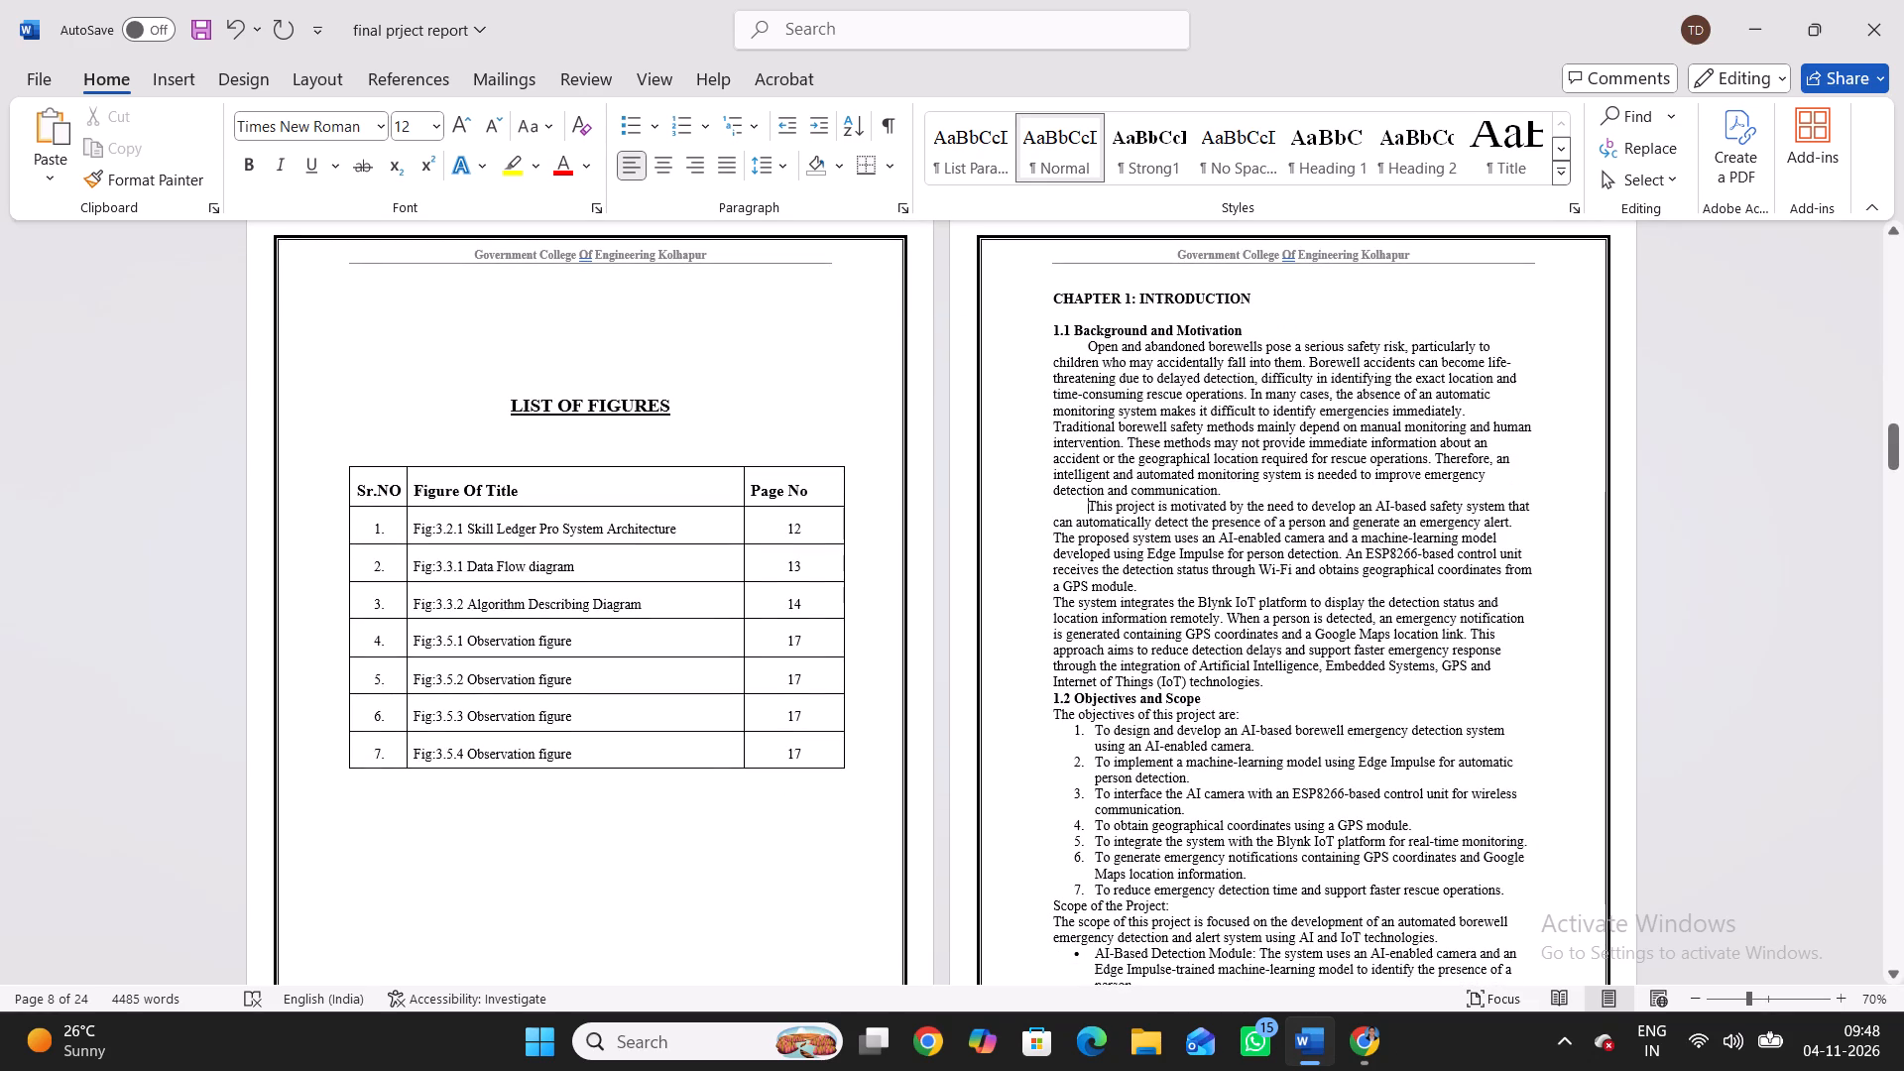
{"action": "key", "text": "space"}
{"action": "key", "text": "space"}
{"action": "key", "text": "BackSpace"}
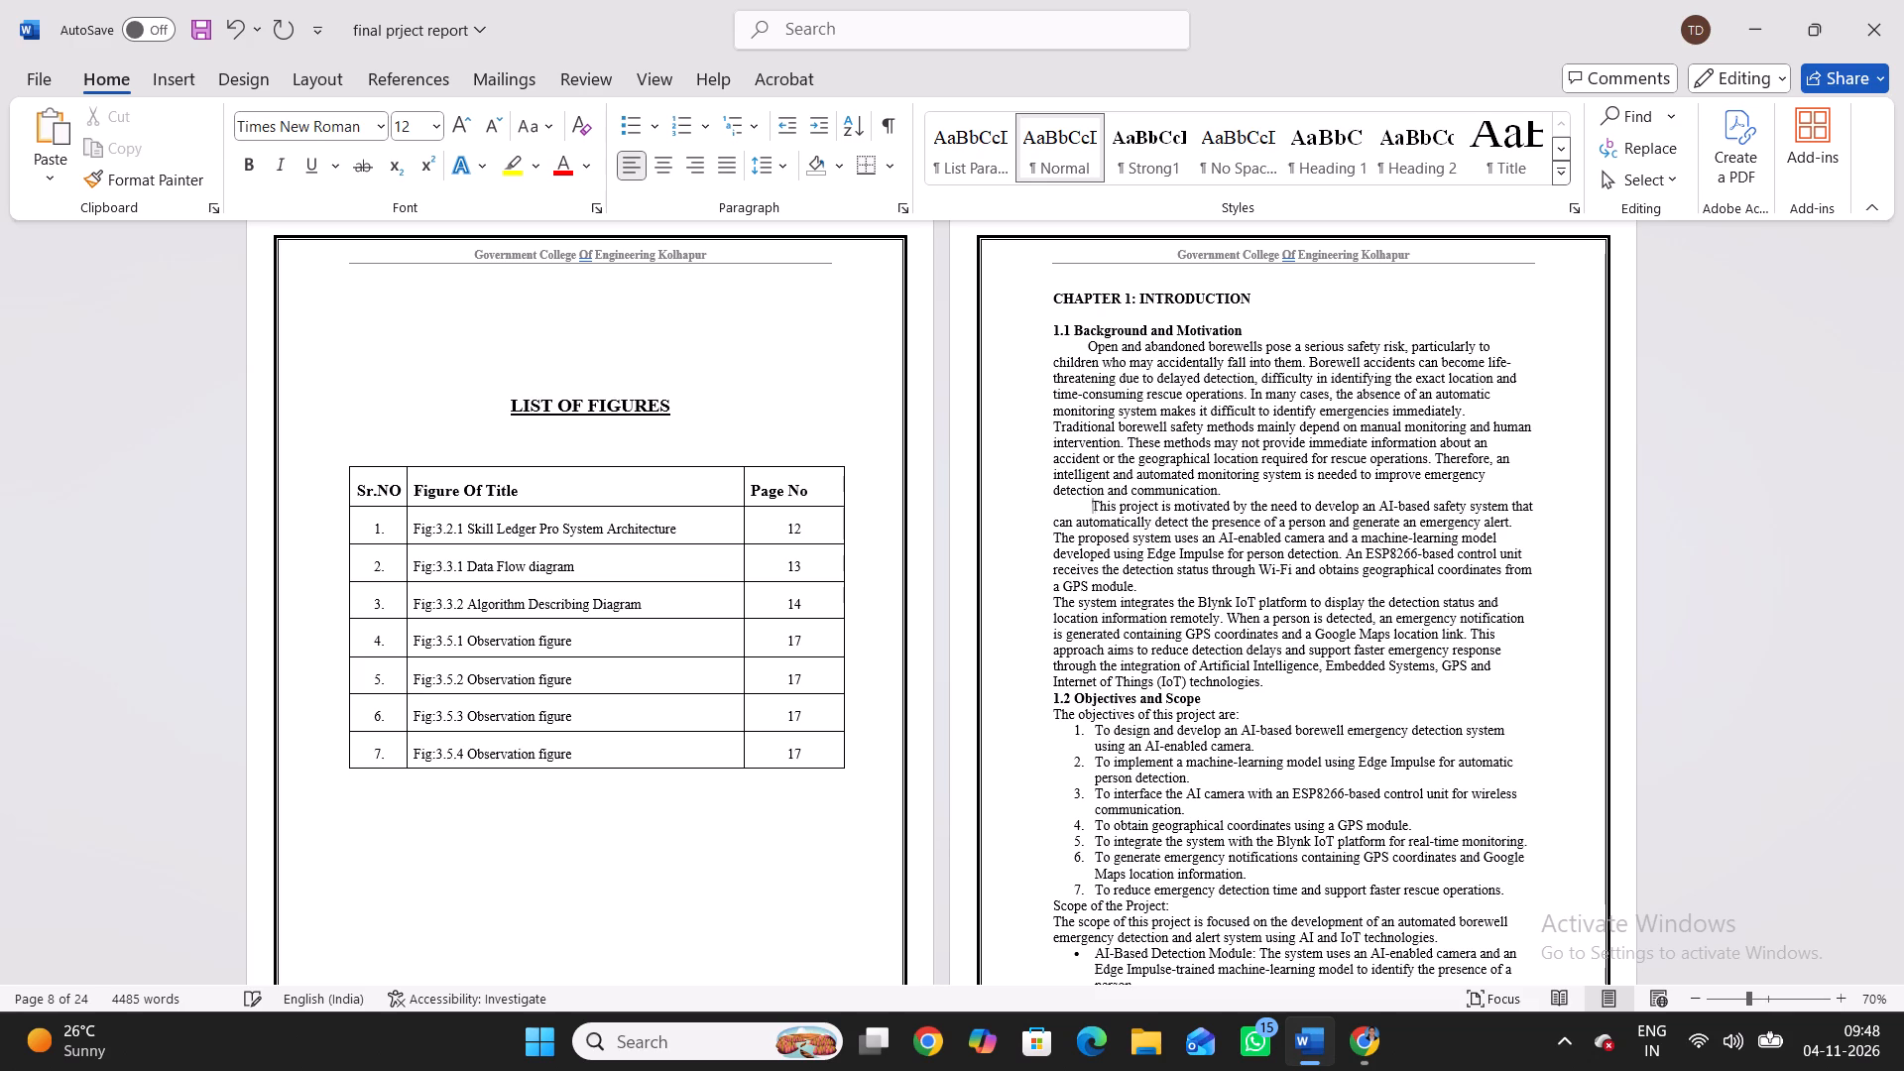
{"action": "key", "text": "BackSpace"}
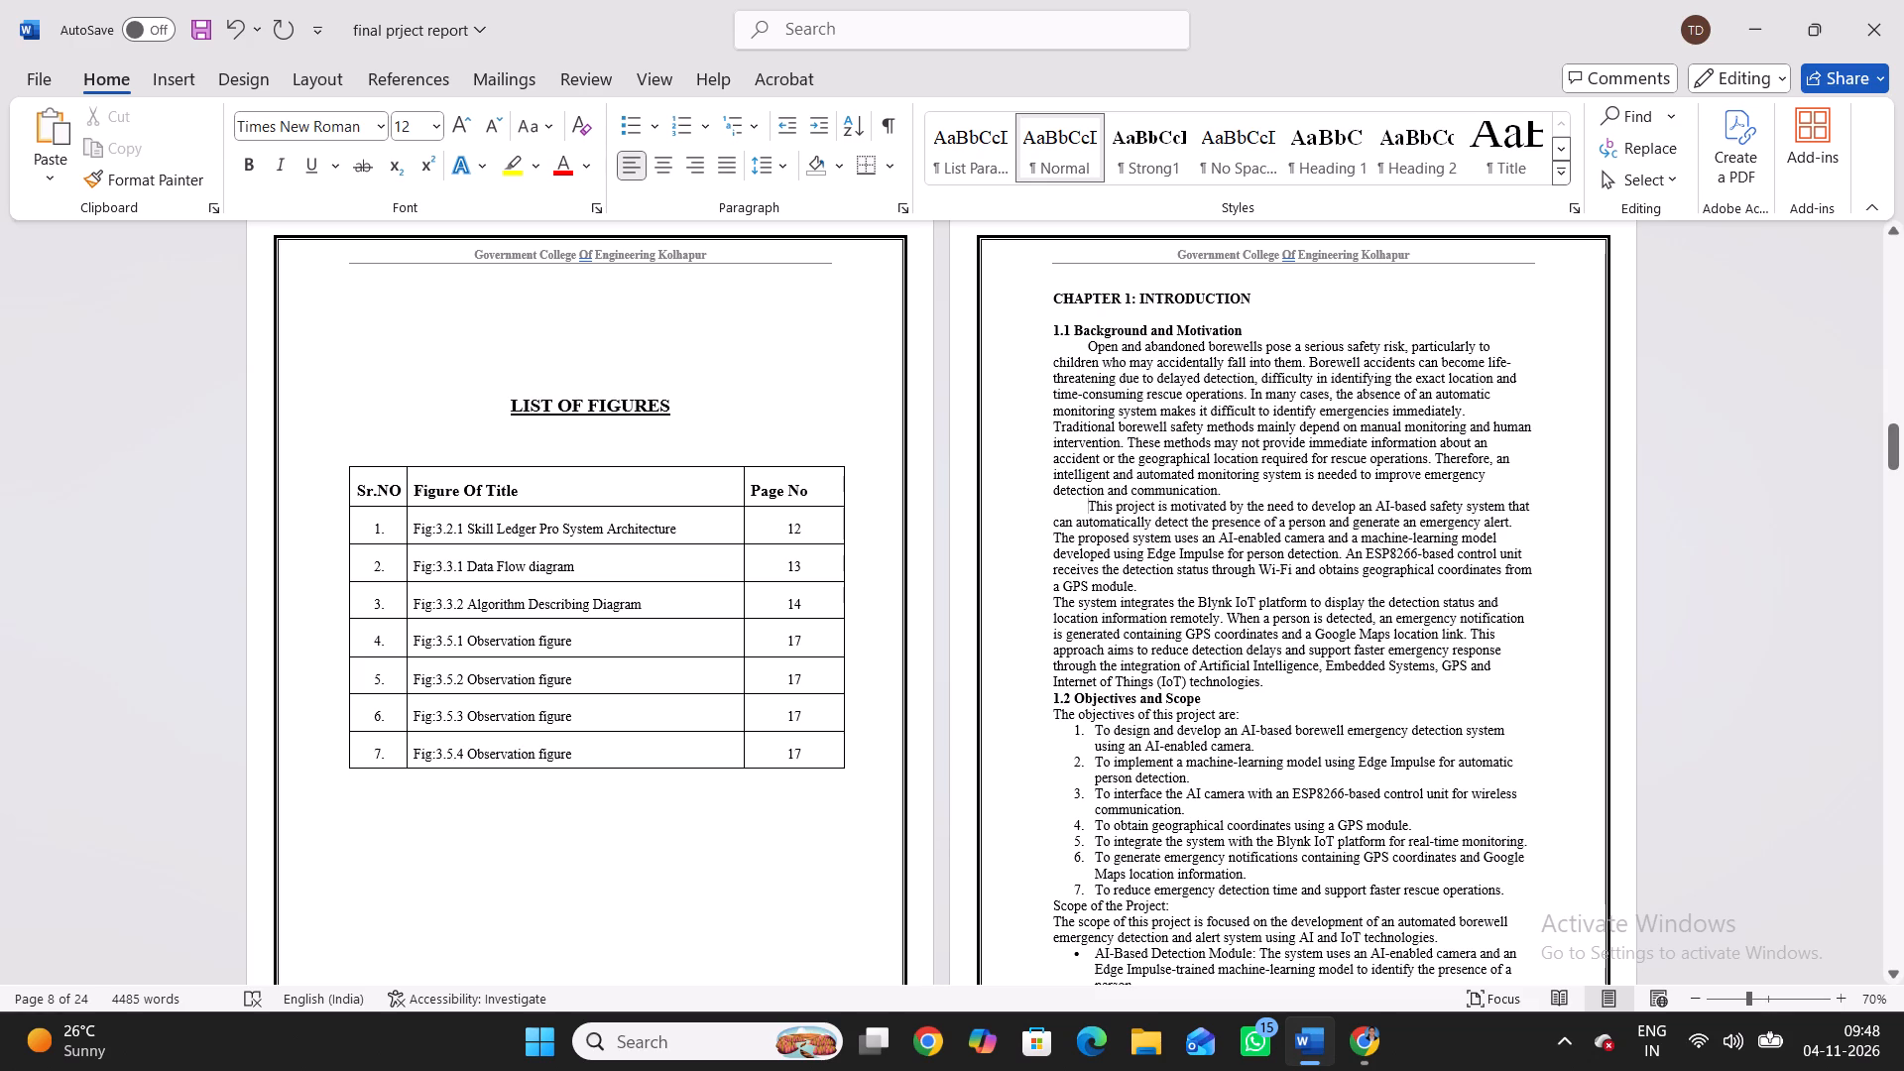
Indent the first line of the "The system integrates the Blynk IoT platform" paragraph in section 1.1 with seven spaces.
{"action": "key", "text": "Down"}
{"action": "key", "text": "Down"}
{"action": "key", "text": "Down"}
{"action": "key", "text": "Down"}
{"action": "key", "text": "Down"}
{"action": "key", "text": "Down"}
{"action": "key", "text": "Left"}
{"action": "key", "text": "Left"}
{"action": "key", "text": "Left"}
{"action": "key", "text": "Left"}
{"action": "key", "text": "Left"}
{"action": "key", "text": "Left"}
{"action": "key", "text": "space"}
{"action": "key", "text": "space"}
{"action": "key", "text": "space"}
{"action": "key", "text": "space"}
{"action": "key", "text": "space"}
{"action": "key", "text": "space"}
{"action": "key", "text": "space"}
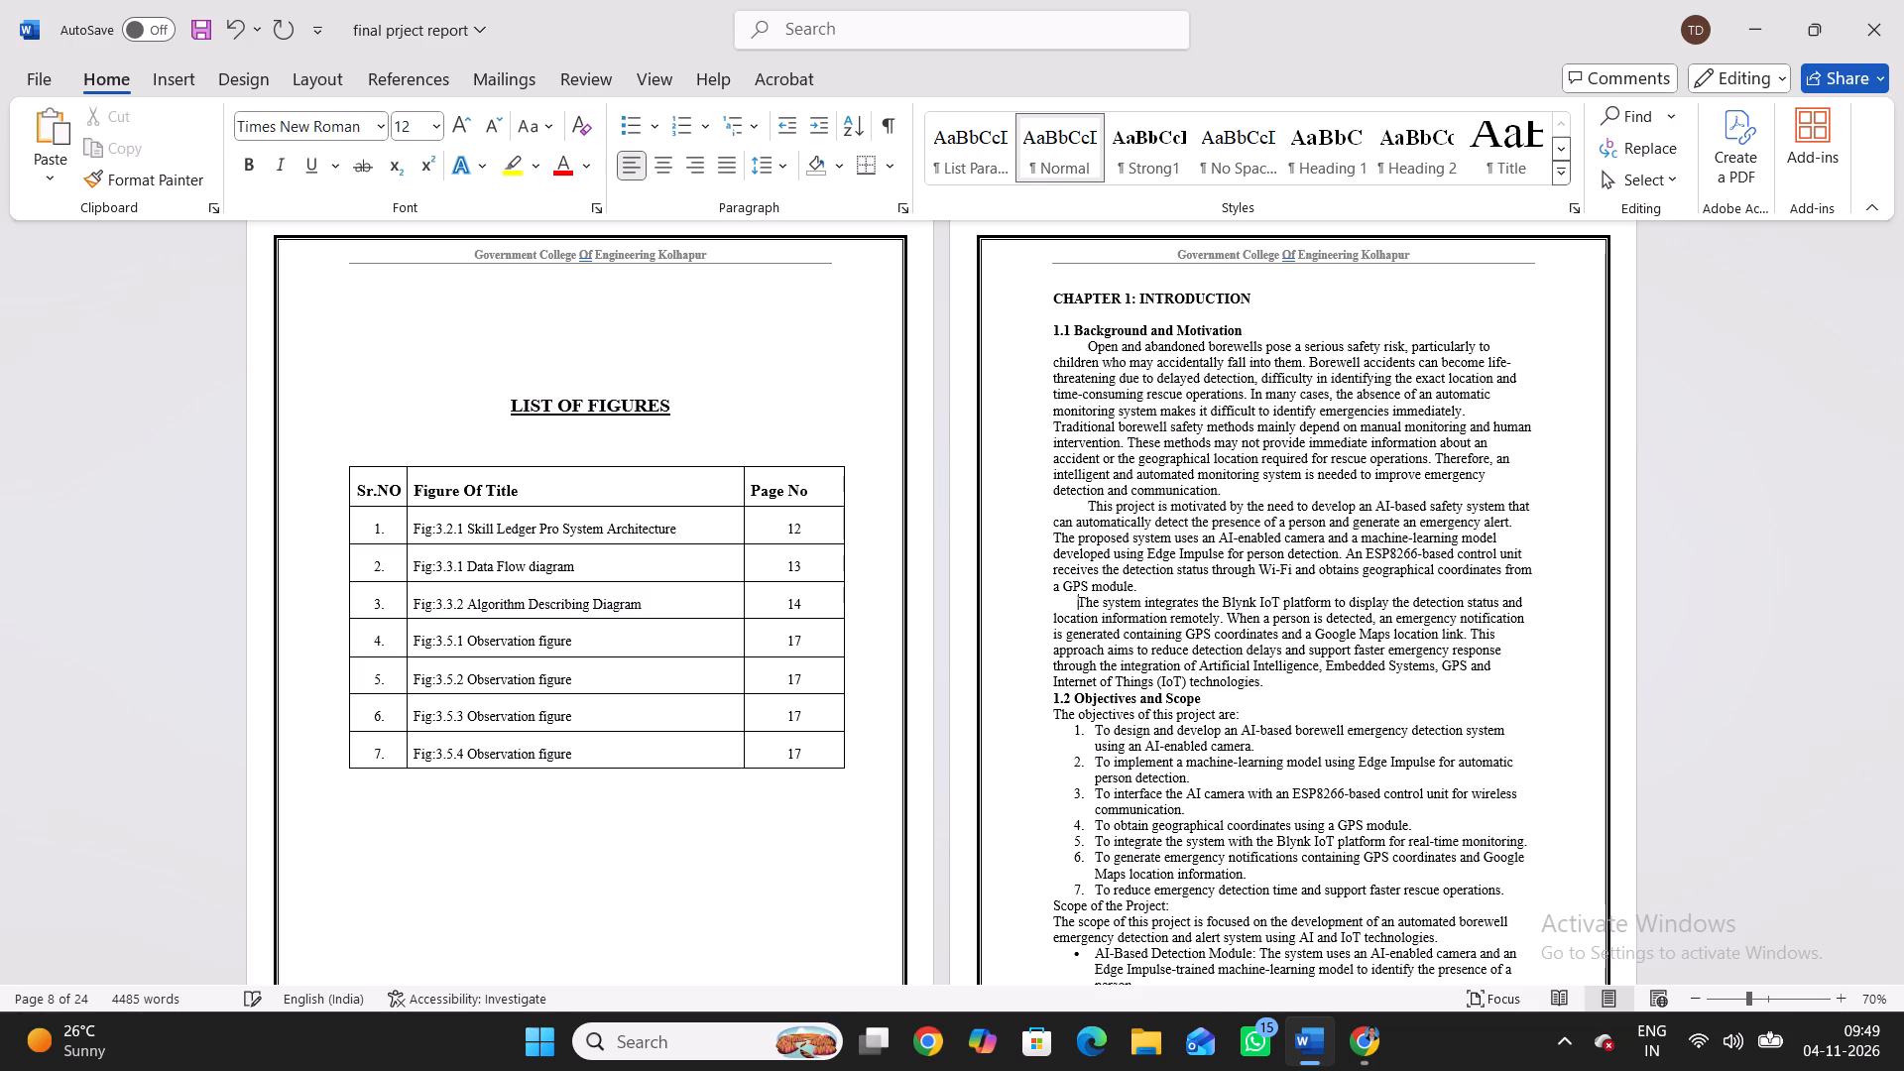
Delete the surplus empty lines above the CHAPTER 3: METHODOLOGY heading to bring it up below the end of Chapter 2.
{"action": "scroll", "coordinate": [1132, 587], "scroll_direction": "down", "scroll_amount": 3}
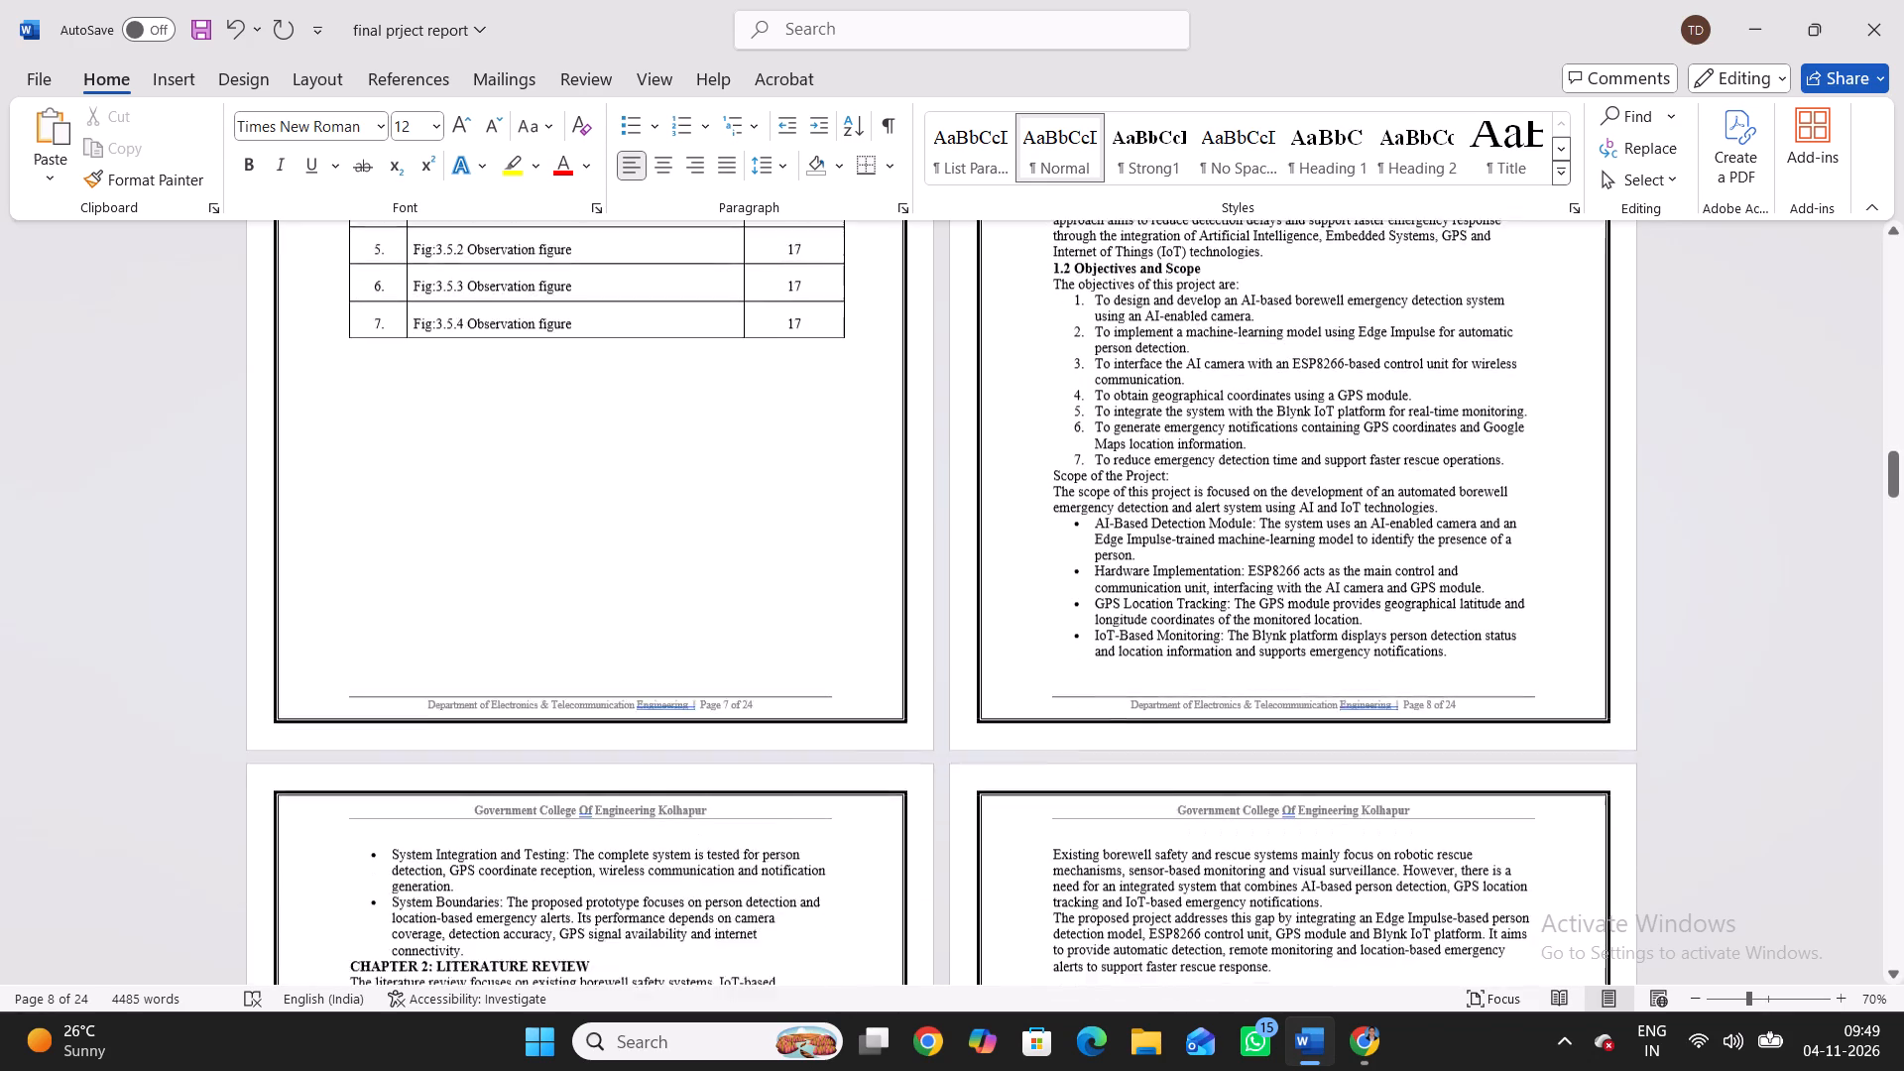
{"action": "scroll", "coordinate": [1132, 587], "scroll_direction": "down", "scroll_amount": 5}
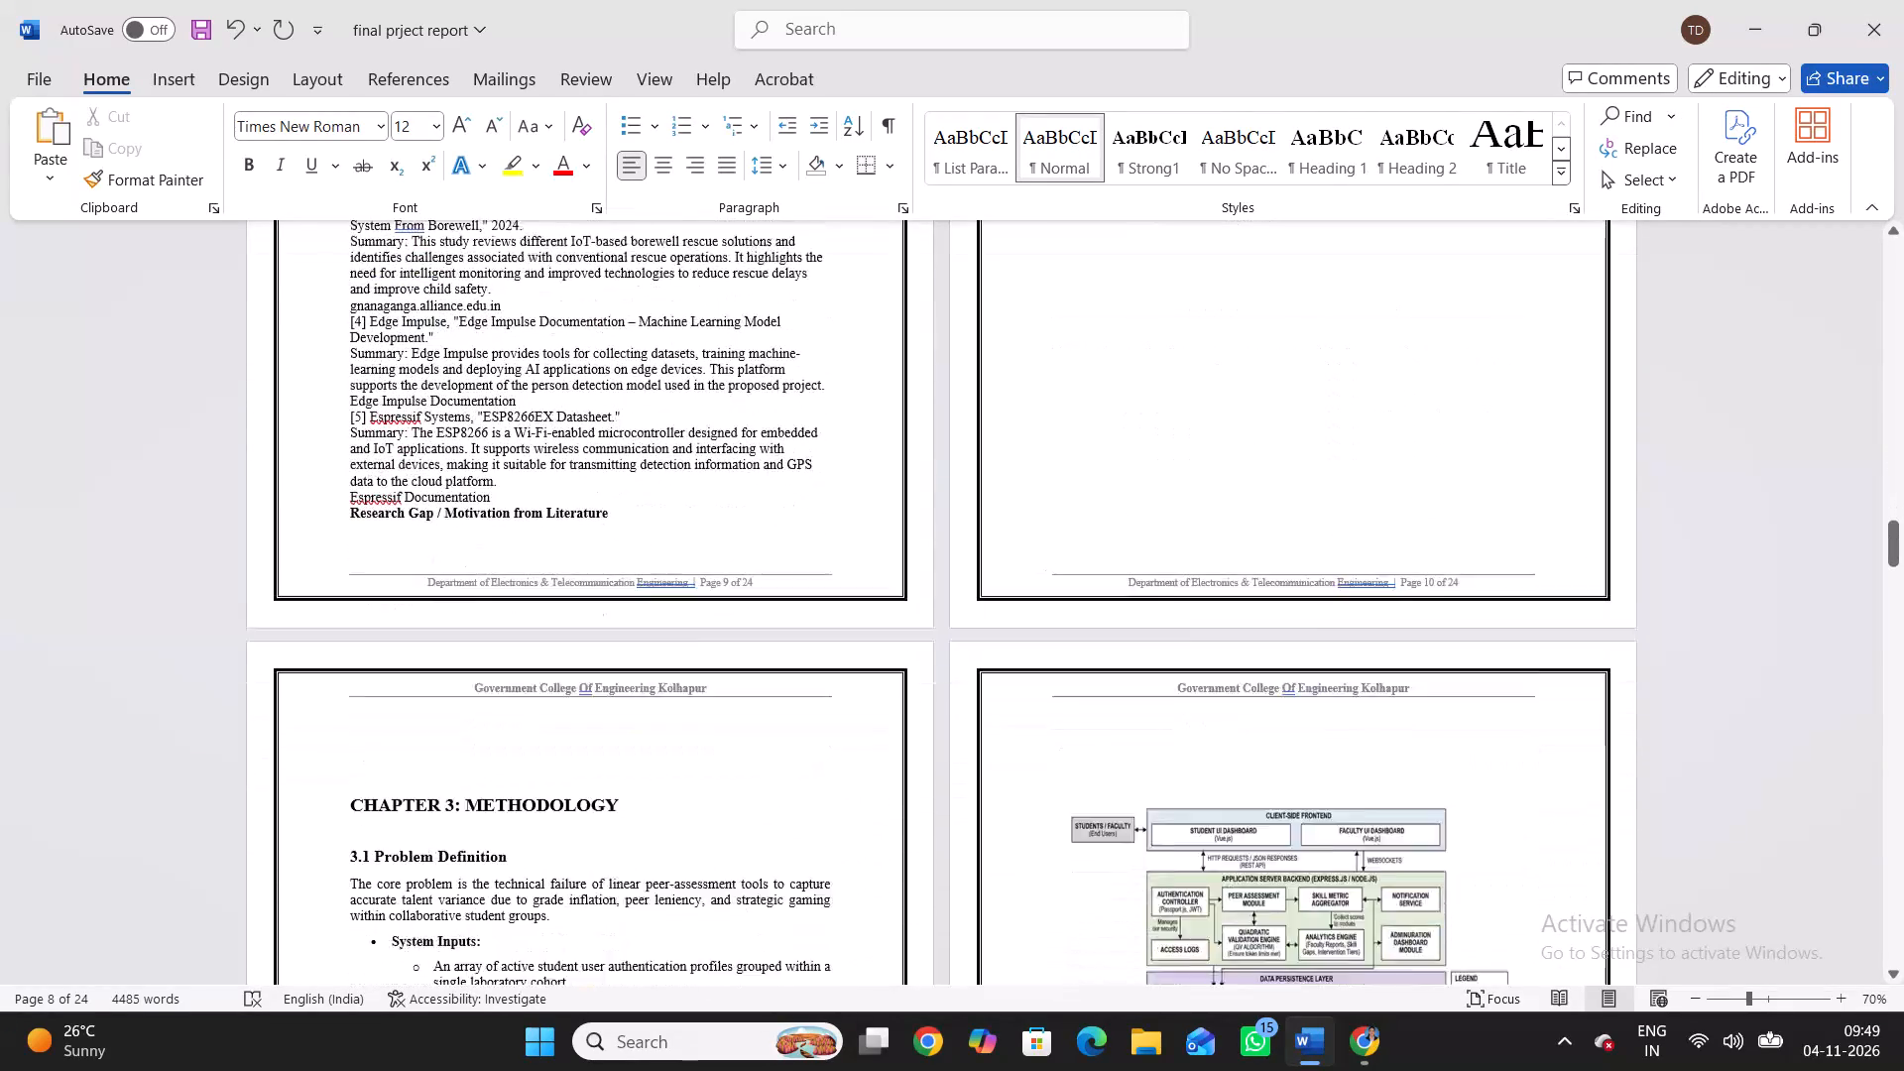
{"action": "scroll", "coordinate": [1132, 587], "scroll_direction": "down", "scroll_amount": 1}
{"action": "left_click", "coordinate": [391, 713]}
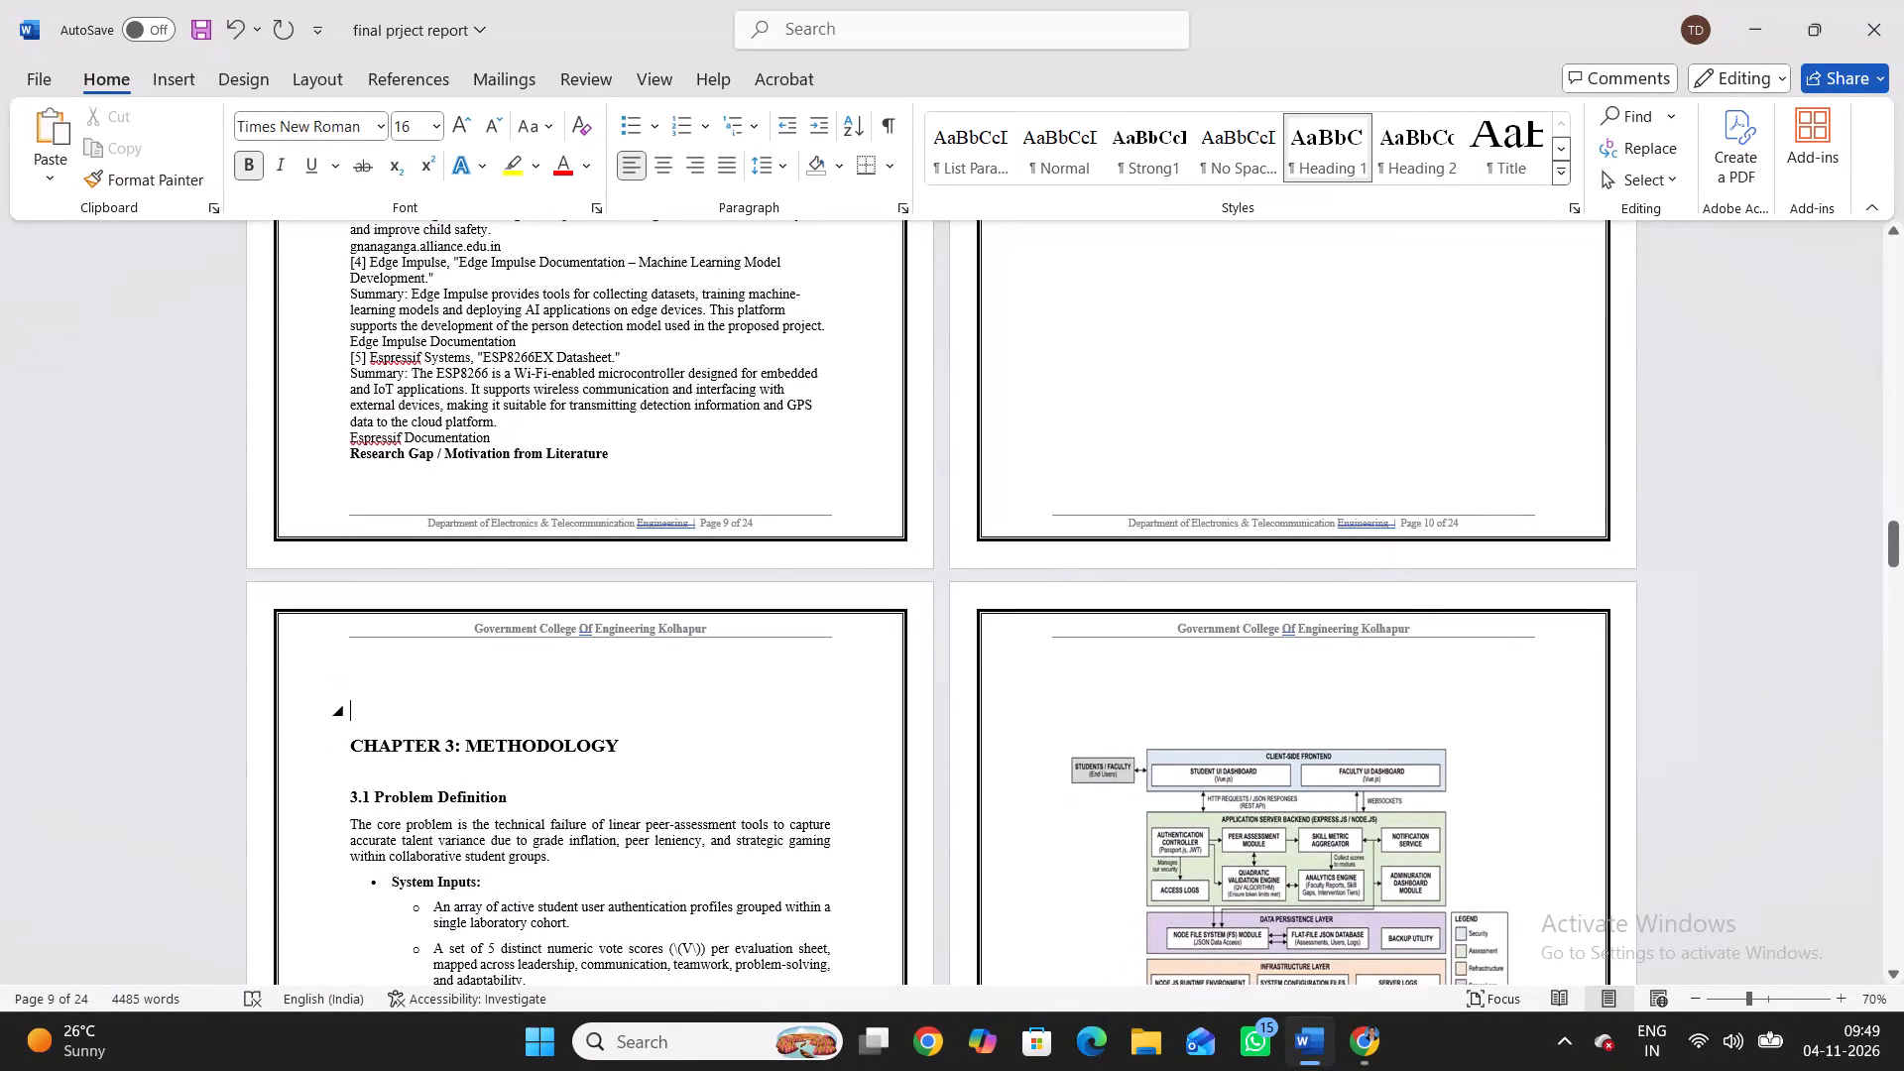
{"action": "key", "text": "BackSpace"}
{"action": "key", "text": "BackSpace"}
{"action": "key", "text": "BackSpace"}
{"action": "key", "text": "BackSpace"}
{"action": "key", "text": "BackSpace"}
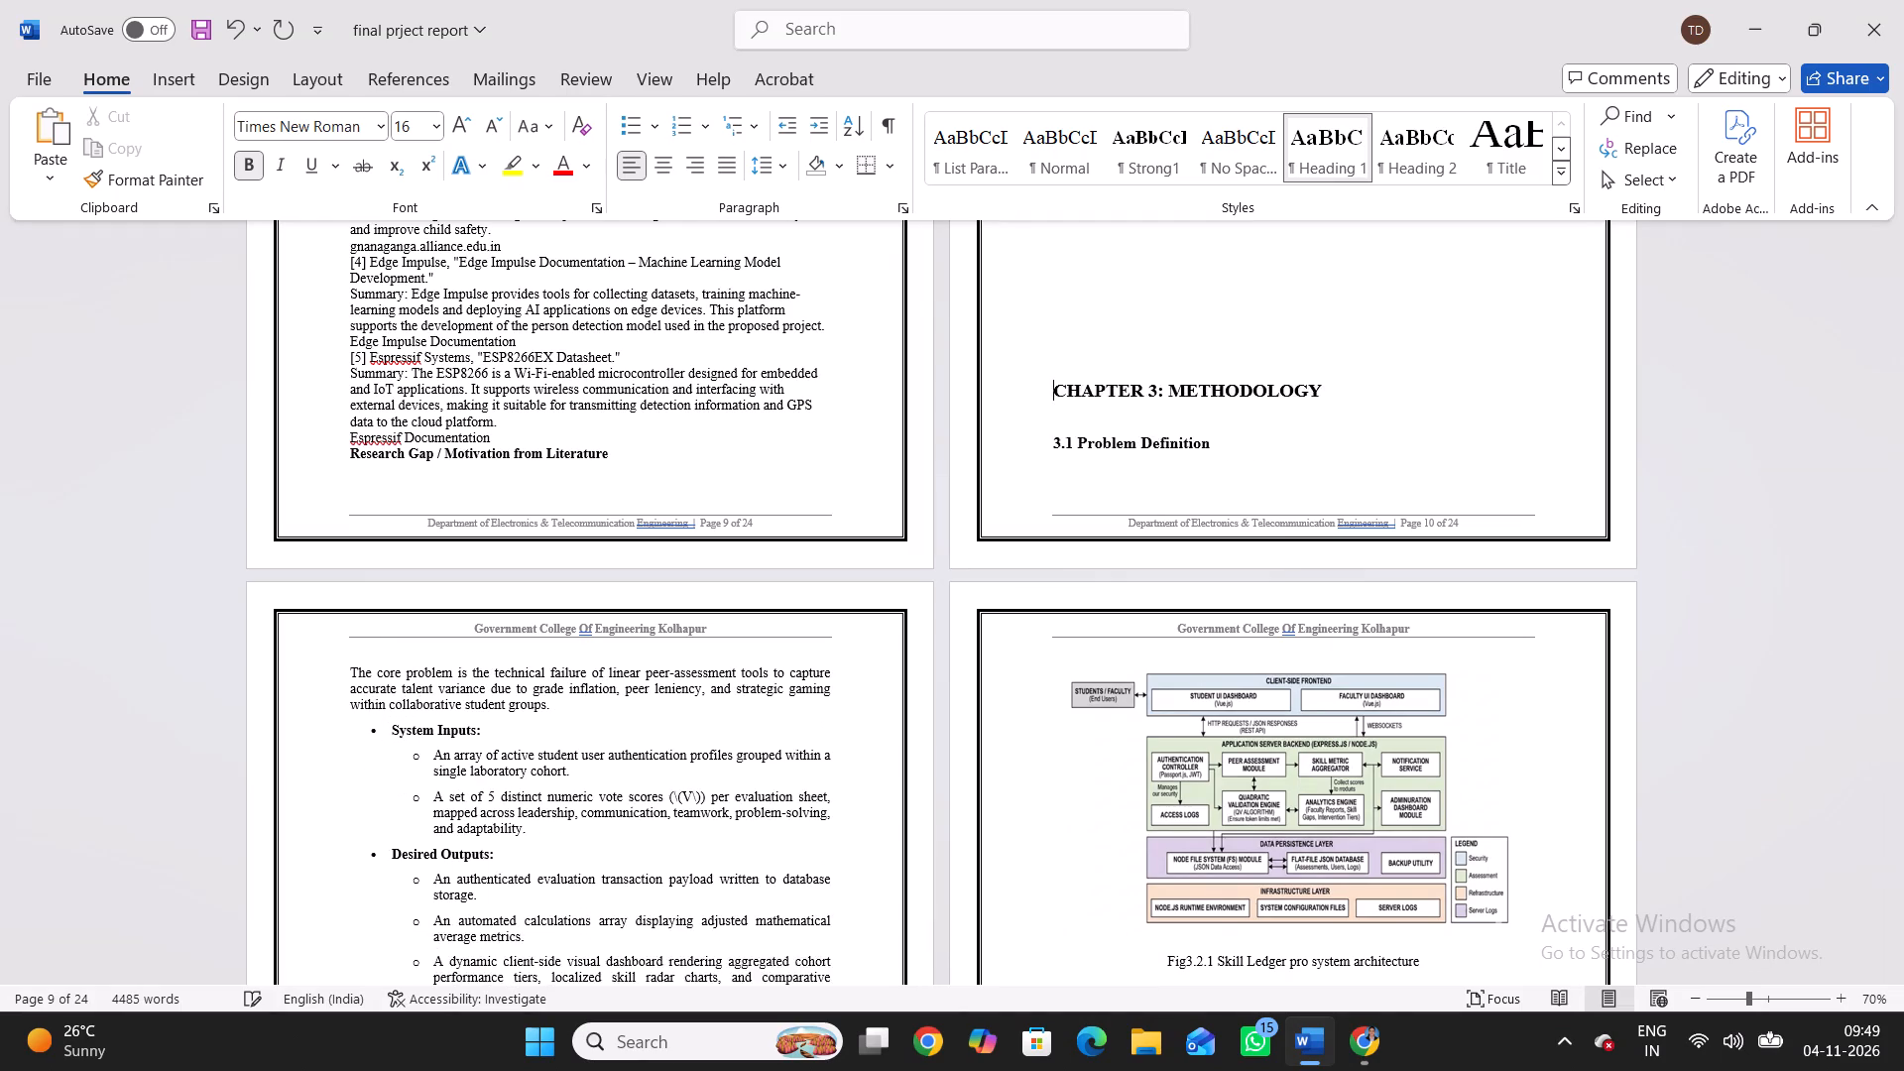
{"action": "key", "text": "BackSpace"}
{"action": "key", "text": "BackSpace"}
{"action": "key", "text": "BackSpace"}
{"action": "key", "text": "BackSpace"}
{"action": "key", "text": "BackSpace"}
{"action": "key", "text": "BackSpace"}
{"action": "key", "text": "BackSpace"}
{"action": "key", "text": "BackSpace"}
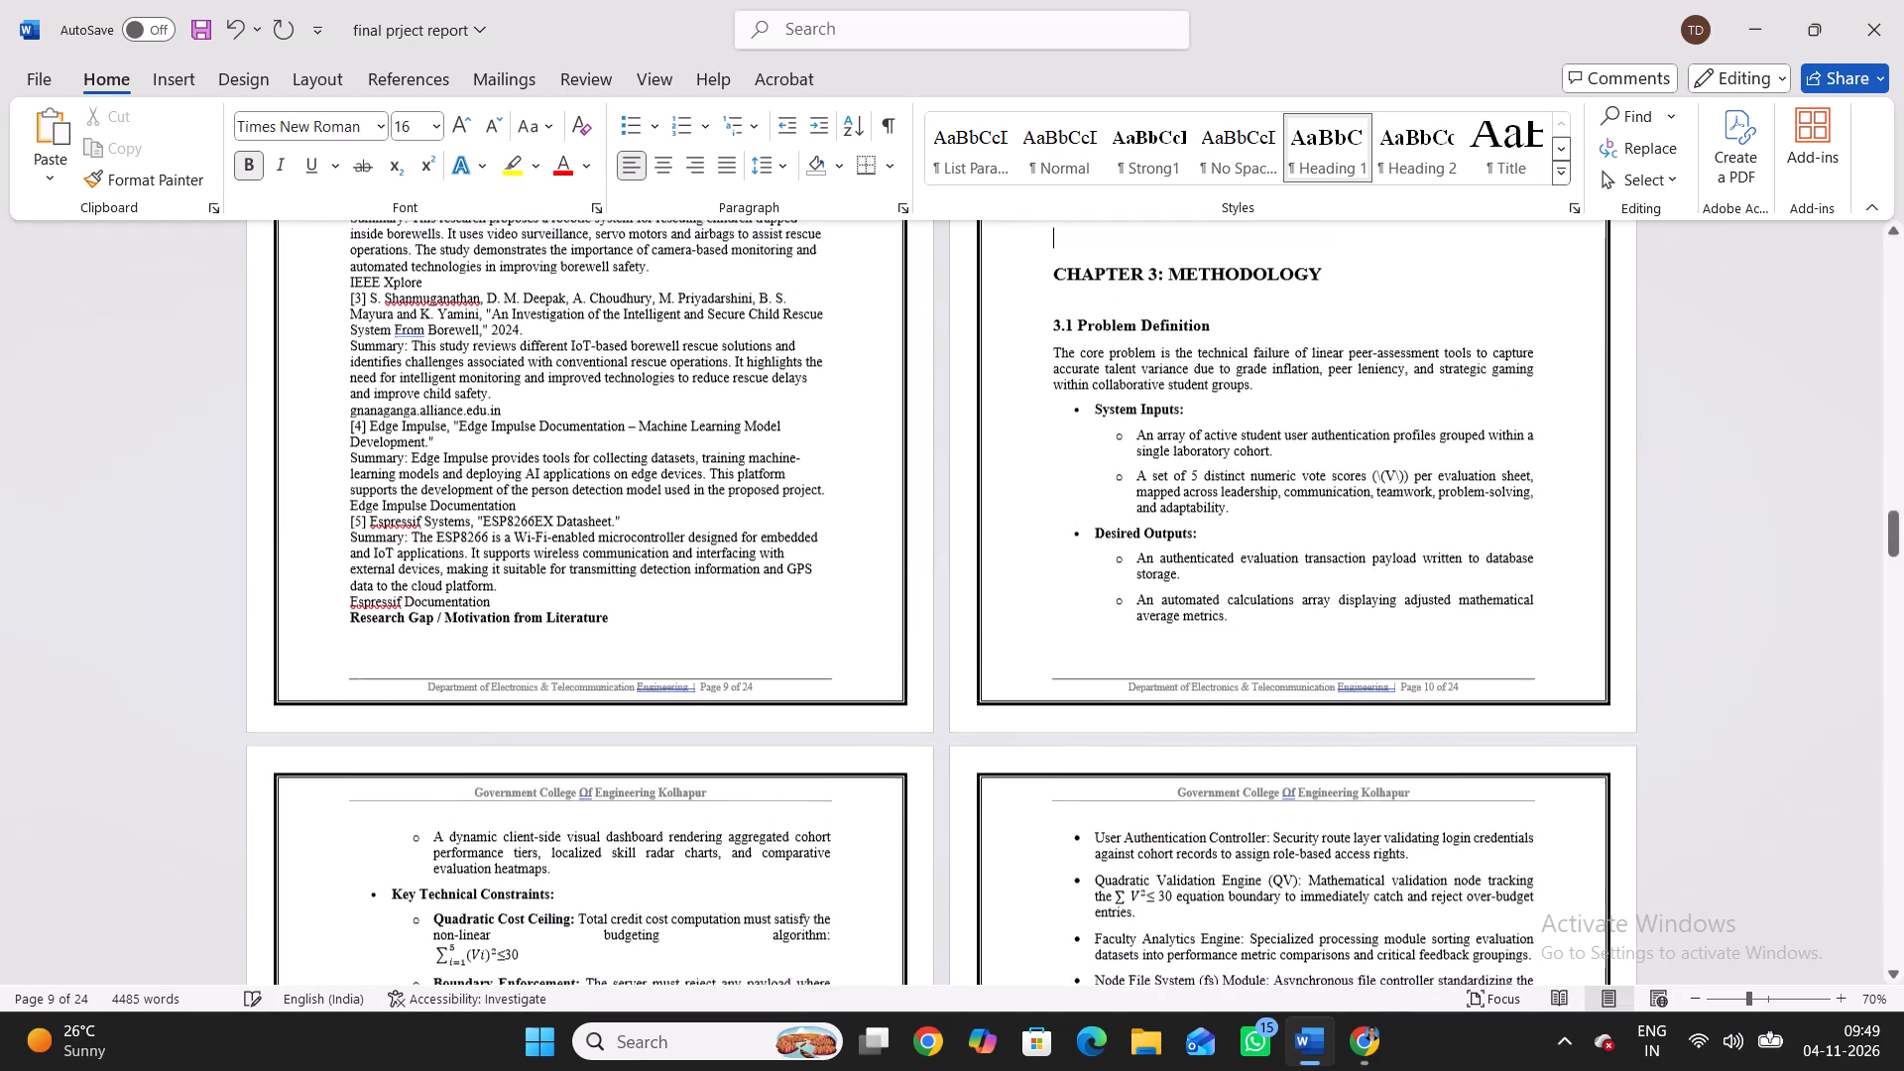
{"action": "key", "text": "BackSpace"}
{"action": "key", "text": "BackSpace"}
{"action": "key", "text": "BackSpace"}
{"action": "key", "text": "BackSpace"}
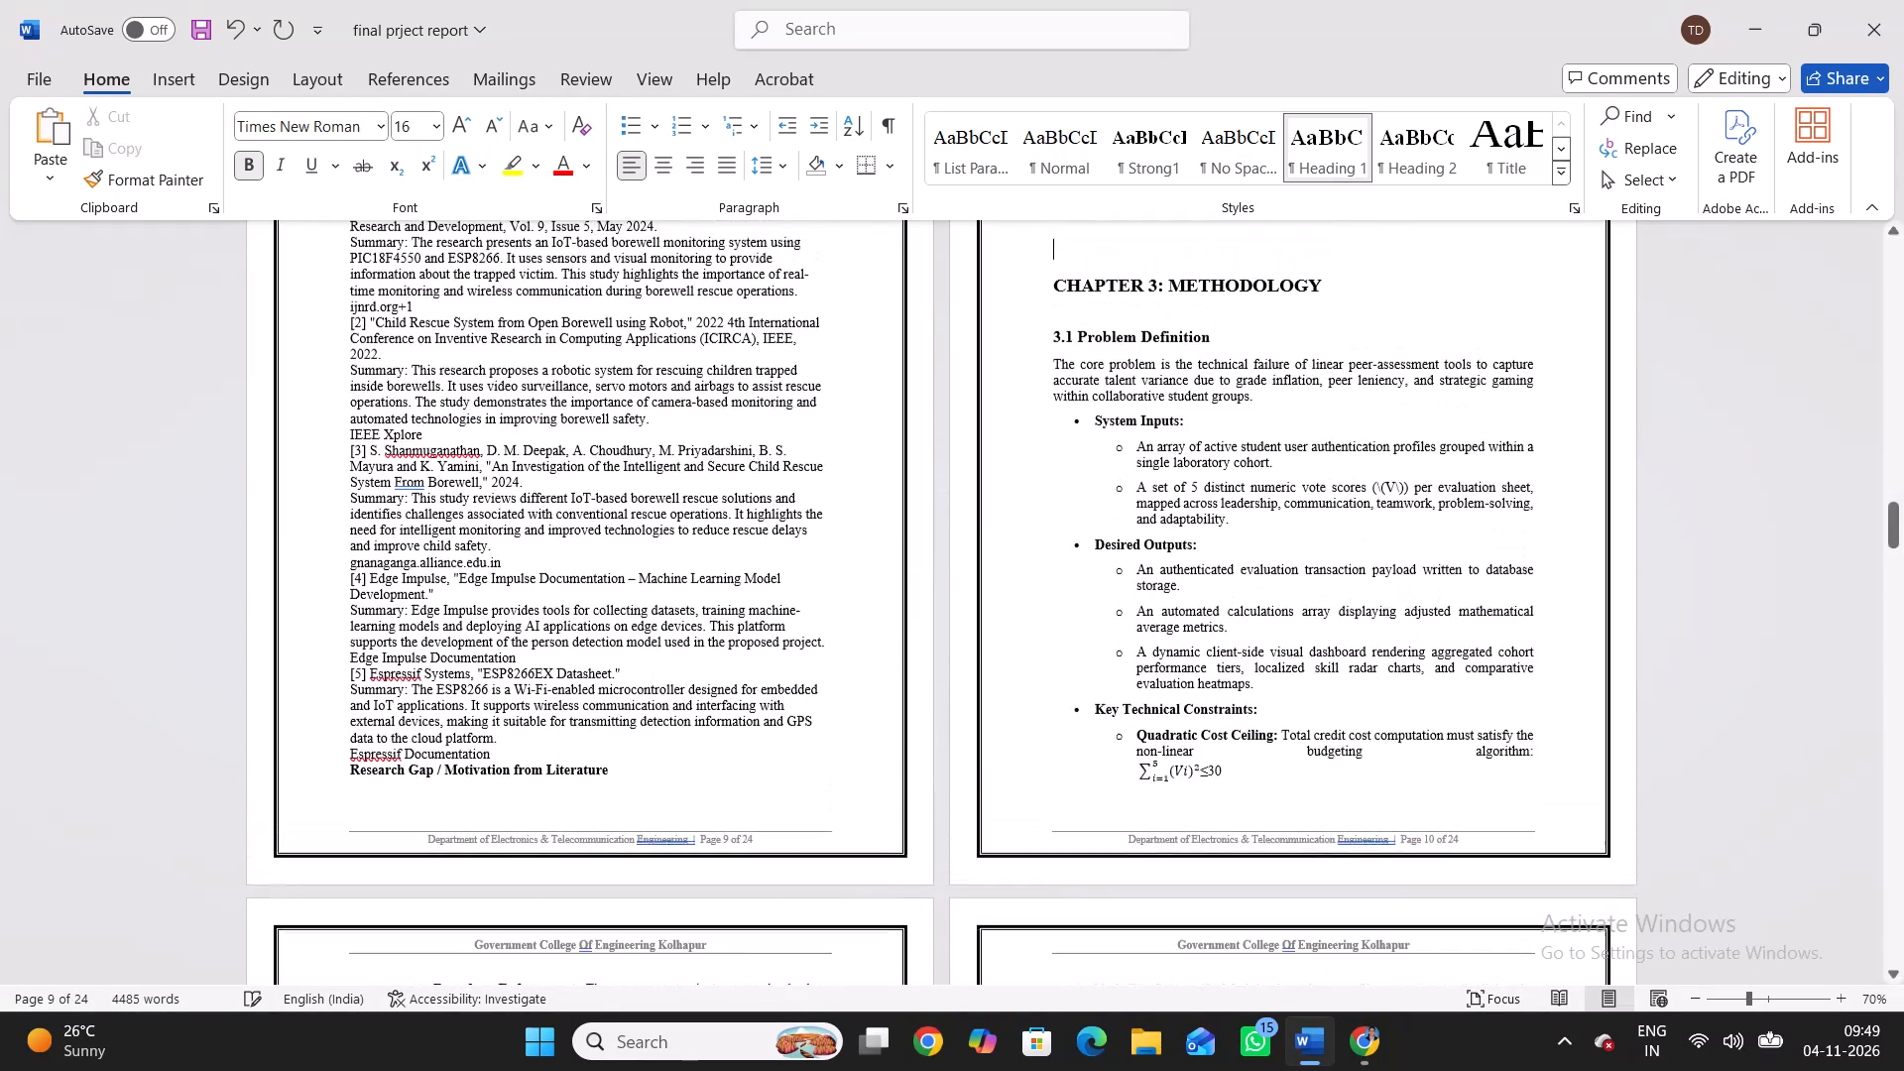
{"action": "key", "text": "BackSpace"}
{"action": "key", "text": "BackSpace"}
{"action": "key", "text": "BackSpace"}
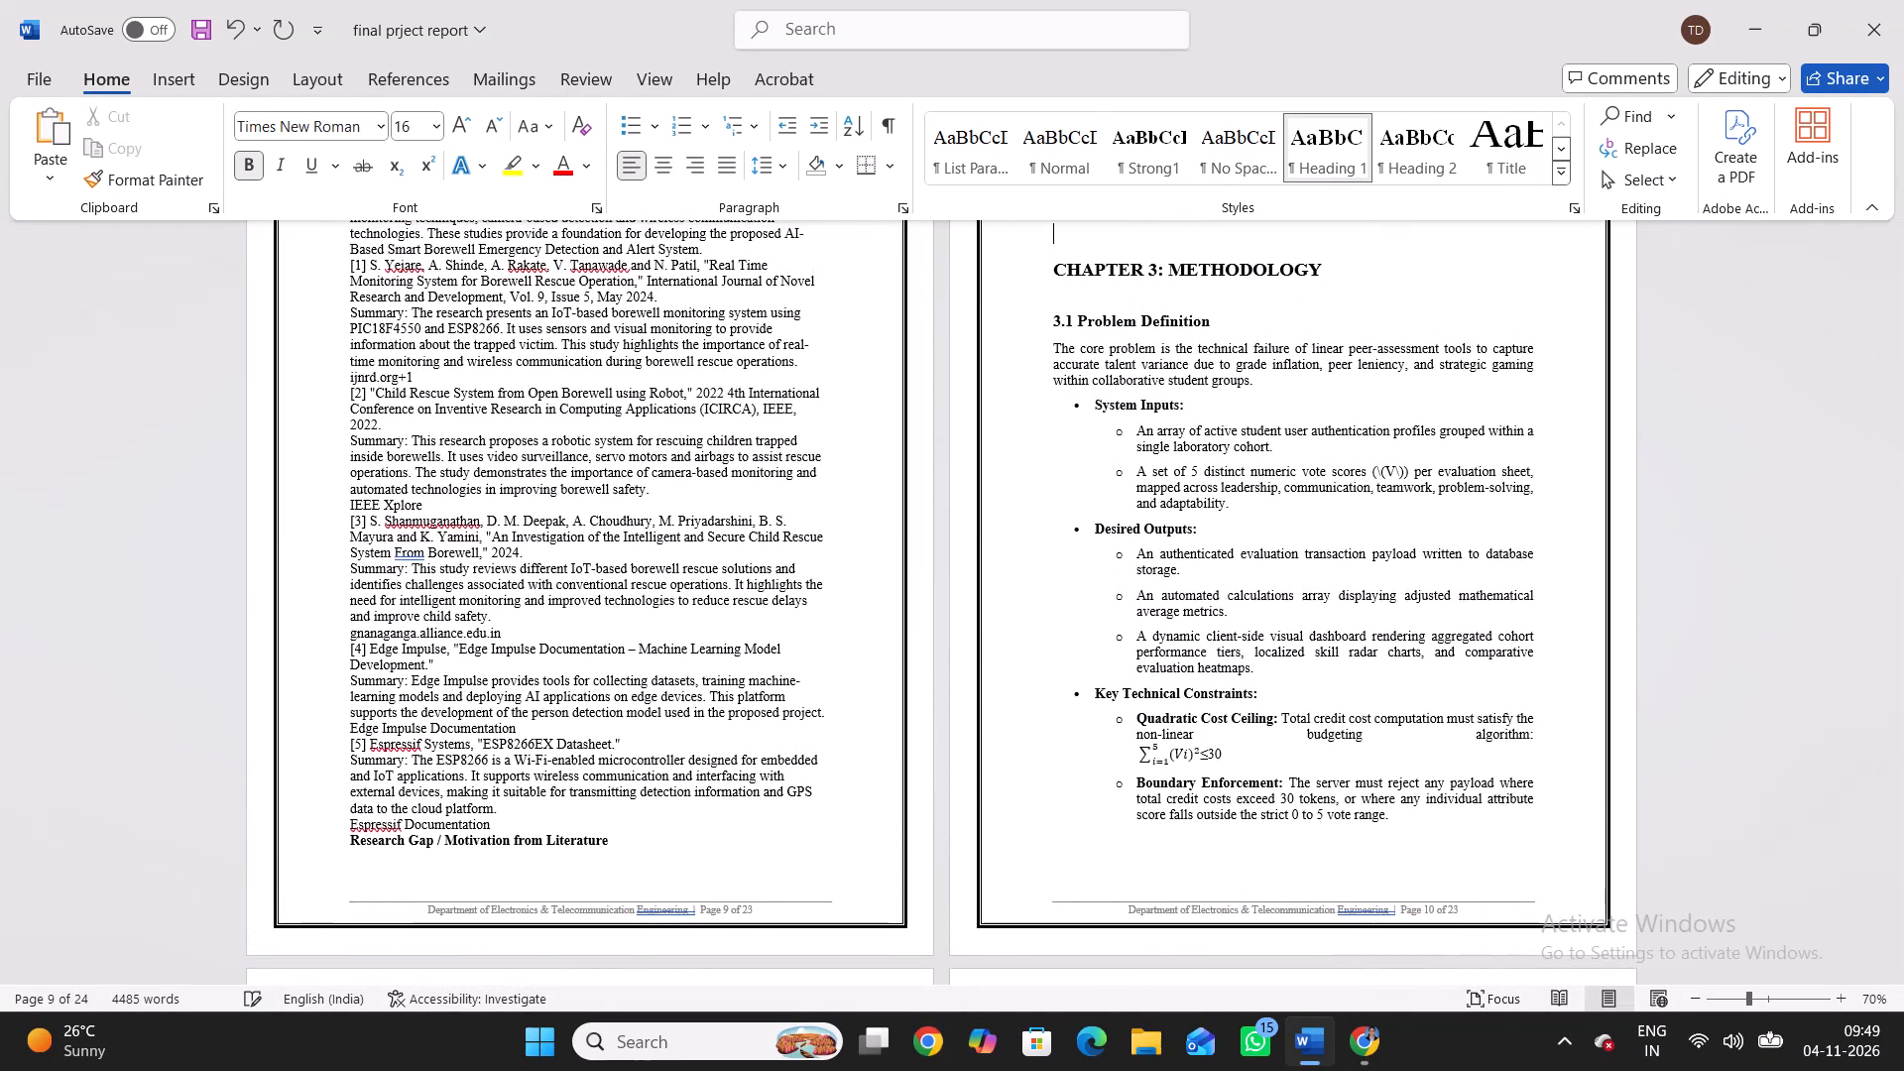
Insert two empty lines above the Research Gap / Motivation from Literature heading to move it onto the page with its text.
{"action": "scroll", "coordinate": [391, 713], "scroll_direction": "right", "scroll_amount": 1}
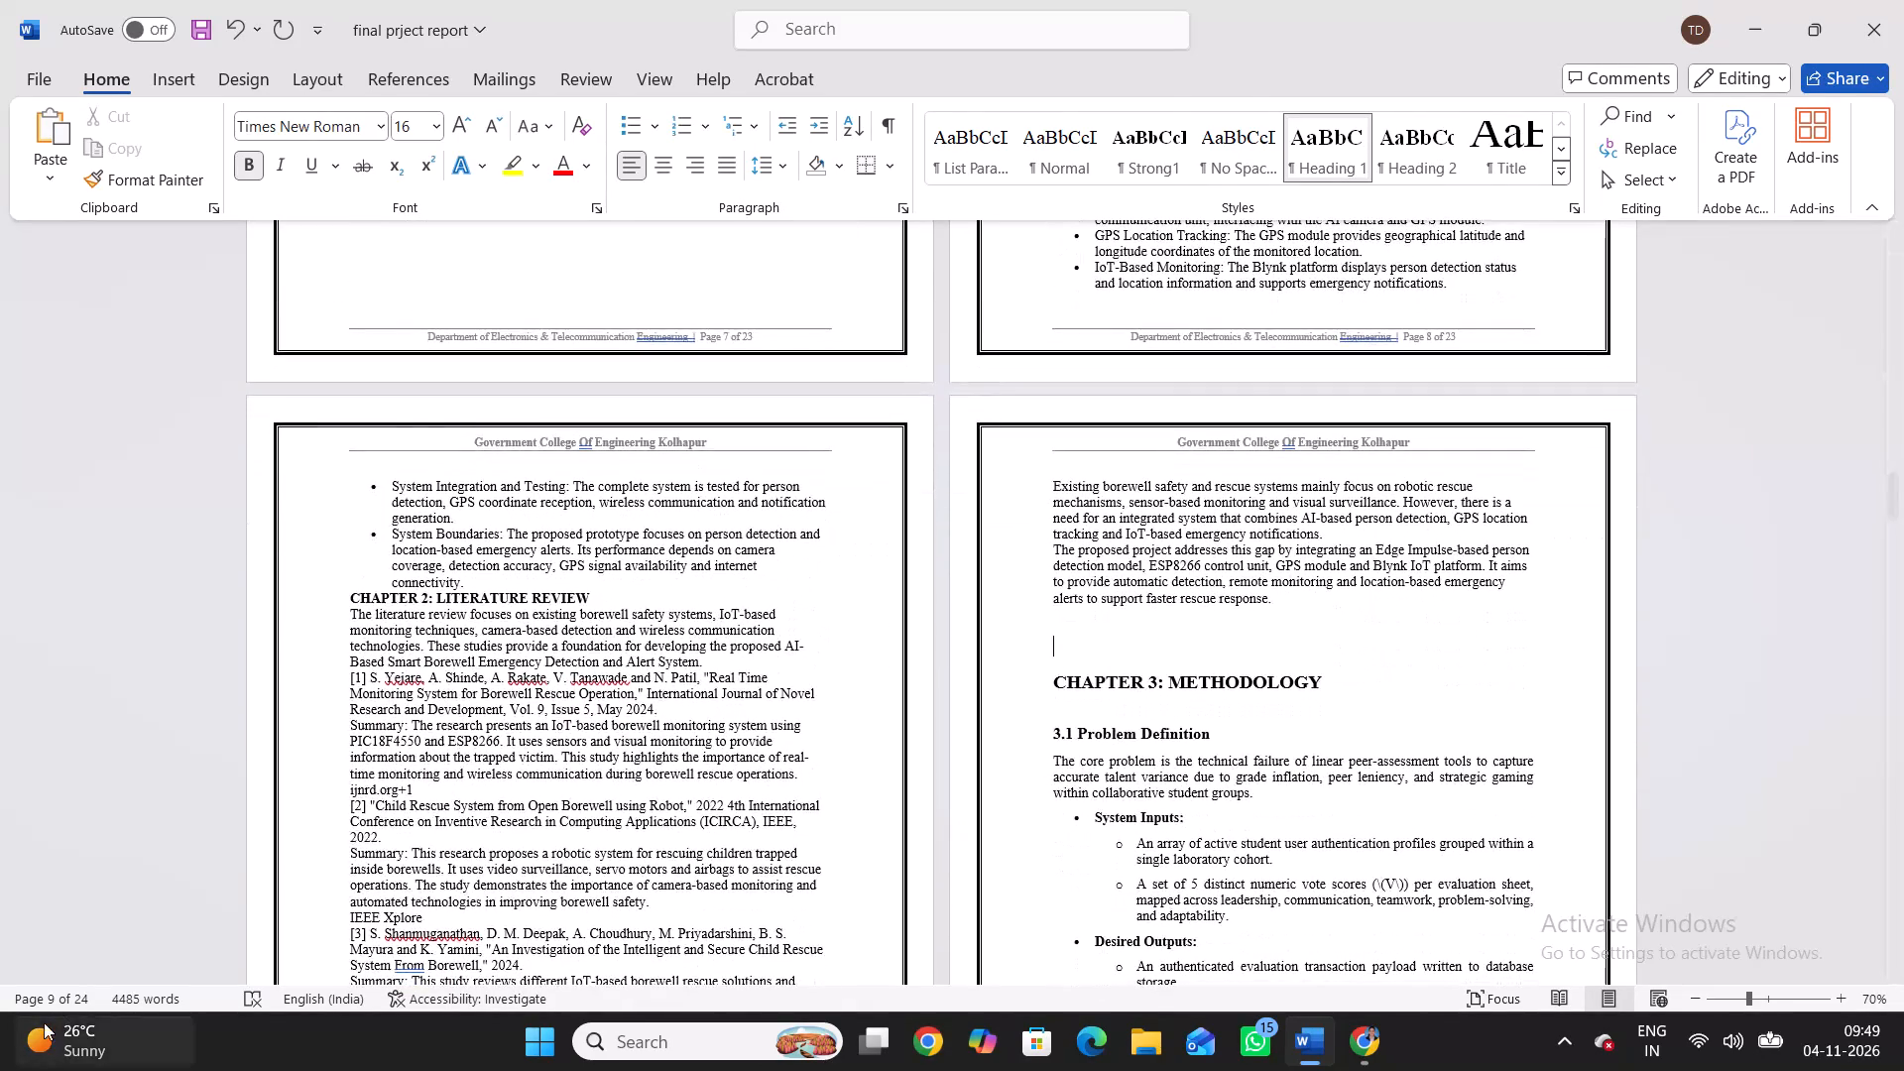
{"action": "scroll", "coordinate": [44, 1022], "scroll_direction": "down", "scroll_amount": 2}
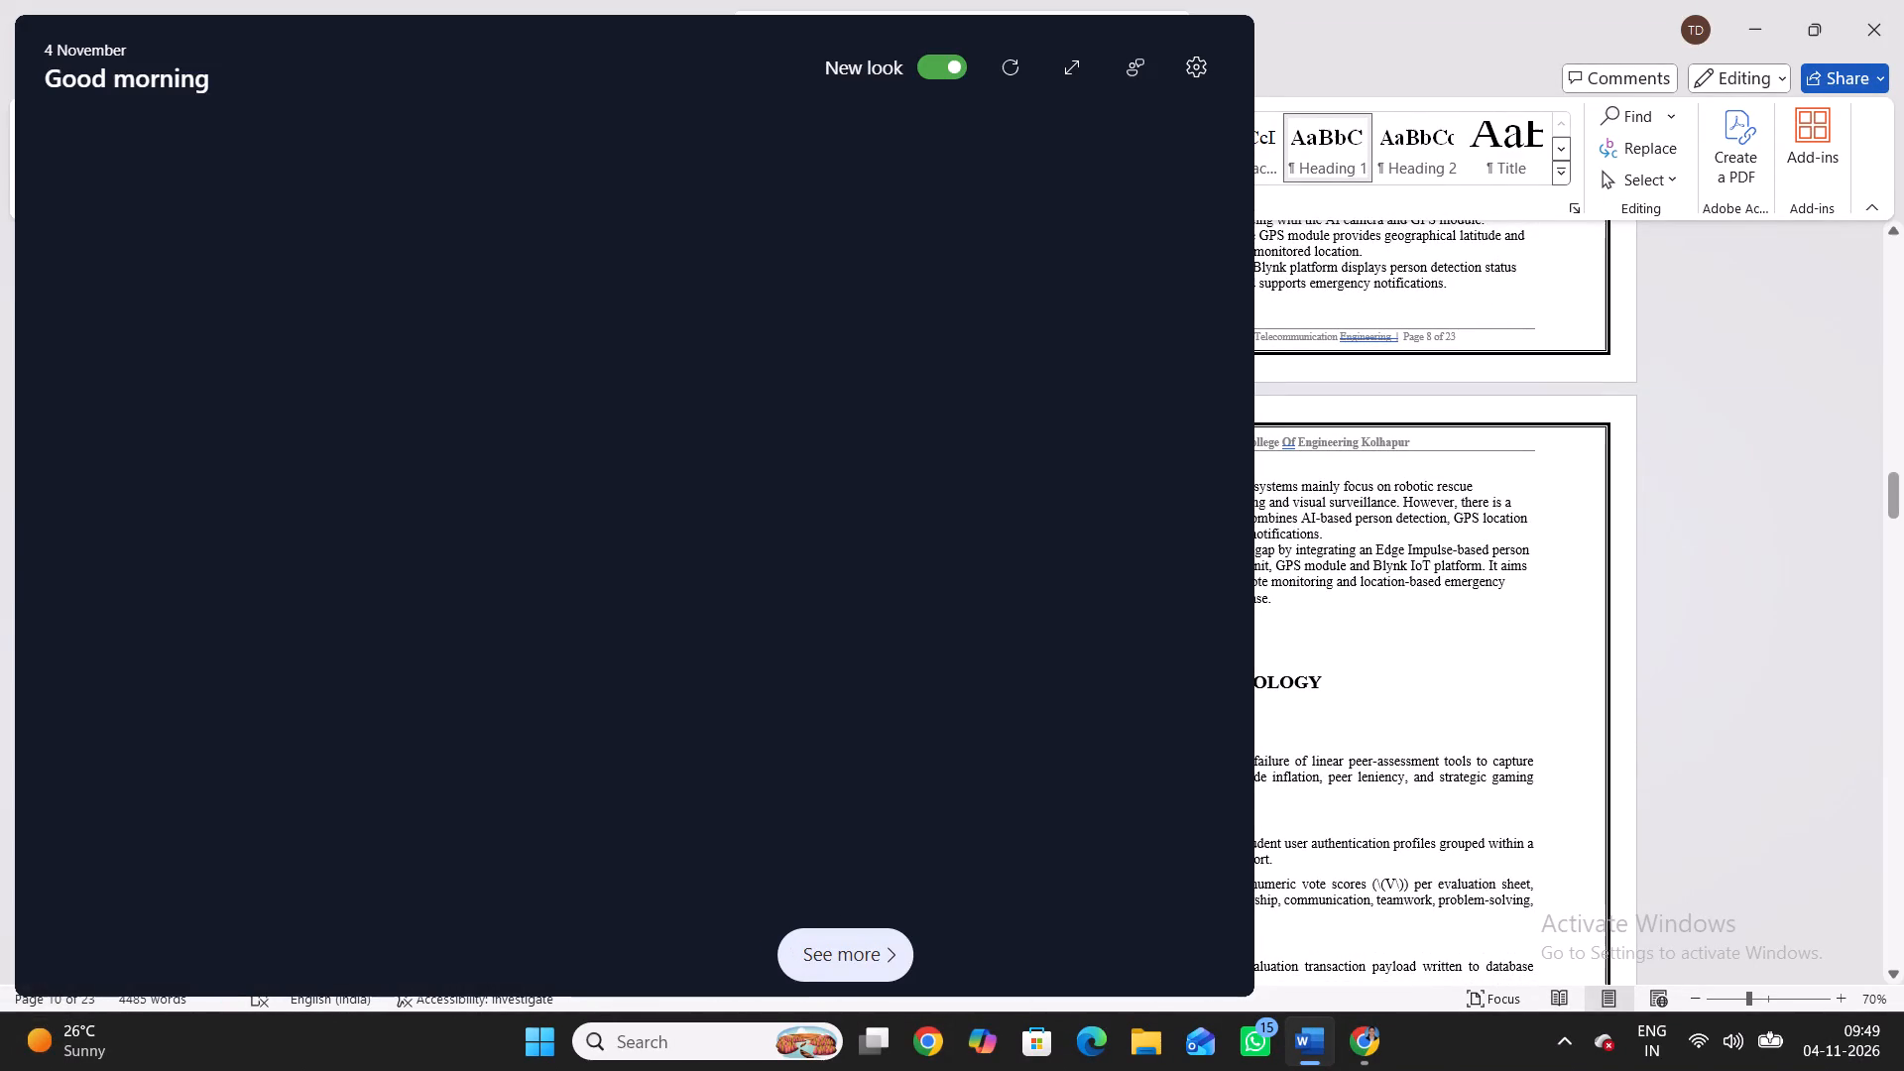
{"action": "left_click", "coordinate": [1401, 682]}
{"action": "scroll", "coordinate": [1401, 682], "scroll_direction": "down", "scroll_amount": 4}
{"action": "scroll", "coordinate": [1401, 682], "scroll_direction": "up", "scroll_amount": 1}
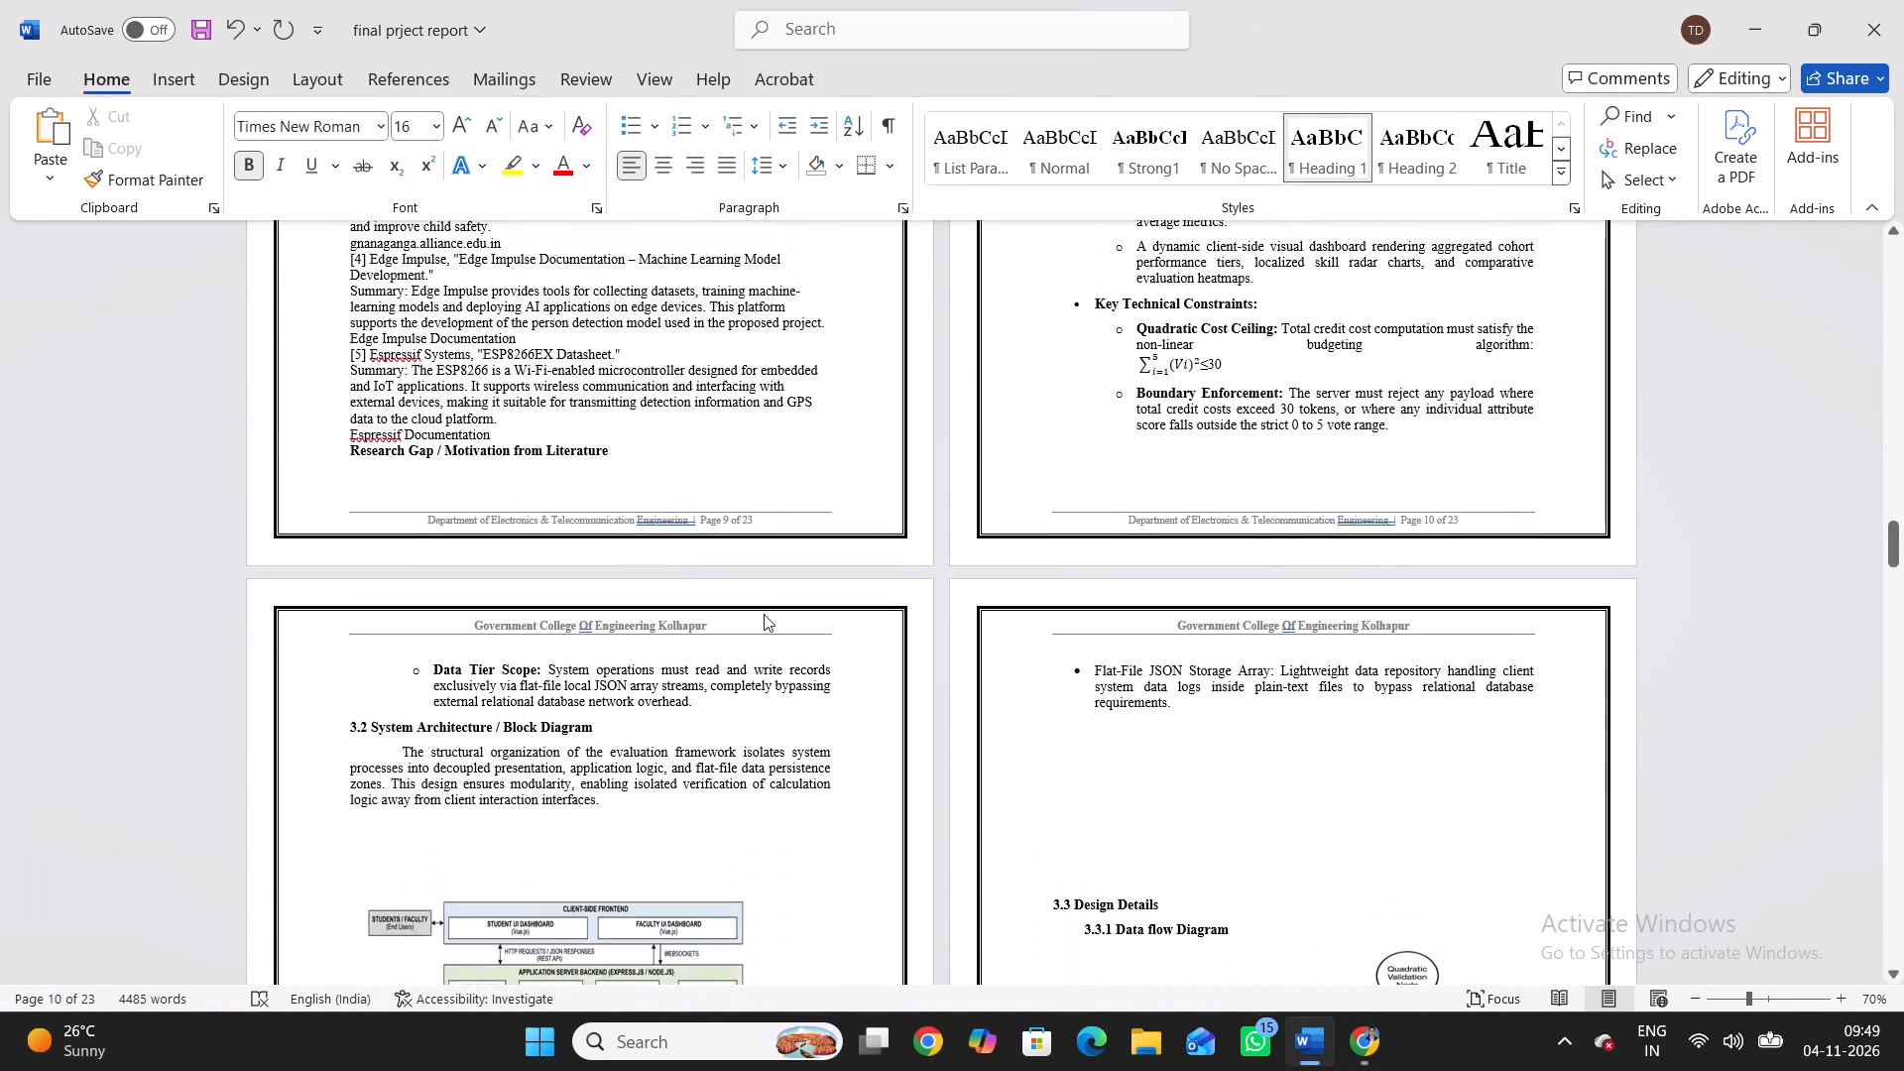
{"action": "left_click", "coordinate": [509, 430]}
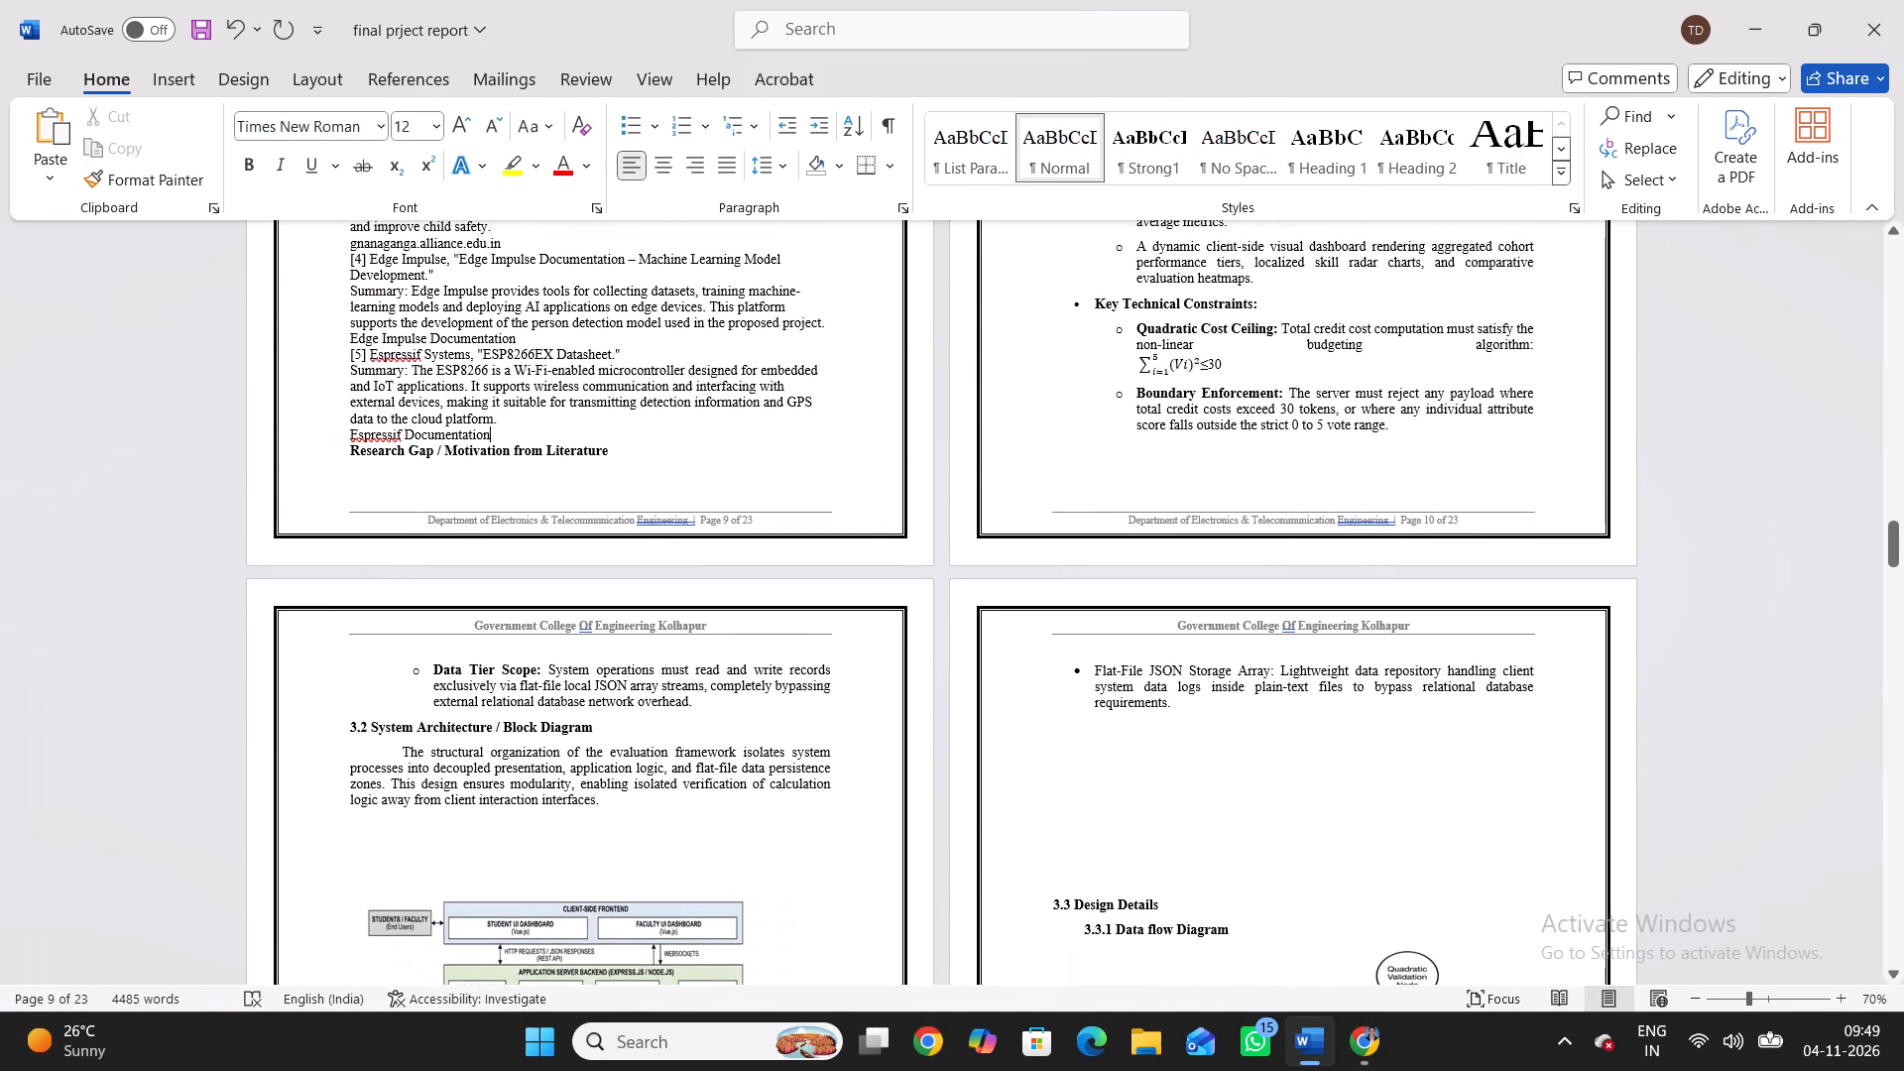
{"action": "key", "text": "Return"}
{"action": "key", "text": "Return"}
Insert an empty line below the Research Gap / Motivation from Literature heading.
{"action": "scroll", "coordinate": [509, 430], "scroll_direction": "up", "scroll_amount": 4}
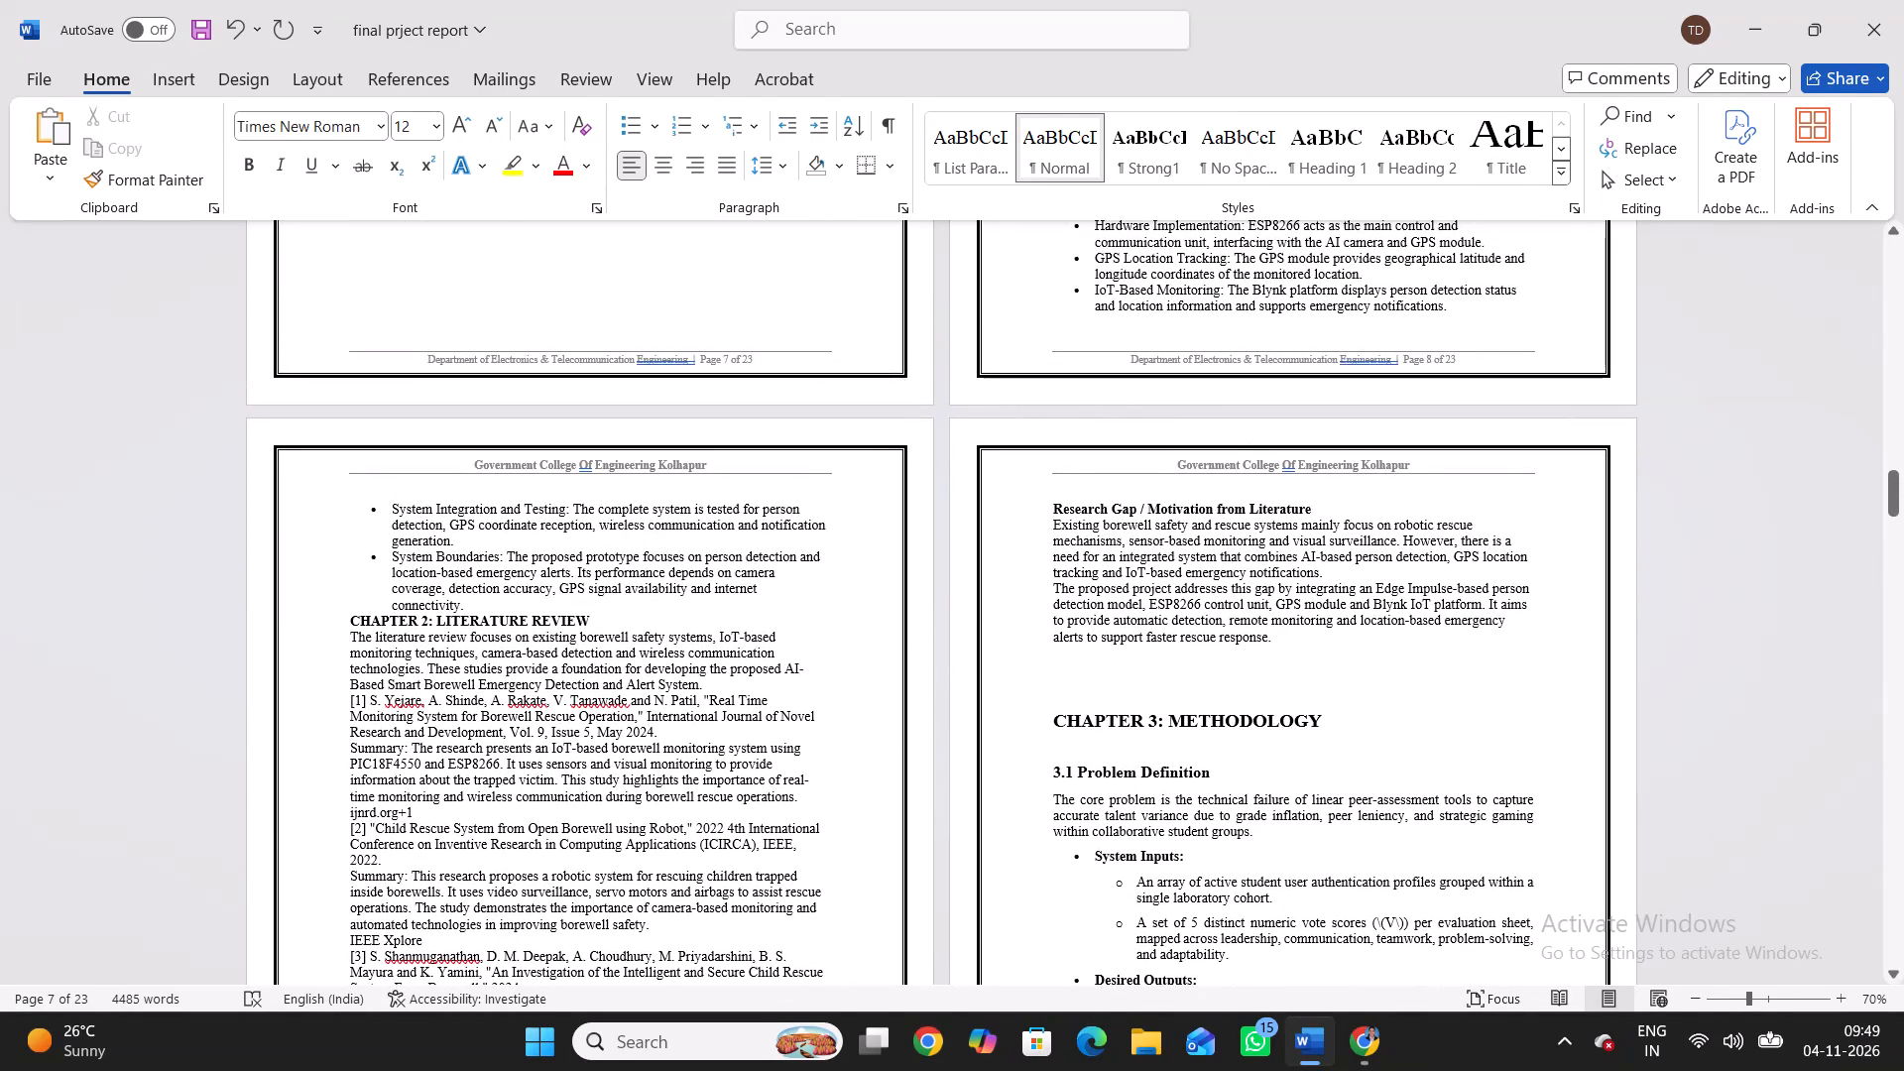
{"action": "left_click", "coordinate": [1329, 511]}
{"action": "key", "text": "Return"}
Review the report from Chapter 1 through to the last page, checking the replaced chapters and the remaining template sections.
{"action": "scroll", "coordinate": [1329, 511], "scroll_direction": "up", "scroll_amount": 4}
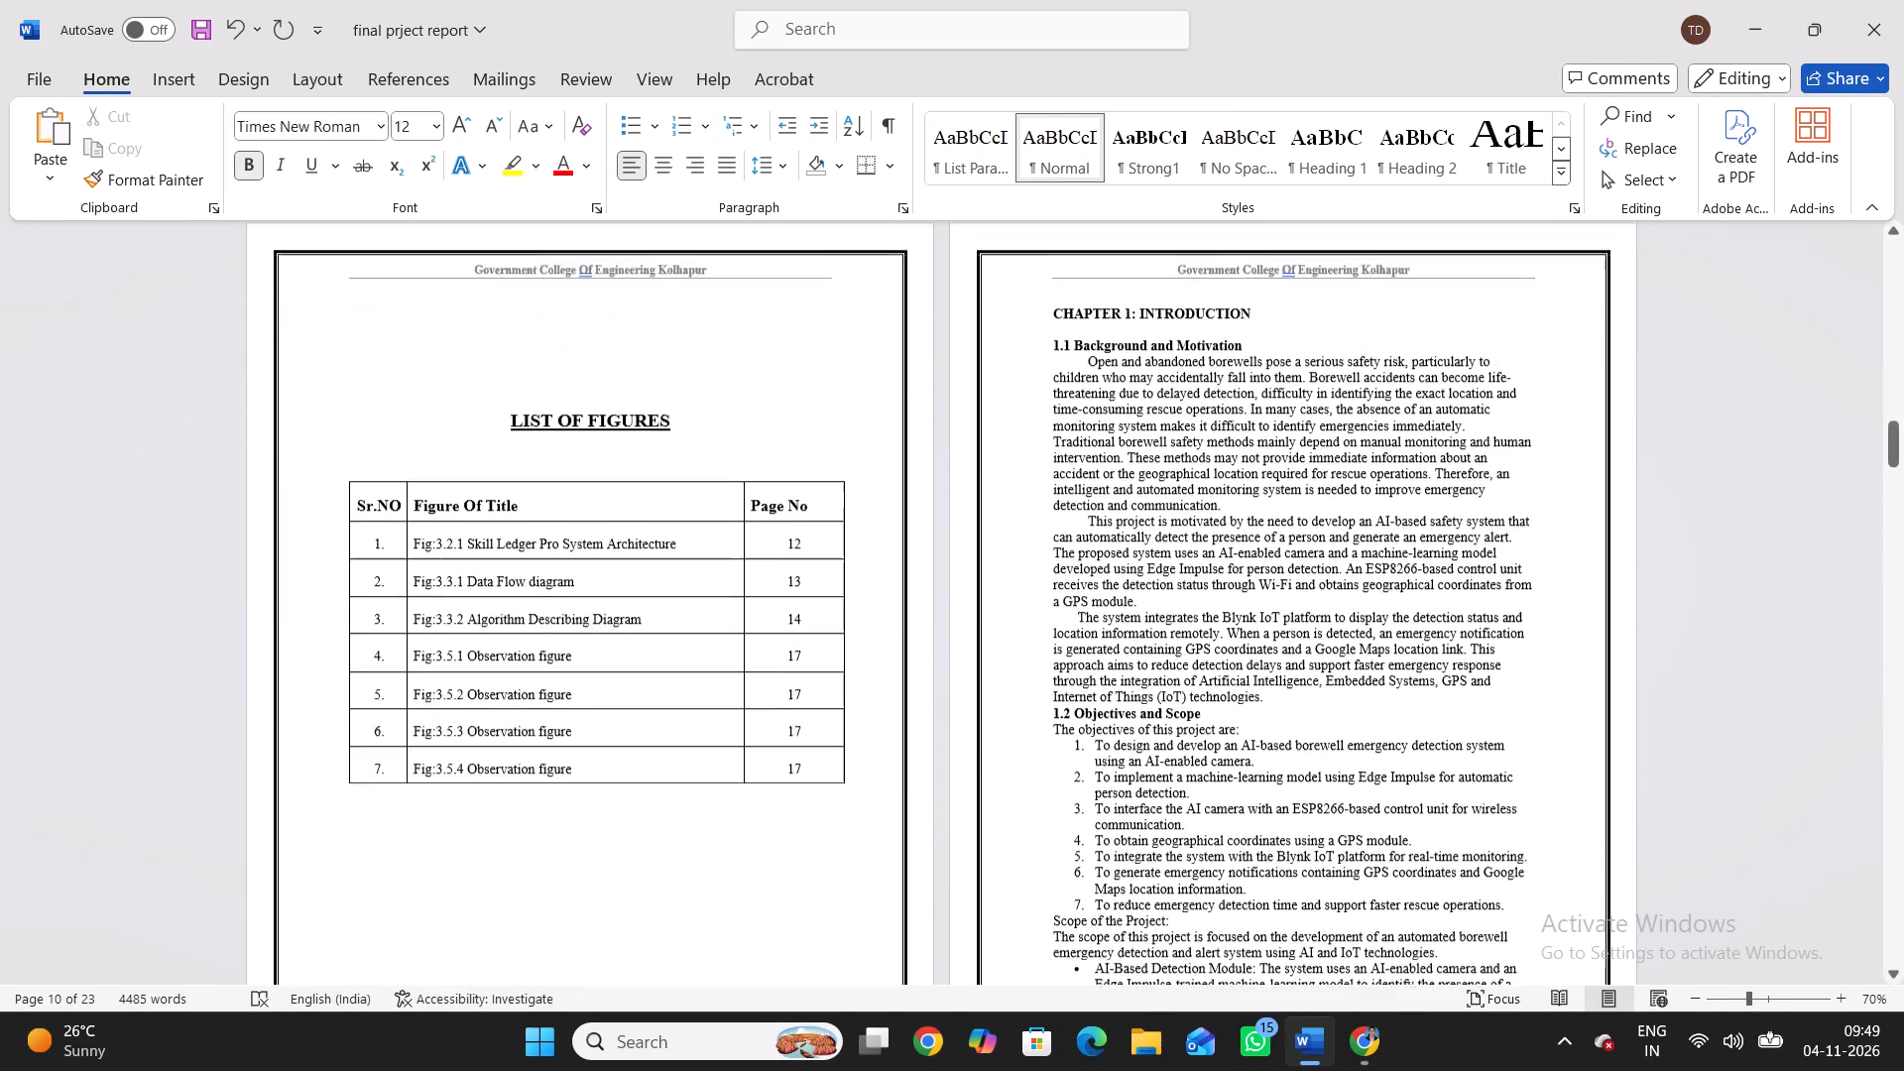
{"action": "scroll", "coordinate": [1329, 511], "scroll_direction": "up", "scroll_amount": 1}
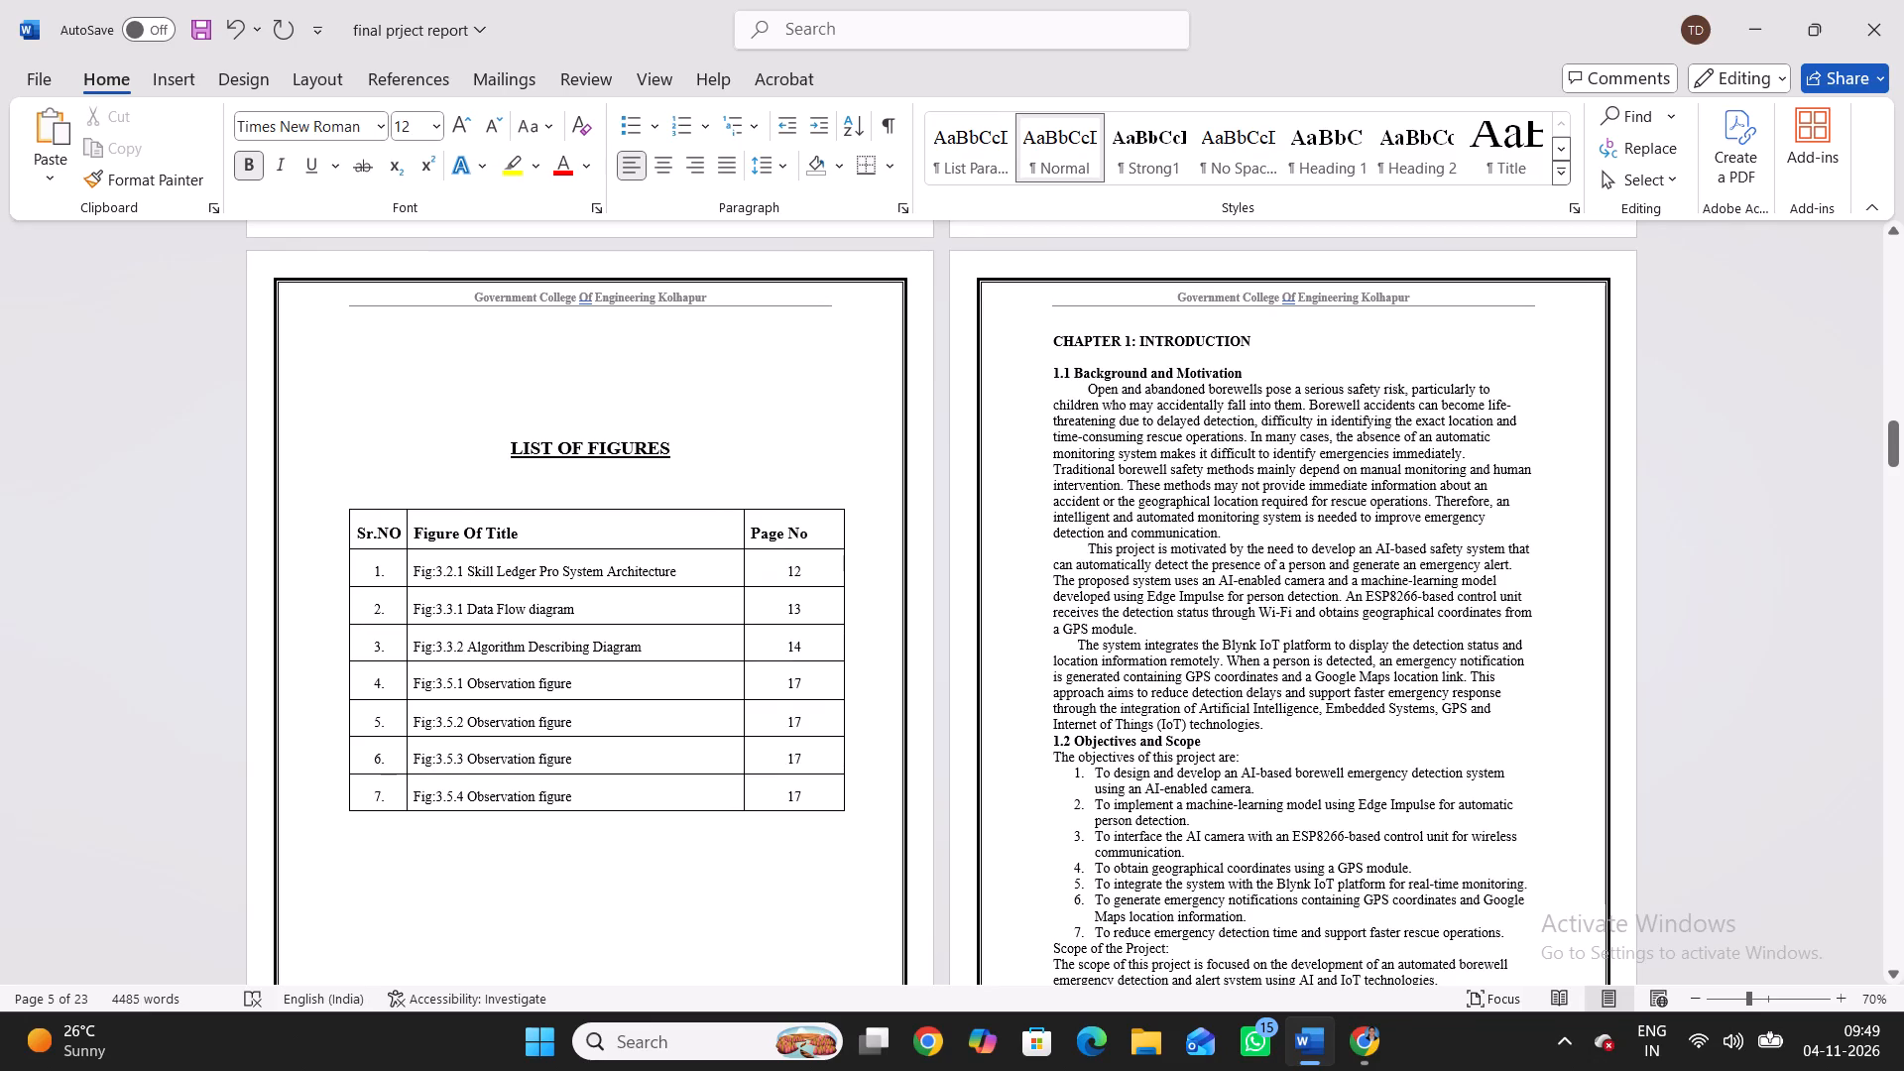
{"action": "left_click_drag", "start_coordinate": [1088, 396], "coordinate": [1380, 849]}
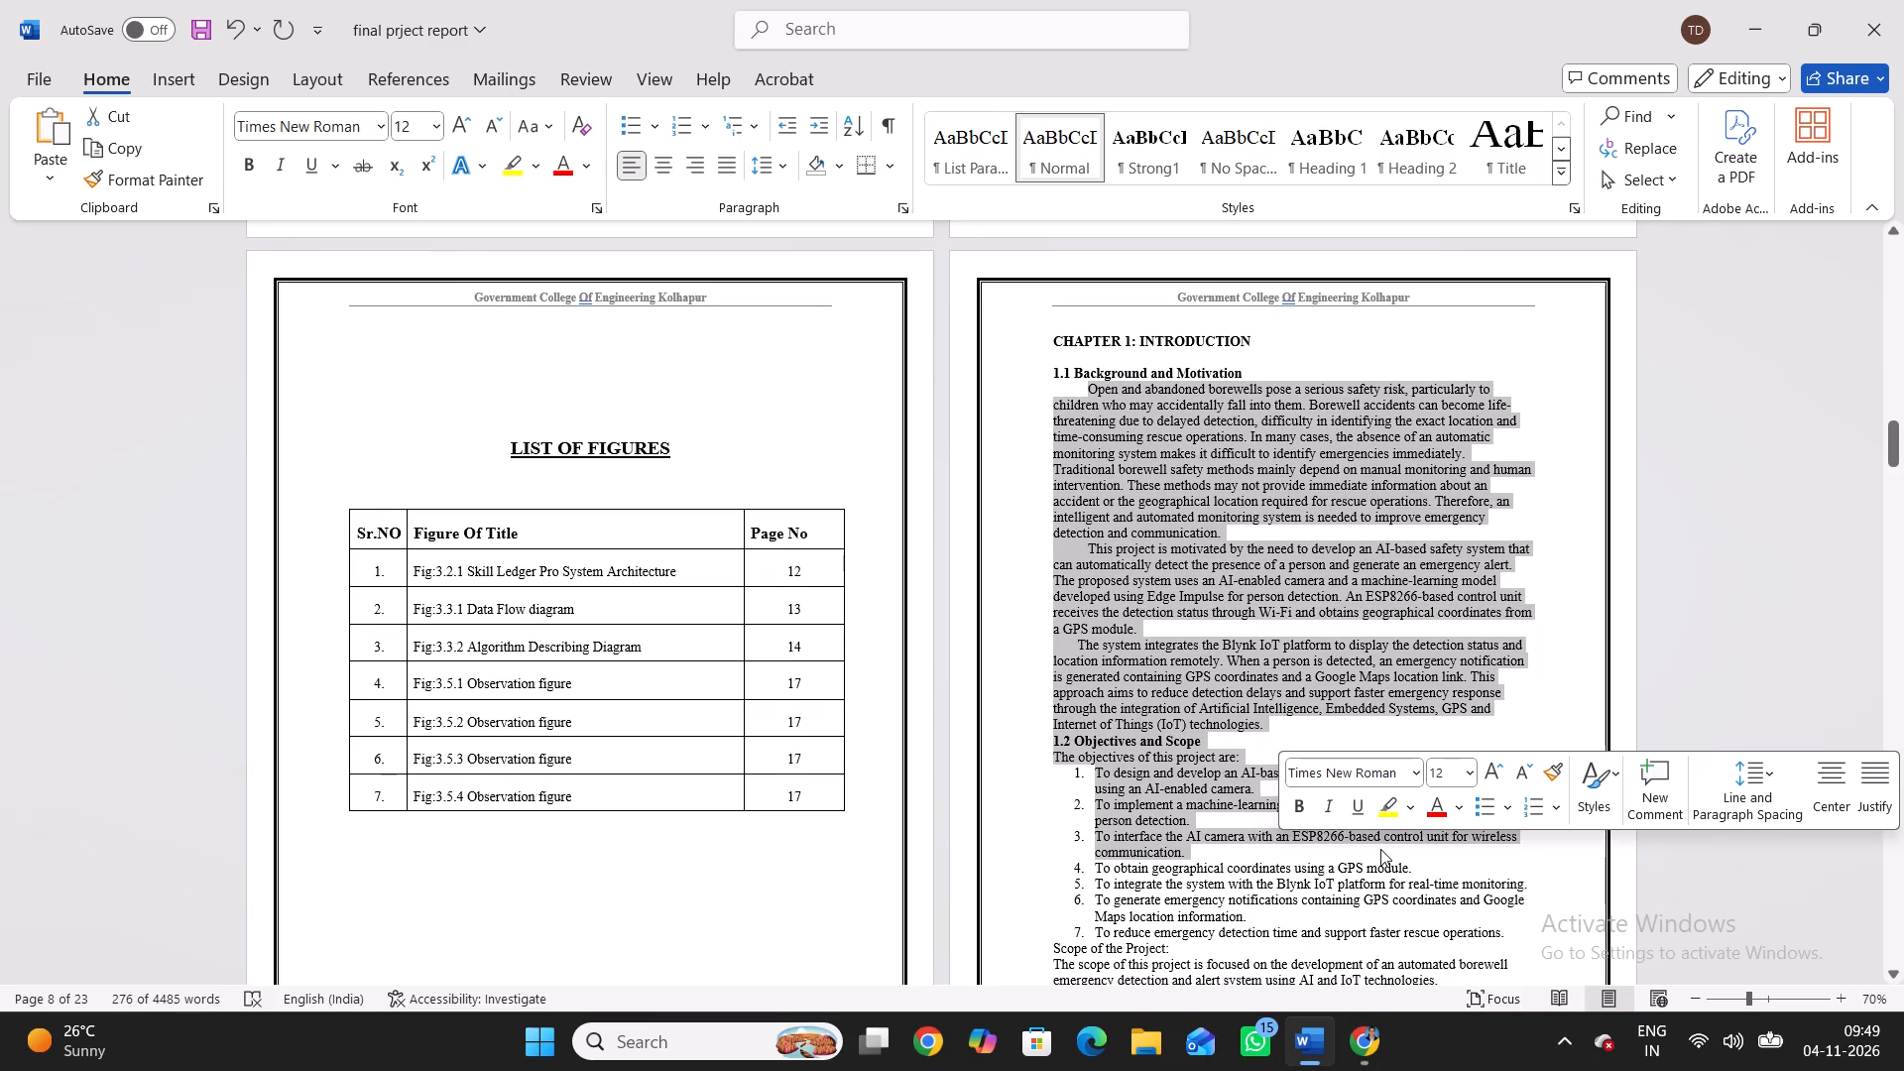
{"action": "left_click", "coordinate": [1395, 329]}
{"action": "scroll", "coordinate": [1395, 329], "scroll_direction": "down", "scroll_amount": 3}
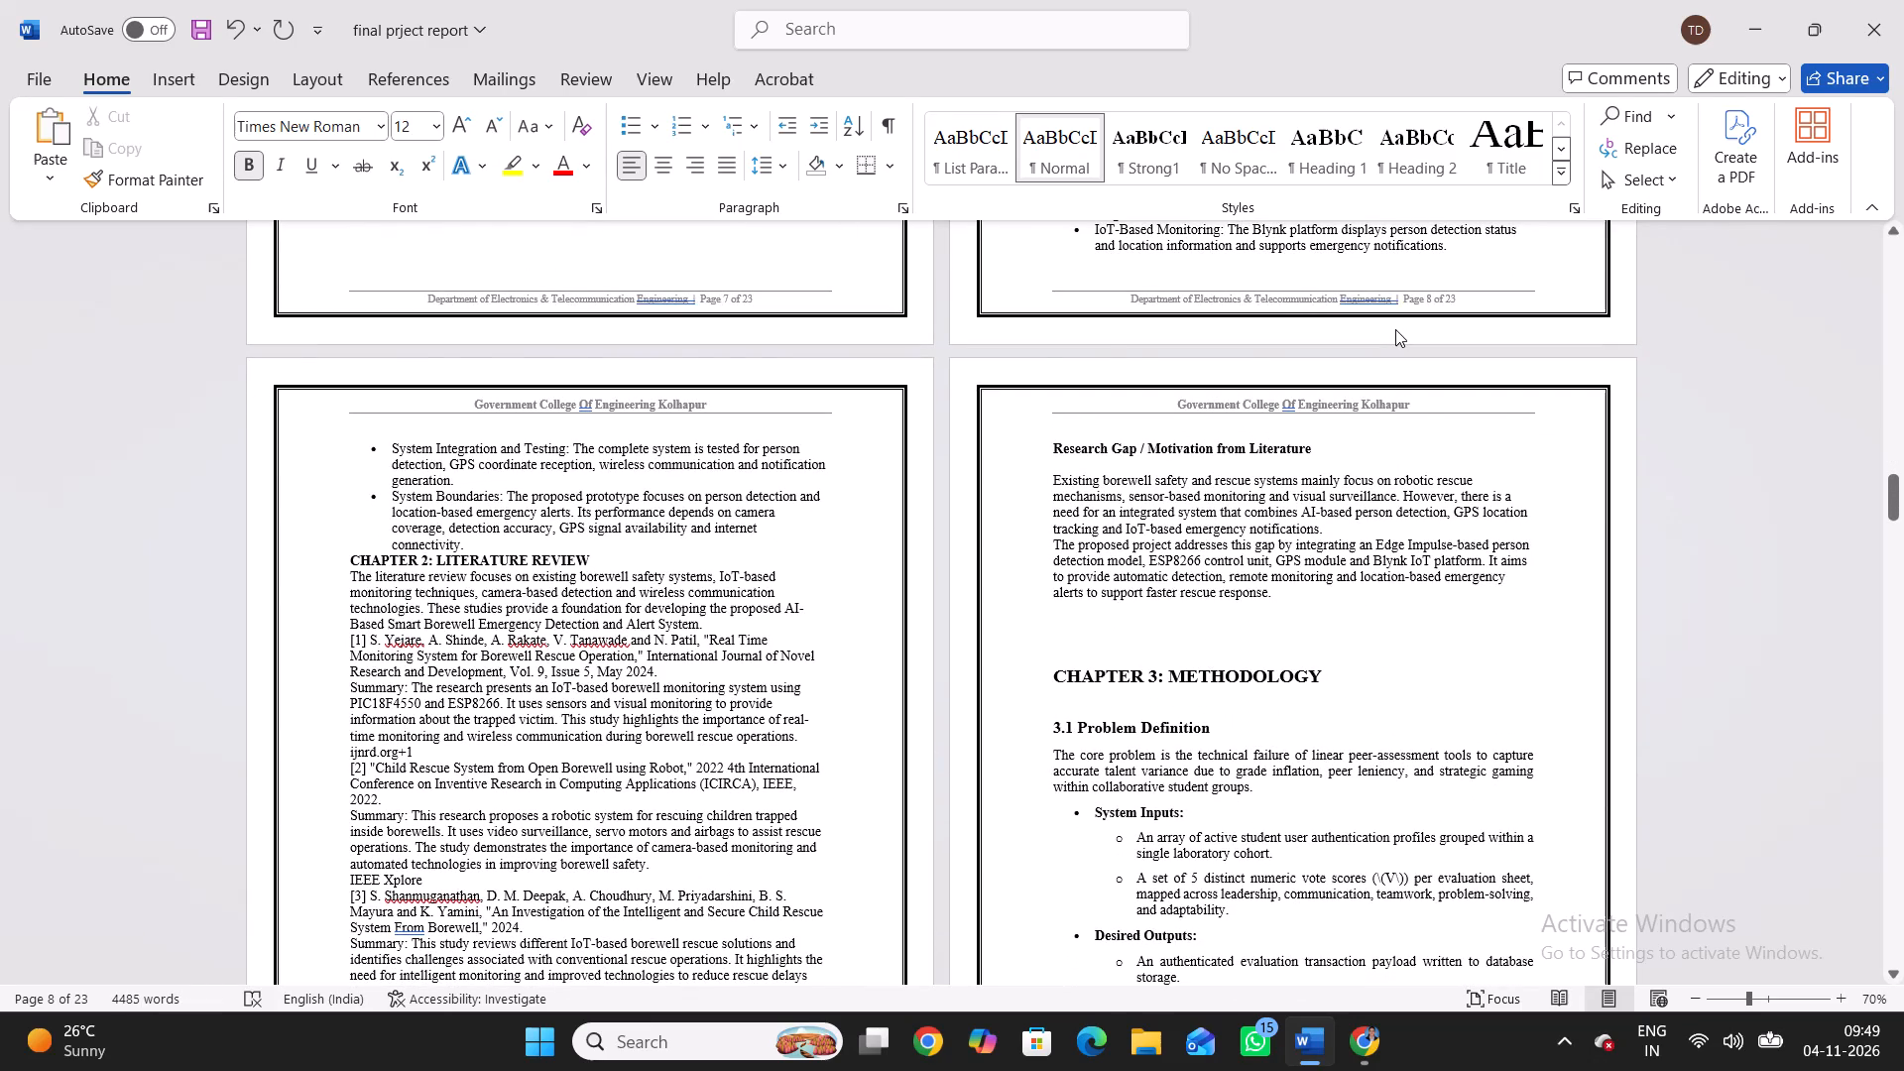
{"action": "scroll", "coordinate": [1395, 329], "scroll_direction": "down", "scroll_amount": 4}
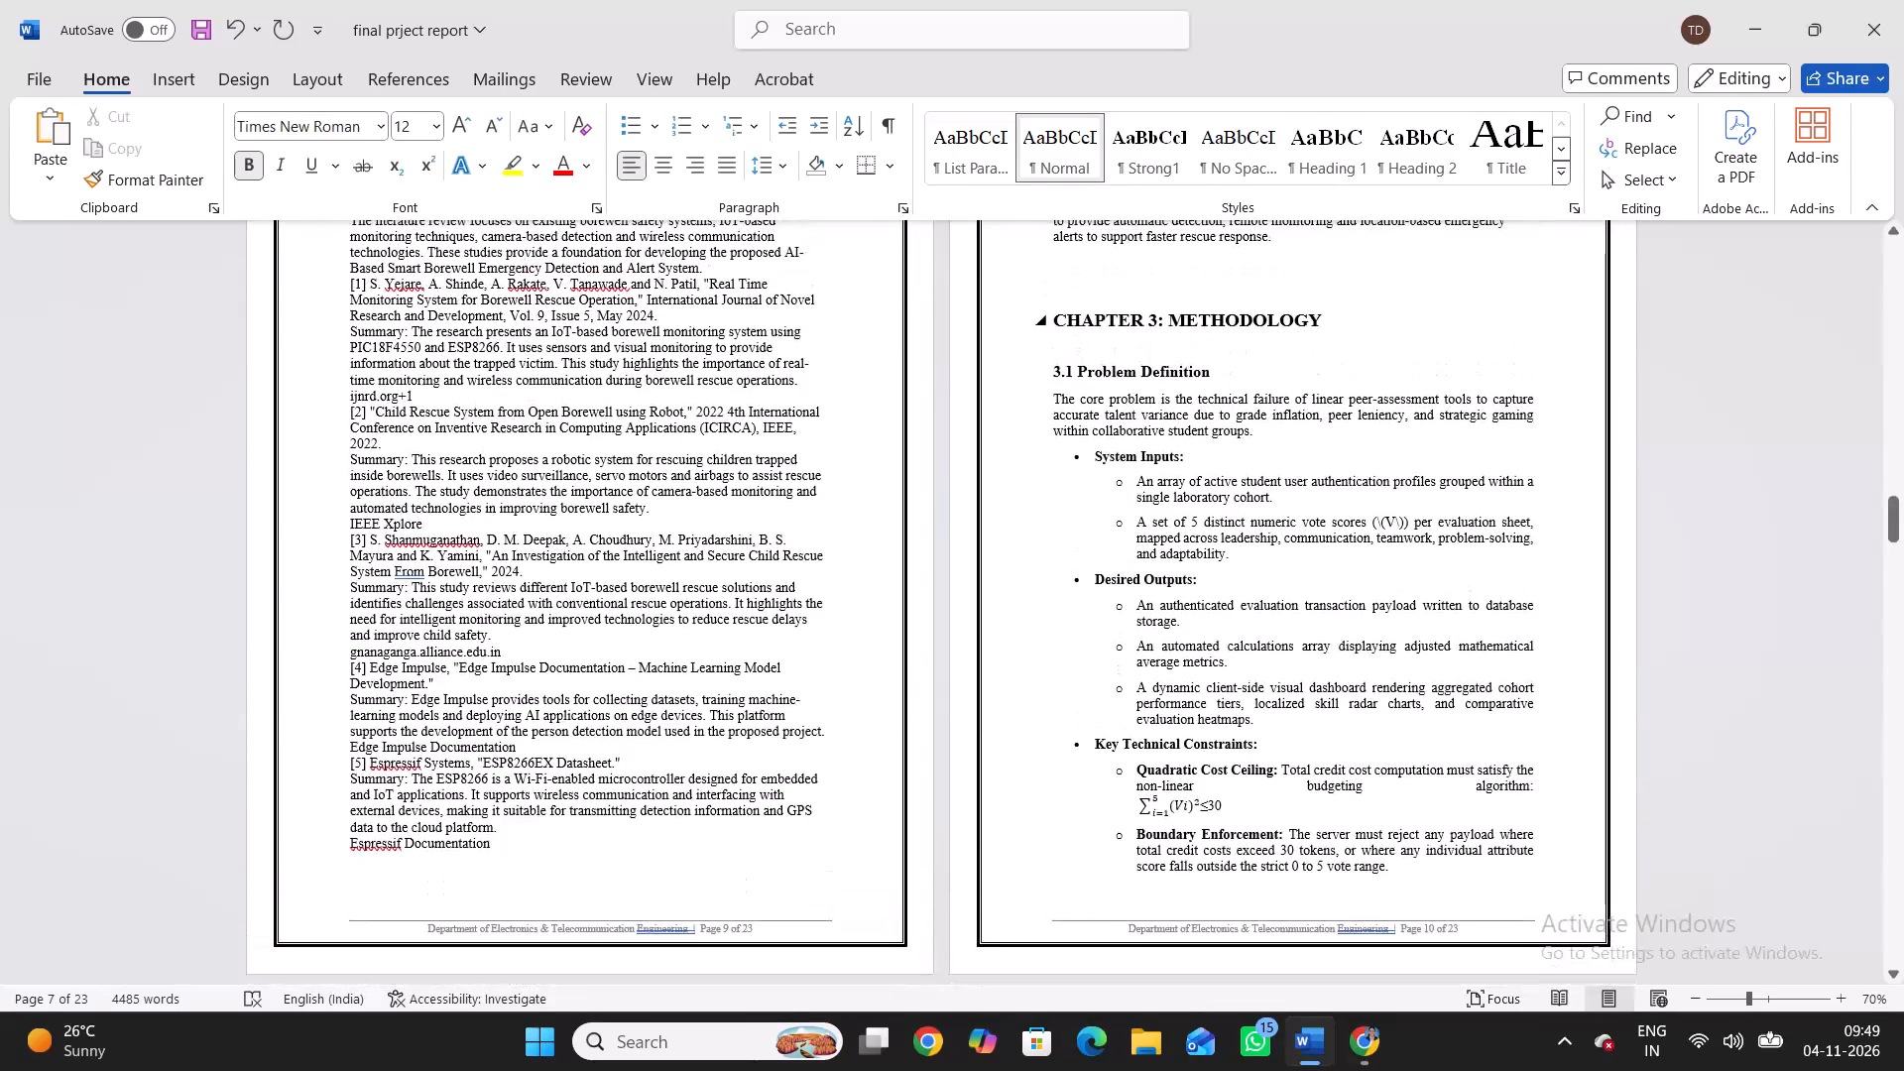
{"action": "scroll", "coordinate": [1395, 329], "scroll_direction": "down", "scroll_amount": 4}
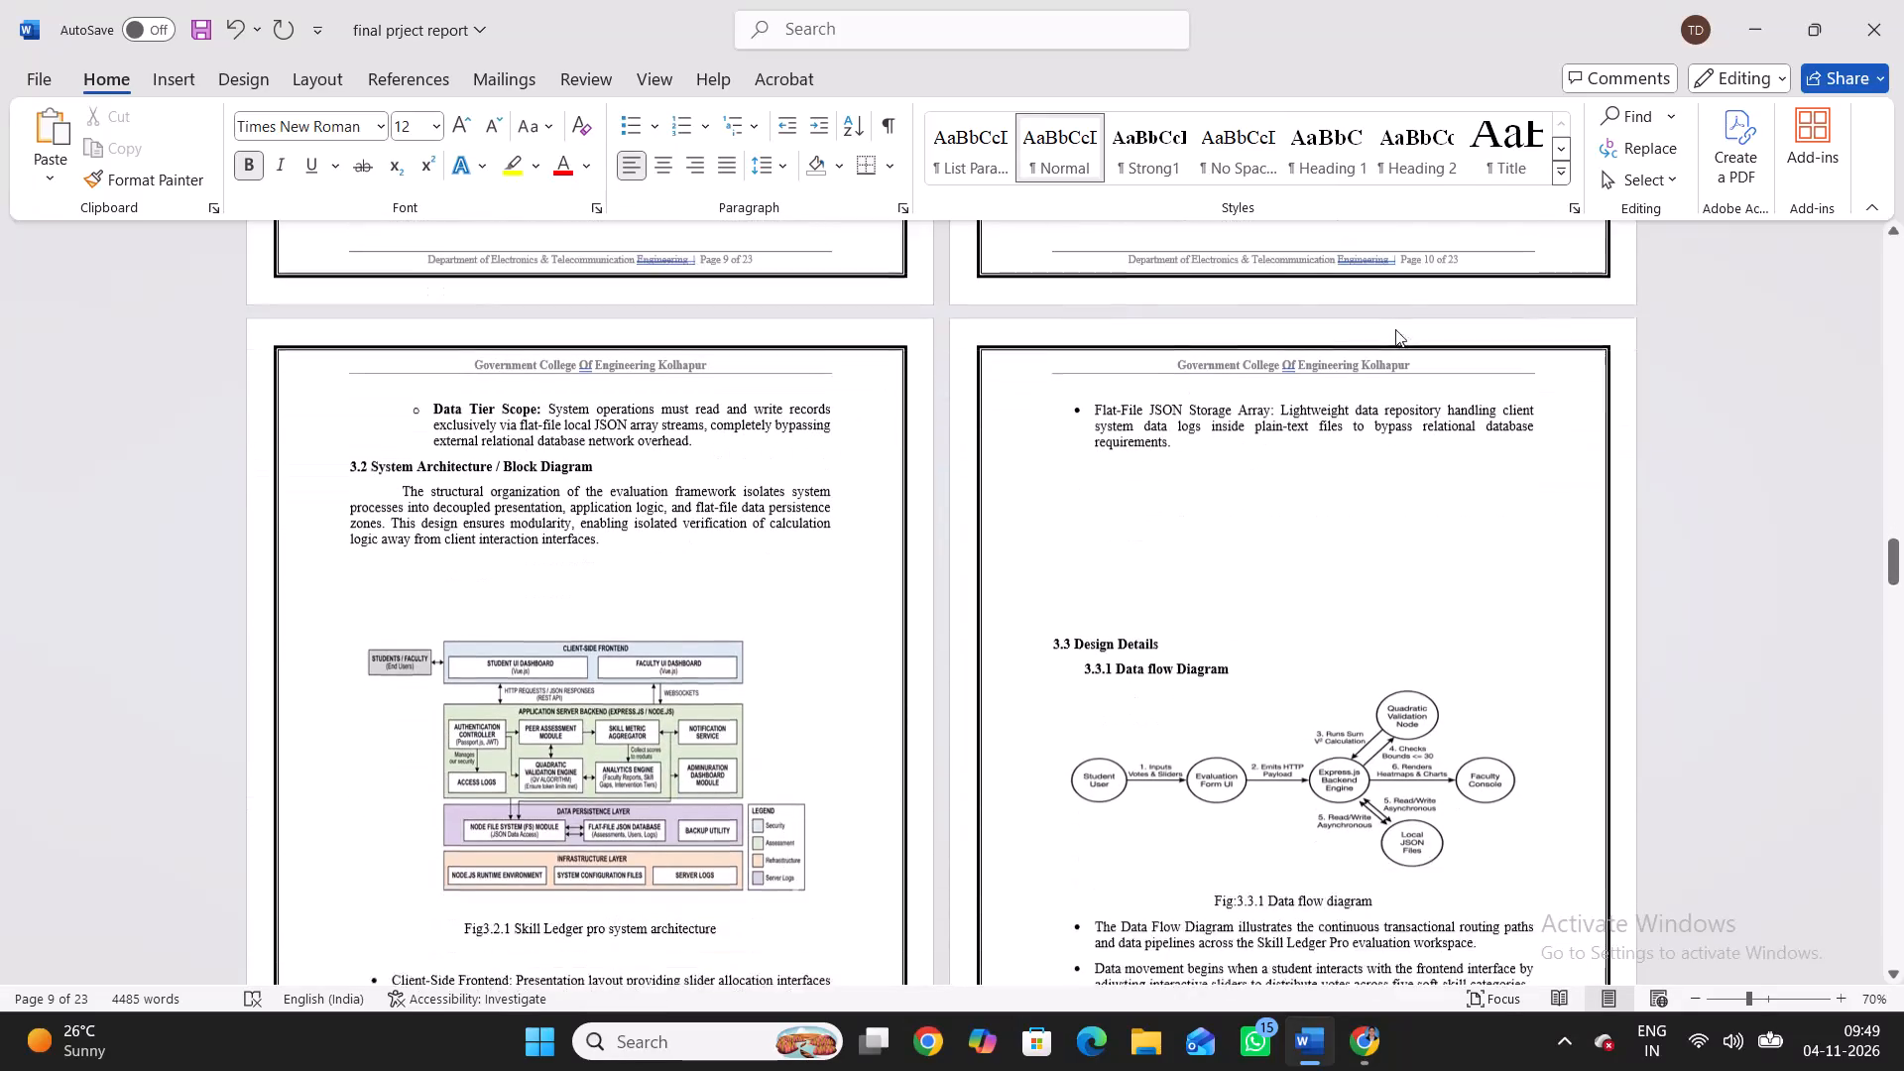
{"action": "scroll", "coordinate": [1395, 329], "scroll_direction": "down", "scroll_amount": 9}
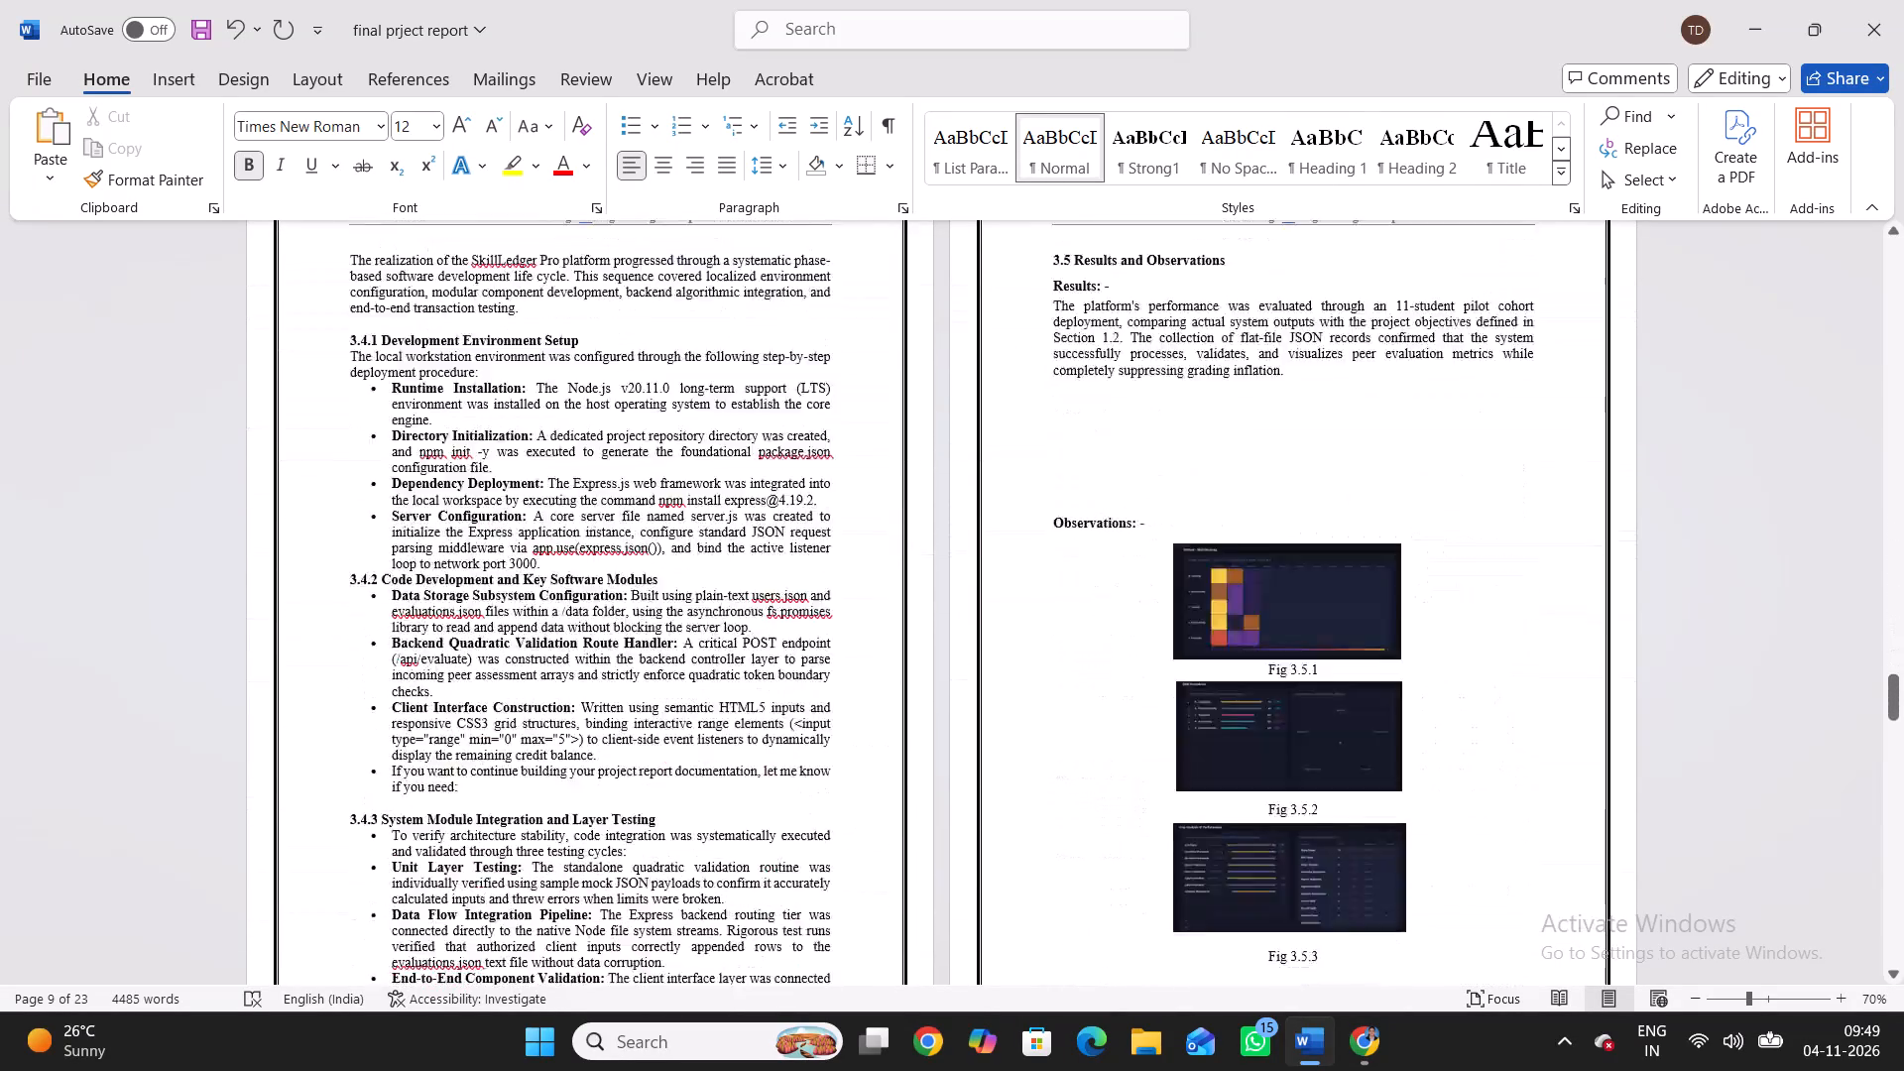
{"action": "scroll", "coordinate": [1395, 329], "scroll_direction": "down", "scroll_amount": 6}
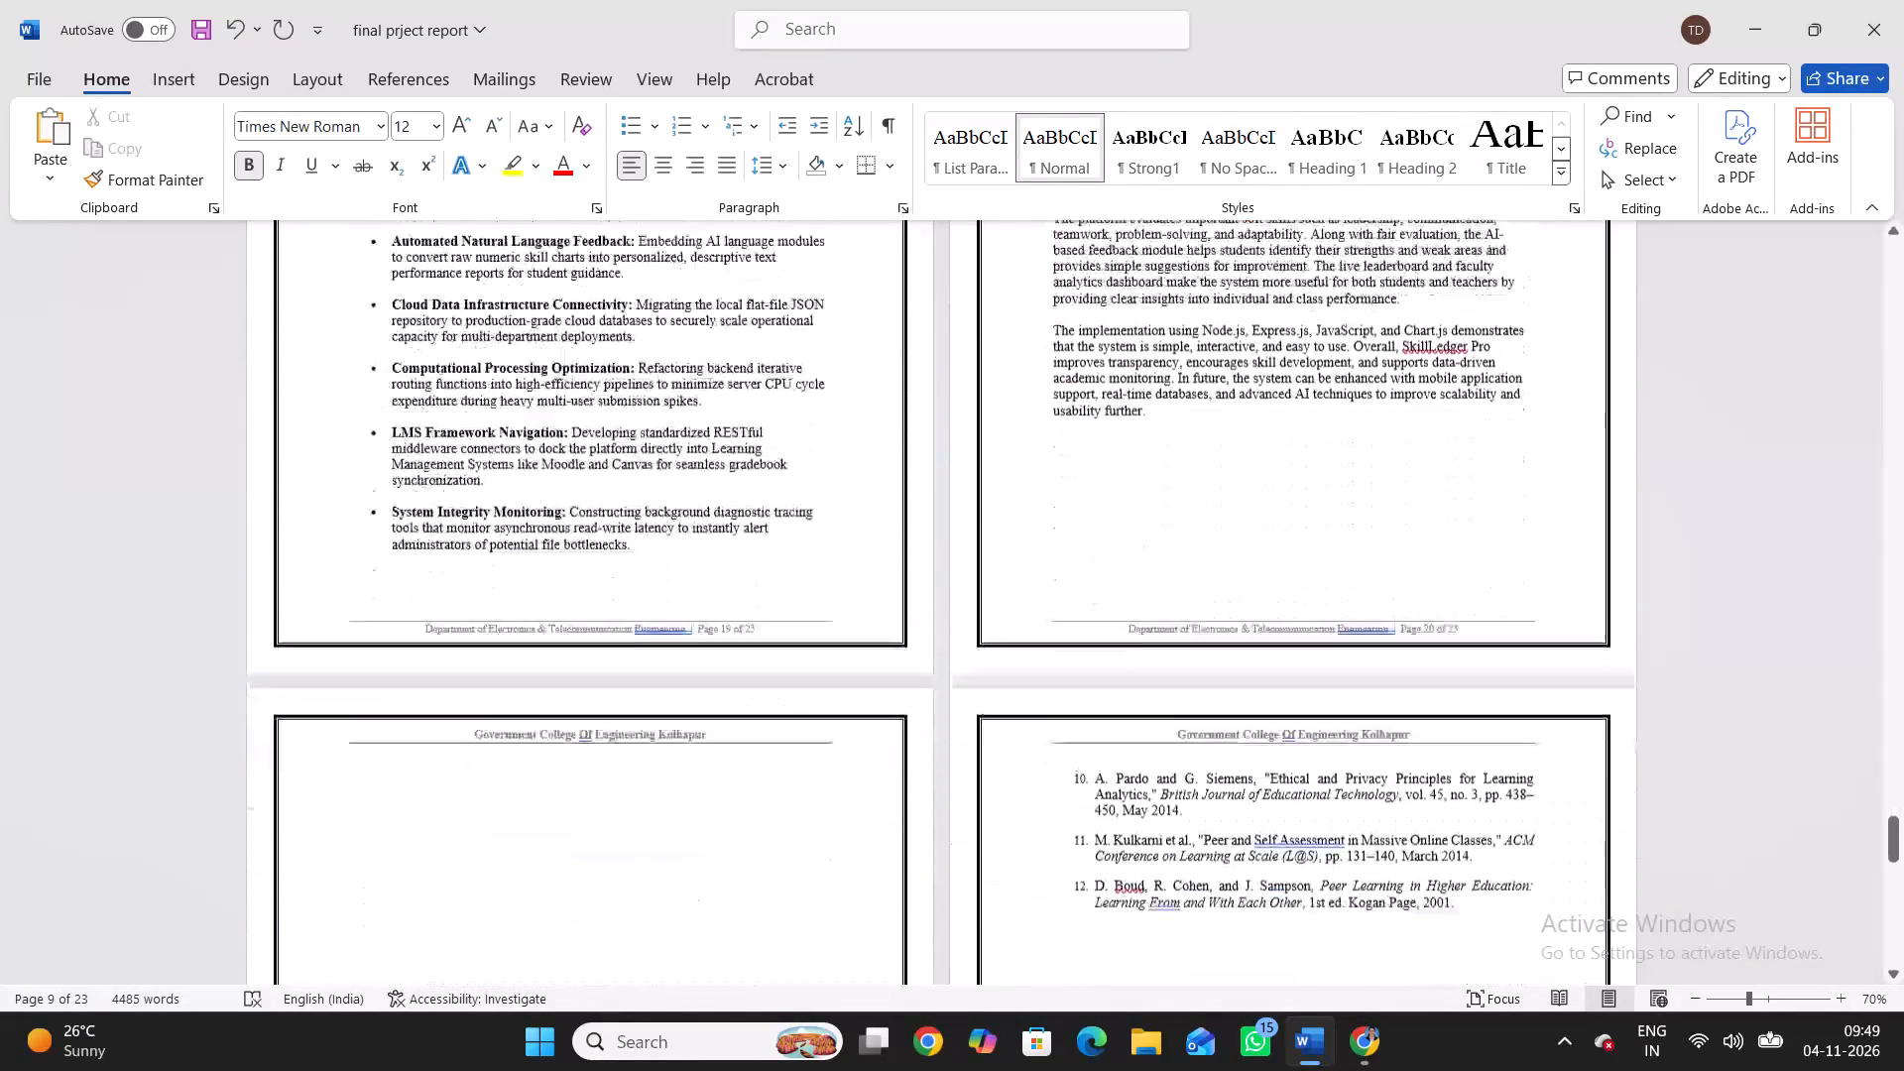
{"action": "scroll", "coordinate": [1395, 329], "scroll_direction": "down", "scroll_amount": 16}
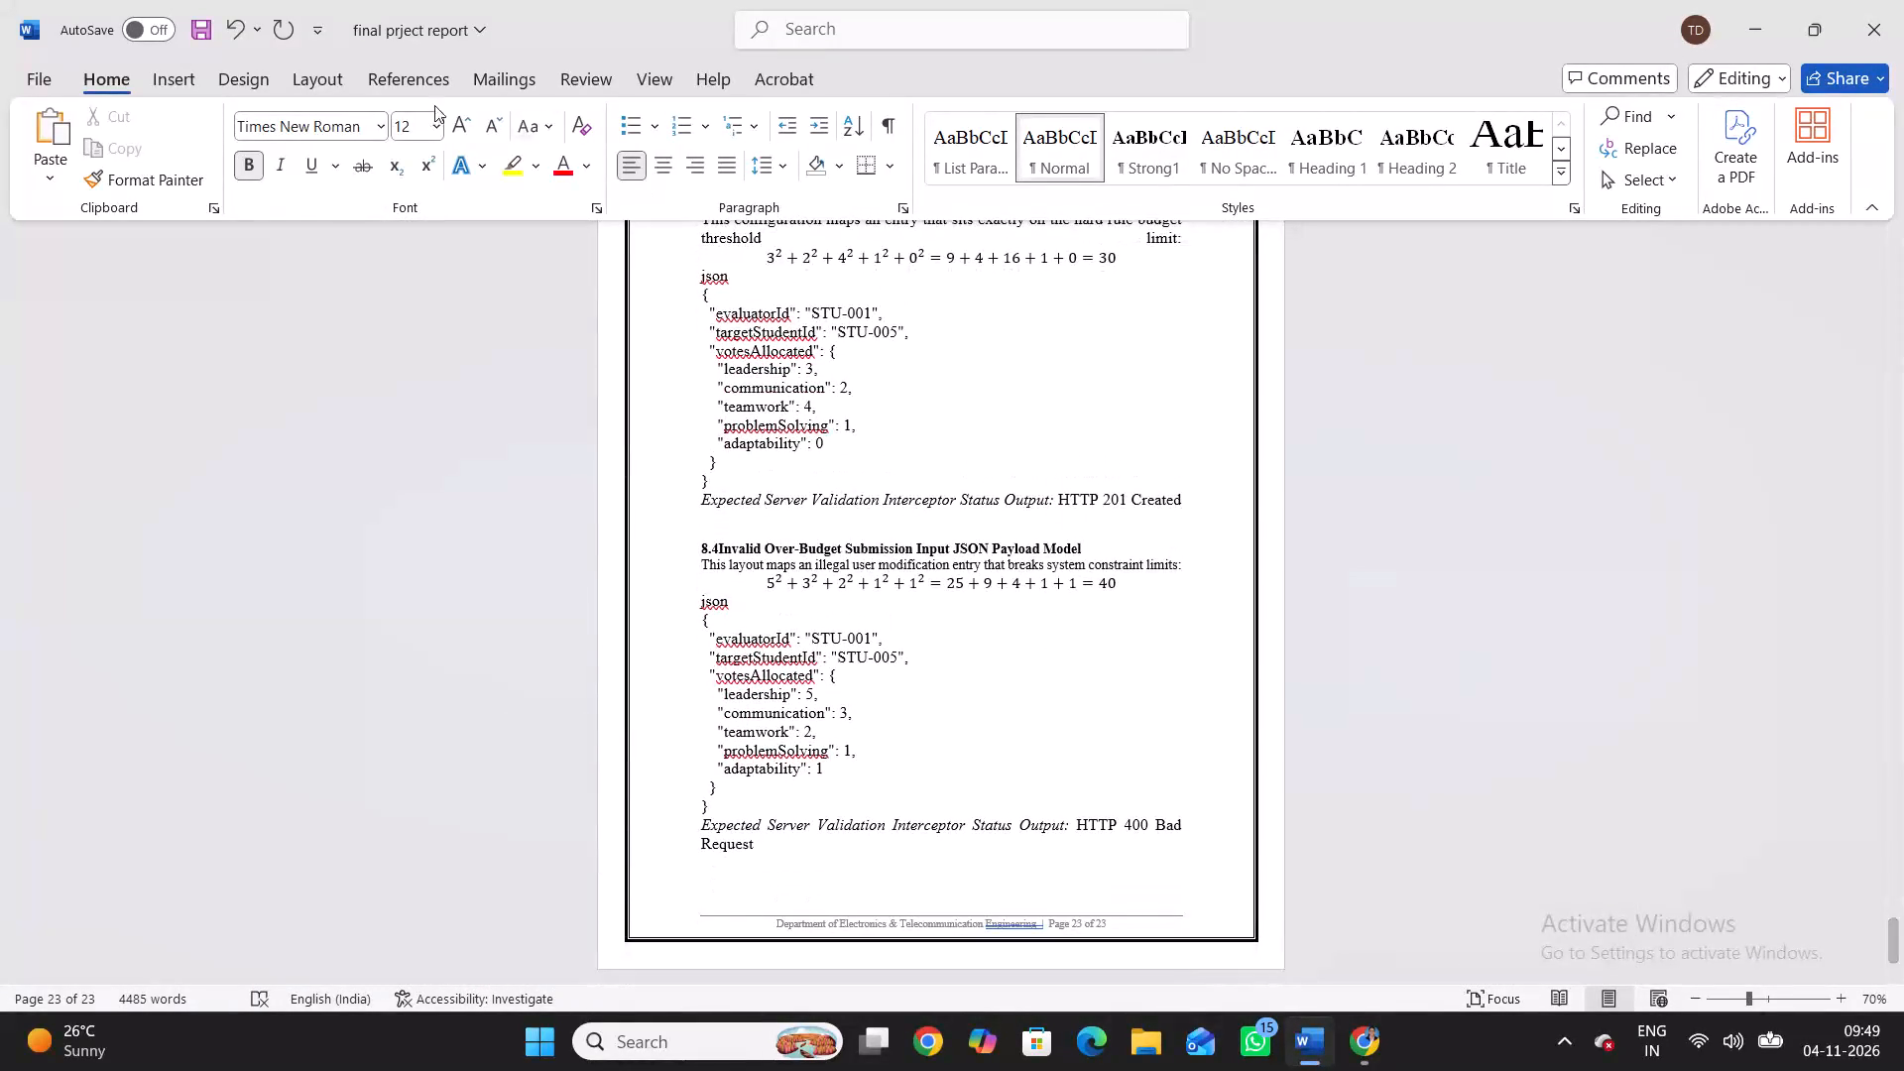
Save the final project report document under its existing name.
{"action": "left_click", "coordinate": [29, 70]}
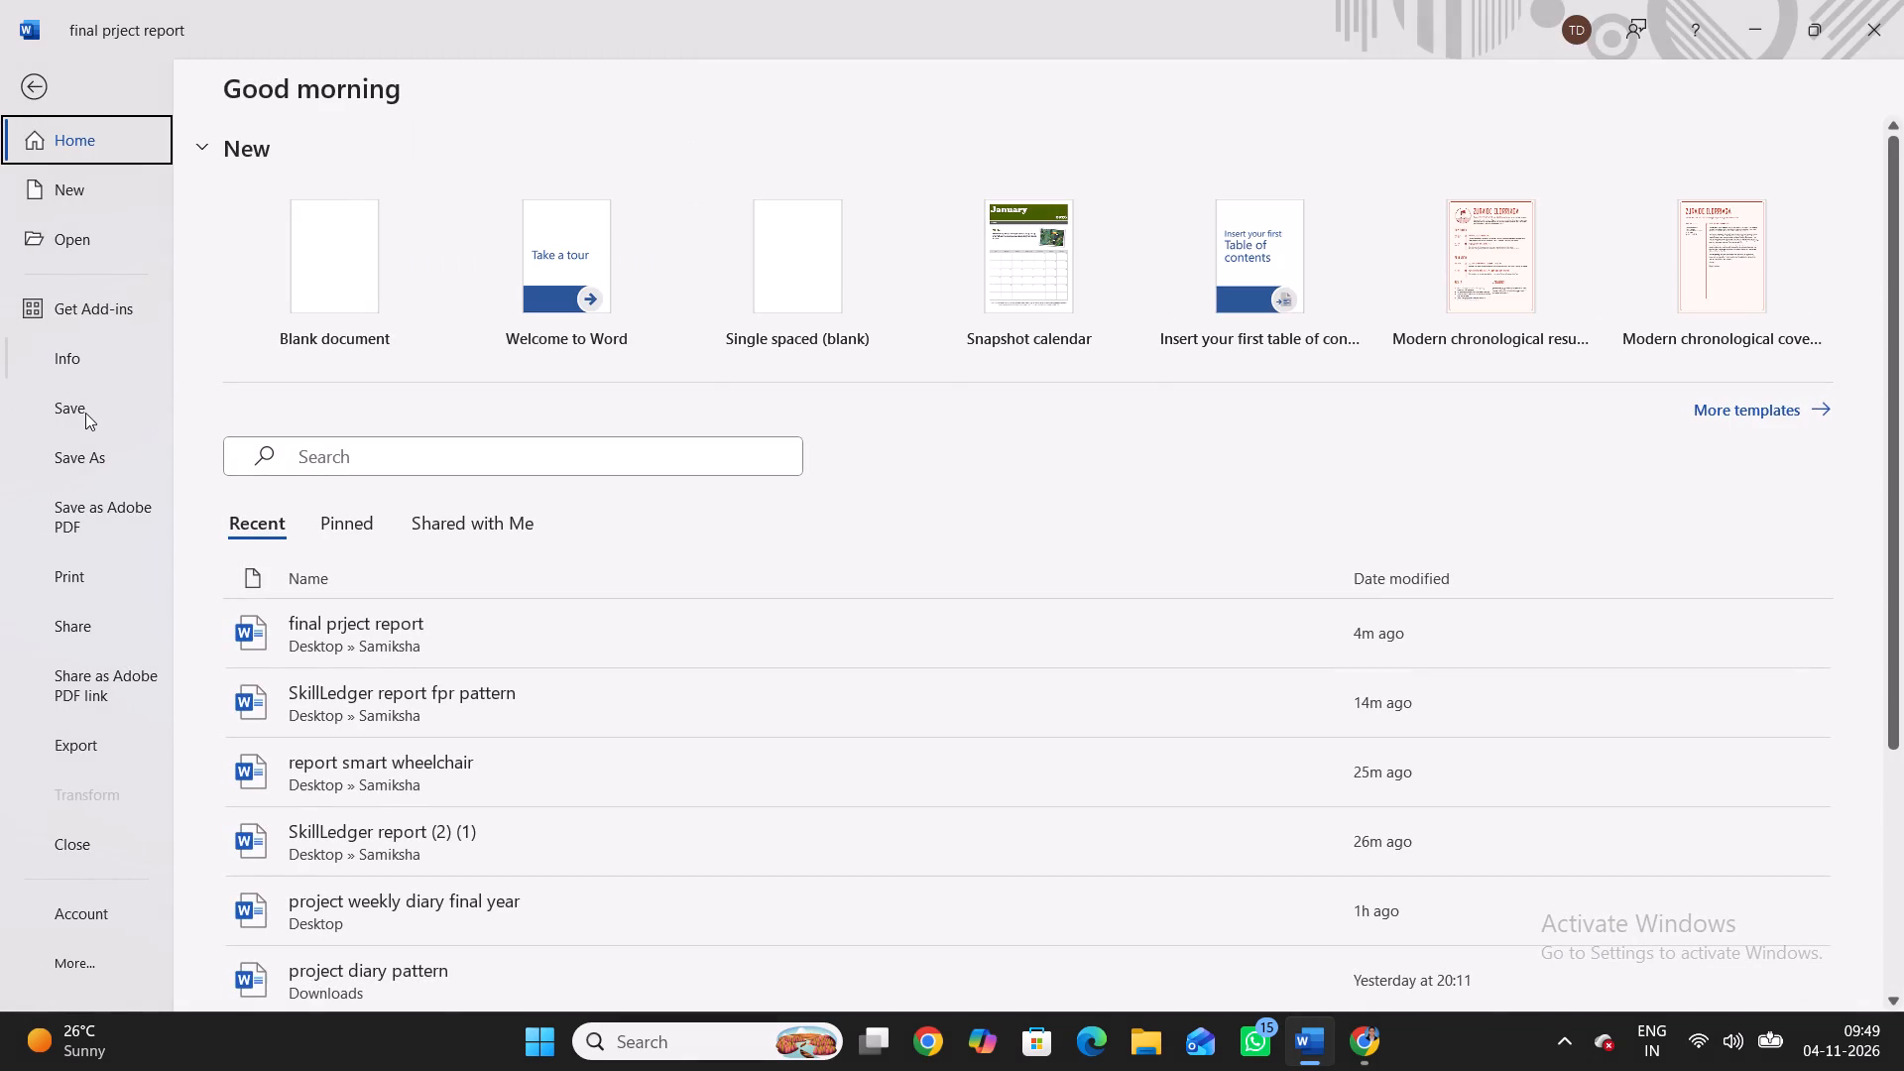
{"action": "left_click", "coordinate": [85, 410]}
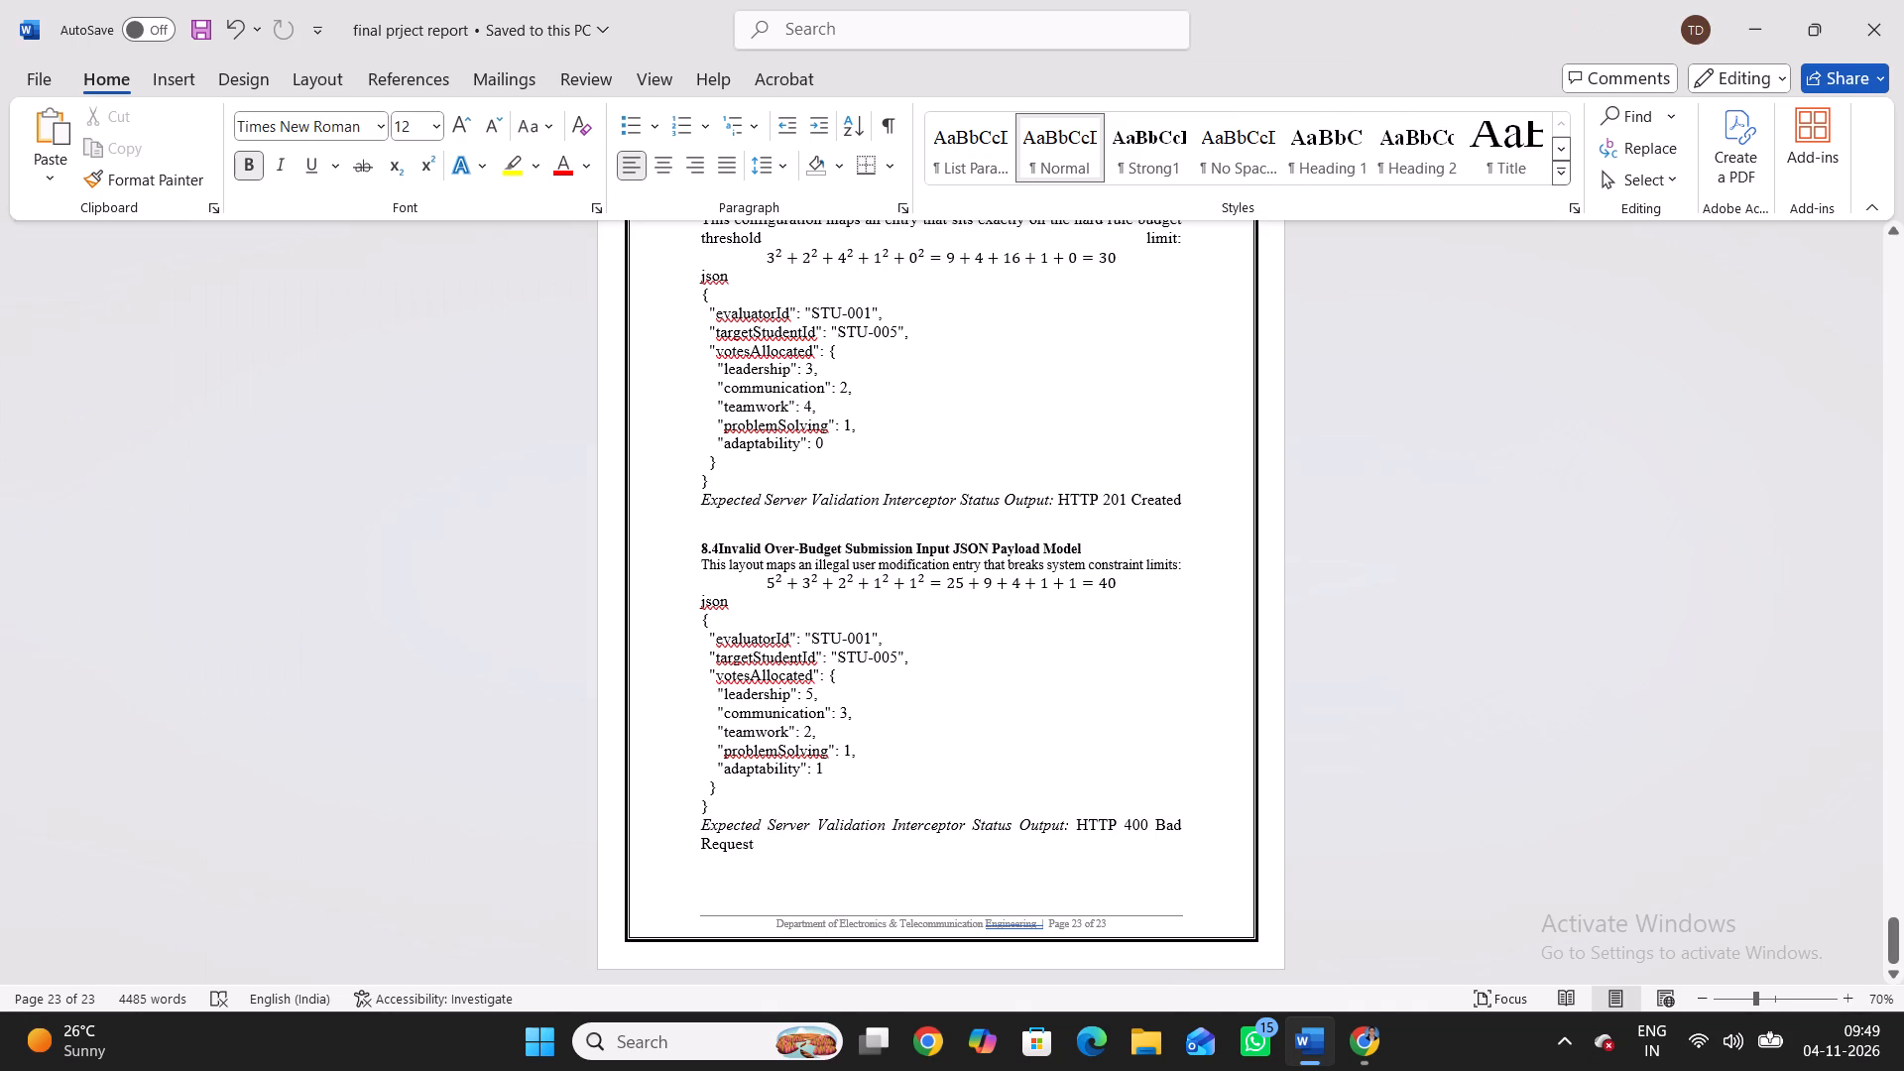
{"action": "left_click", "coordinate": [47, 92]}
{"action": "left_click", "coordinate": [53, 418]}
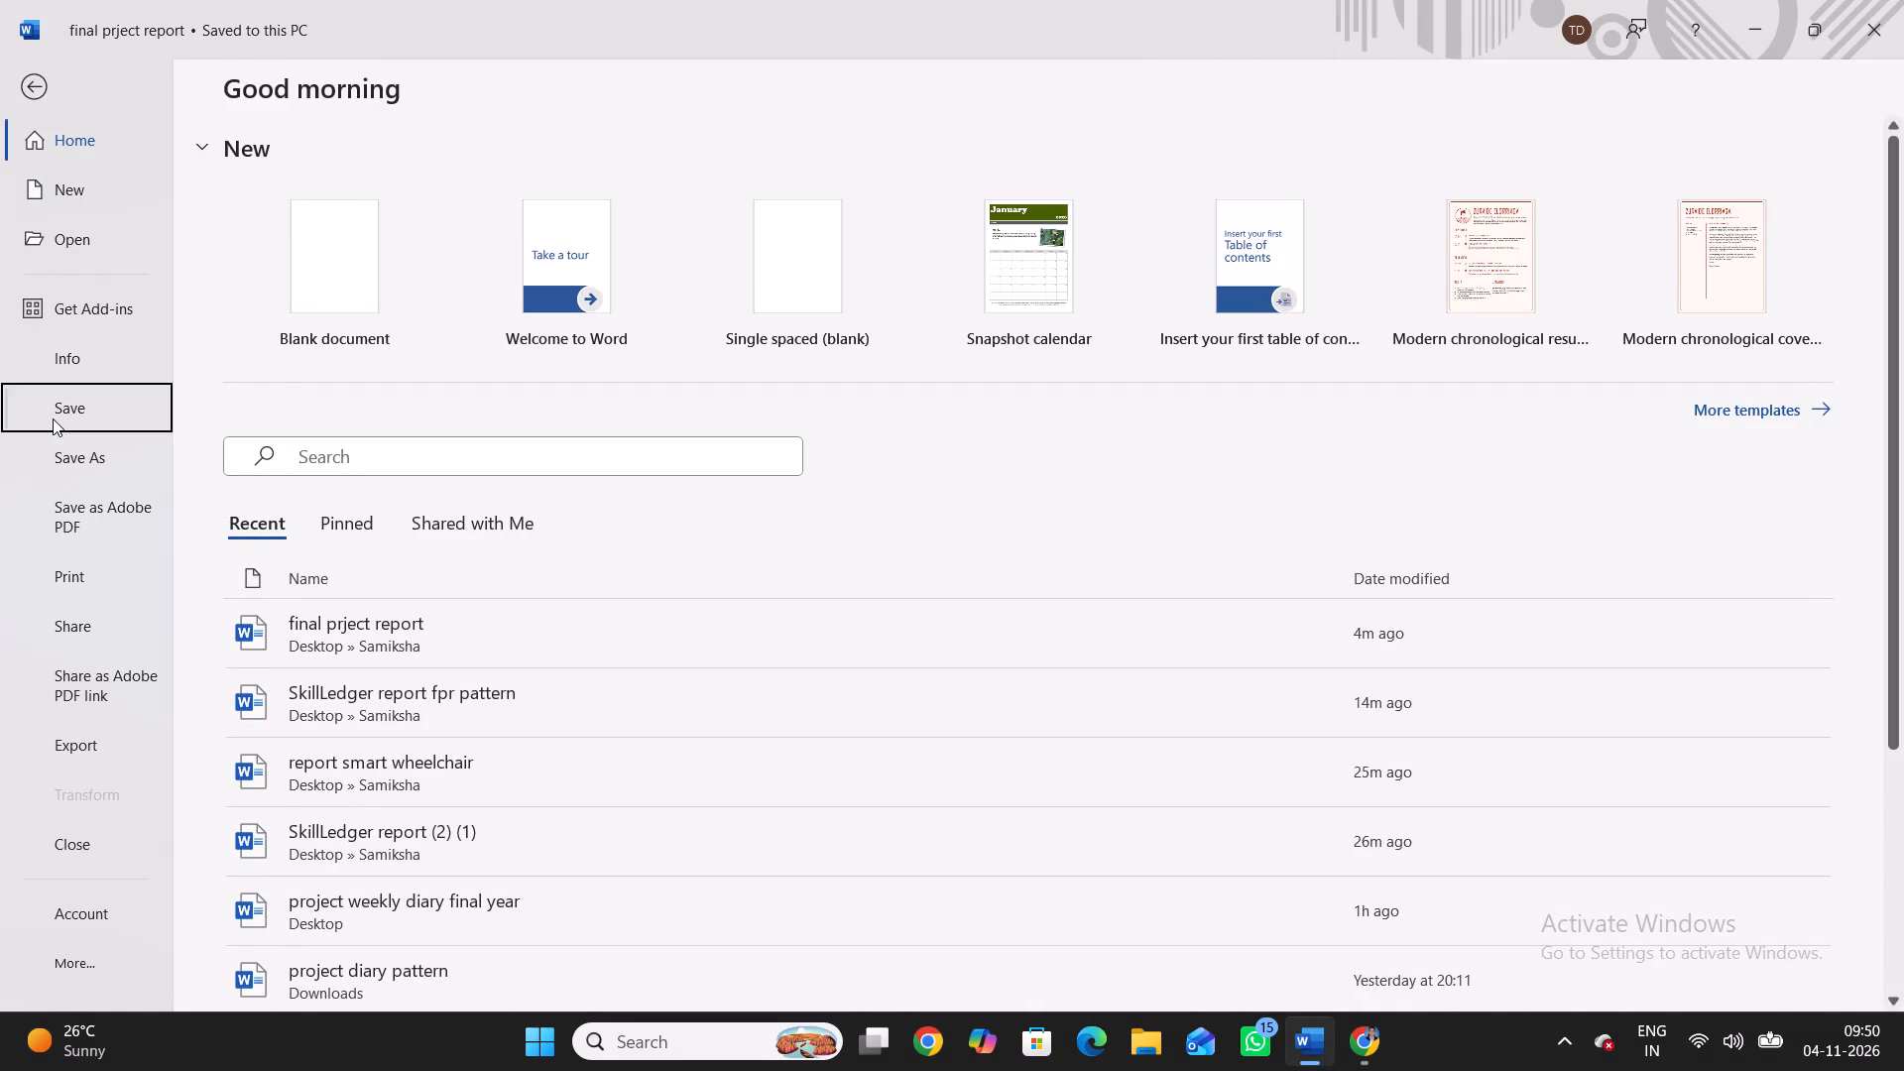
Close the report document and the browser window with the ChatGPT conversation.
{"action": "left_click", "coordinate": [1903, 0]}
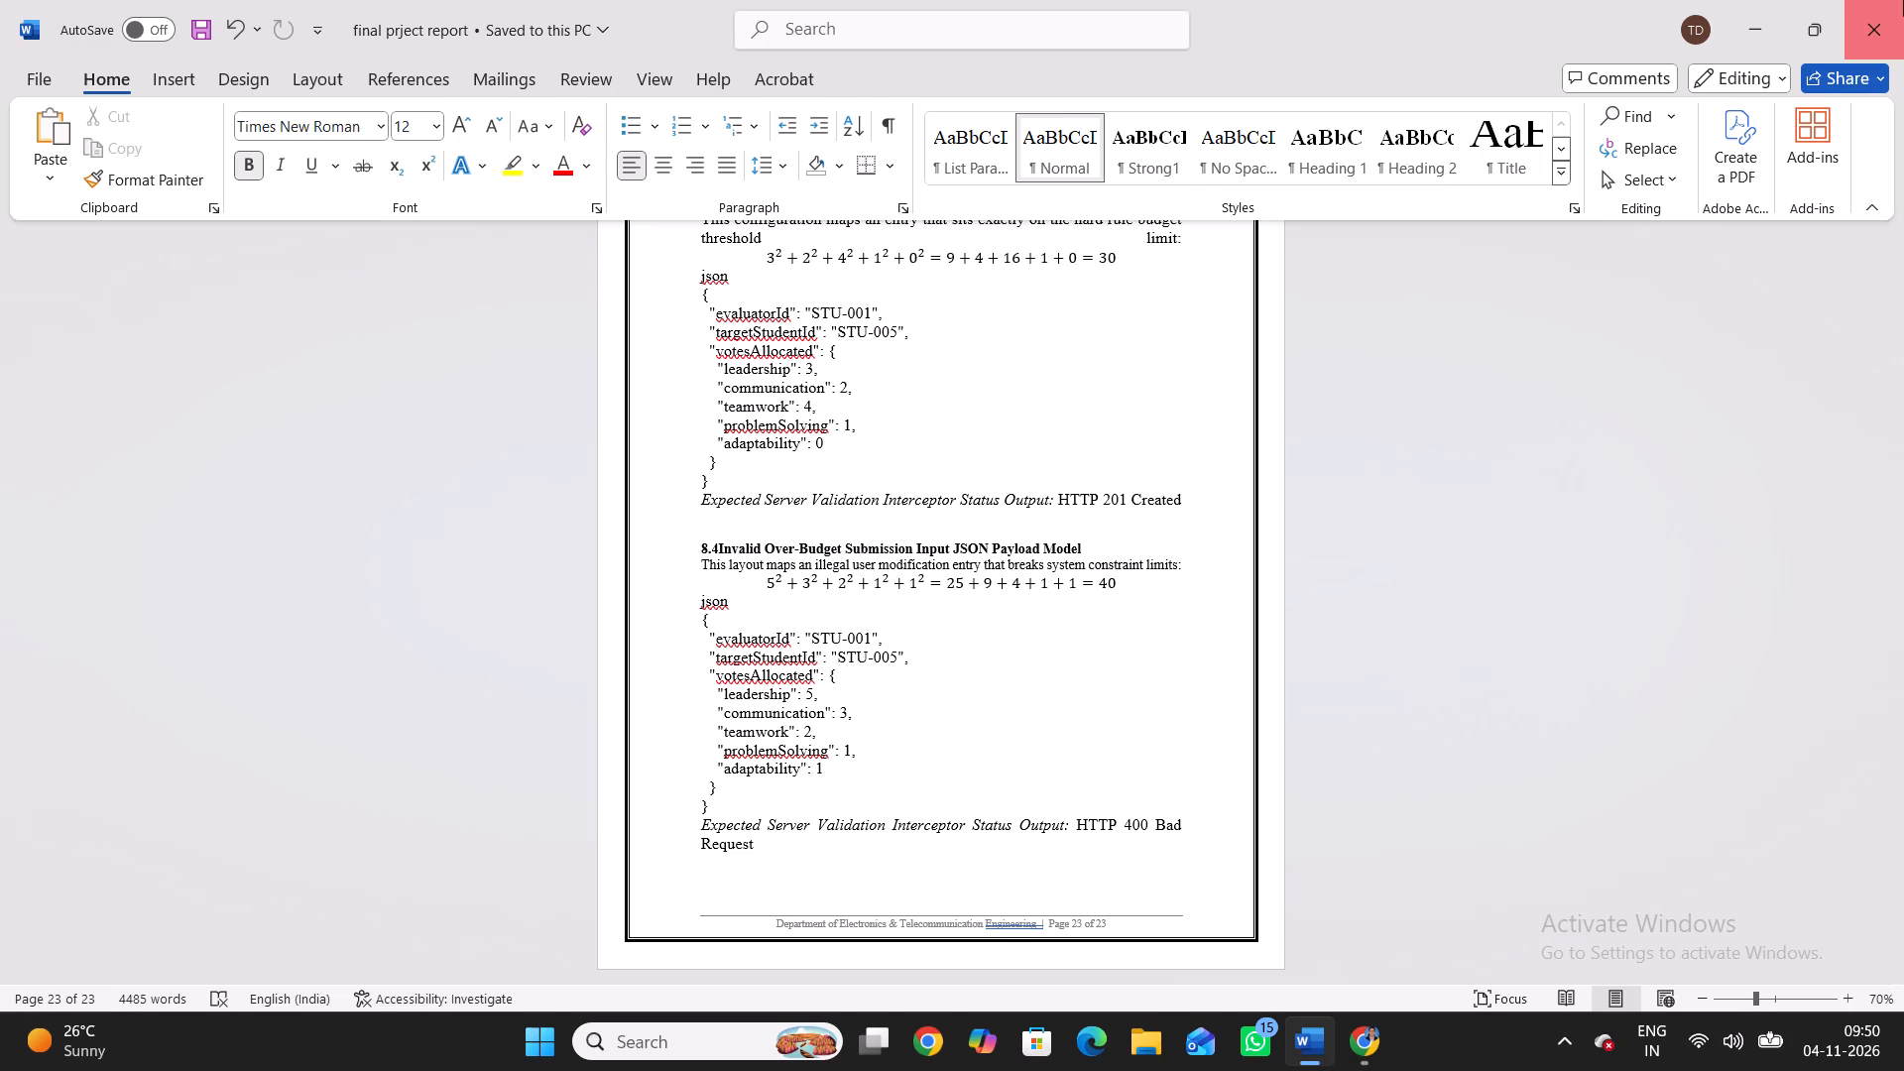
{"action": "left_click", "coordinate": [1888, 0]}
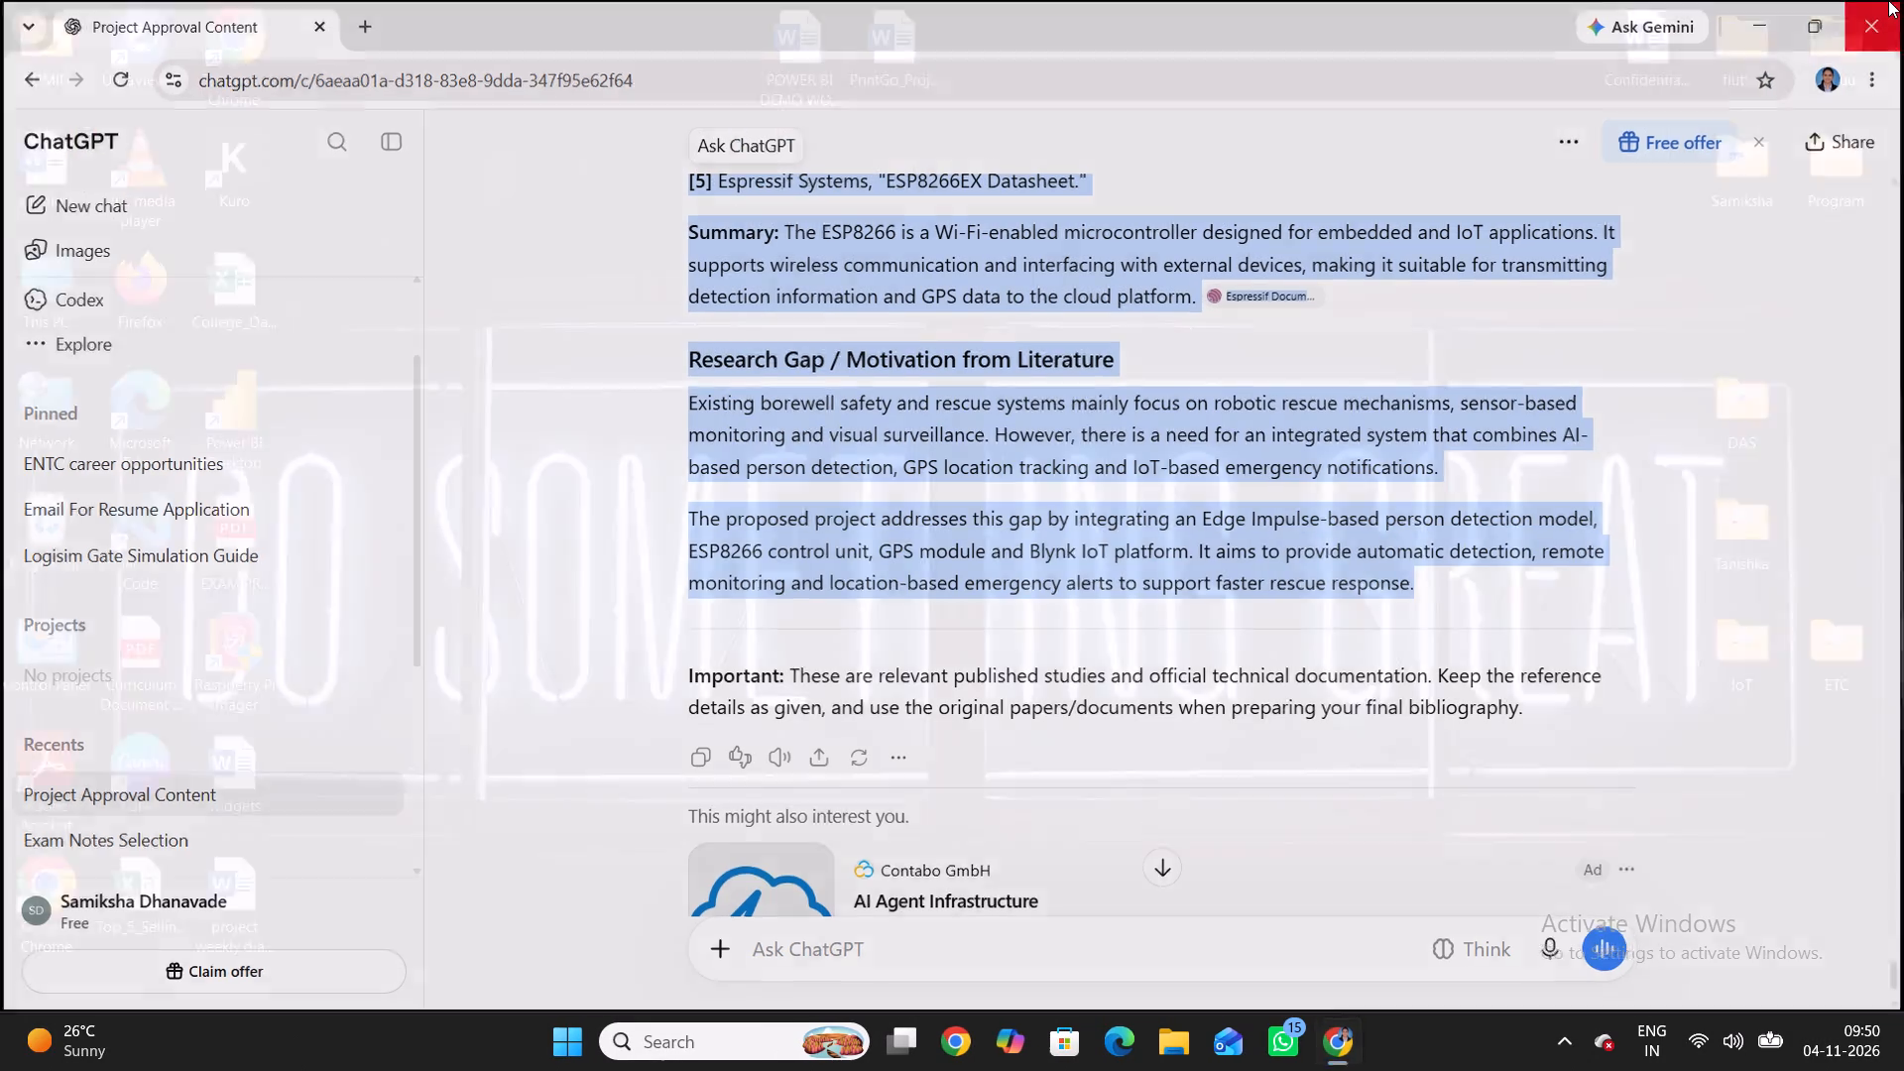
Shut down the computer.
{"action": "left_click", "coordinate": [603, 1041]}
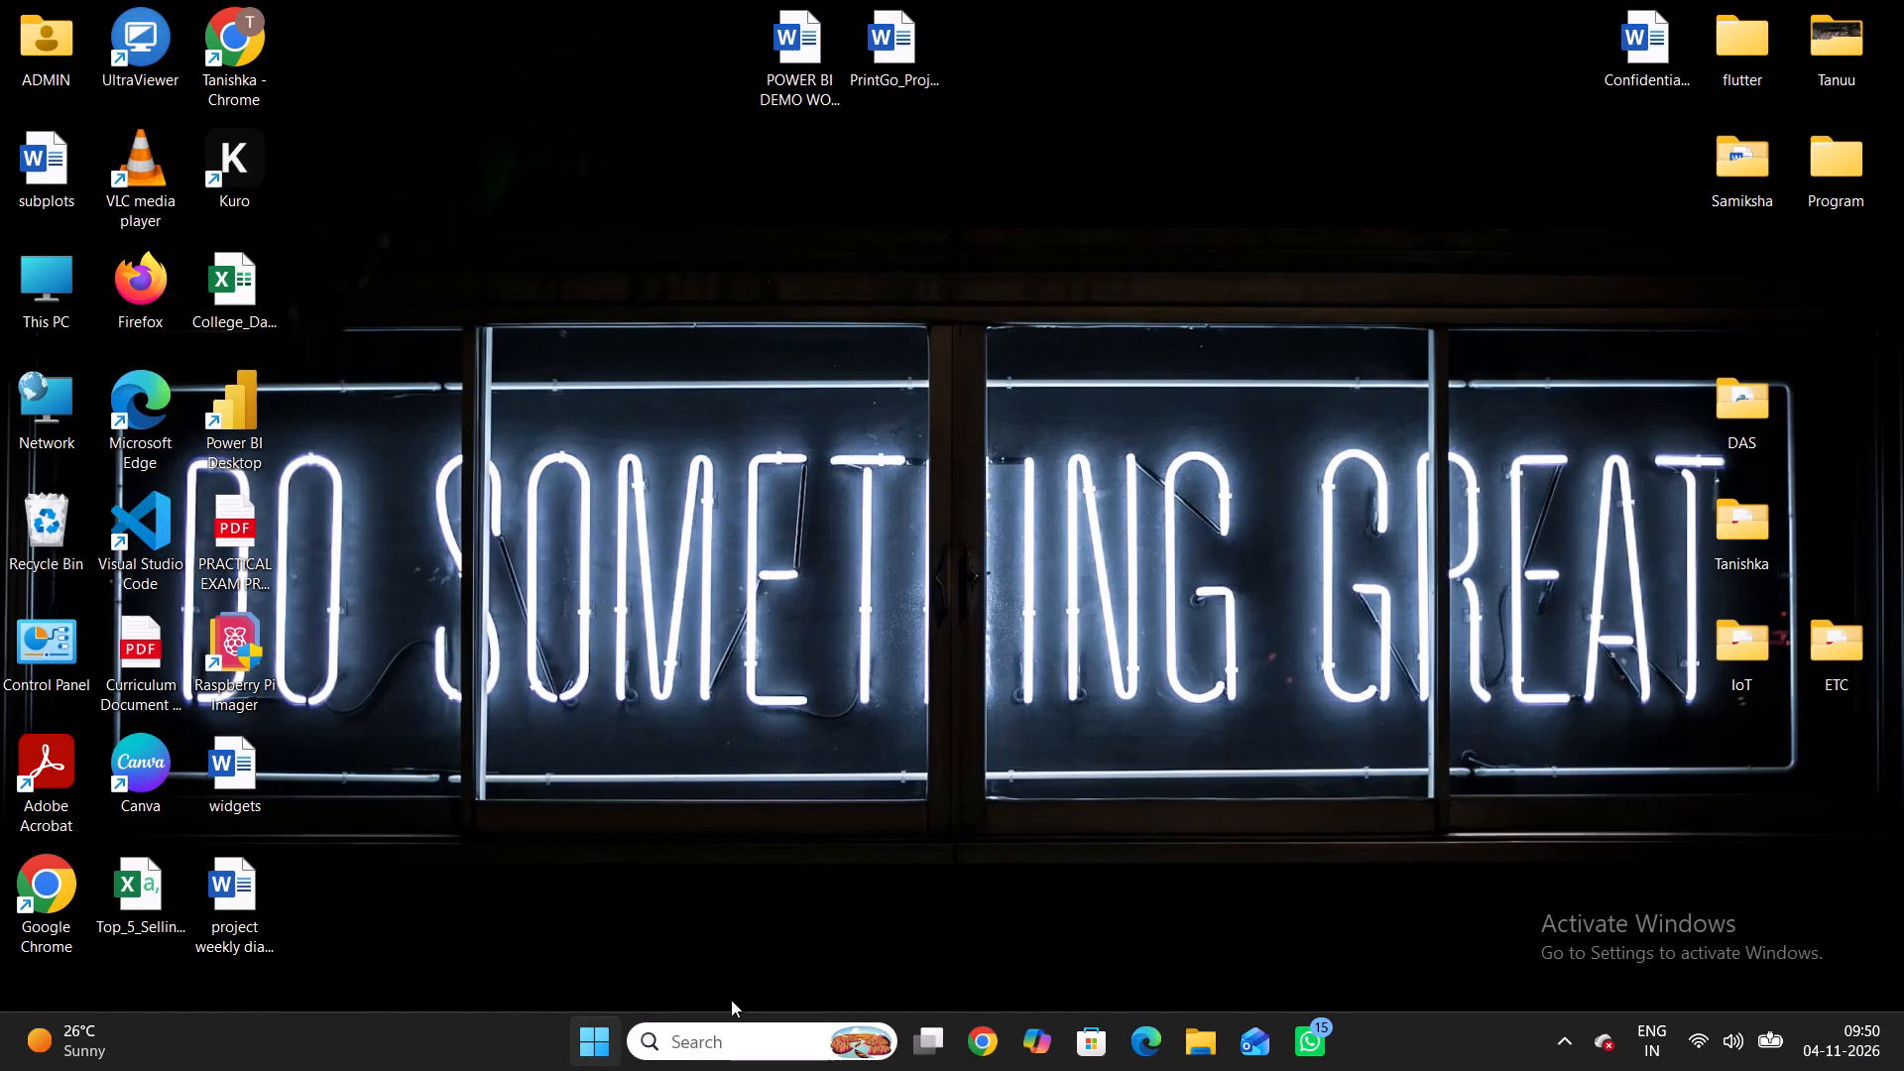
{"action": "left_click", "coordinate": [1138, 957]}
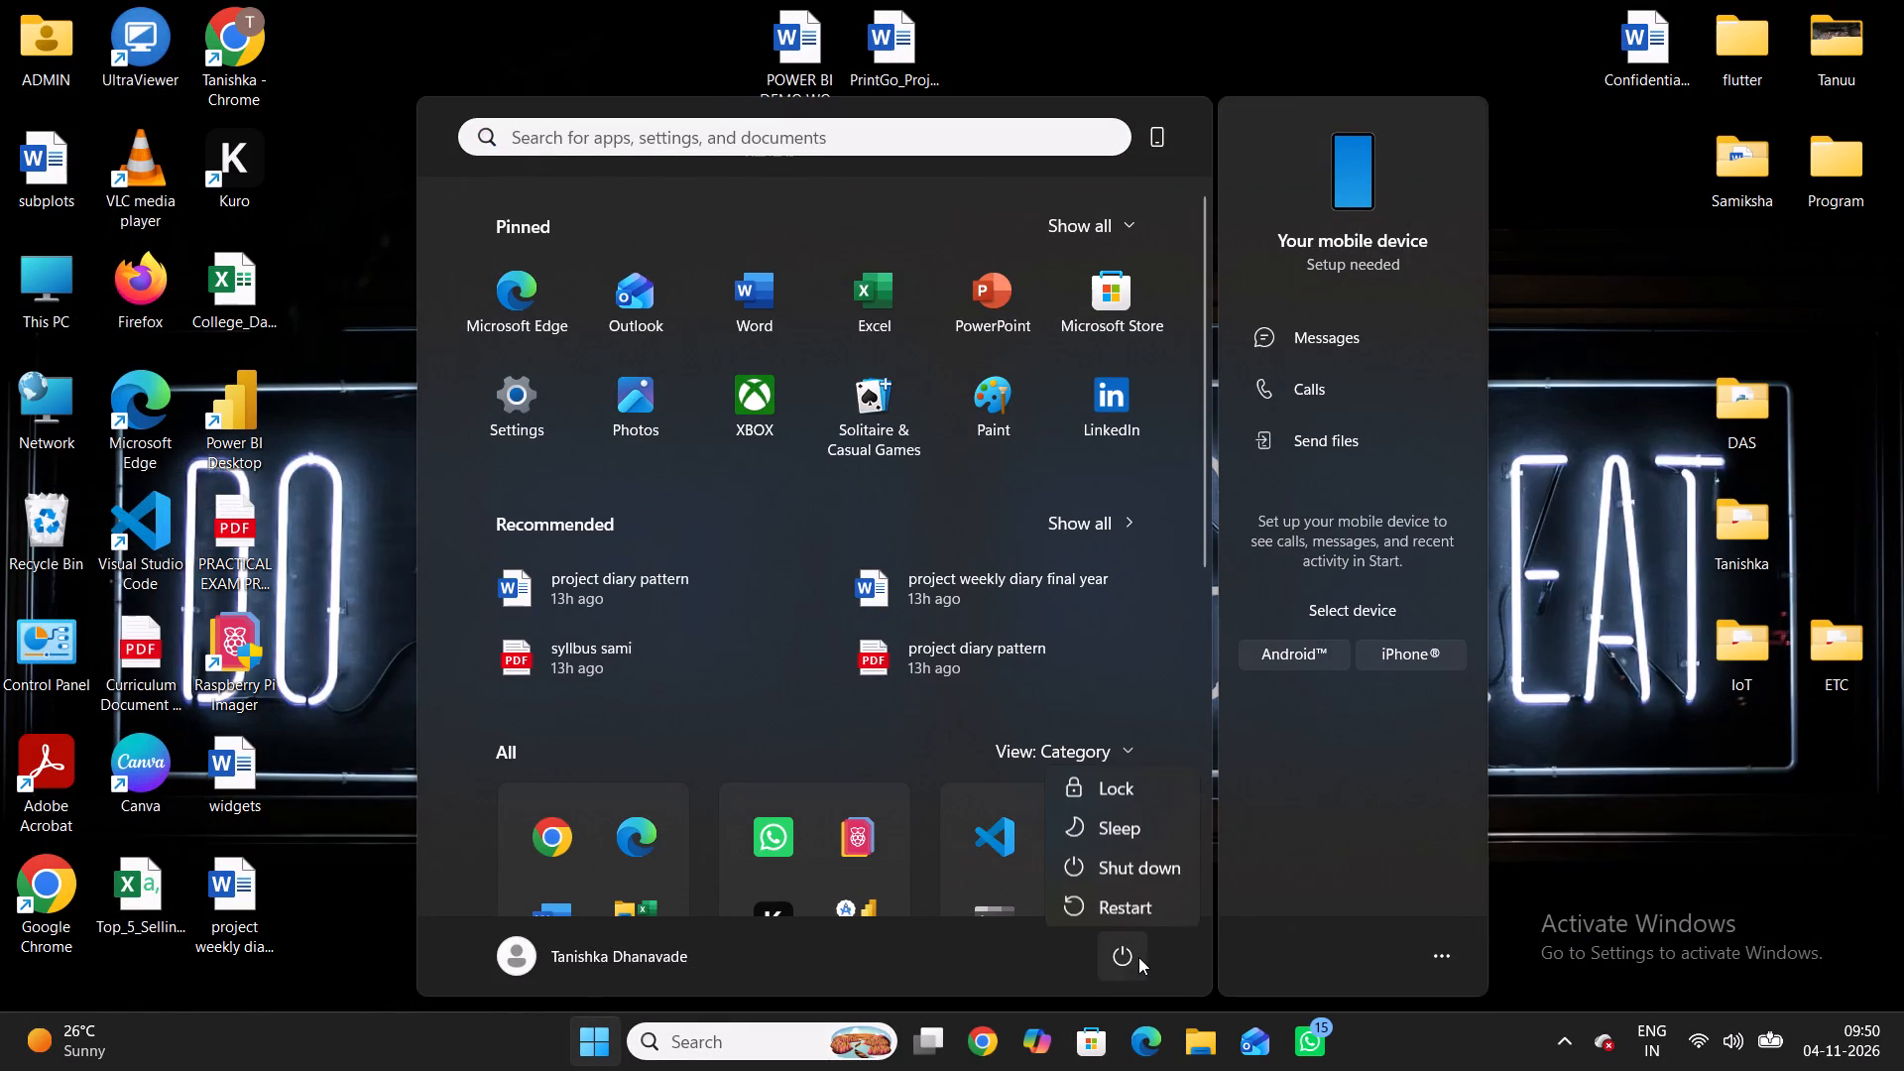
{"action": "left_click", "coordinate": [1188, 861]}
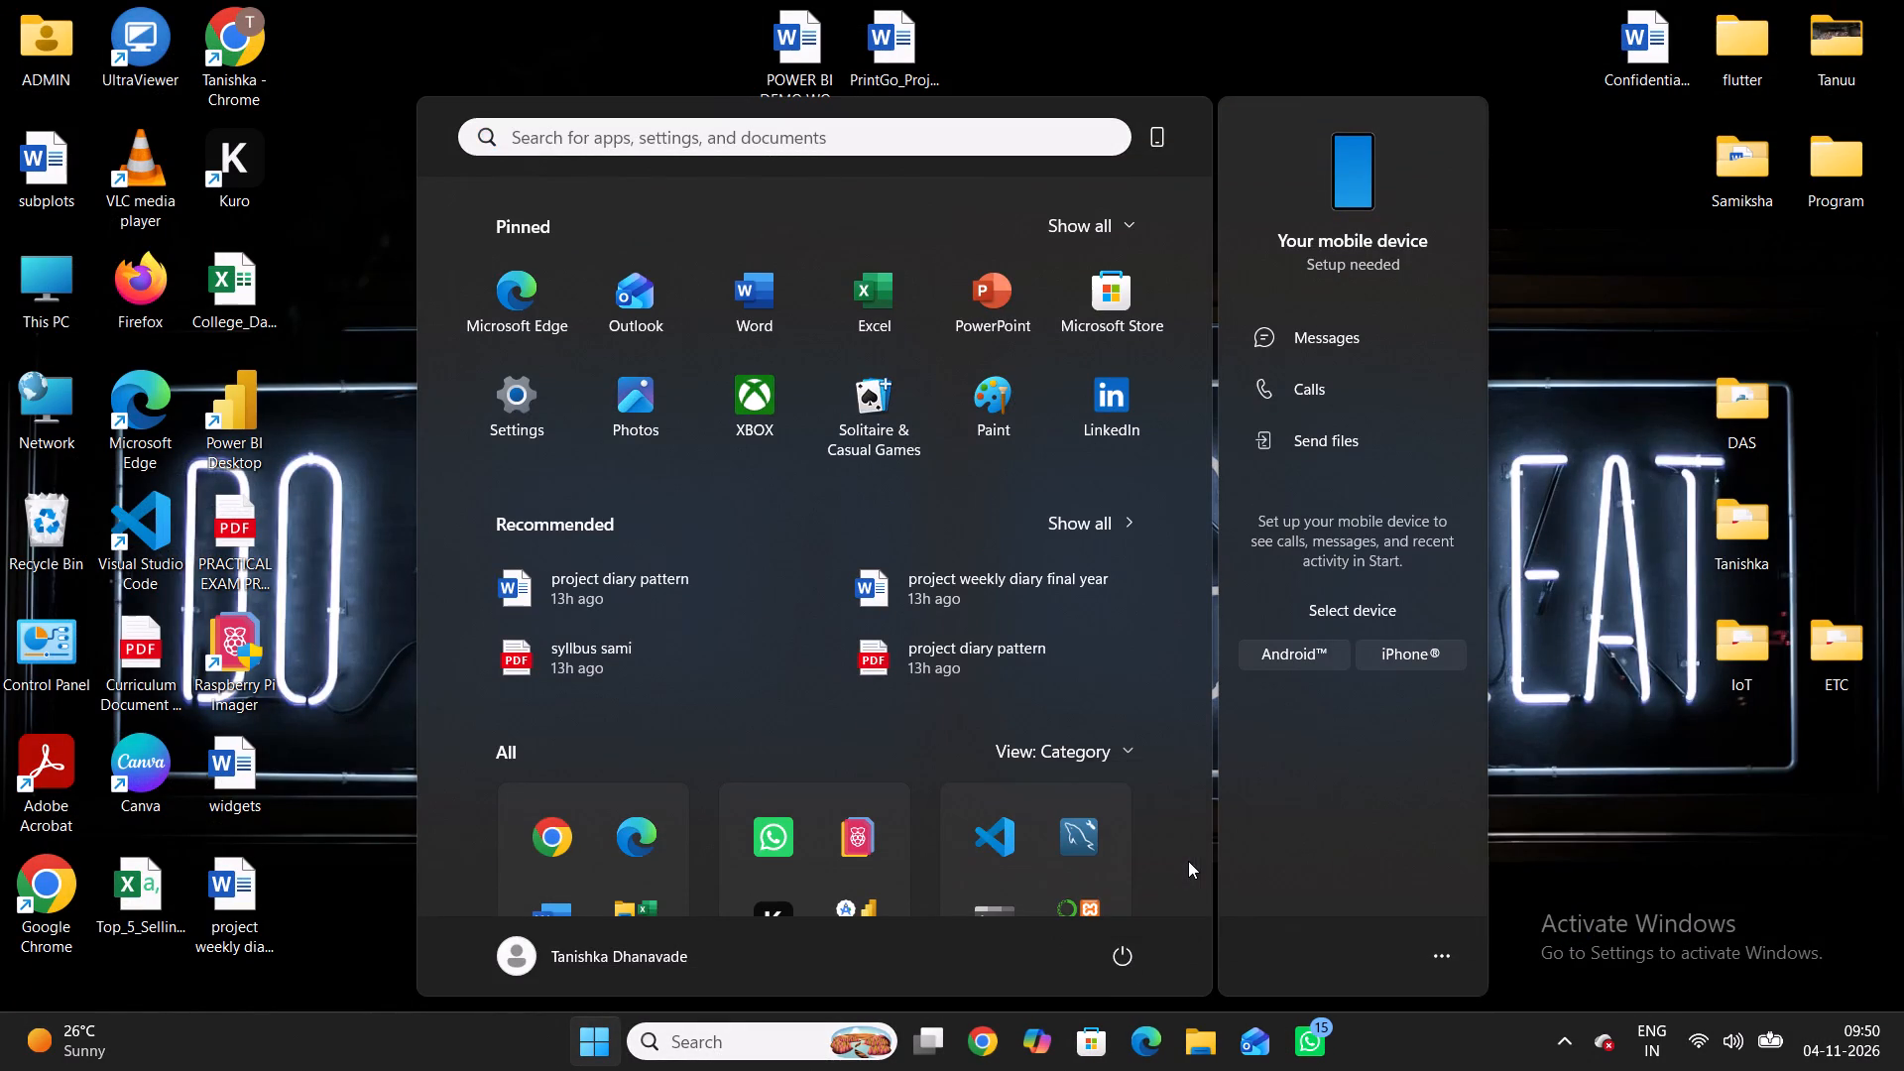